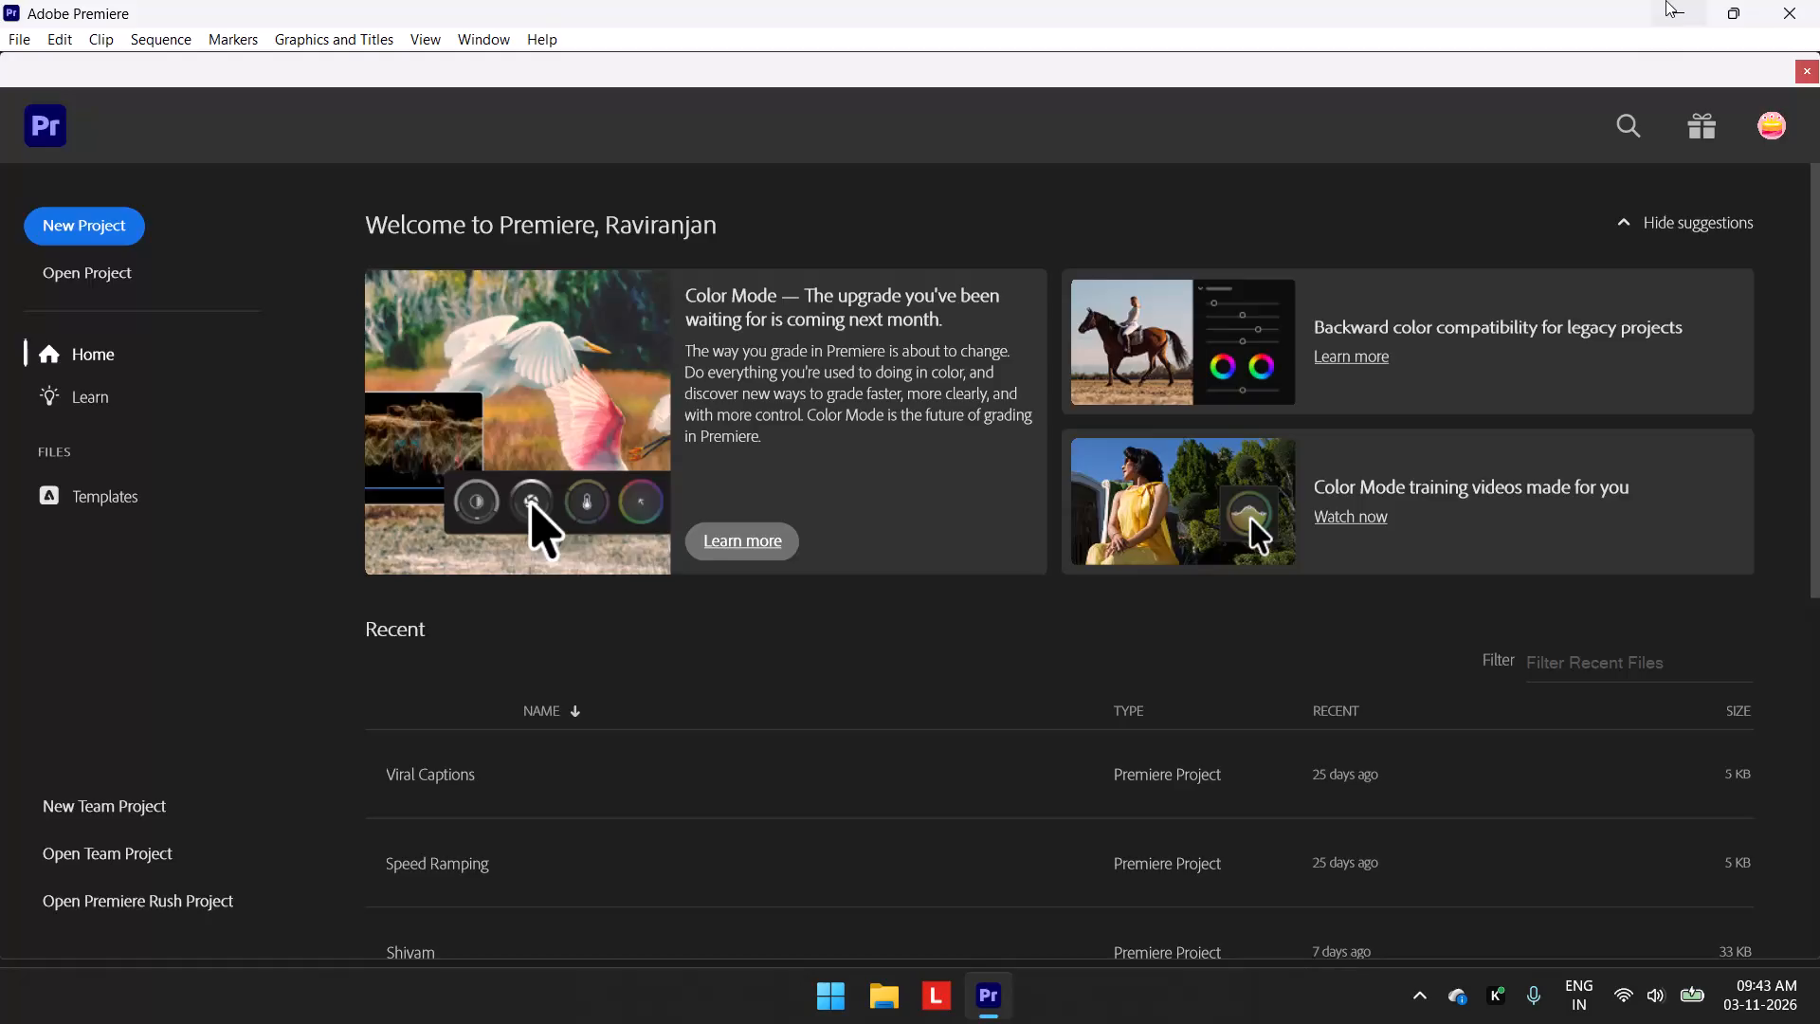
Minimise Adobe Premiere and launch Google Chrome from the desktop, bringing up a new tab page.
{"action": "left_click", "coordinate": [1668, 0]}
{"action": "double_click", "coordinate": [113, 233]}
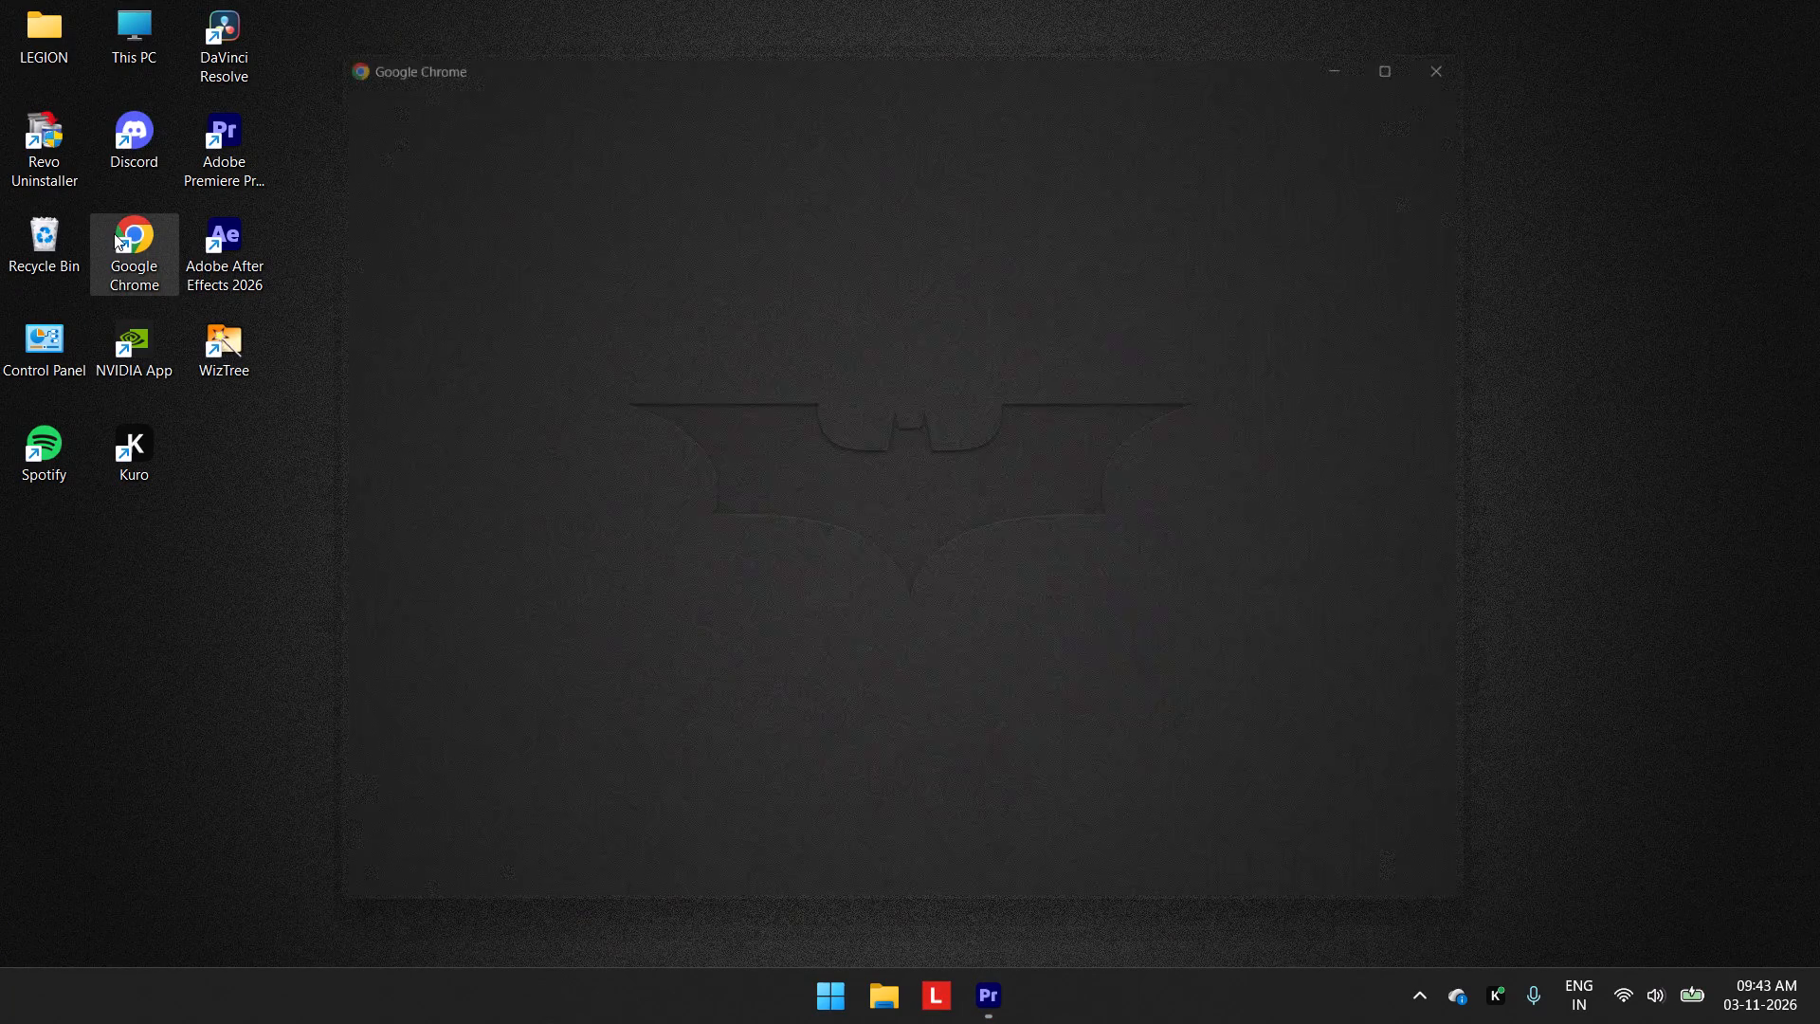
{"action": "left_click", "coordinate": [875, 595]}
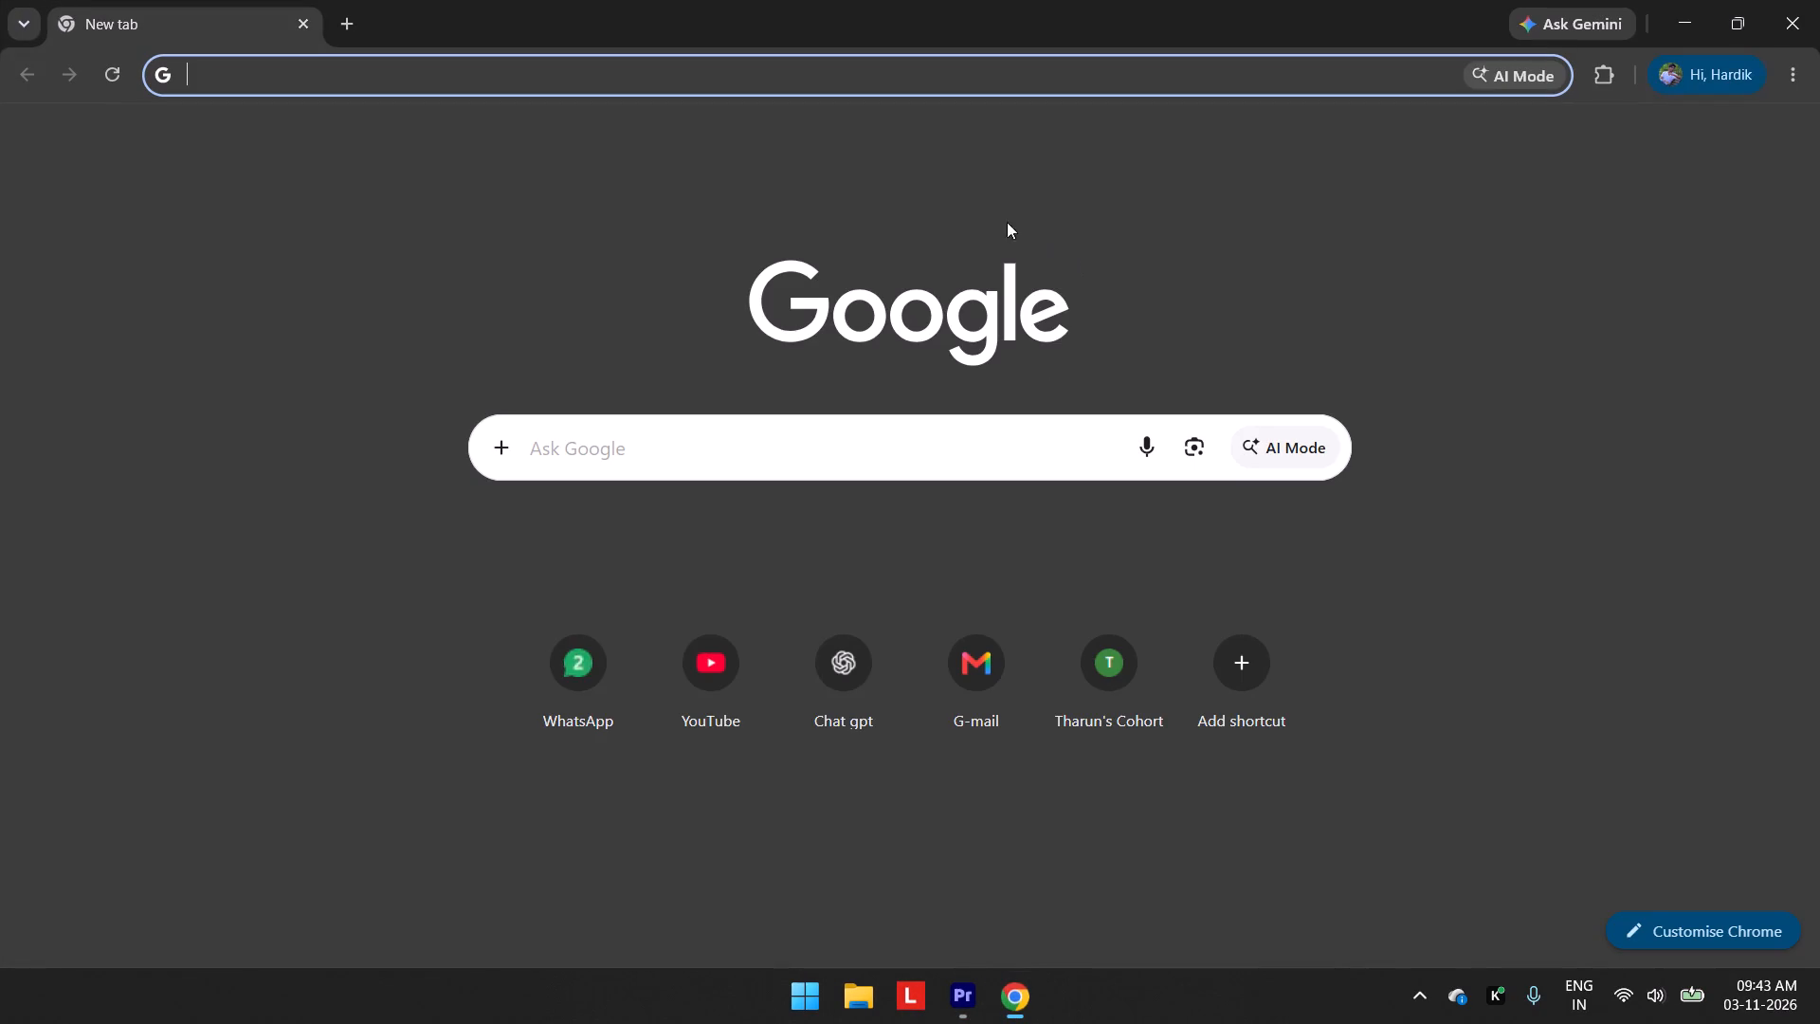
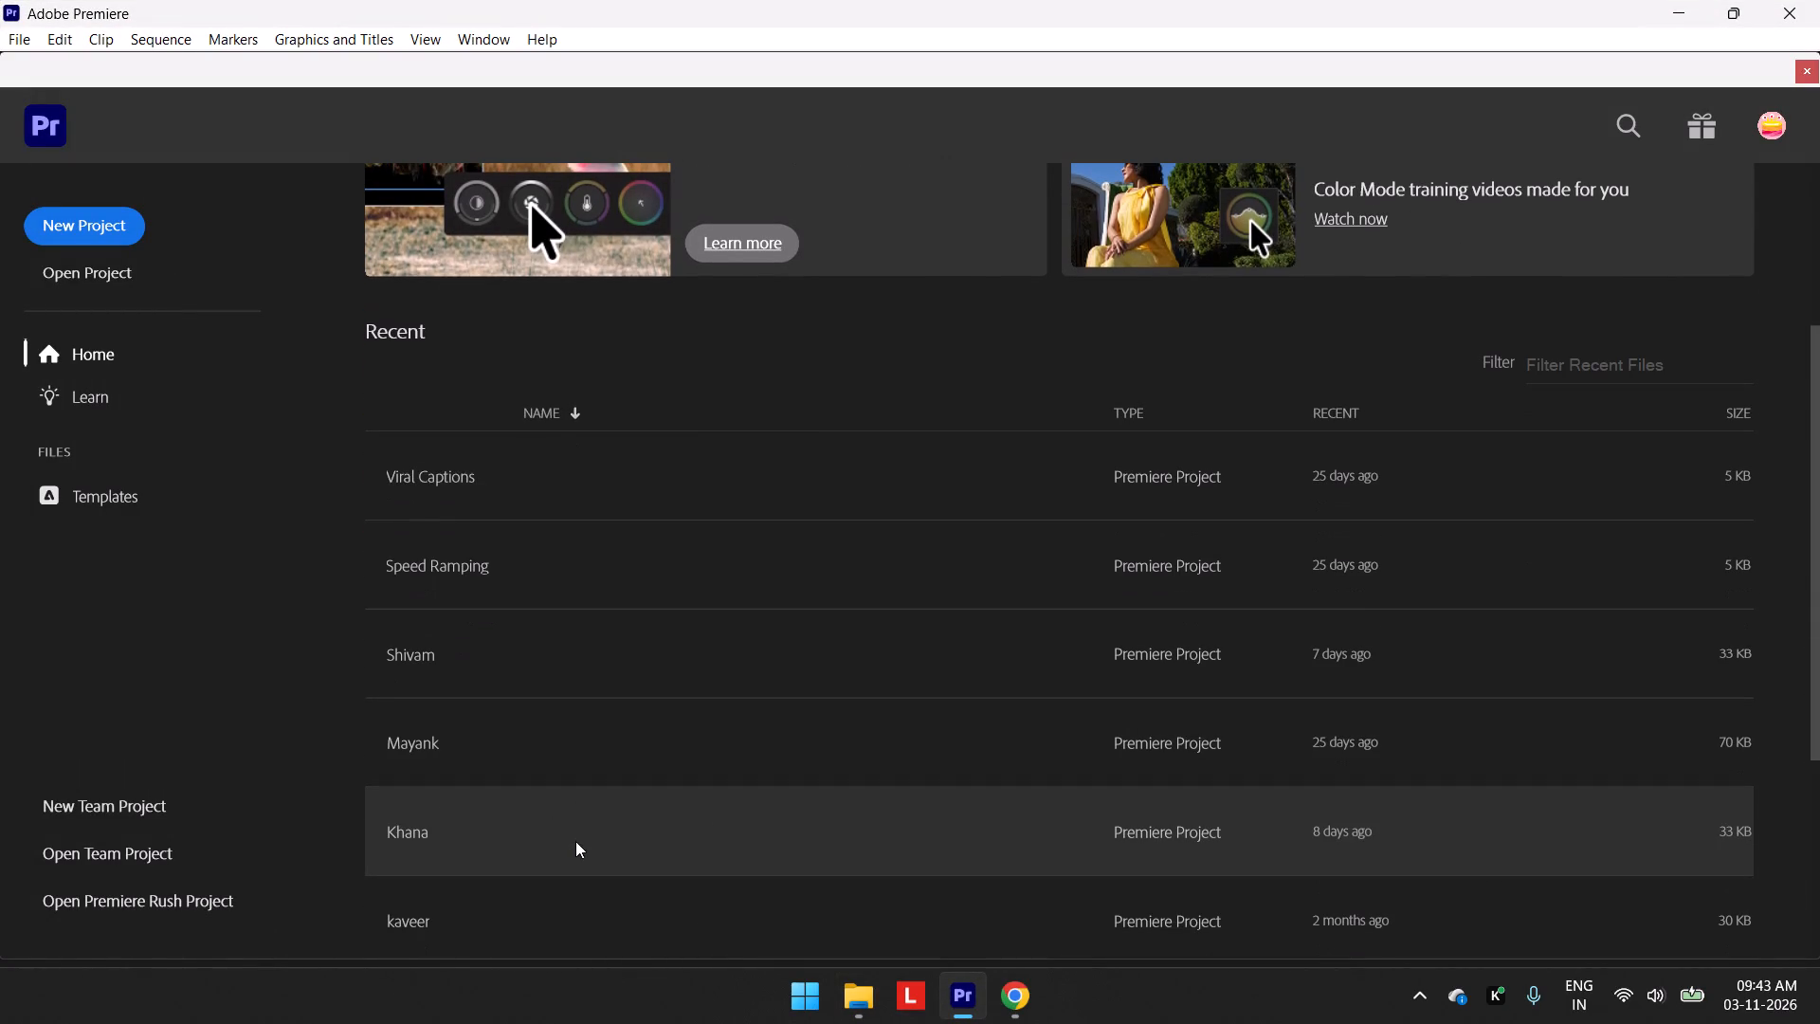
Open the Chase project from the recent projects list.
{"action": "scroll", "coordinate": [575, 841], "scroll_direction": "down", "scroll_amount": 7}
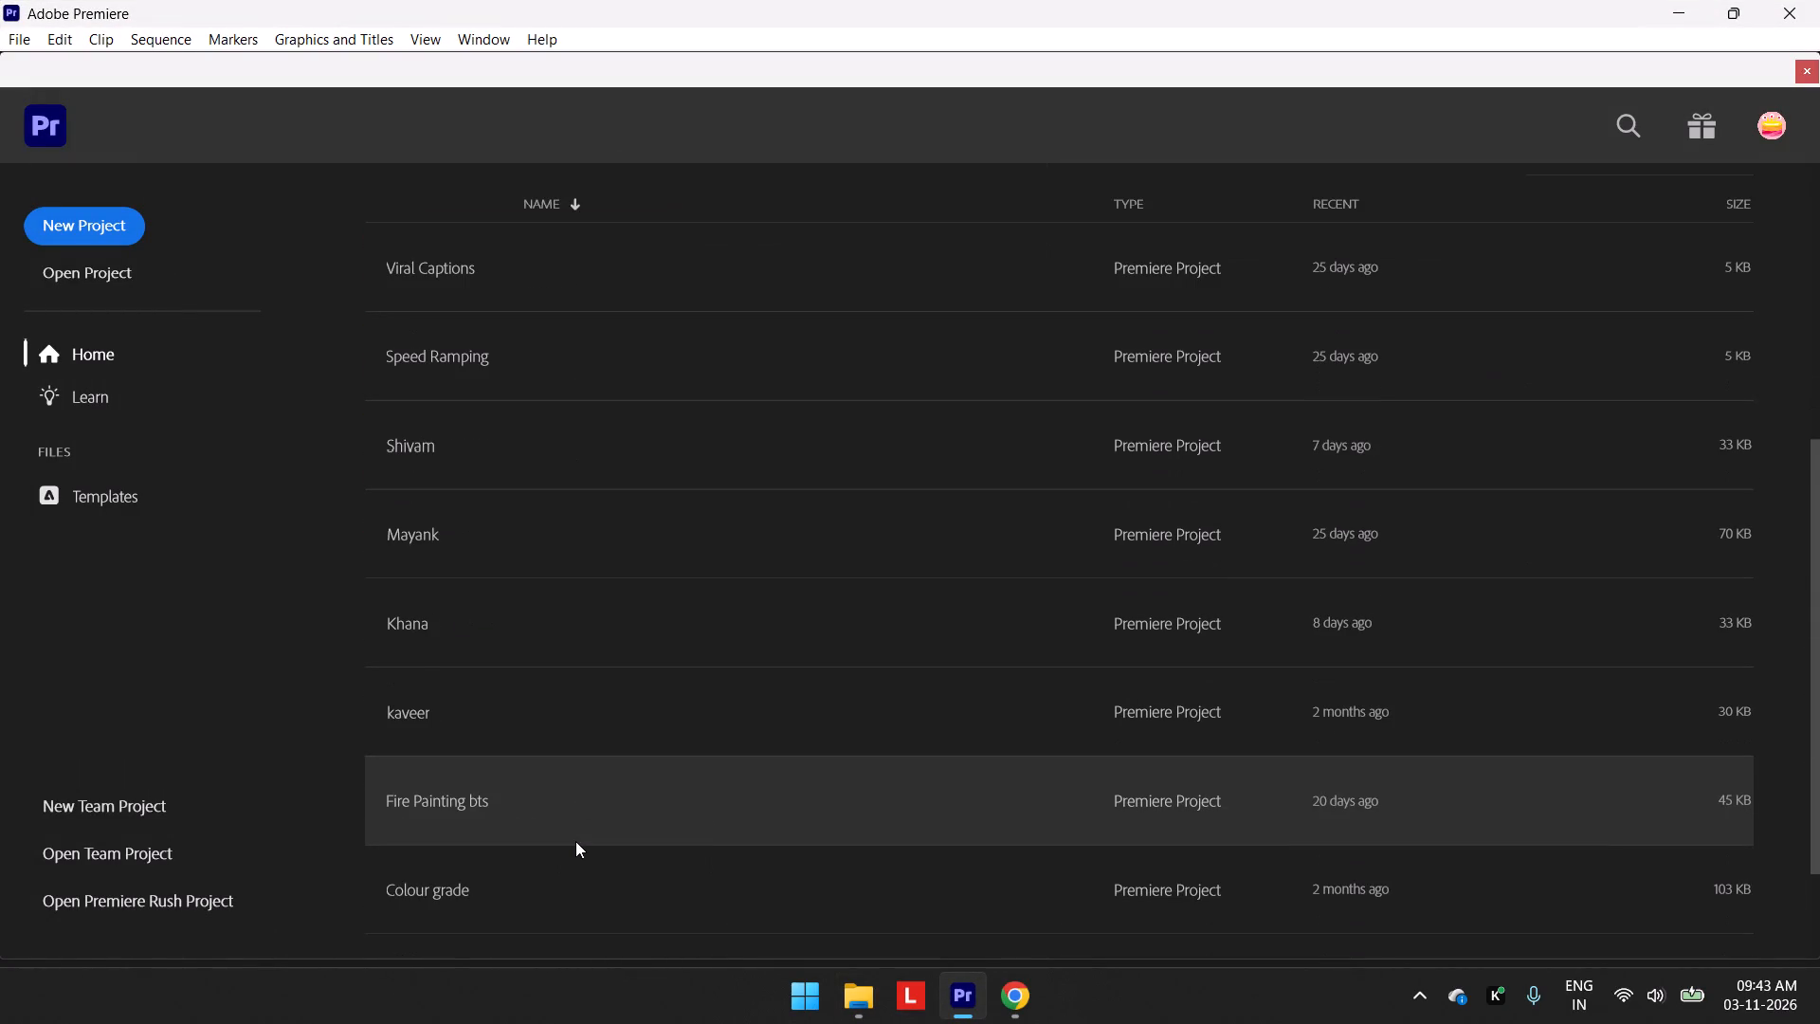
{"action": "scroll", "coordinate": [575, 841], "scroll_direction": "down", "scroll_amount": 7}
{"action": "left_click", "coordinate": [565, 905]}
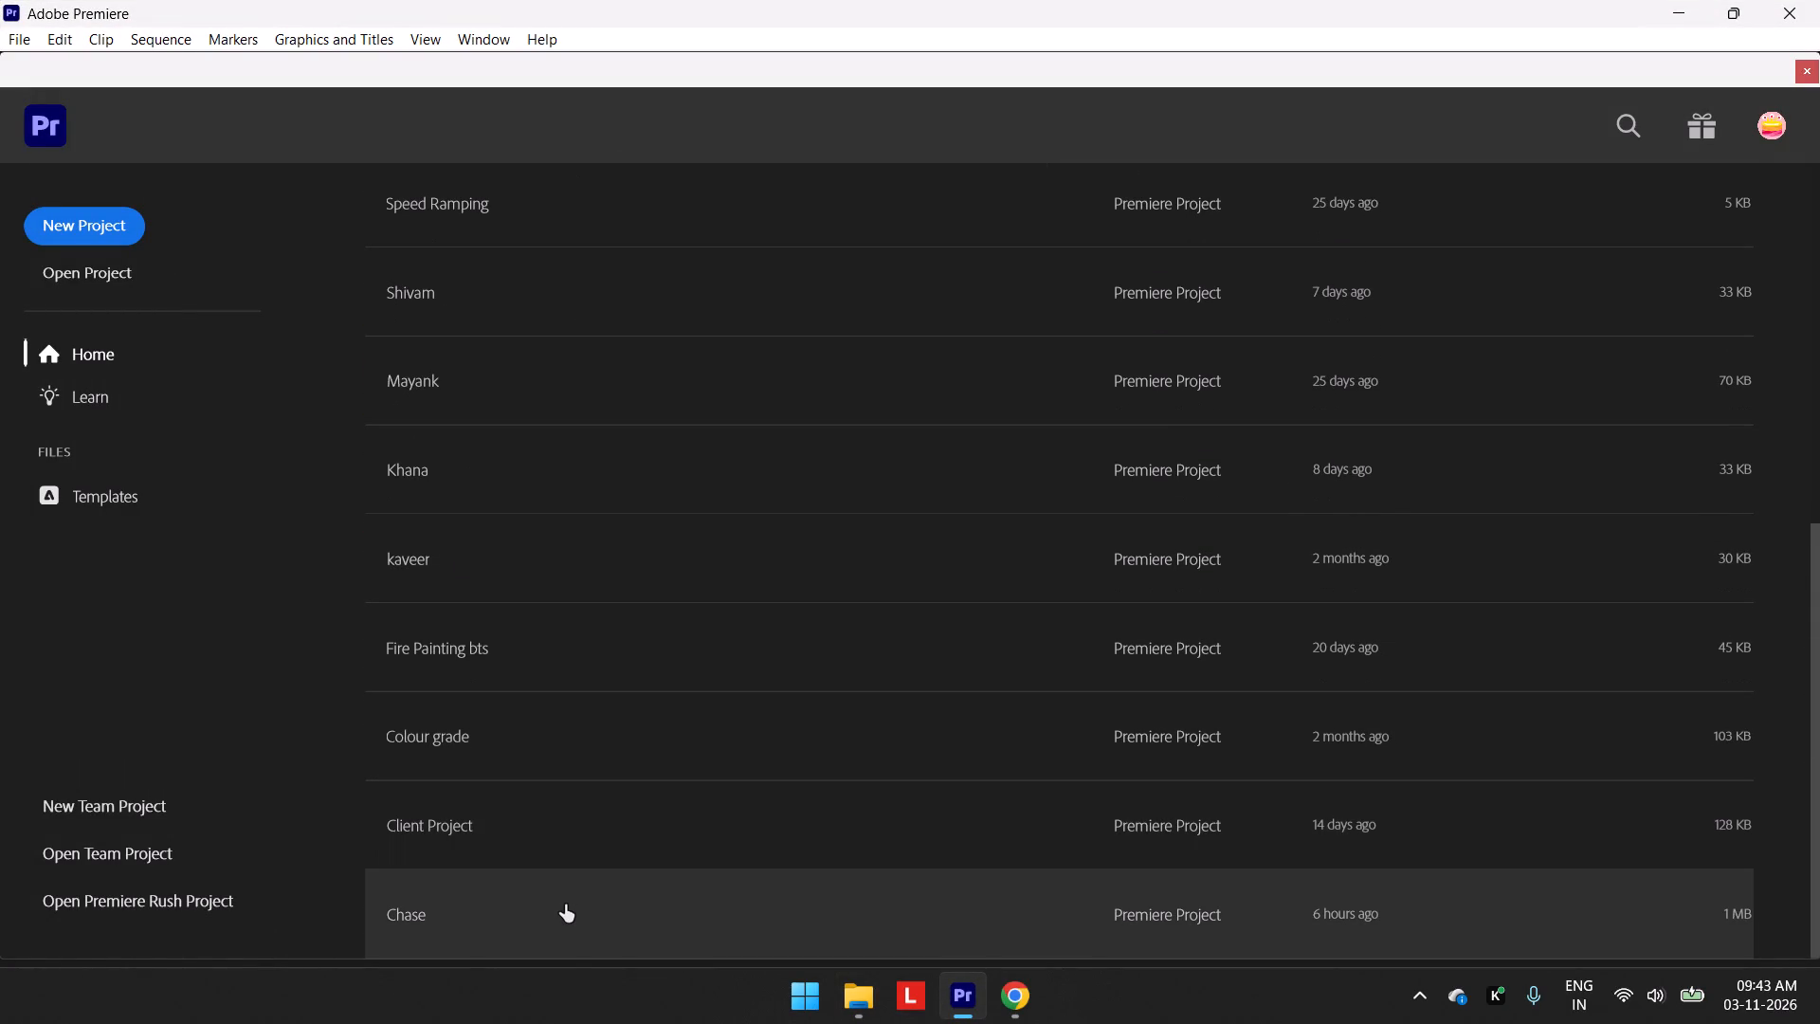
Open the recent project named Chase.
{"action": "left_click", "coordinate": [585, 915]}
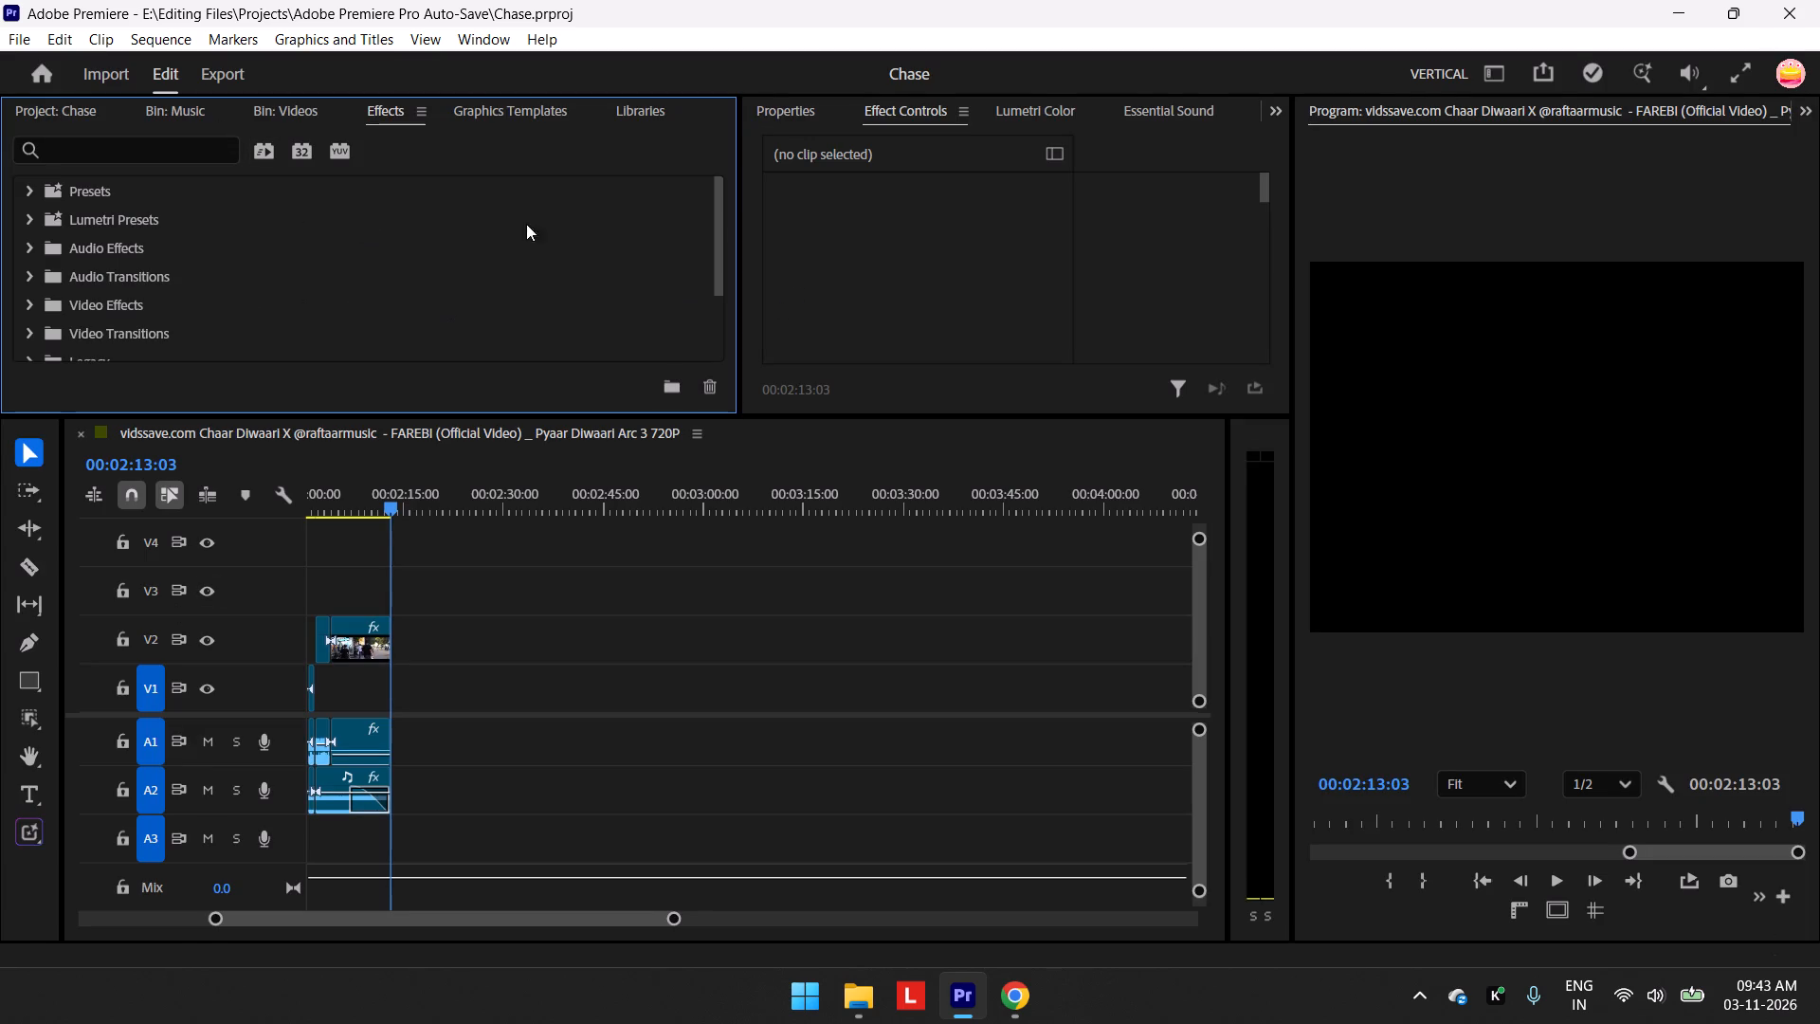
Import IMG_3348.MOV from the Downloads folder on the E: drive into the project's Videos bin.
{"action": "left_click", "coordinate": [290, 108]}
{"action": "left_click", "coordinate": [77, 113]}
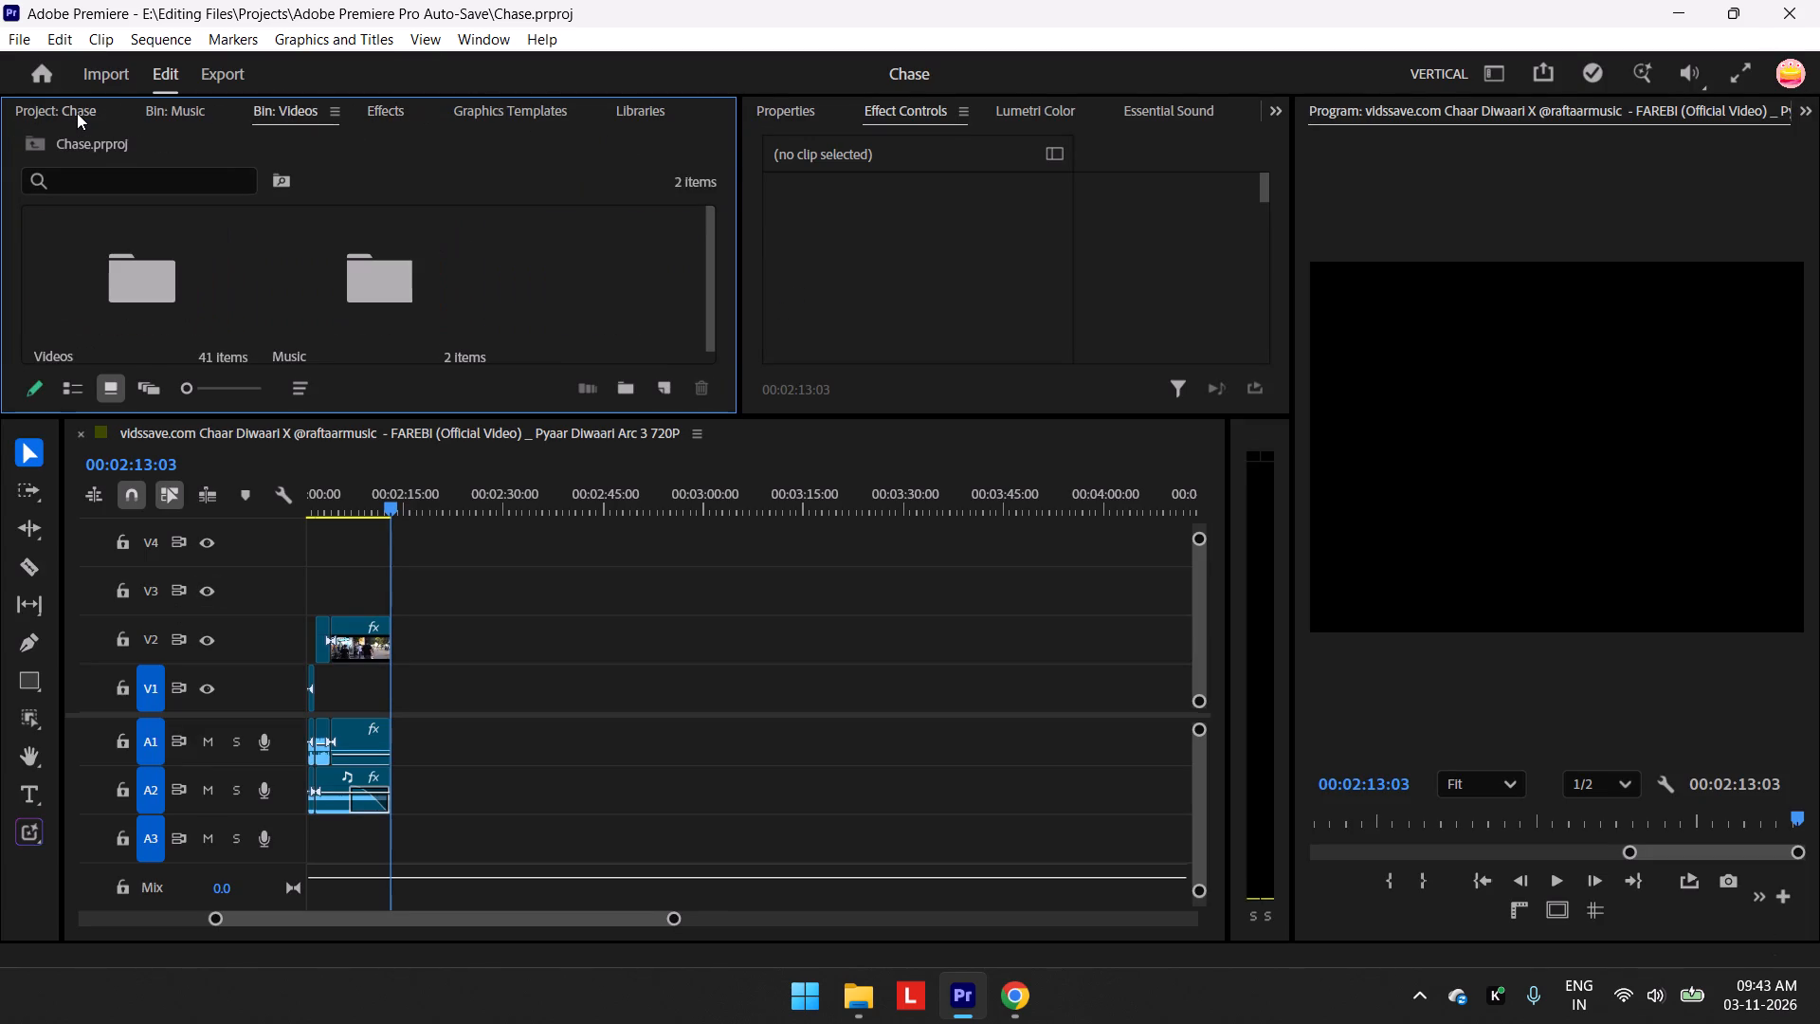
{"action": "right_click", "coordinate": [122, 325]}
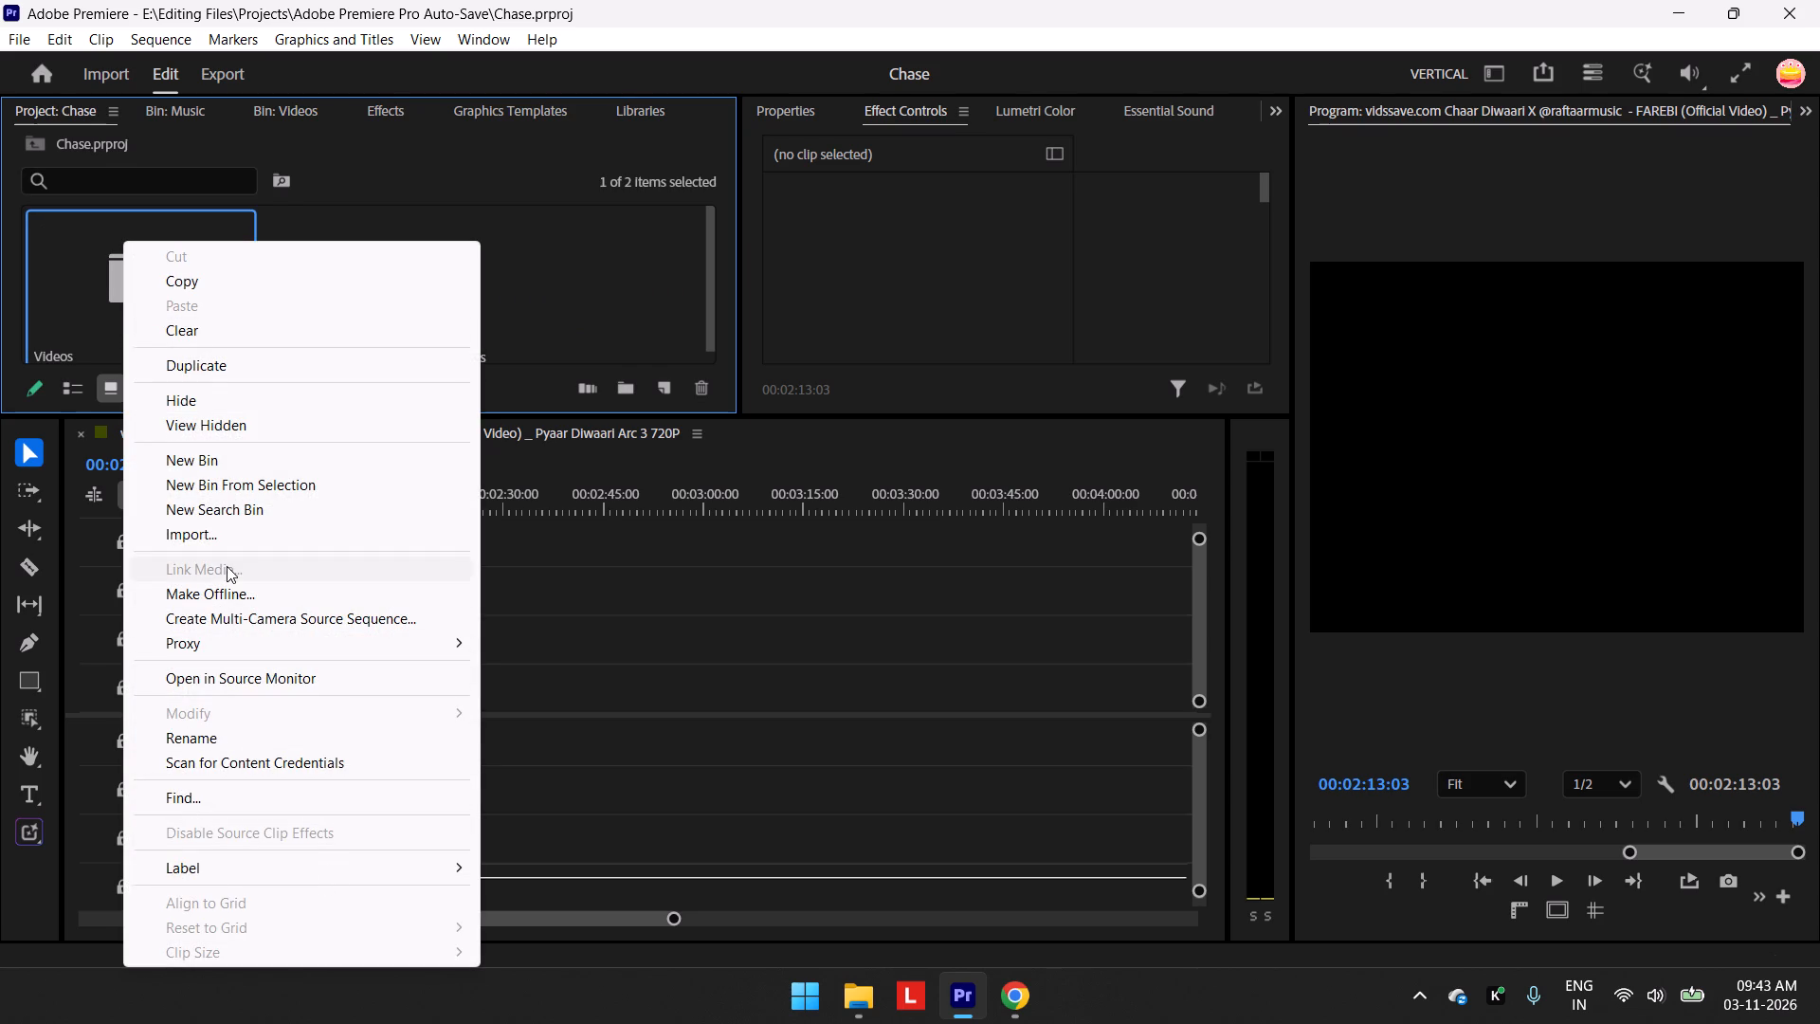
{"action": "left_click", "coordinate": [227, 539]}
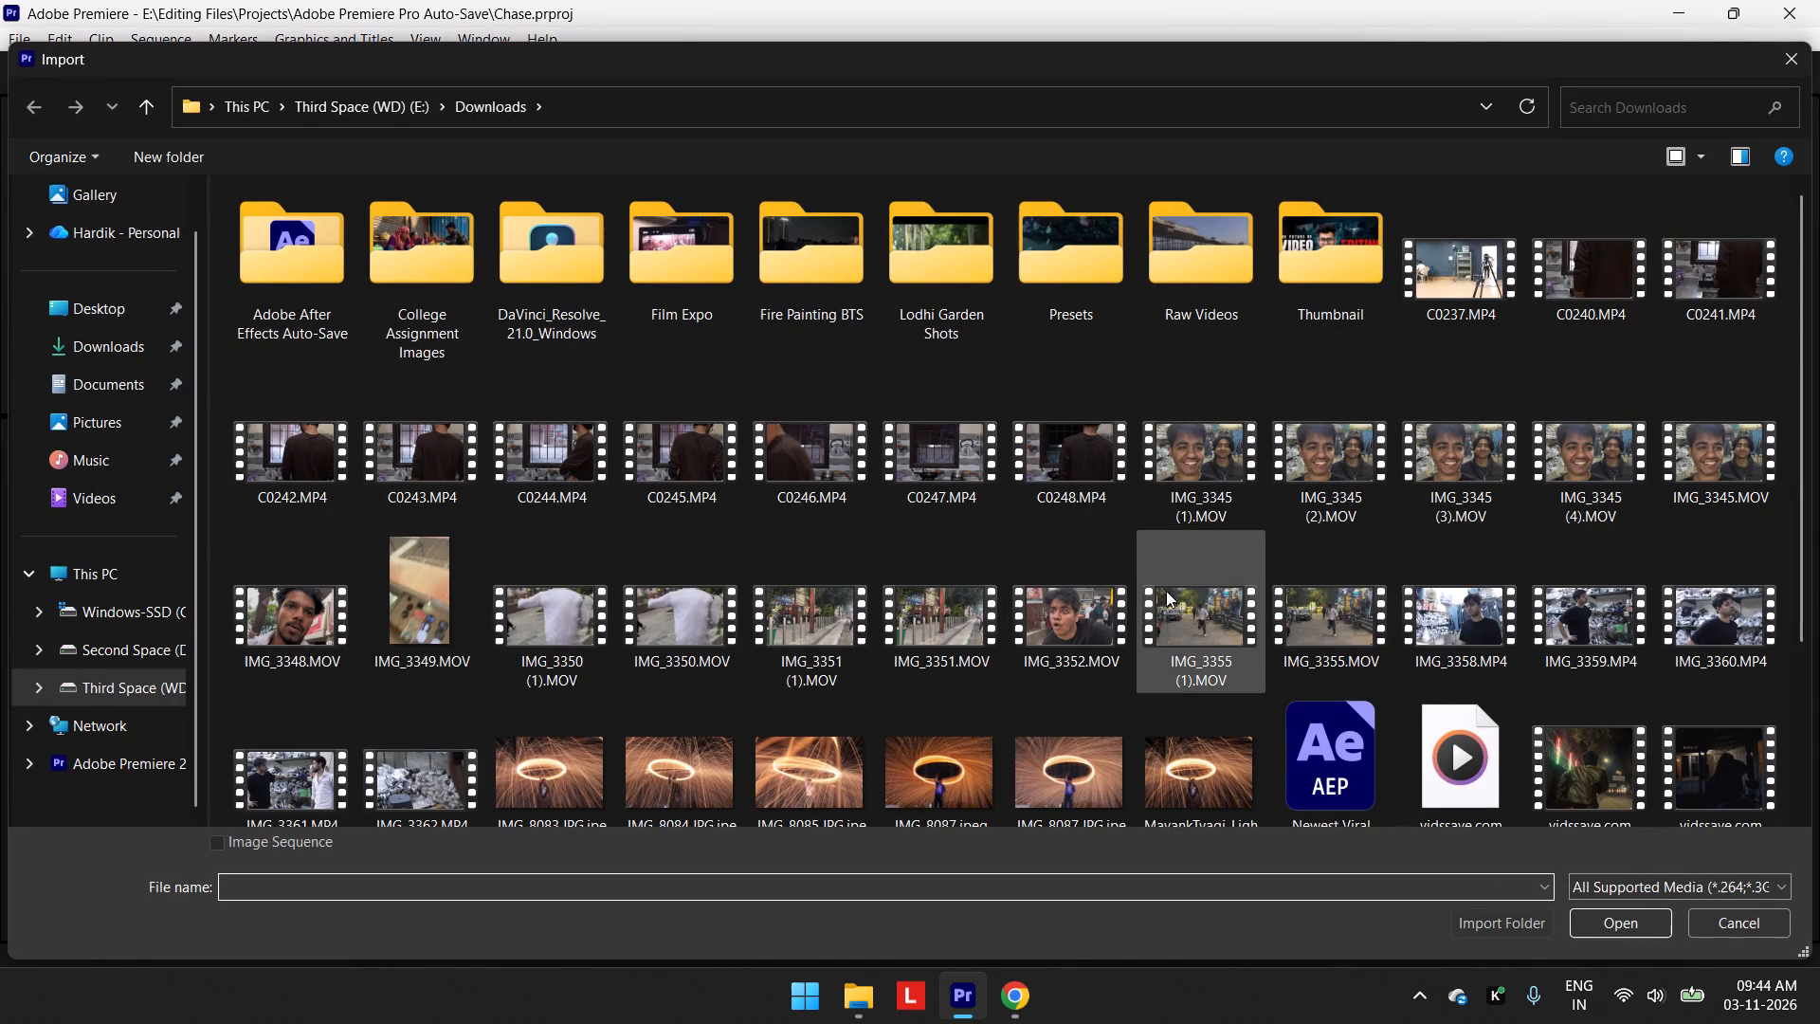
{"action": "left_click", "coordinate": [326, 633]}
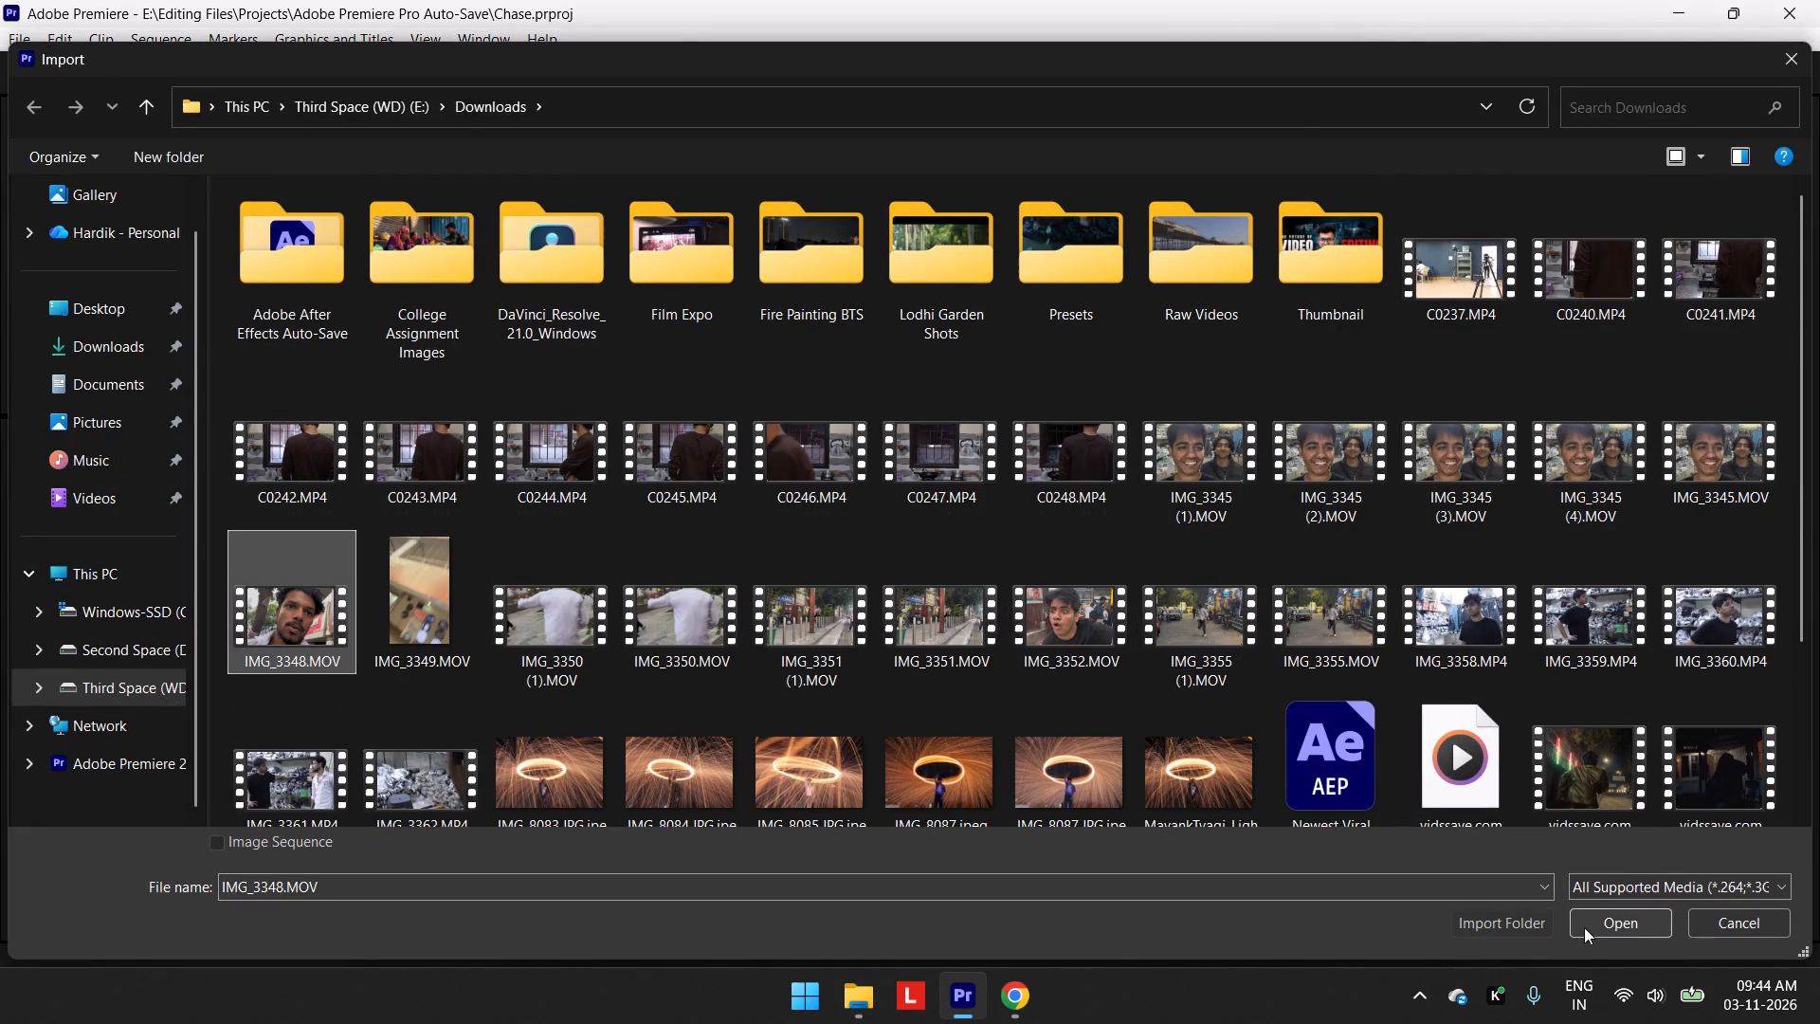
{"action": "left_click", "coordinate": [1584, 927]}
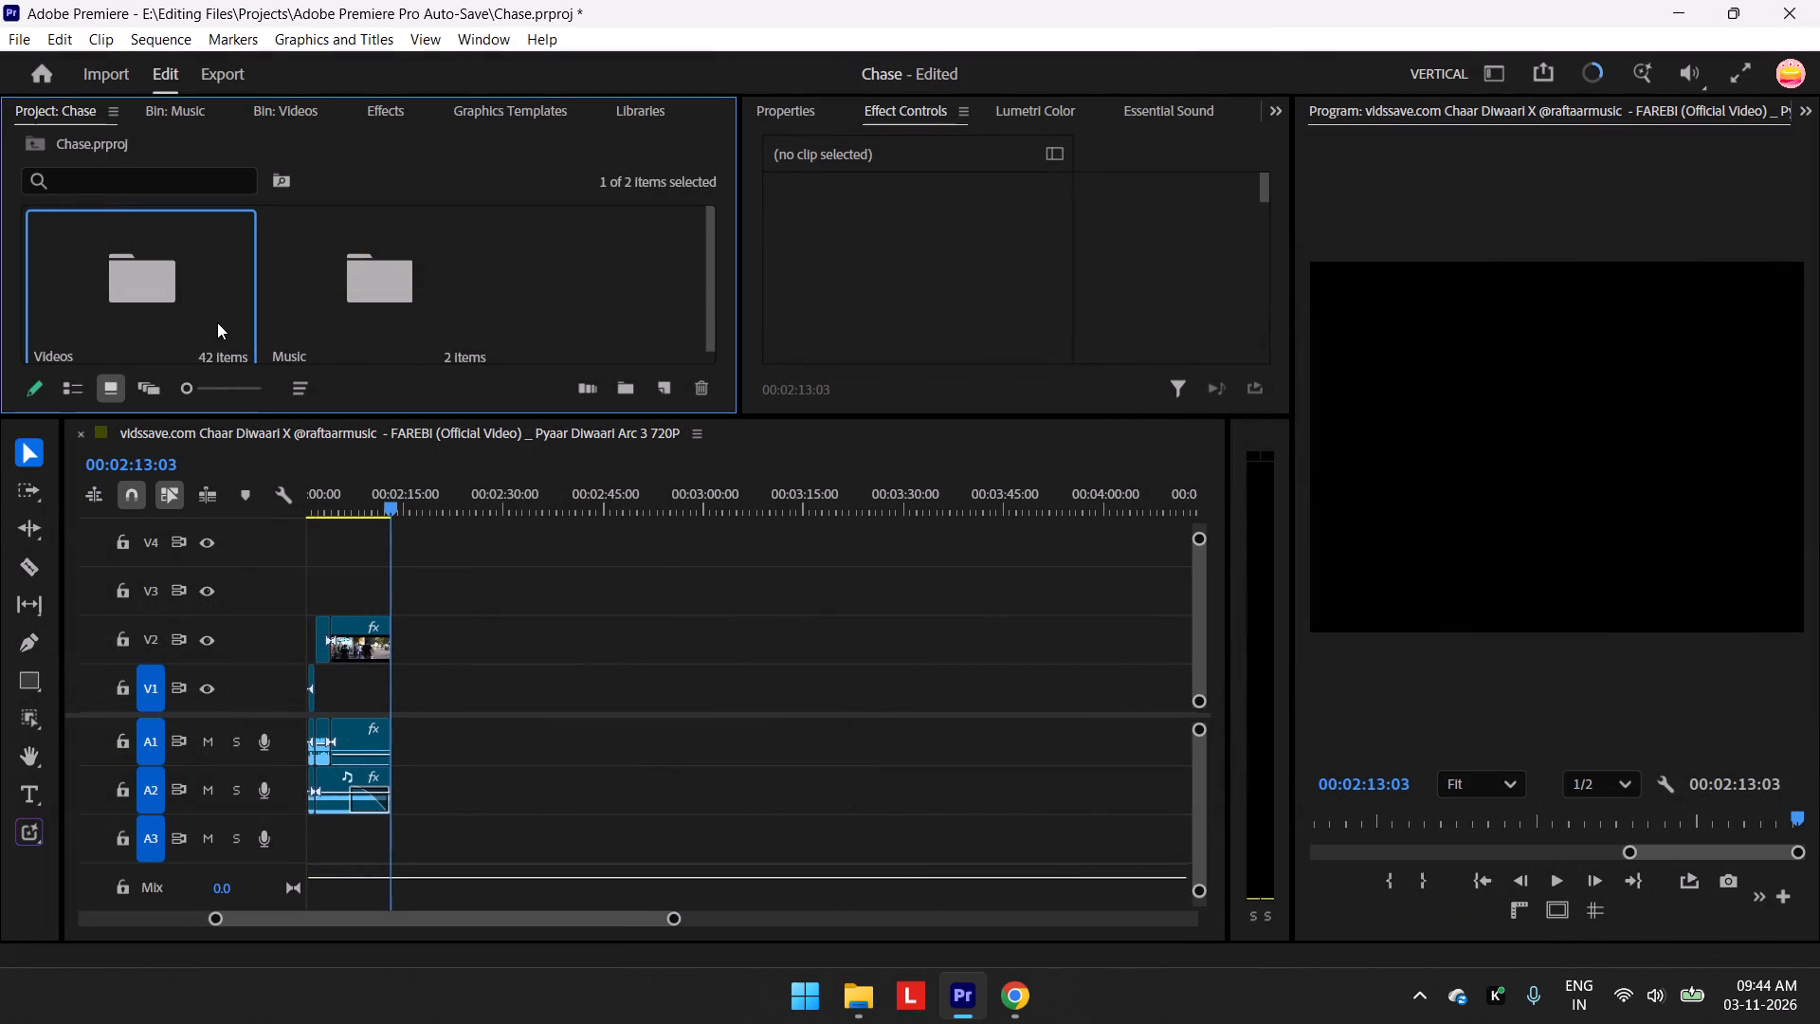
Open IMG_3348.MOV from the Videos bin as a source clip and play it through from its beginning to review the footage.
{"action": "double_click", "coordinate": [217, 322]}
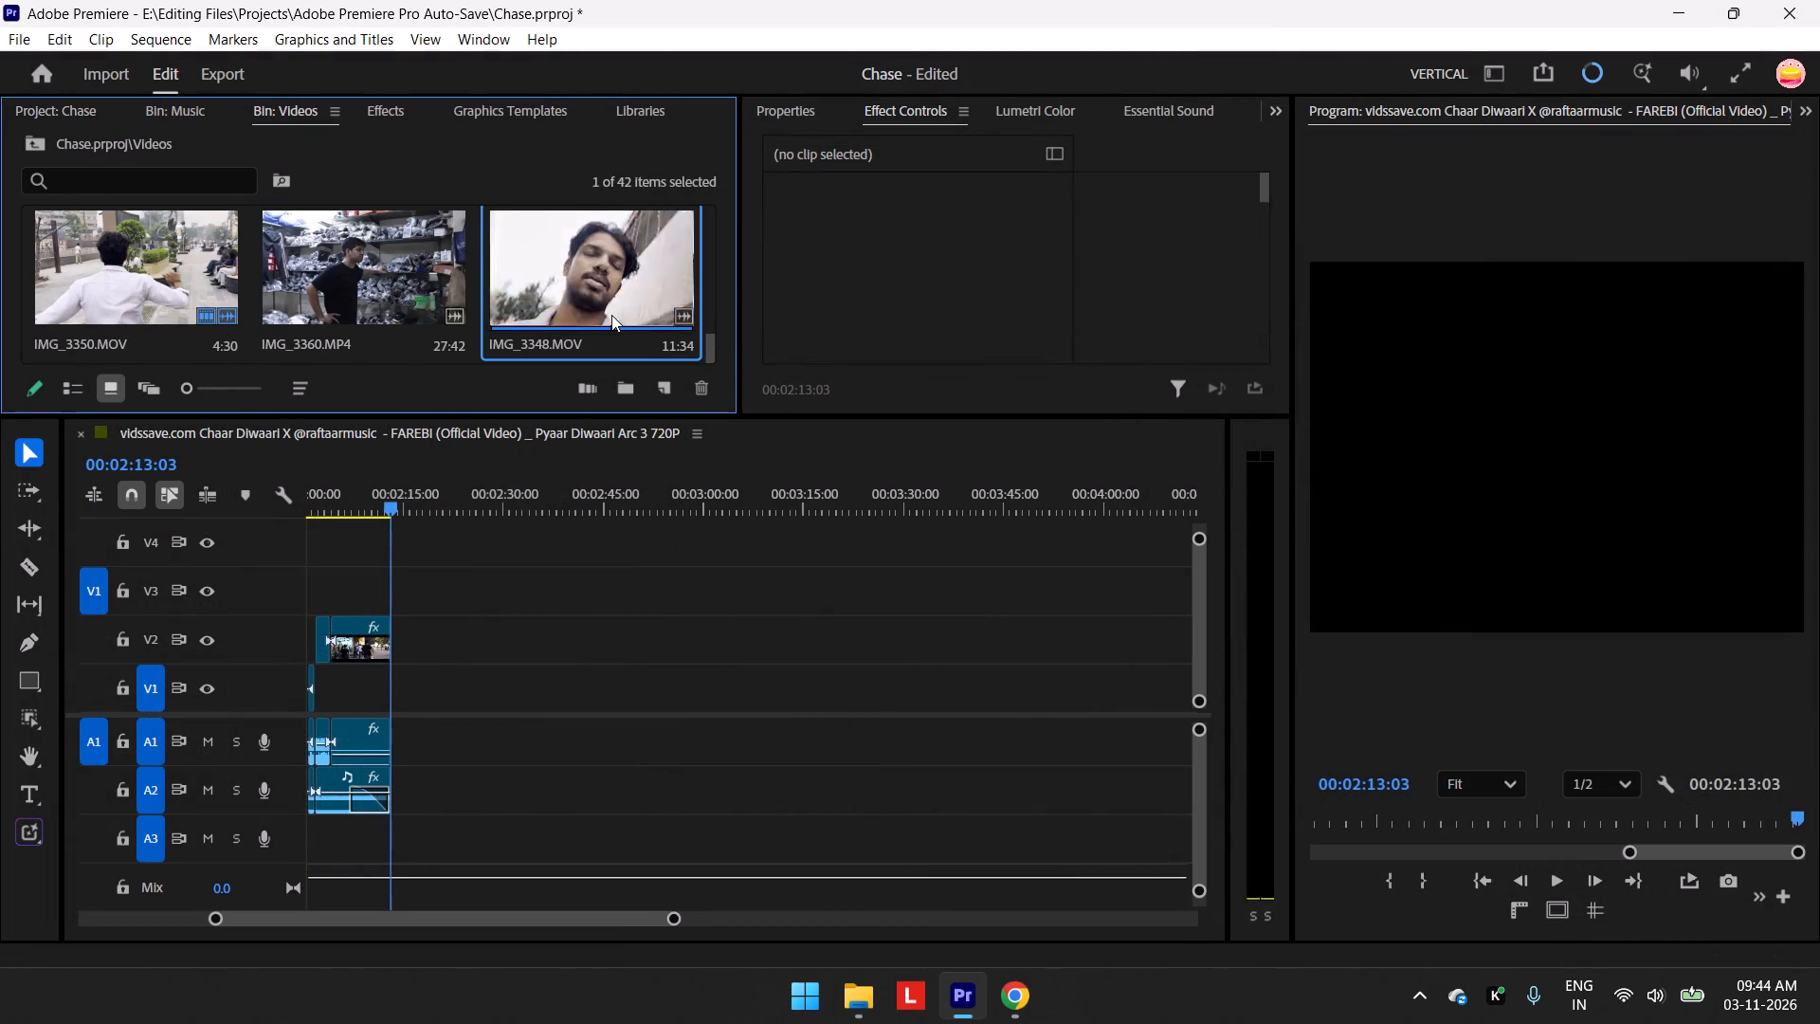
{"action": "double_click", "coordinate": [613, 282]}
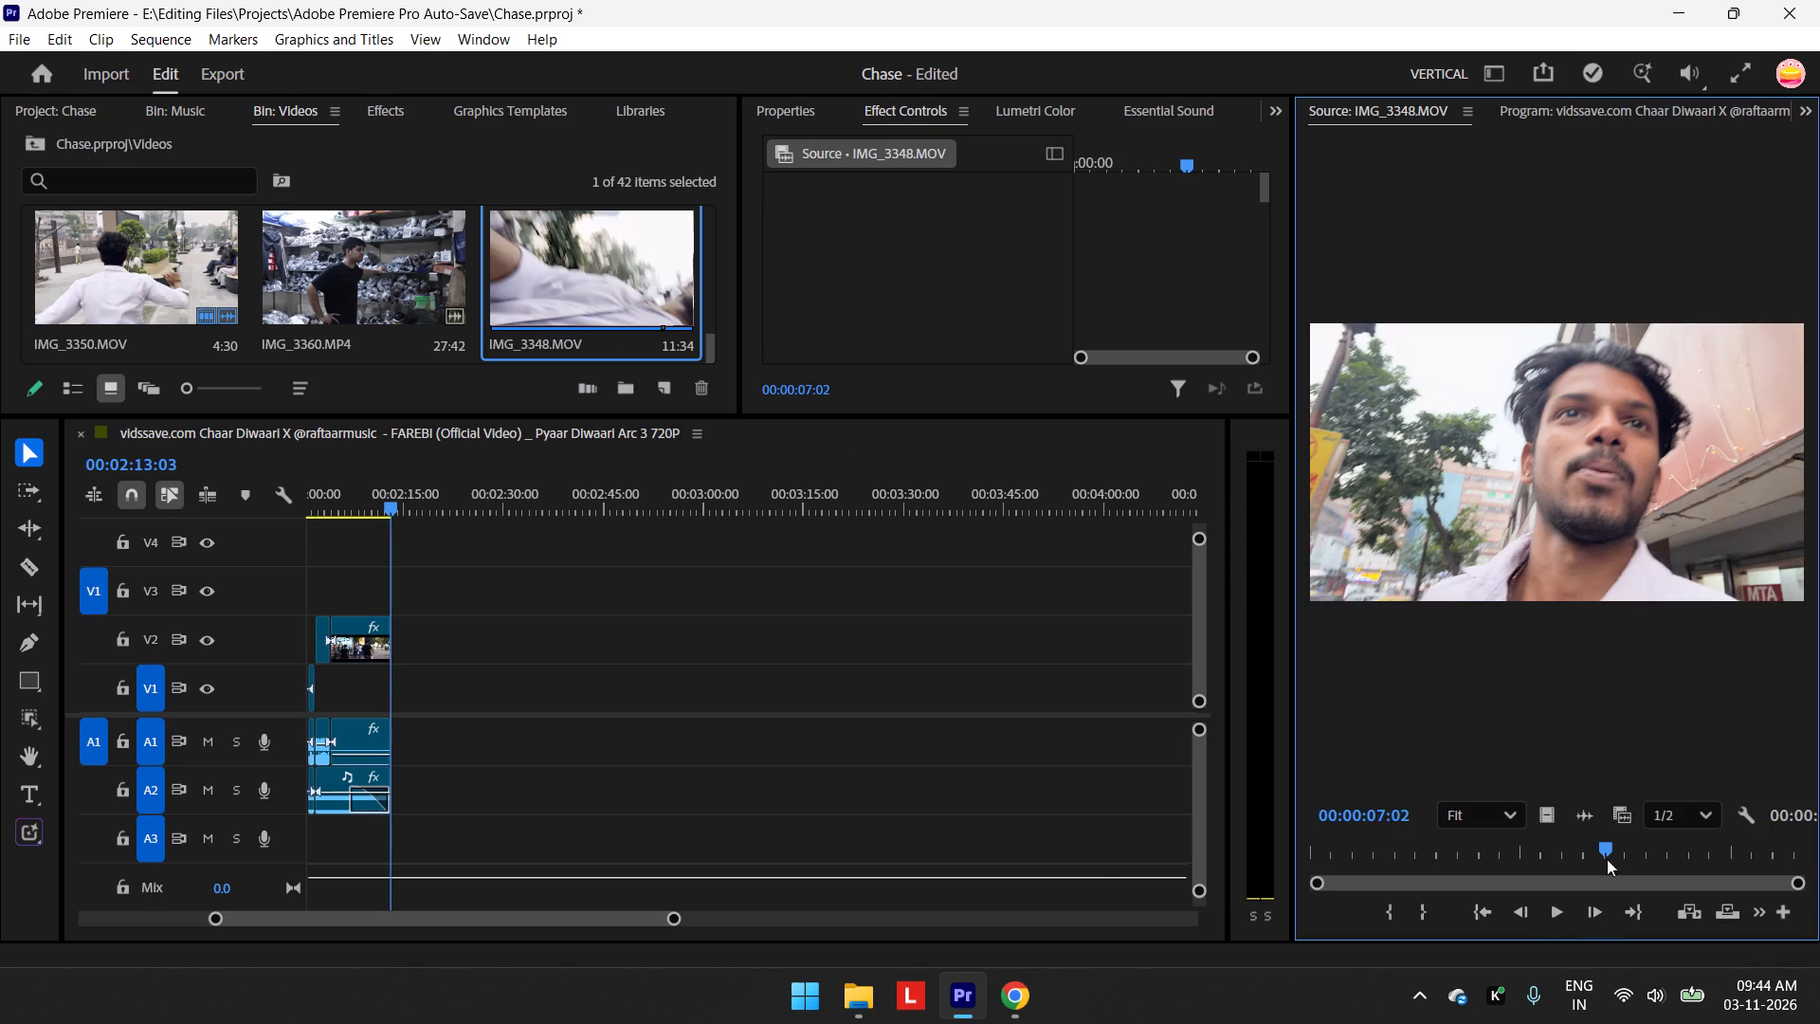
{"action": "left_click_drag", "start_coordinate": [1604, 849], "coordinate": [1086, 876]}
{"action": "key", "text": "space"}
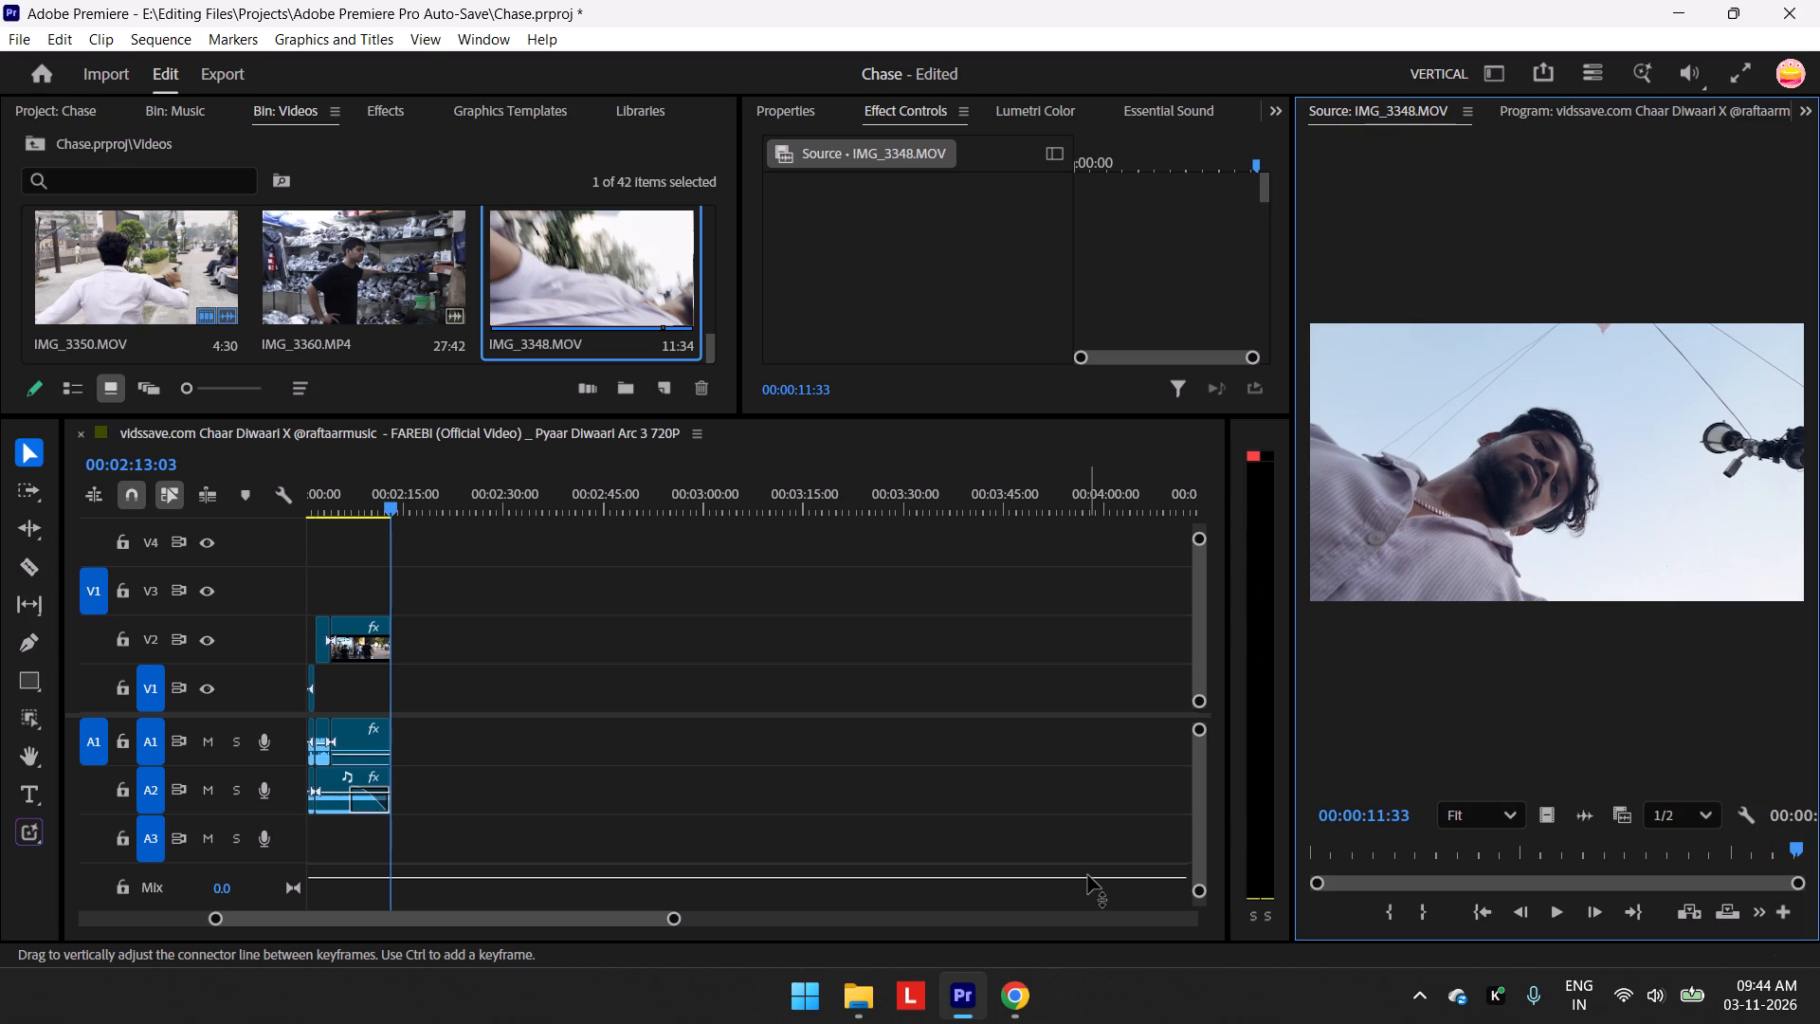
{"action": "key", "text": "space"}
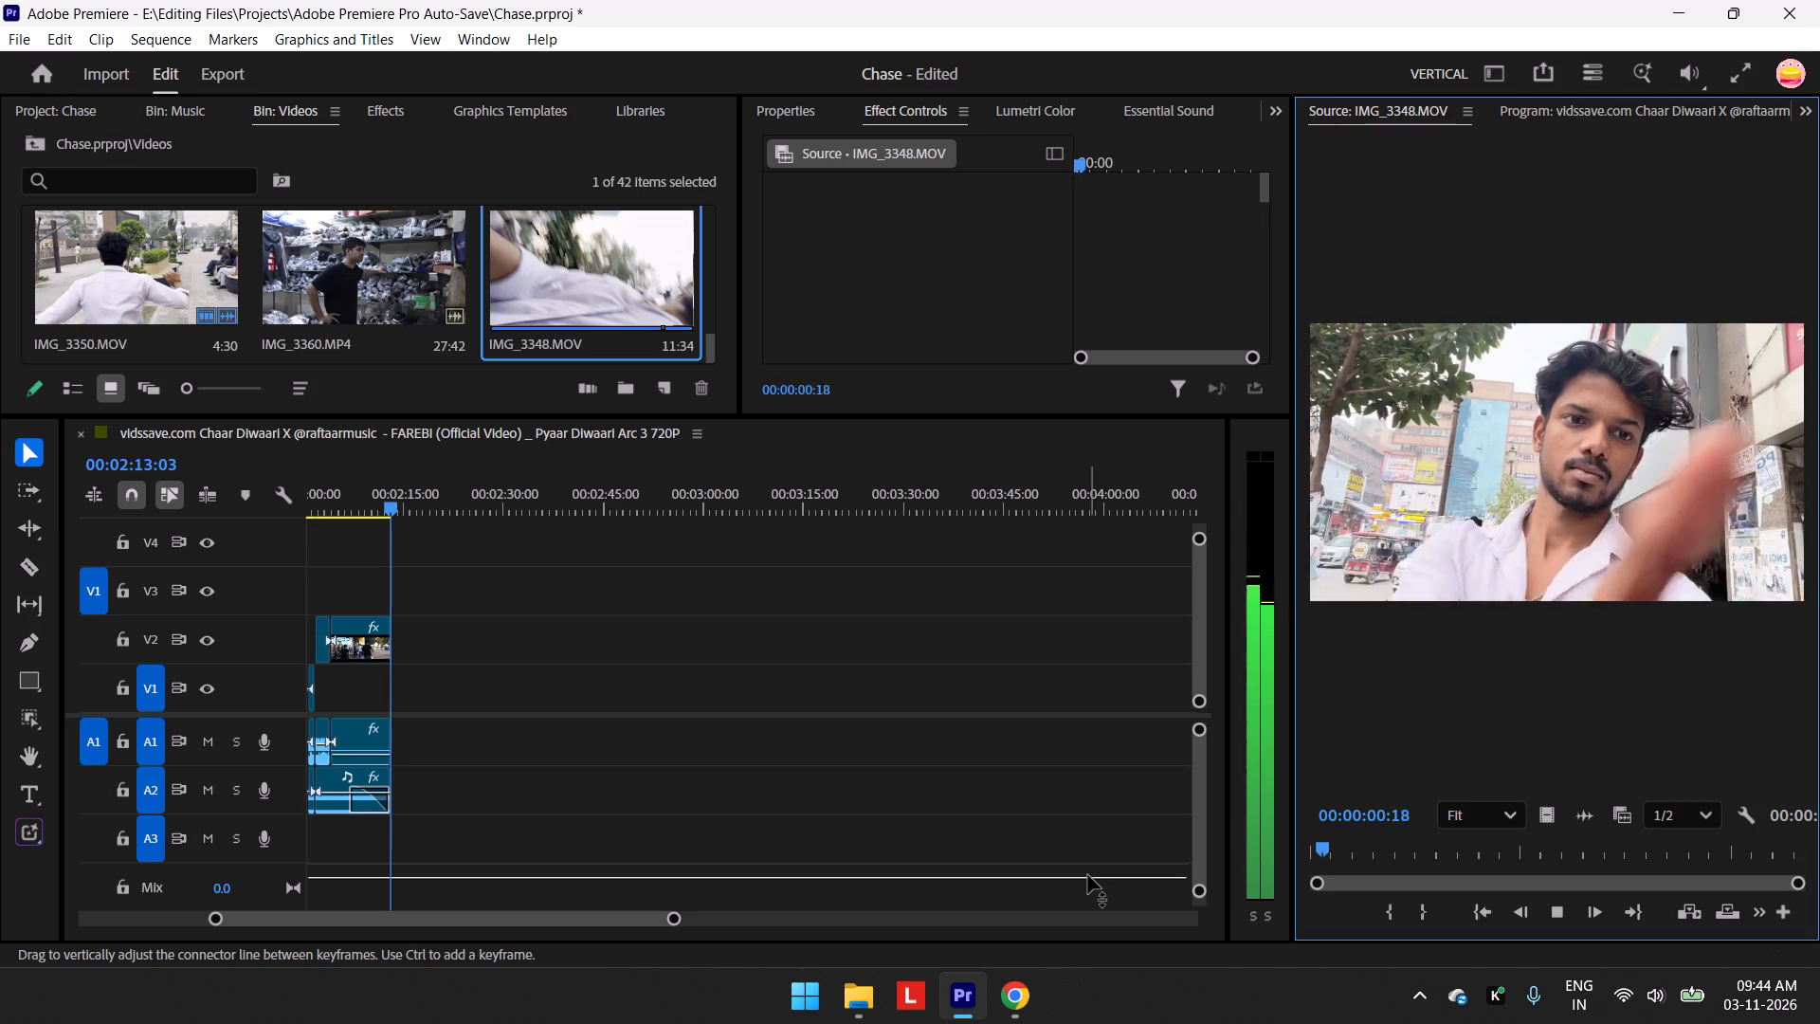
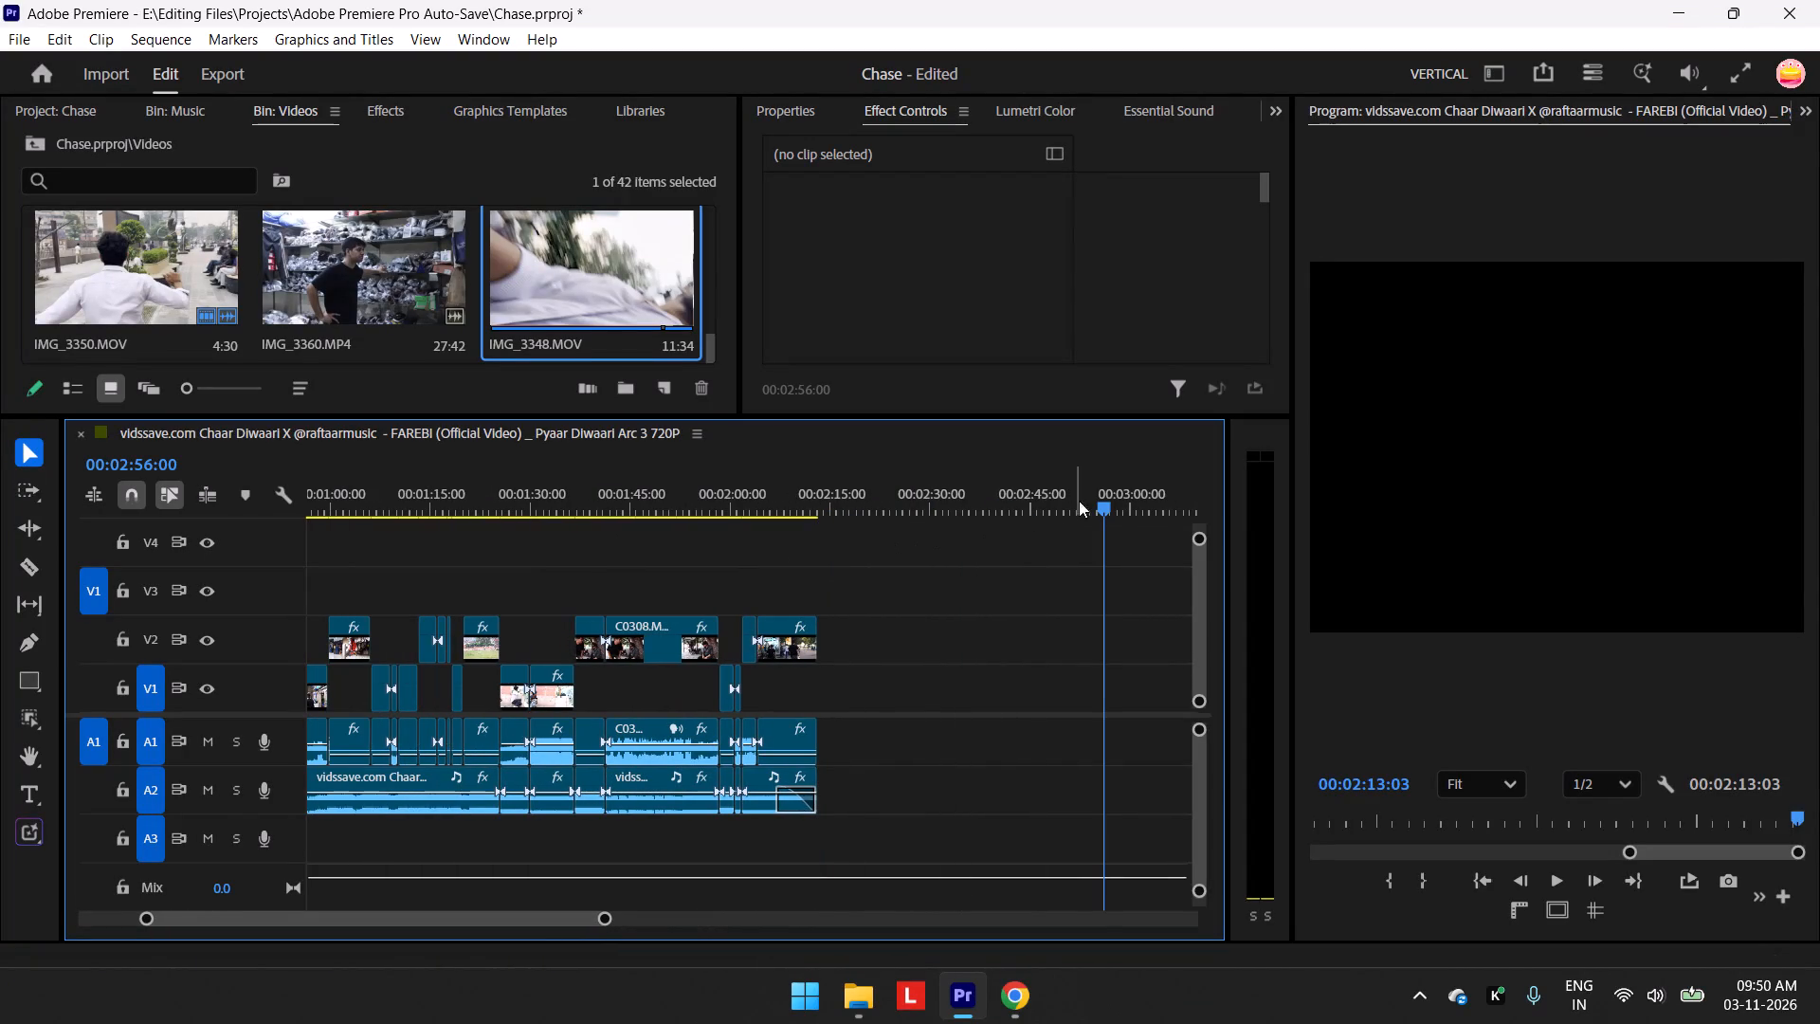
Scrub through the sequence between about 00:01:20 and its end to review the existing edit.
{"action": "left_click_drag", "start_coordinate": [1107, 496], "coordinate": [890, 738]}
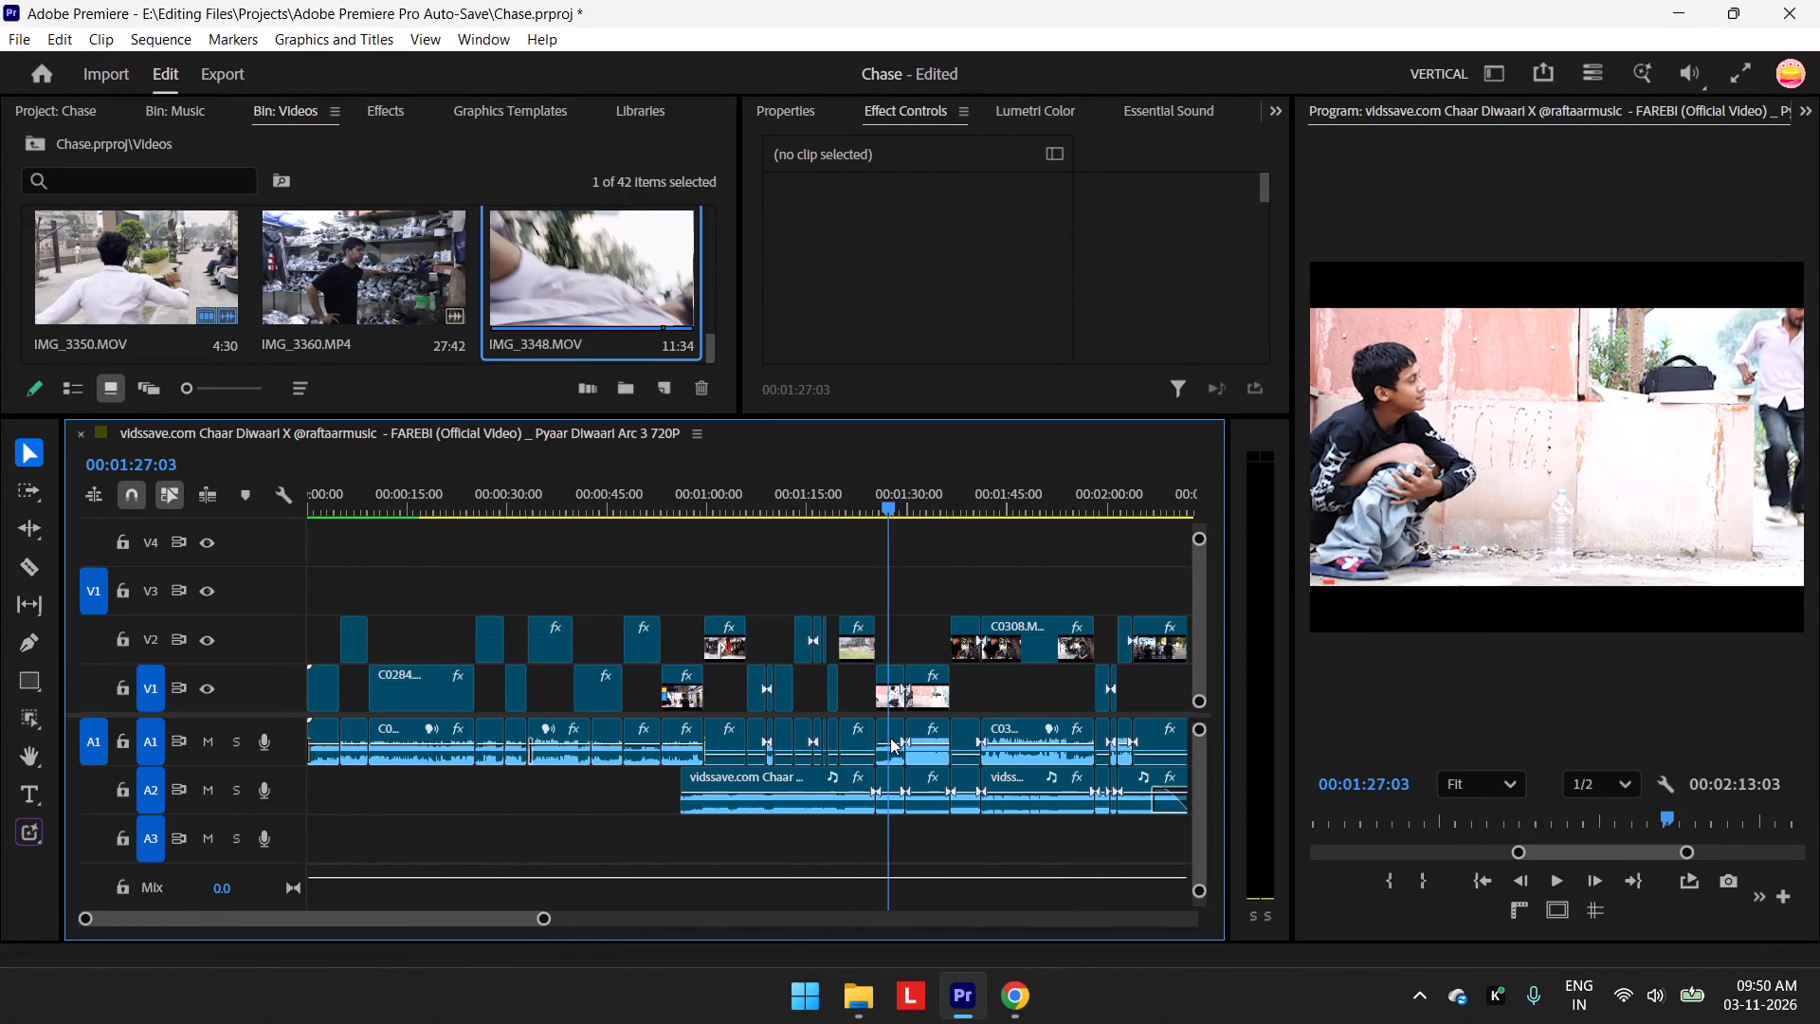
{"action": "left_click_drag", "start_coordinate": [890, 738], "coordinate": [1007, 749]}
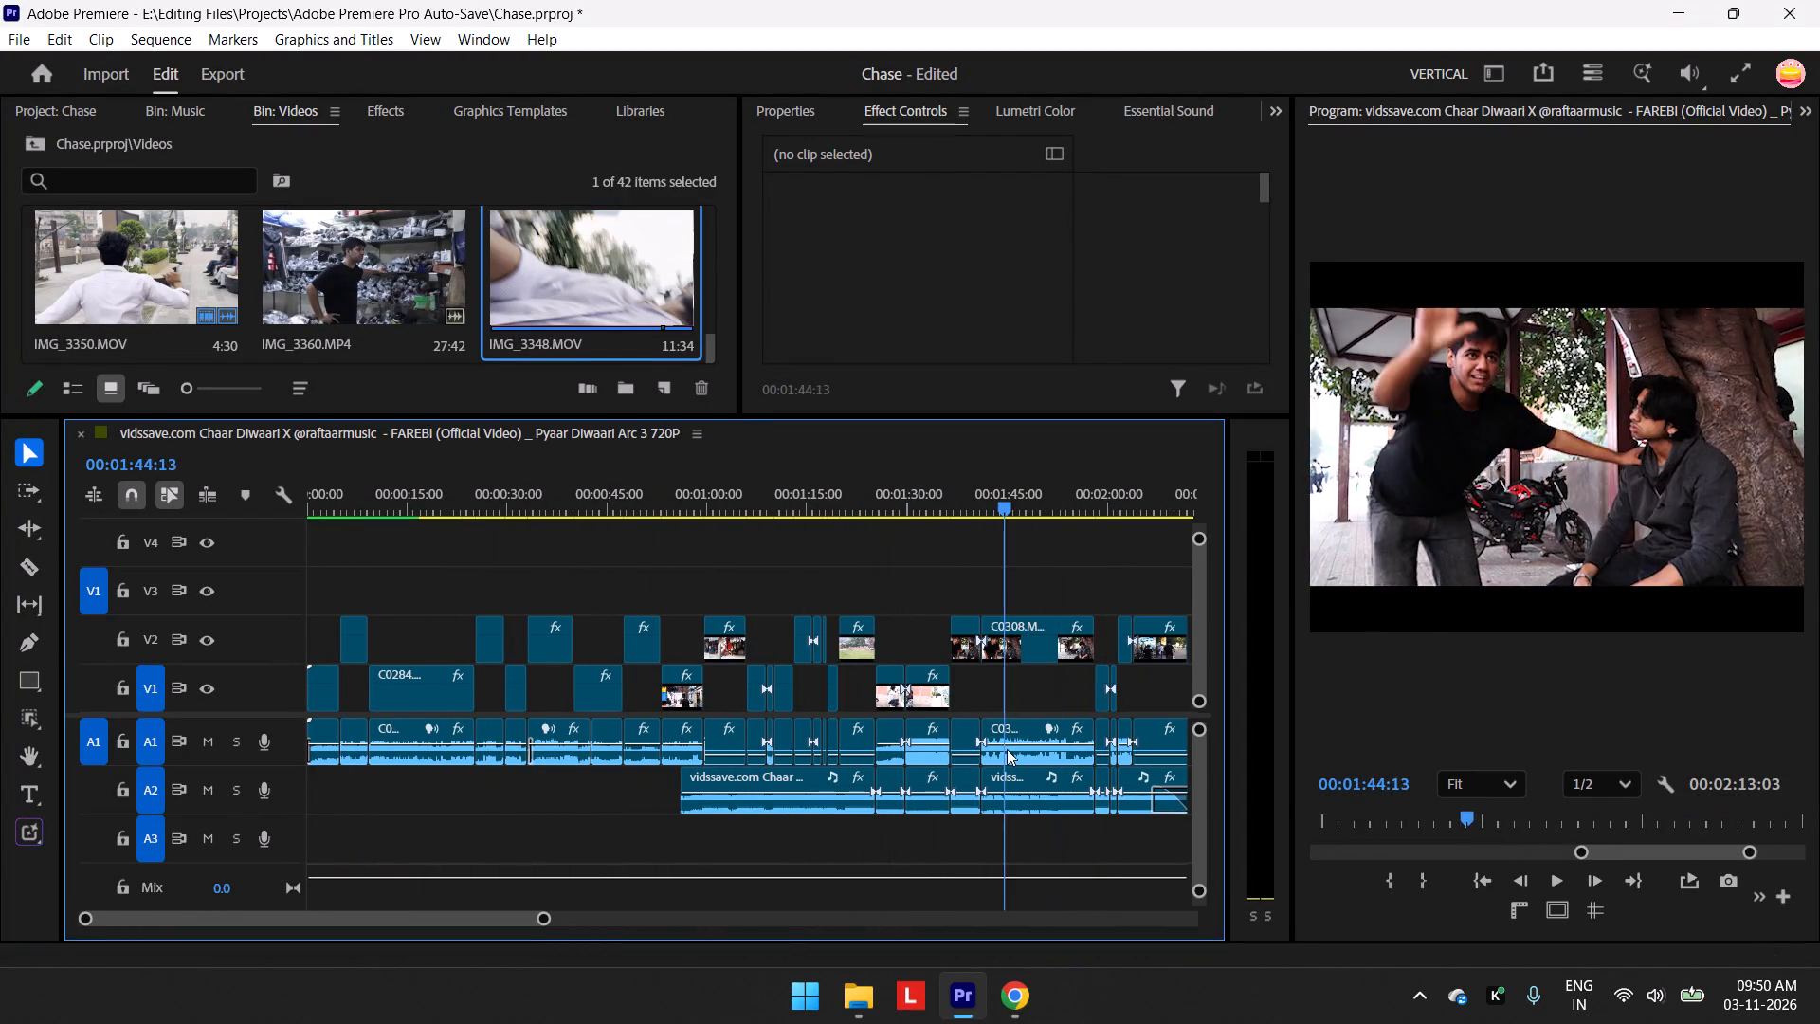
{"action": "left_click_drag", "start_coordinate": [1007, 749], "coordinate": [1209, 781]}
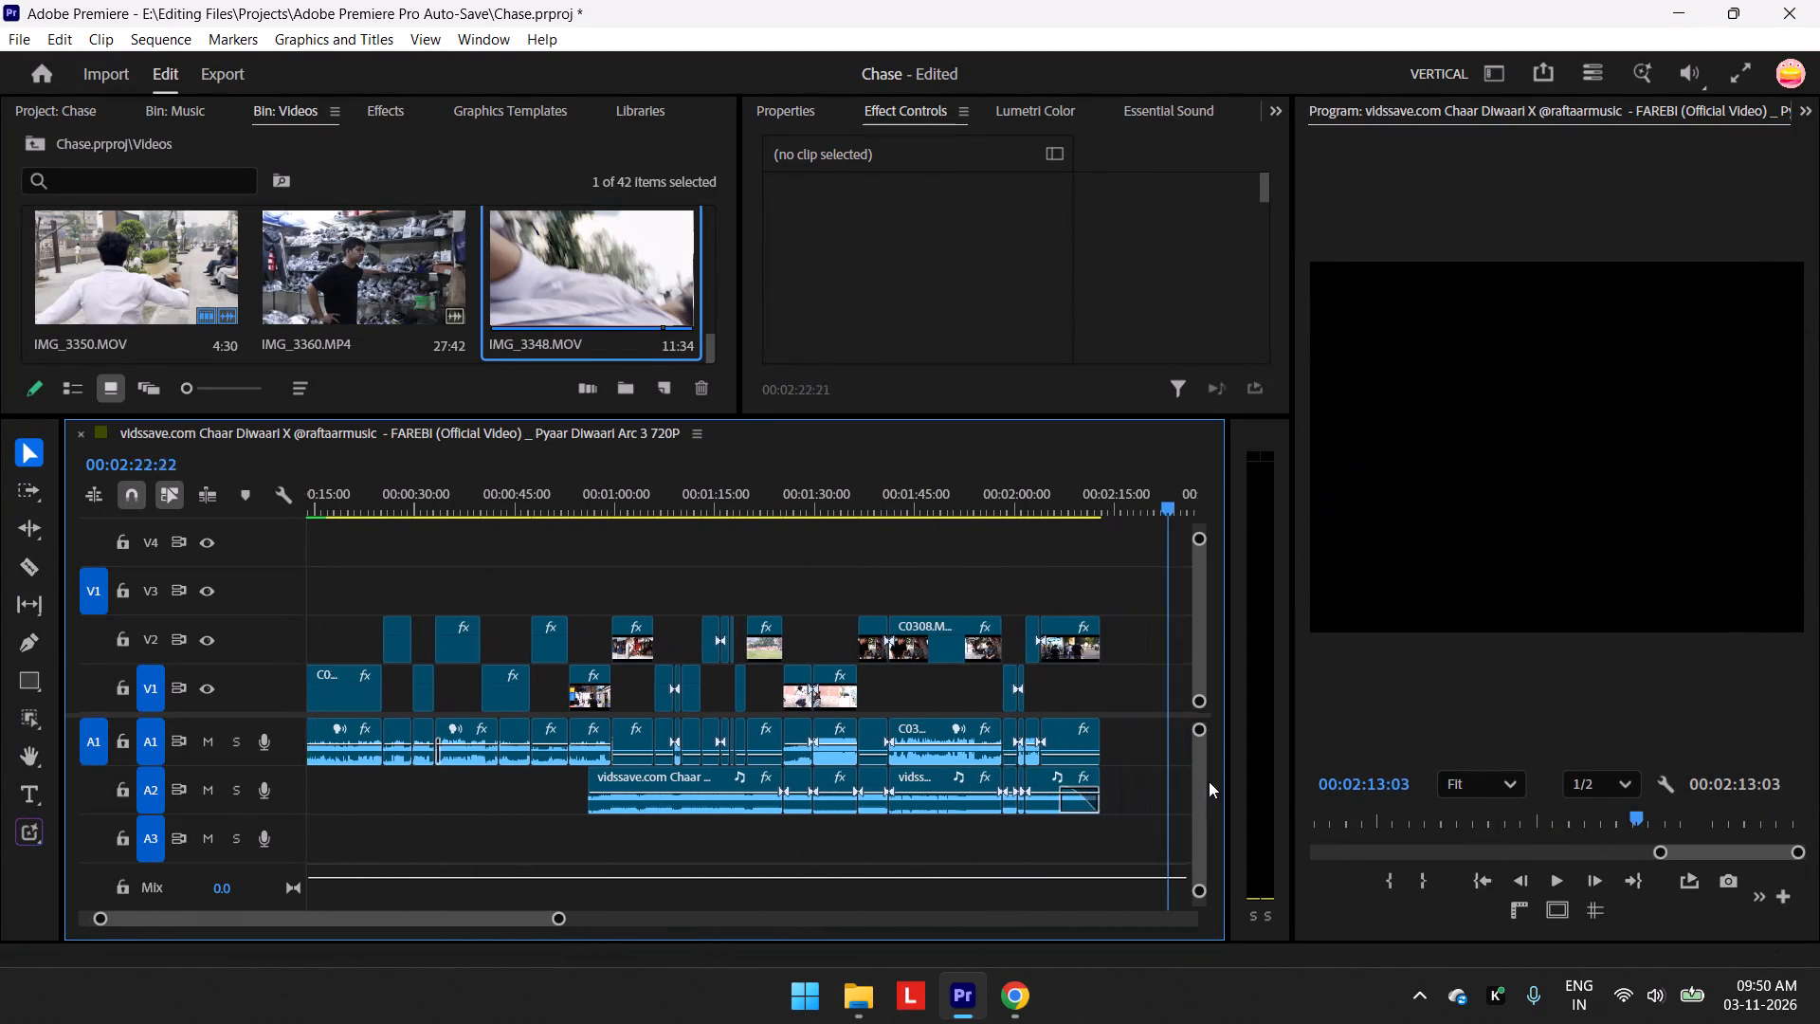
{"action": "left_click_drag", "start_coordinate": [1209, 781], "coordinate": [896, 771]}
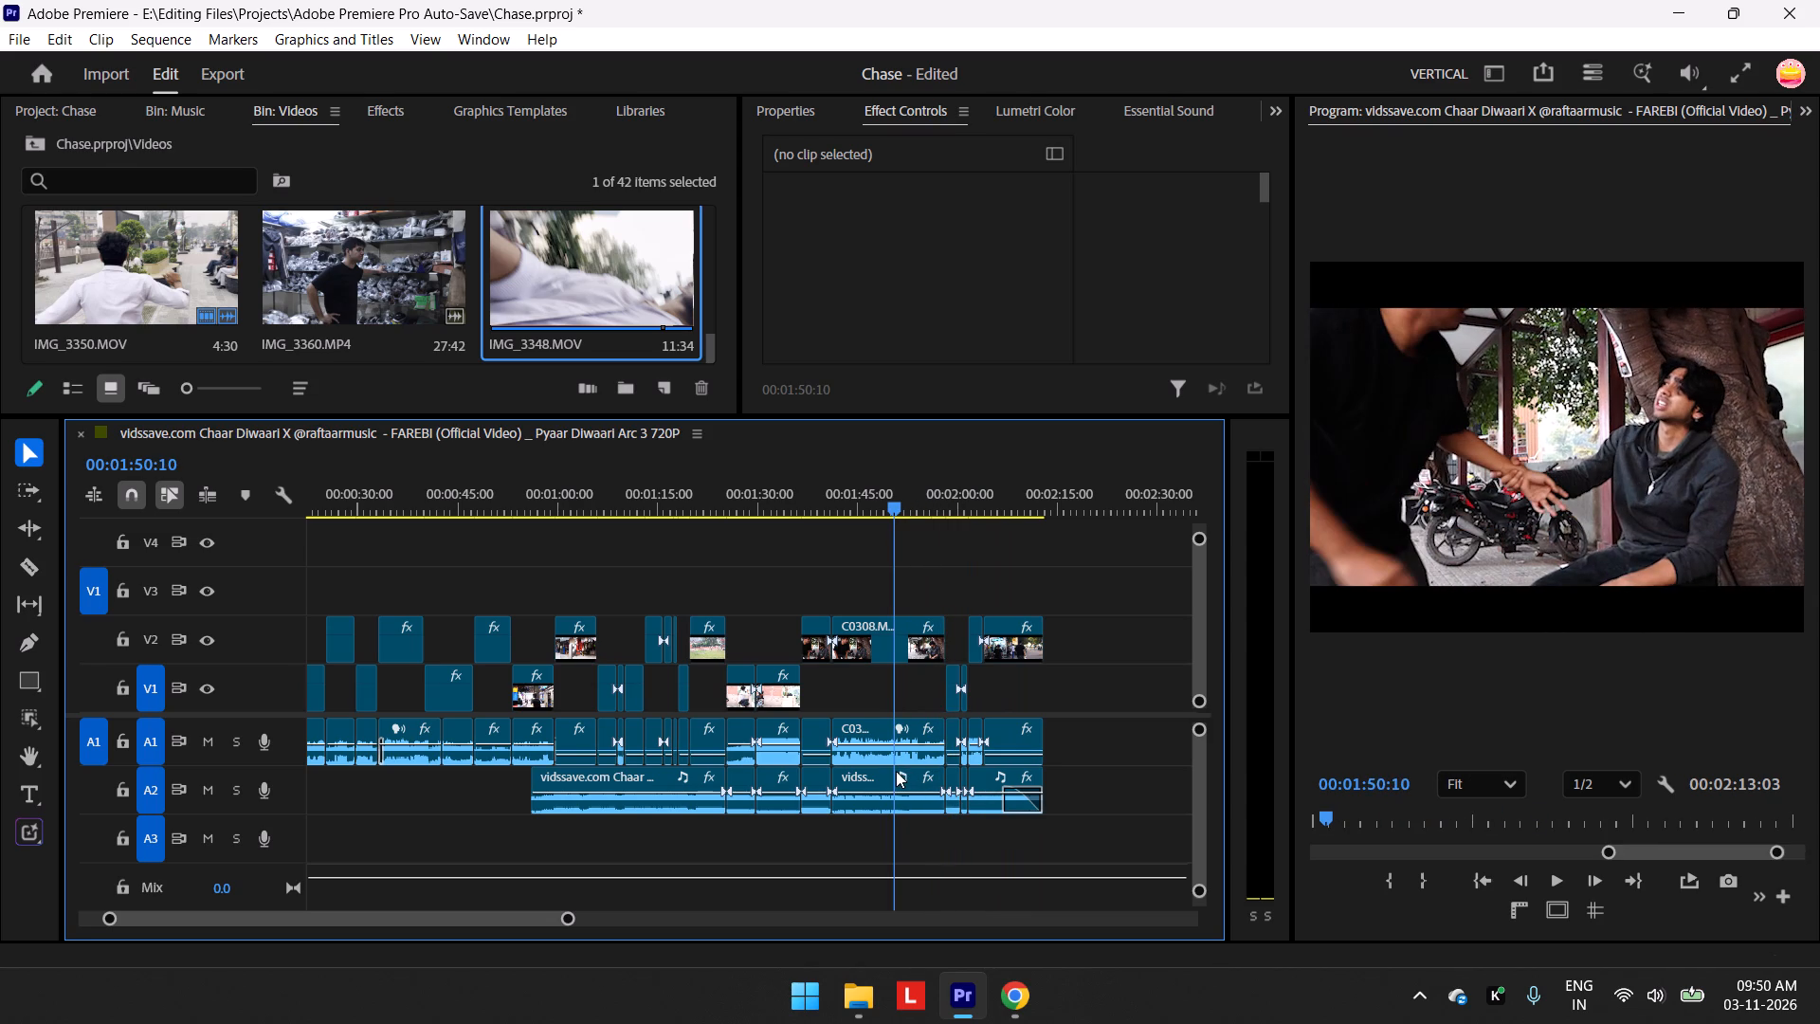
{"action": "left_click_drag", "start_coordinate": [896, 771], "coordinate": [696, 745]}
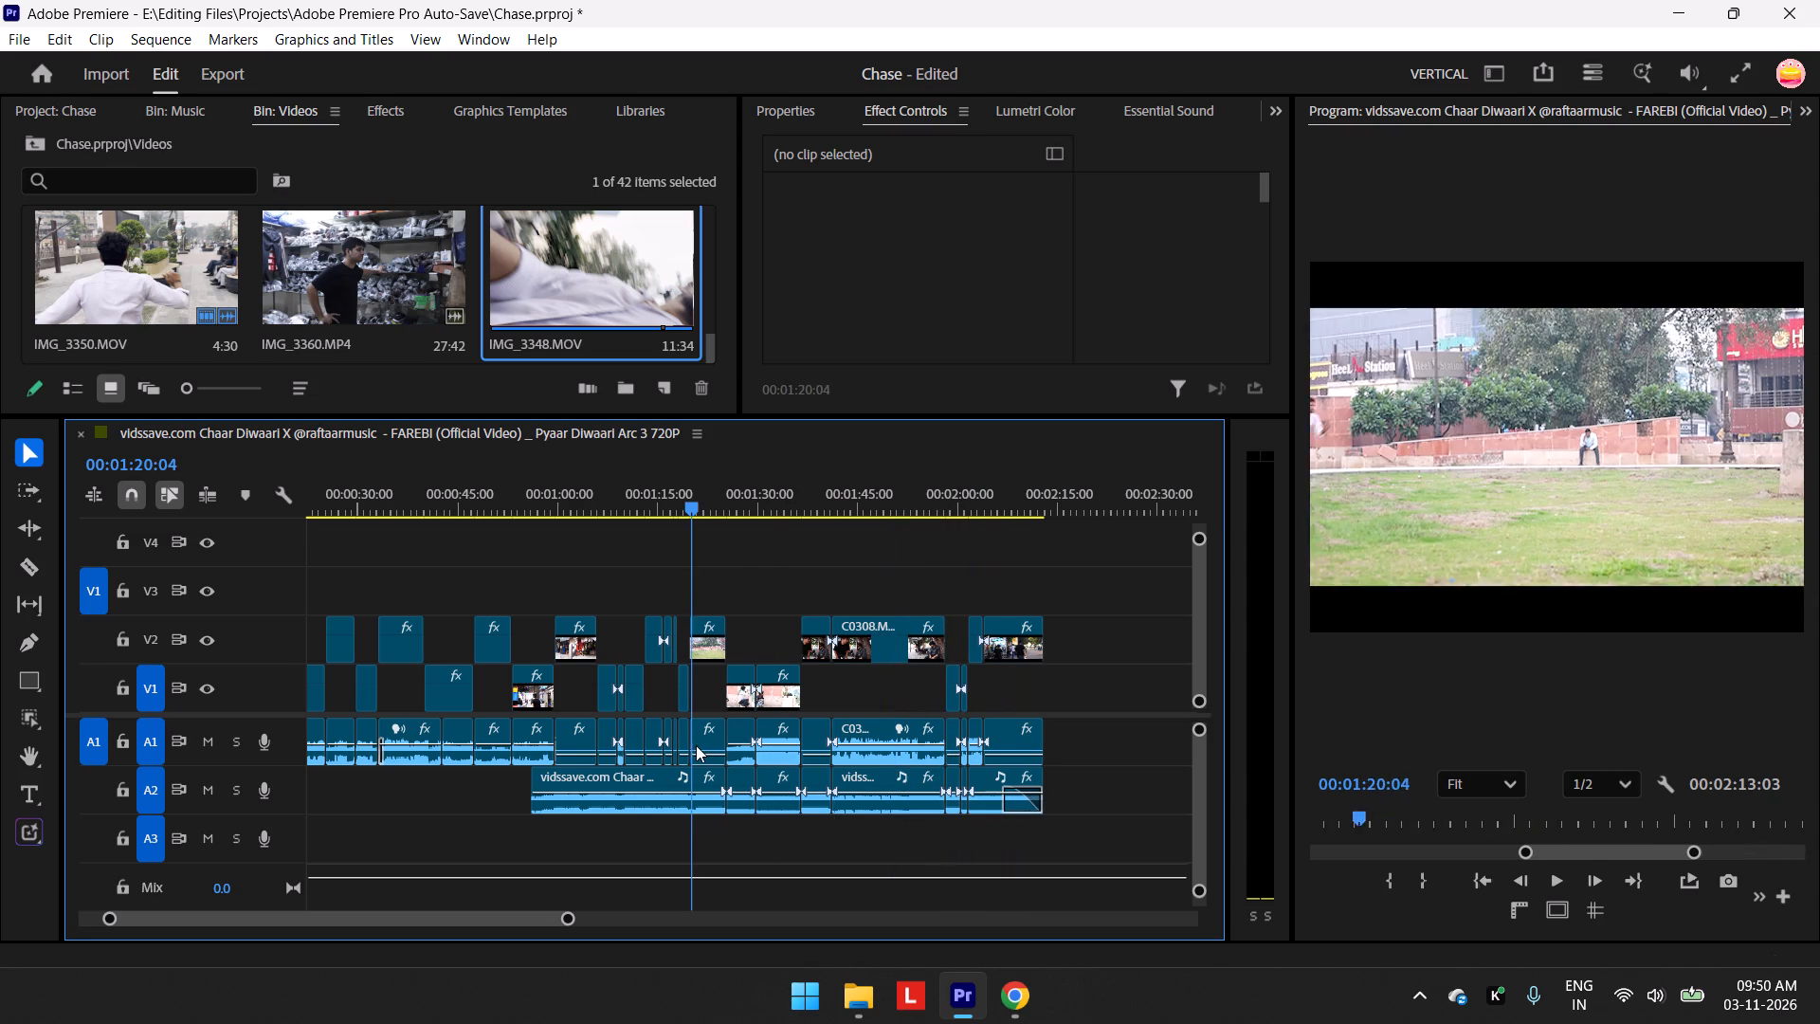
{"action": "left_click_drag", "start_coordinate": [696, 745], "coordinate": [775, 728]}
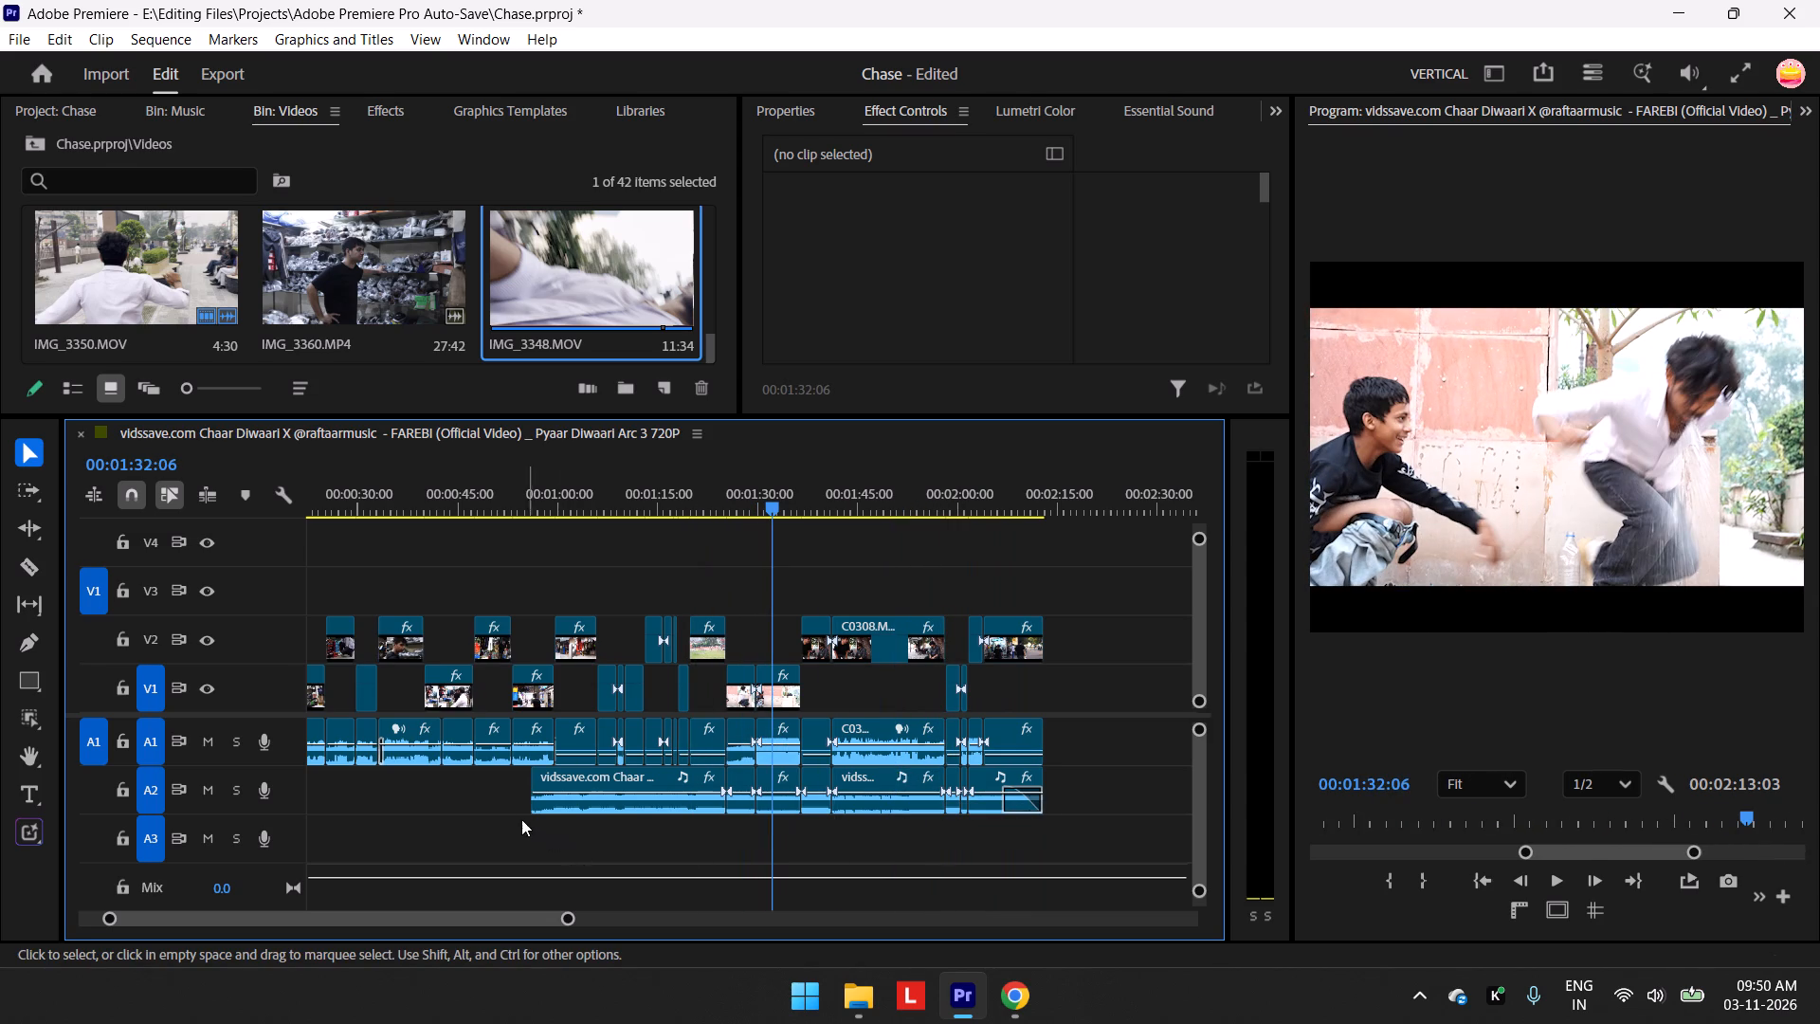
Move all the music clips on A2 together so they start at the end of the video edit, at about 00:02:13.
{"action": "left_click_drag", "start_coordinate": [493, 806], "coordinate": [1081, 816]}
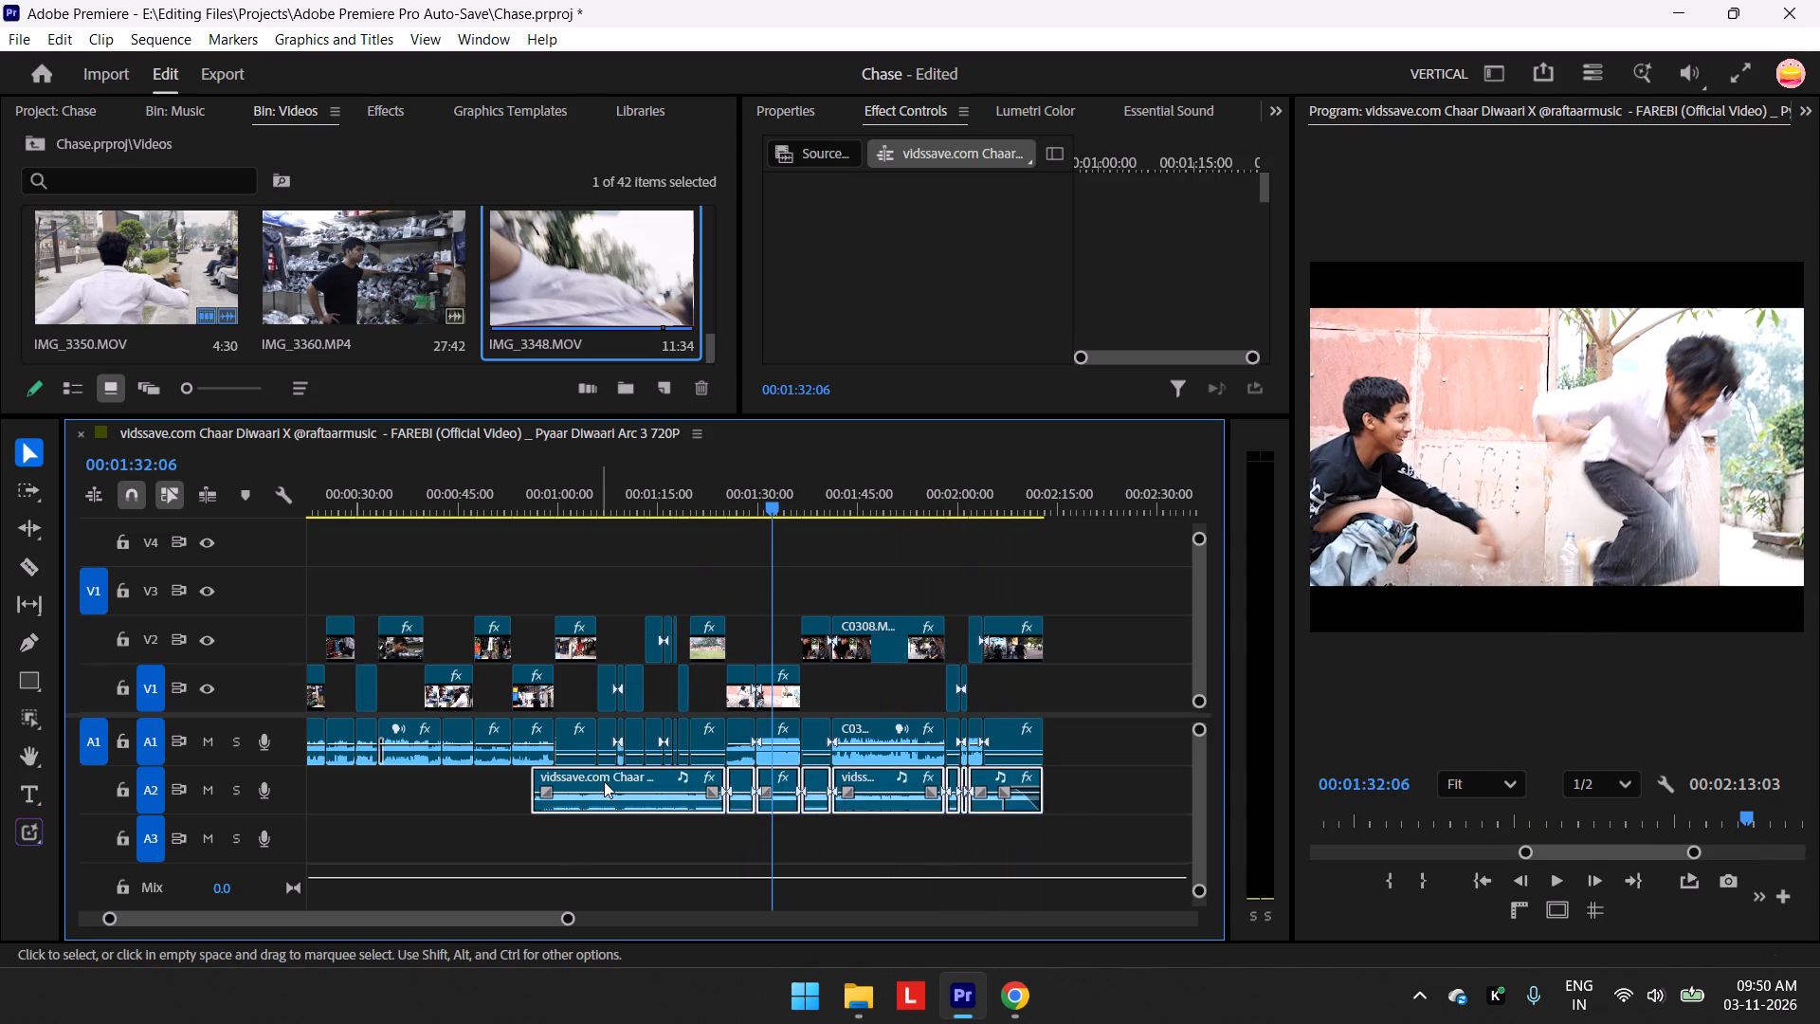
{"action": "left_click_drag", "start_coordinate": [604, 781], "coordinate": [1252, 797]}
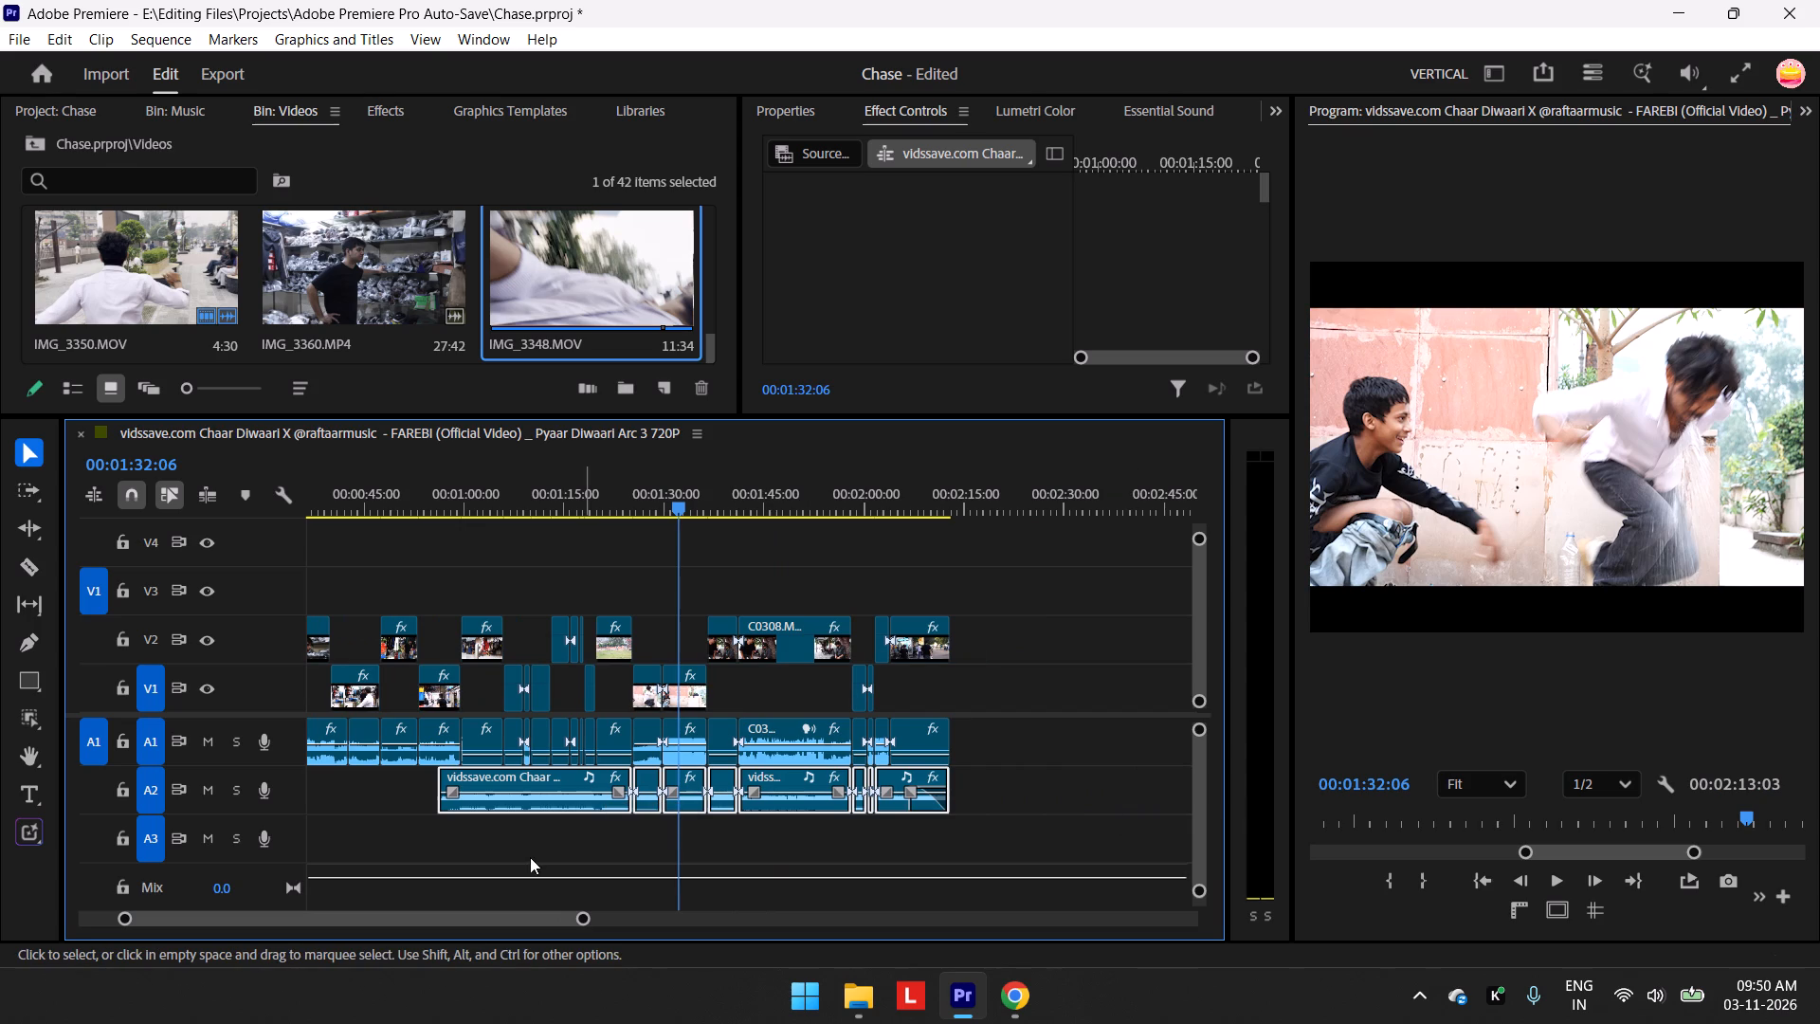
{"action": "left_click_drag", "start_coordinate": [524, 786], "coordinate": [690, 774]}
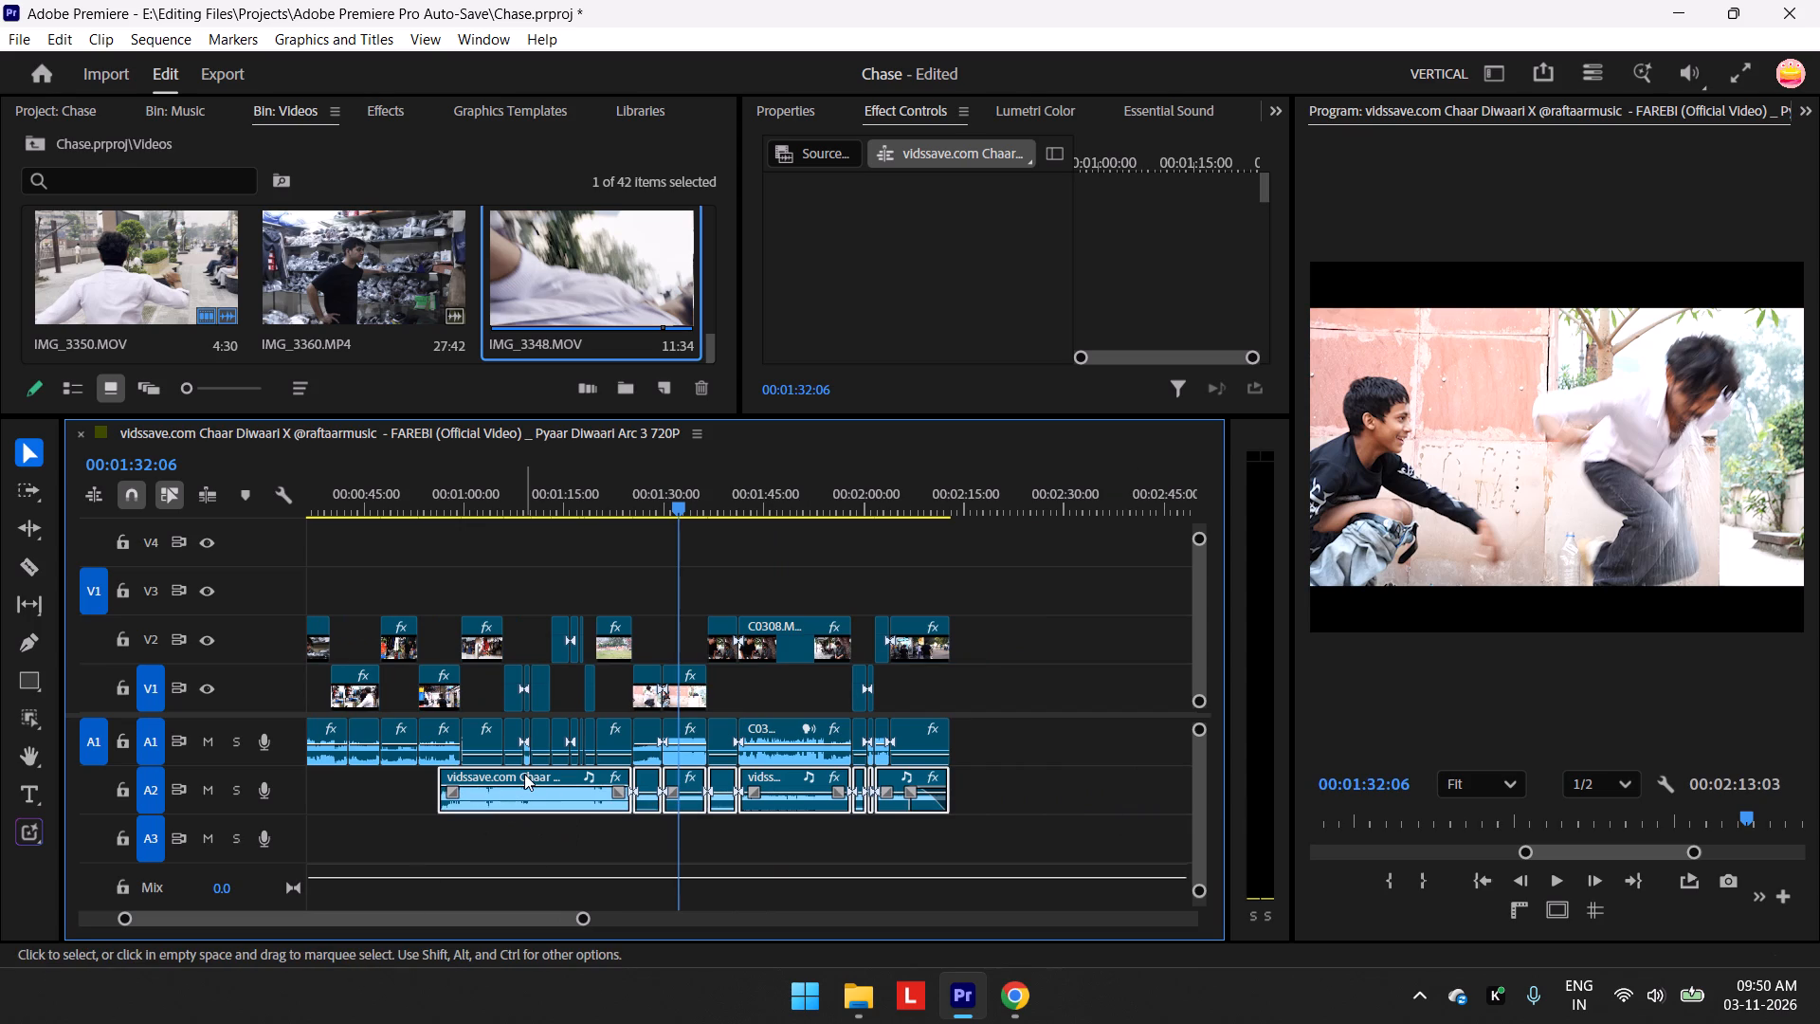
{"action": "key", "text": "ctrl+z"}
{"action": "left_click_drag", "start_coordinate": [502, 776], "coordinate": [538, 780]}
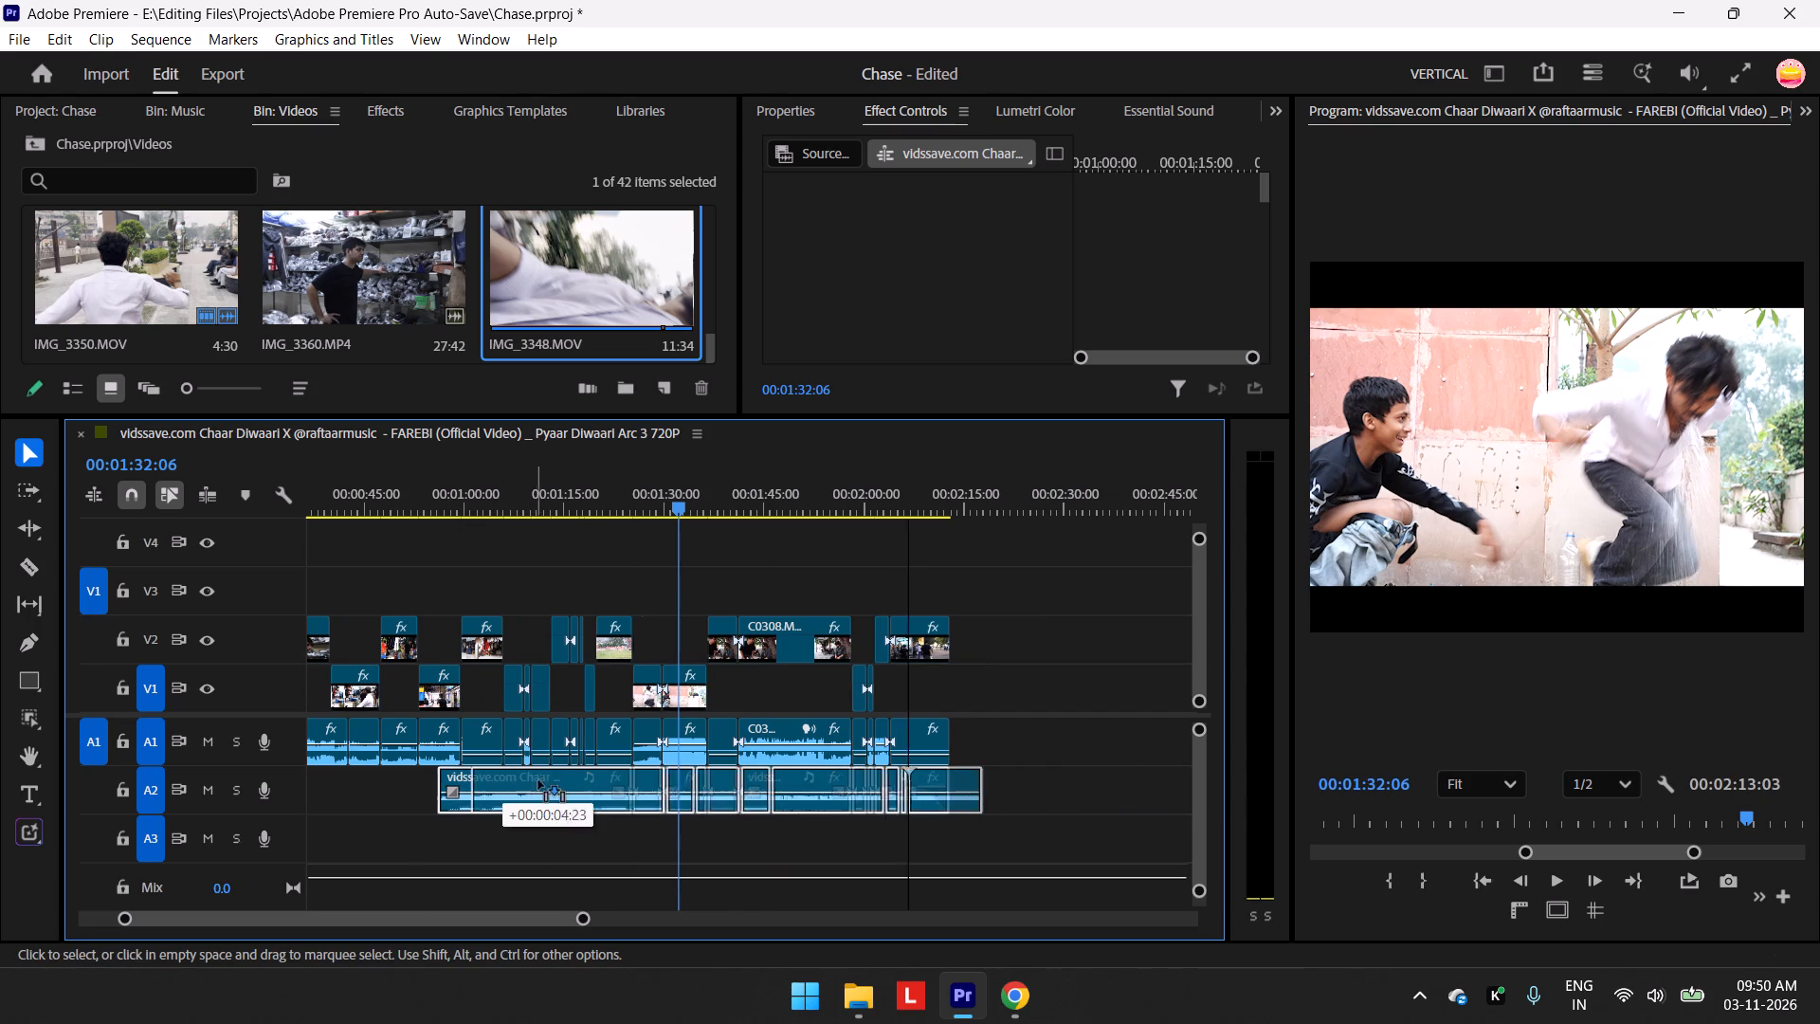
{"action": "left_click_drag", "start_coordinate": [538, 780], "coordinate": [1023, 793]}
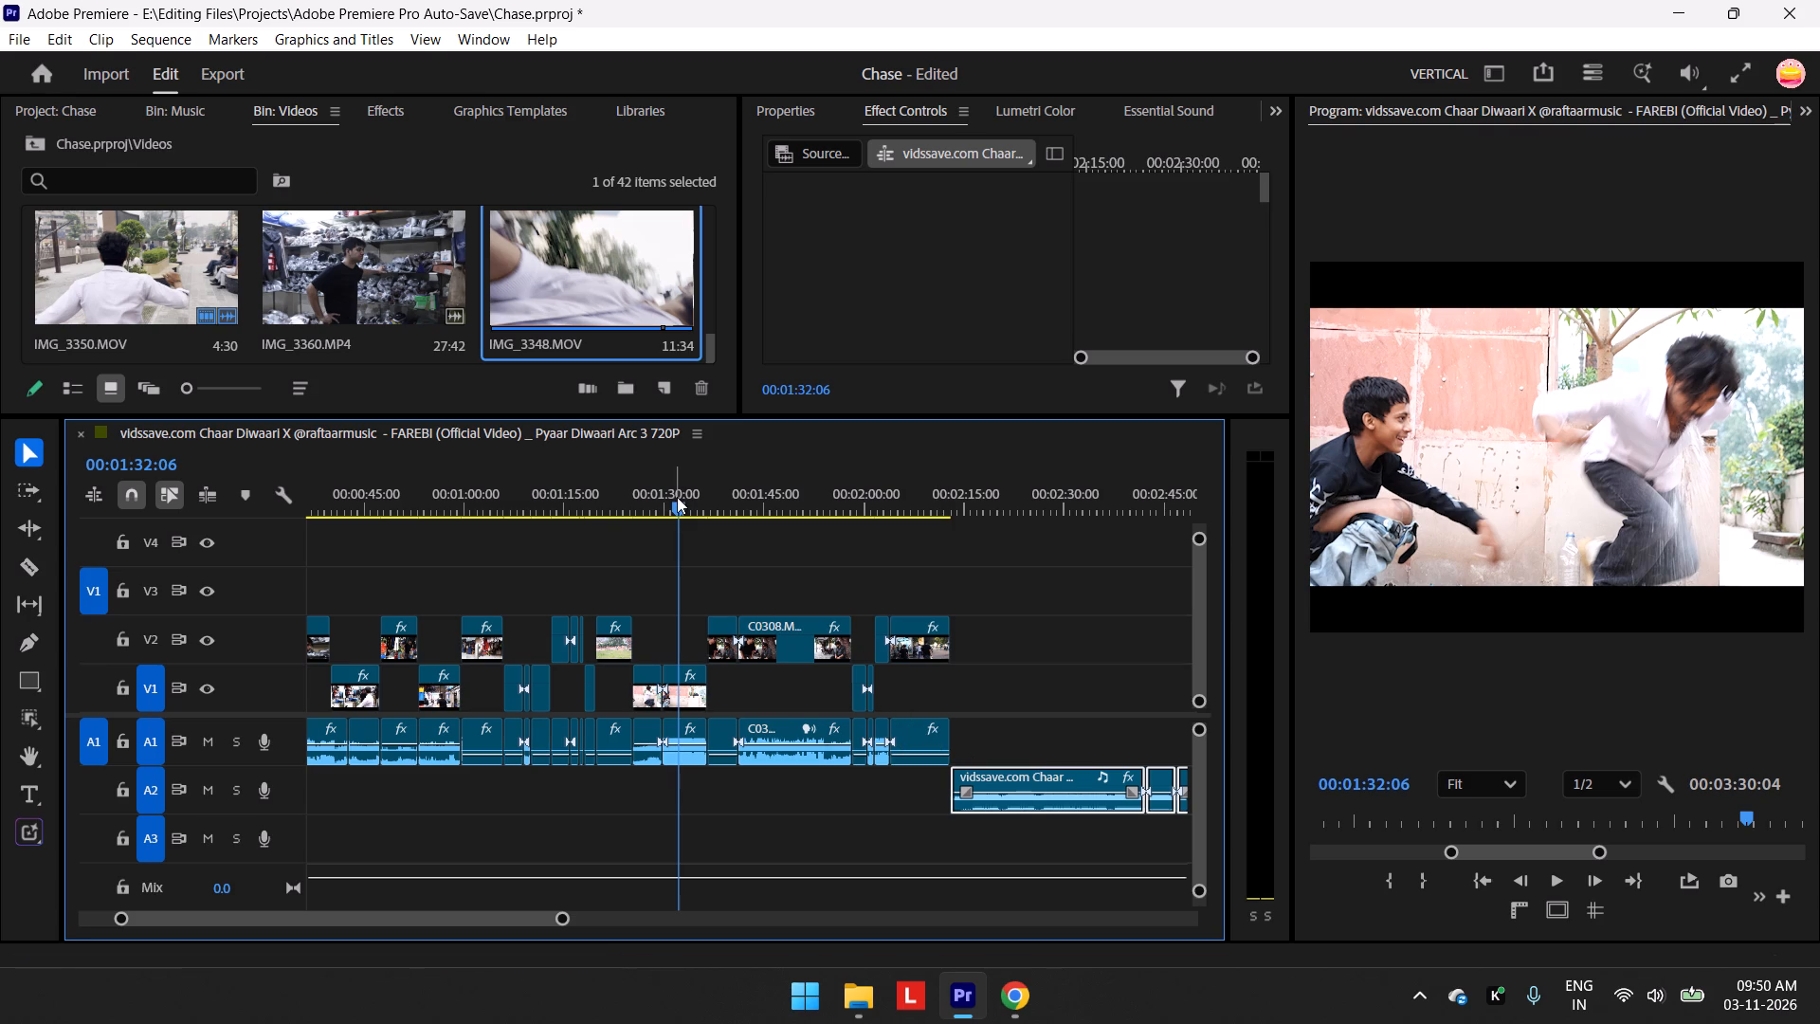
Play the chase section repeatedly between about 00:01:02 and 00:01:19 to examine where the new footage could fit.
{"action": "left_click_drag", "start_coordinate": [677, 497], "coordinate": [505, 552]}
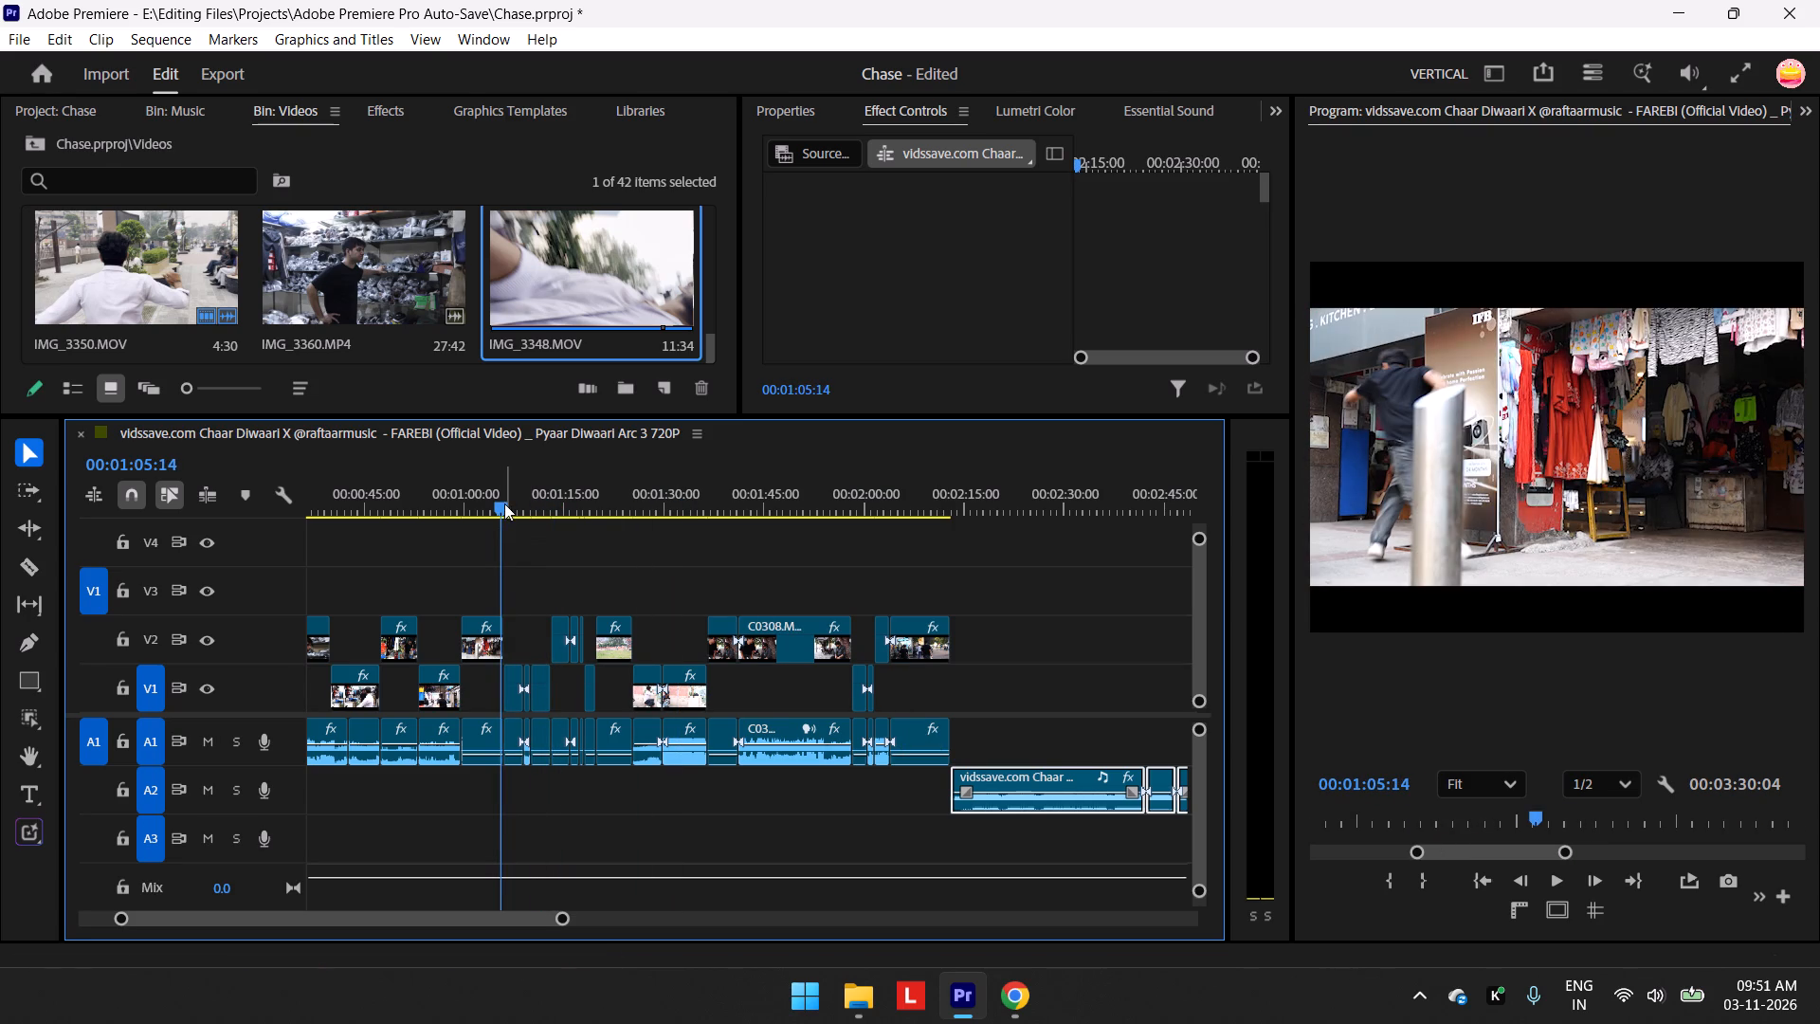
{"action": "left_click_drag", "start_coordinate": [503, 503], "coordinate": [478, 511]}
{"action": "key", "text": "space"}
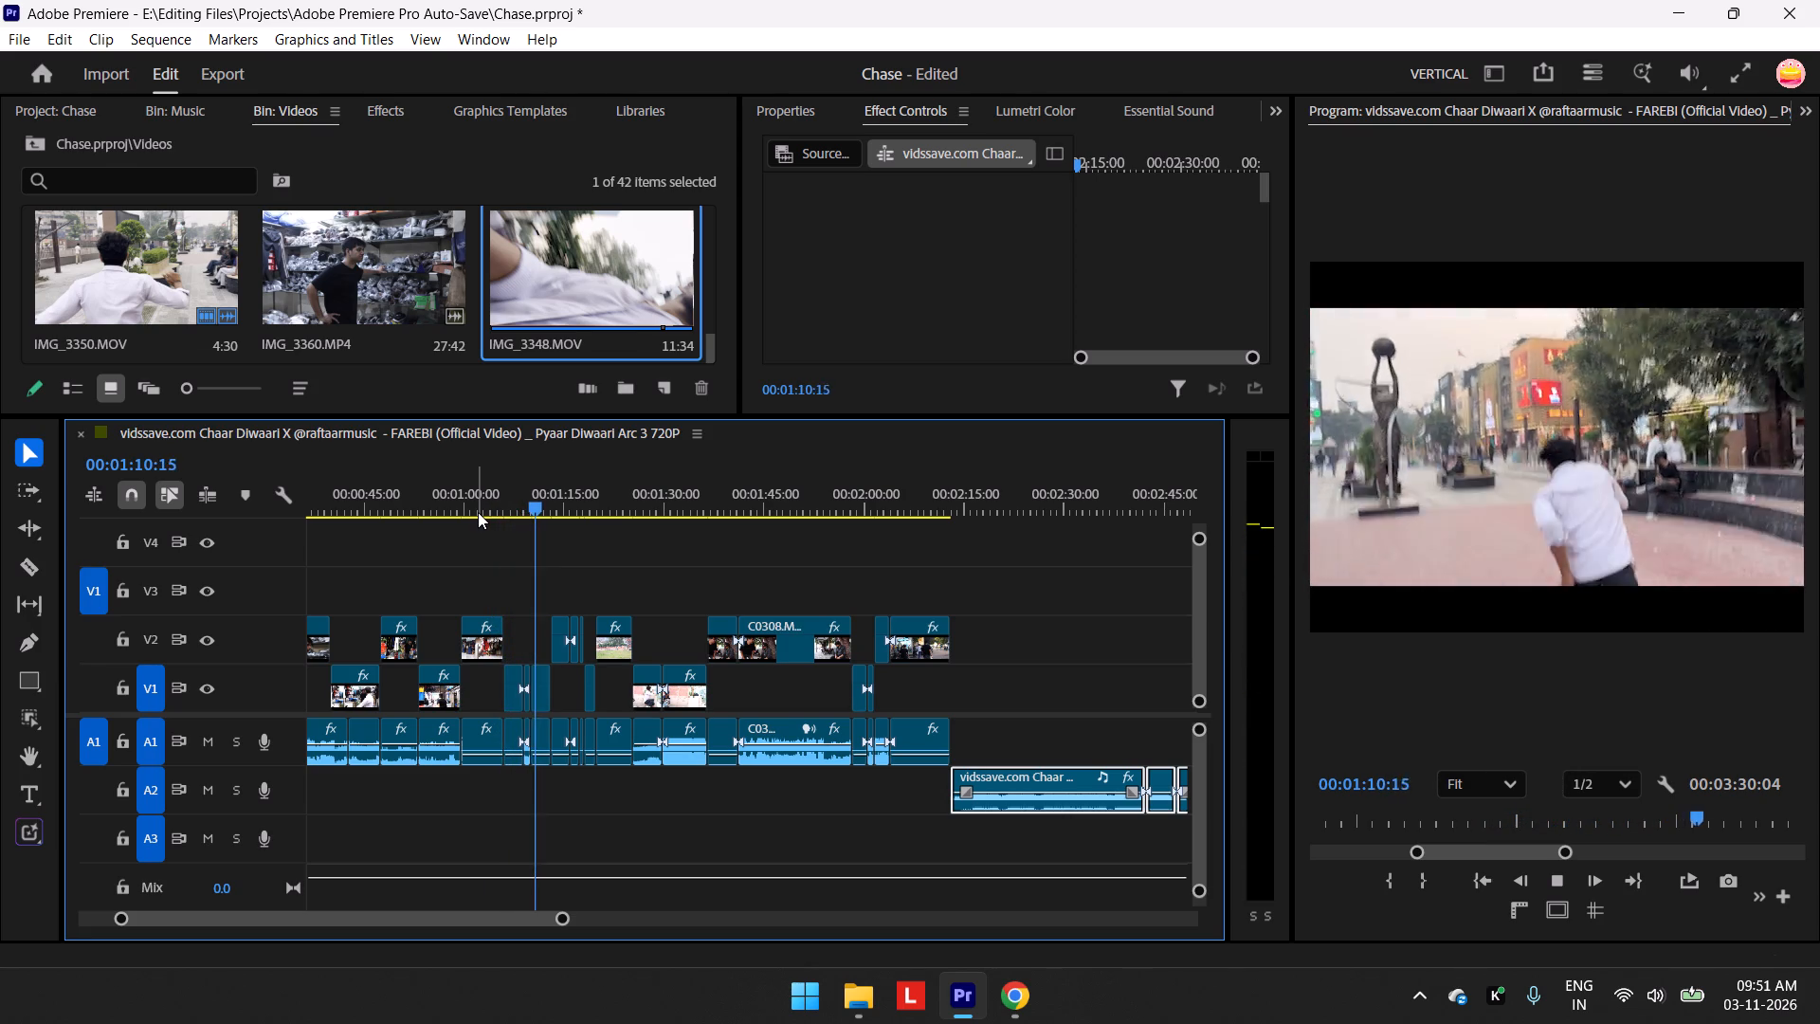
{"action": "key", "text": "space"}
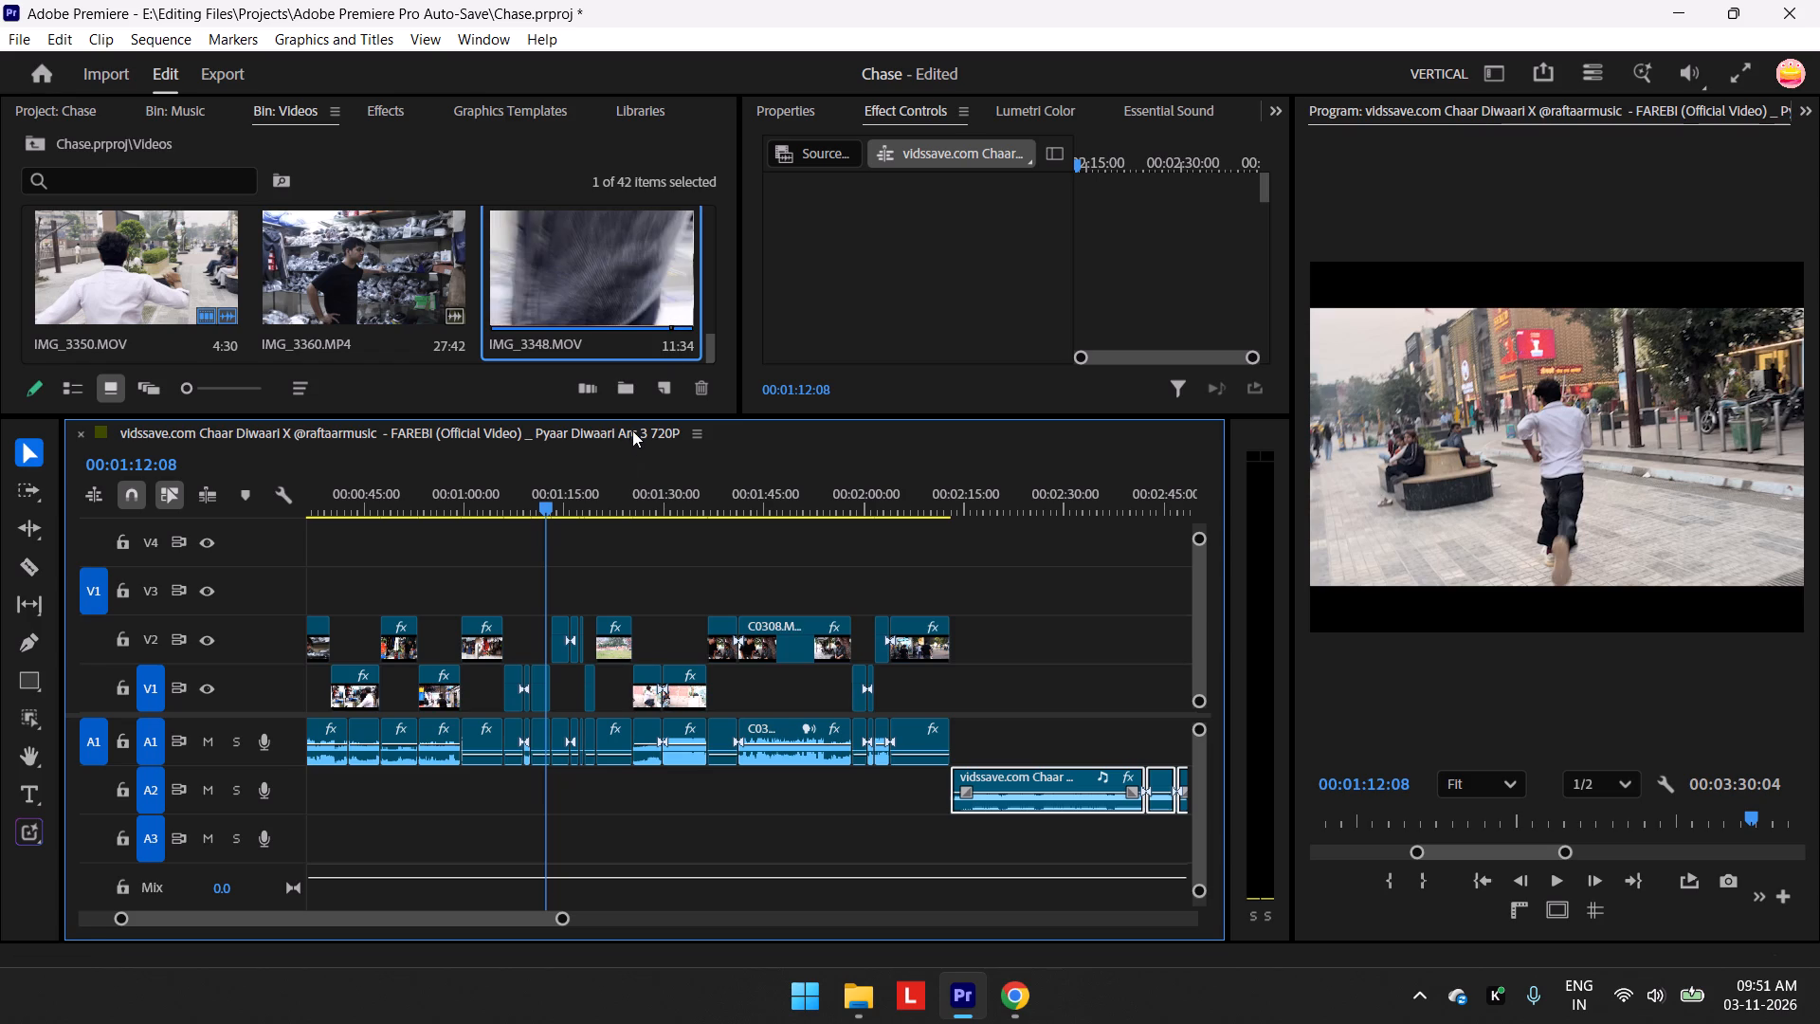
{"action": "left_click_drag", "start_coordinate": [538, 506], "coordinate": [525, 515]}
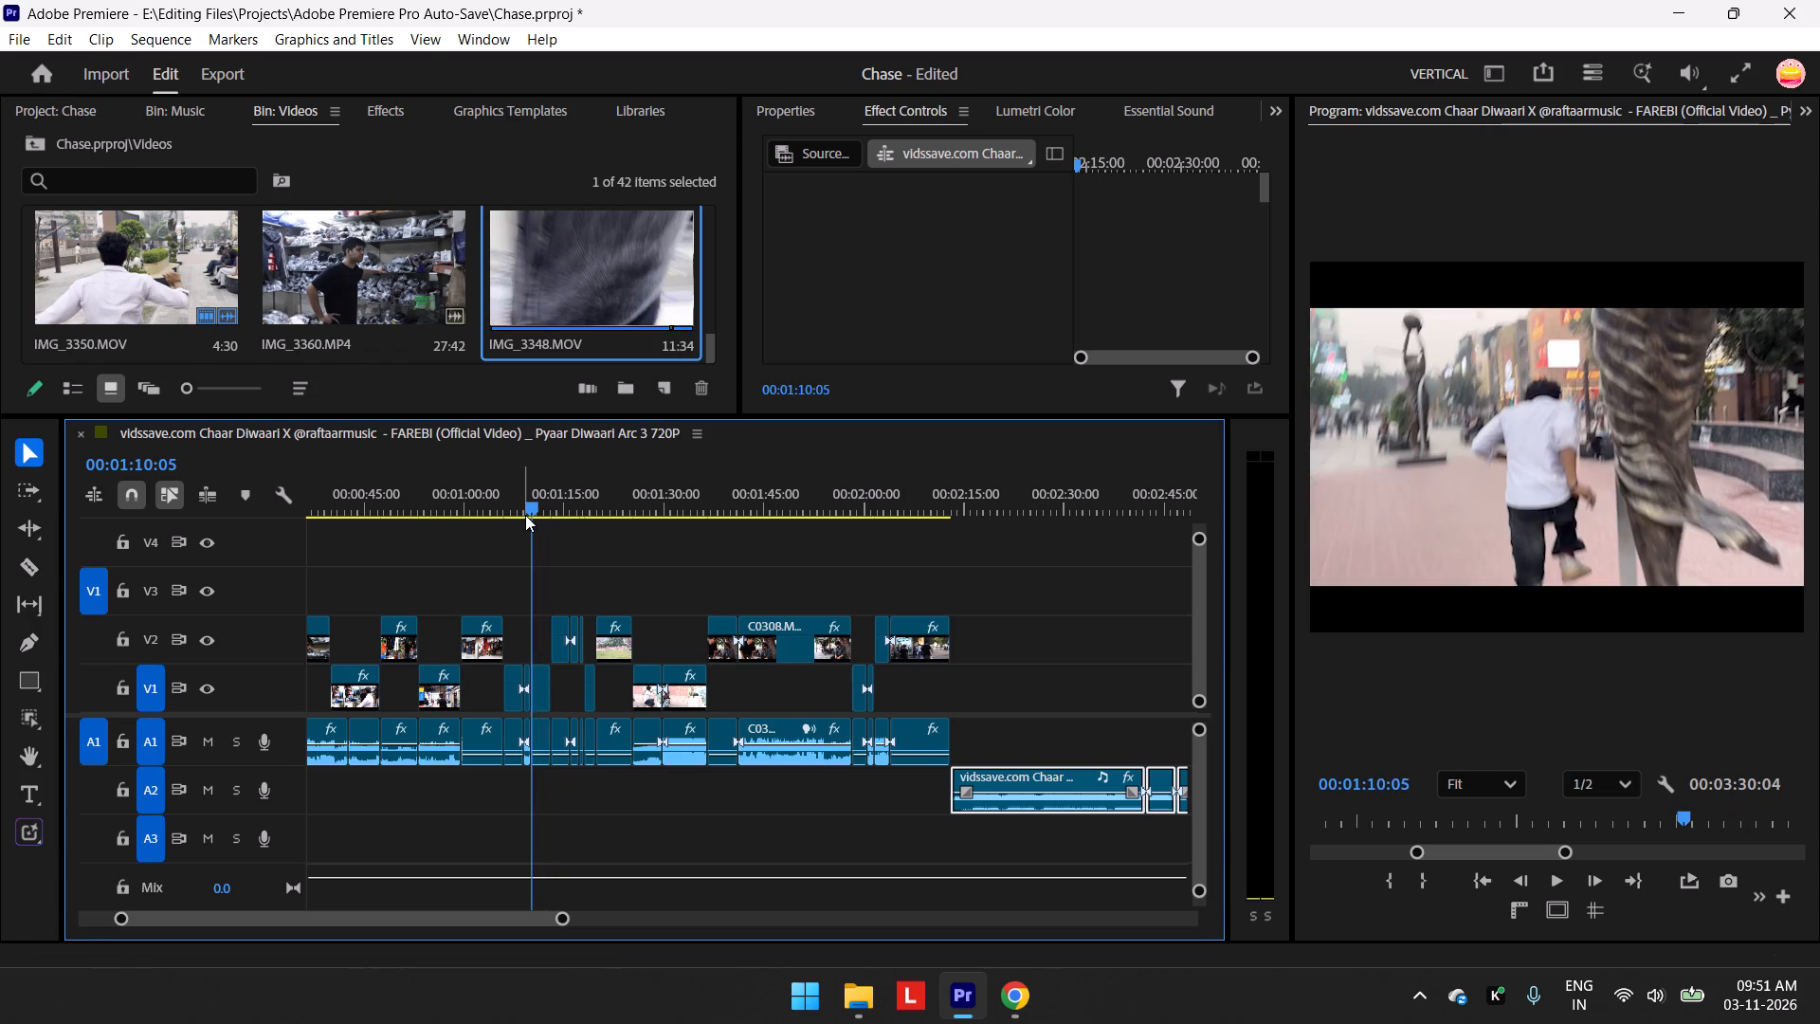
{"action": "key", "text": "space"}
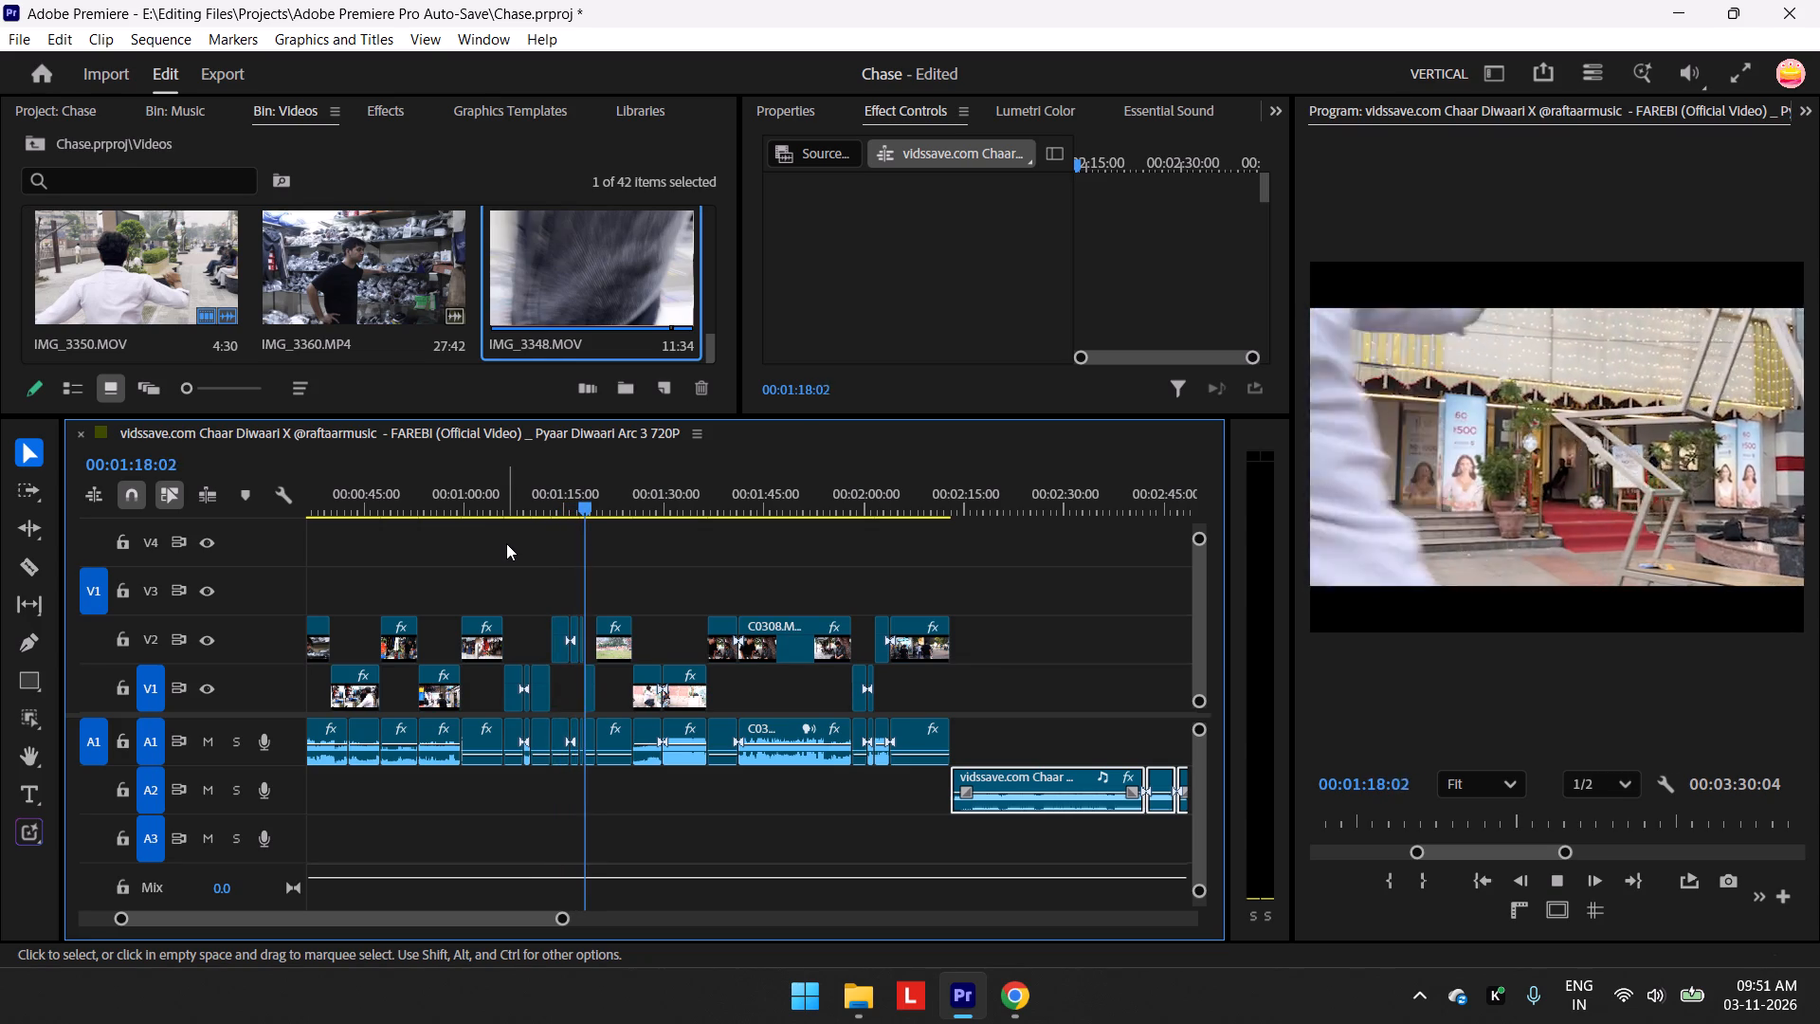
{"action": "key", "text": "space"}
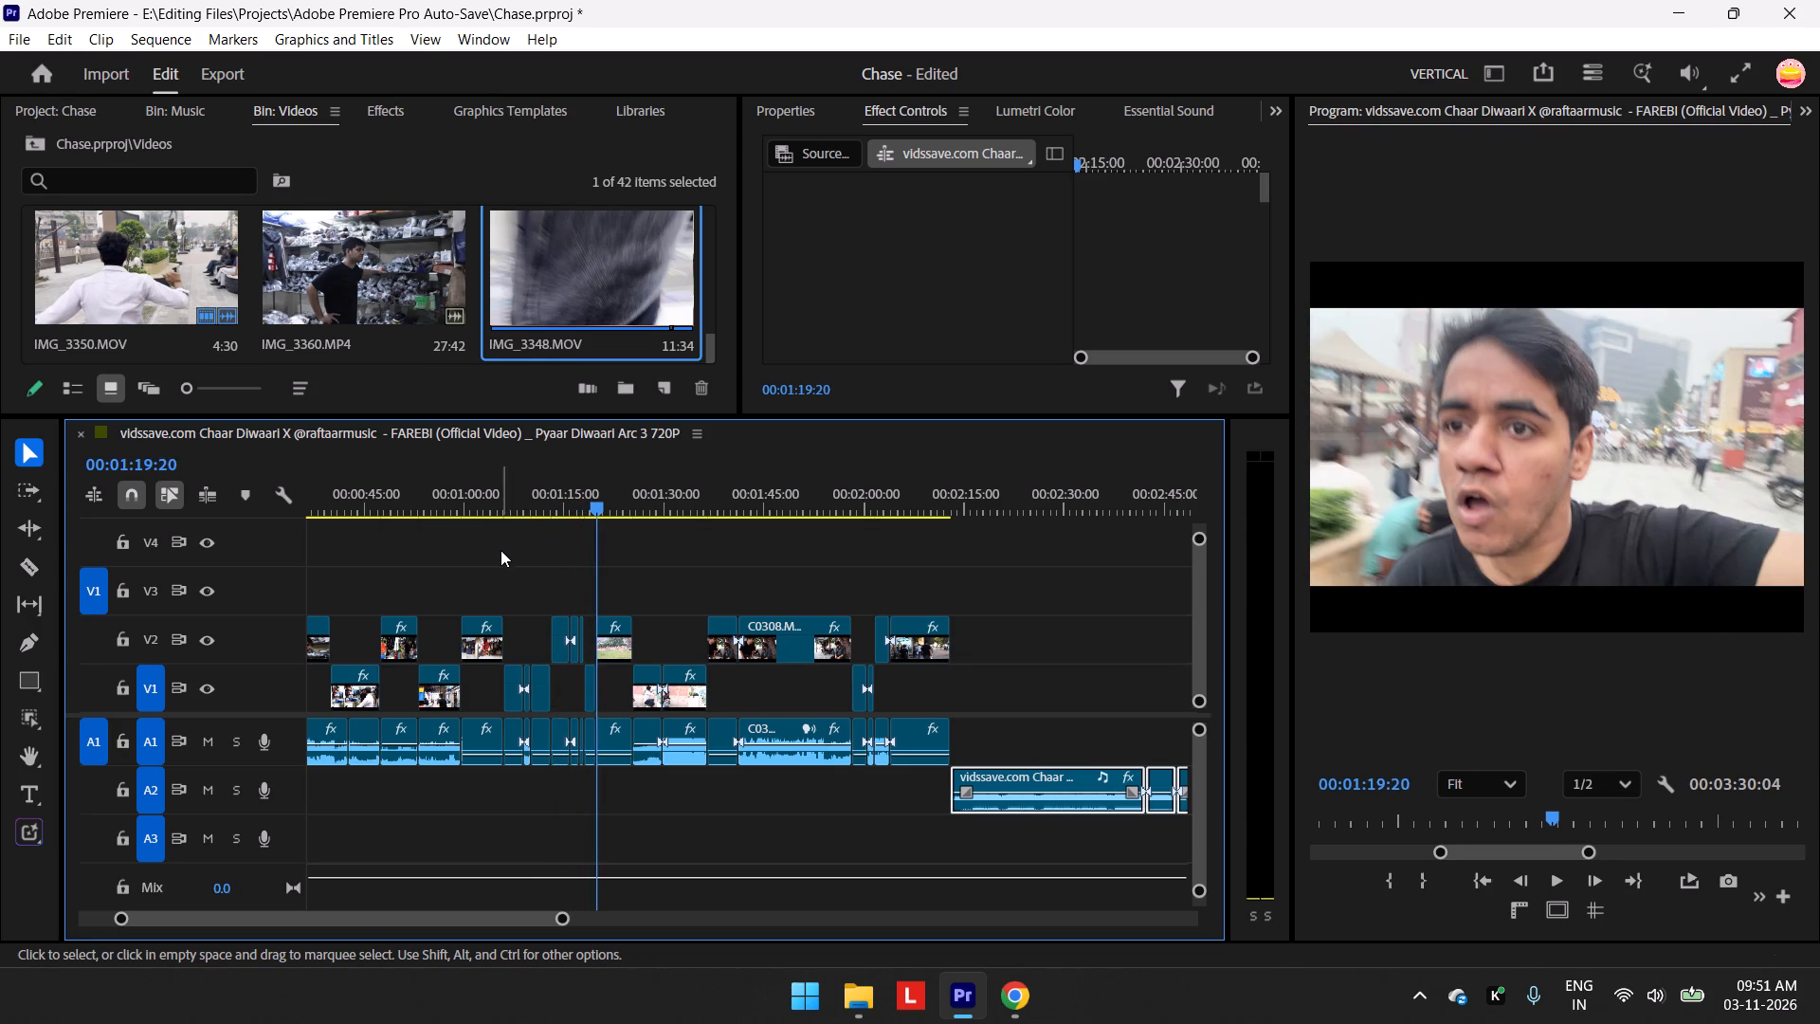
{"action": "left_click_drag", "start_coordinate": [599, 504], "coordinate": [486, 531]}
{"action": "key", "text": "space"}
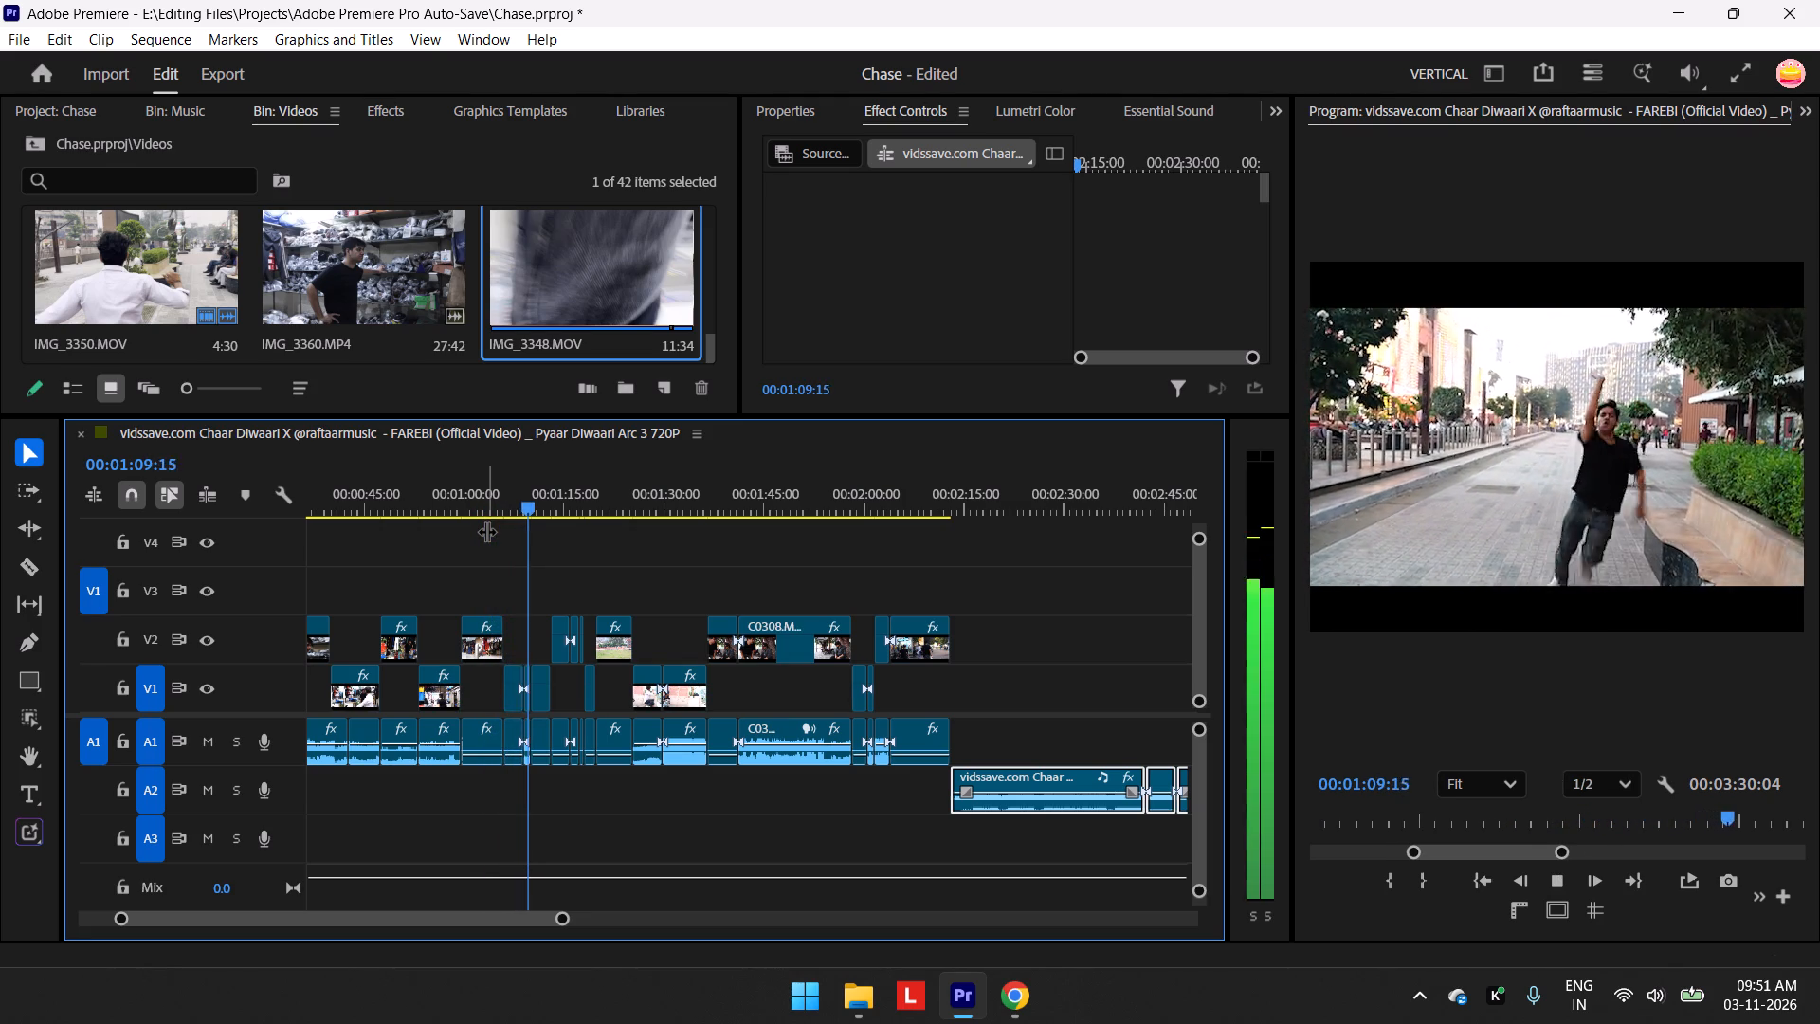
{"action": "key", "text": "space"}
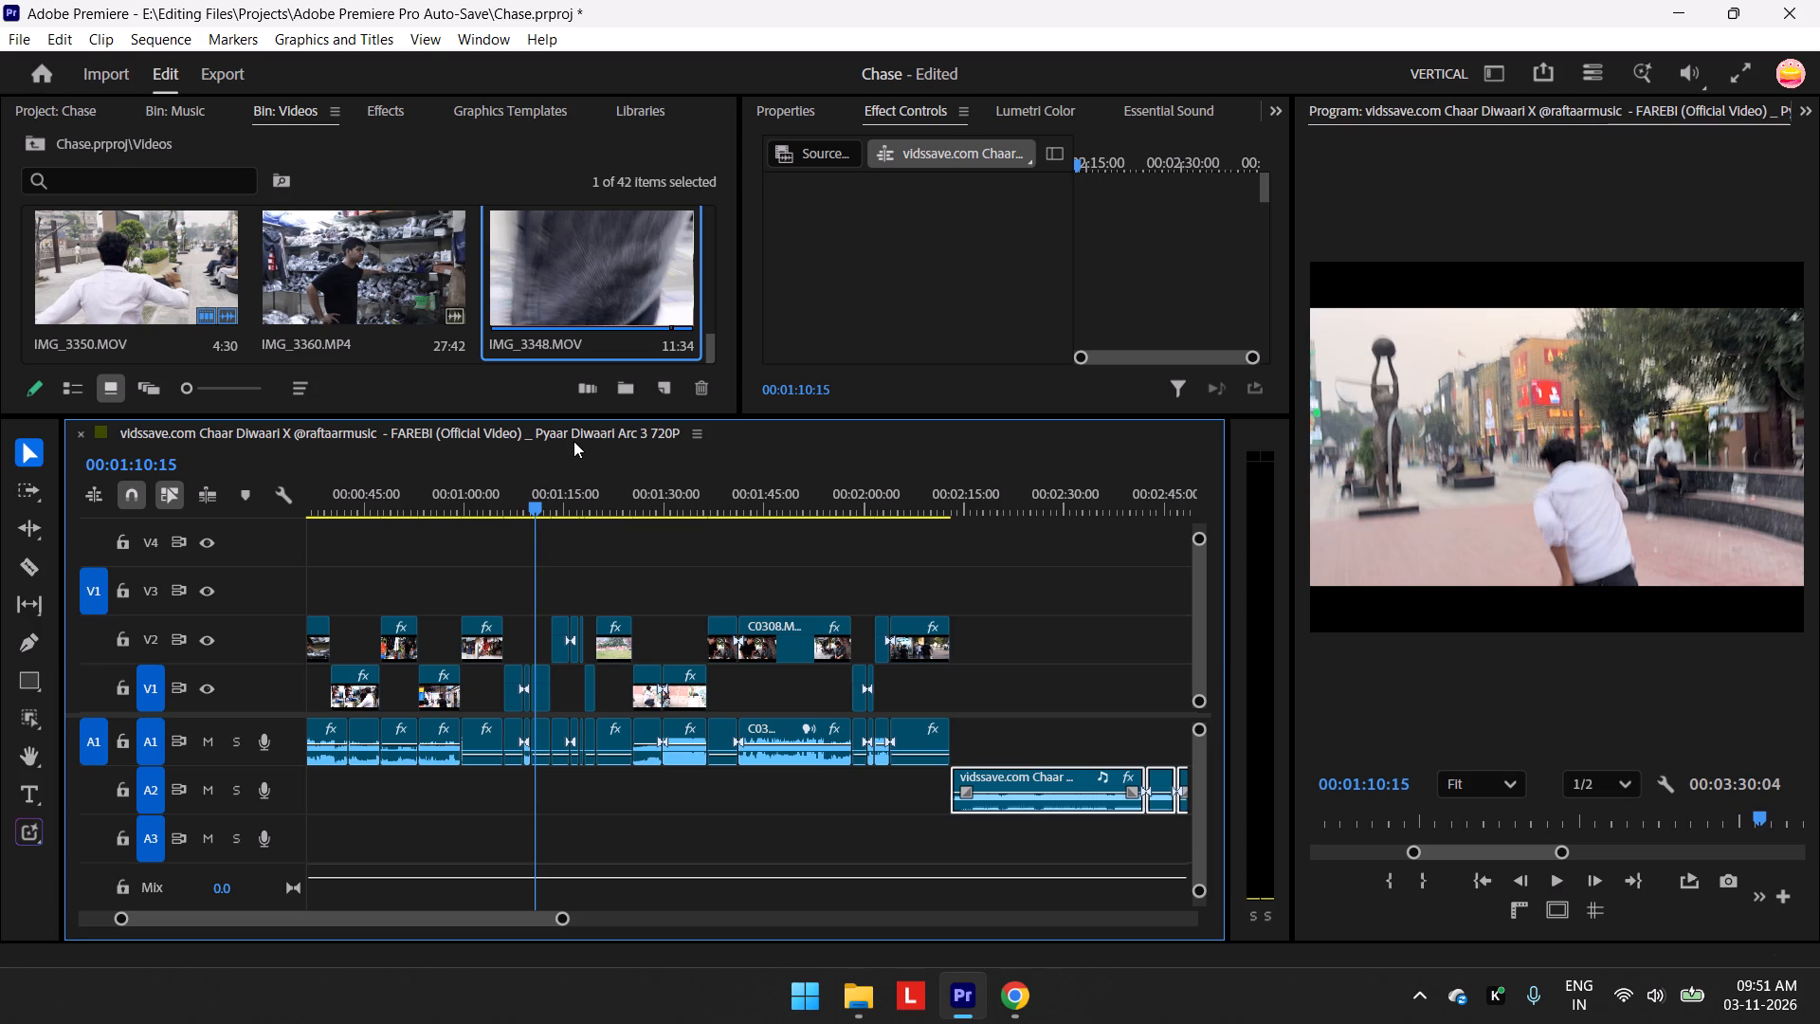
Open IMG_3348.MOV as the source clip and mark its In point at 00:00:03:16.
{"action": "double_click", "coordinate": [609, 295]}
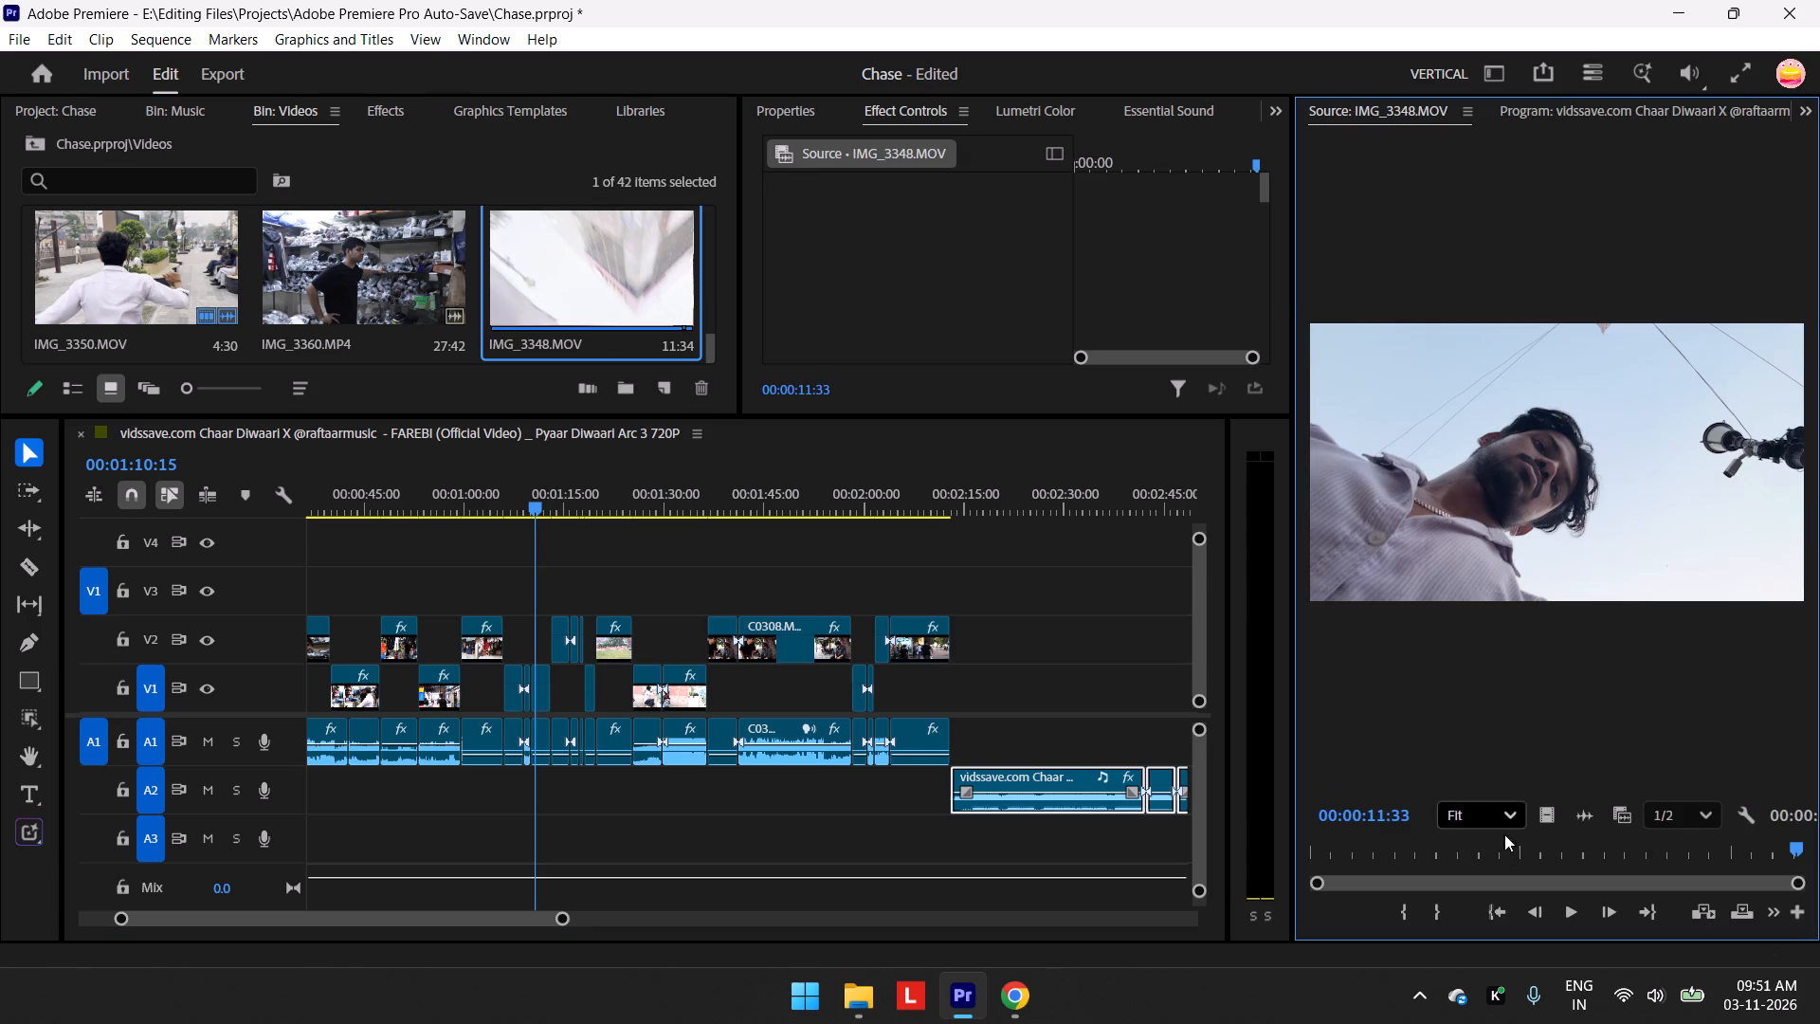
{"action": "left_click_drag", "start_coordinate": [1801, 849], "coordinate": [1363, 919]}
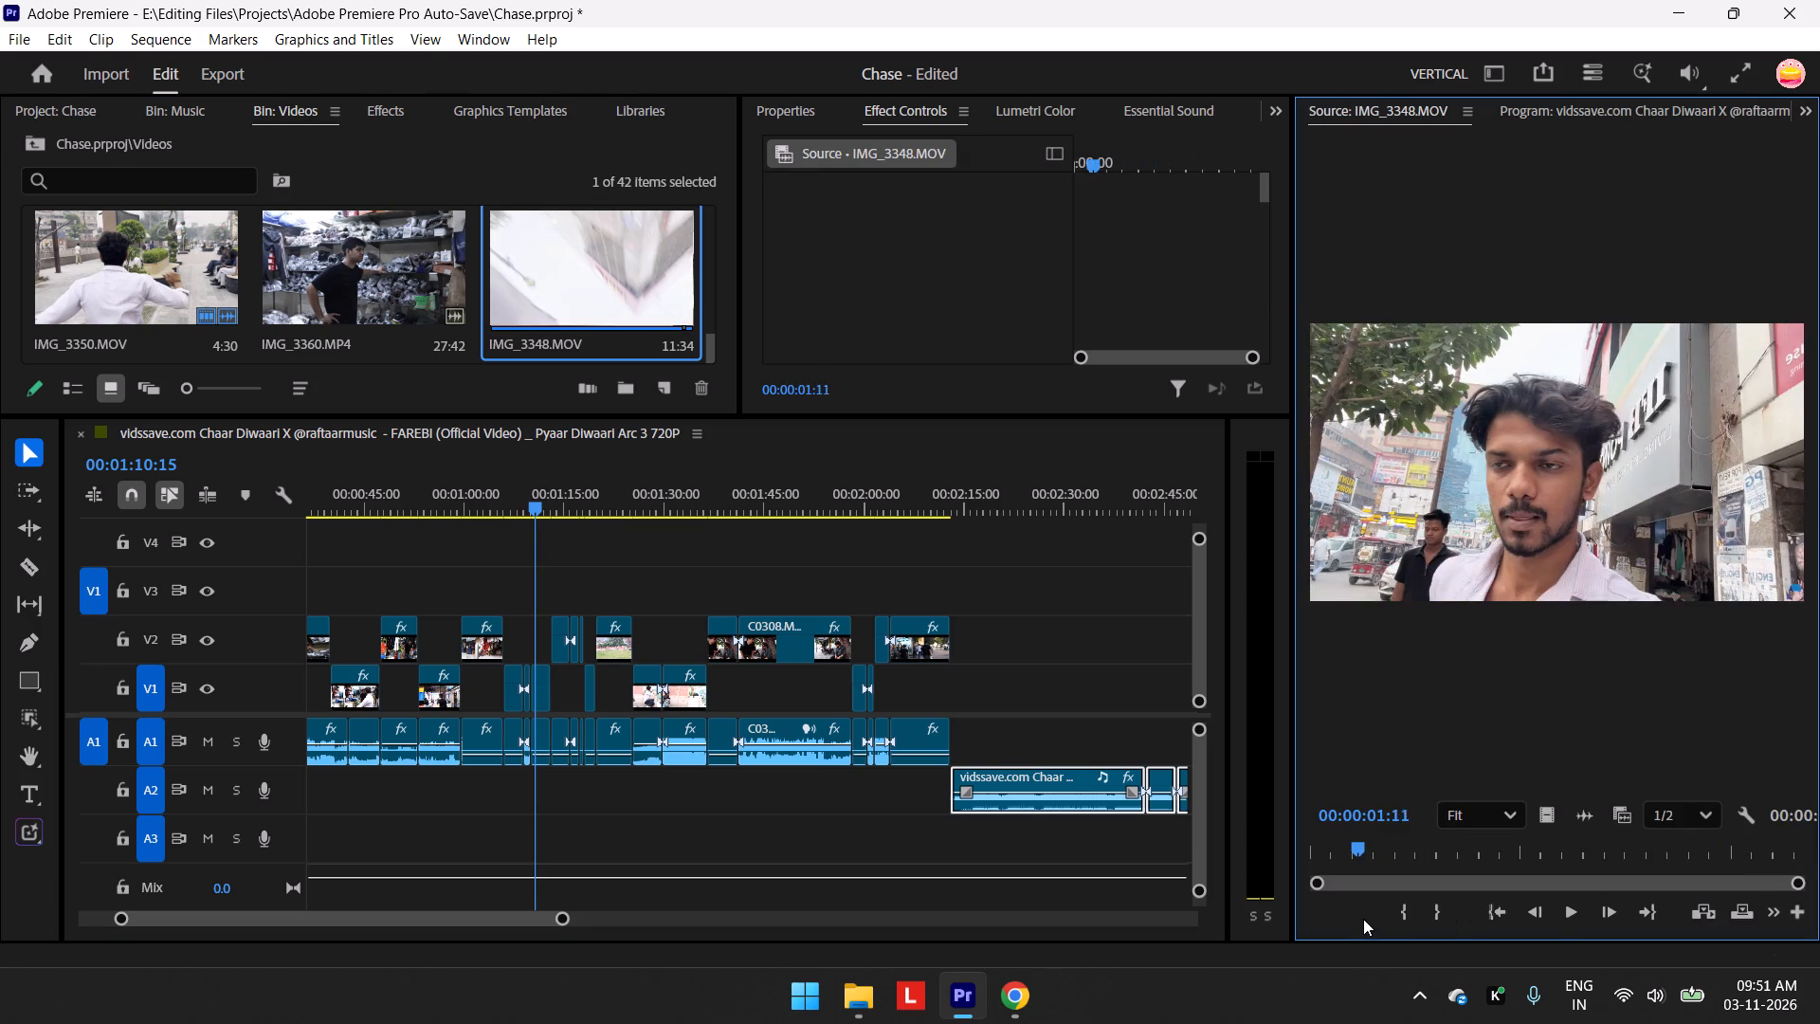
{"action": "left_click_drag", "start_coordinate": [1363, 919], "coordinate": [1348, 921]}
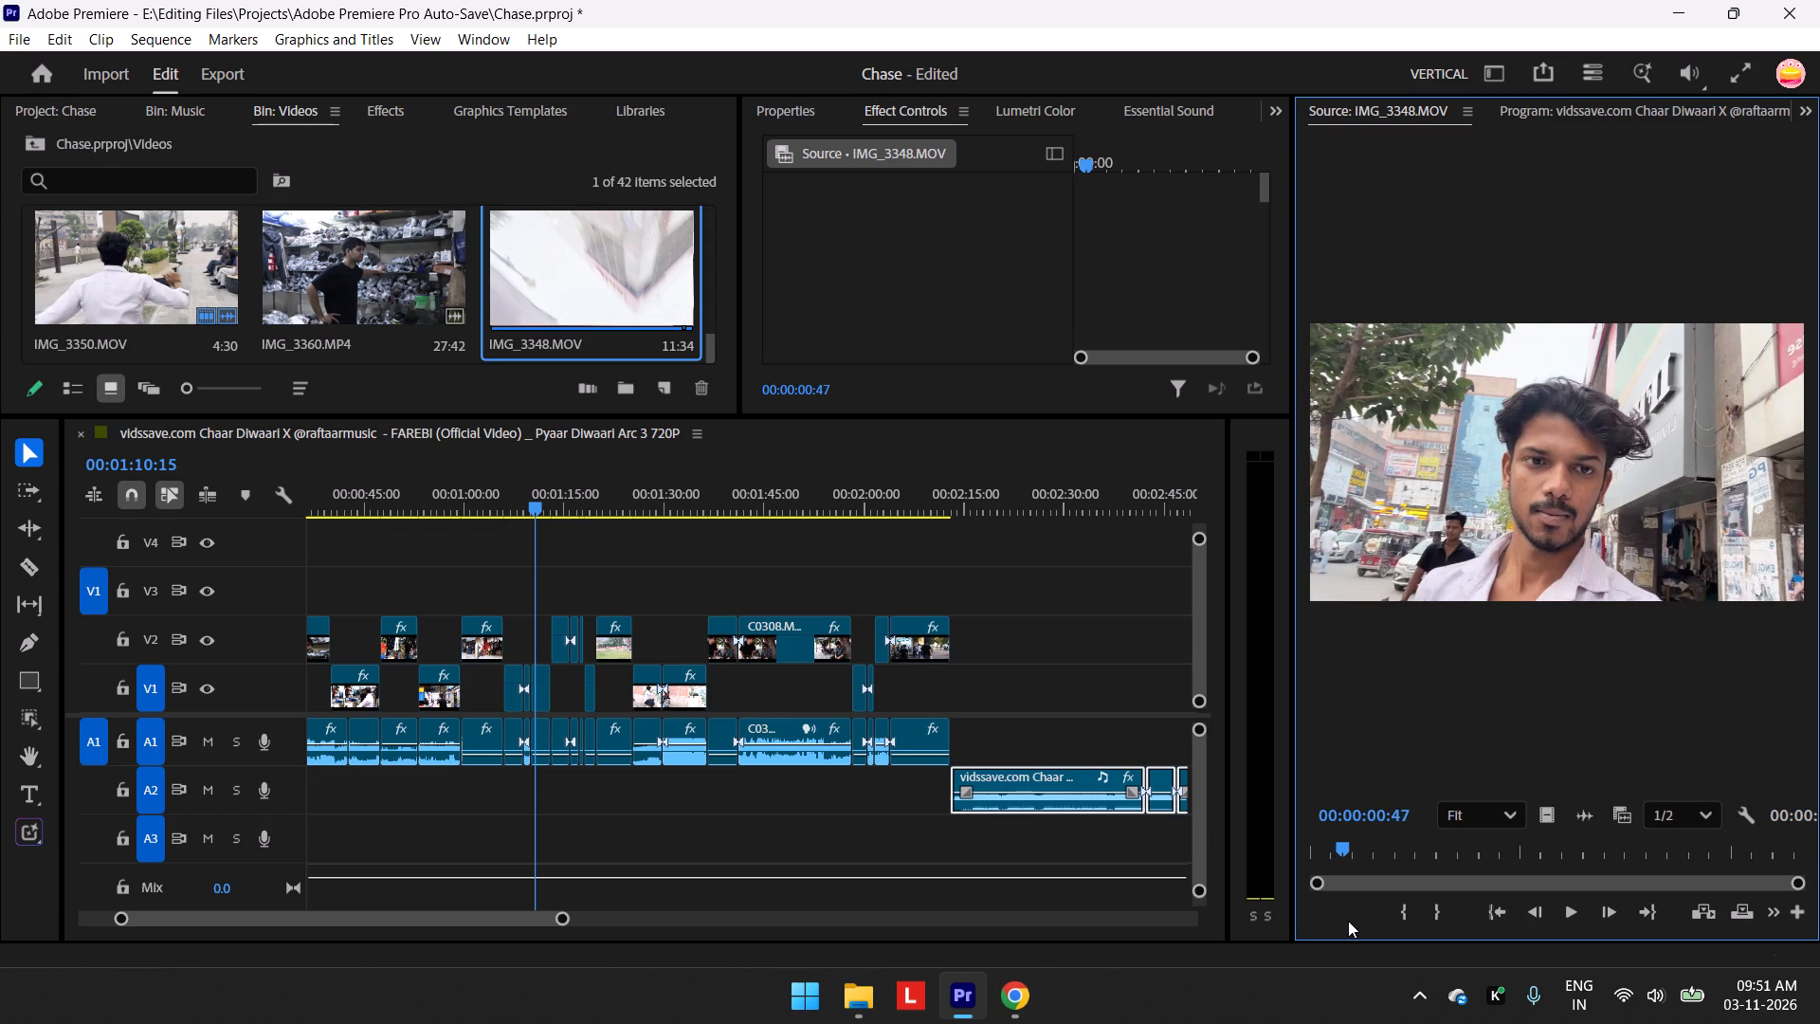
{"action": "left_click_drag", "start_coordinate": [1348, 921], "coordinate": [1366, 916]}
{"action": "key", "text": "space"}
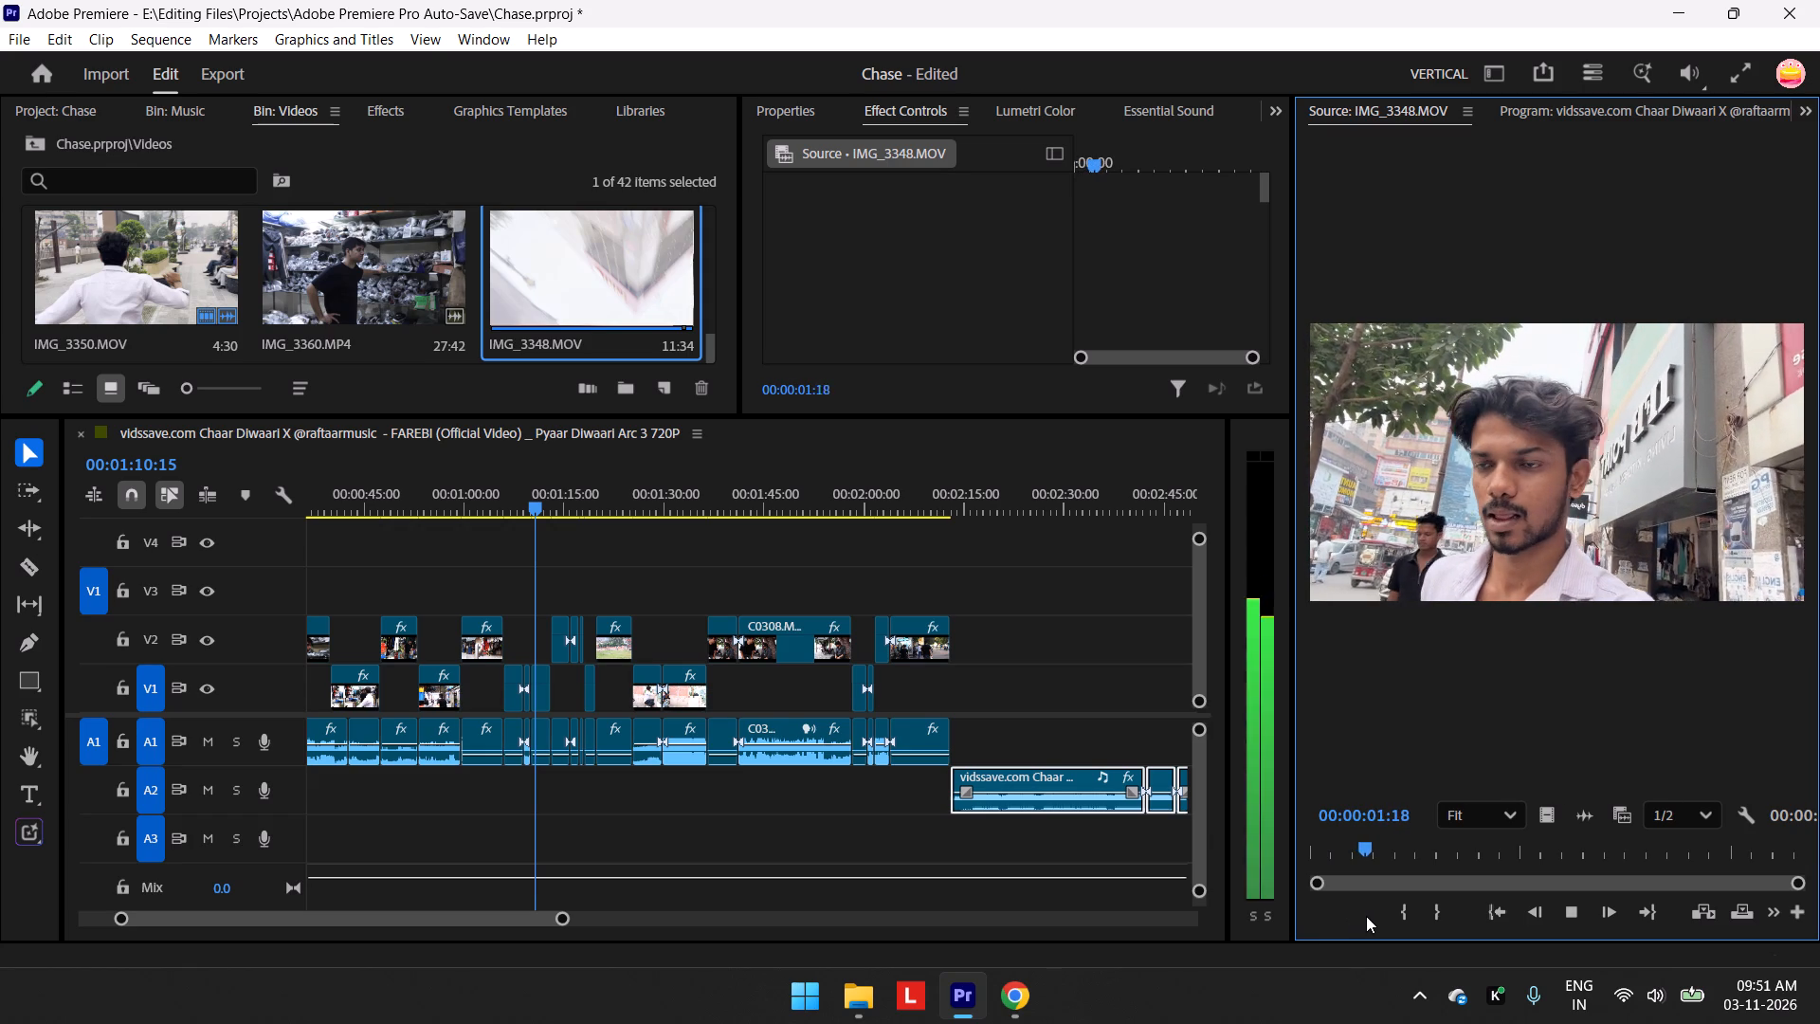
{"action": "key", "text": "space"}
{"action": "key", "text": "space"}
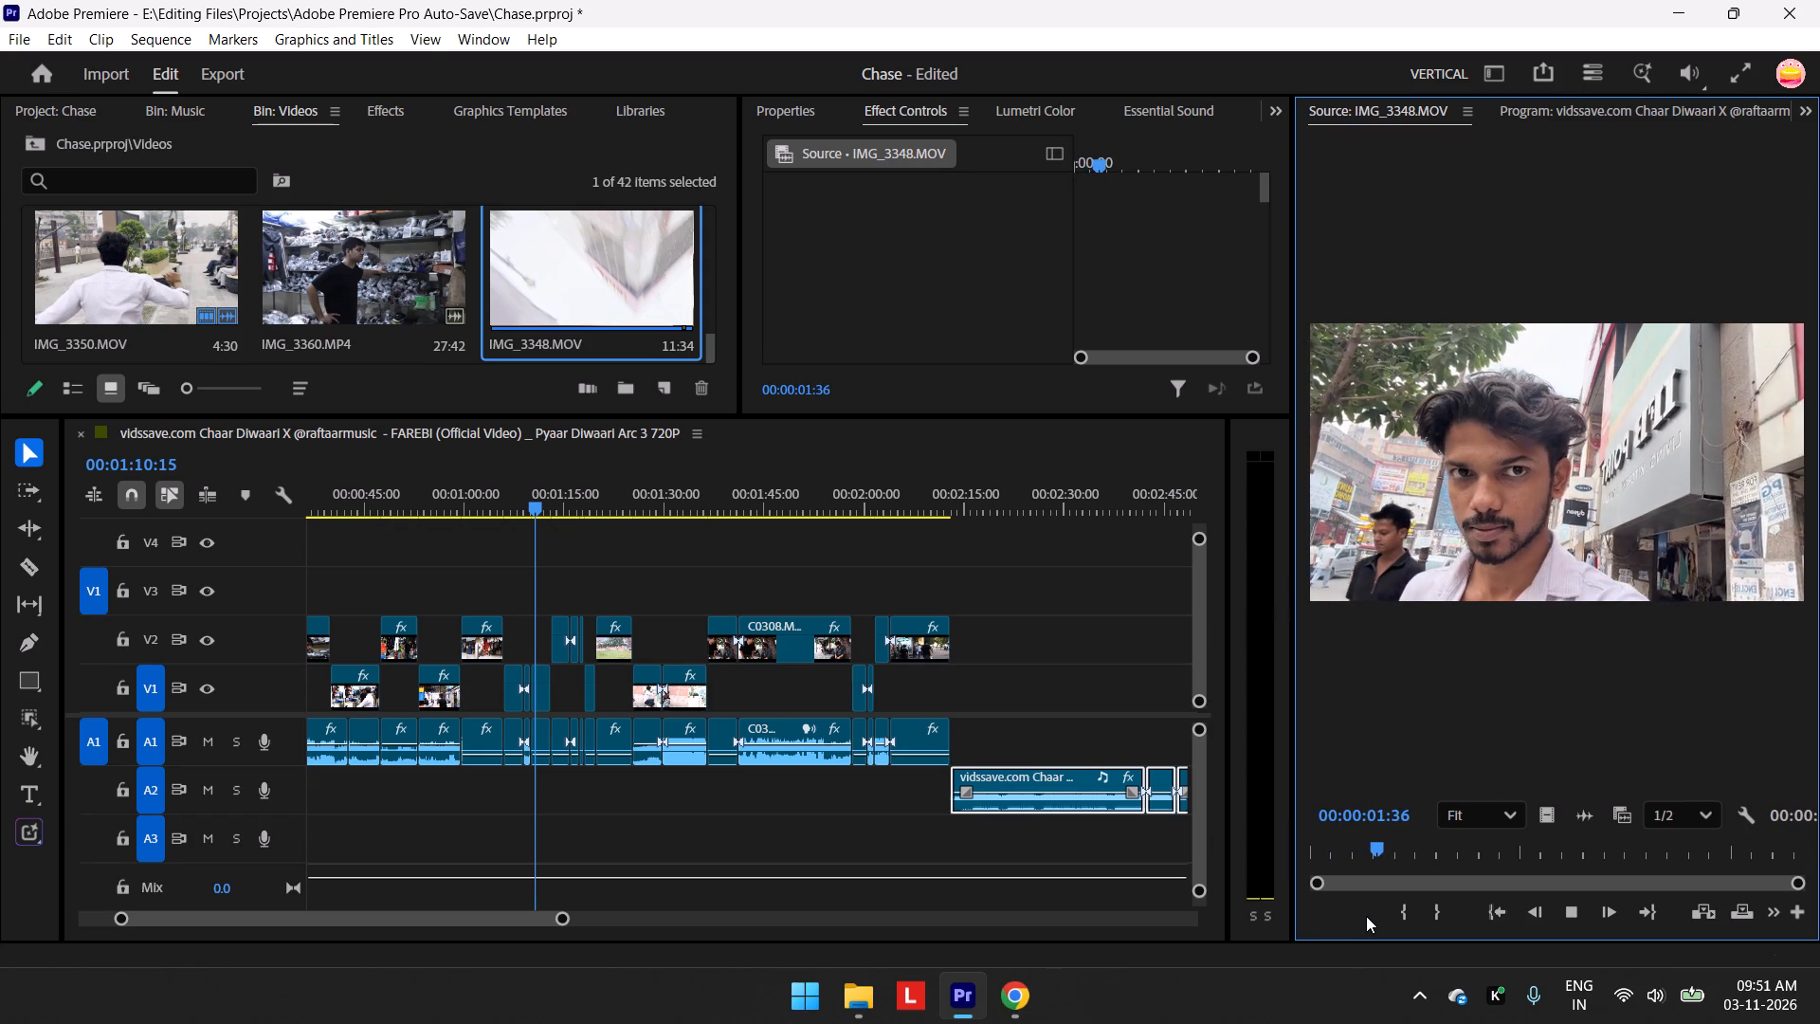
{"action": "key", "text": "space"}
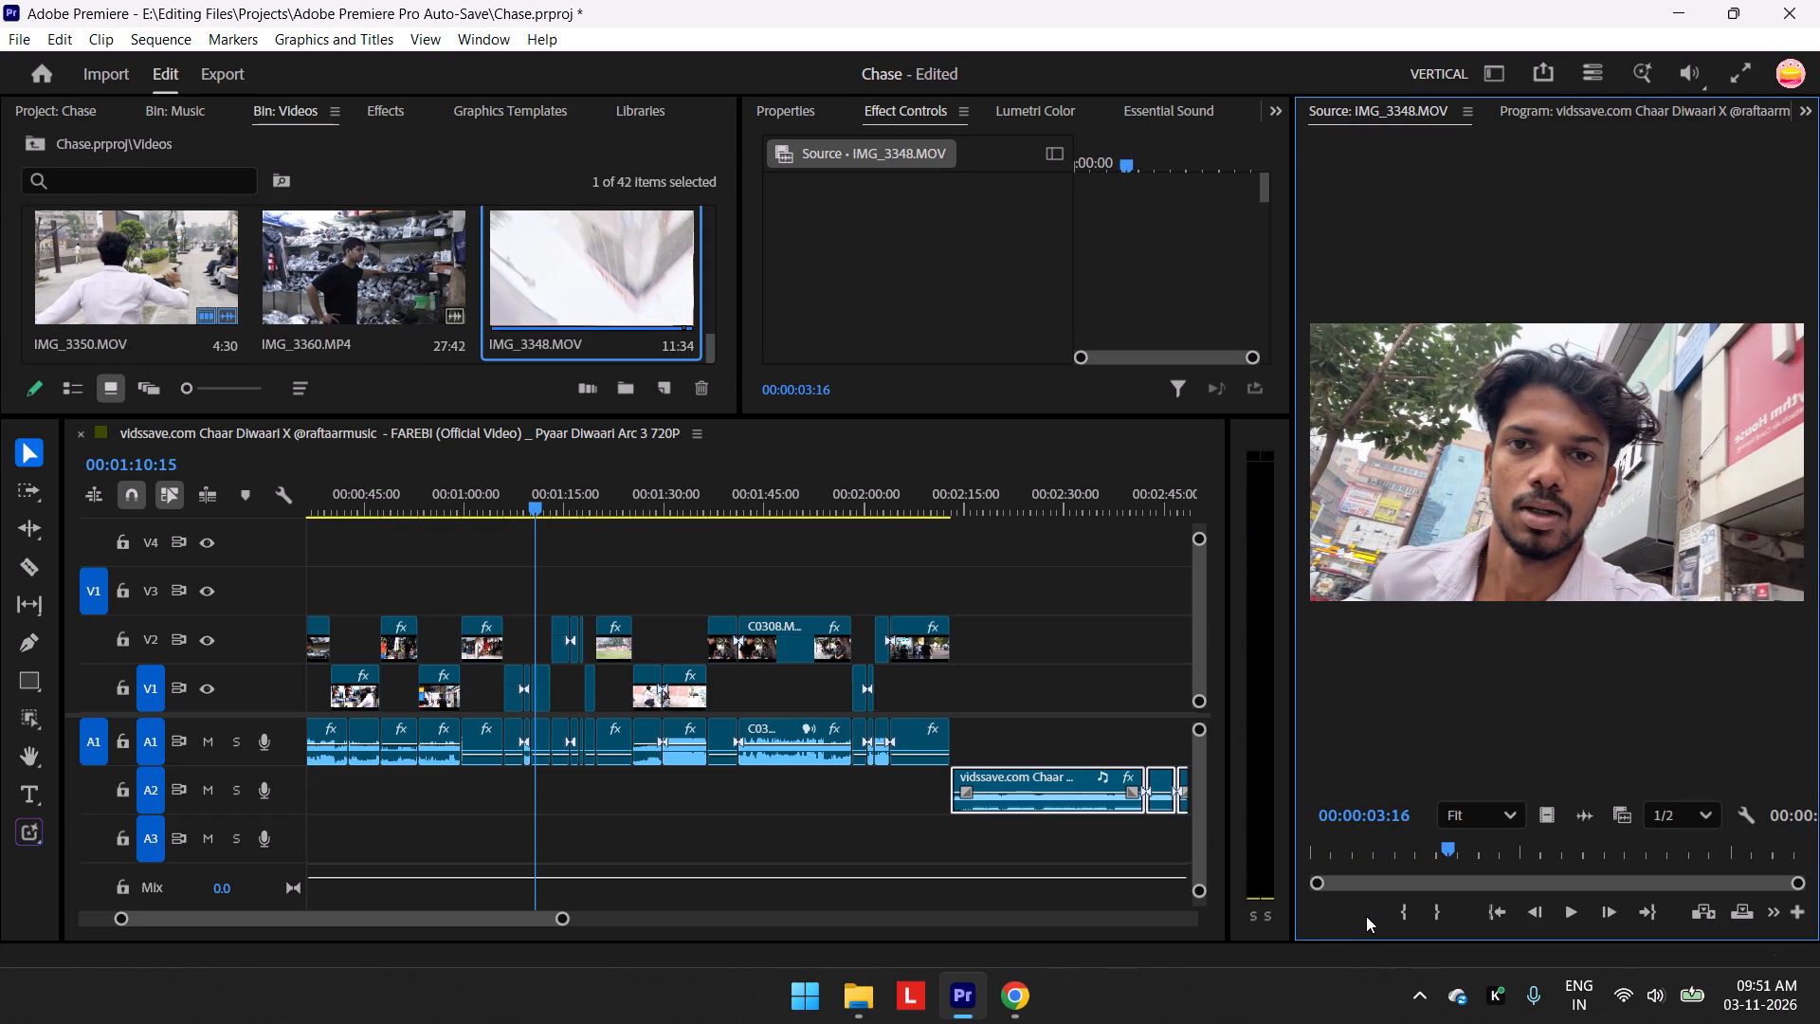
{"action": "type", "text": "i"}
Play the marked part of IMG_3348.MOV and set its Out point at 00:00:07:02.
{"action": "key", "text": "space"}
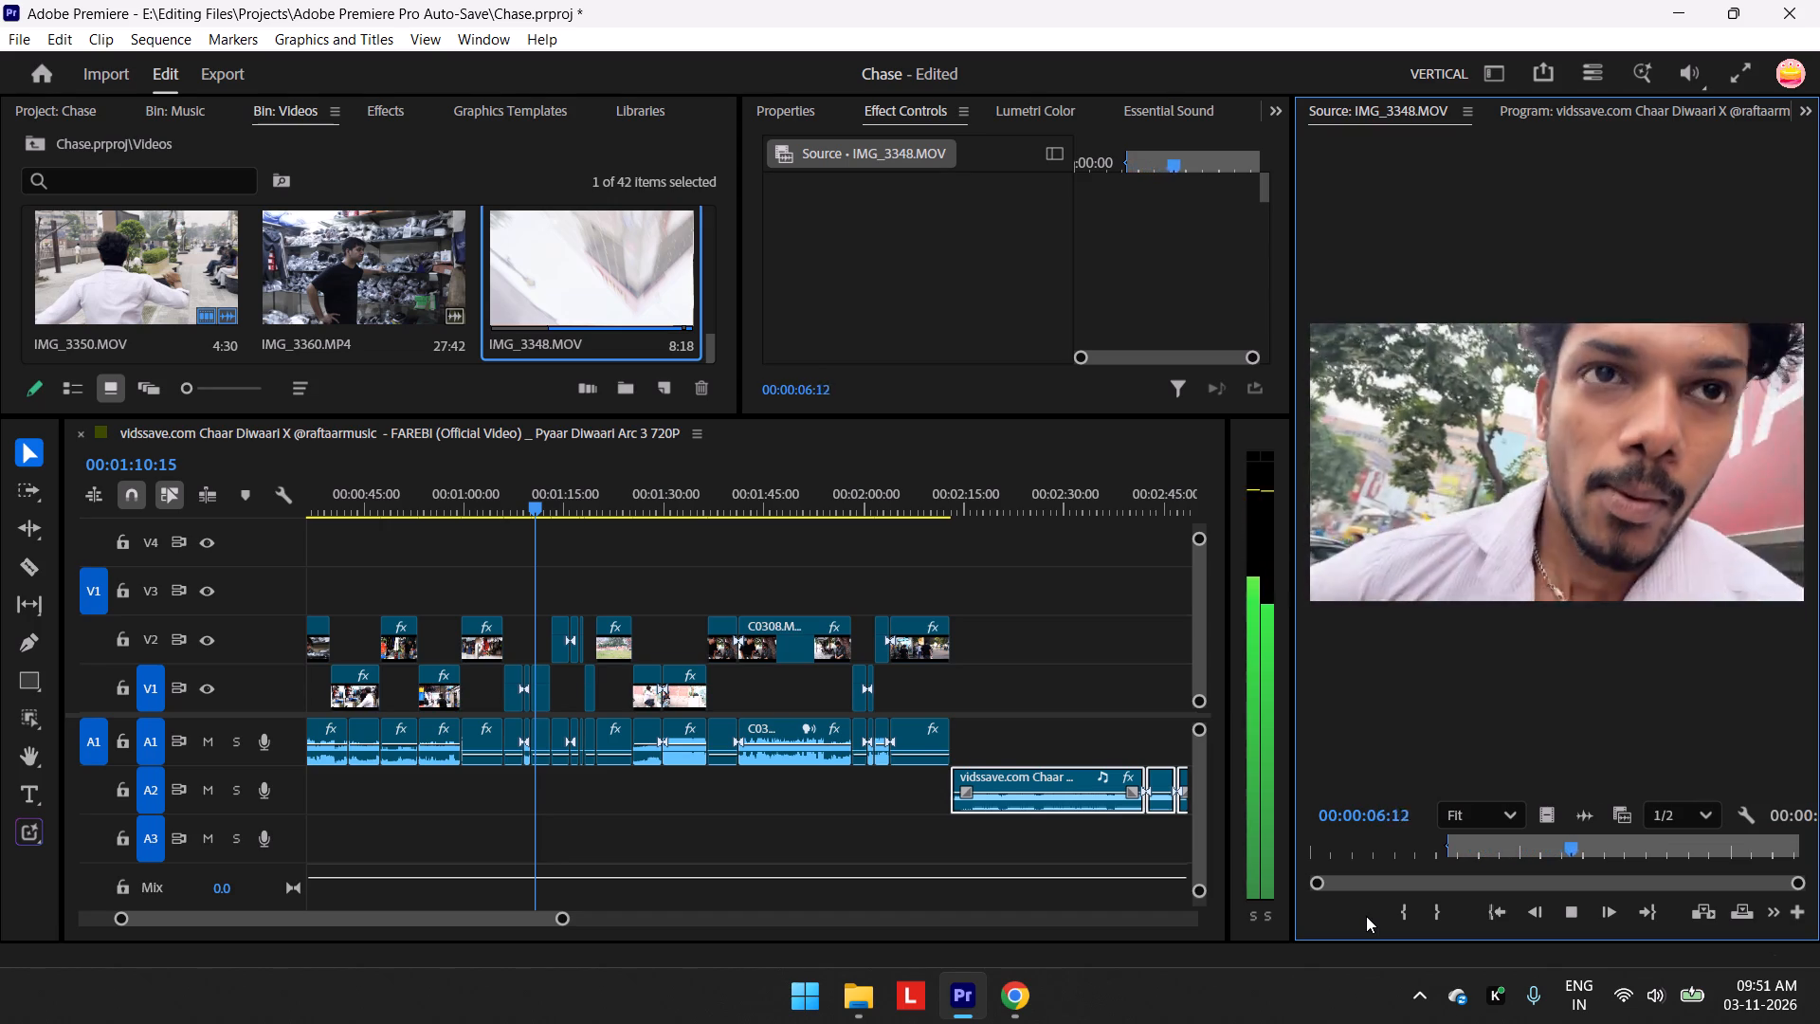
{"action": "key", "text": "o"}
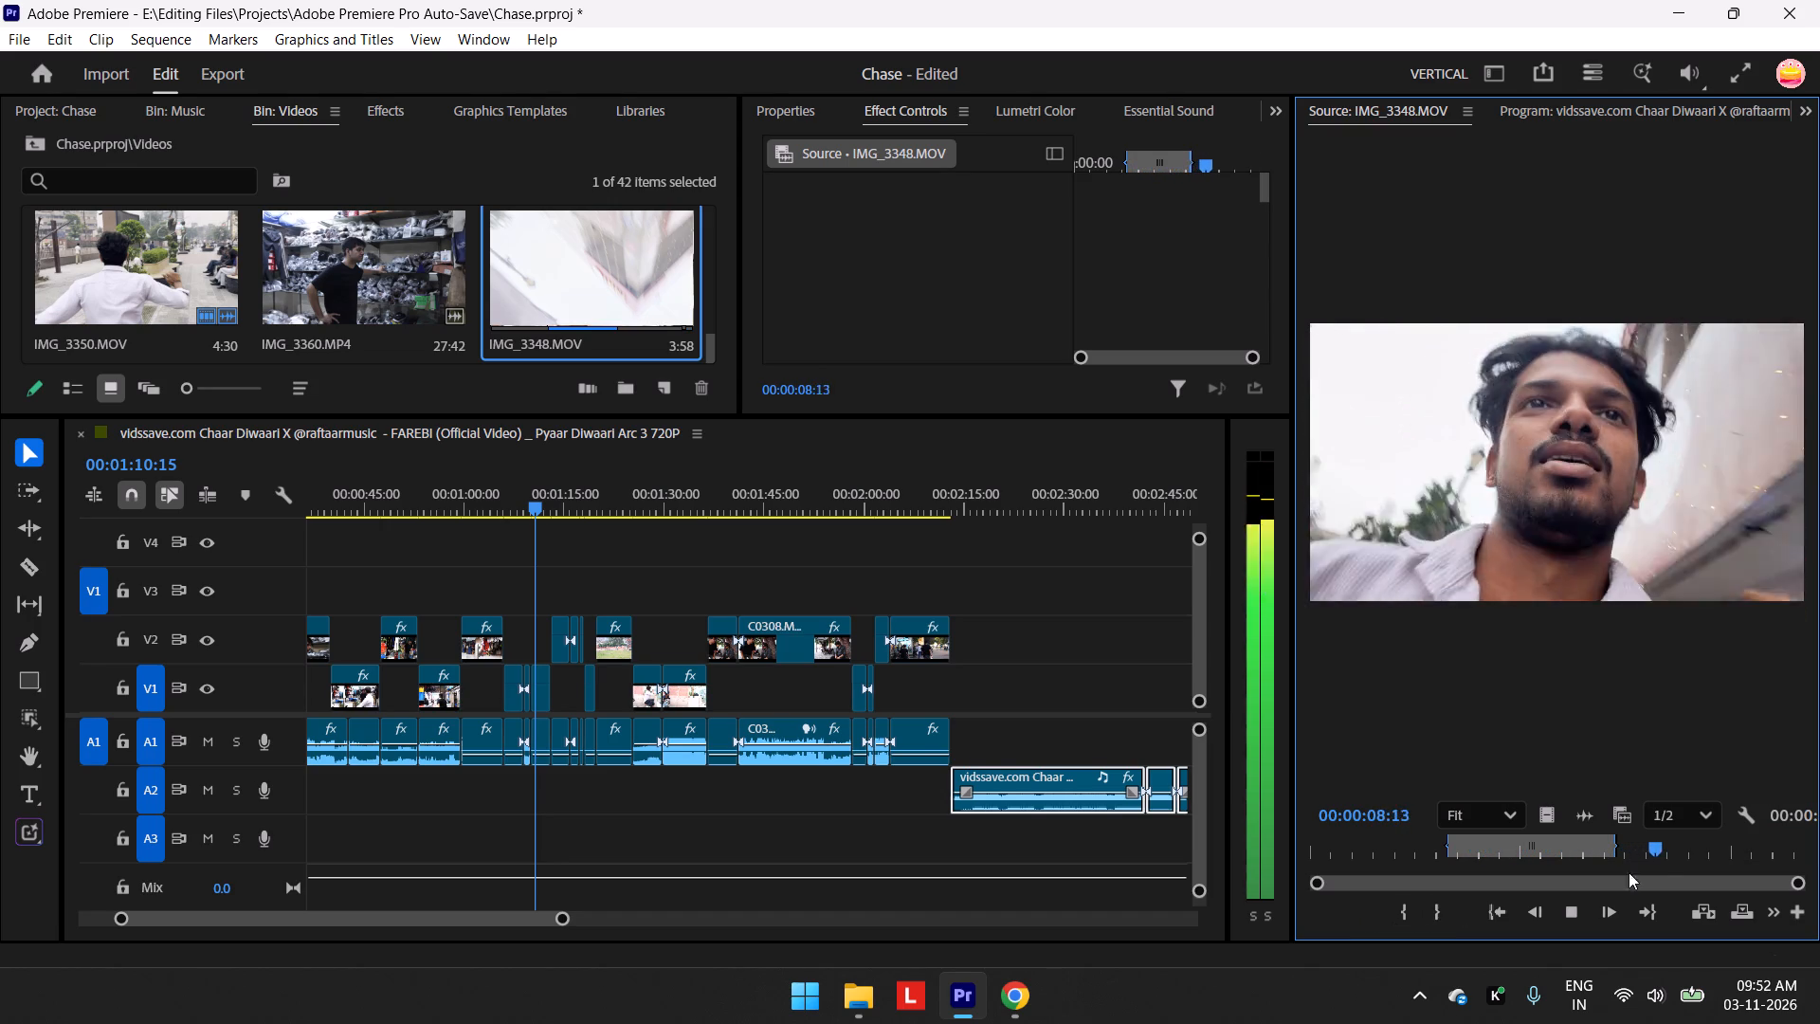
{"action": "key", "text": "space"}
{"action": "left_click_drag", "start_coordinate": [1660, 850], "coordinate": [1451, 886]}
{"action": "key", "text": "space"}
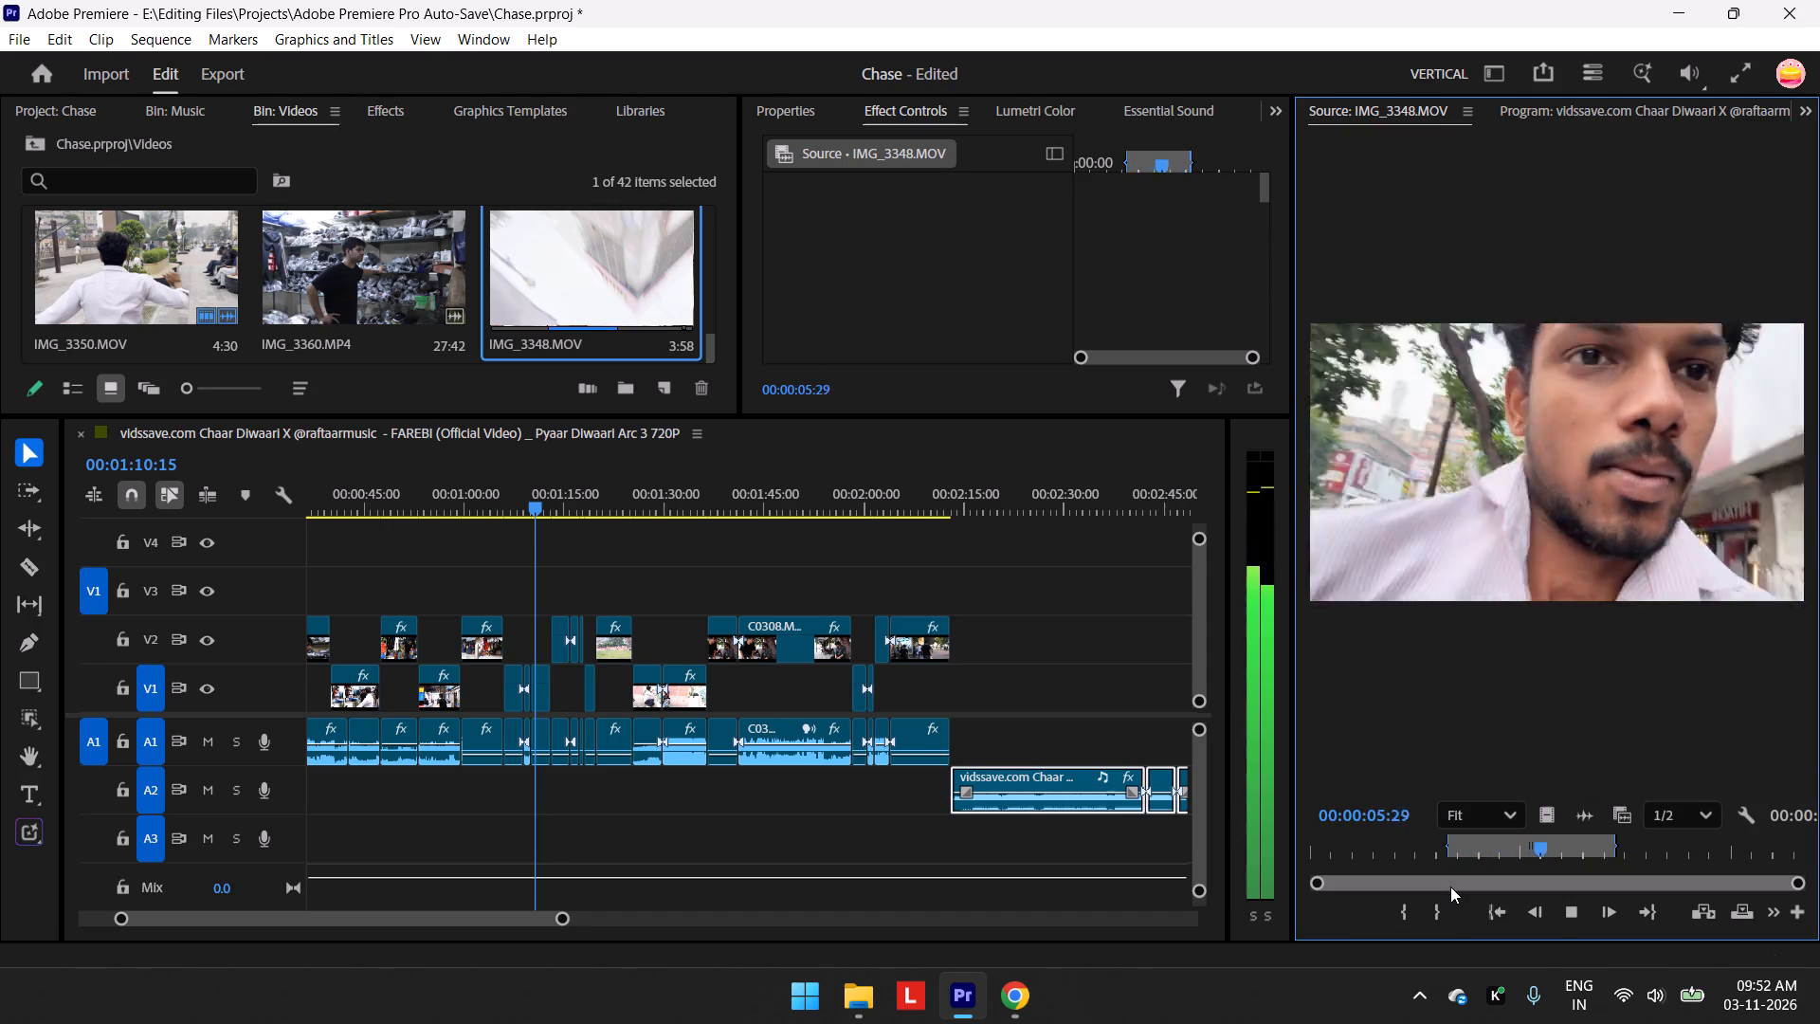
{"action": "key", "text": "space"}
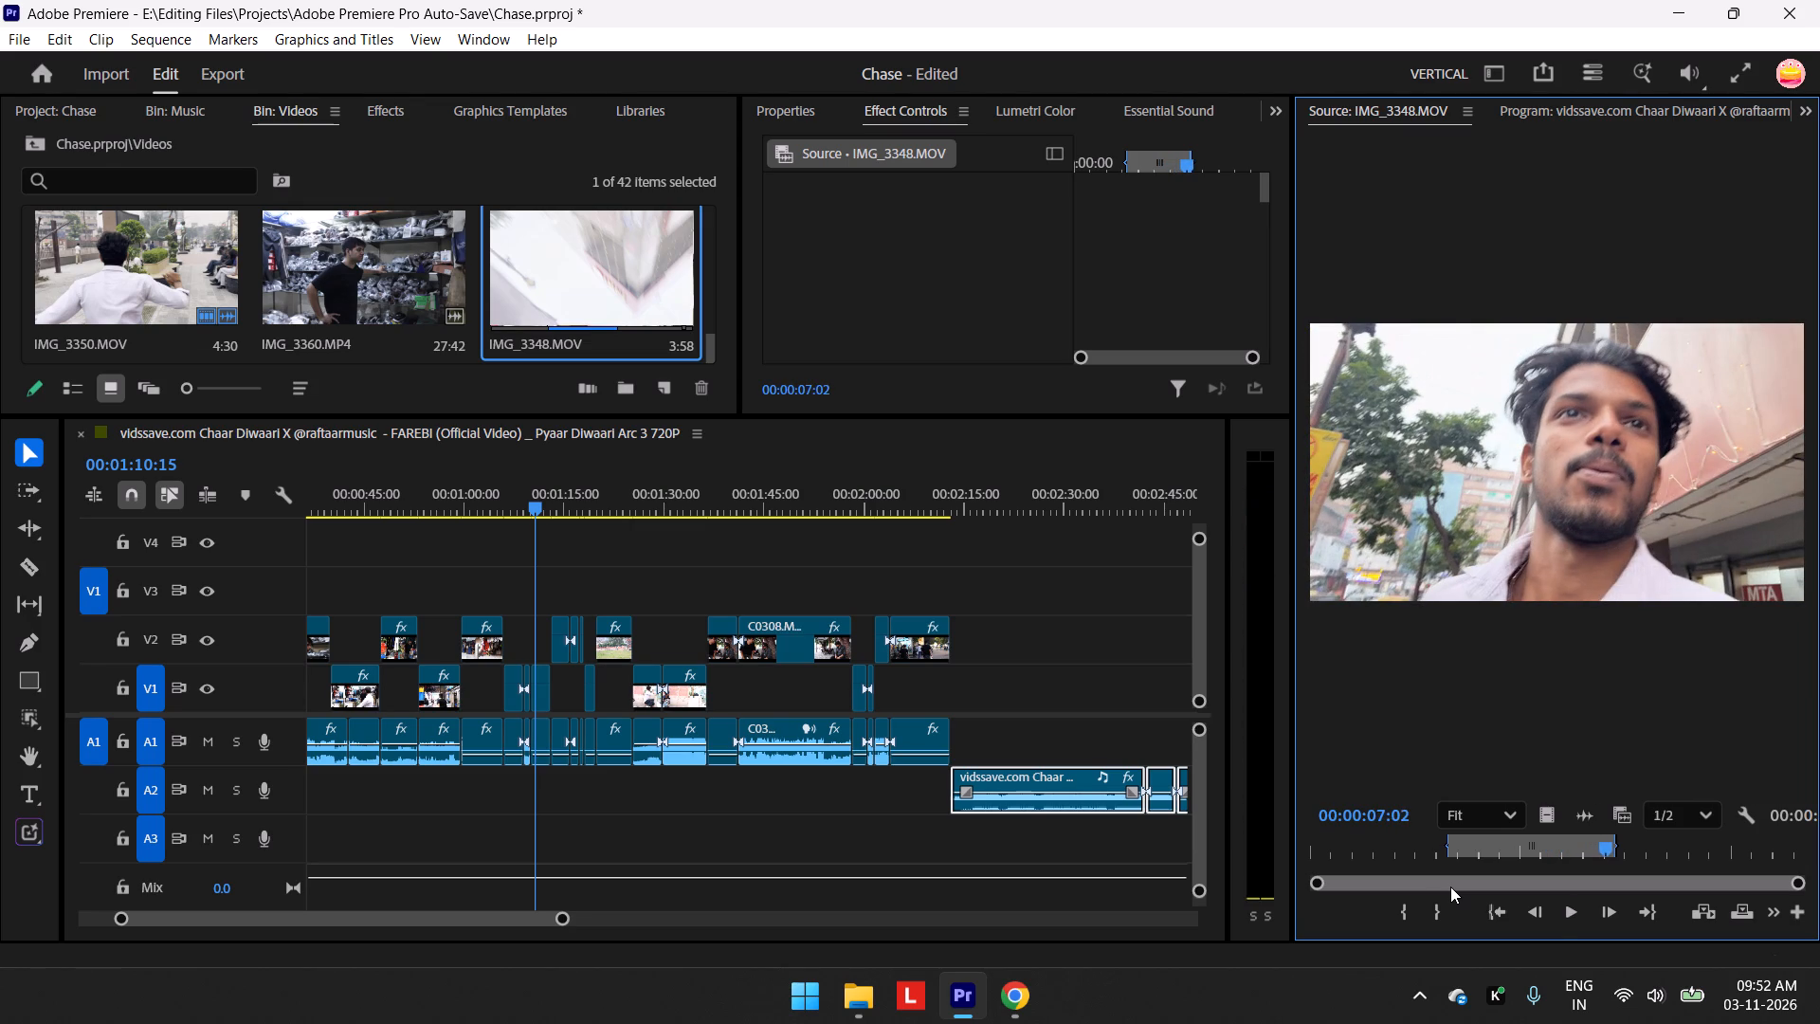
{"action": "key", "text": "o"}
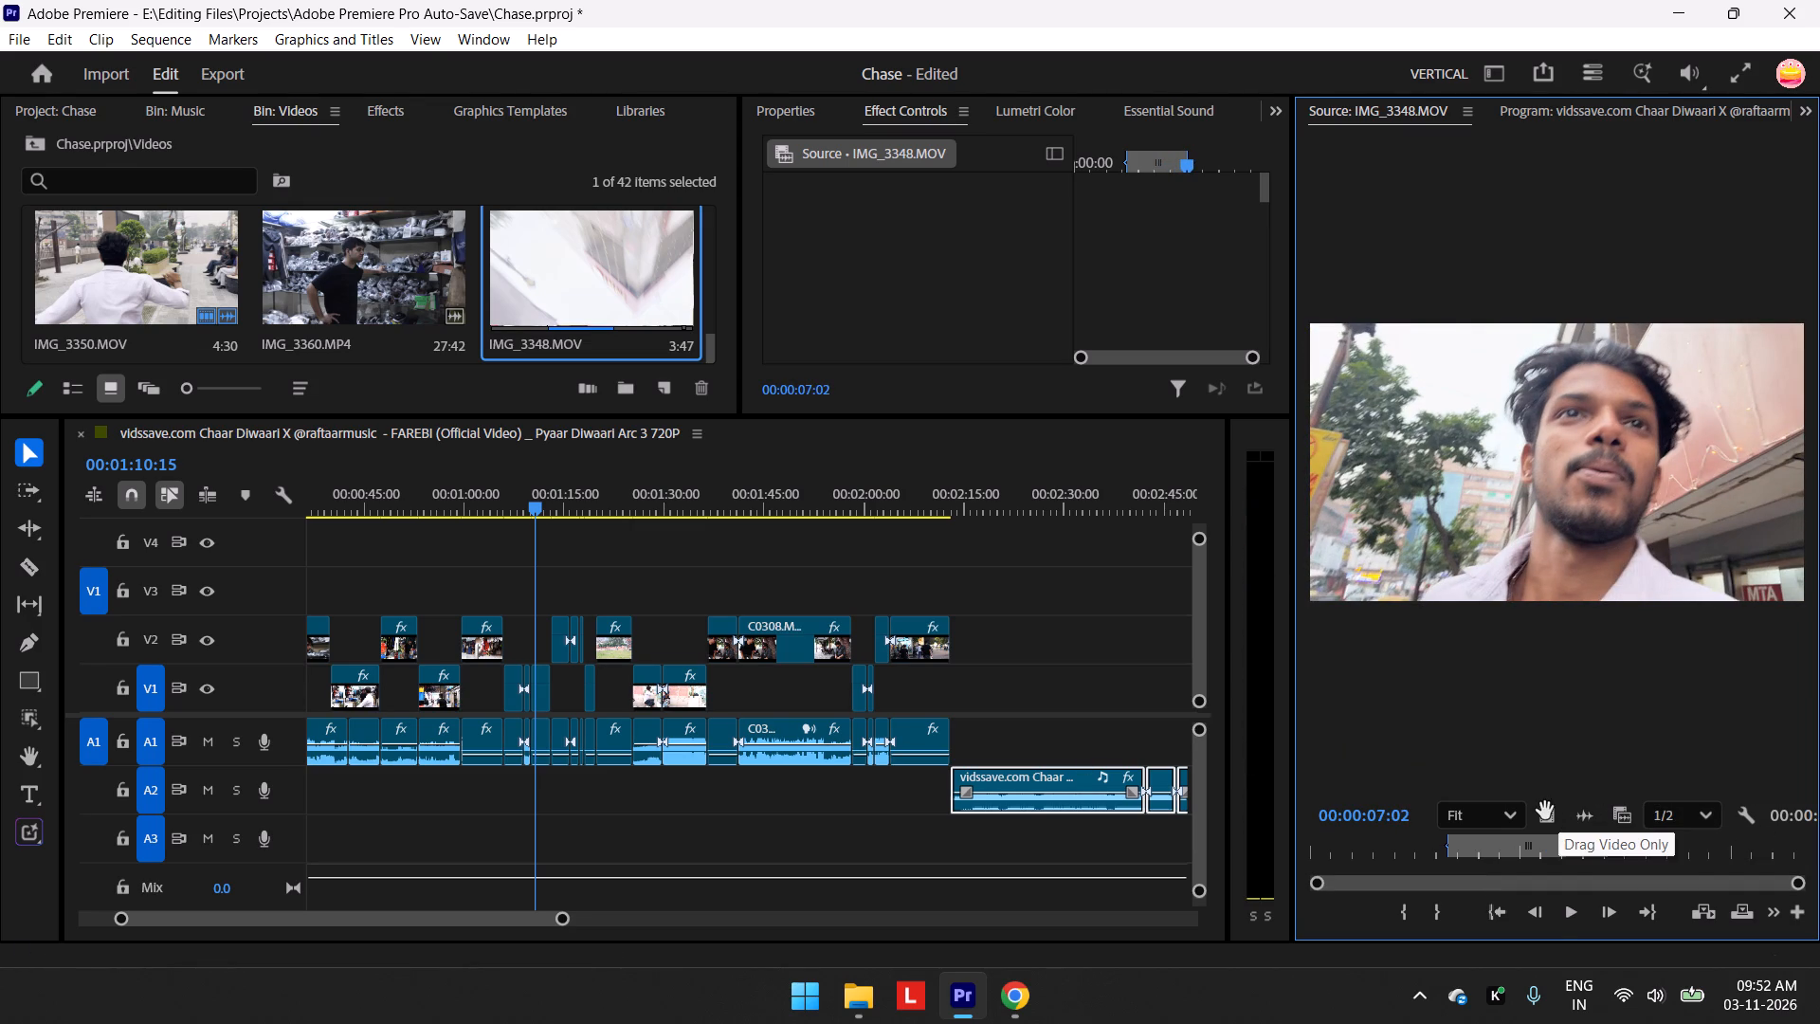
Place only the video of the marked IMG_3348.MOV range on V3 at about 00:01:30, above the cut between the V1 clips.
{"action": "left_click_drag", "start_coordinate": [1545, 811], "coordinate": [1061, 610]}
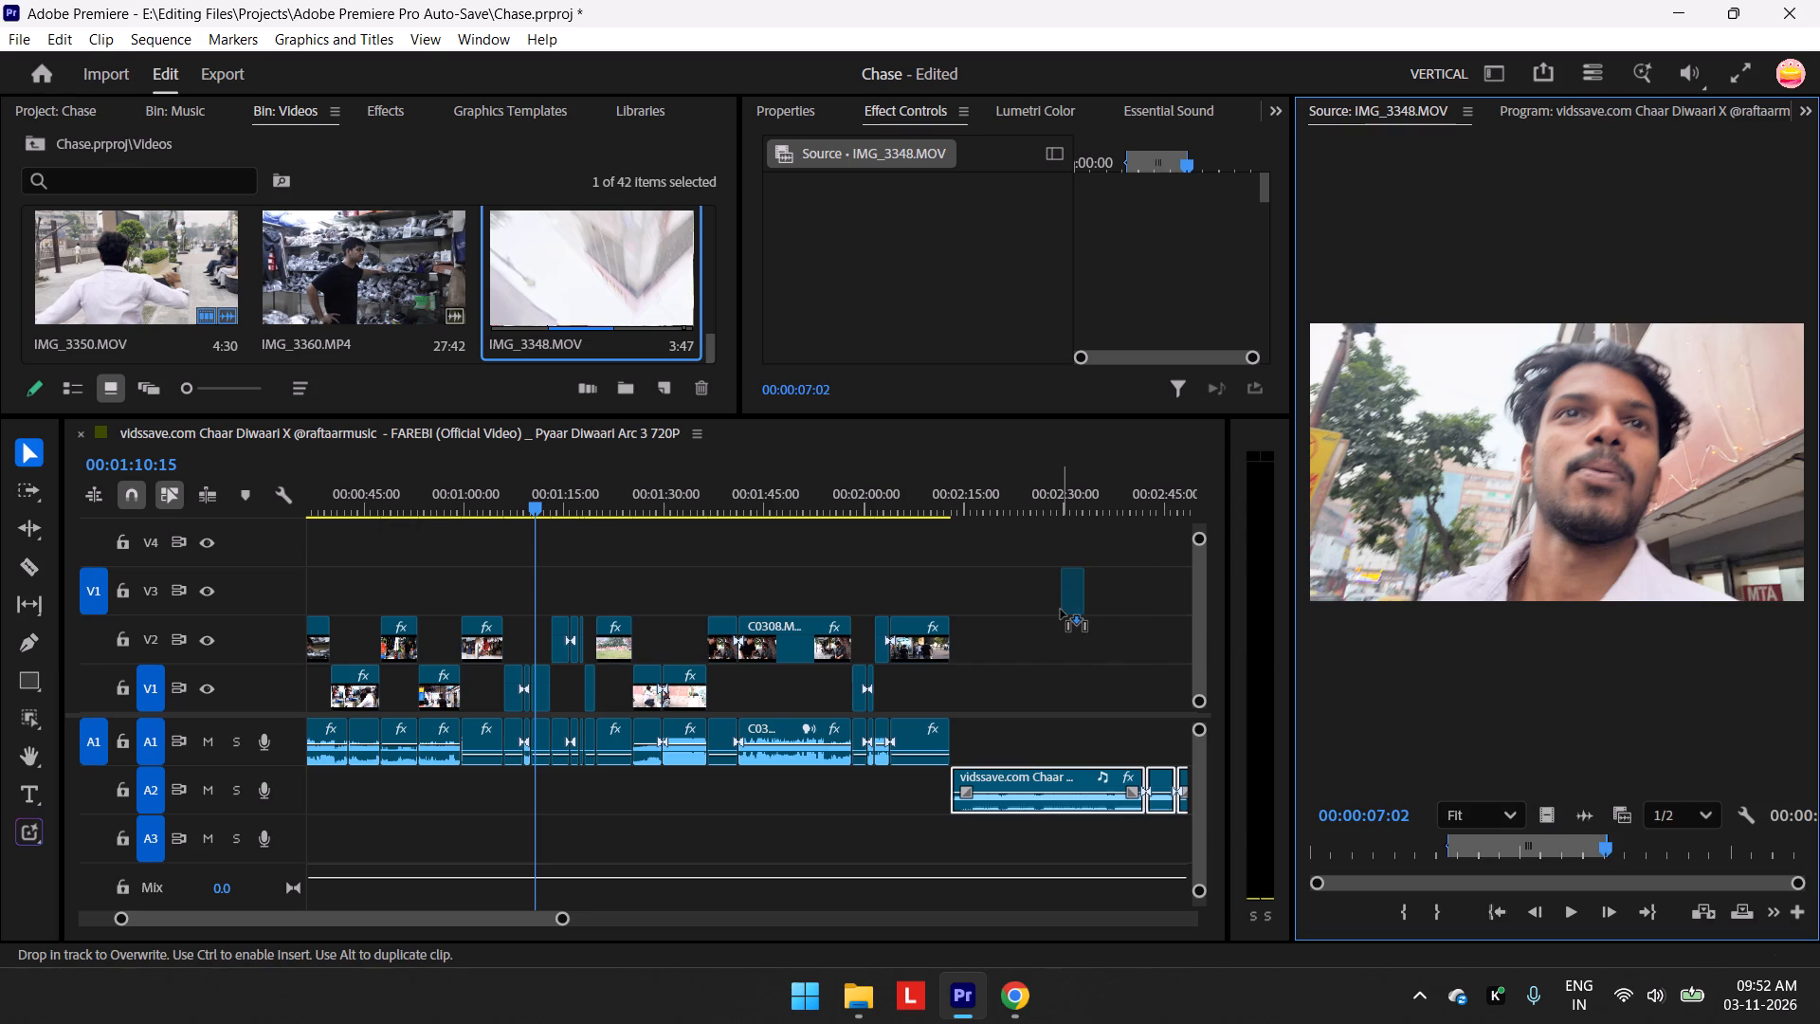
{"action": "left_click_drag", "start_coordinate": [1061, 610], "coordinate": [883, 611]}
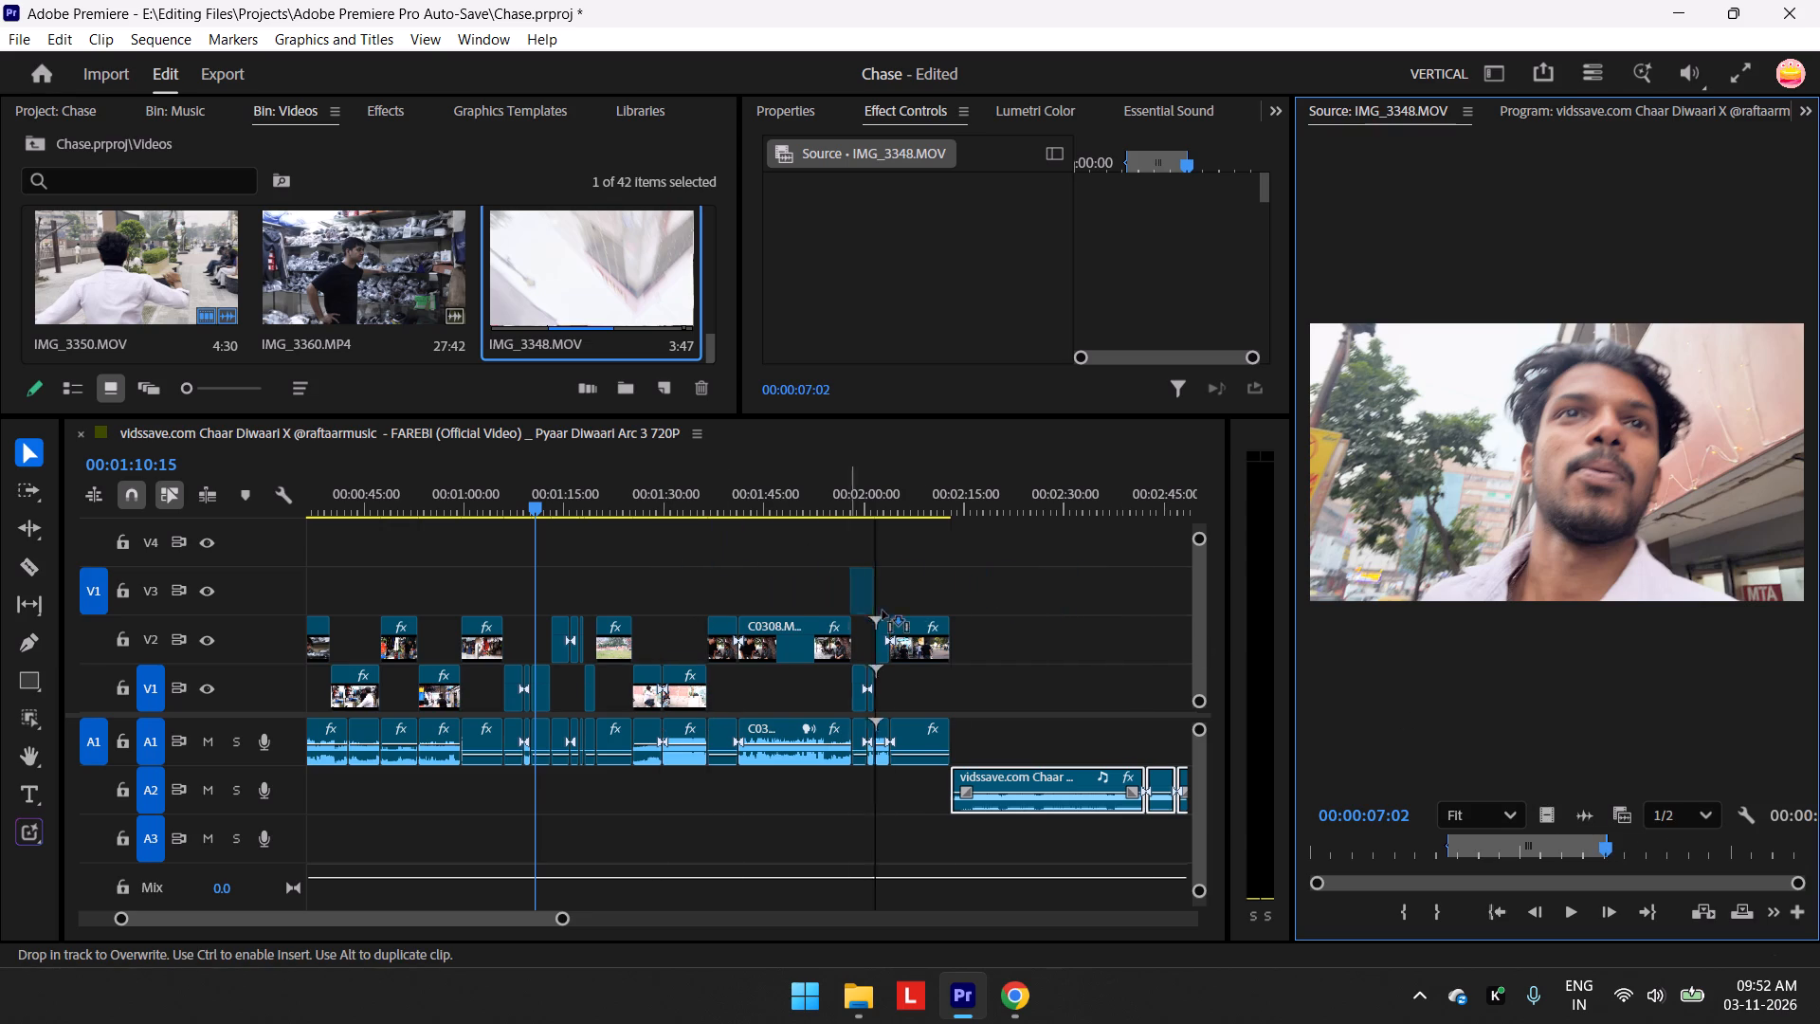
{"action": "left_click_drag", "start_coordinate": [883, 611], "coordinate": [667, 577]}
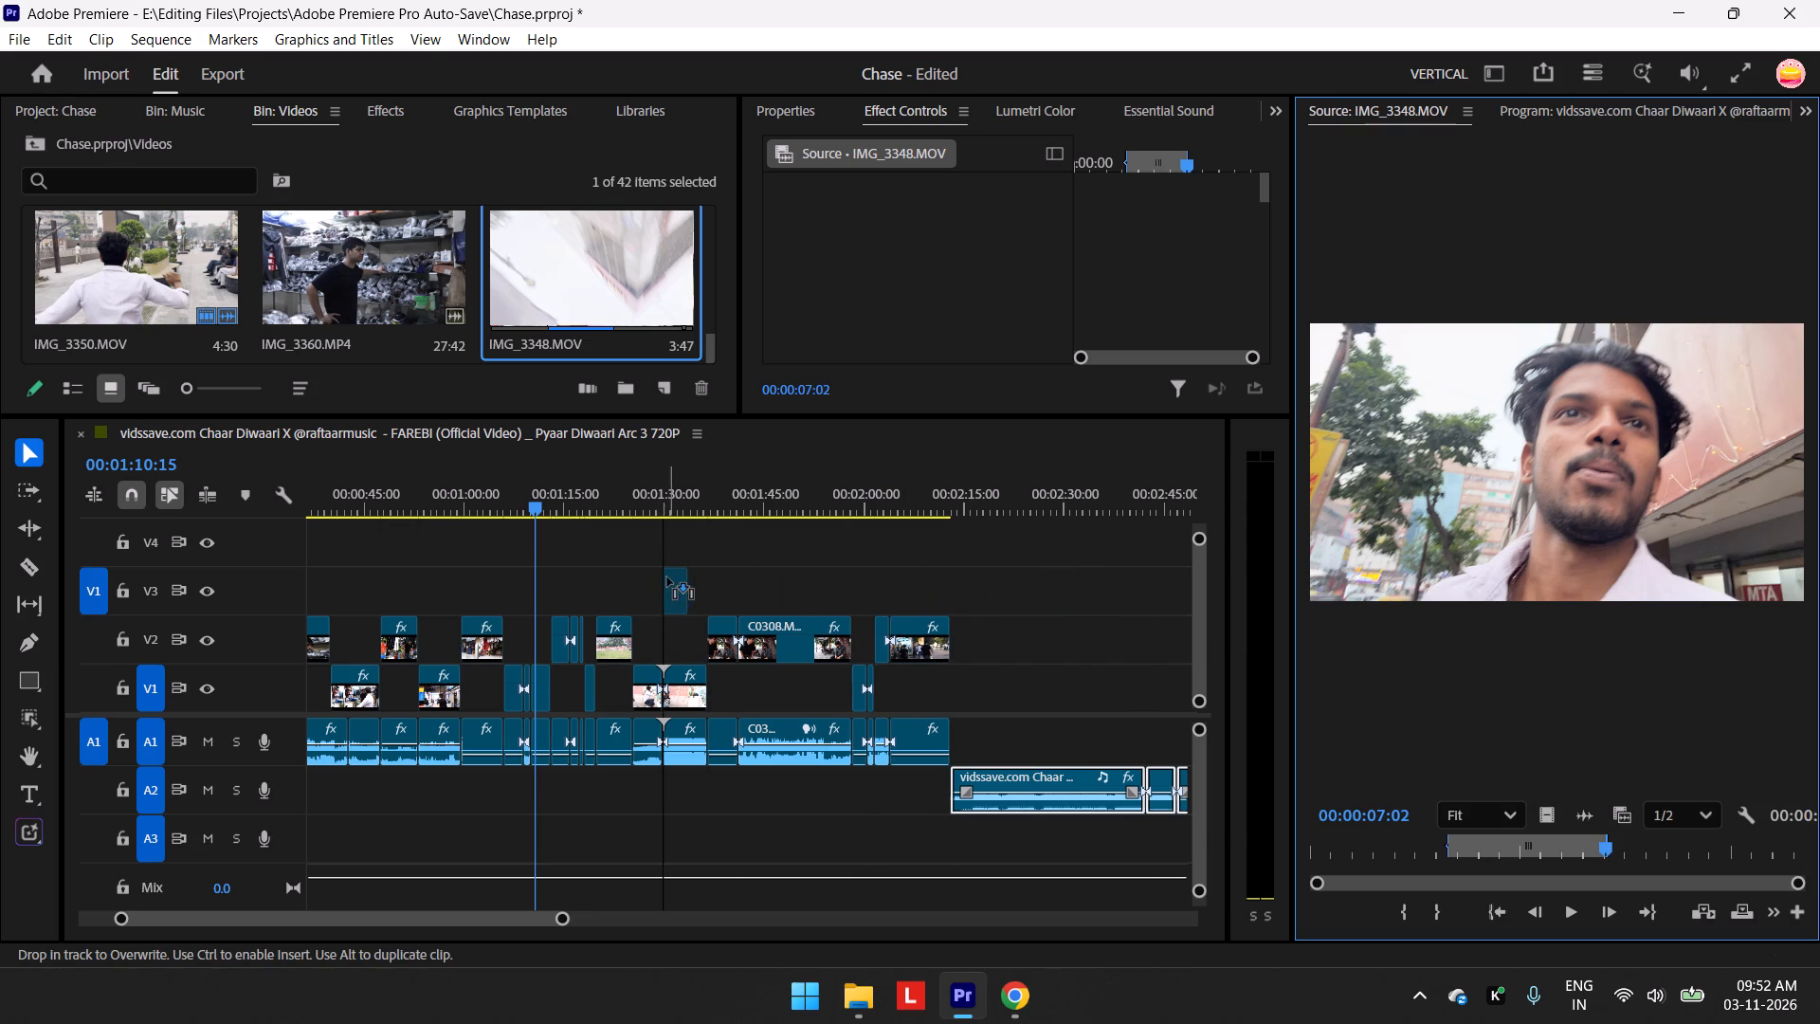
{"action": "left_click_drag", "start_coordinate": [667, 577], "coordinate": [655, 577]}
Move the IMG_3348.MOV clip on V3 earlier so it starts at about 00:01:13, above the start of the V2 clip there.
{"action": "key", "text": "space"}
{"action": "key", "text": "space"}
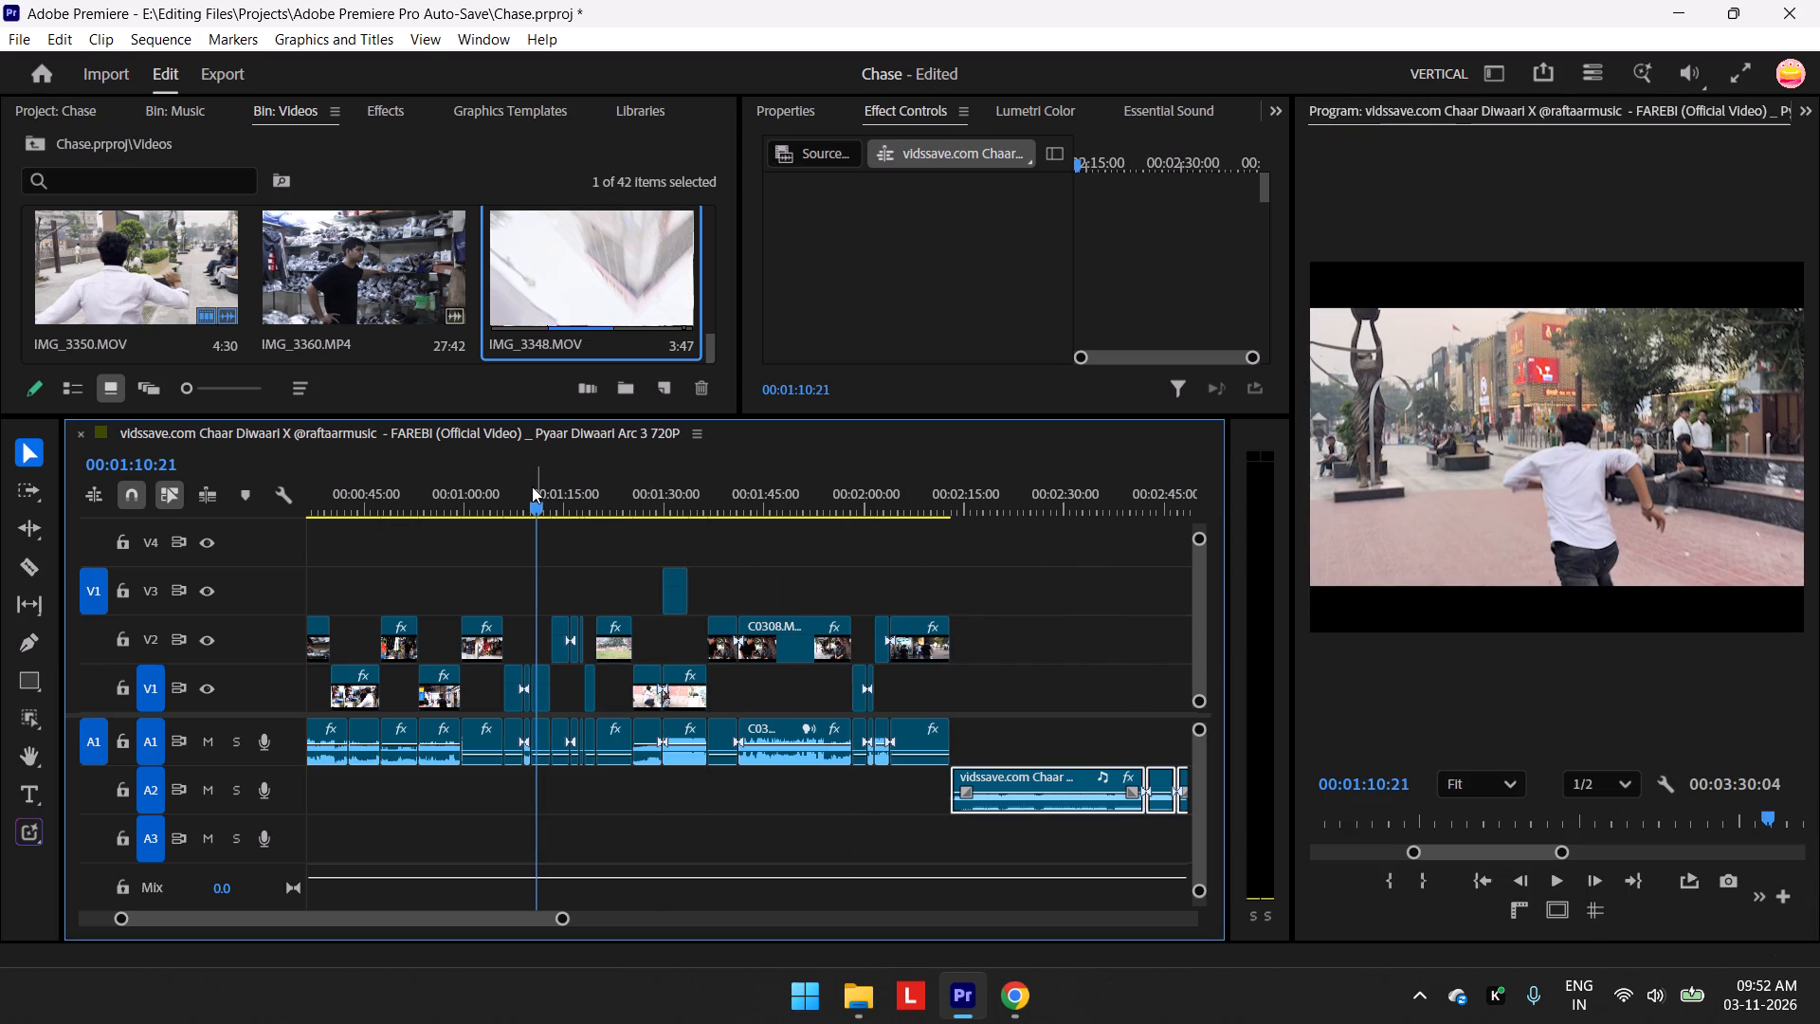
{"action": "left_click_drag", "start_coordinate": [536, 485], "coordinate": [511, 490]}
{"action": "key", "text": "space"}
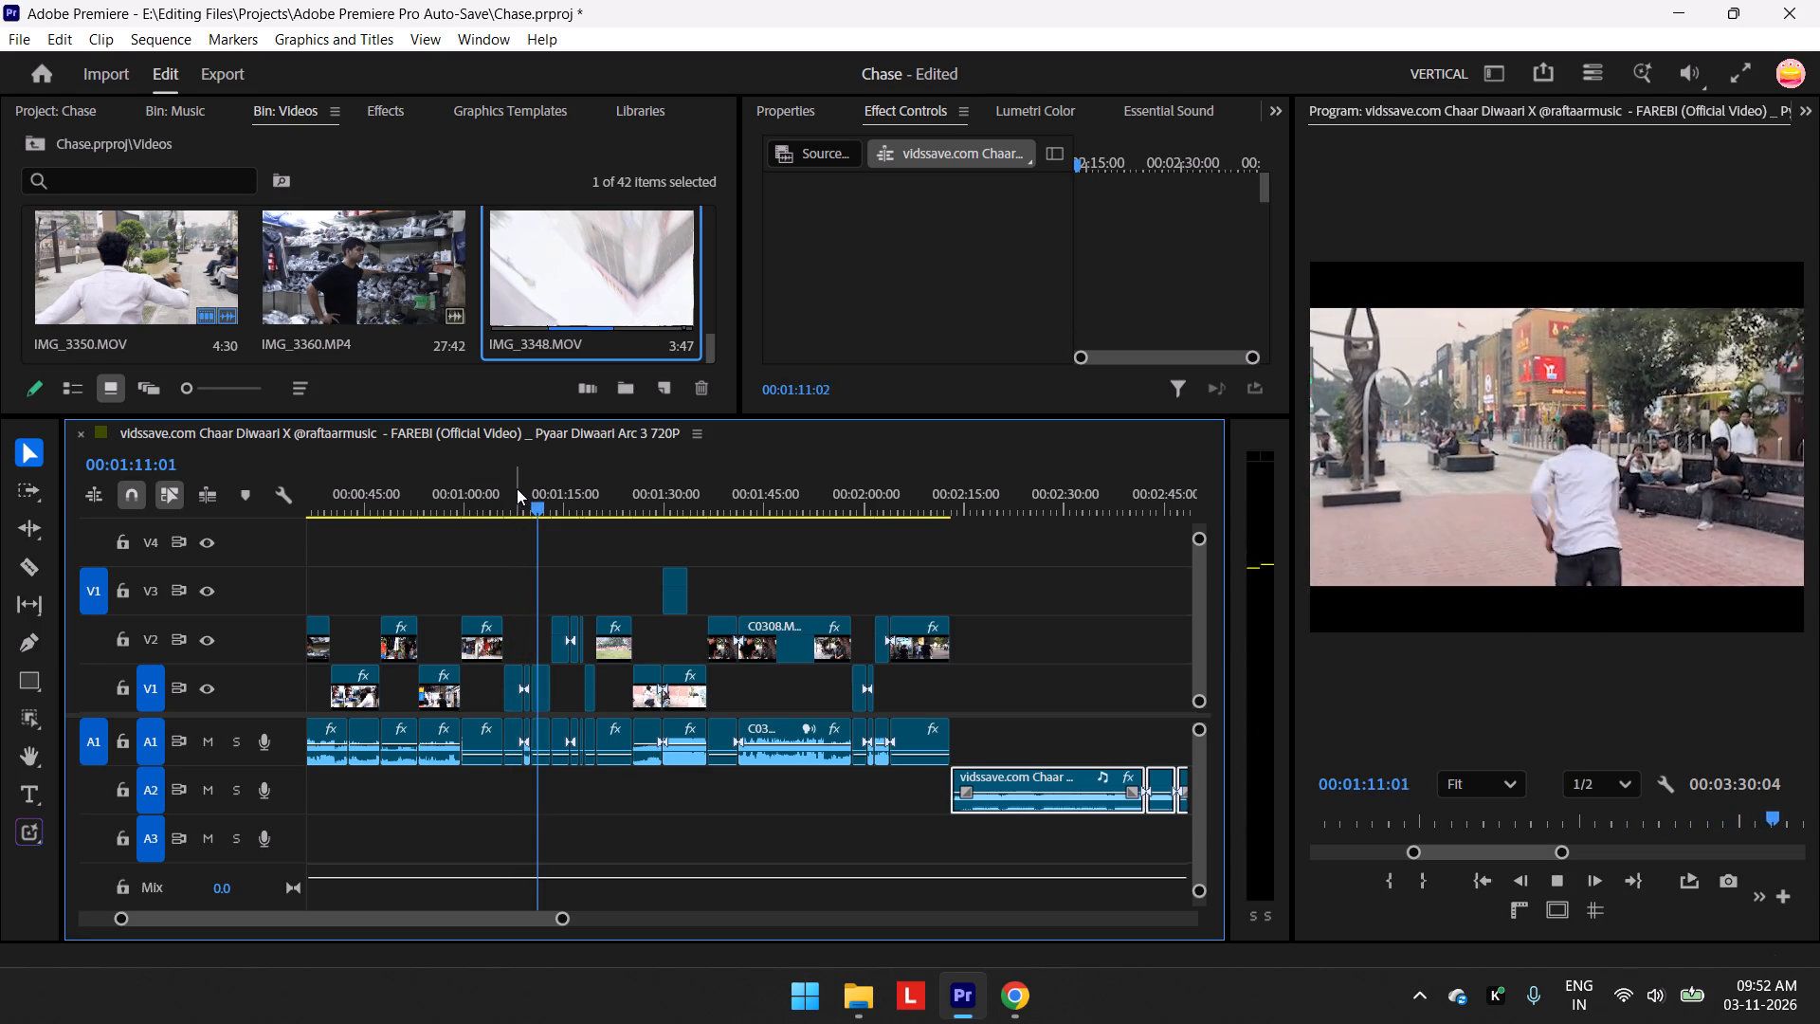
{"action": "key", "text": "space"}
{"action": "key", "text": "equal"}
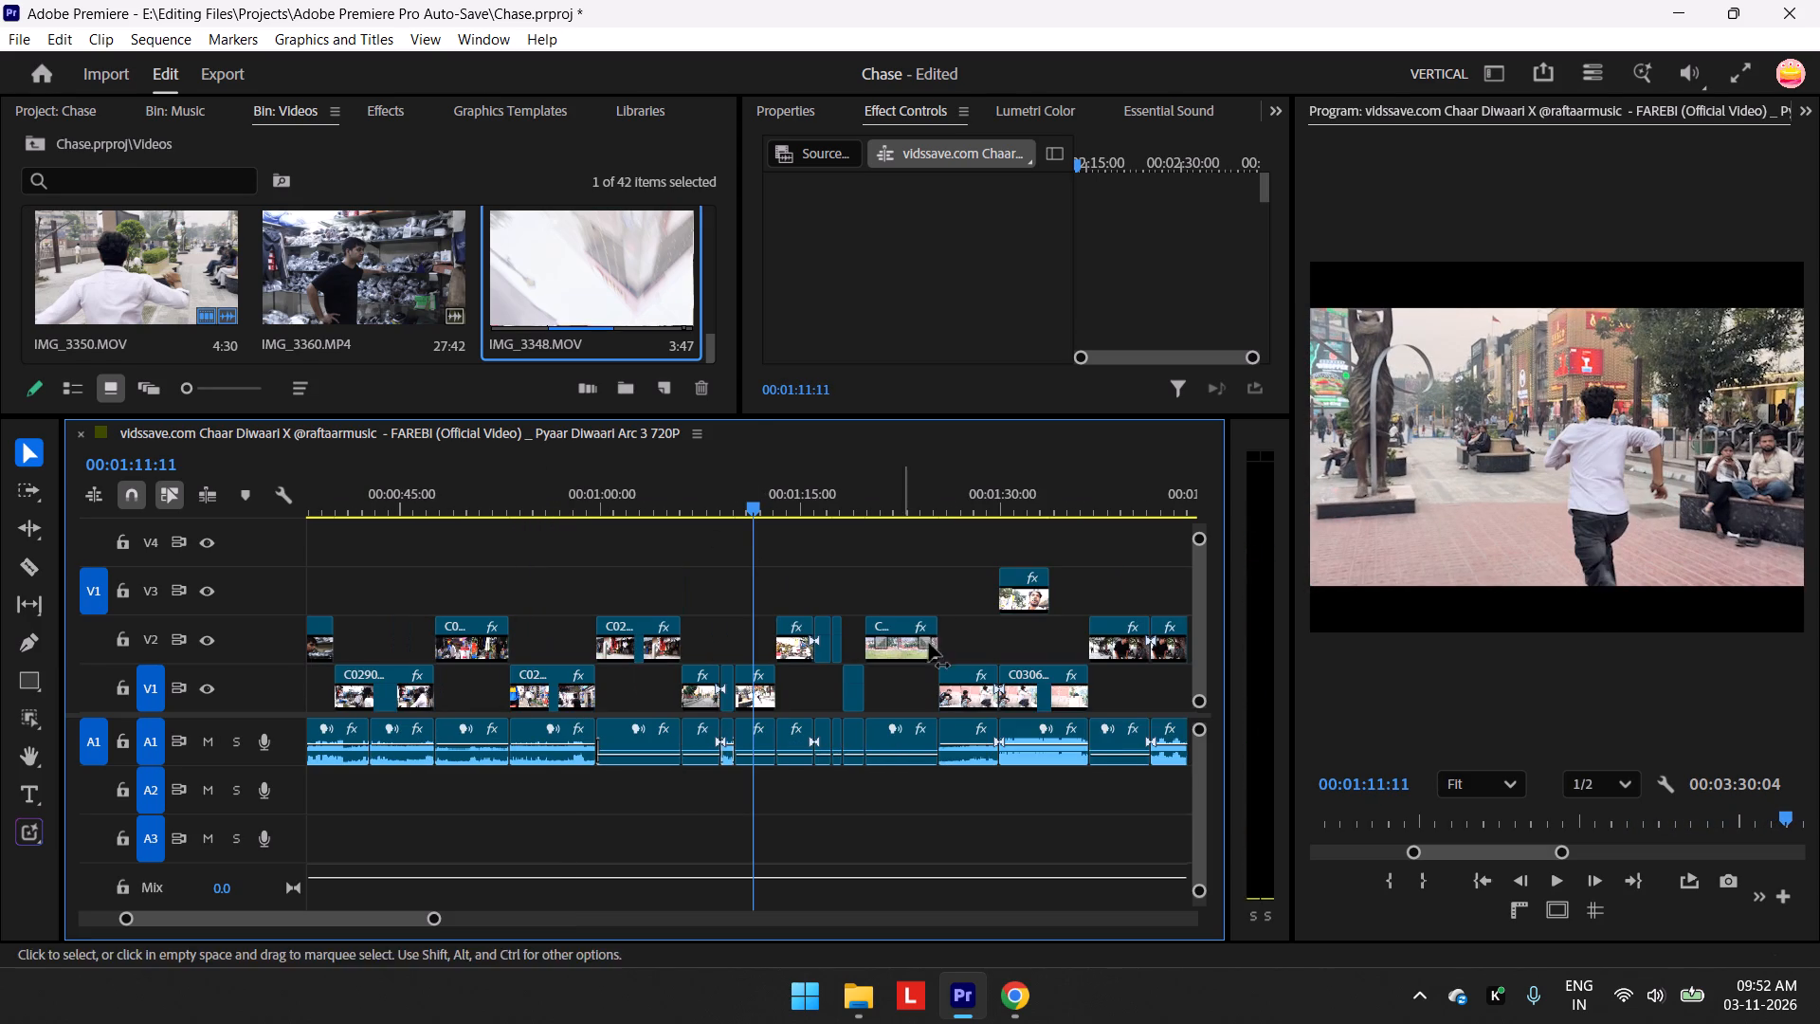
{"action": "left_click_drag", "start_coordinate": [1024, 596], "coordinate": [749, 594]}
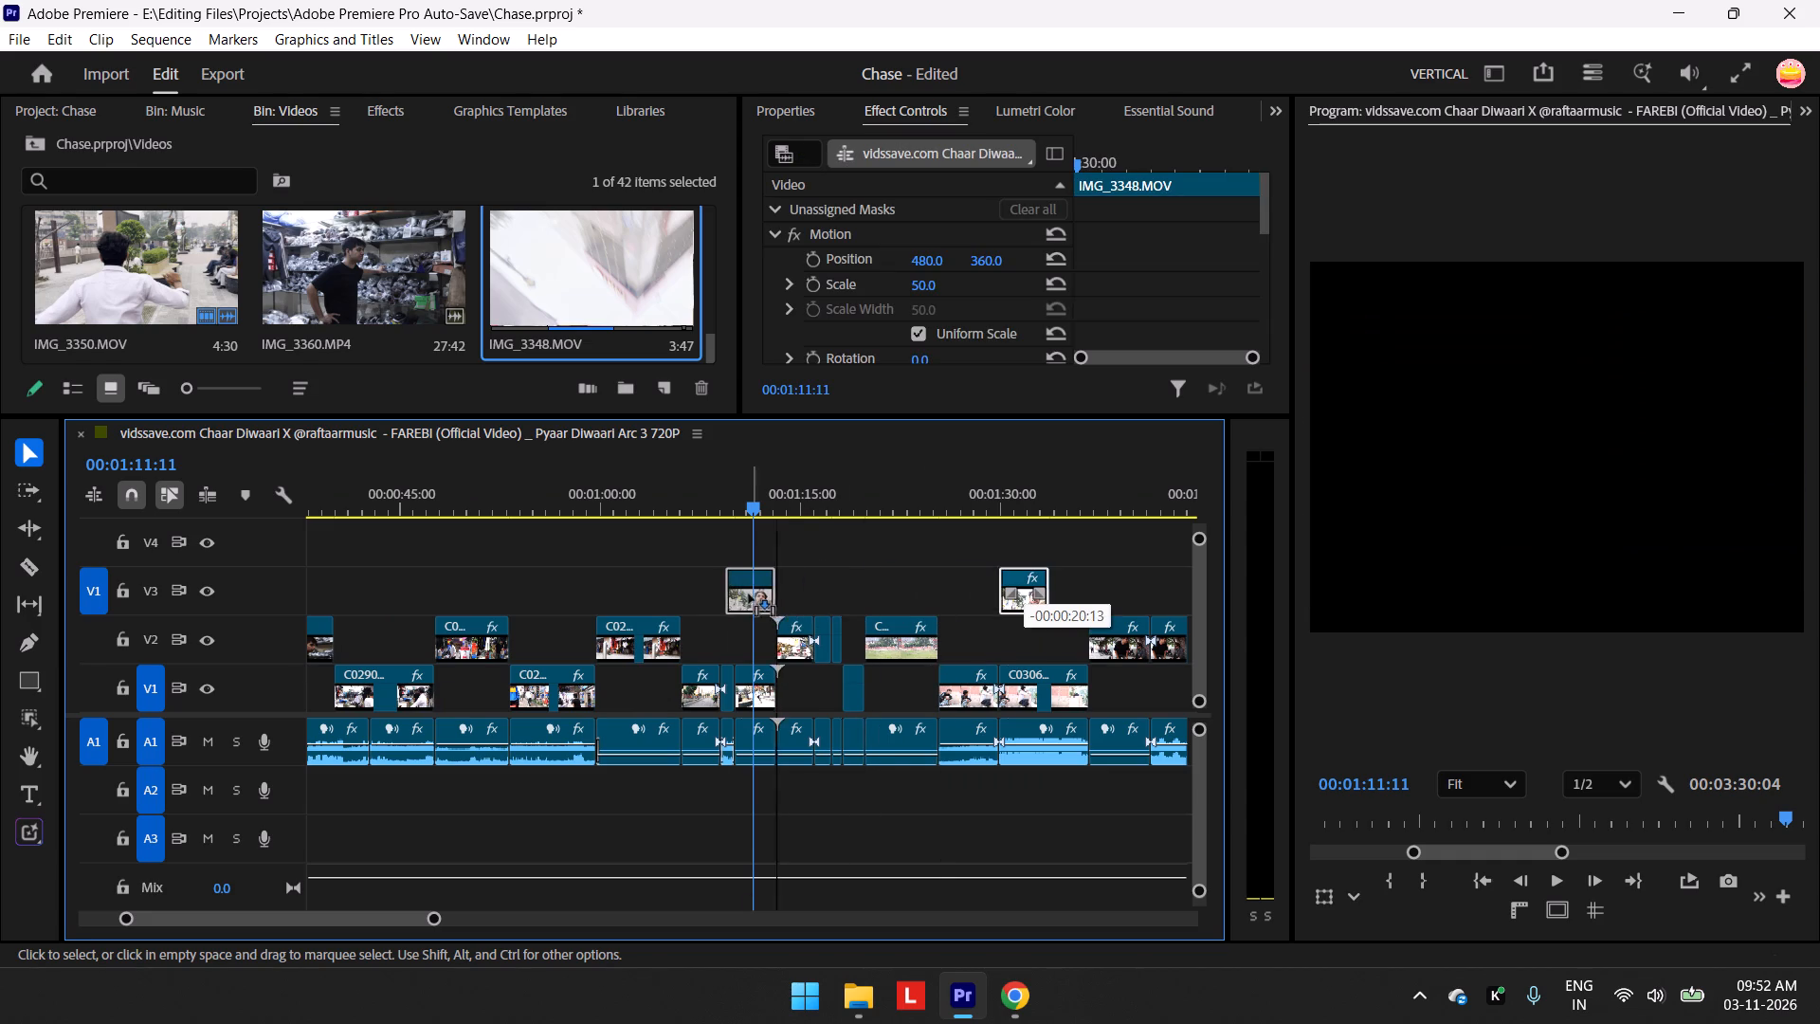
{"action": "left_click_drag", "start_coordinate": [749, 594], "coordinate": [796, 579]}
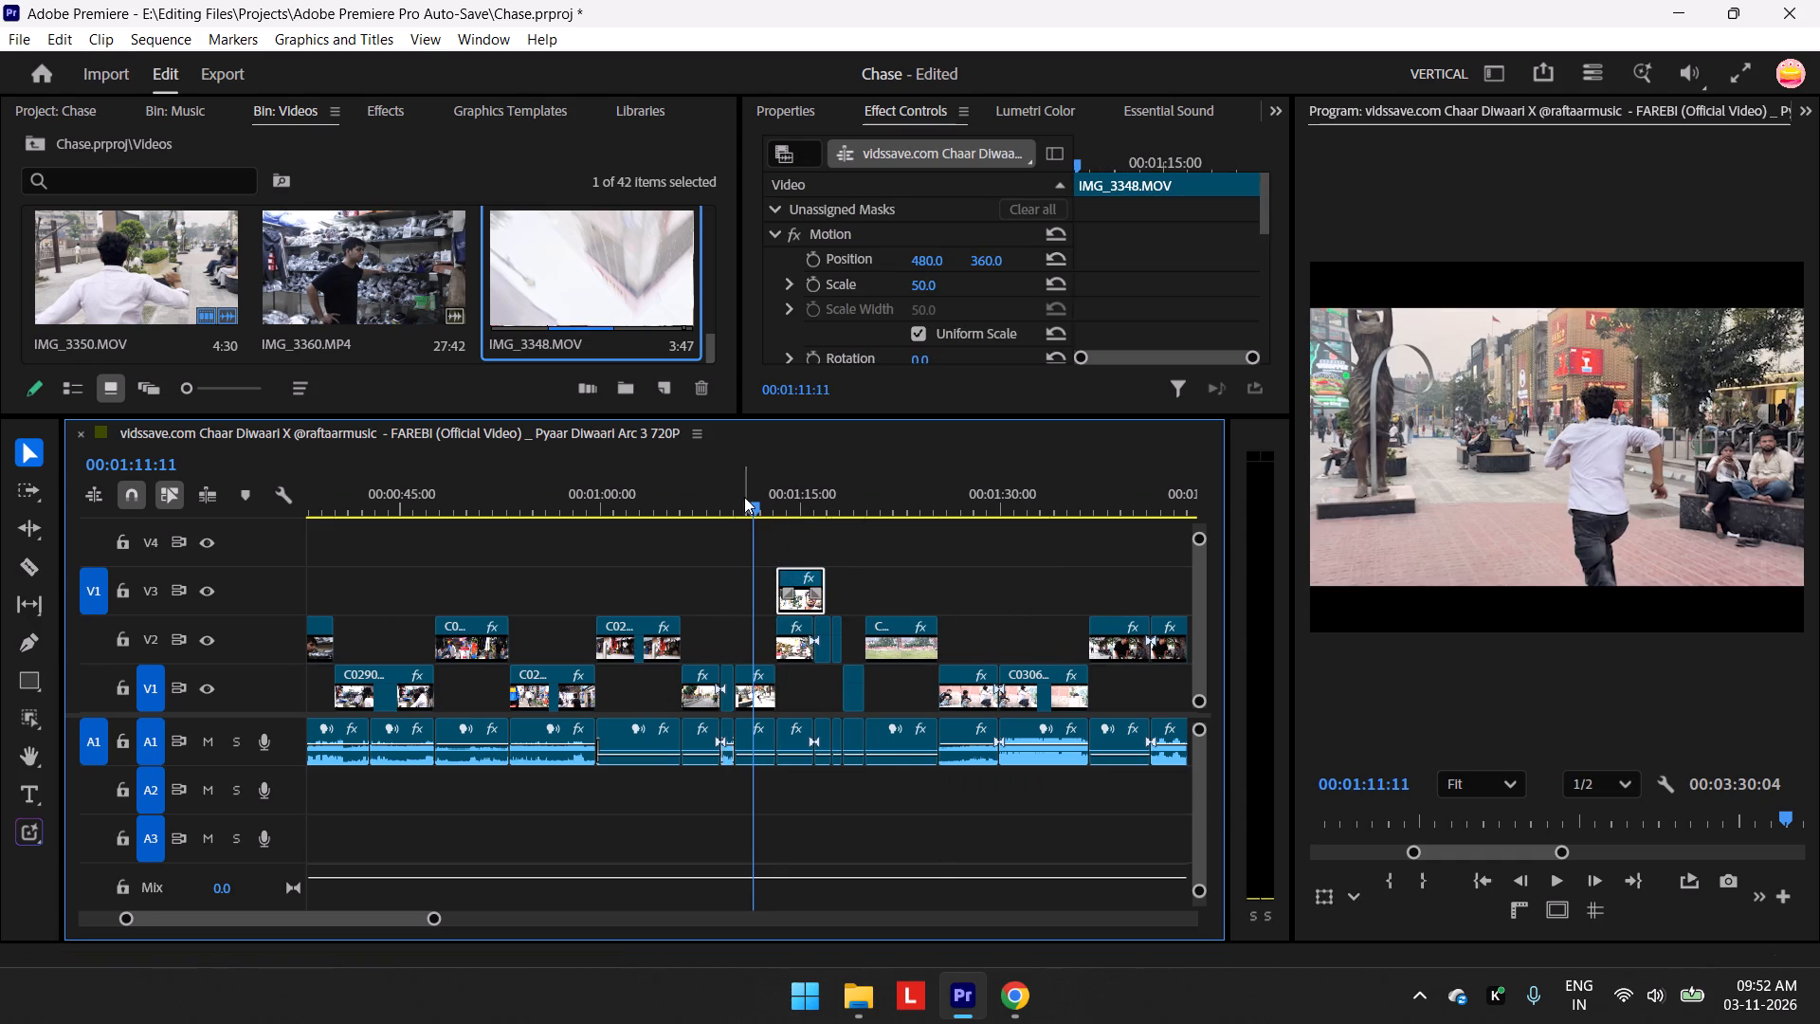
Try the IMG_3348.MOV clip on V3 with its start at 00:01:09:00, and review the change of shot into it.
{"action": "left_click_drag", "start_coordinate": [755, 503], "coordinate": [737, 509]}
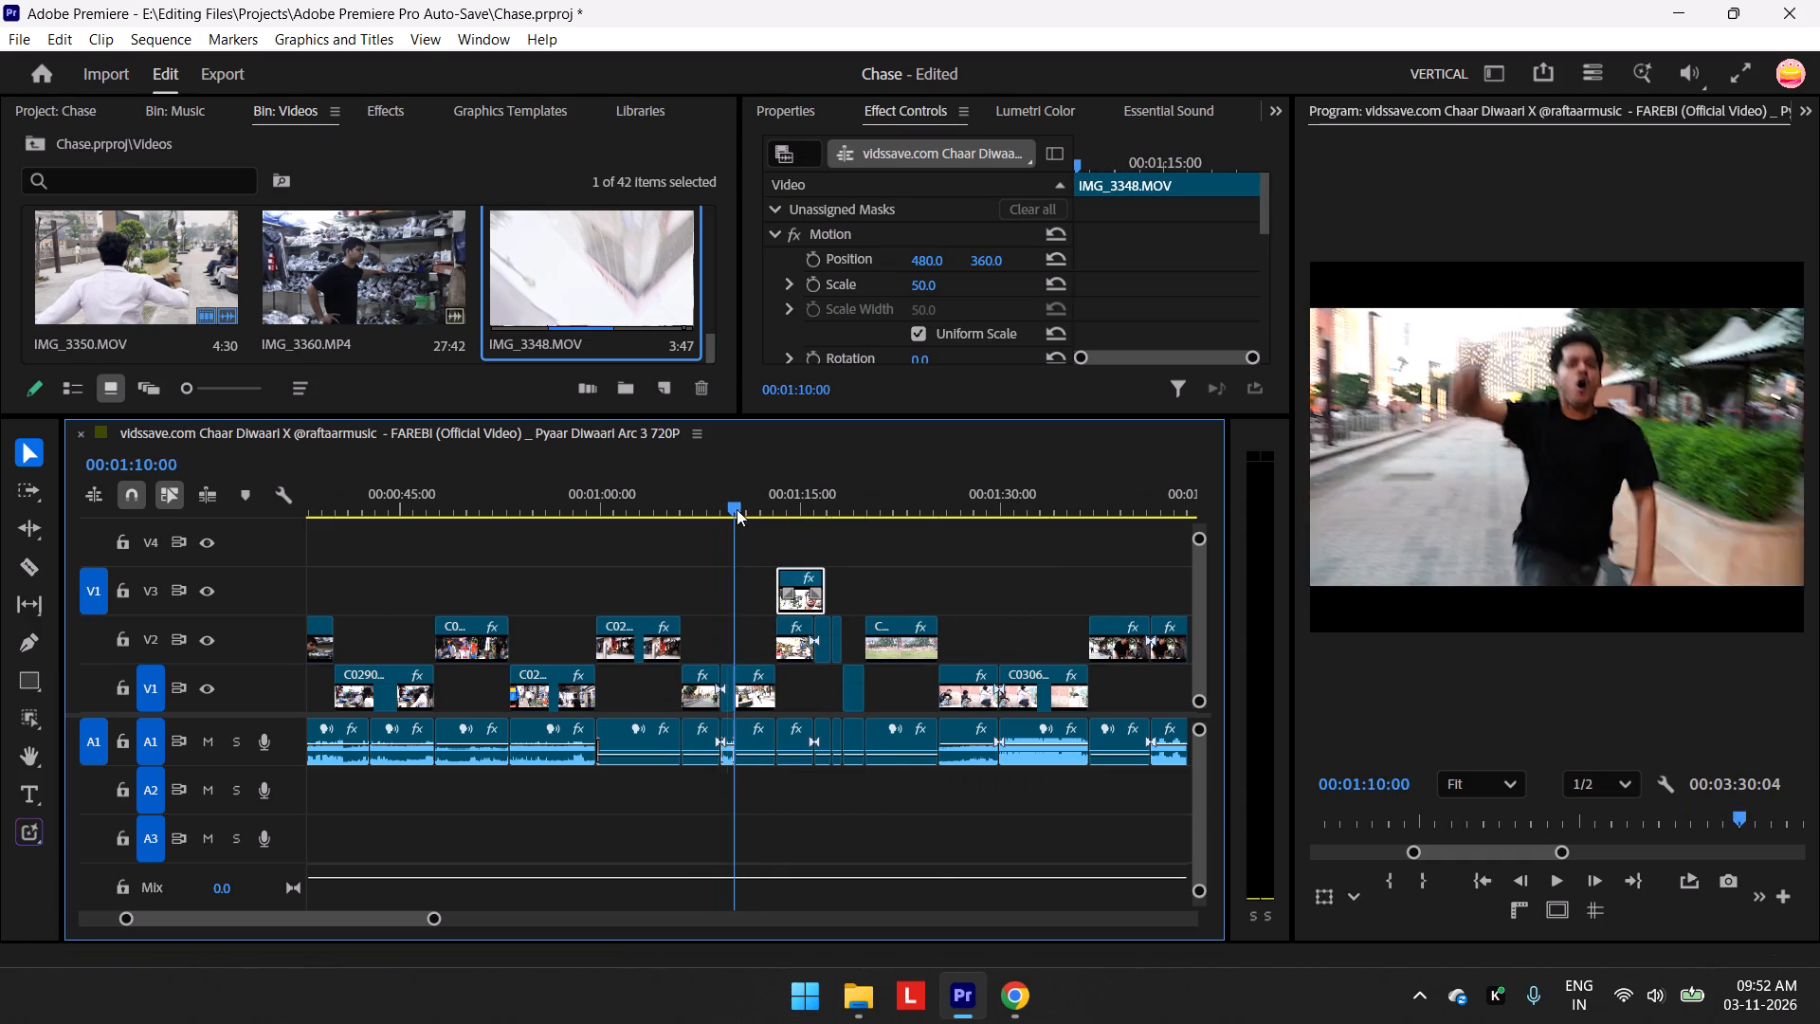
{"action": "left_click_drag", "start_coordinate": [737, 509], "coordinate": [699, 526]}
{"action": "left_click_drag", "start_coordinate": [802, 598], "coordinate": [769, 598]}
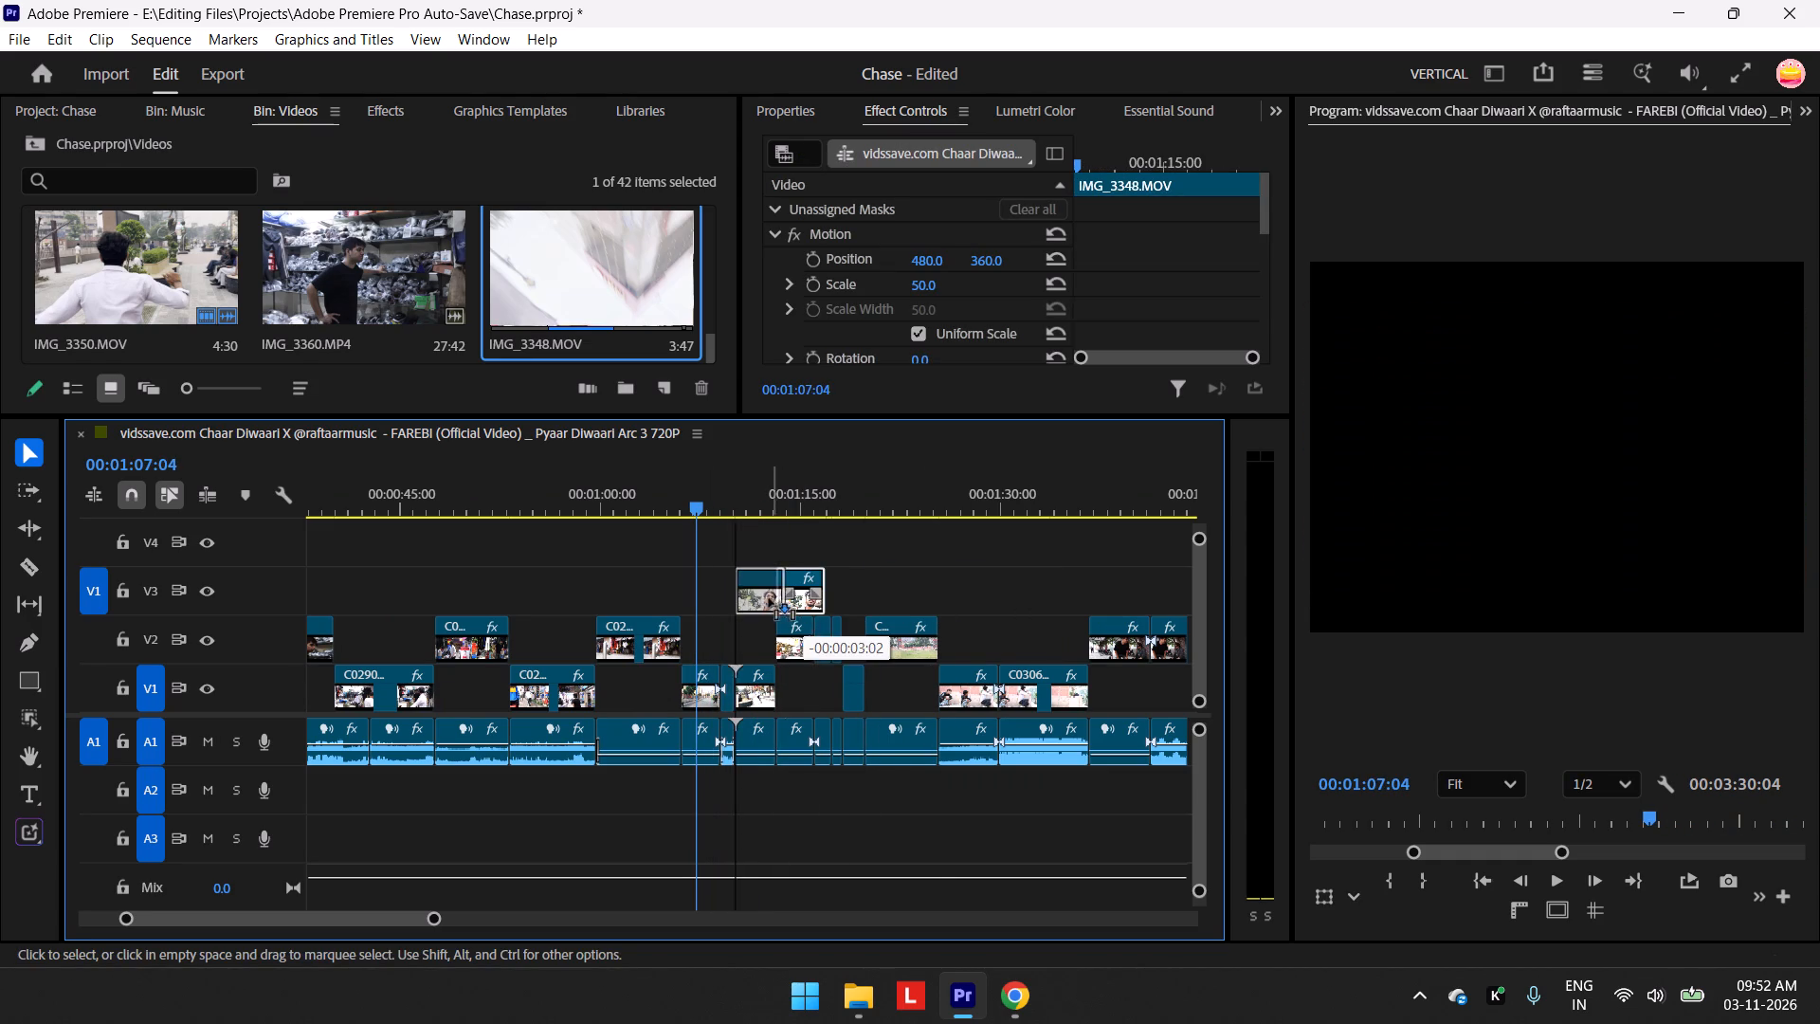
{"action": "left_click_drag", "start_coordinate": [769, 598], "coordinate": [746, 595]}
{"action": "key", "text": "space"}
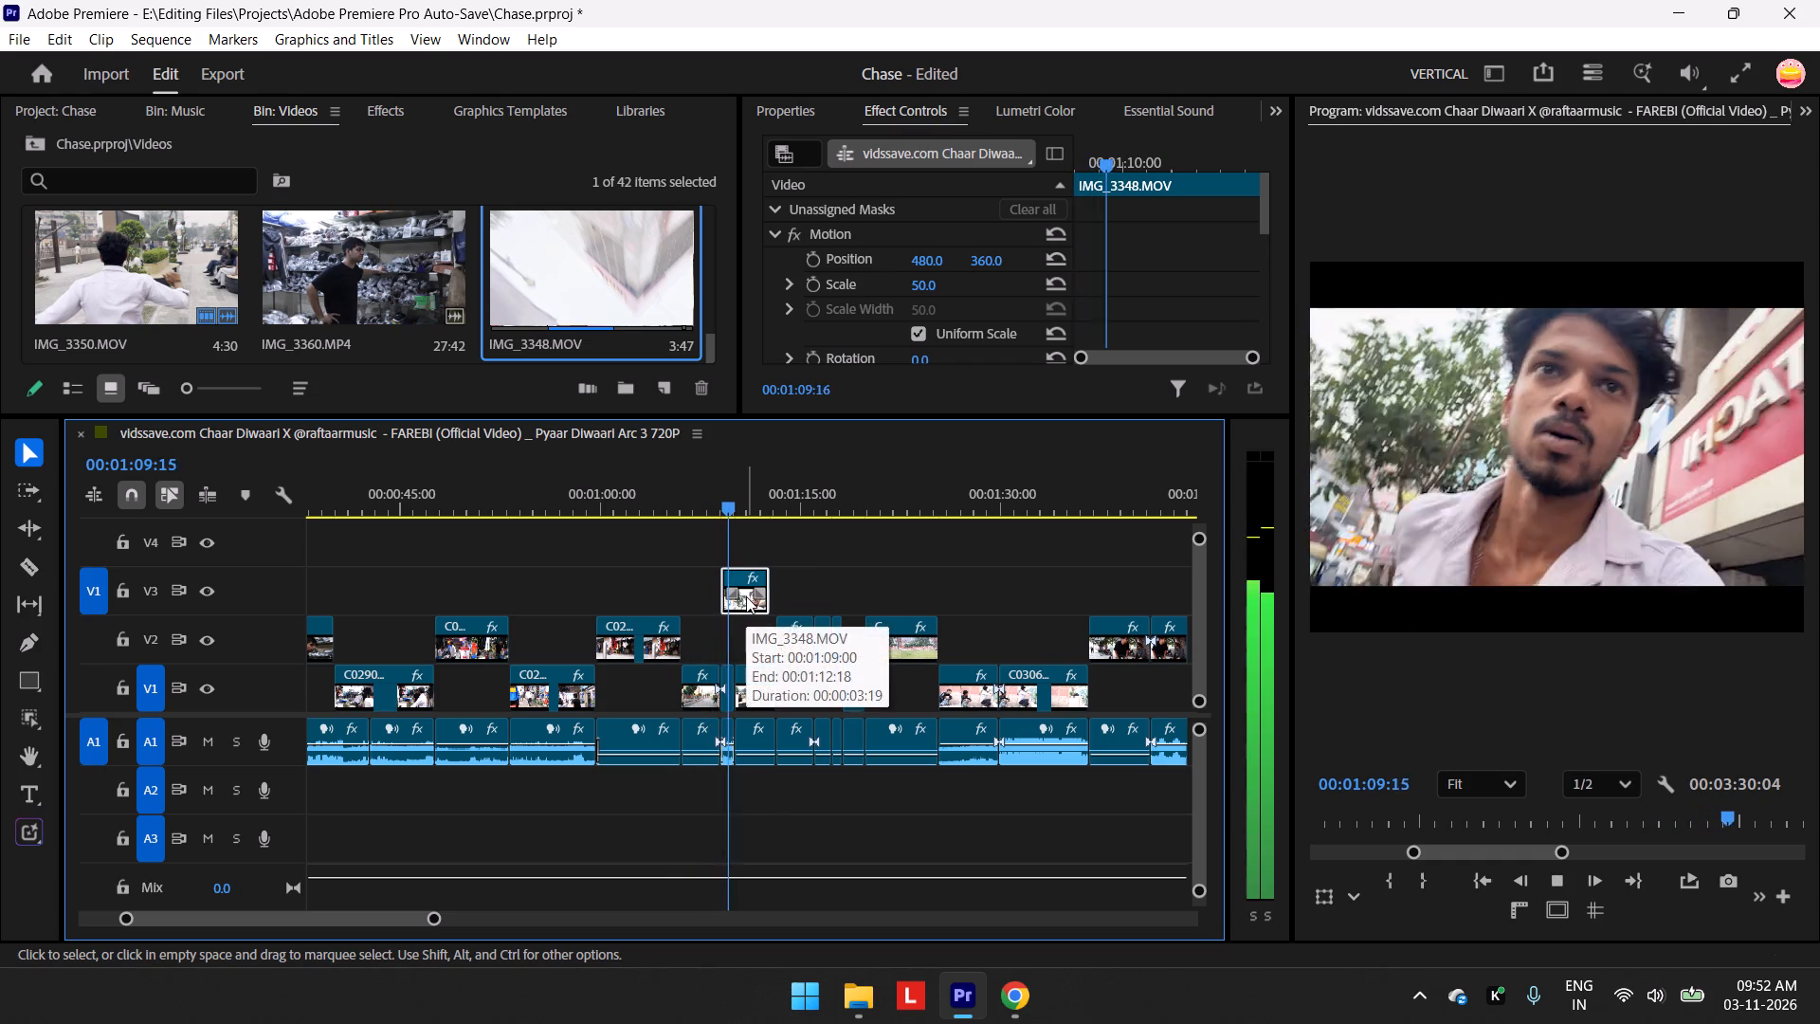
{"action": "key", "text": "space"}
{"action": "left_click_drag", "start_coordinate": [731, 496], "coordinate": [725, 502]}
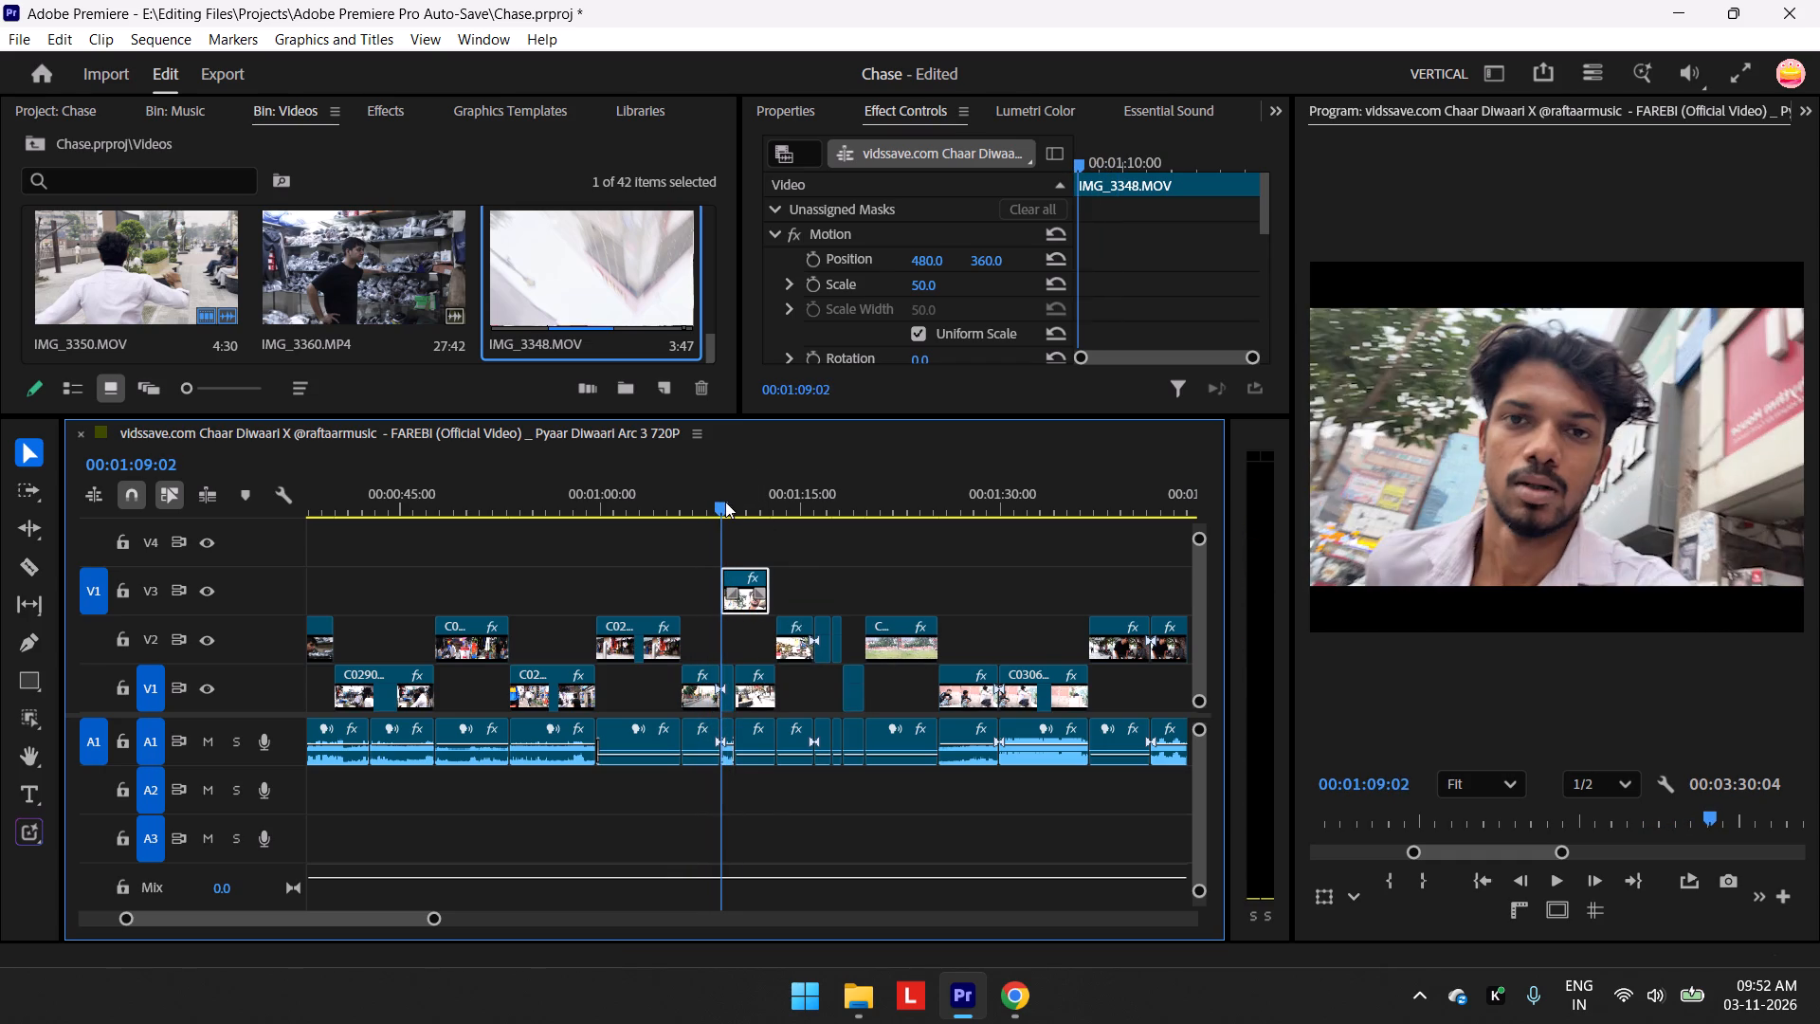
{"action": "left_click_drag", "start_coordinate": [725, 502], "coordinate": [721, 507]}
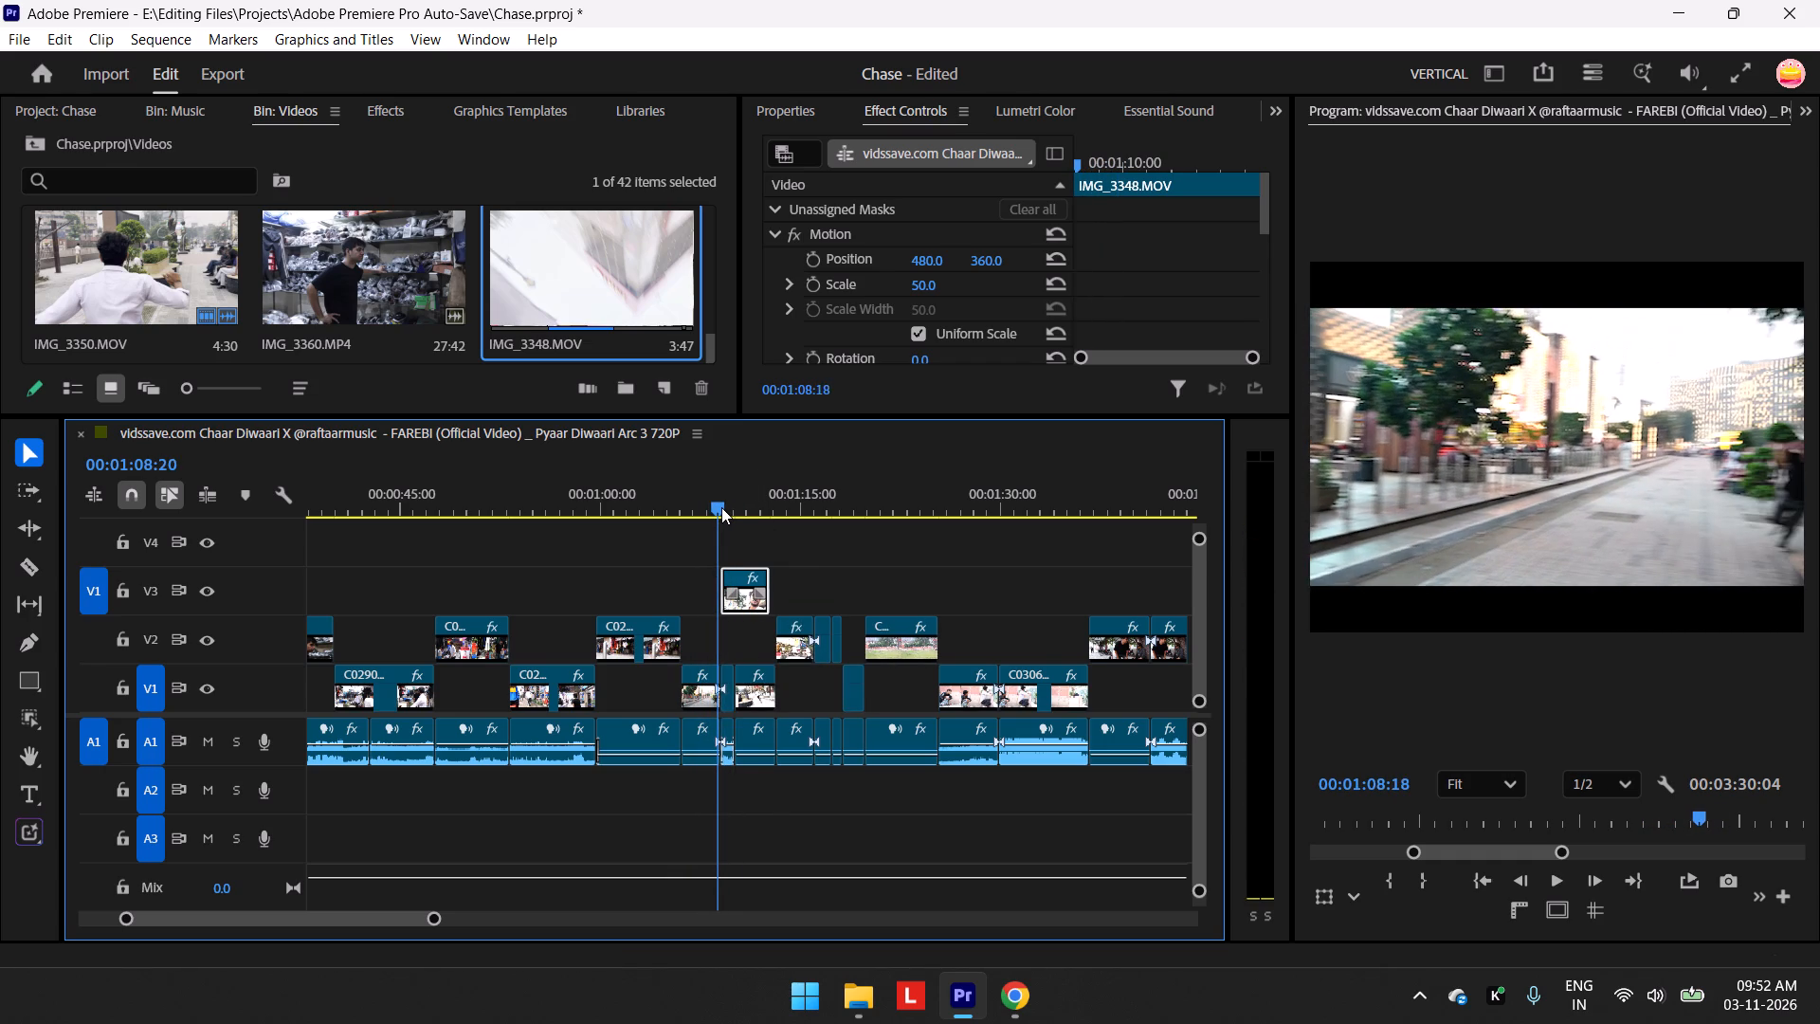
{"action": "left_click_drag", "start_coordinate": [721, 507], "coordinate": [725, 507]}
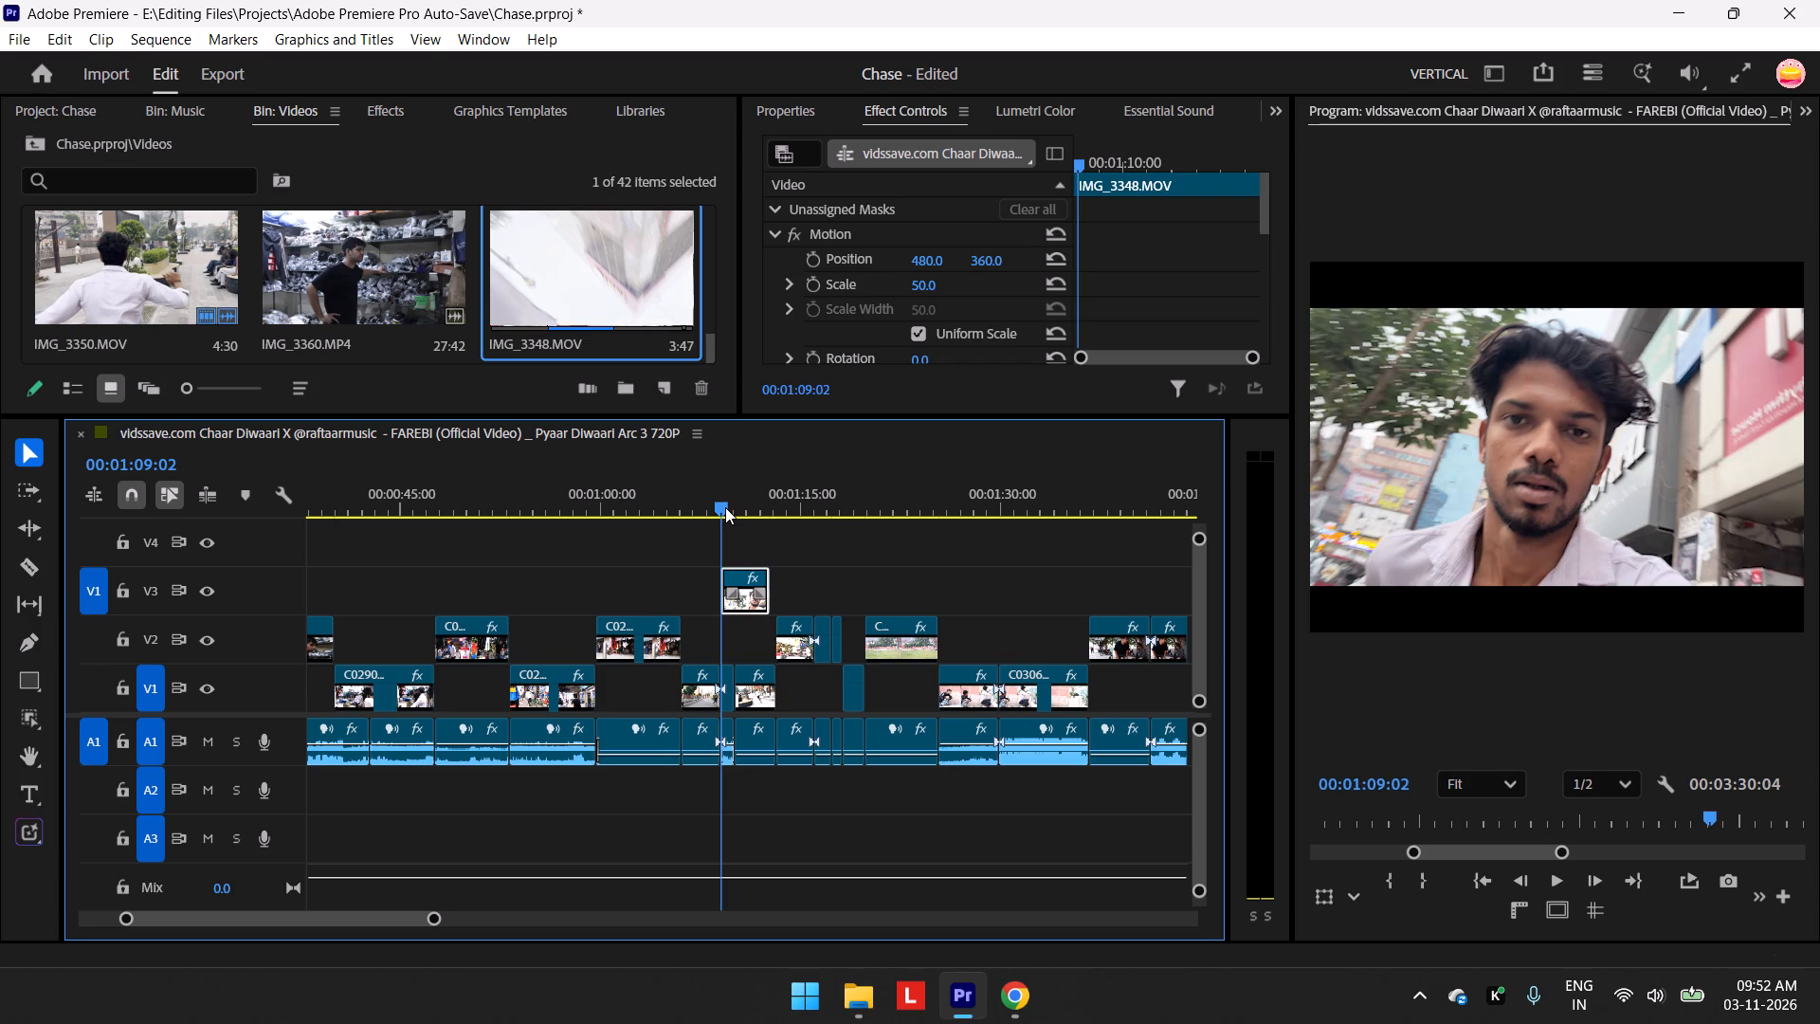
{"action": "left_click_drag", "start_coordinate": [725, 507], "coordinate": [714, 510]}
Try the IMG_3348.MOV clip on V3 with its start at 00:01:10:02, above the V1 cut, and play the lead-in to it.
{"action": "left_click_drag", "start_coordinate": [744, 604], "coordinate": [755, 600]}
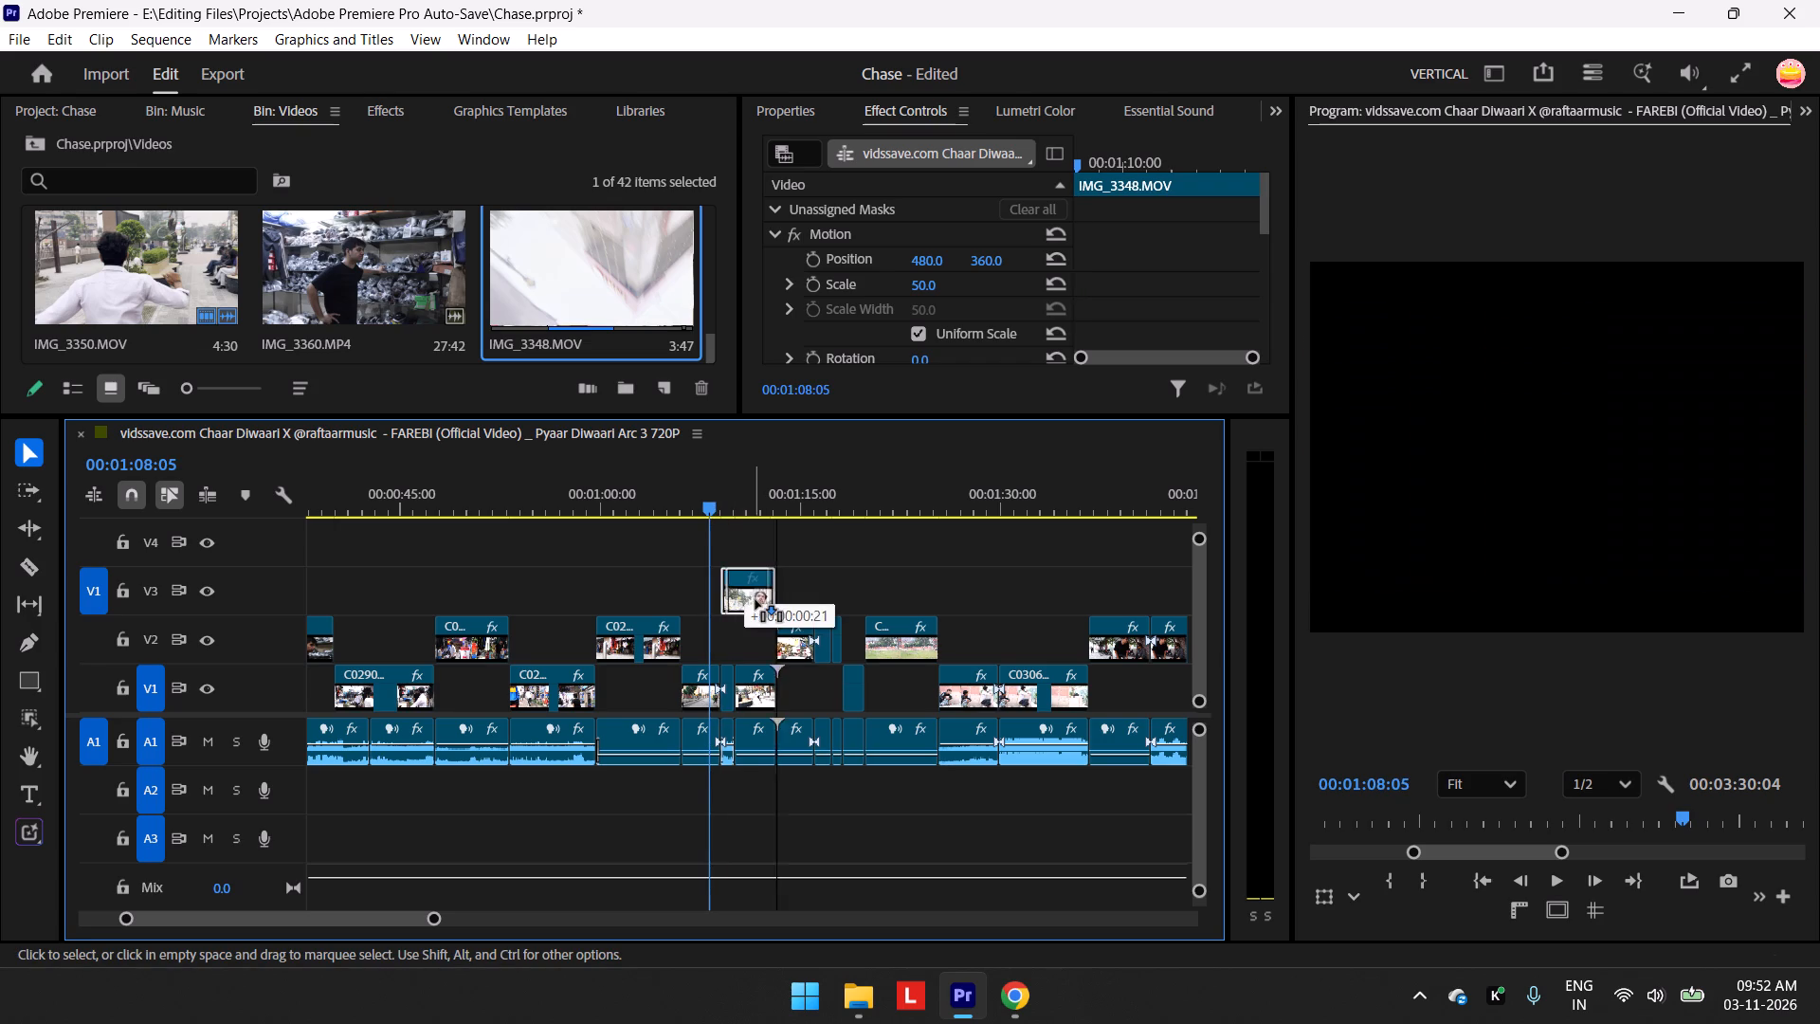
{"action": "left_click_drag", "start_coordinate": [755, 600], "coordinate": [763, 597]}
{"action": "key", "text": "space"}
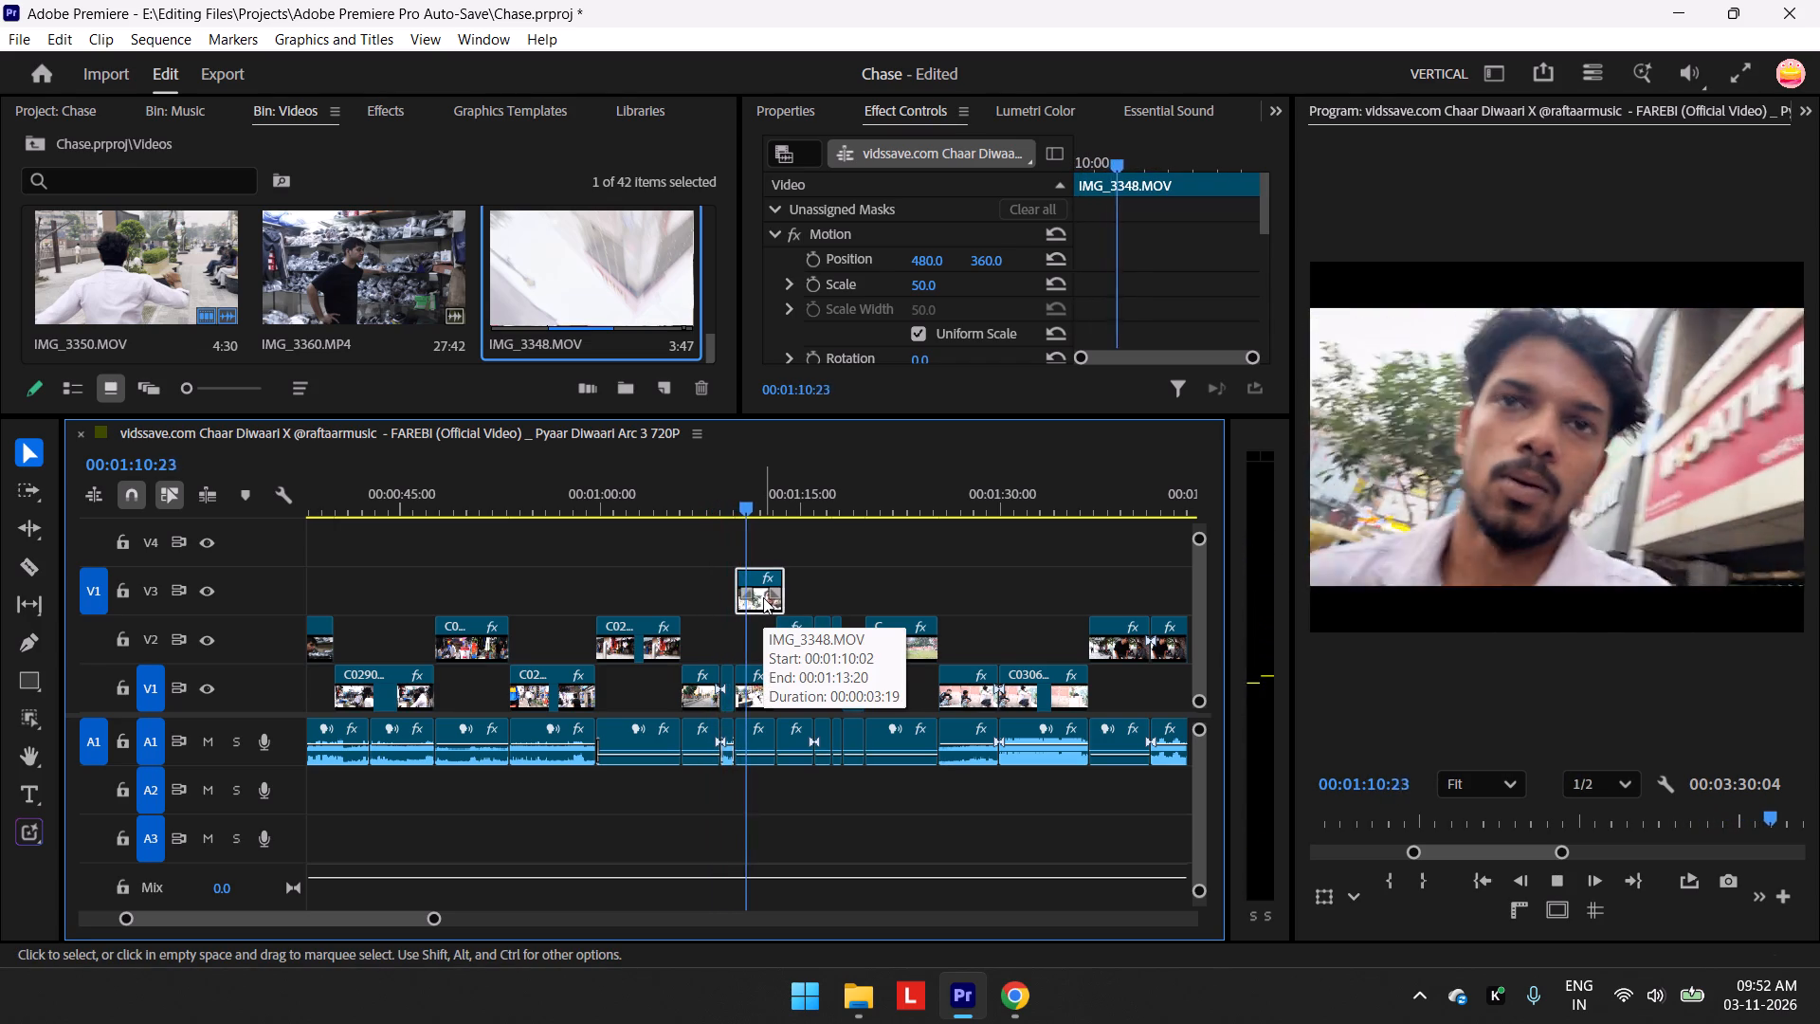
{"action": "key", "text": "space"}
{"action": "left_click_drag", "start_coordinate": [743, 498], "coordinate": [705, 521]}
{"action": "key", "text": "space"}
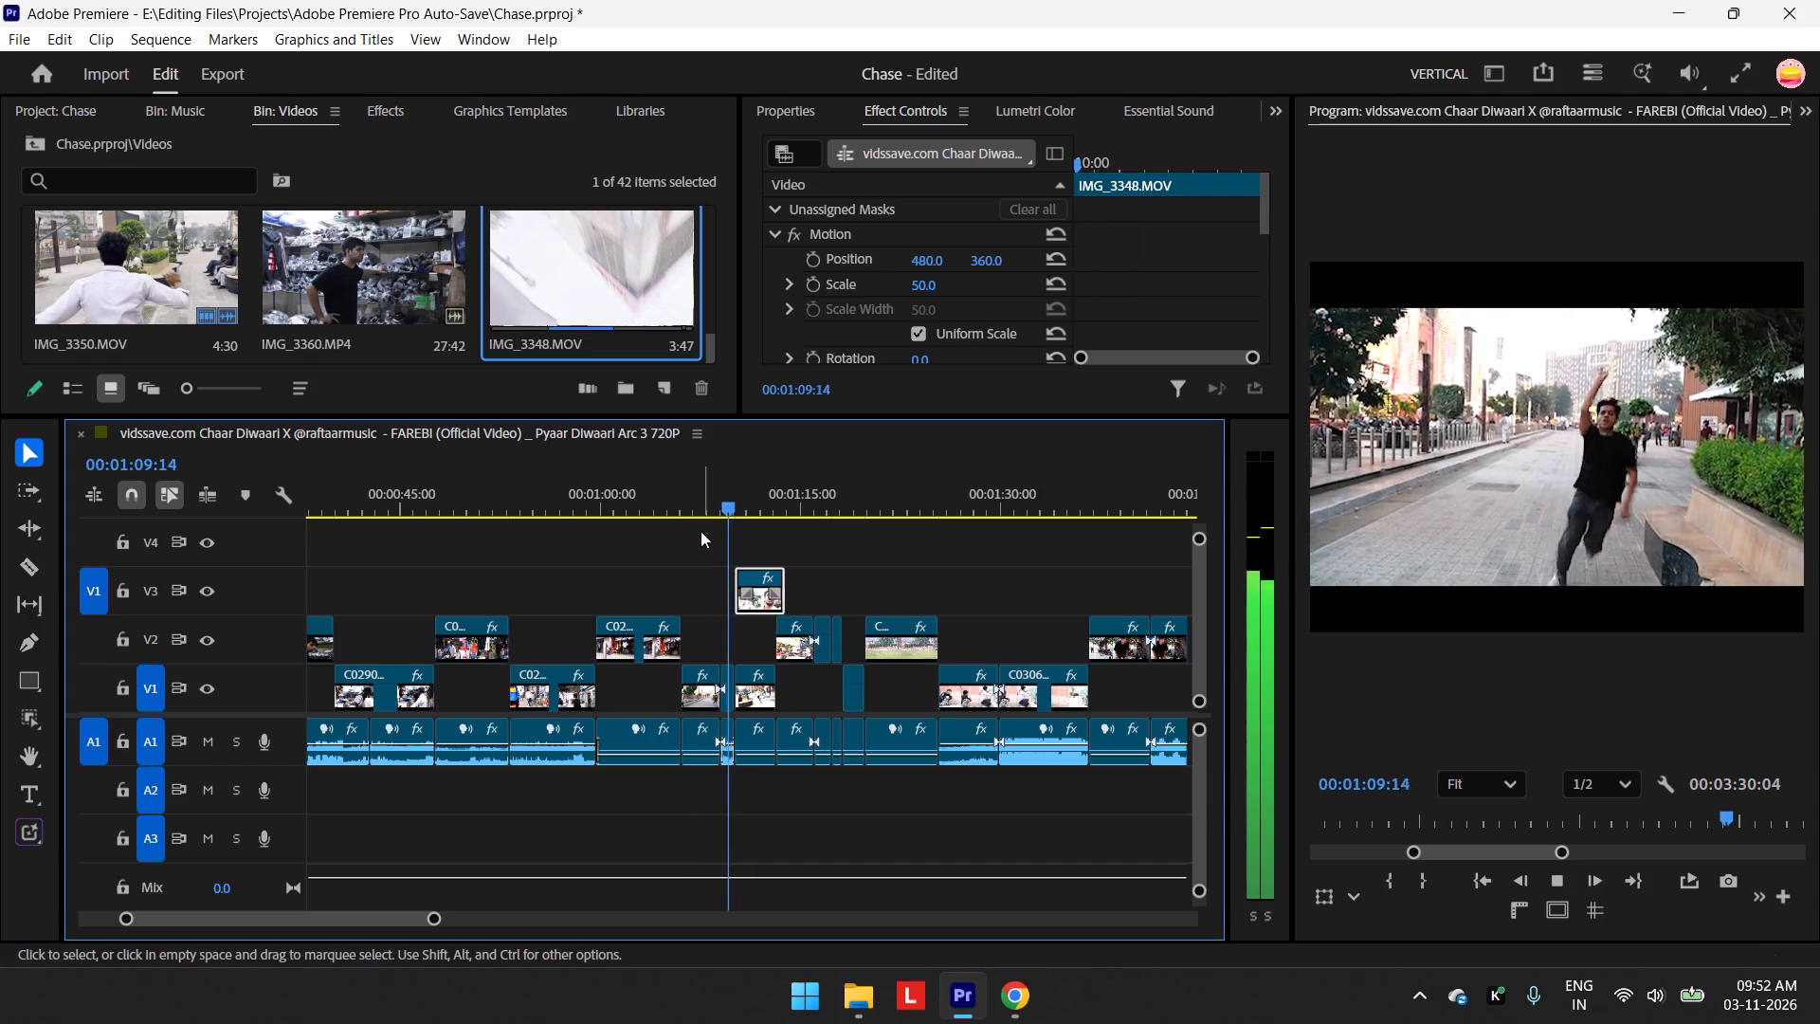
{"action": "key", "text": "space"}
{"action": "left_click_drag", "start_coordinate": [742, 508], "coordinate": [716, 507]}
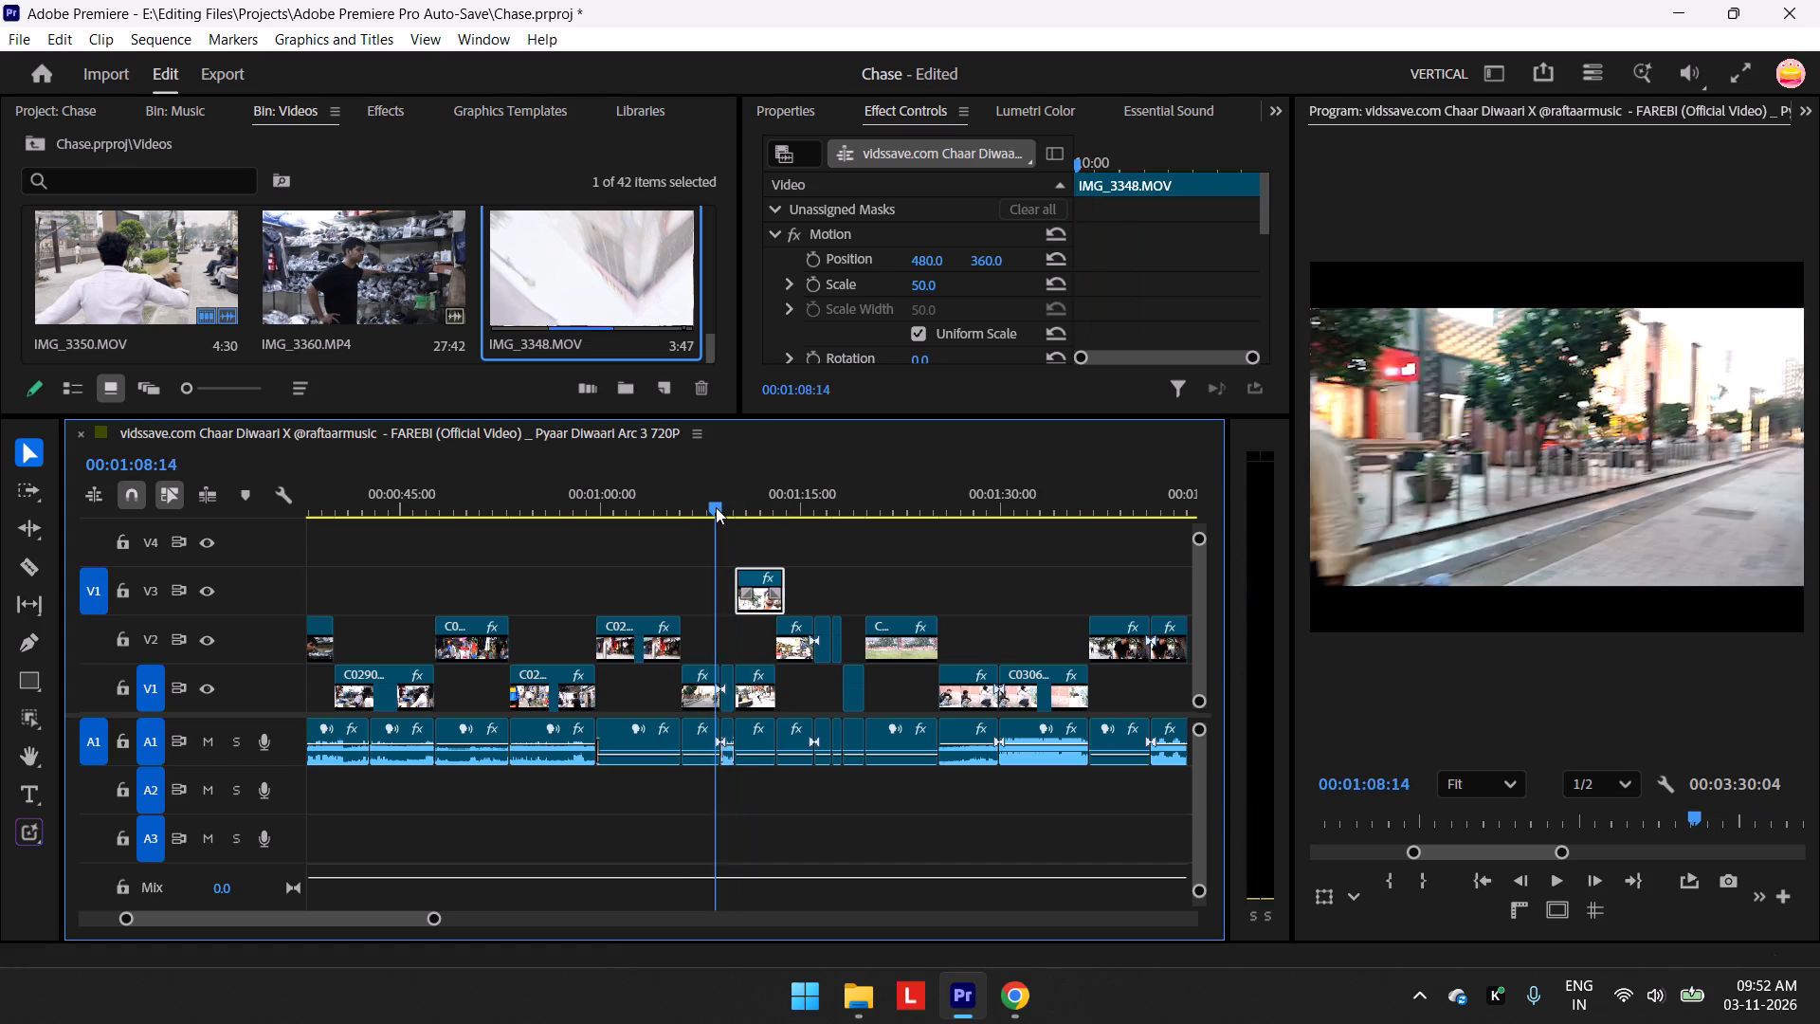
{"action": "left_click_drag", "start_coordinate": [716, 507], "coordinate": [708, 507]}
Move the IMG_3348.MOV clip on V3 to start at about 00:01:16, and check the uncovered V1 shots up to 00:01:10:02.
{"action": "left_click_drag", "start_coordinate": [756, 600], "coordinate": [828, 597]}
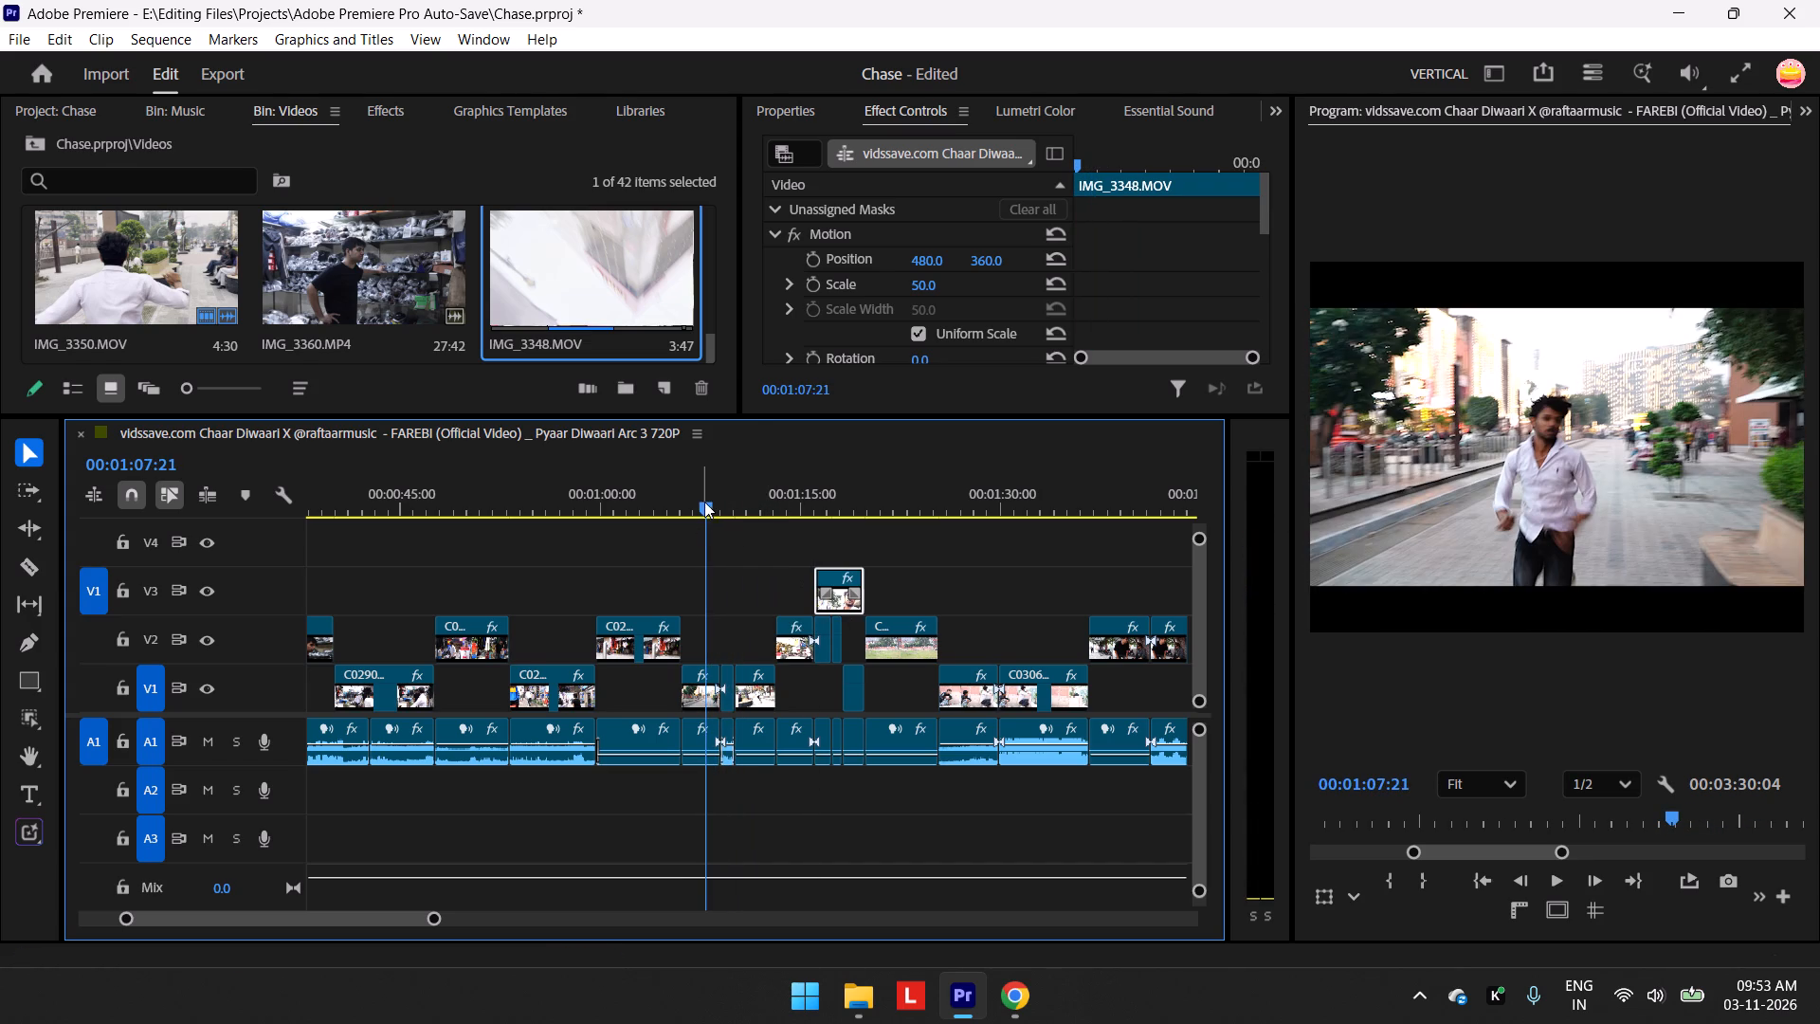
{"action": "left_click_drag", "start_coordinate": [704, 502], "coordinate": [733, 527]}
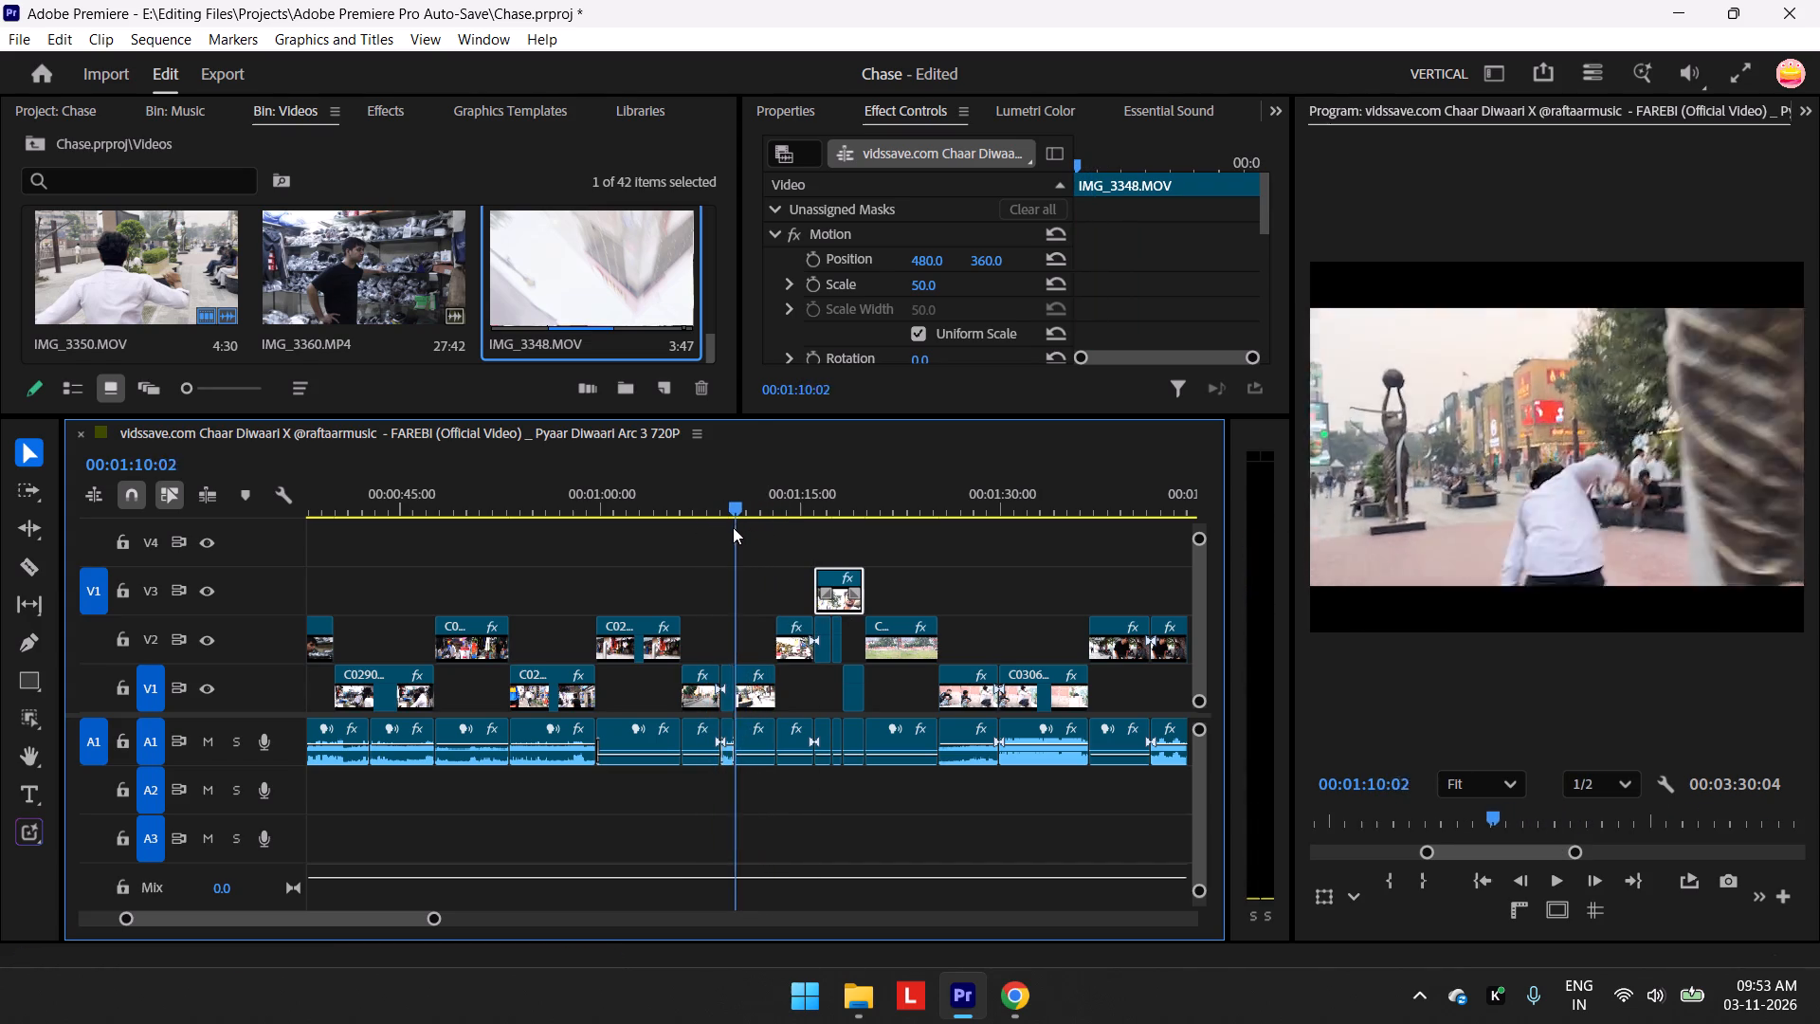
Play the sequence from about 00:01:07 to review the V1 chase shots around the cuts before 00:01:10.
{"action": "left_click_drag", "start_coordinate": [733, 527], "coordinate": [693, 533]}
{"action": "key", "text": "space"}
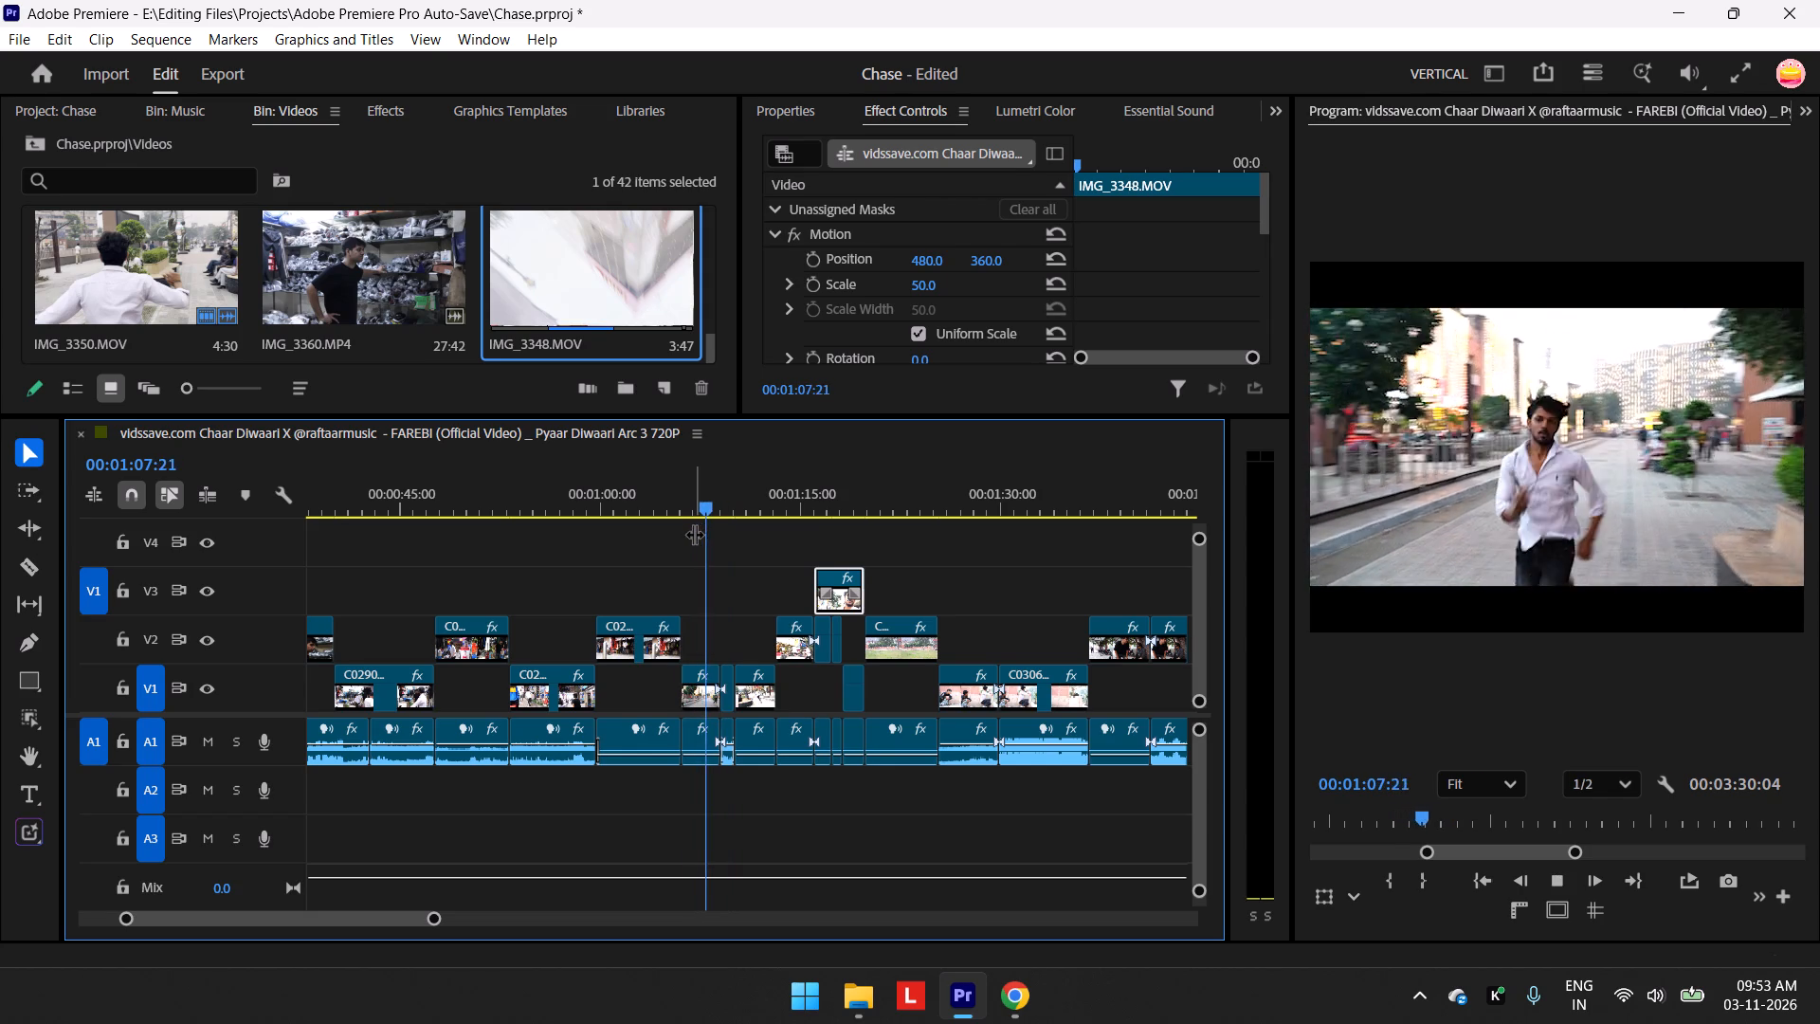
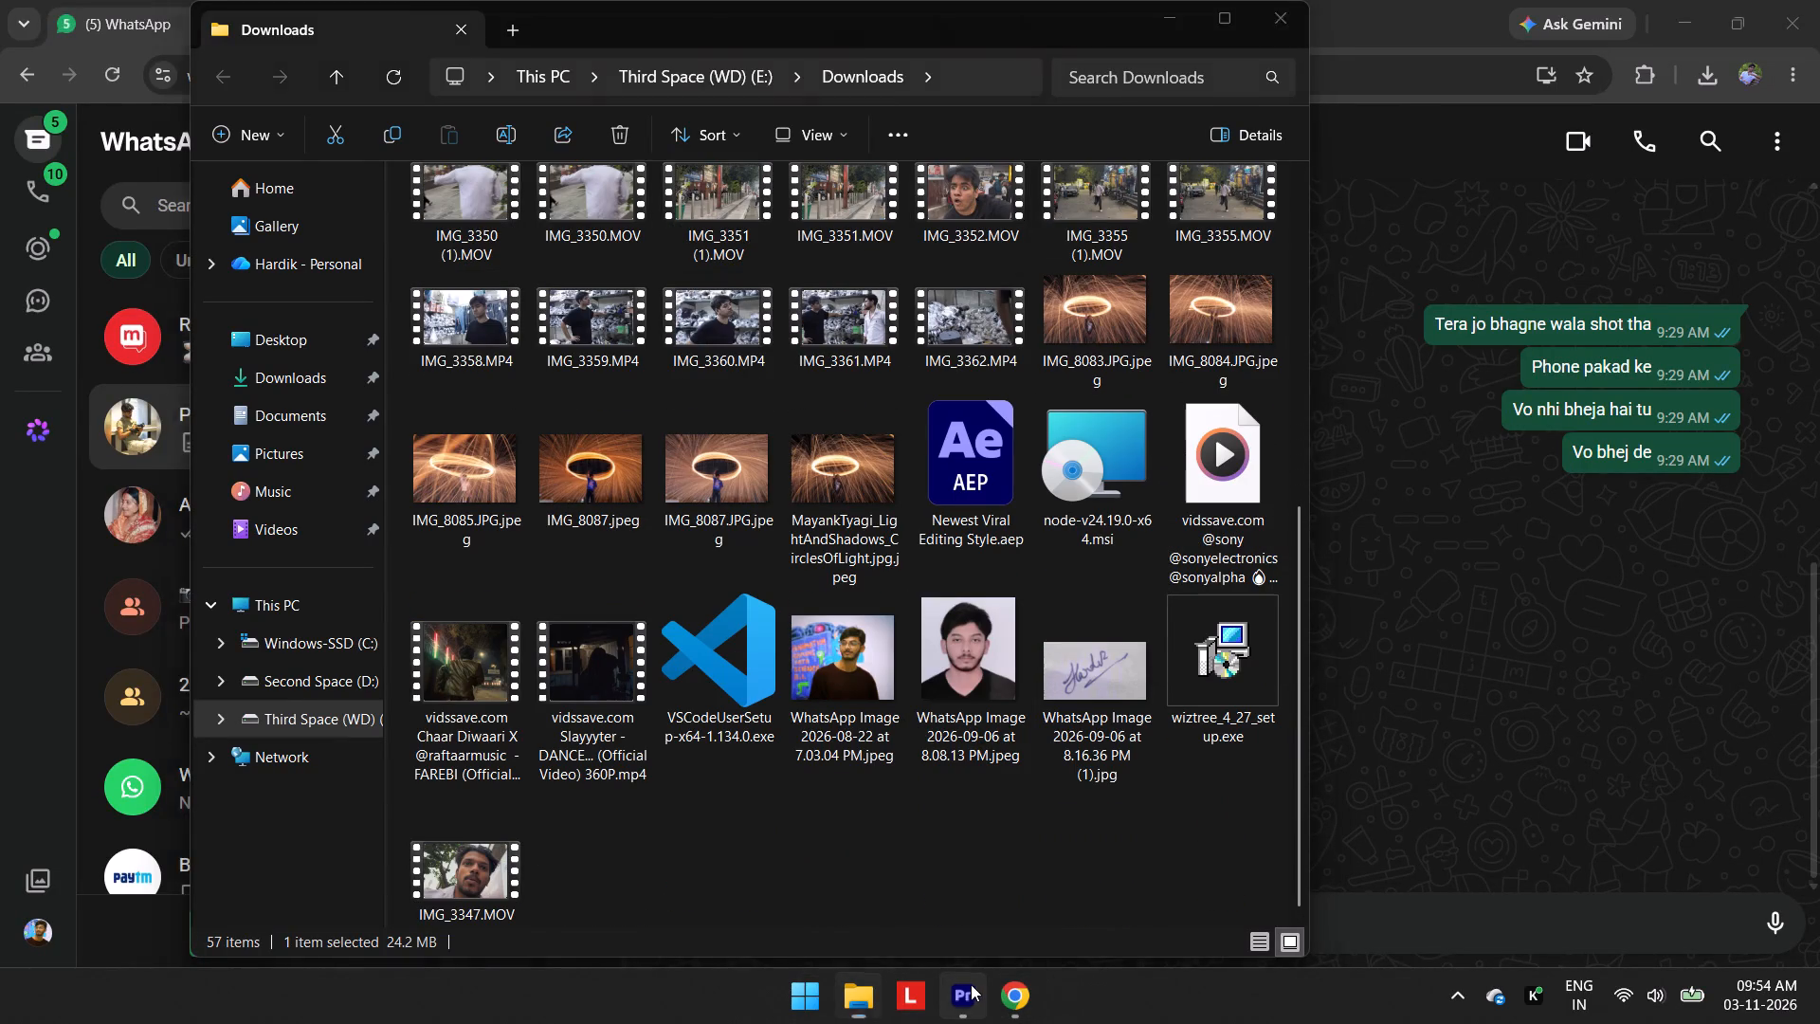
Import IMG_3346.MOV, IMG_3347.MOV and IMG_3348.MOV from the Downloads folder into the project's Videos bin.
{"action": "scroll", "coordinate": [350, 307], "scroll_direction": "down", "scroll_amount": 6}
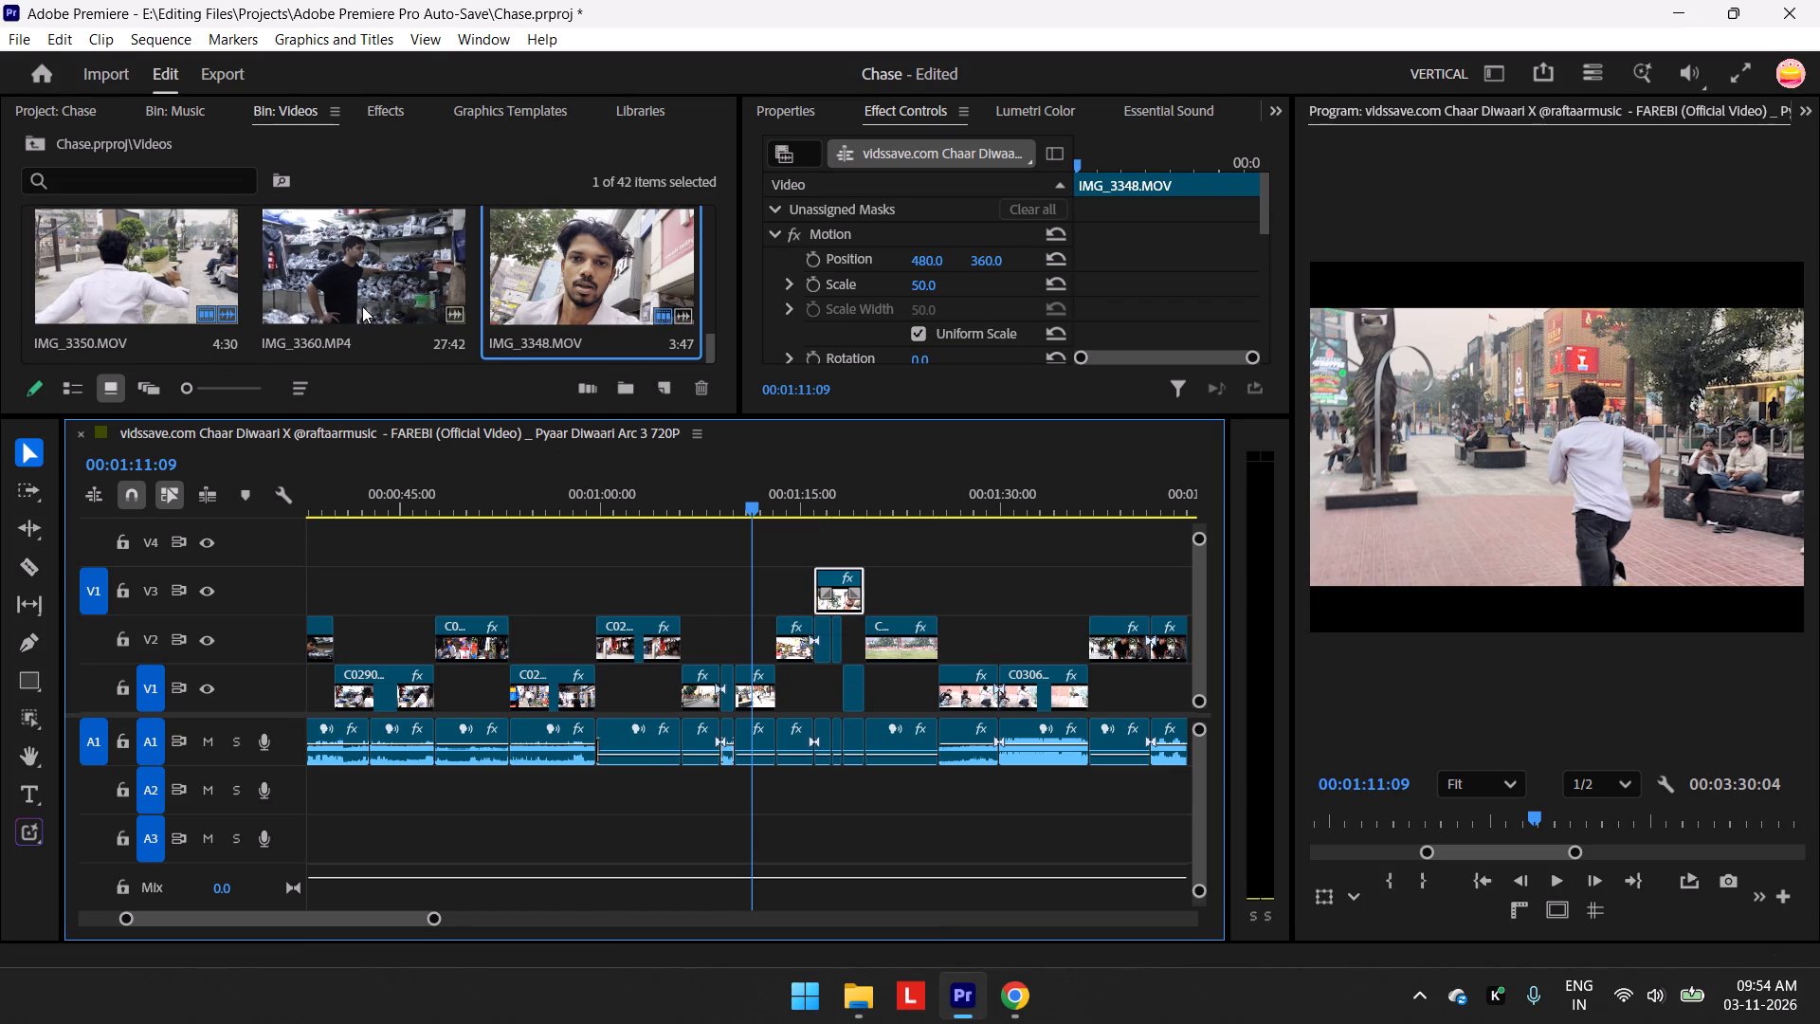
{"action": "right_click", "coordinate": [432, 360]}
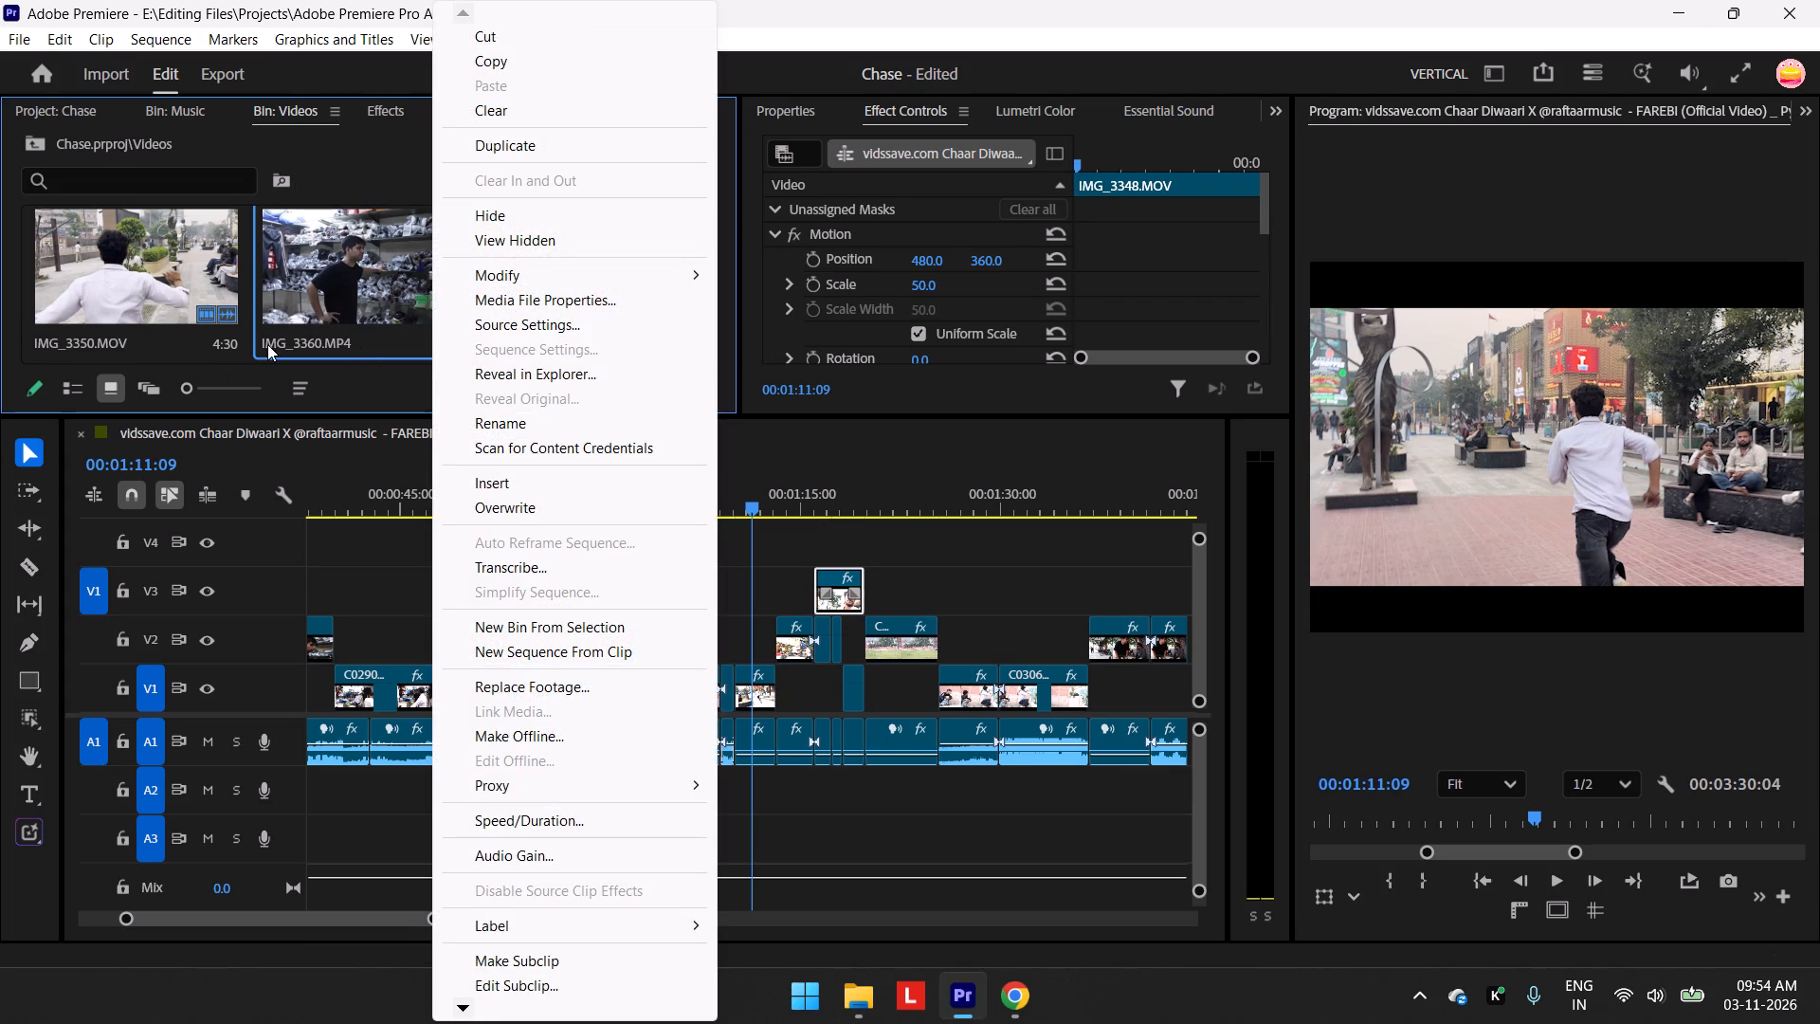
{"action": "left_click", "coordinate": [83, 101]}
{"action": "right_click", "coordinate": [160, 290]}
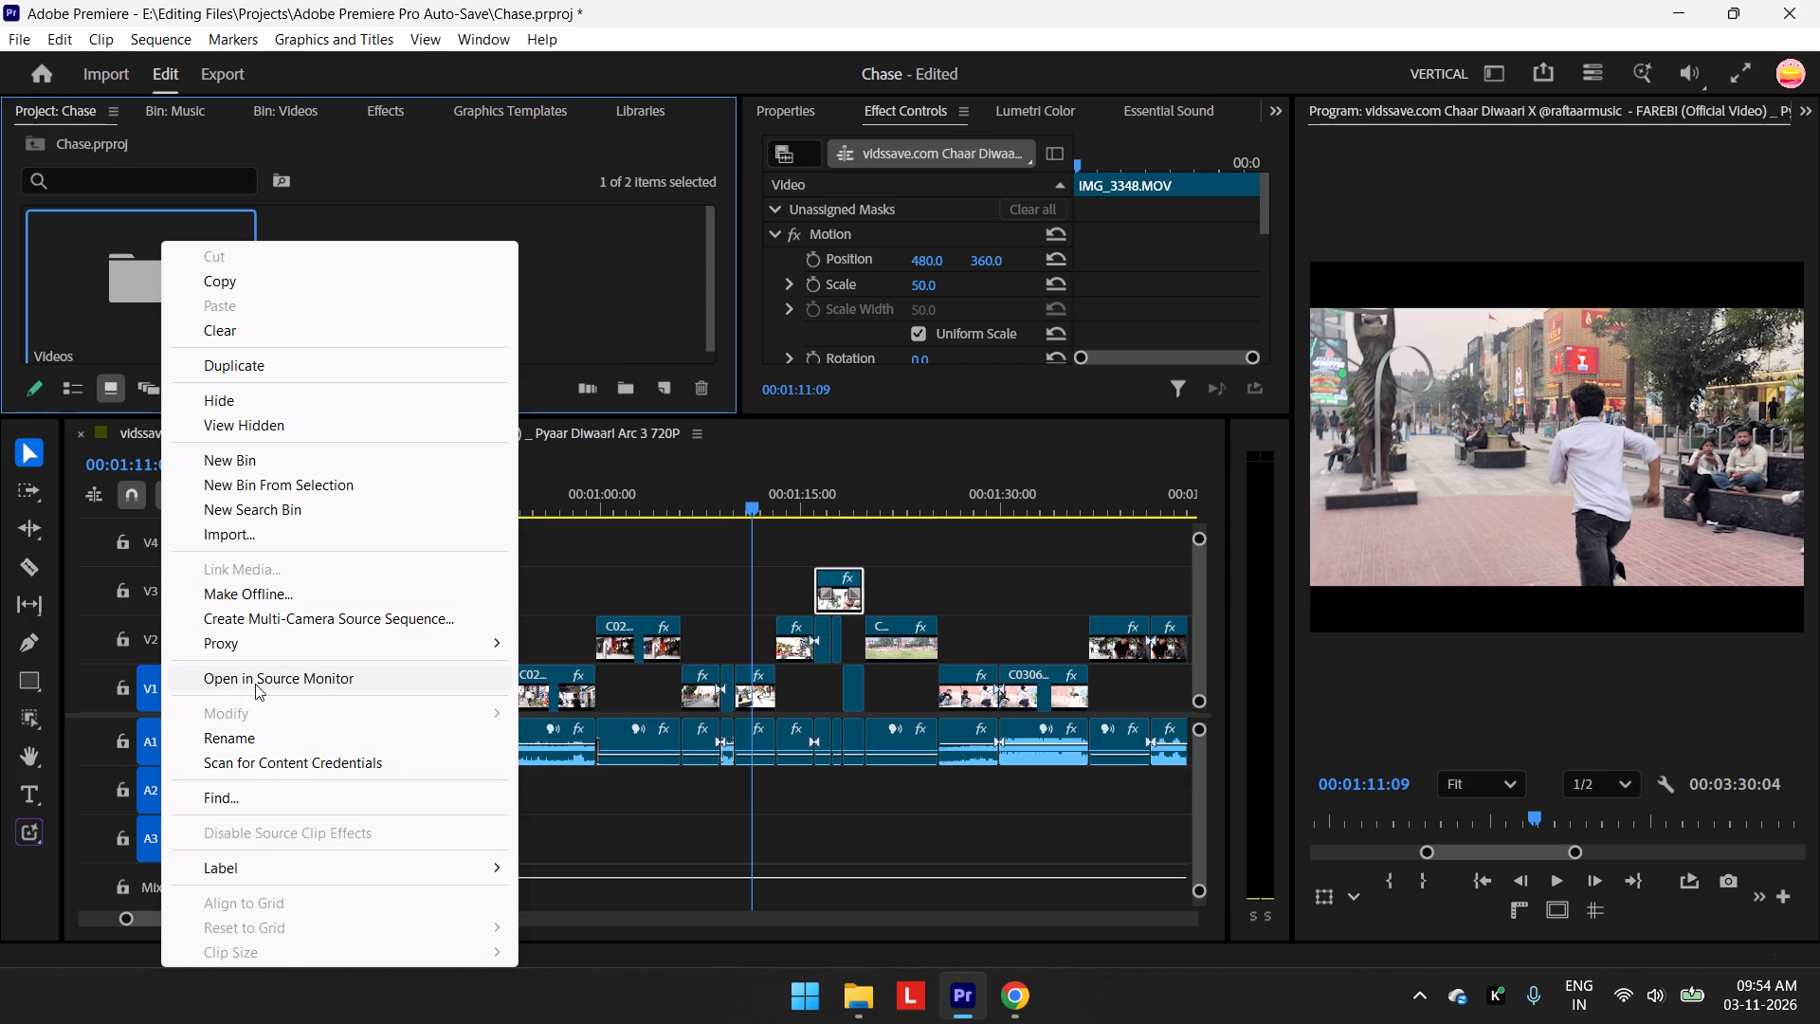
{"action": "left_click", "coordinate": [270, 529]}
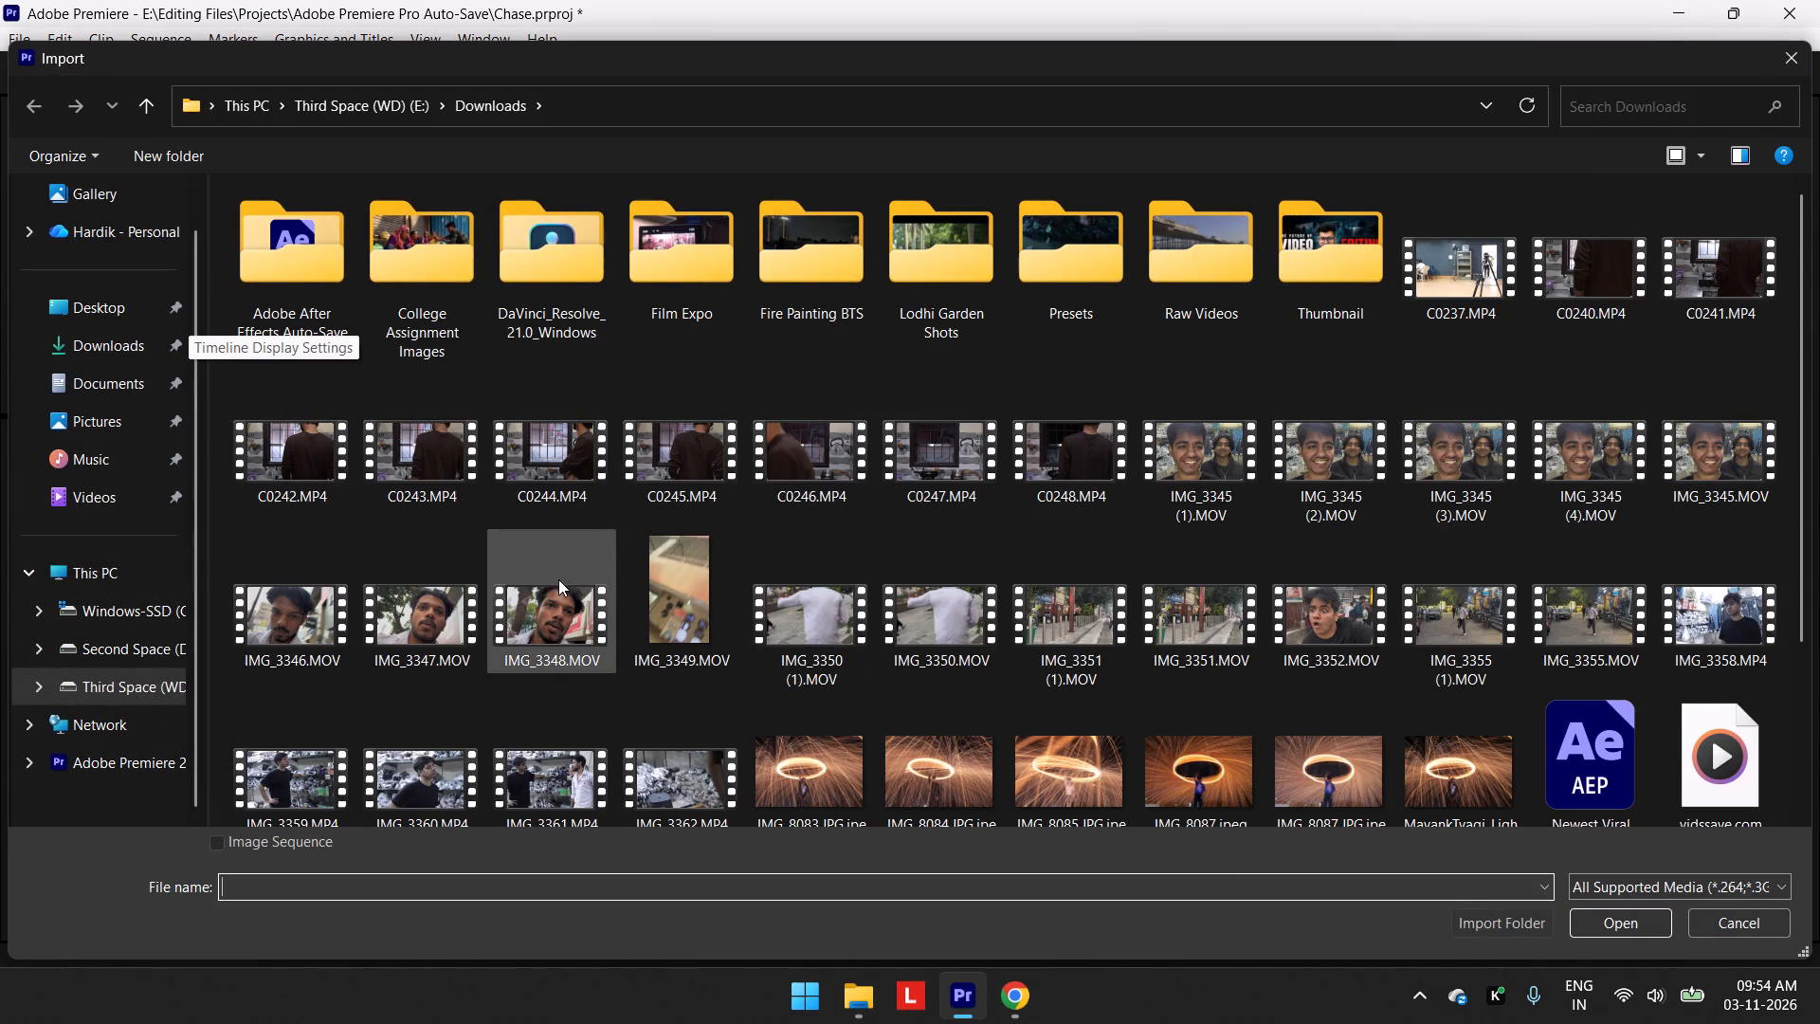
{"action": "left_click_drag", "start_coordinate": [296, 695], "coordinate": [561, 580]}
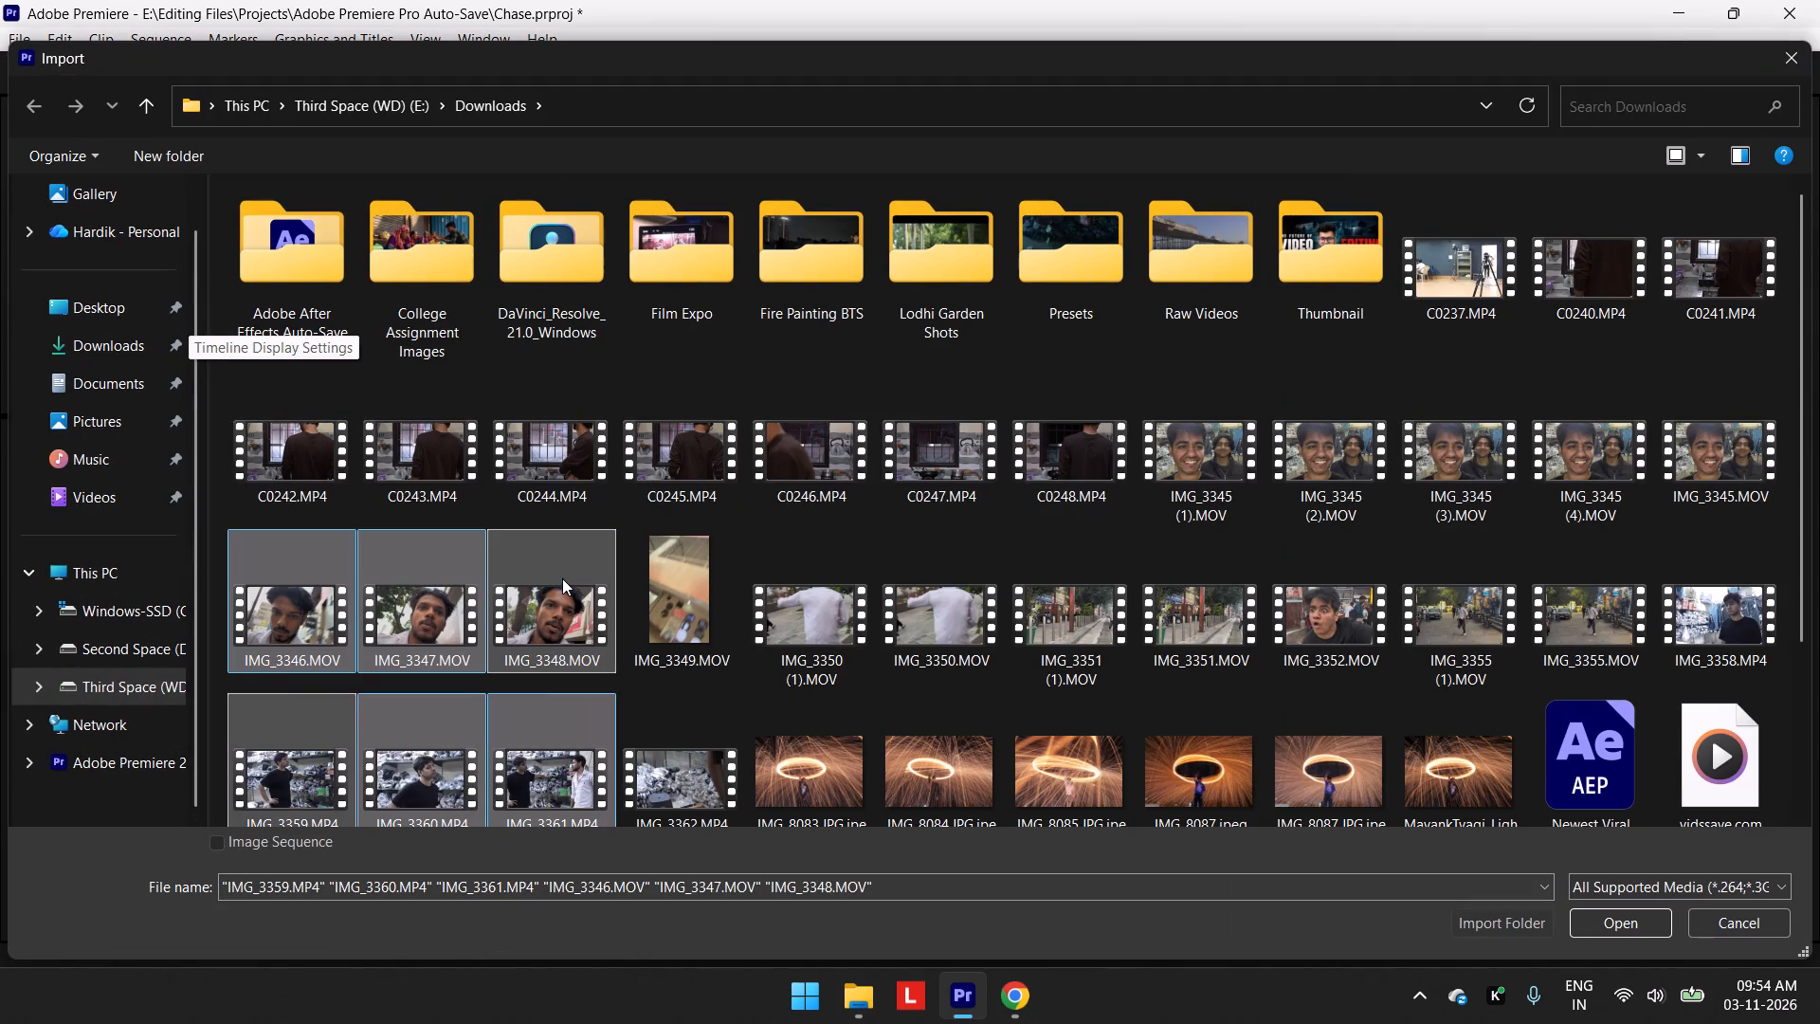
{"action": "left_click", "coordinate": [217, 545]}
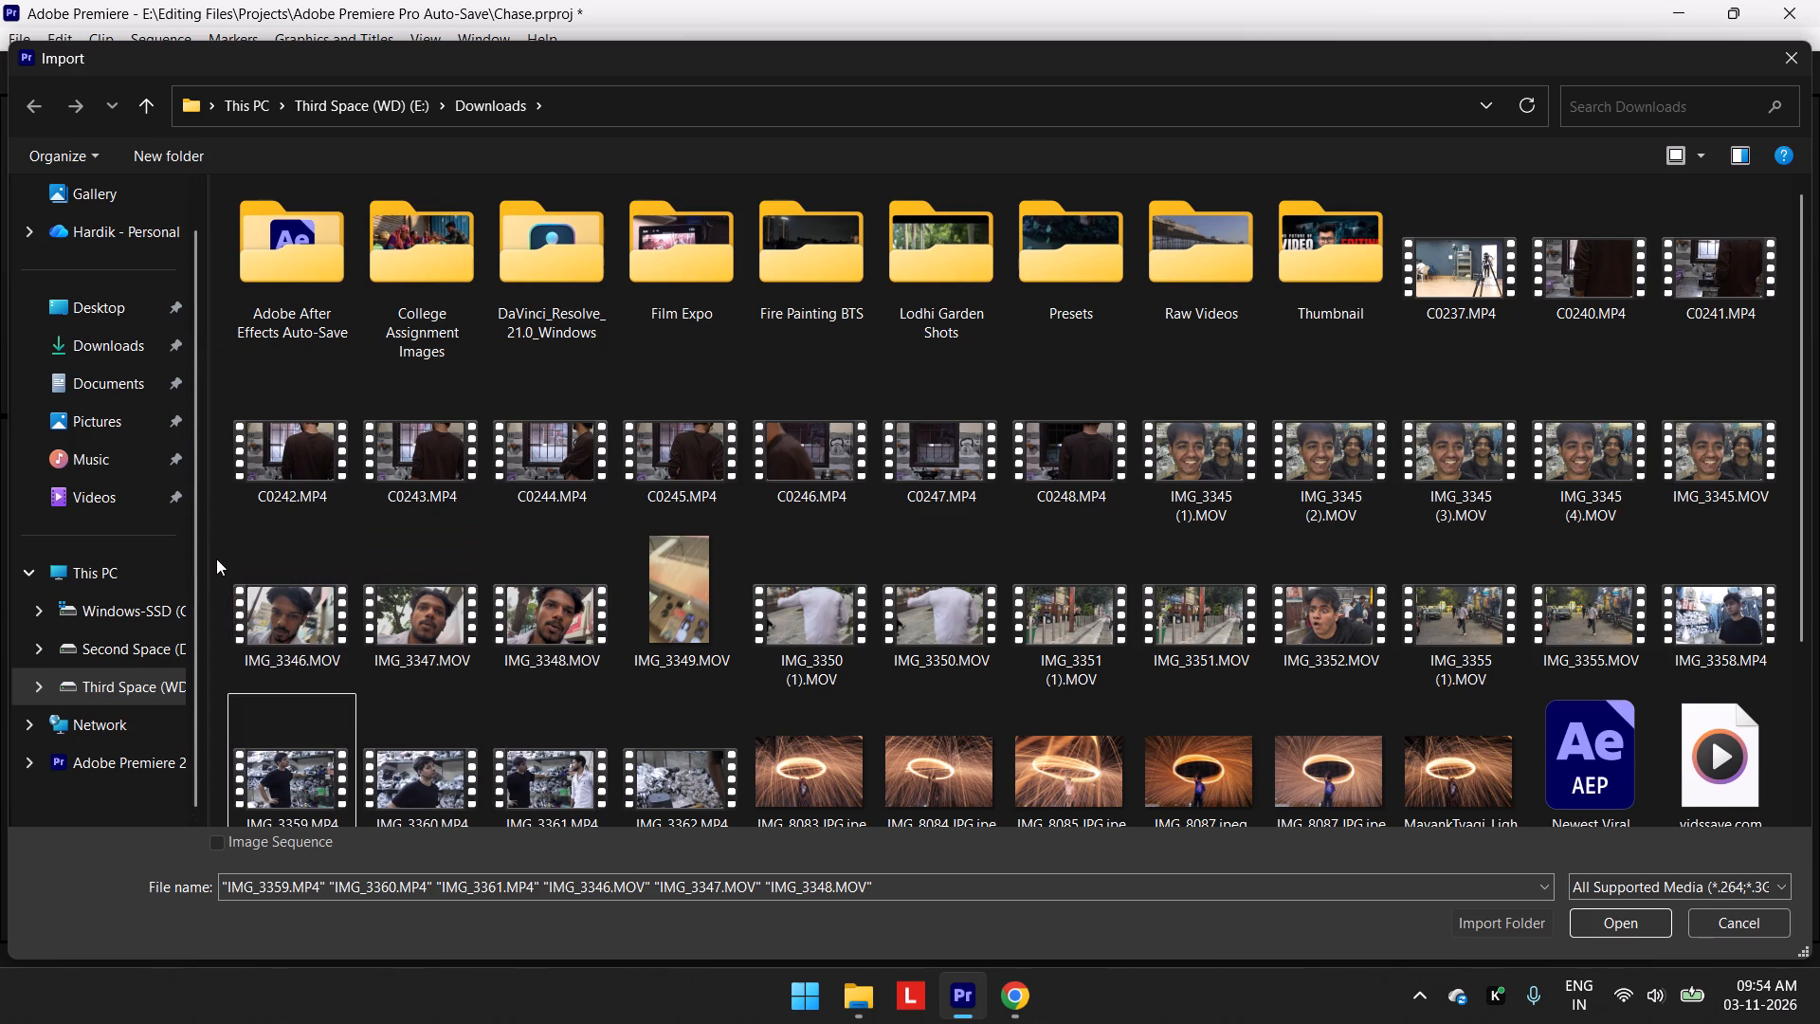
{"action": "left_click_drag", "start_coordinate": [216, 560], "coordinate": [568, 596]}
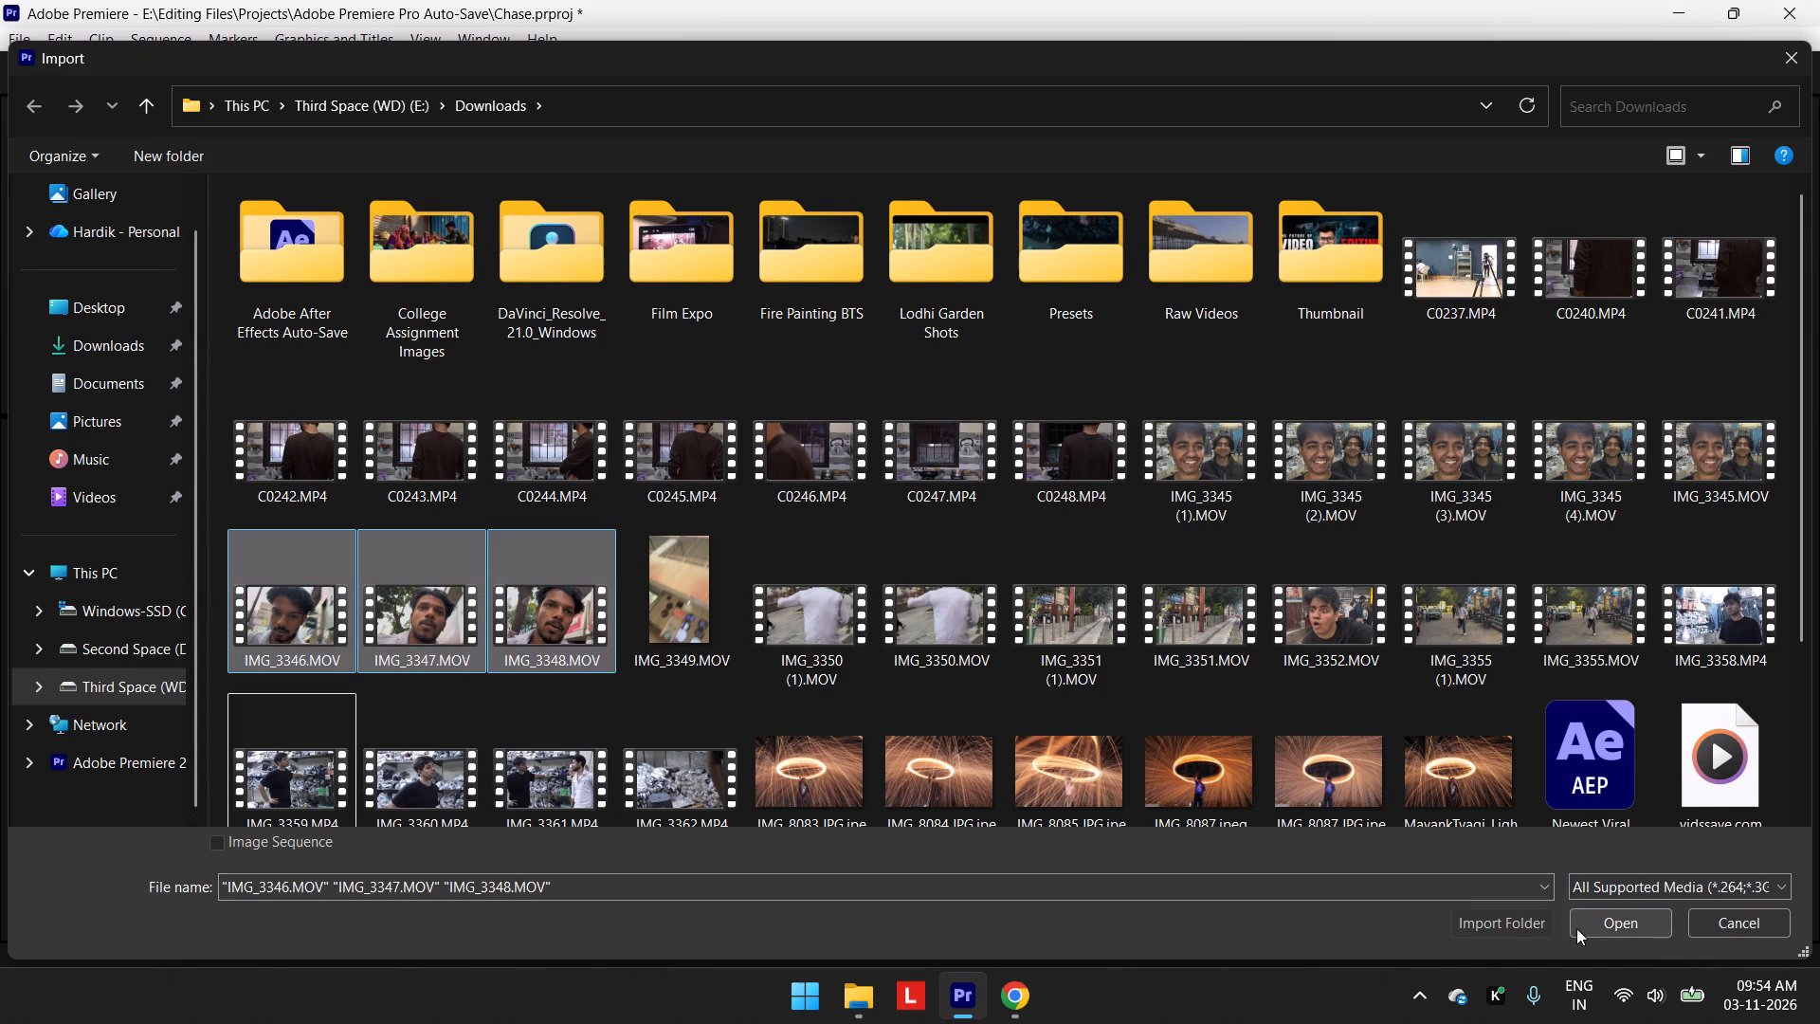
{"action": "left_click", "coordinate": [1623, 920]}
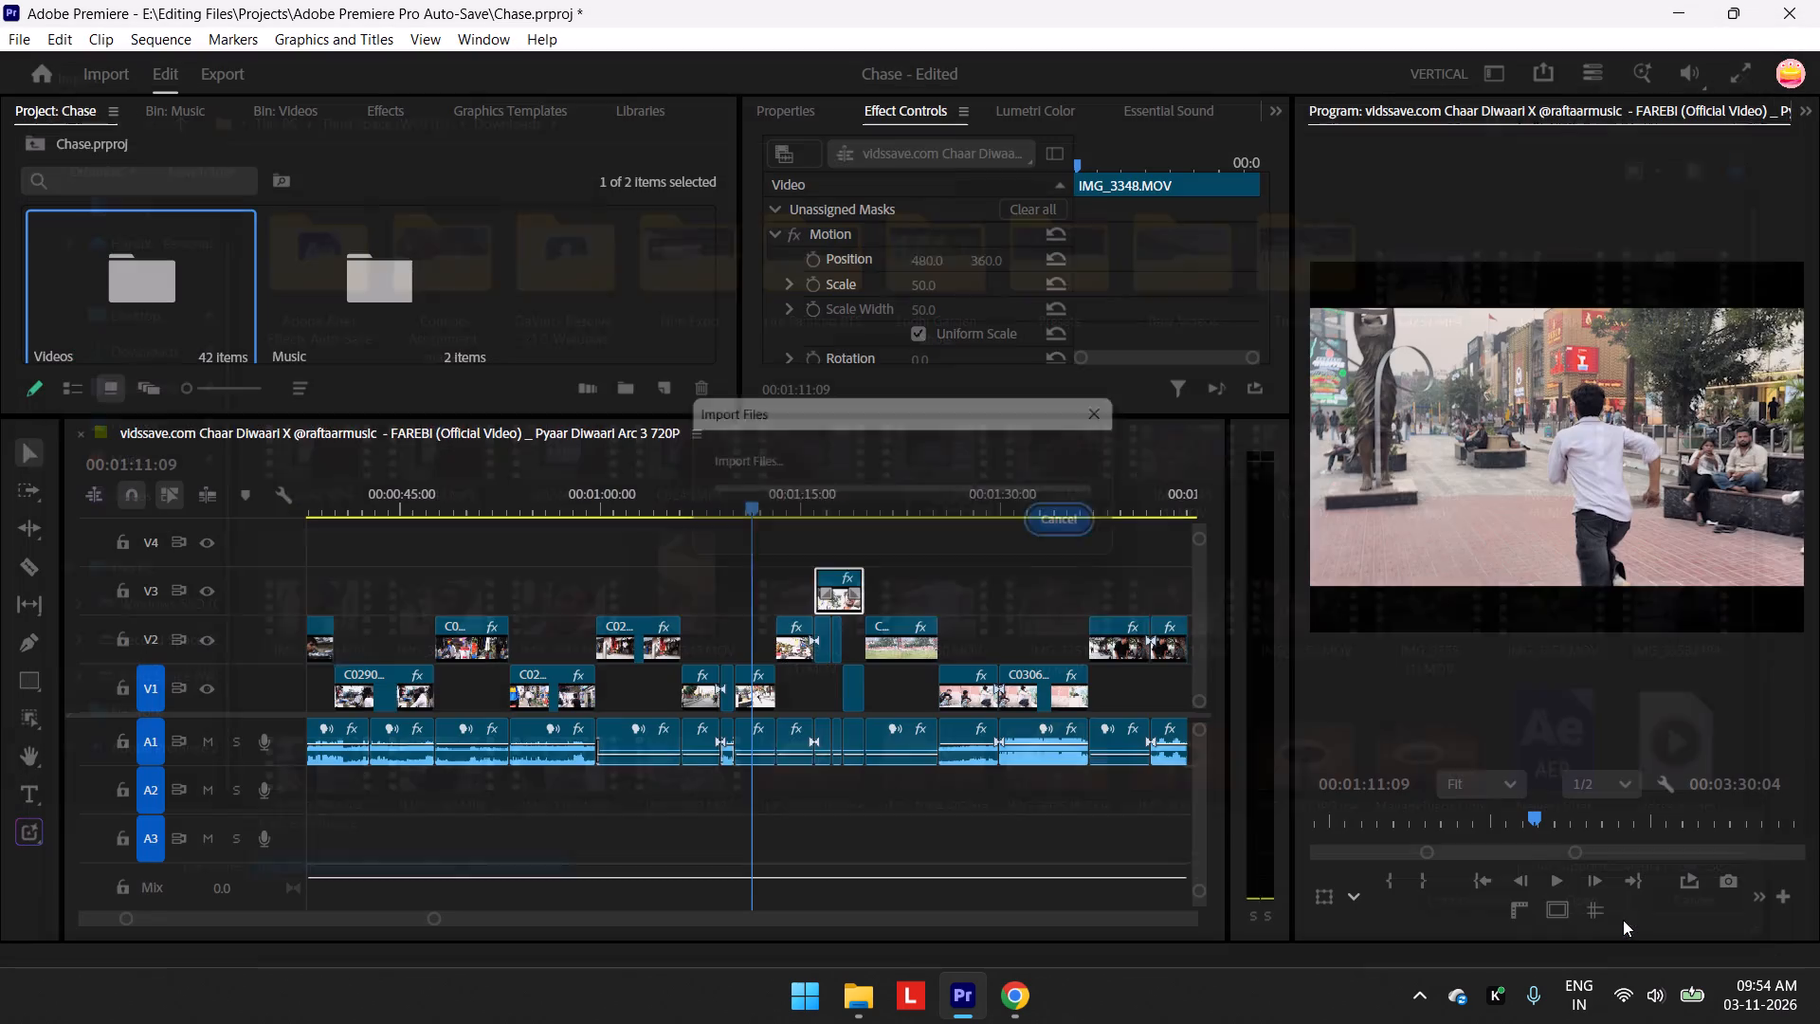
Review the newly imported IMG_3348.MOV from about 00:00:01:16, and compare it with the trimmed IMG_3348.MOV already in the Videos bin.
{"action": "double_click", "coordinate": [181, 293]}
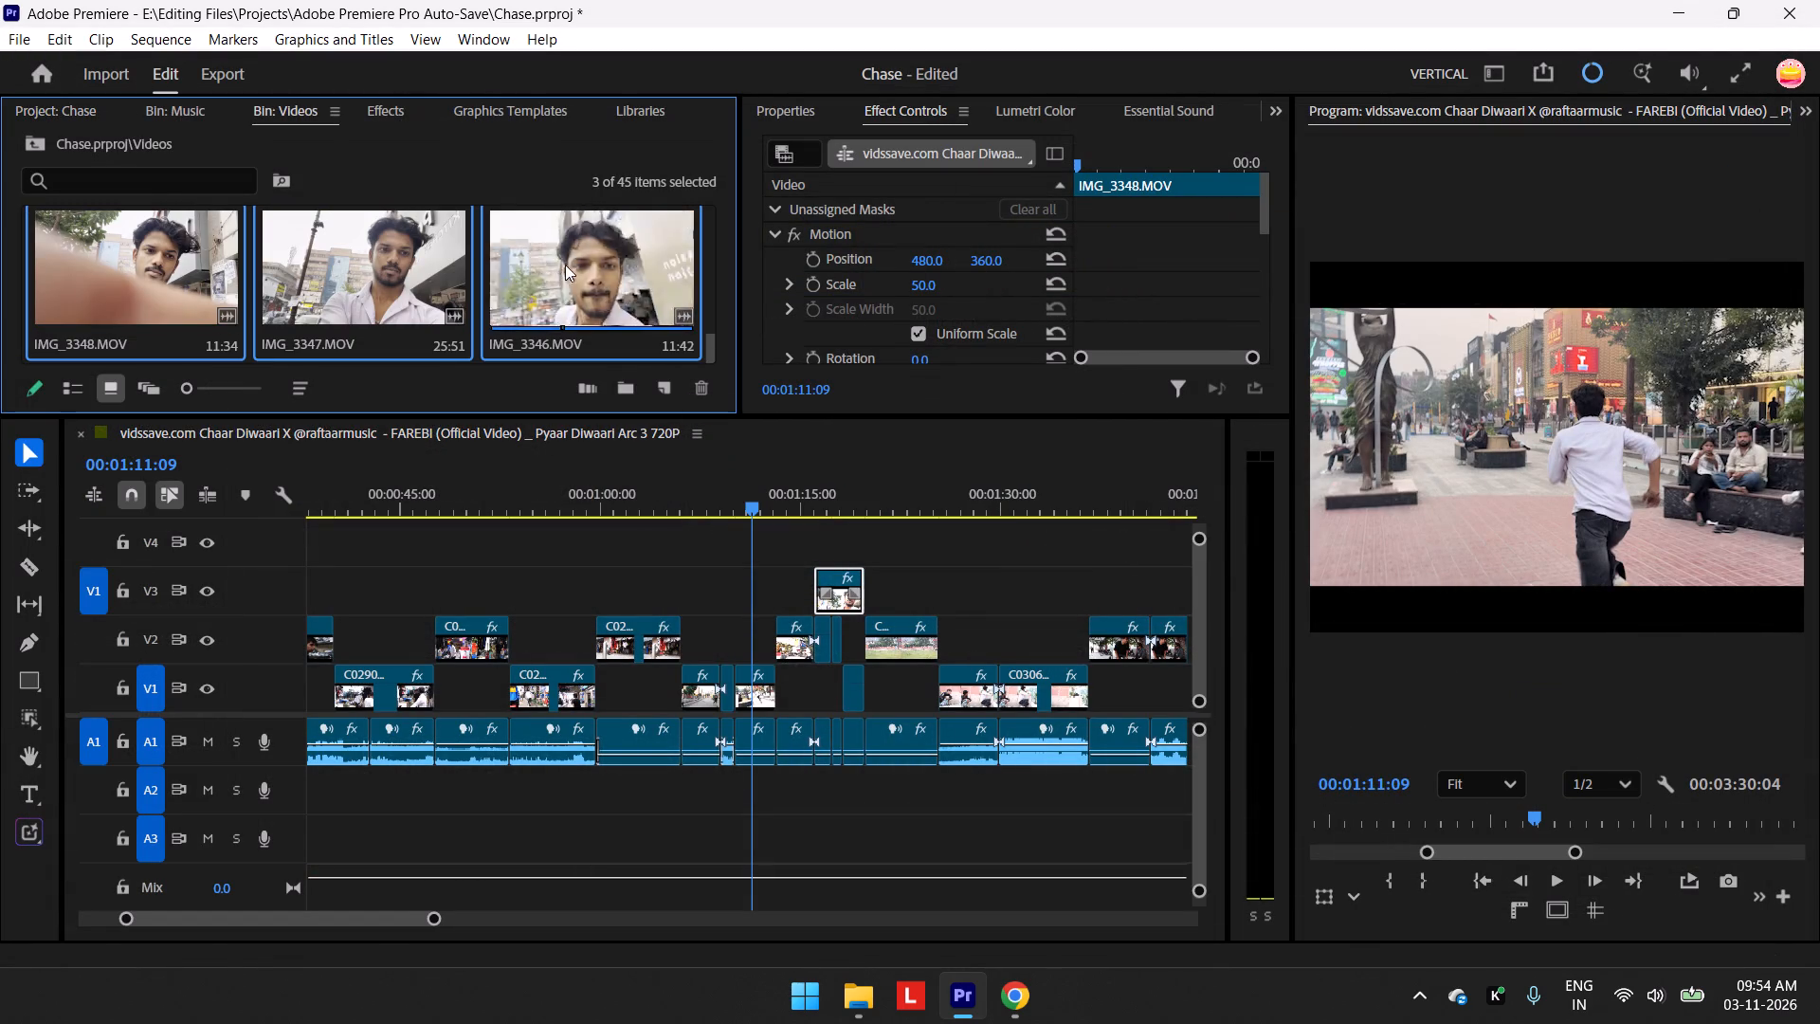
{"action": "double_click", "coordinate": [100, 257]}
{"action": "left_click_drag", "start_coordinate": [1467, 845], "coordinate": [1383, 849]}
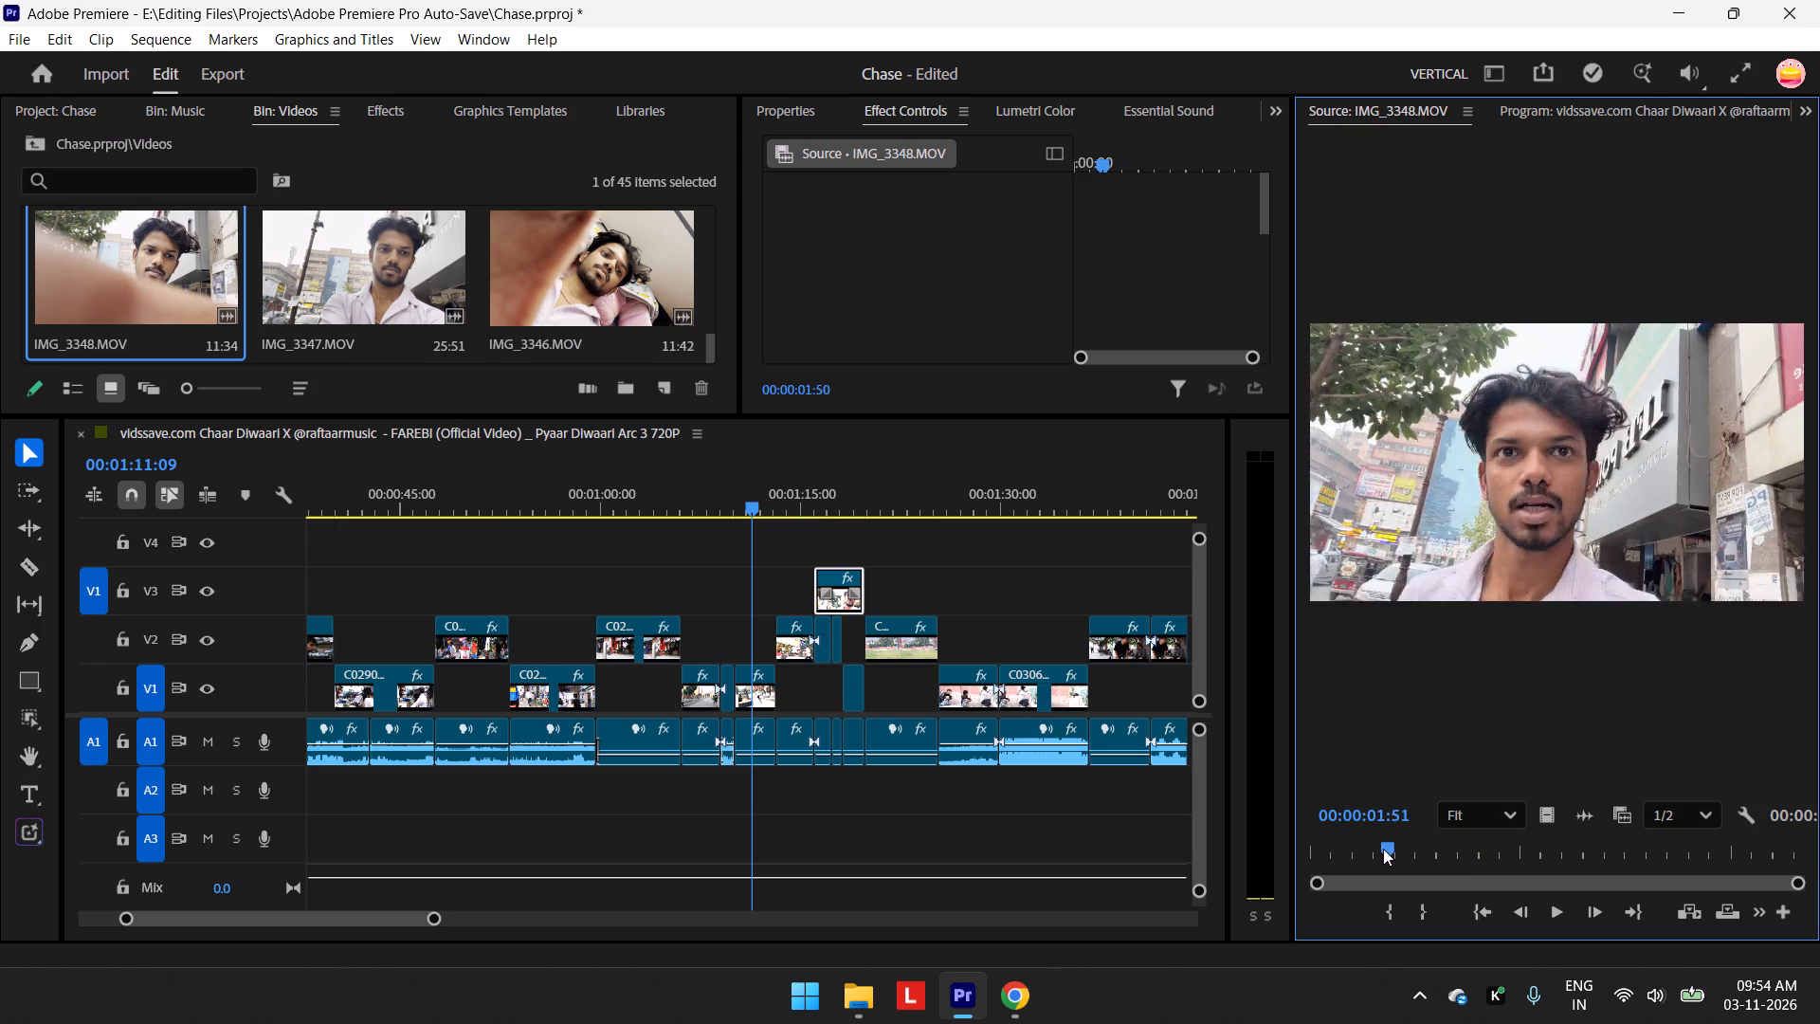
{"action": "left_click_drag", "start_coordinate": [1383, 849], "coordinate": [1364, 860]}
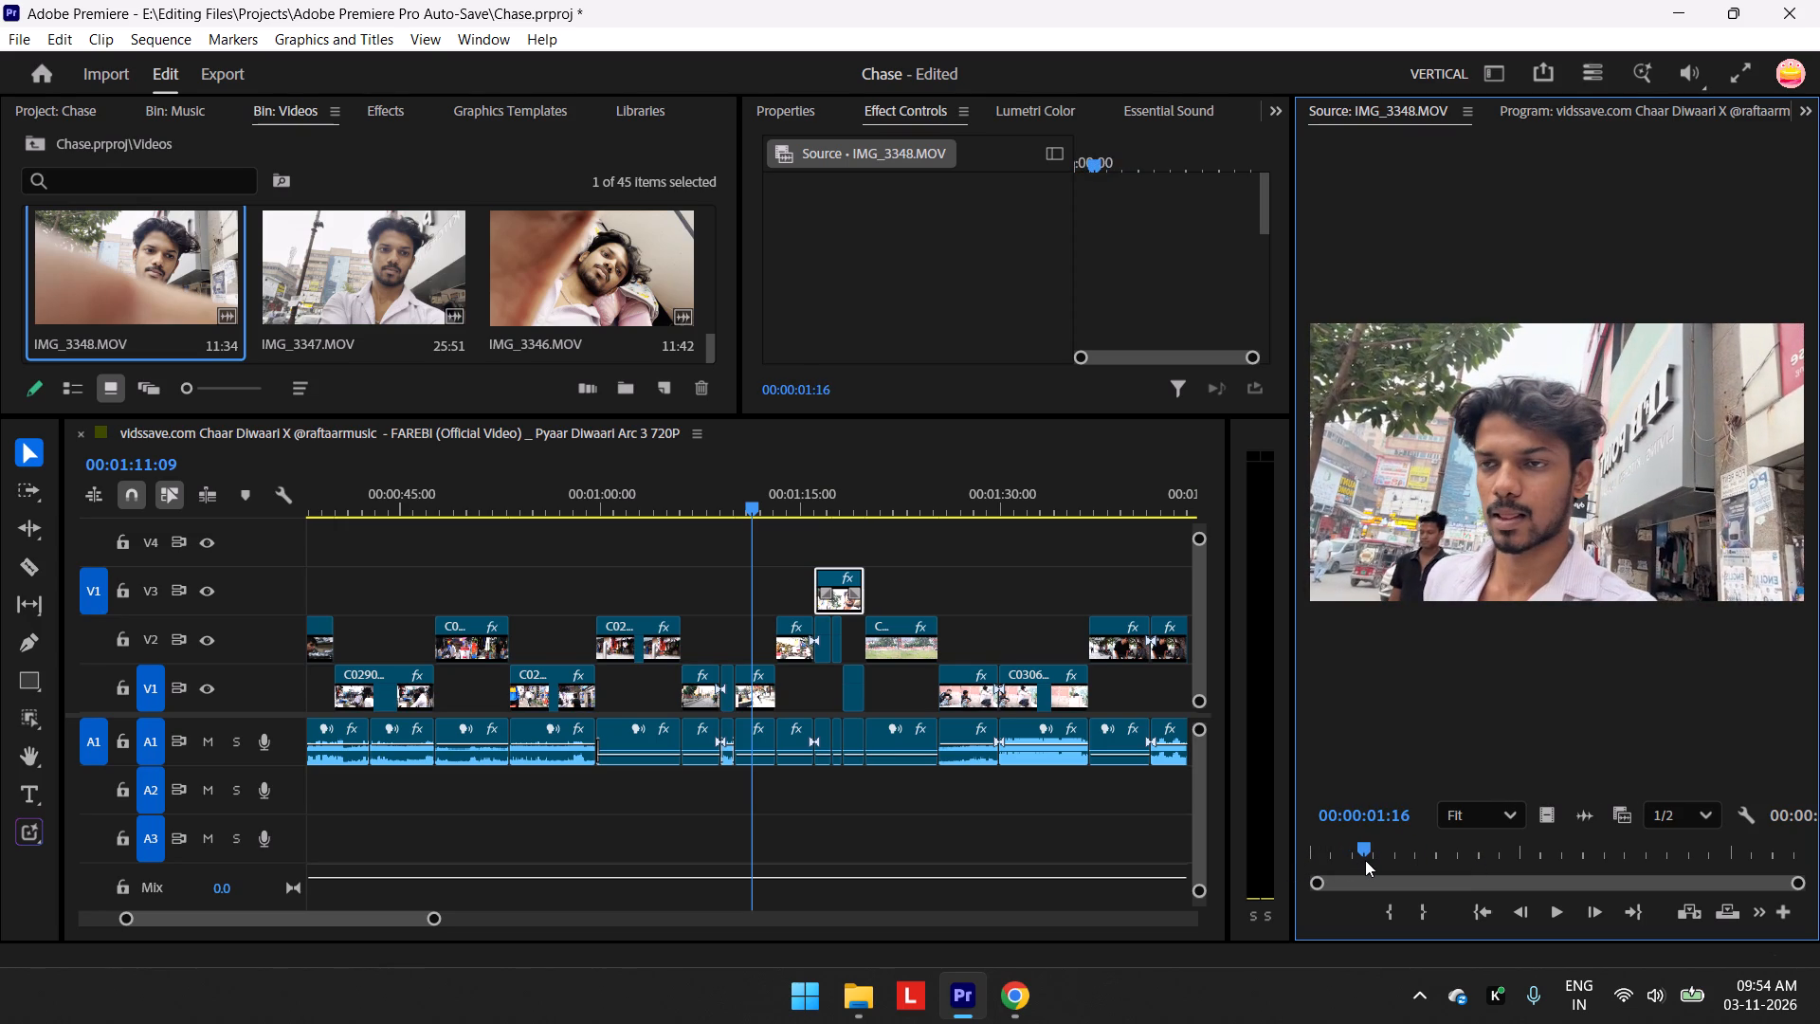
{"action": "key", "text": "space"}
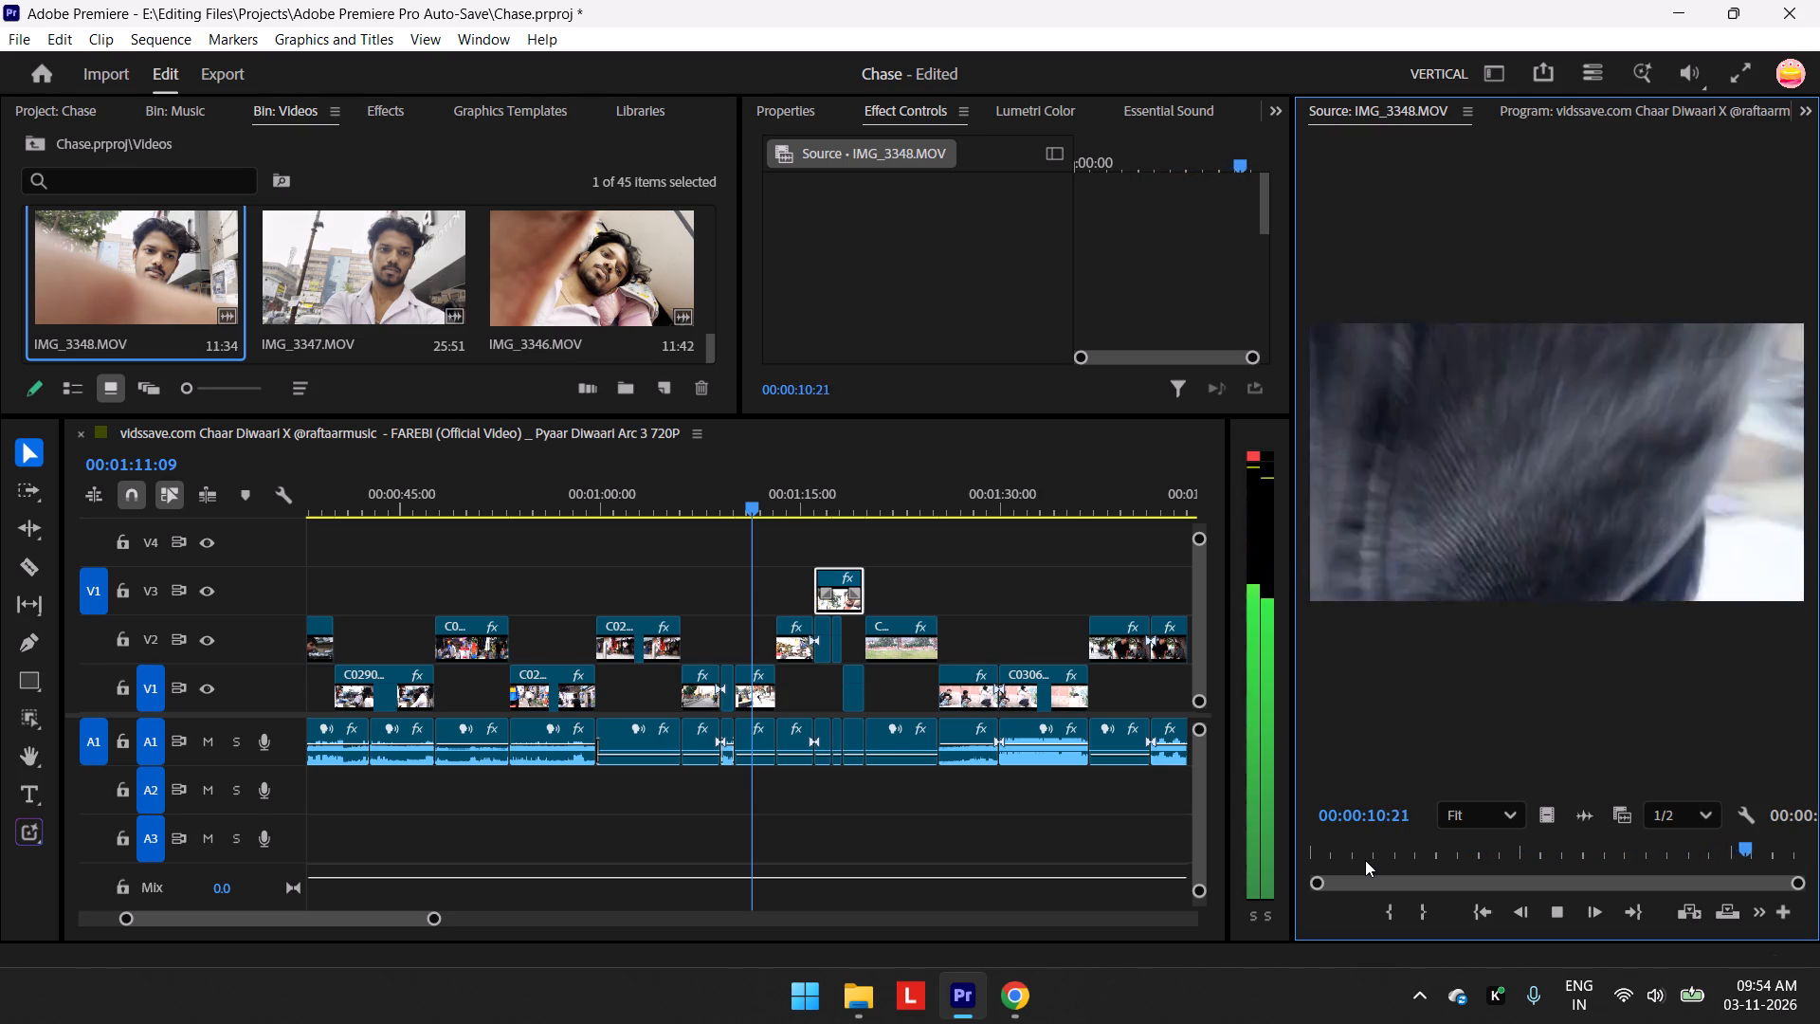
{"action": "key", "text": "space"}
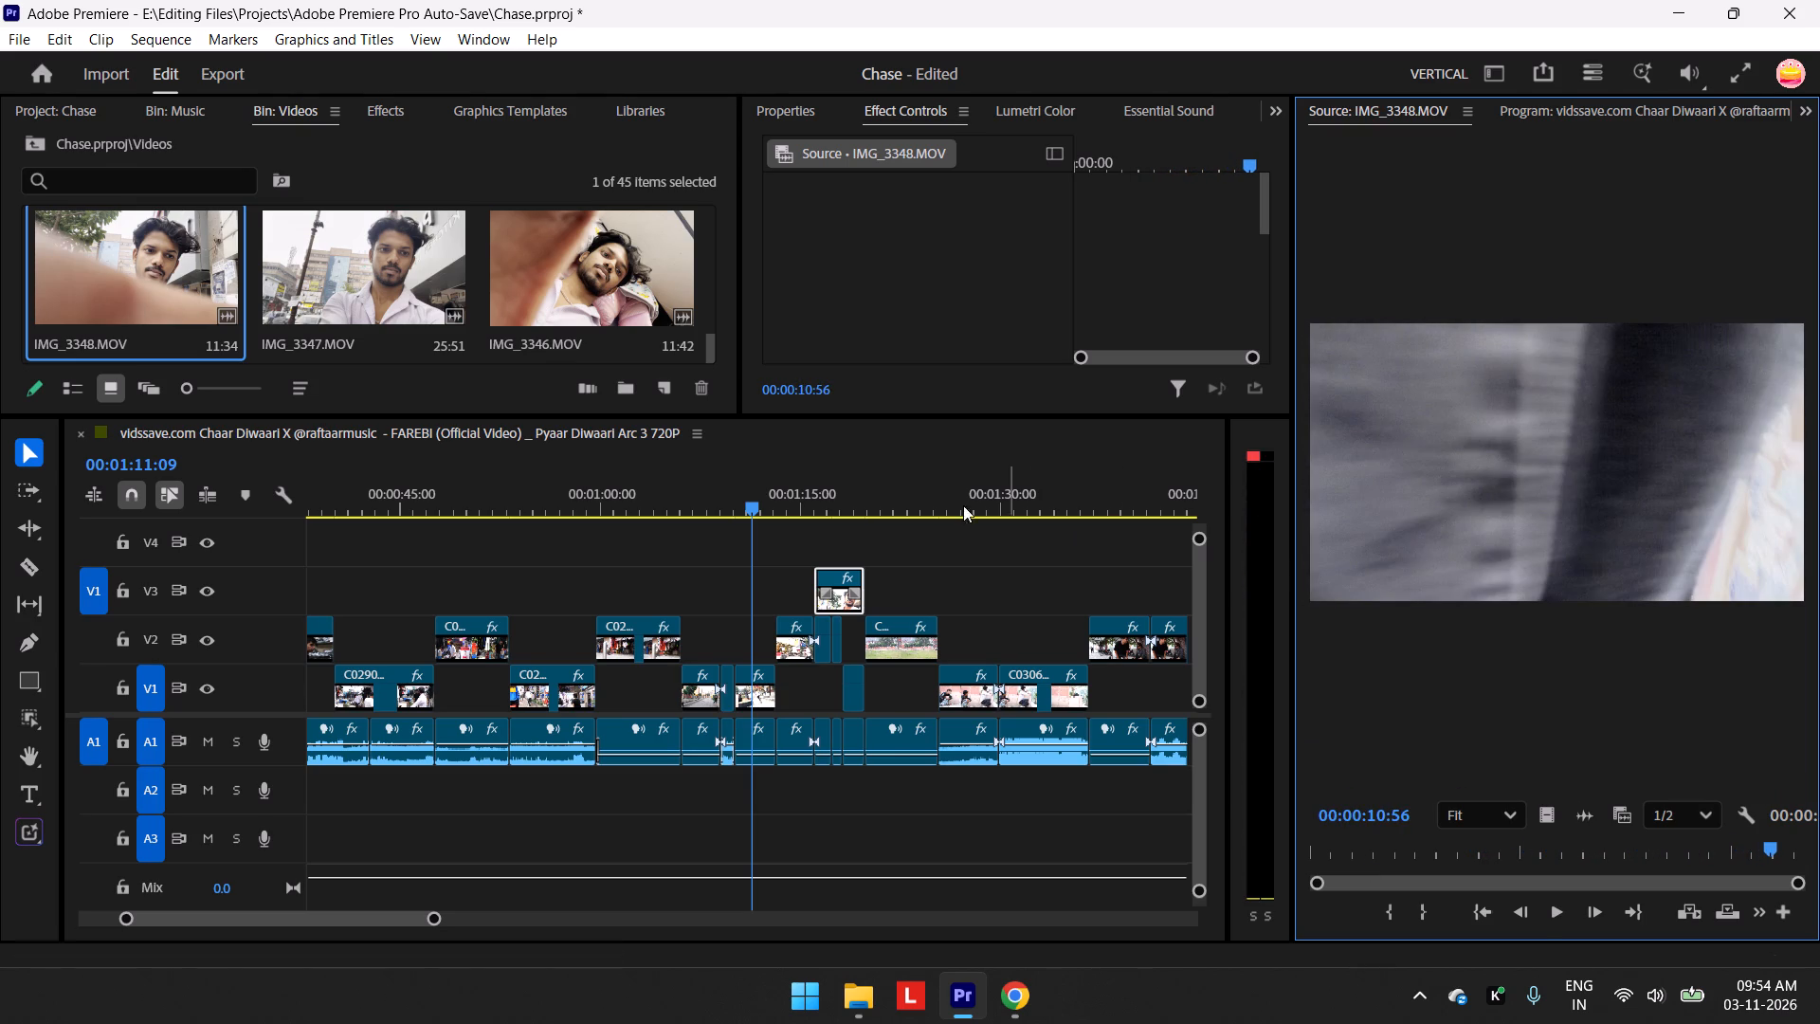
{"action": "scroll", "coordinate": [377, 343], "scroll_direction": "up", "scroll_amount": 1}
{"action": "scroll", "coordinate": [403, 320], "scroll_direction": "down", "scroll_amount": 2}
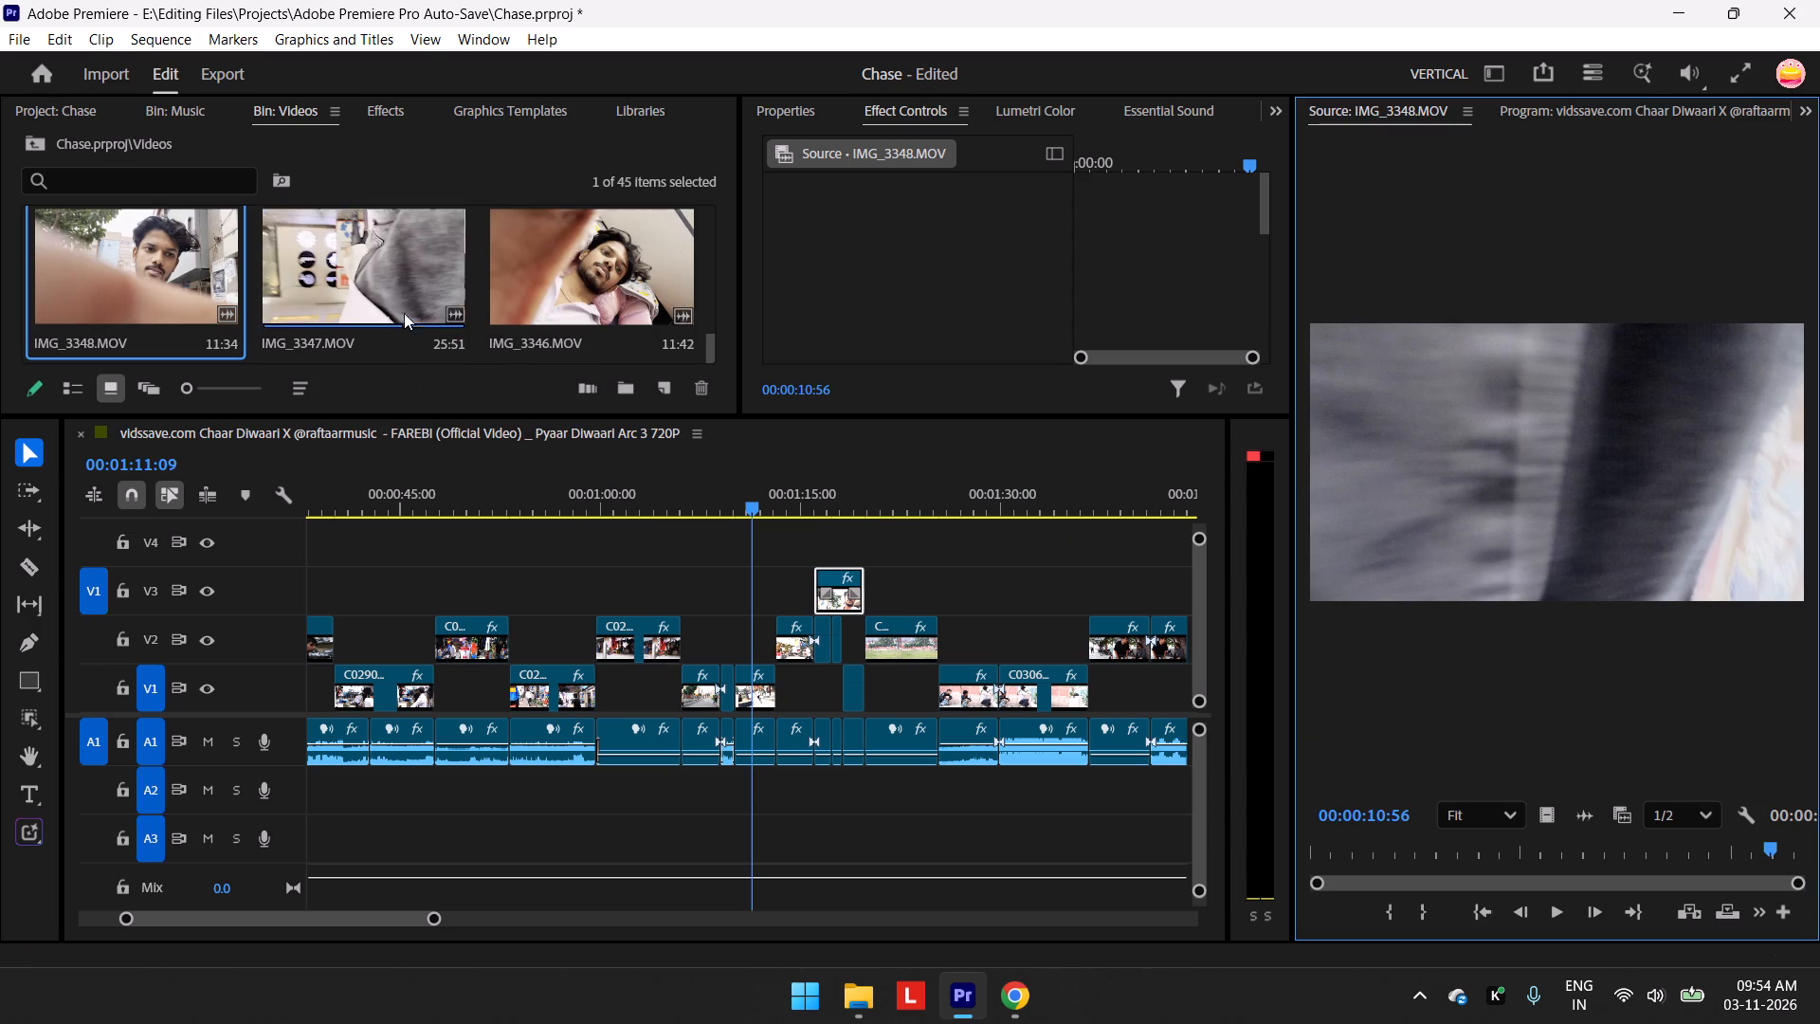
{"action": "scroll", "coordinate": [591, 245], "scroll_direction": "up", "scroll_amount": 2}
{"action": "scroll", "coordinate": [604, 256], "scroll_direction": "down", "scroll_amount": 2}
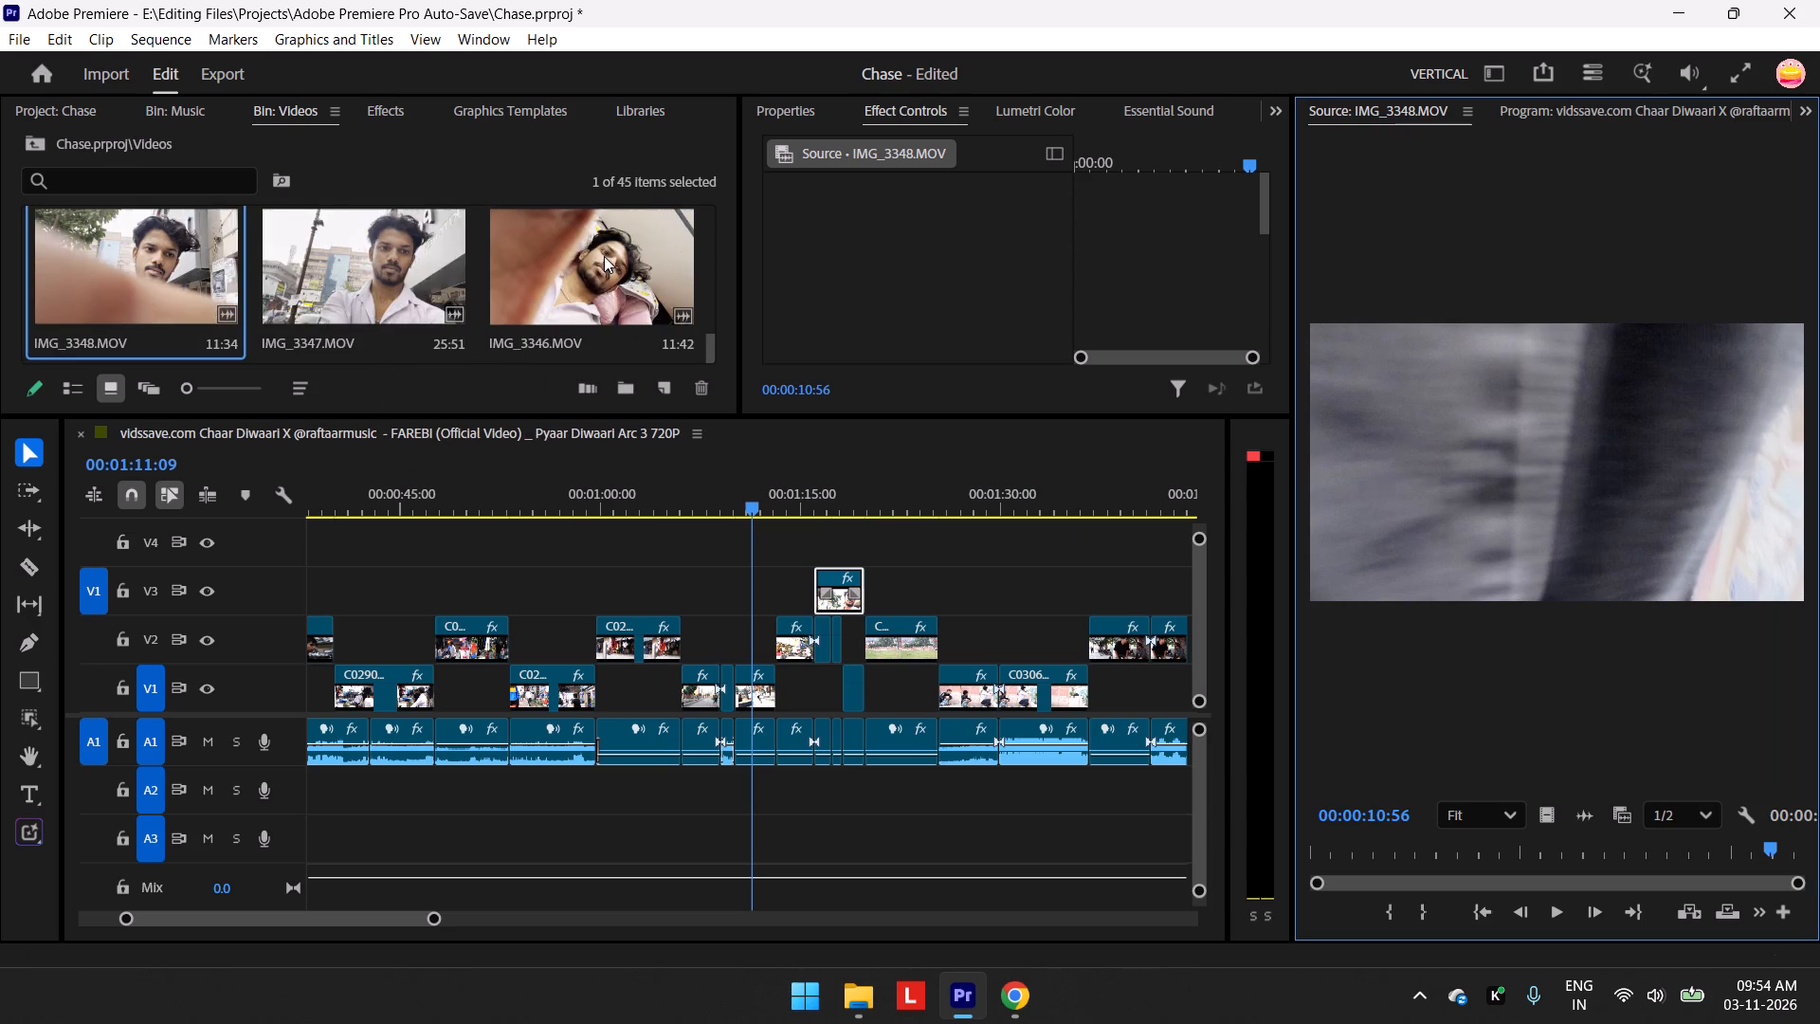
{"action": "scroll", "coordinate": [604, 256], "scroll_direction": "up", "scroll_amount": 1}
{"action": "double_click", "coordinate": [604, 256]}
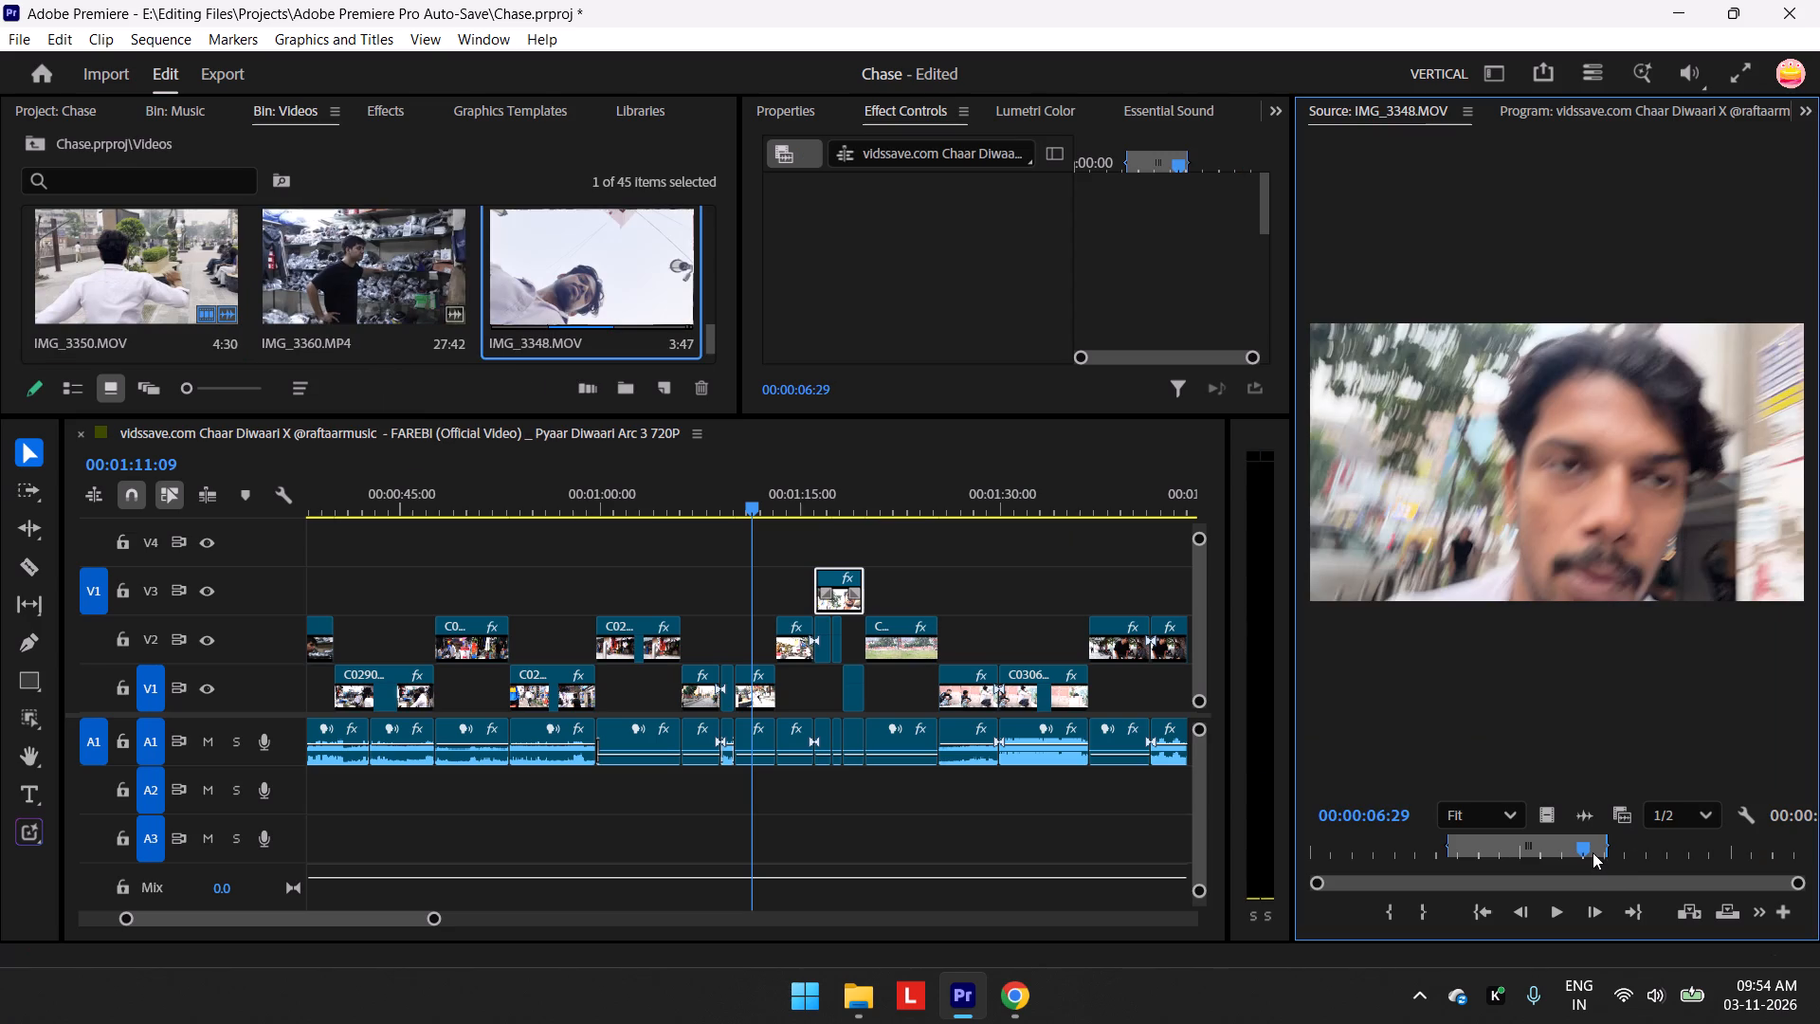
{"action": "left_click_drag", "start_coordinate": [1590, 848], "coordinate": [1548, 858]}
{"action": "key", "text": "space"}
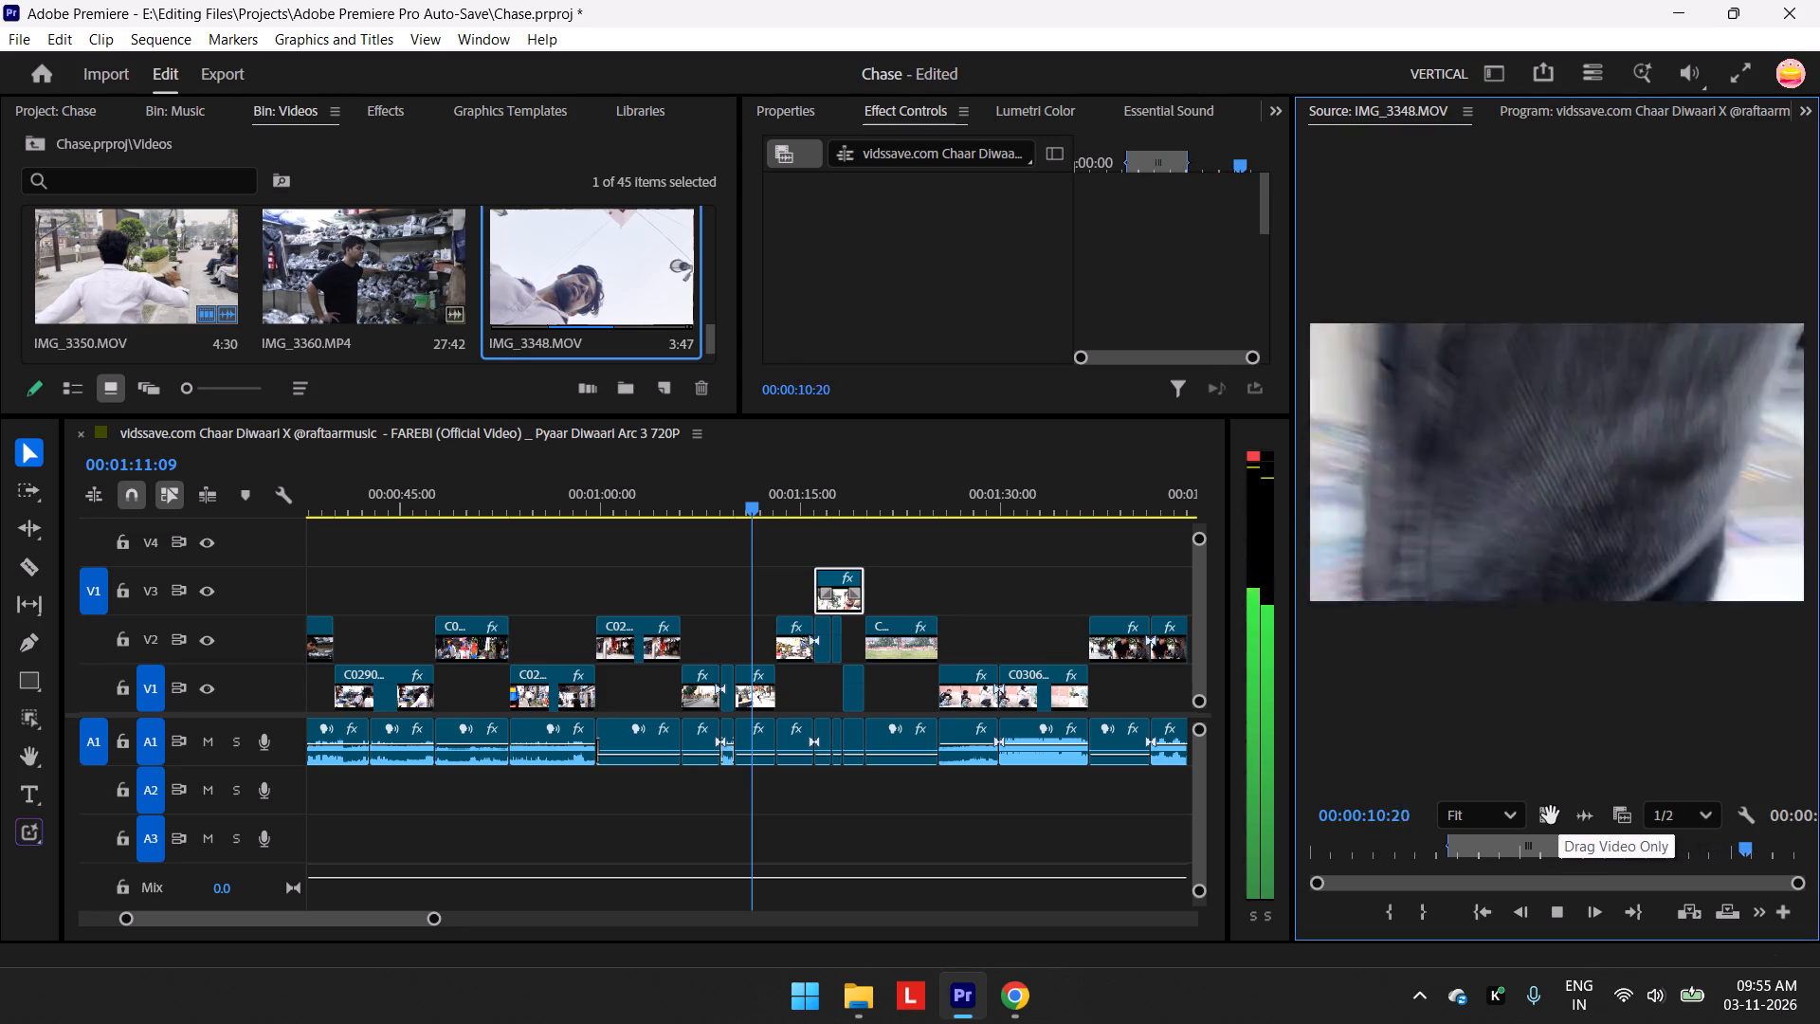
{"action": "scroll", "coordinate": [386, 249], "scroll_direction": "down", "scroll_amount": 8}
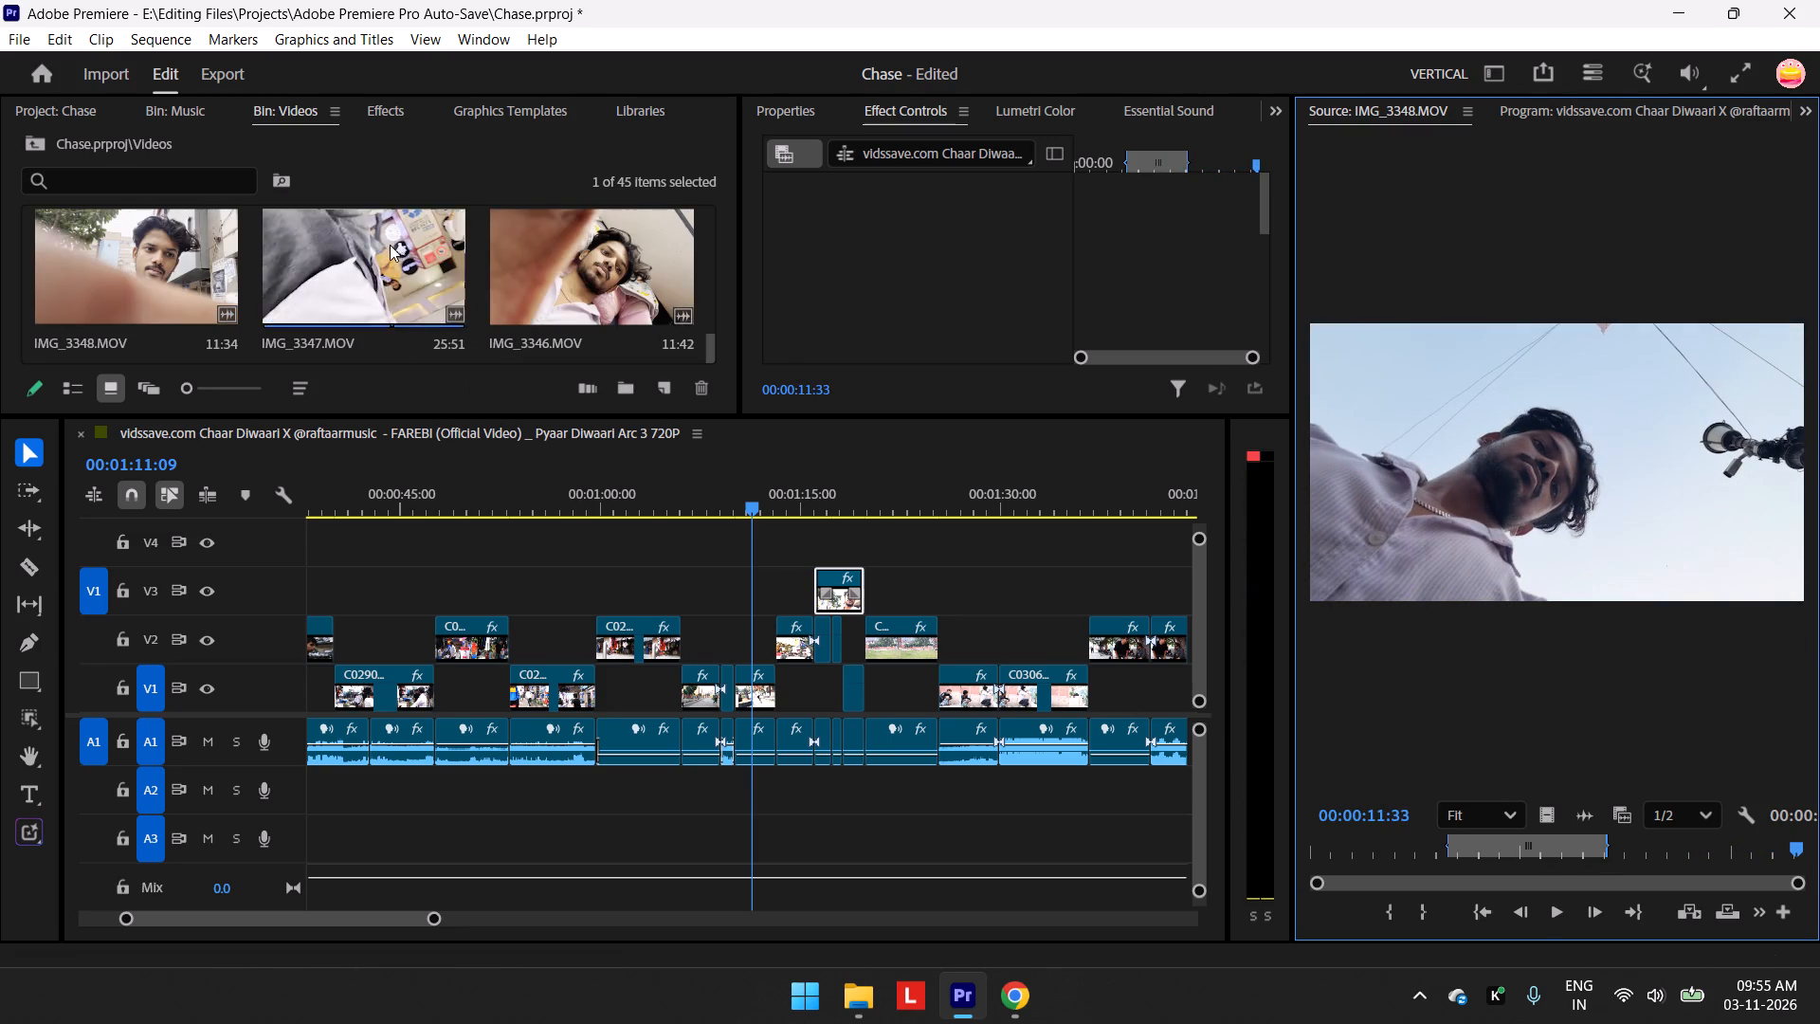
Play IMG_3347.MOV and IMG_3346.MOV from their beginnings to look for usable face shots for the chase.
{"action": "double_click", "coordinate": [358, 256]}
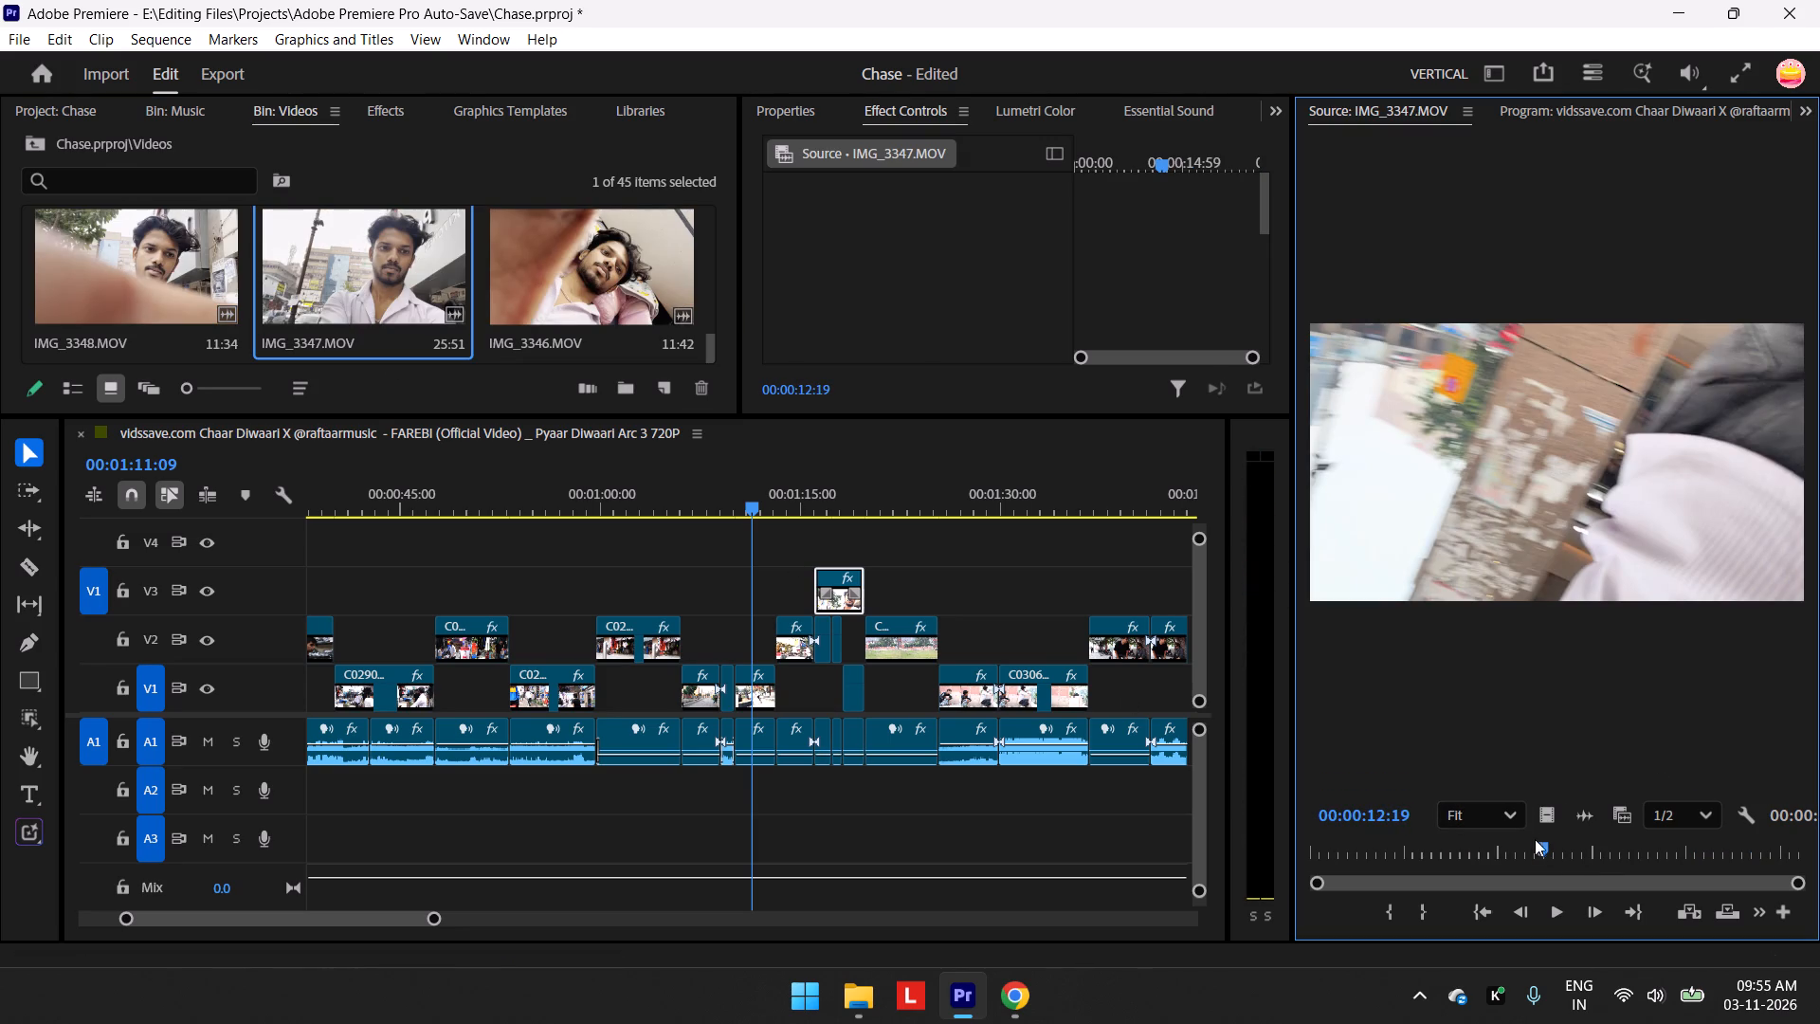
{"action": "left_click_drag", "start_coordinate": [1542, 844], "coordinate": [1292, 925]}
{"action": "key", "text": "space"}
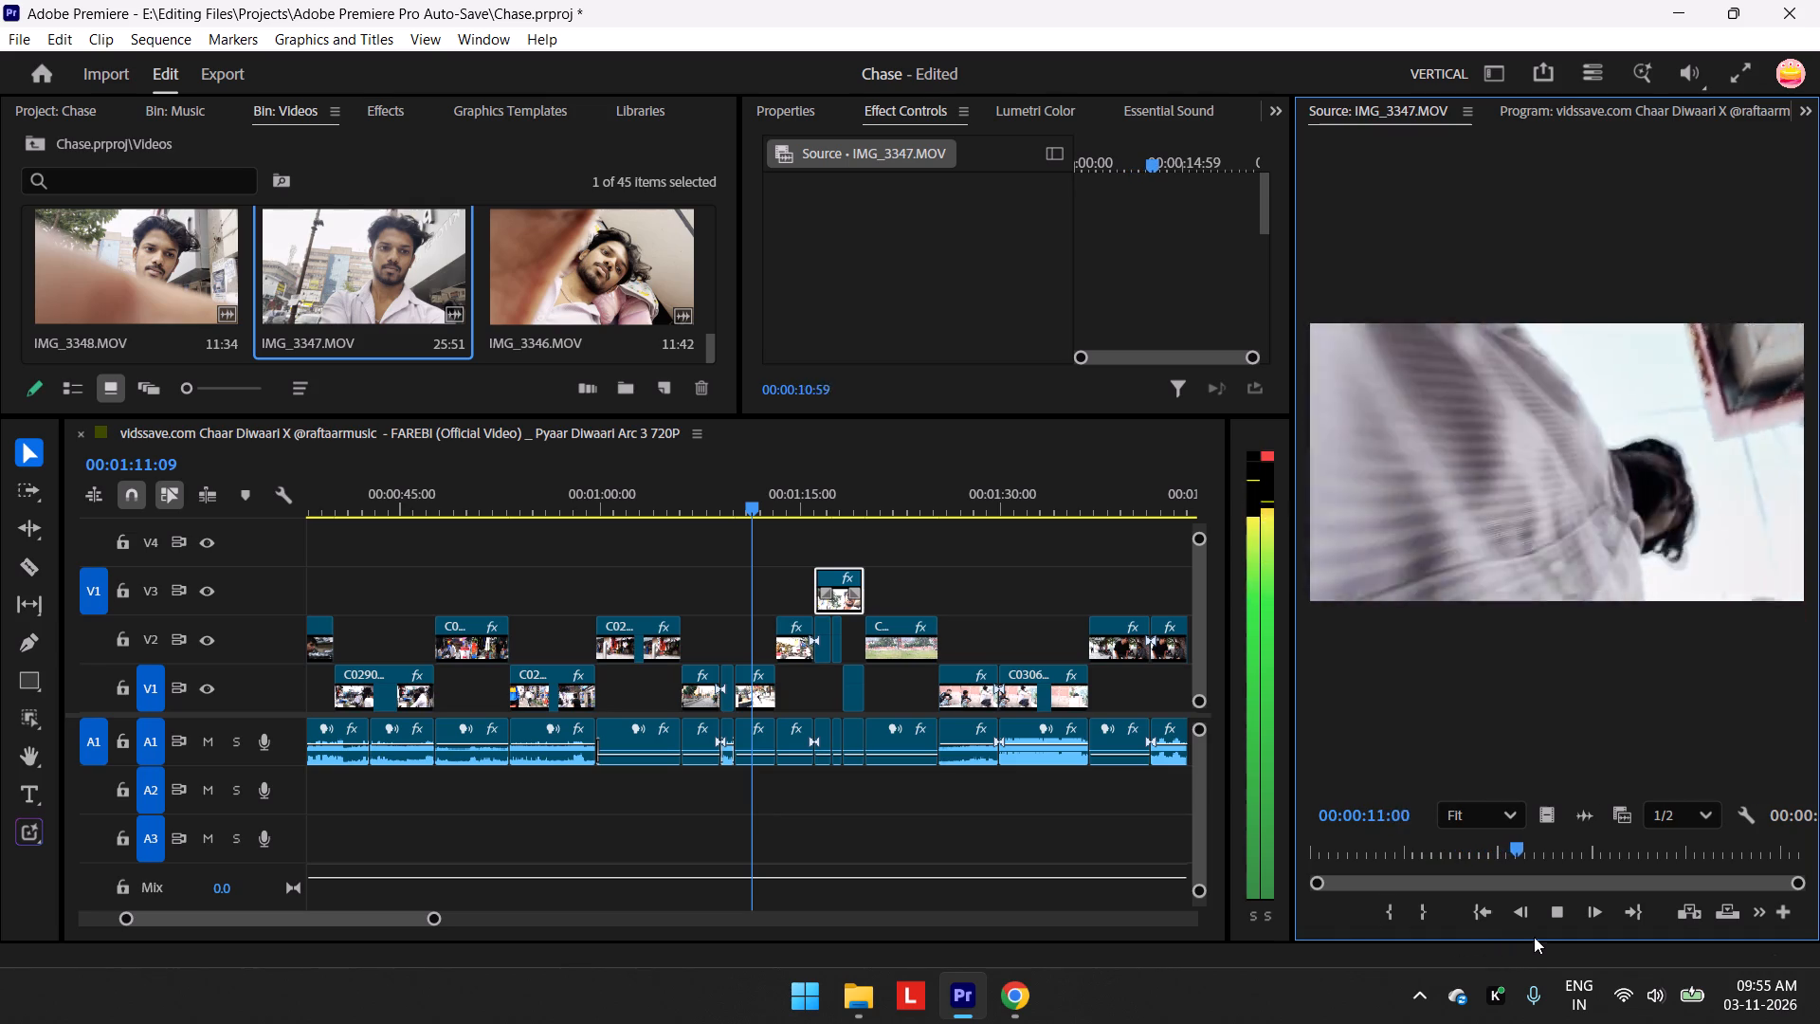
{"action": "key", "text": "space"}
{"action": "double_click", "coordinate": [635, 297]}
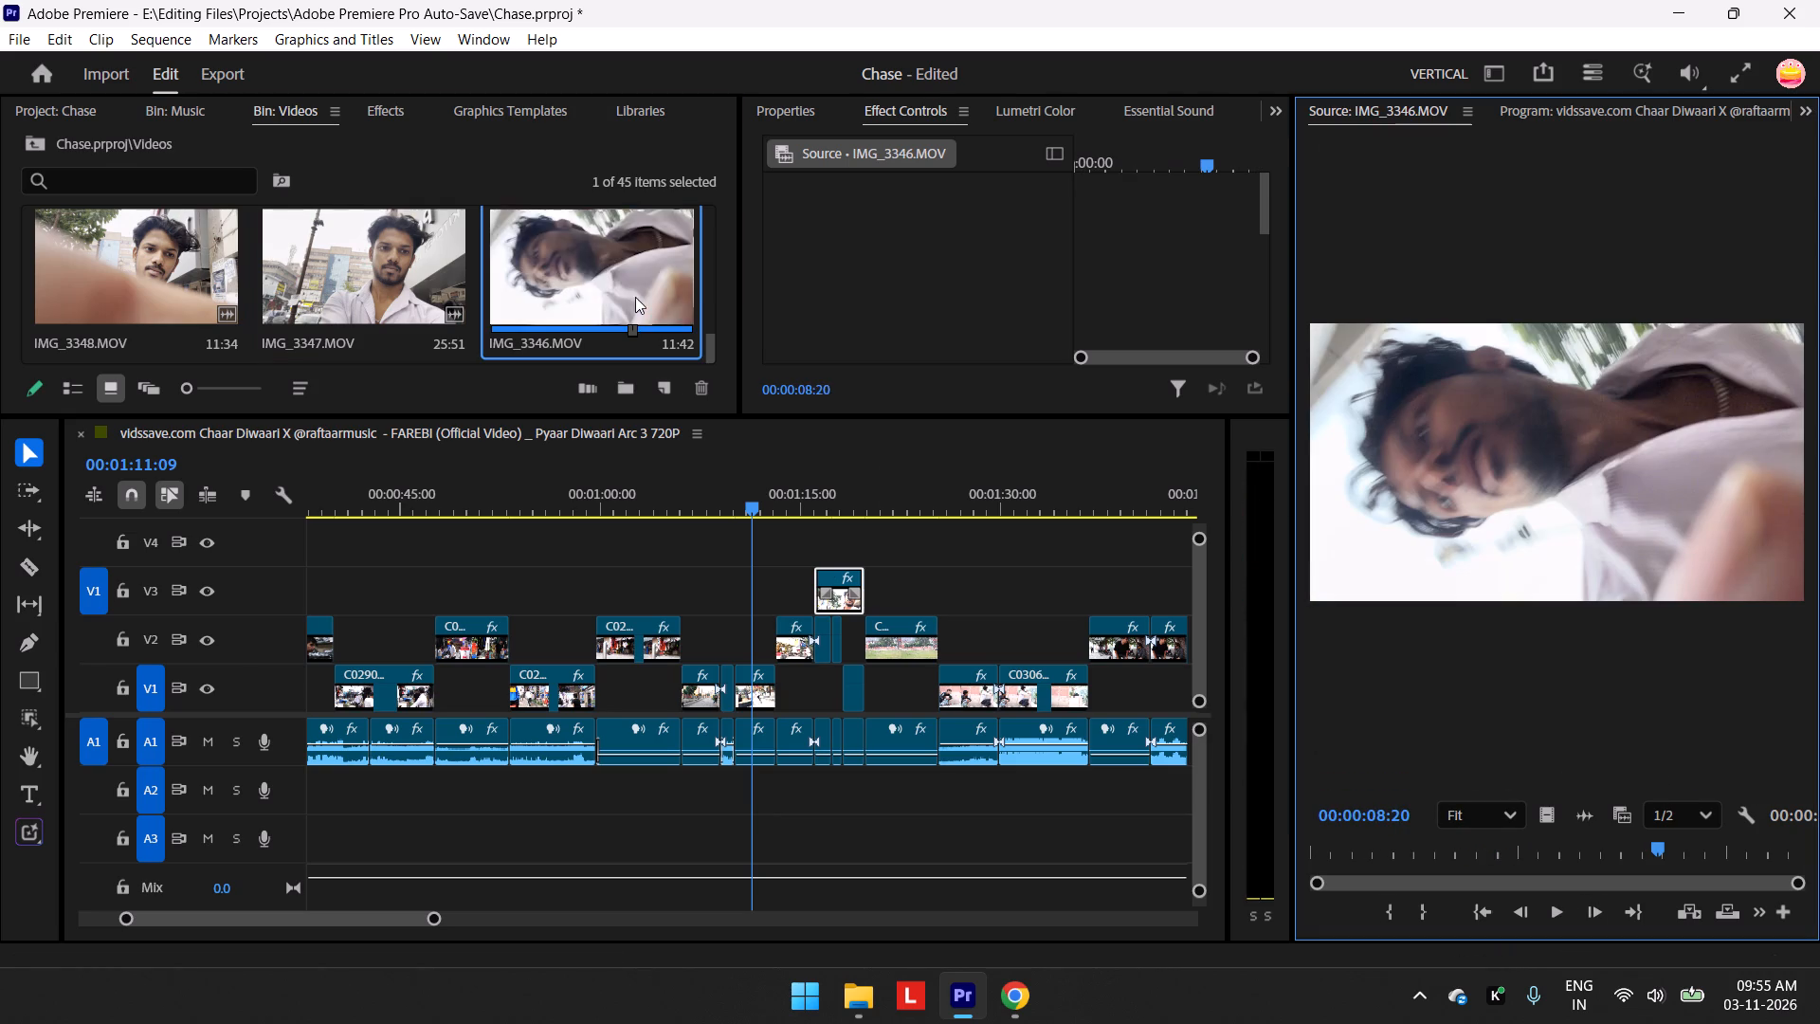
{"action": "left_click_drag", "start_coordinate": [1655, 844], "coordinate": [1304, 923]}
{"action": "key", "text": "space"}
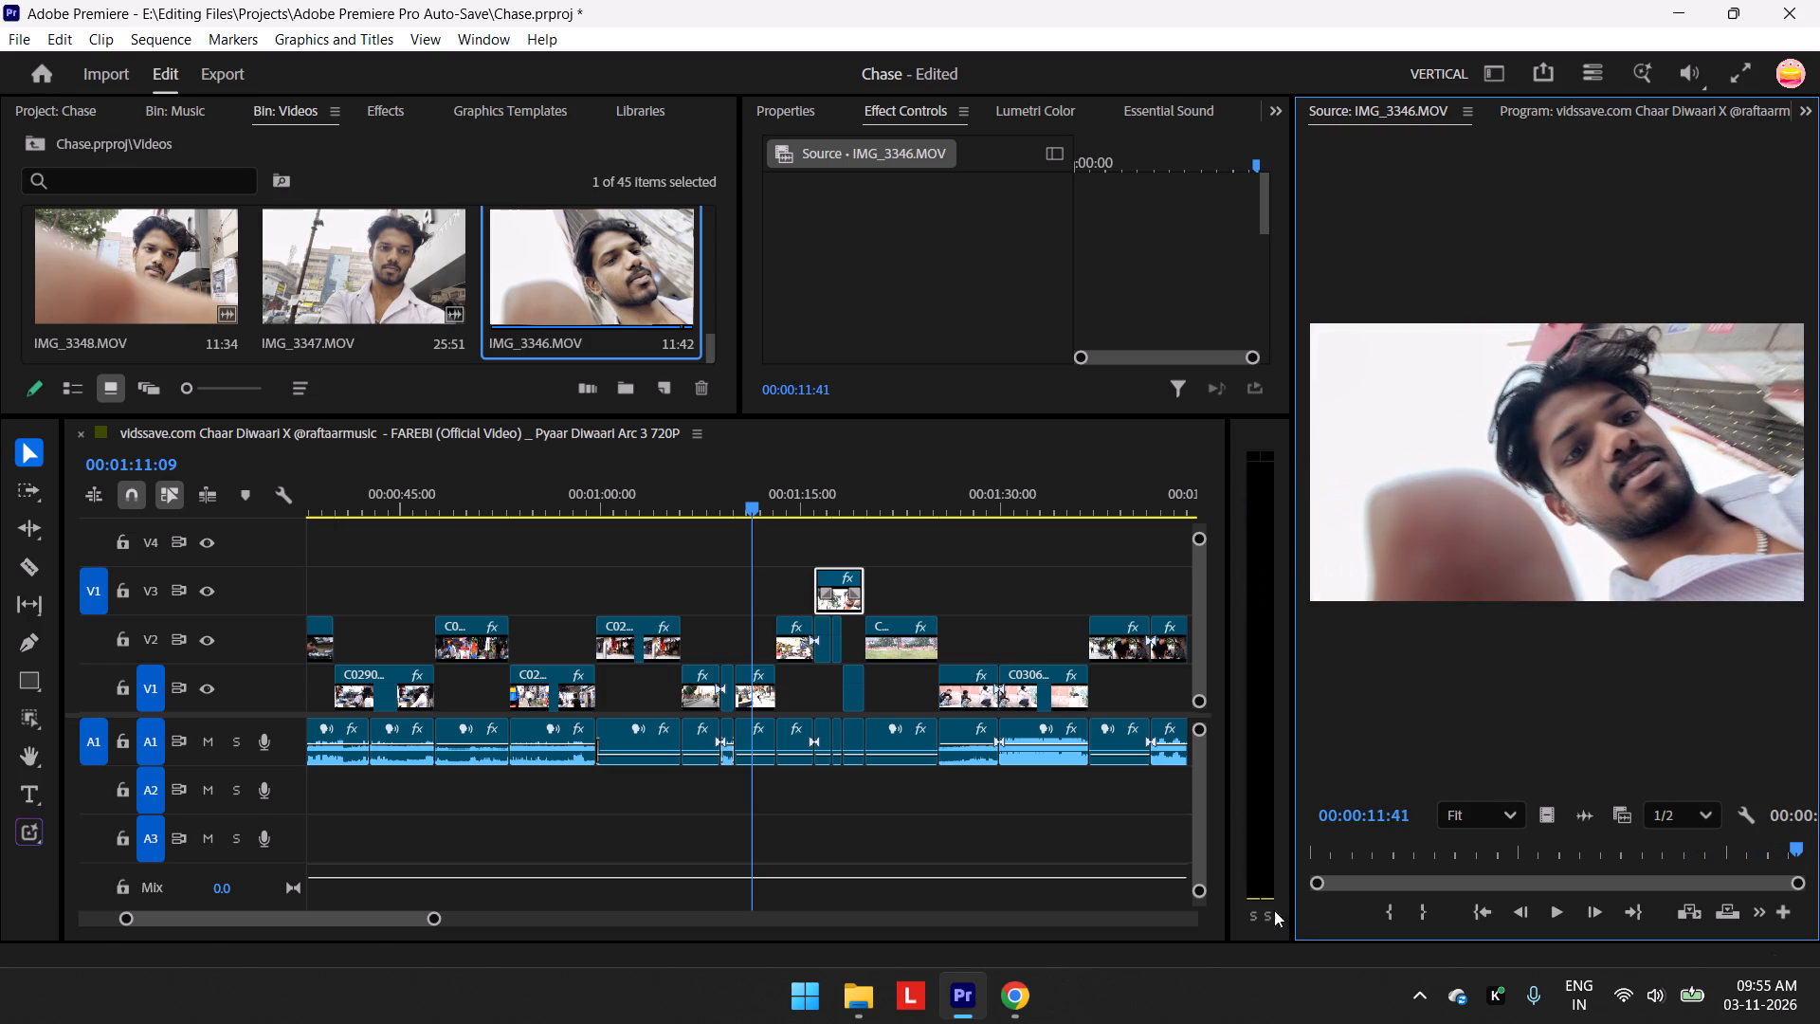
Review the V1 running shots from about 00:01:08, and move the IMG_3348.MOV clip on V3 to start at 00:01:13:04.
{"action": "left_click_drag", "start_coordinate": [748, 512], "coordinate": [707, 516]}
{"action": "key", "text": "space"}
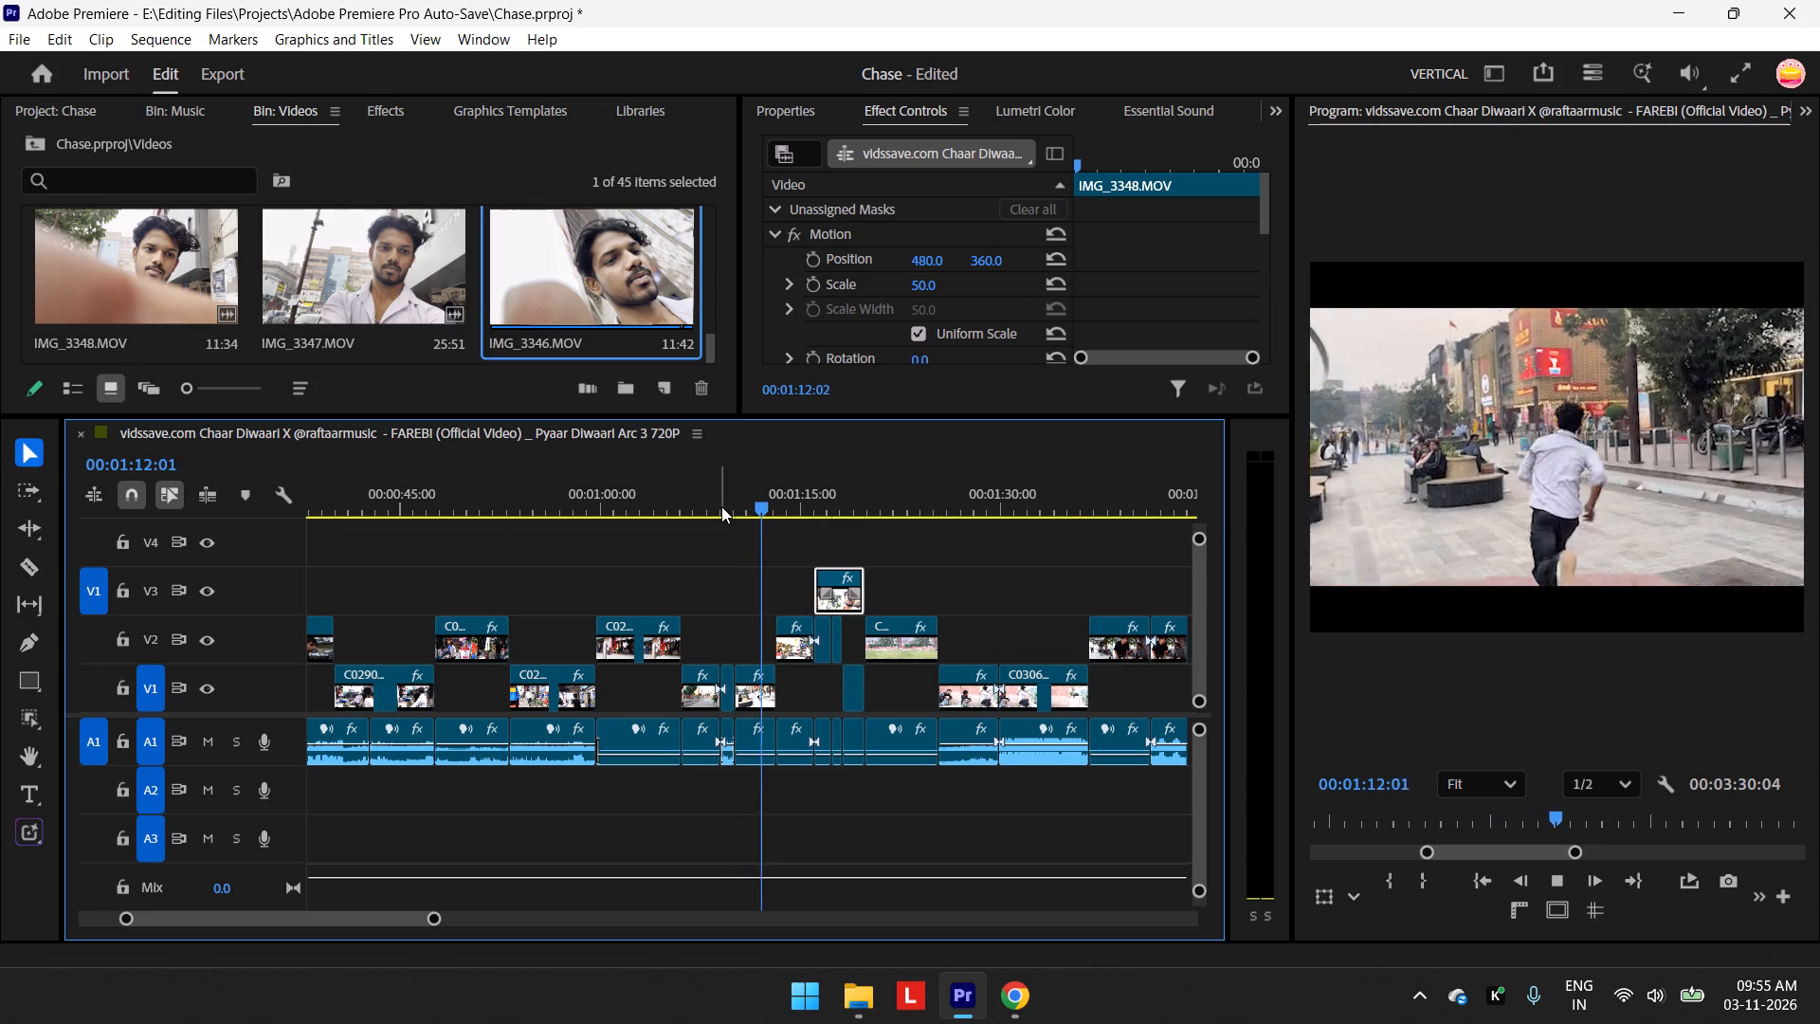
{"action": "key", "text": "space"}
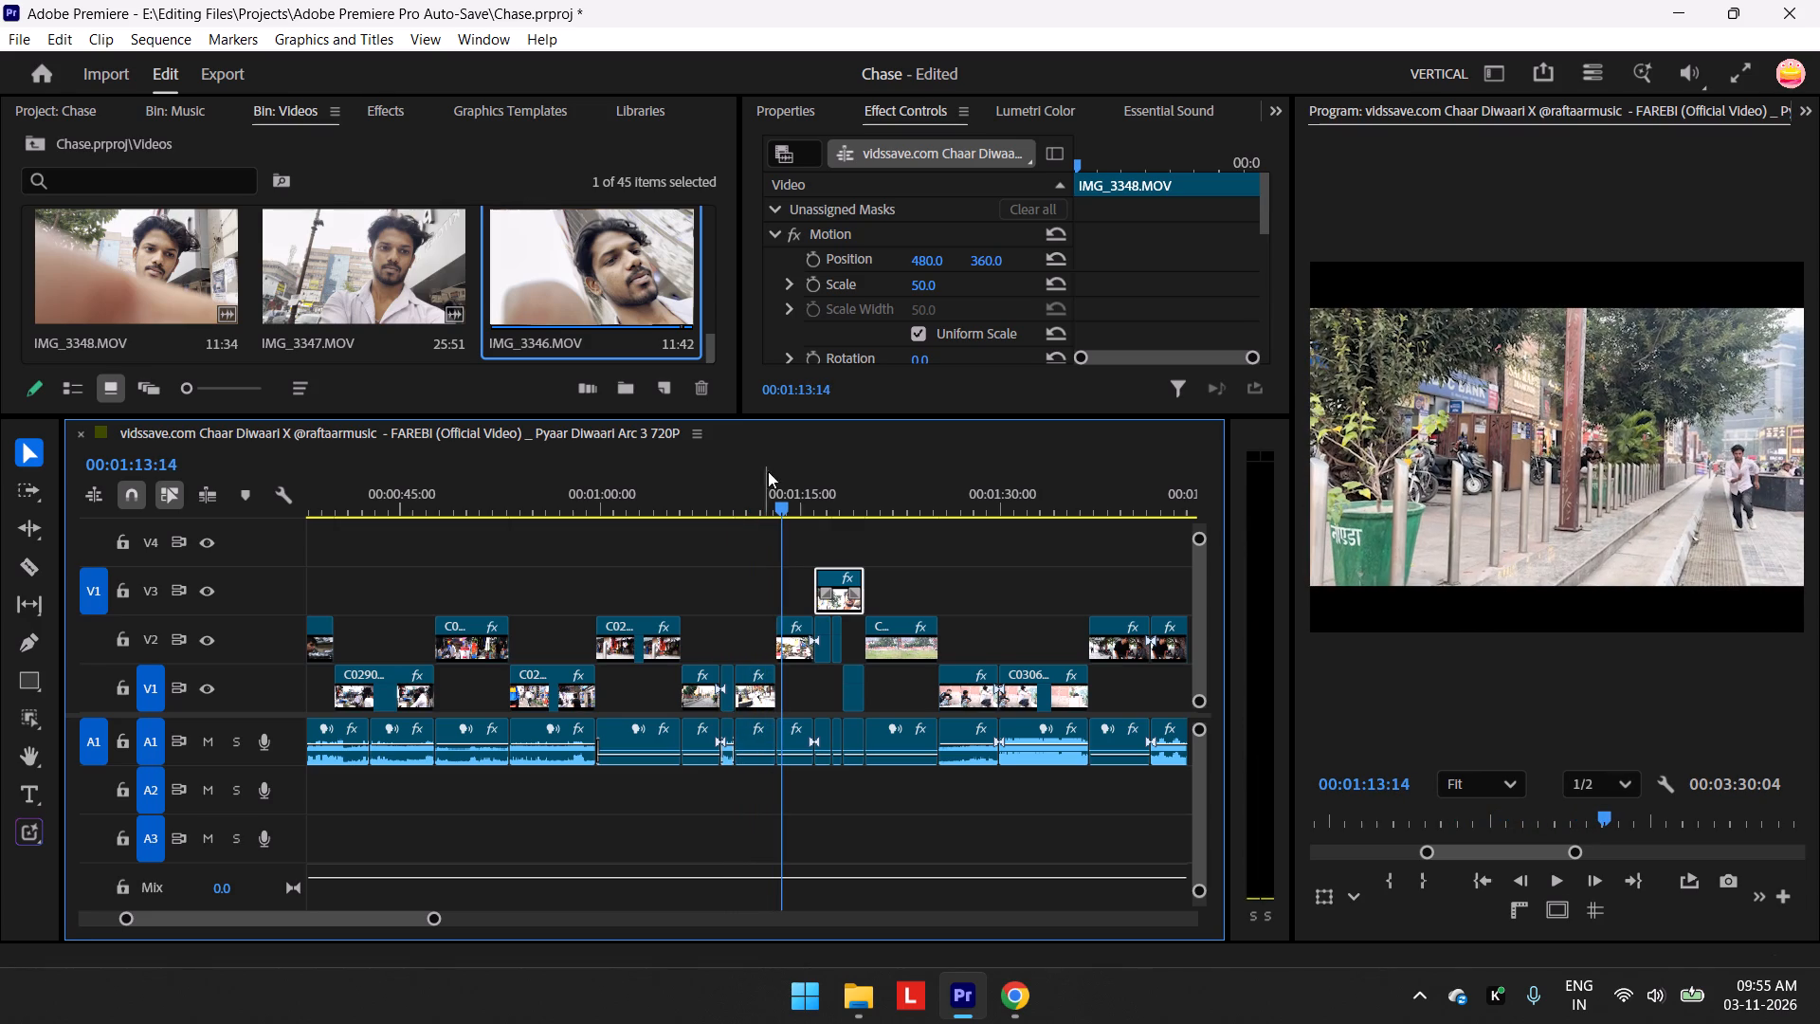
{"action": "left_click_drag", "start_coordinate": [773, 498], "coordinate": [713, 510]}
{"action": "key", "text": "space"}
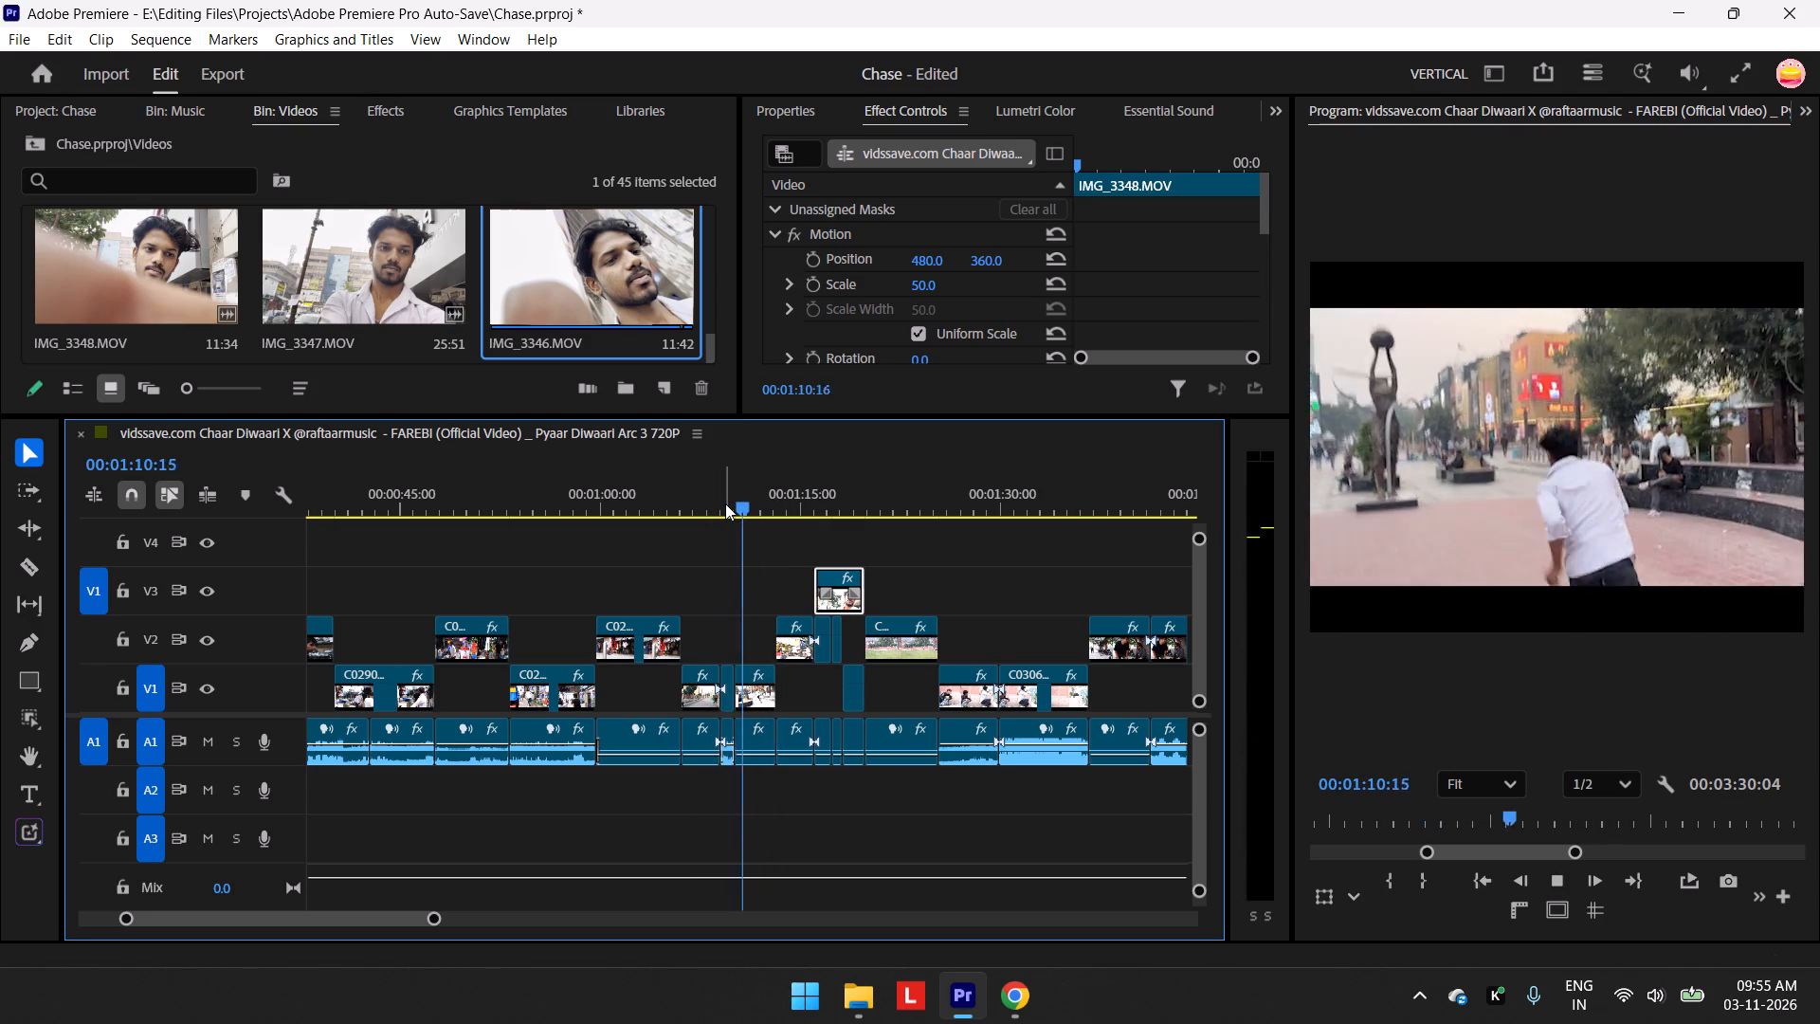
{"action": "key", "text": "space"}
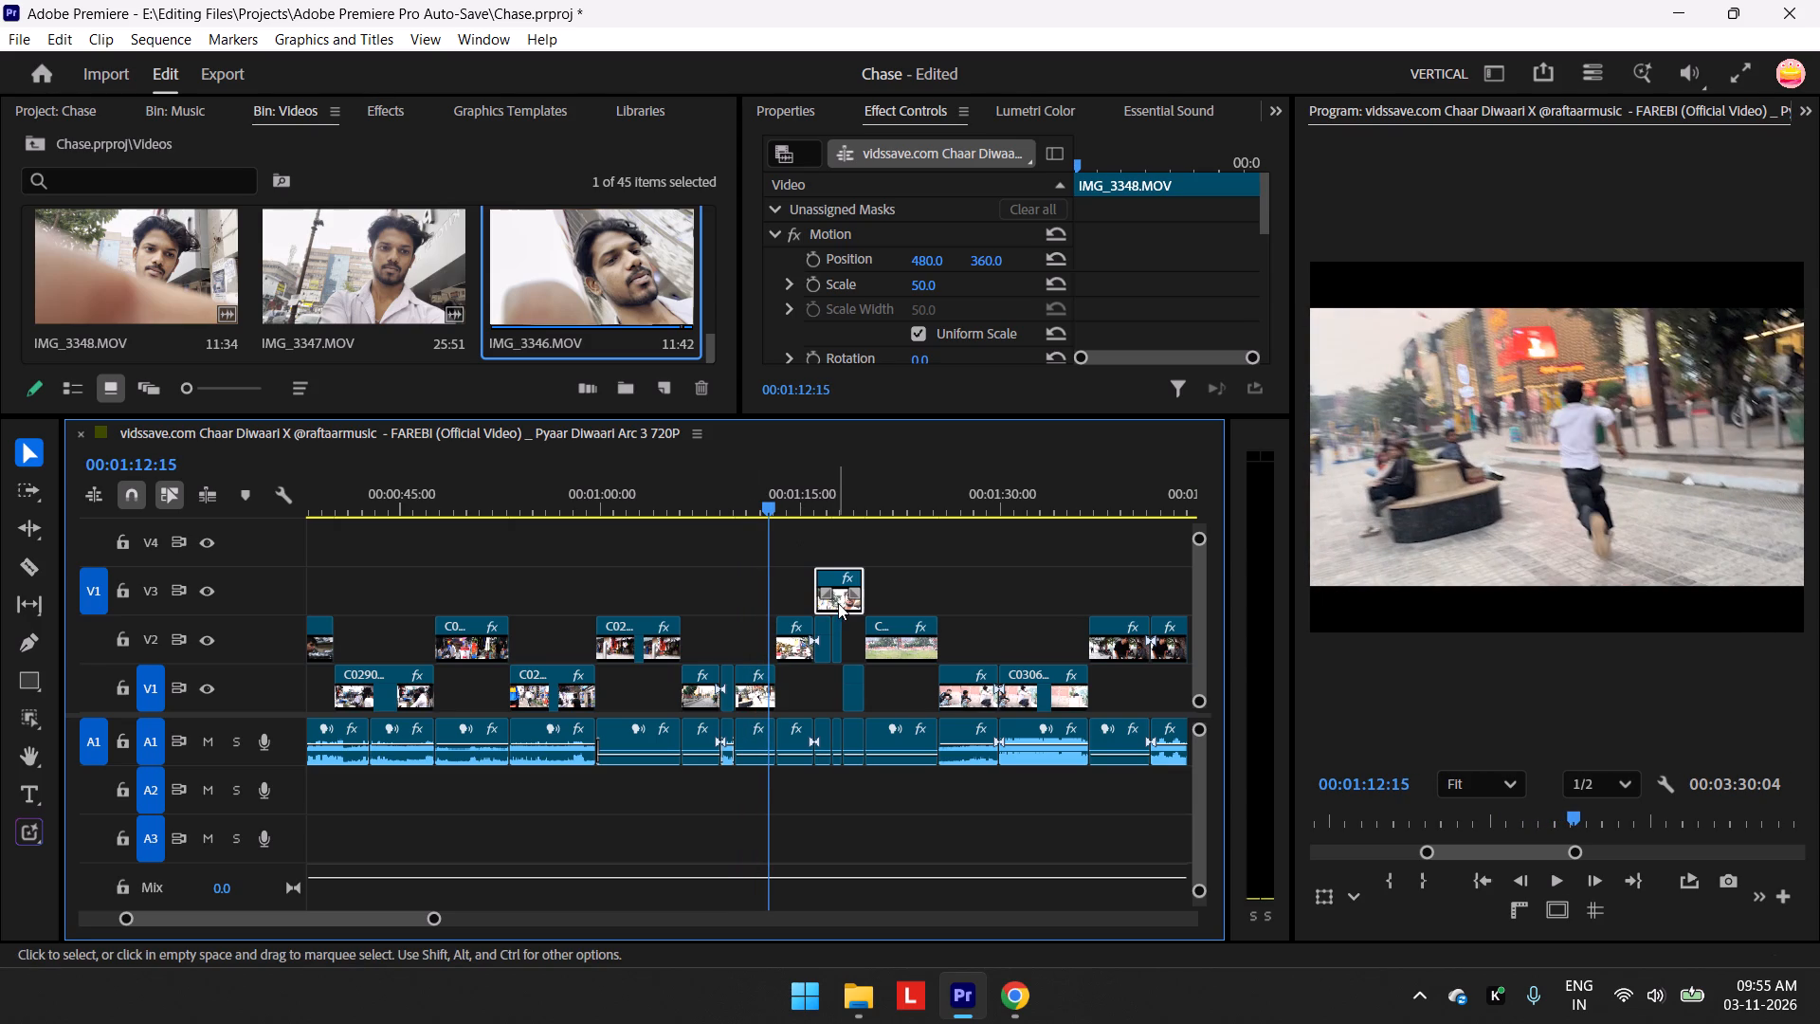
{"action": "left_click_drag", "start_coordinate": [838, 603], "coordinate": [798, 599]}
{"action": "key", "text": "space"}
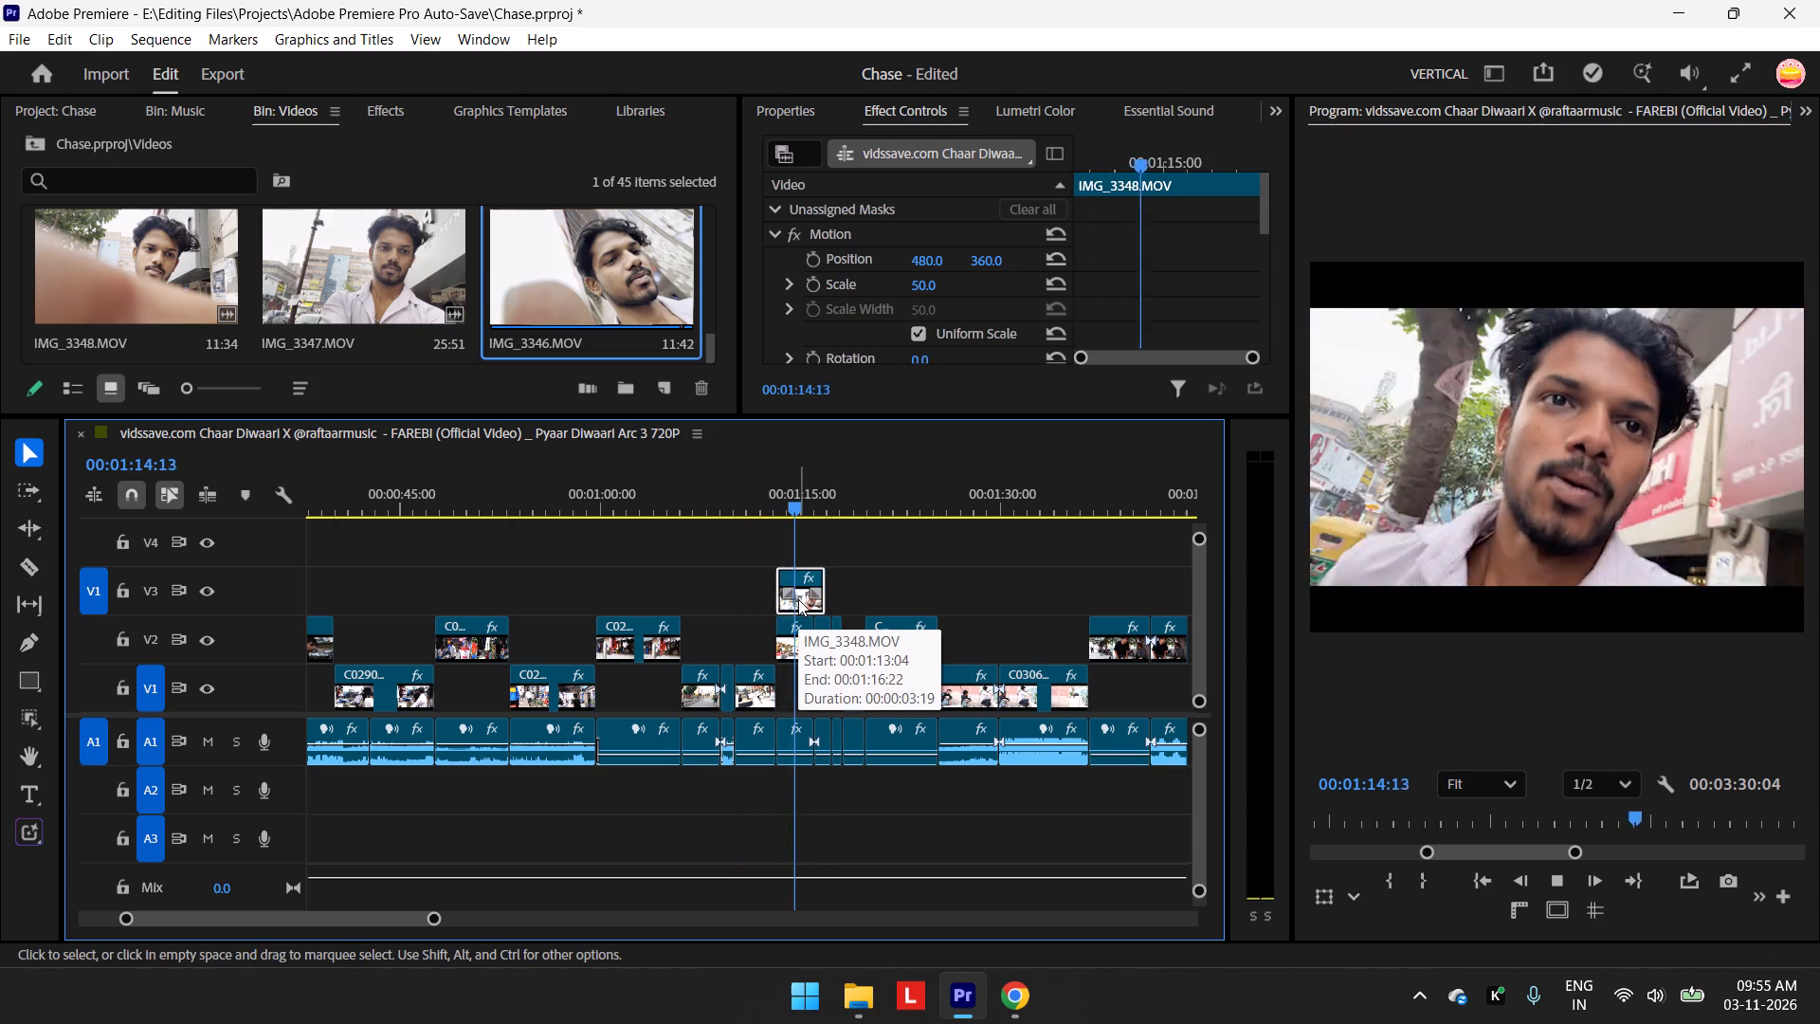
{"action": "key", "text": "space"}
Trim the start of the V3 IMG_3348.MOV clip to 00:01:13:13, and move it back flush with the V2 clip's start.
{"action": "left_click_drag", "start_coordinate": [804, 508], "coordinate": [785, 508]}
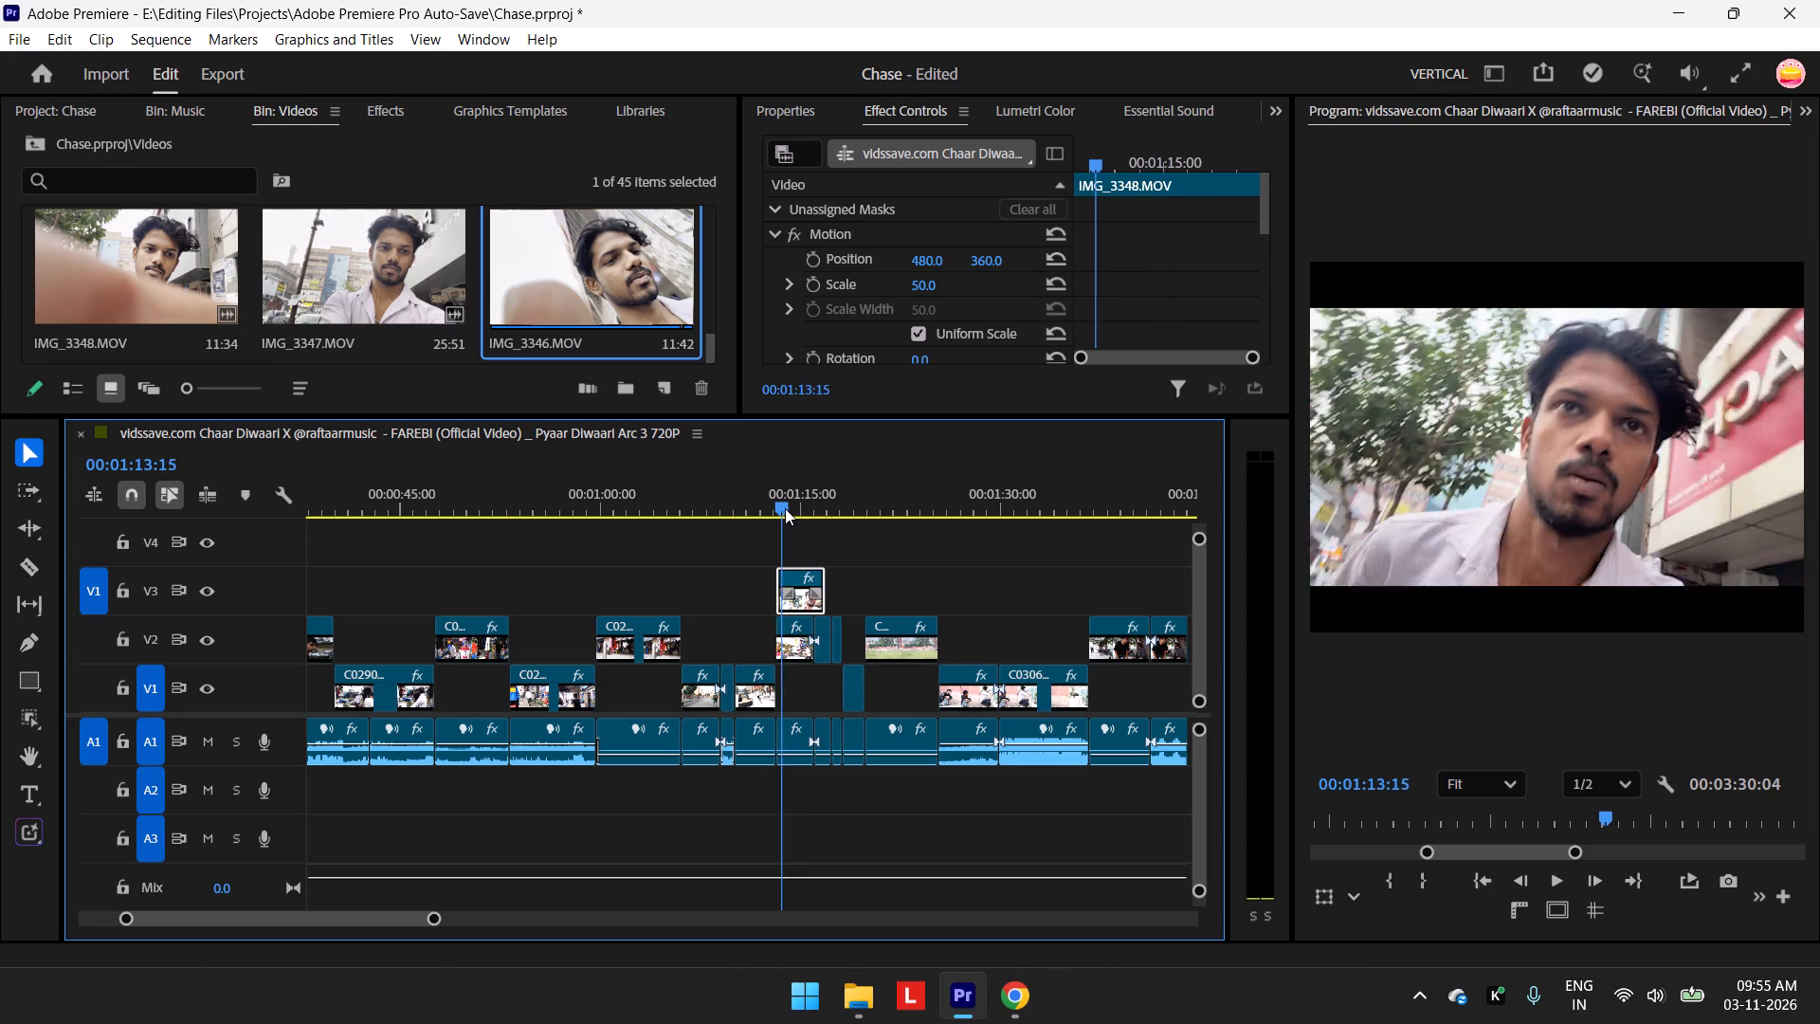
{"action": "left_click_drag", "start_coordinate": [785, 508], "coordinate": [783, 510]}
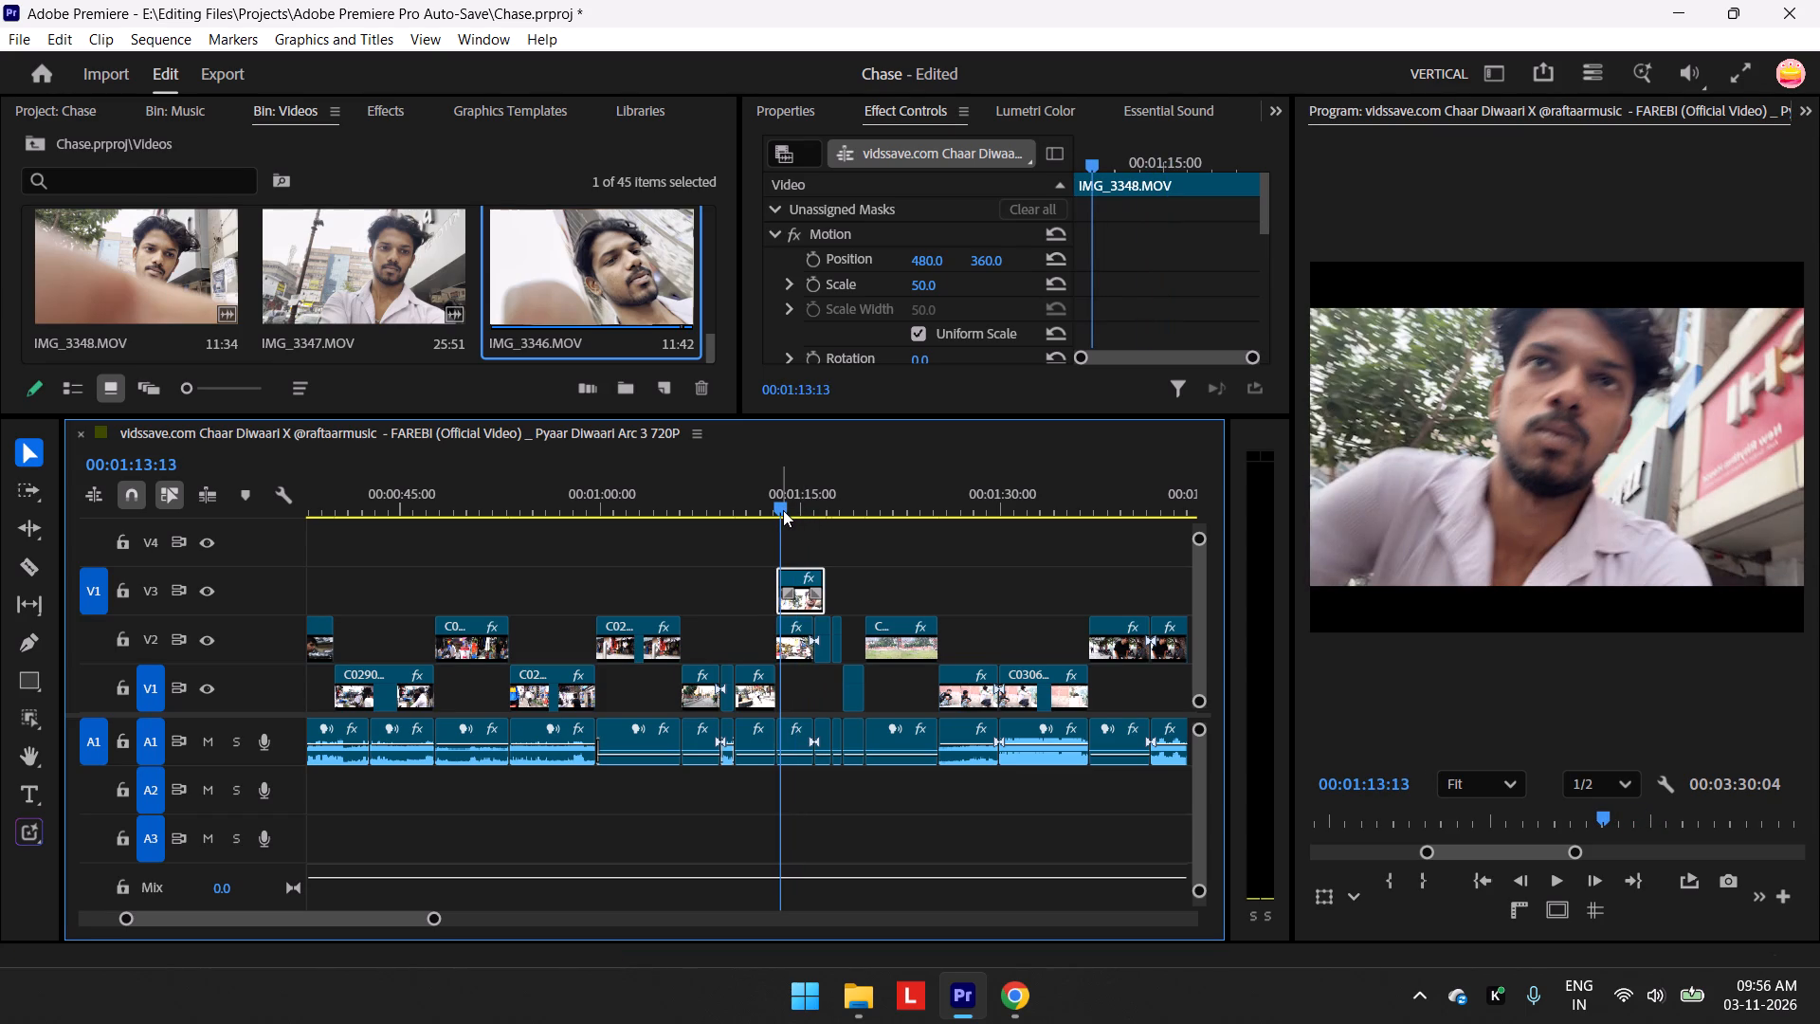
{"action": "left_click", "coordinate": [778, 580]}
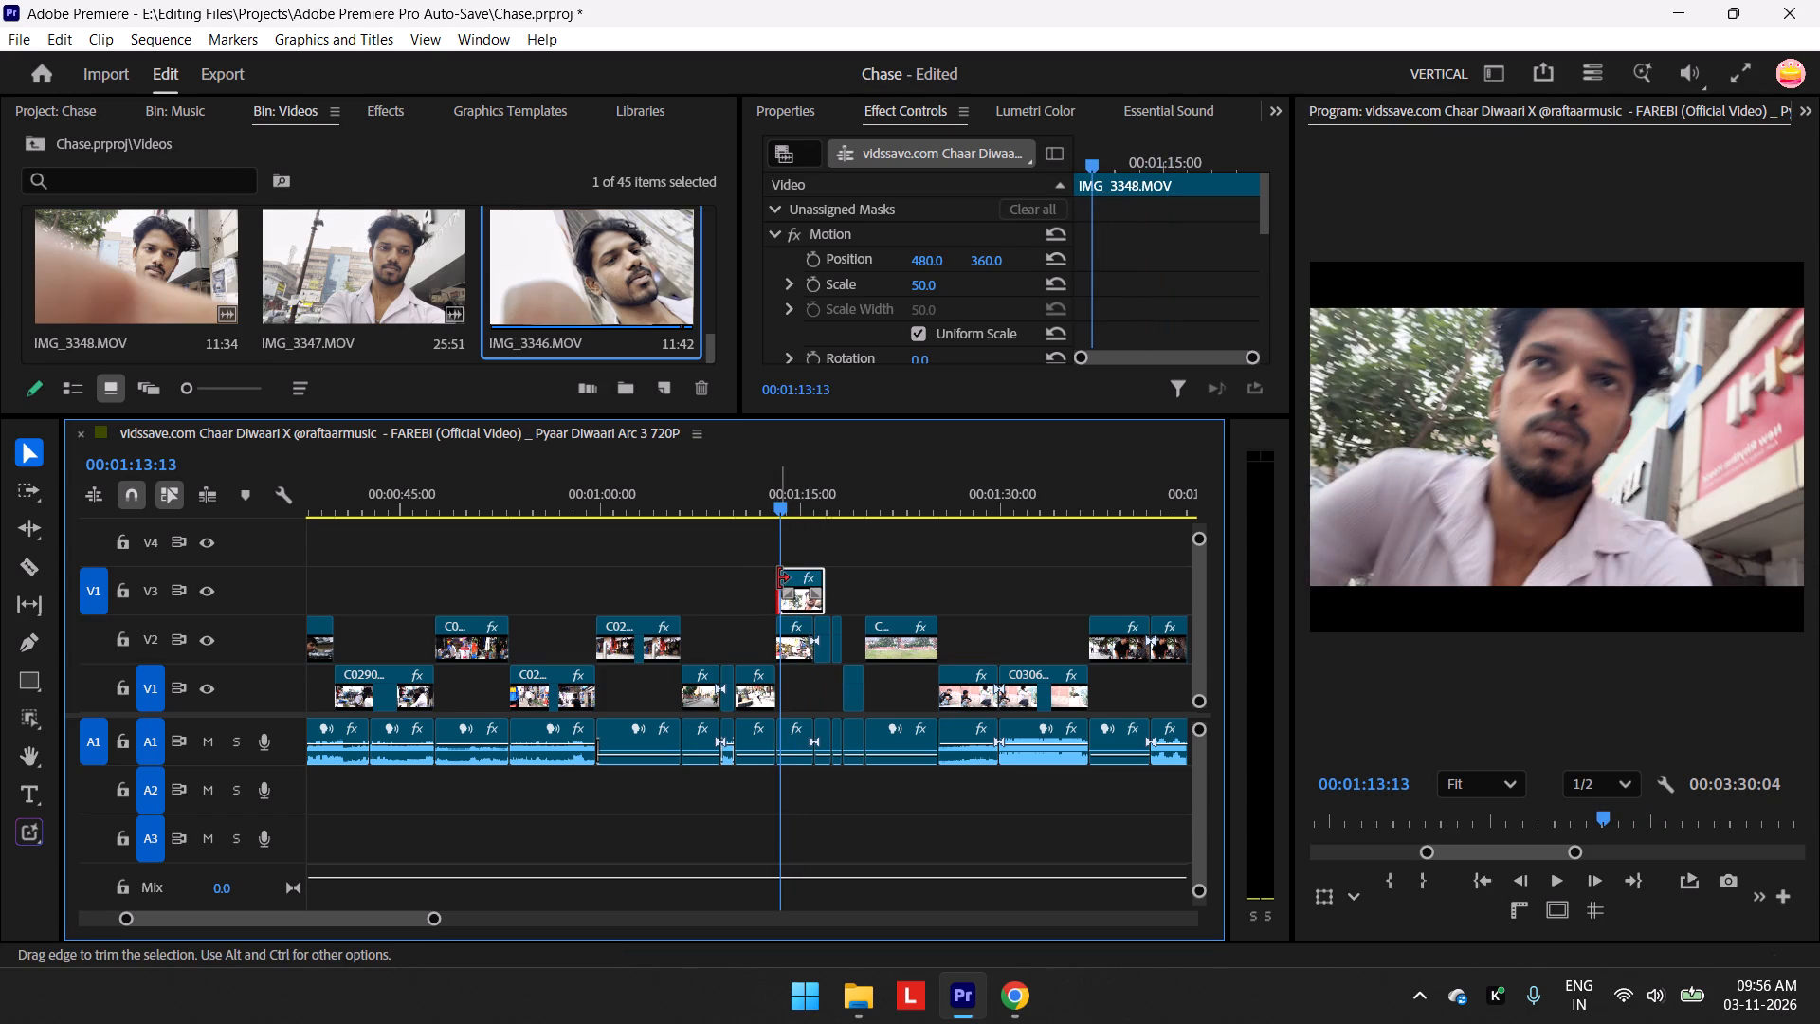
{"action": "left_click_drag", "start_coordinate": [779, 504], "coordinate": [747, 506]}
{"action": "left_click", "coordinate": [798, 600]}
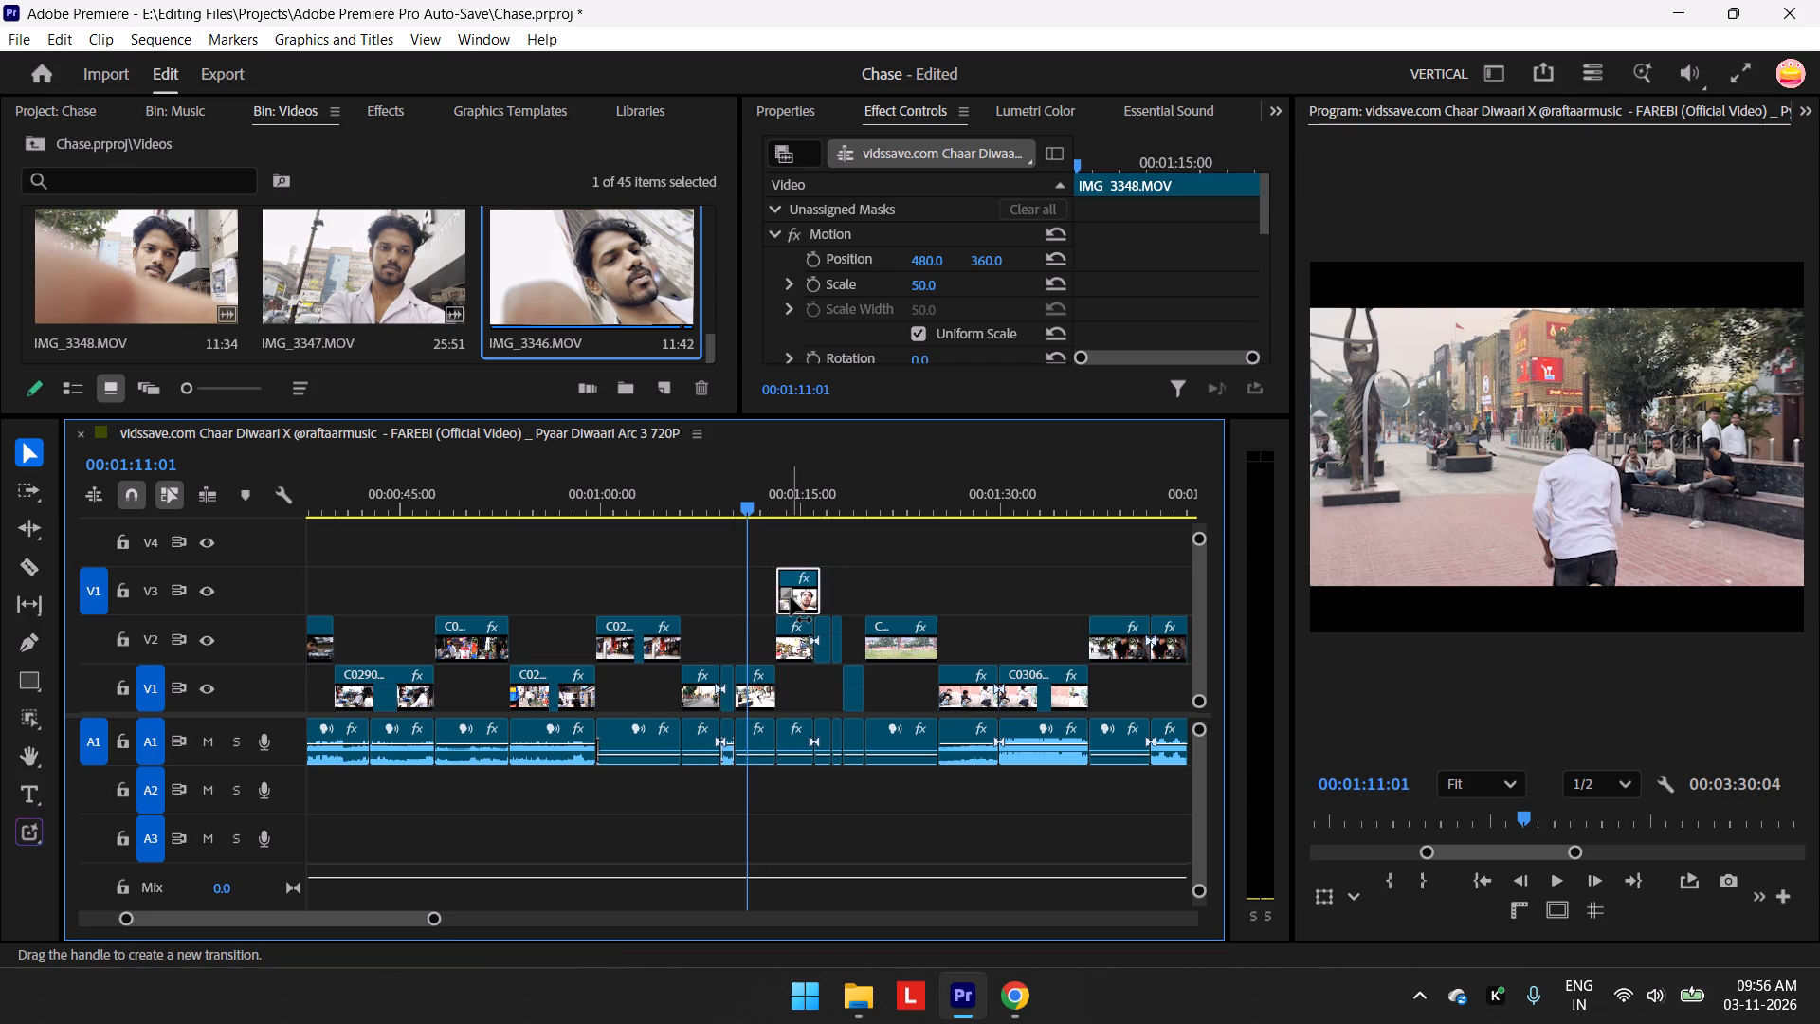
Play the V3 IMG_3348.MOV placement from 00:01:11:01, and scrub back through the preceding V1 running shots to 00:01:08:03.
{"action": "key", "text": "space"}
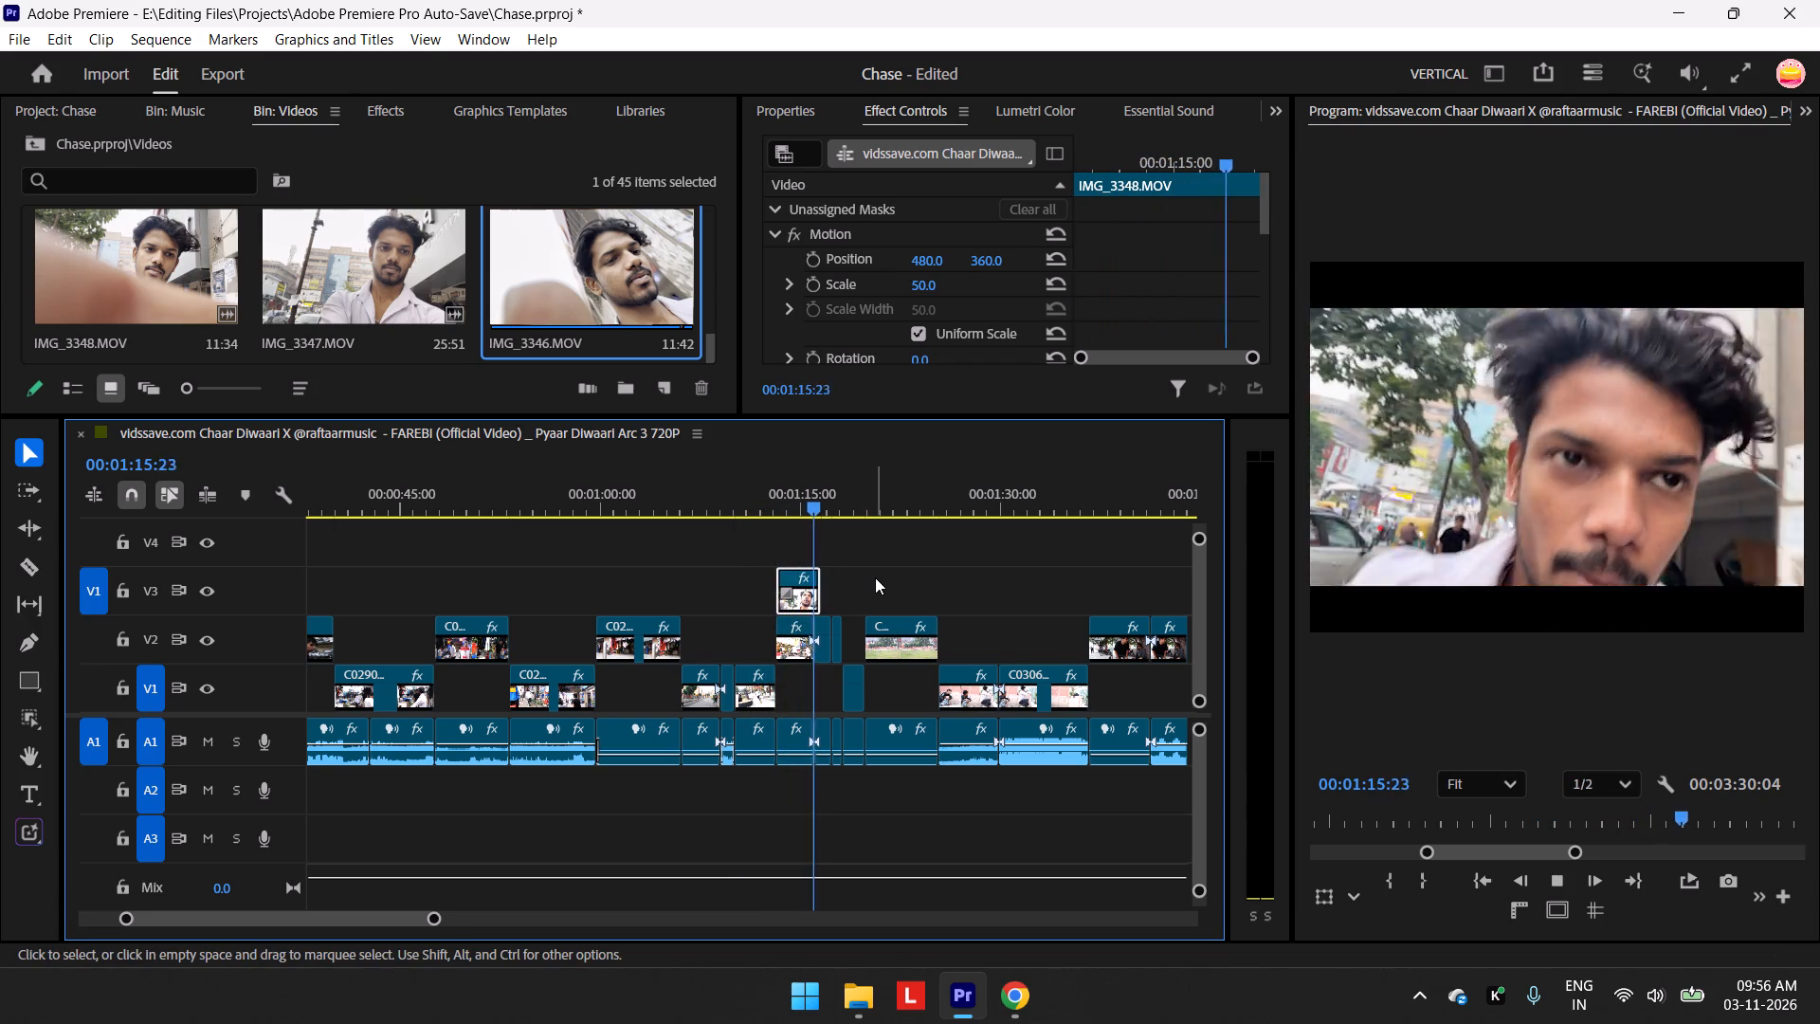
{"action": "key", "text": "space"}
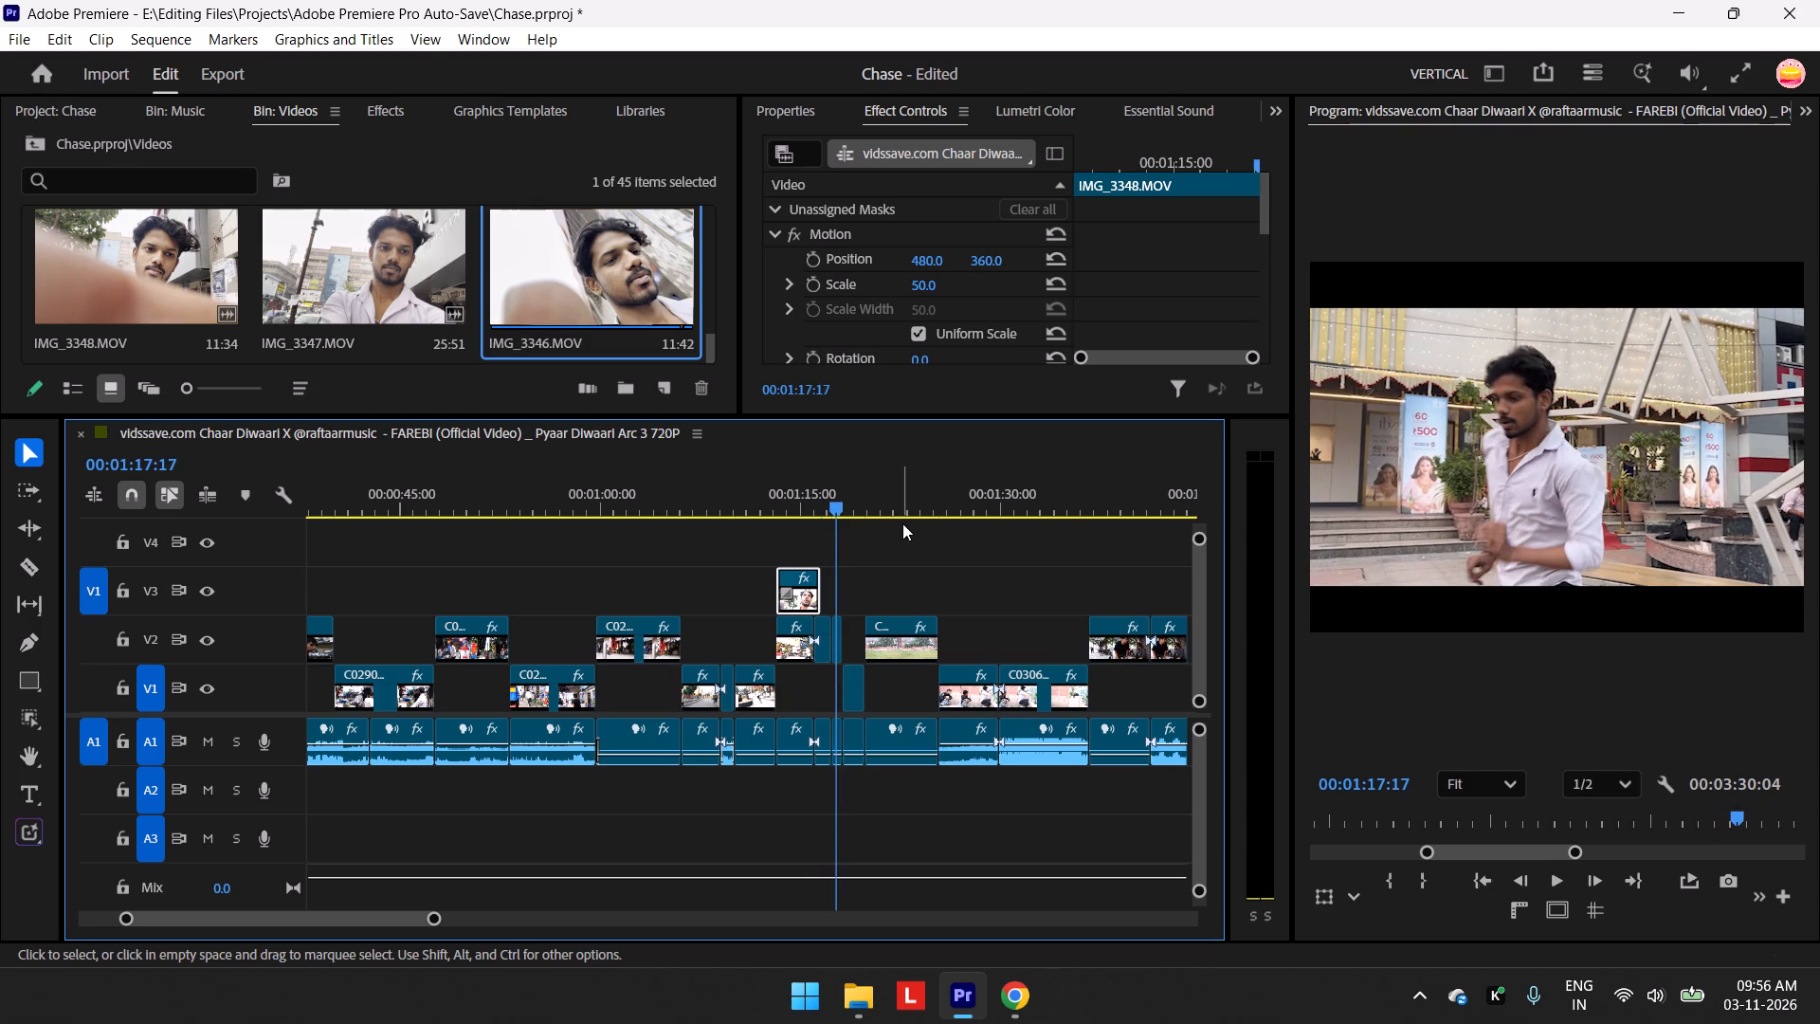
{"action": "left_click_drag", "start_coordinate": [836, 510], "coordinate": [747, 533]}
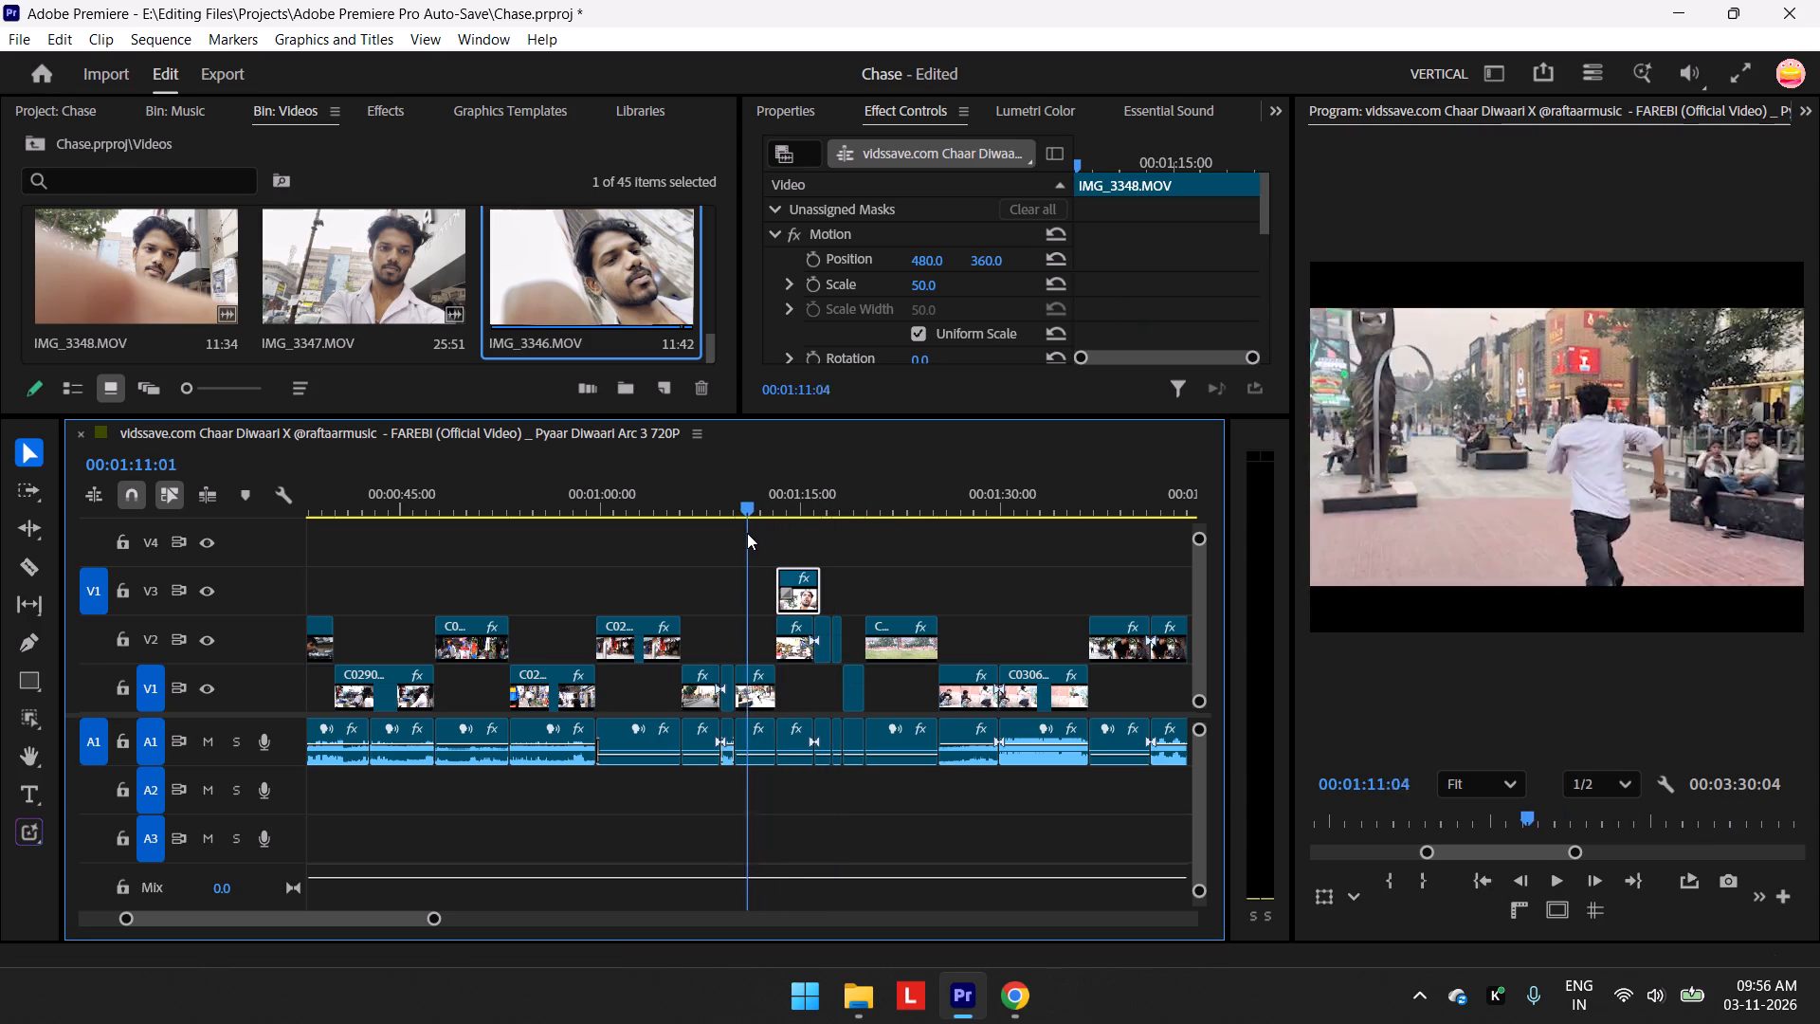
{"action": "left_click_drag", "start_coordinate": [747, 533], "coordinate": [742, 536]}
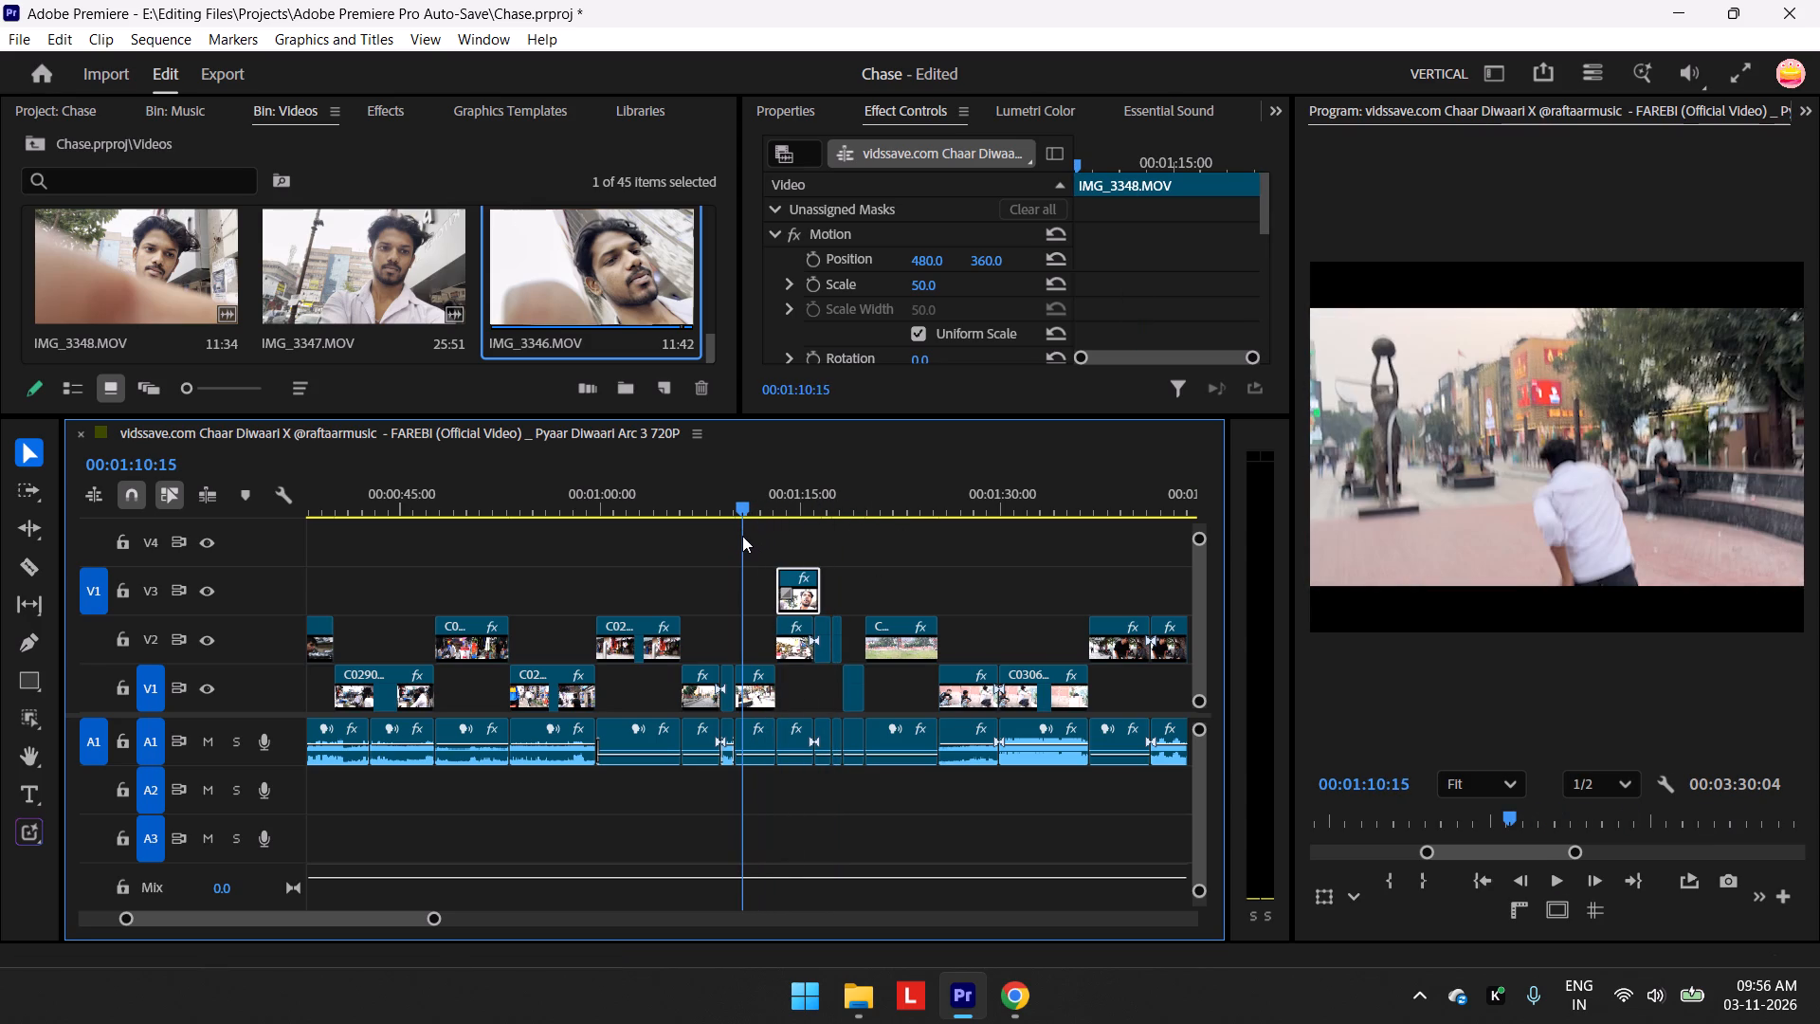
{"action": "left_click_drag", "start_coordinate": [742, 536], "coordinate": [709, 553]}
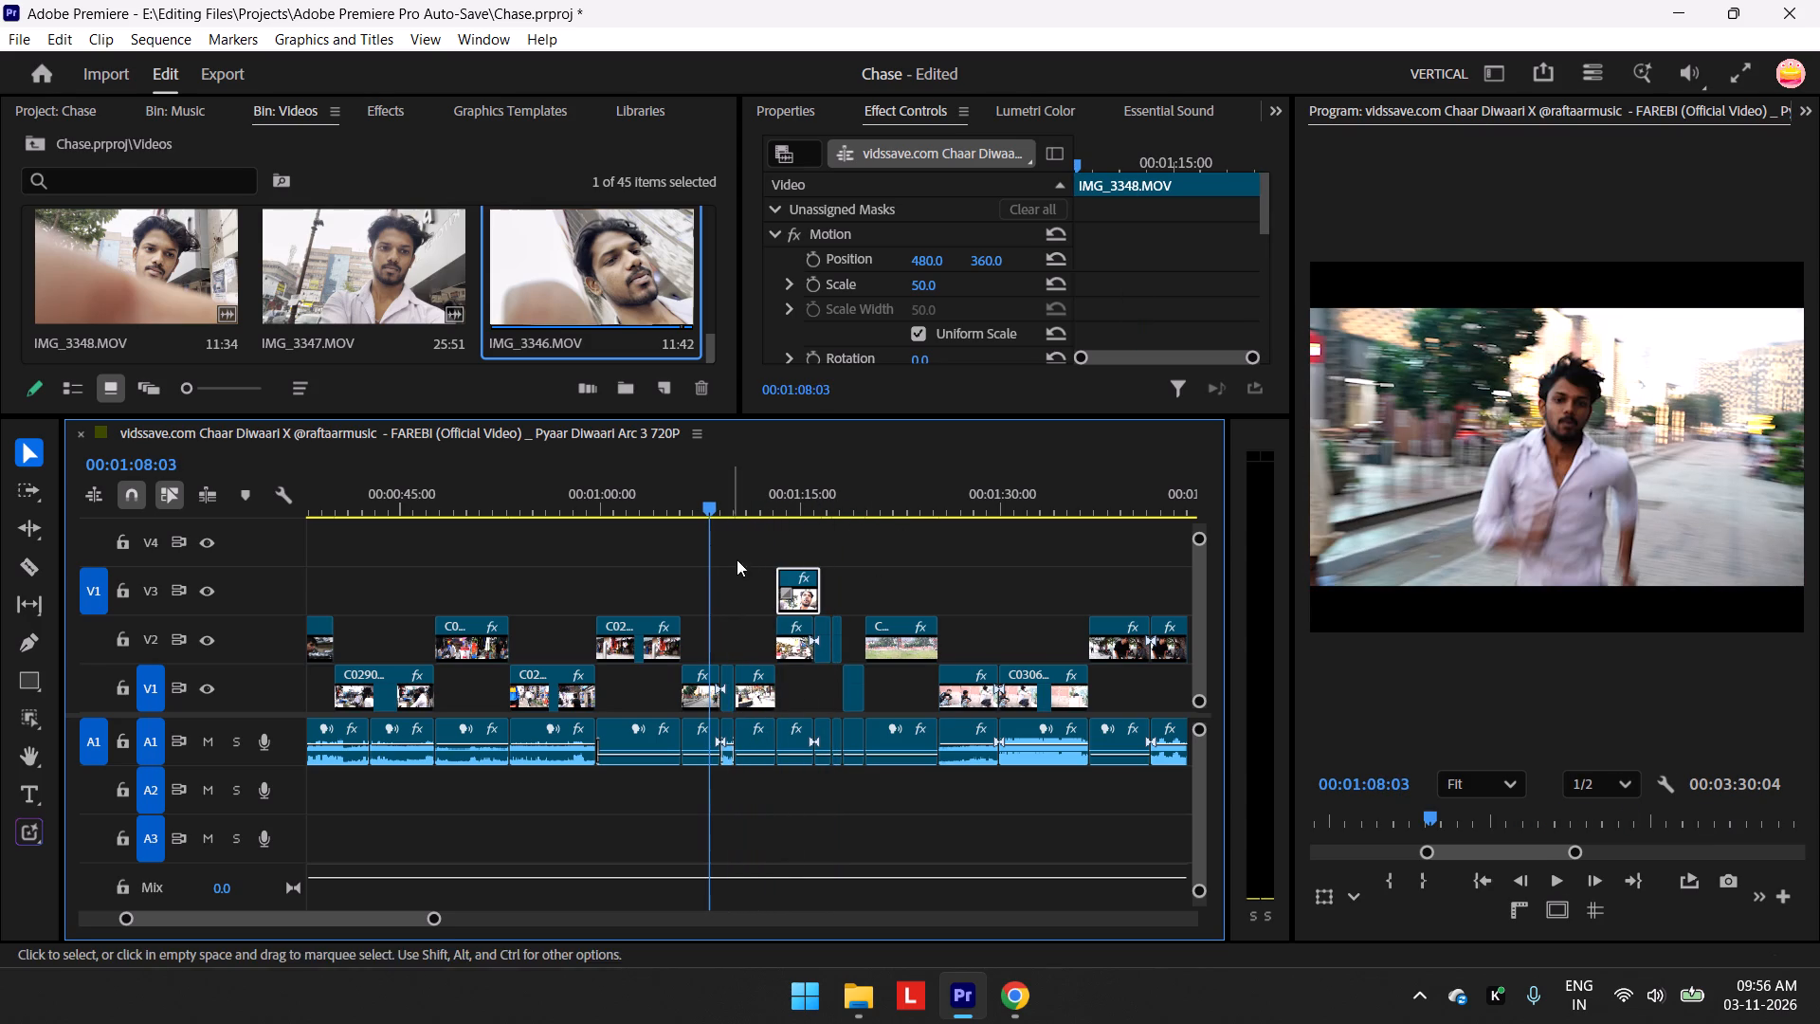
Move the V3 IMG_3348.MOV clip earlier on its track so that it ends at 00:01:08:03.
{"action": "left_click_drag", "start_coordinate": [788, 594], "coordinate": [671, 580]}
{"action": "left_click_drag", "start_coordinate": [802, 600], "coordinate": [694, 580]}
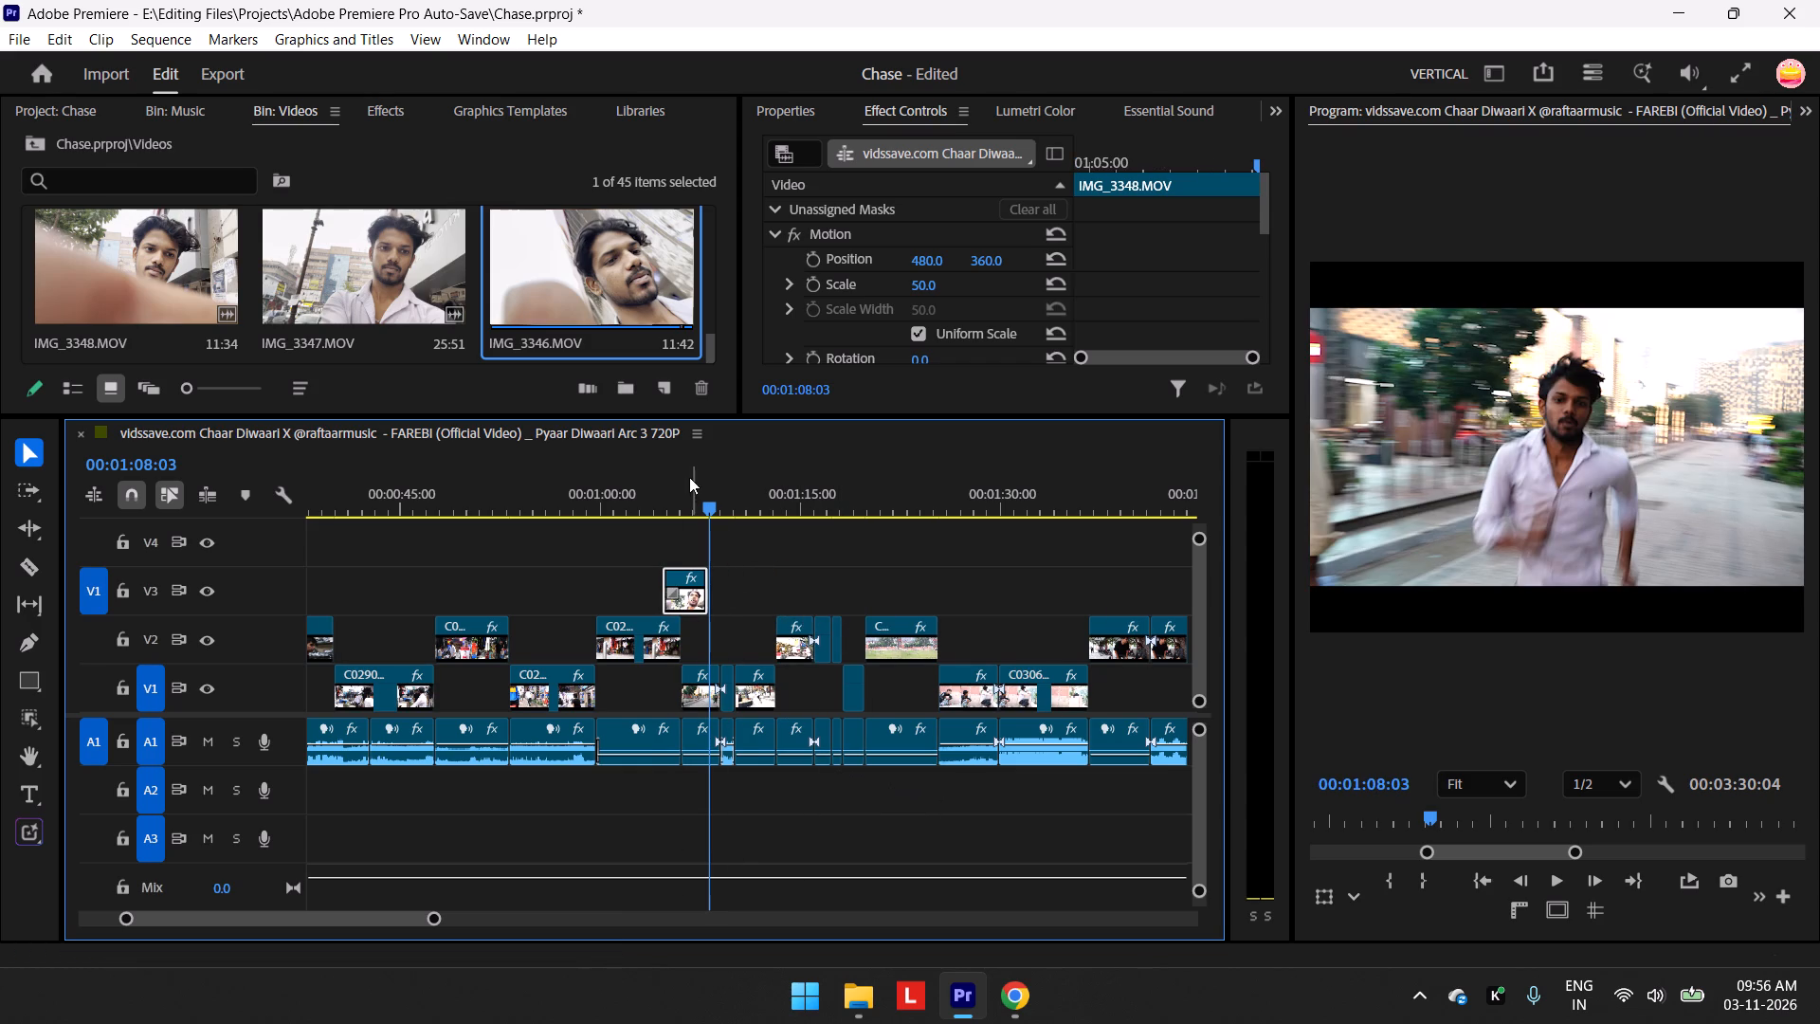
Shift all V1, V2 and A1 clips from about 00:01:13 onward about 31 seconds later, raising the video one track and leaving the A2 song in place.
{"action": "left_click_drag", "start_coordinate": [712, 506], "coordinate": [759, 505]}
{"action": "left_click_drag", "start_coordinate": [800, 797], "coordinate": [821, 633]}
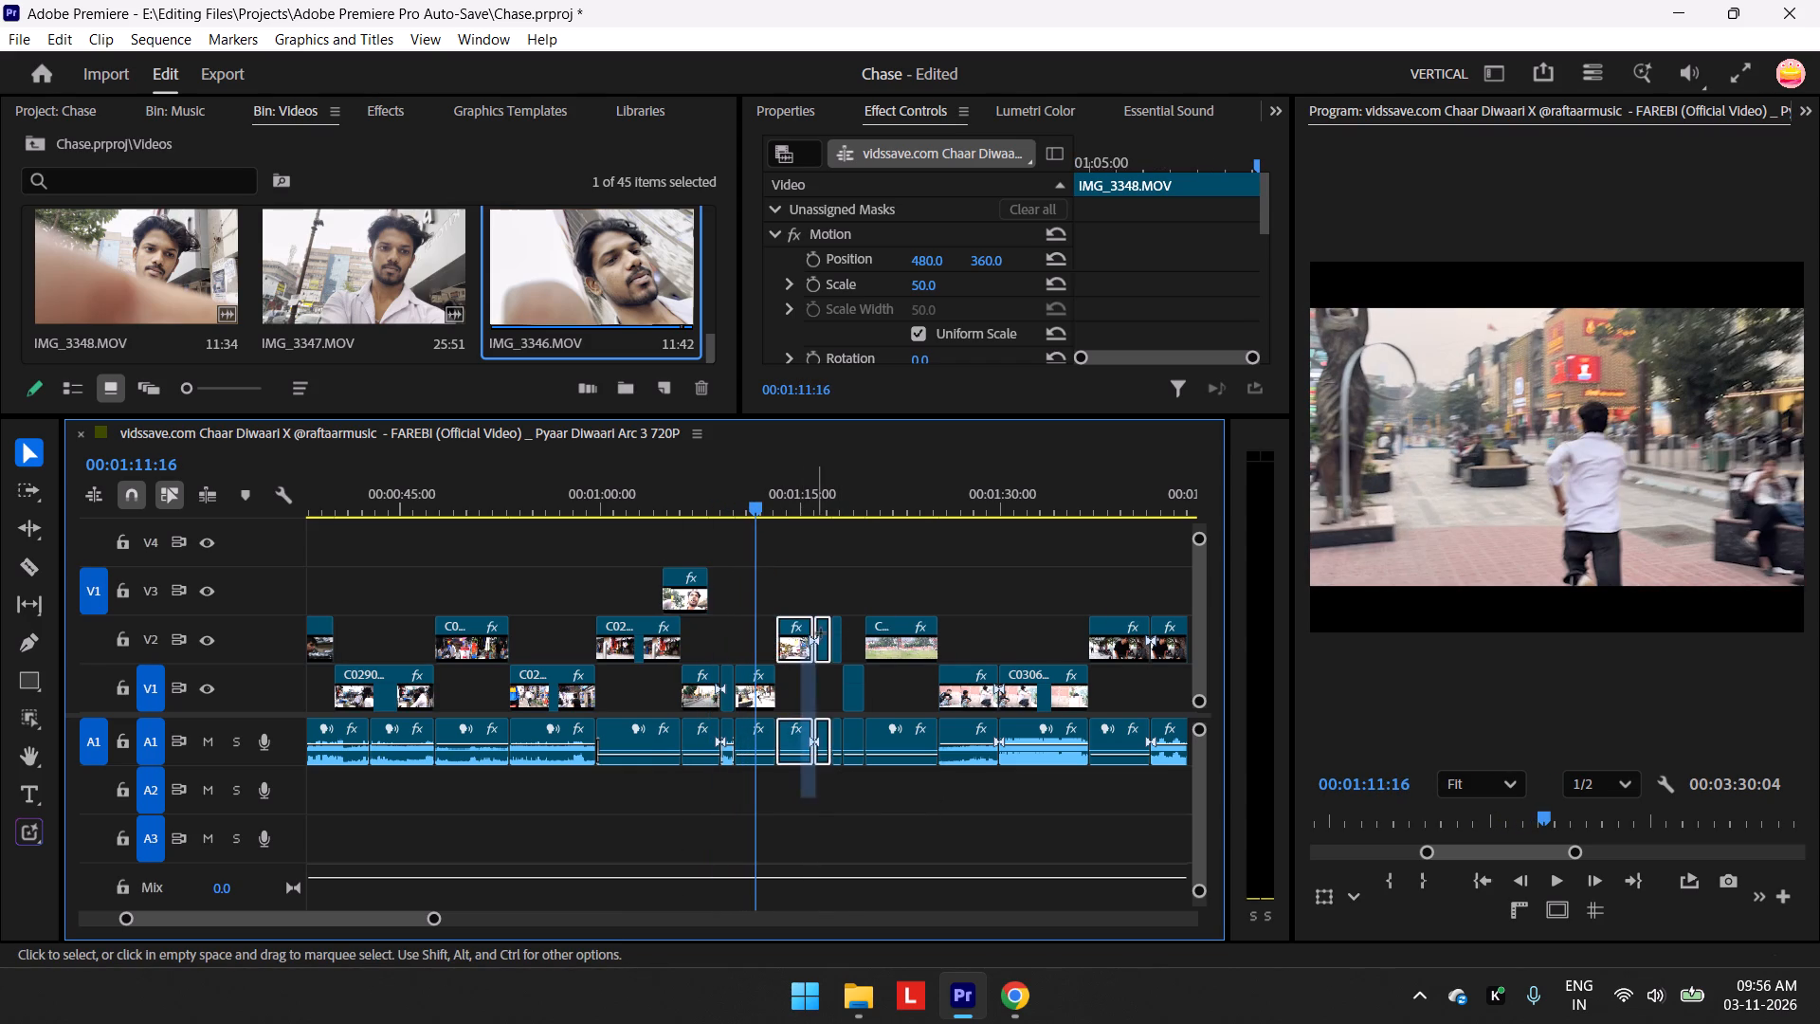
{"action": "left_click_drag", "start_coordinate": [821, 633], "coordinate": [986, 627]}
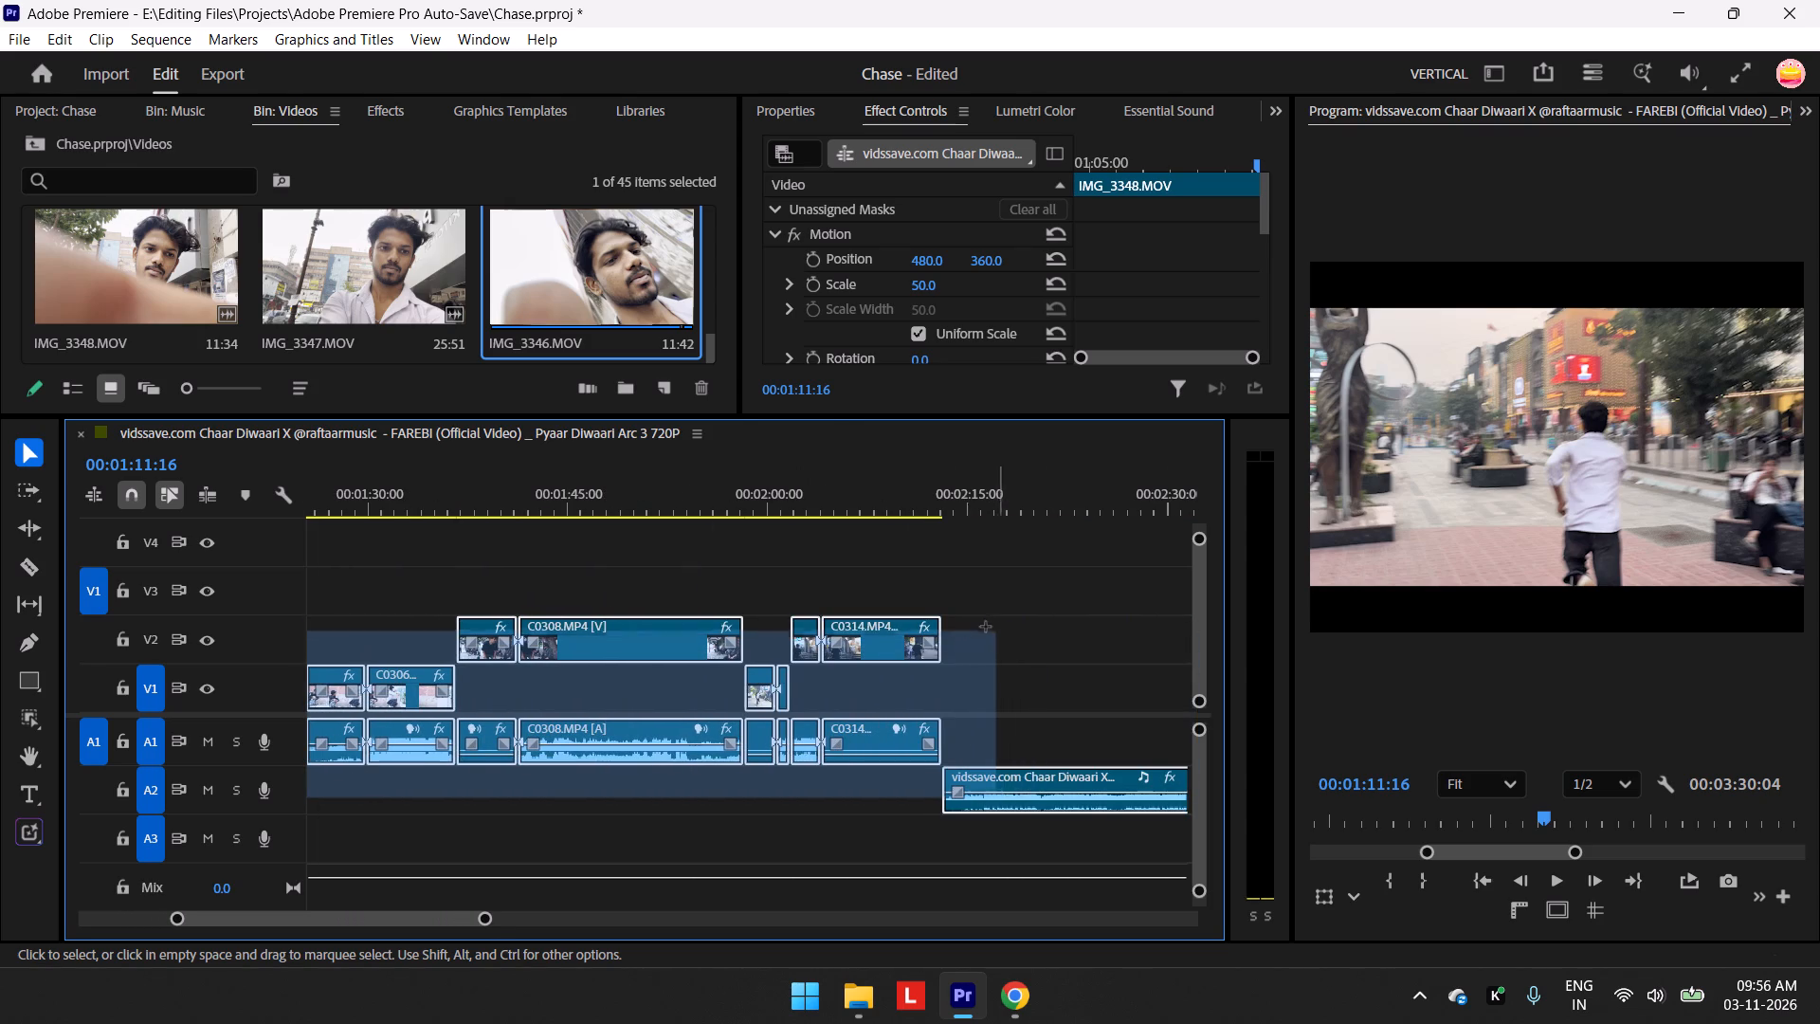
{"action": "left_click_drag", "start_coordinate": [986, 627], "coordinate": [892, 591]}
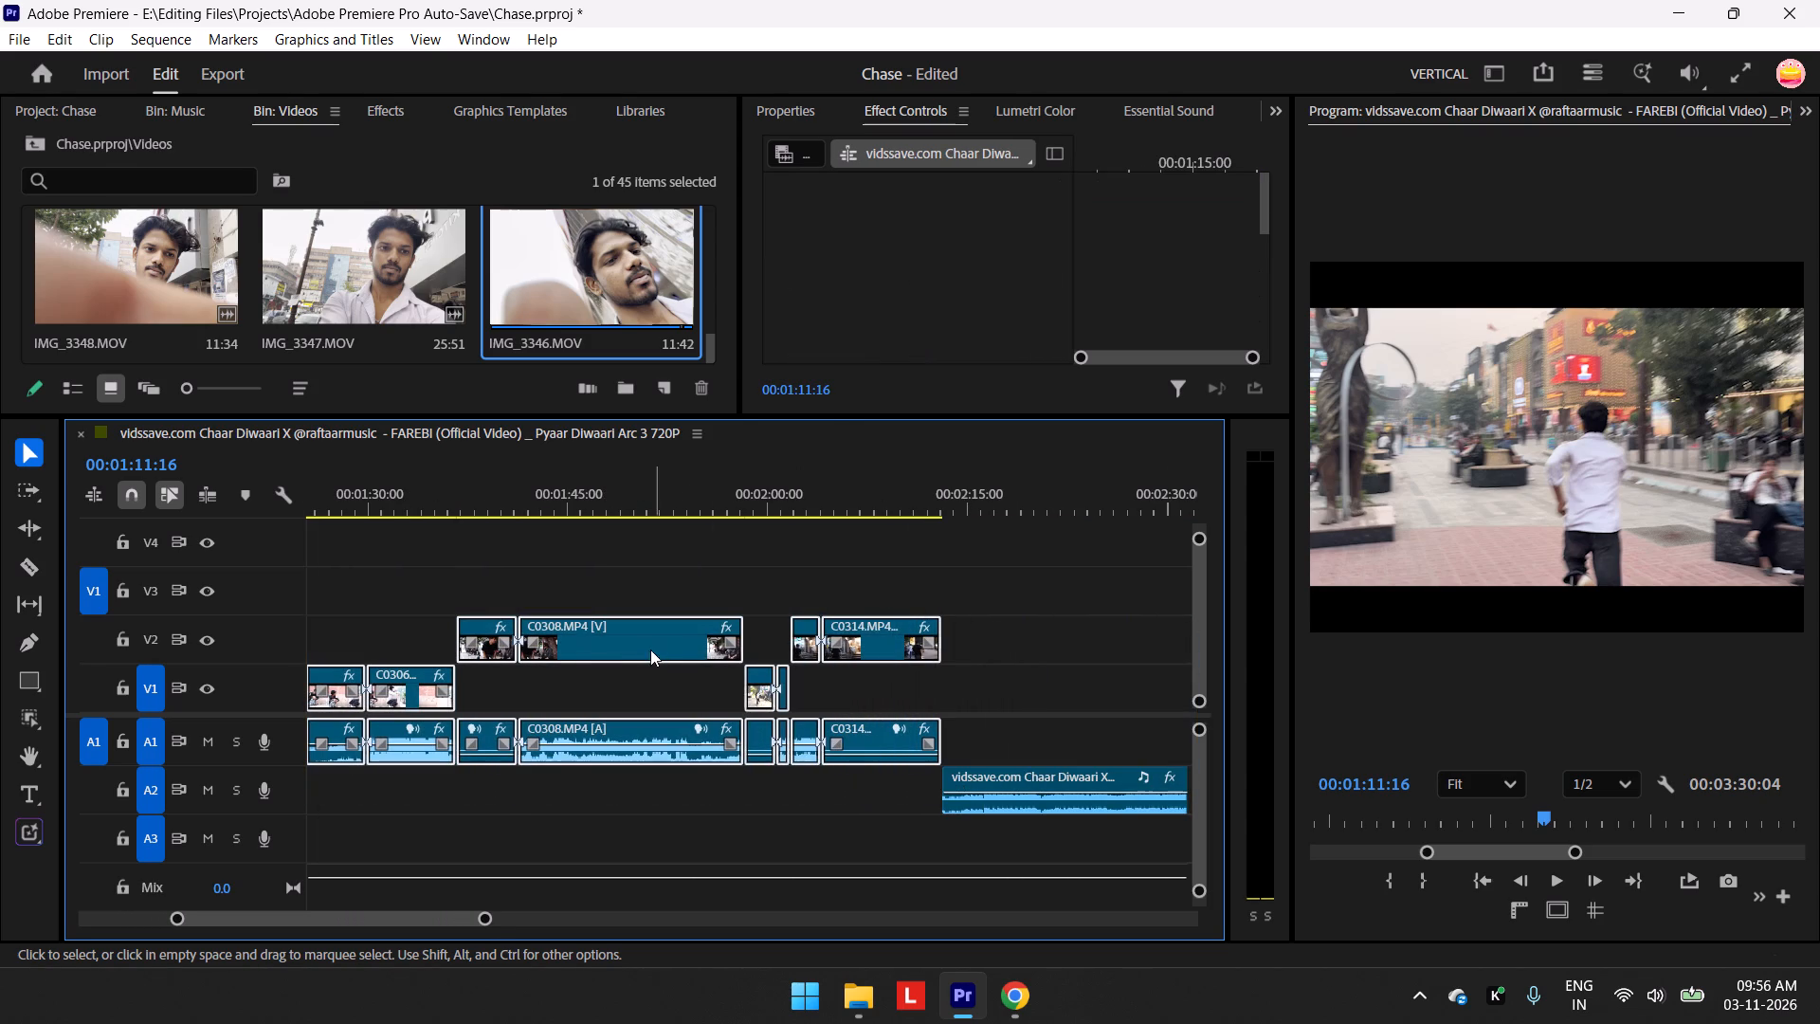
{"action": "left_click_drag", "start_coordinate": [627, 640], "coordinate": [1149, 624]}
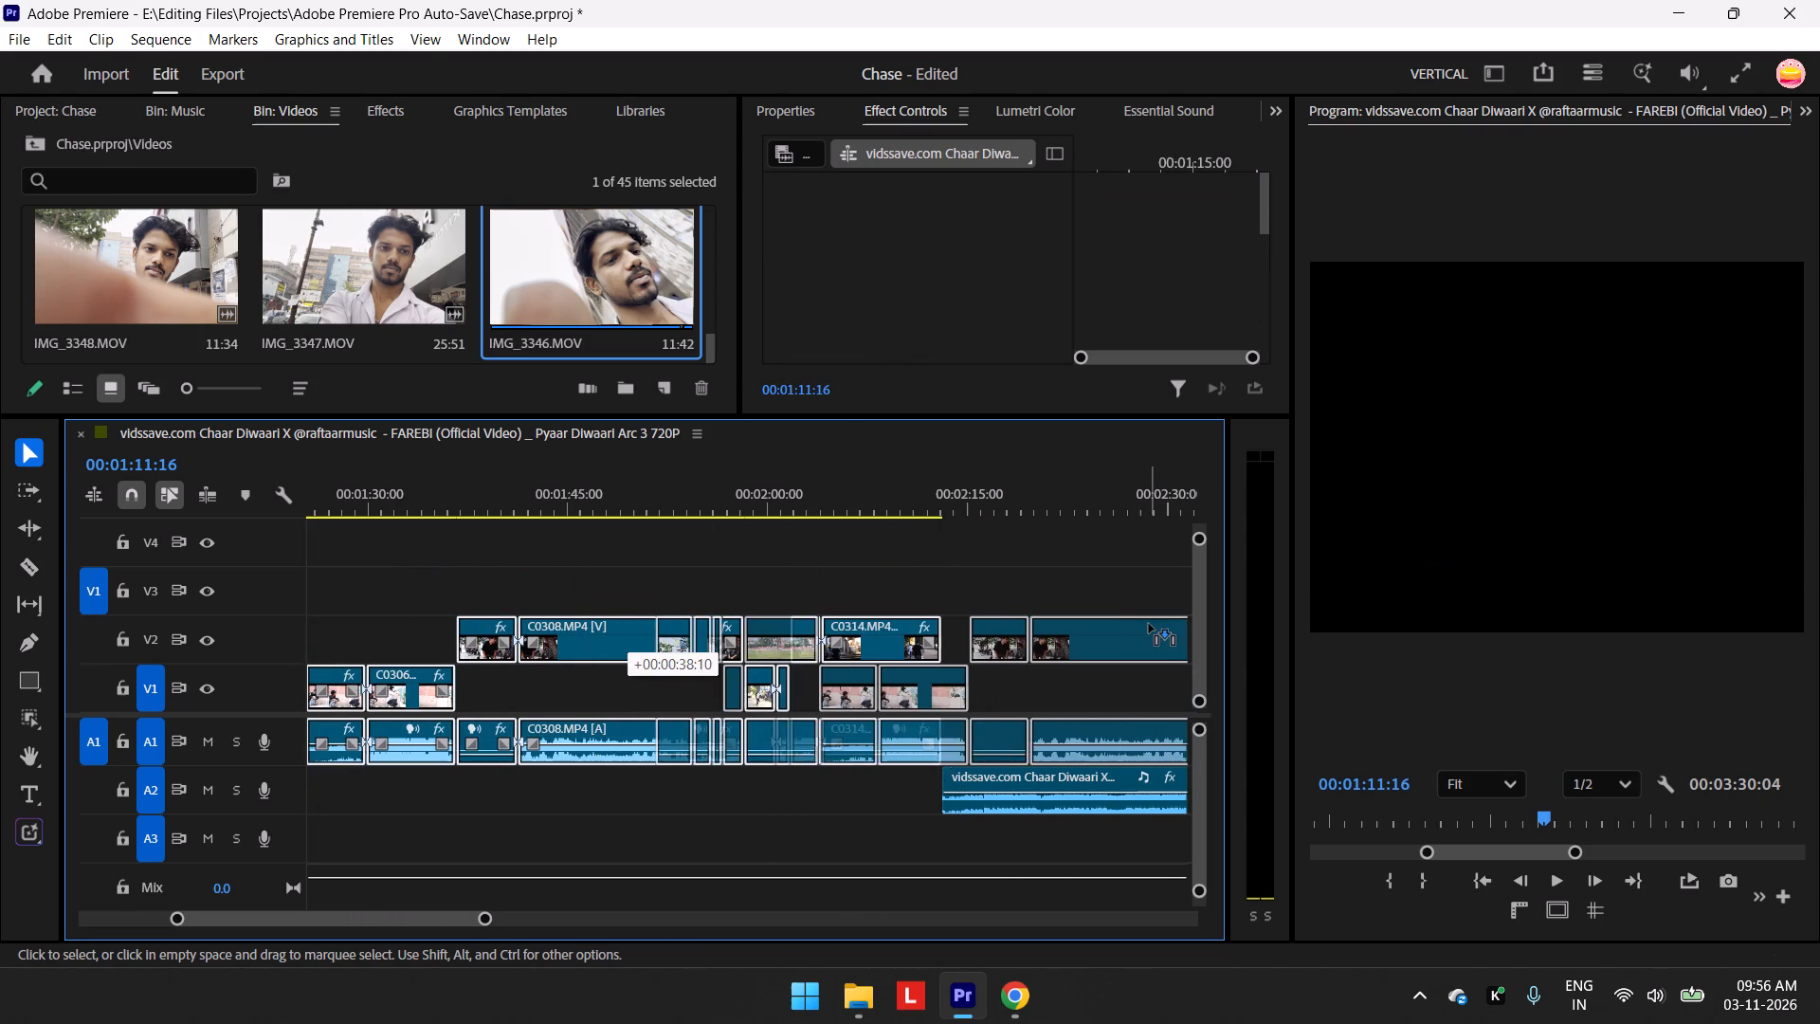
{"action": "left_click_drag", "start_coordinate": [1149, 624], "coordinate": [1039, 613]}
{"action": "scroll", "coordinate": [443, 587], "scroll_direction": "up", "scroll_amount": 12}
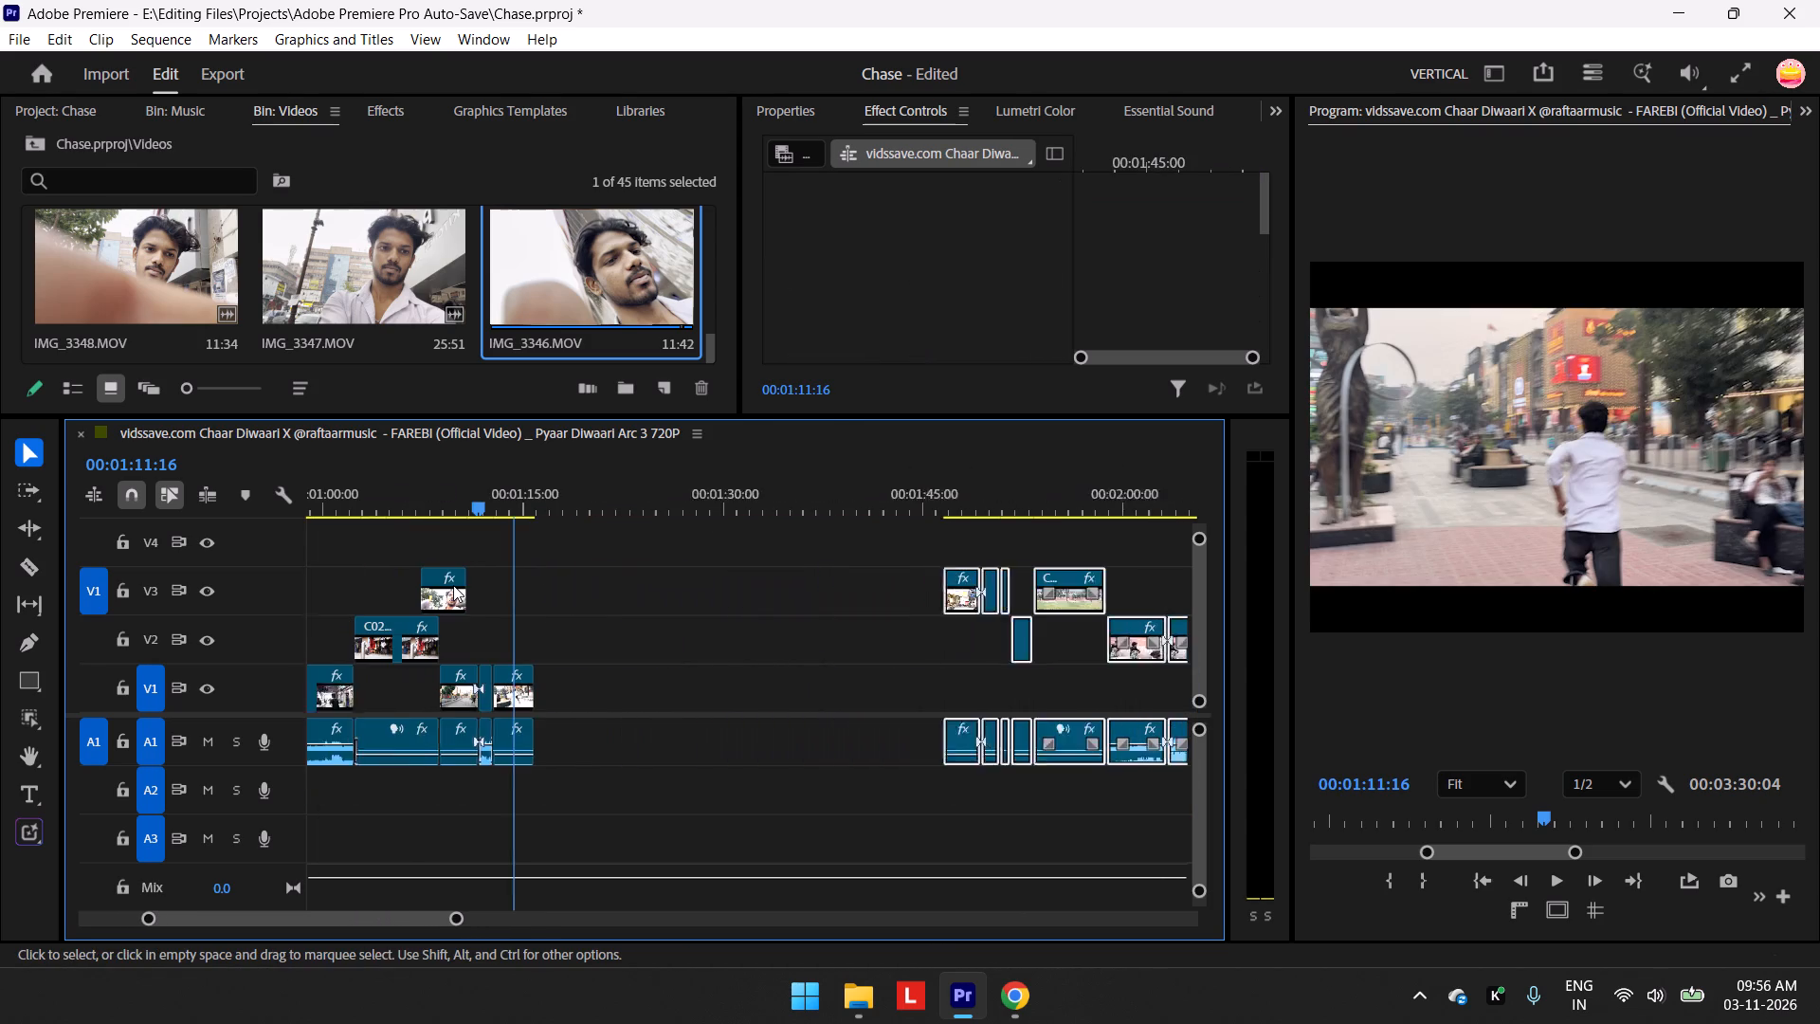
{"action": "scroll", "coordinate": [453, 585], "scroll_direction": "up", "scroll_amount": 1}
Move IMG_3348.MOV from V3 down to V2, starting where the V1 running shot ends at about 00:01:13.
{"action": "left_click_drag", "start_coordinate": [583, 498], "coordinate": [513, 508]}
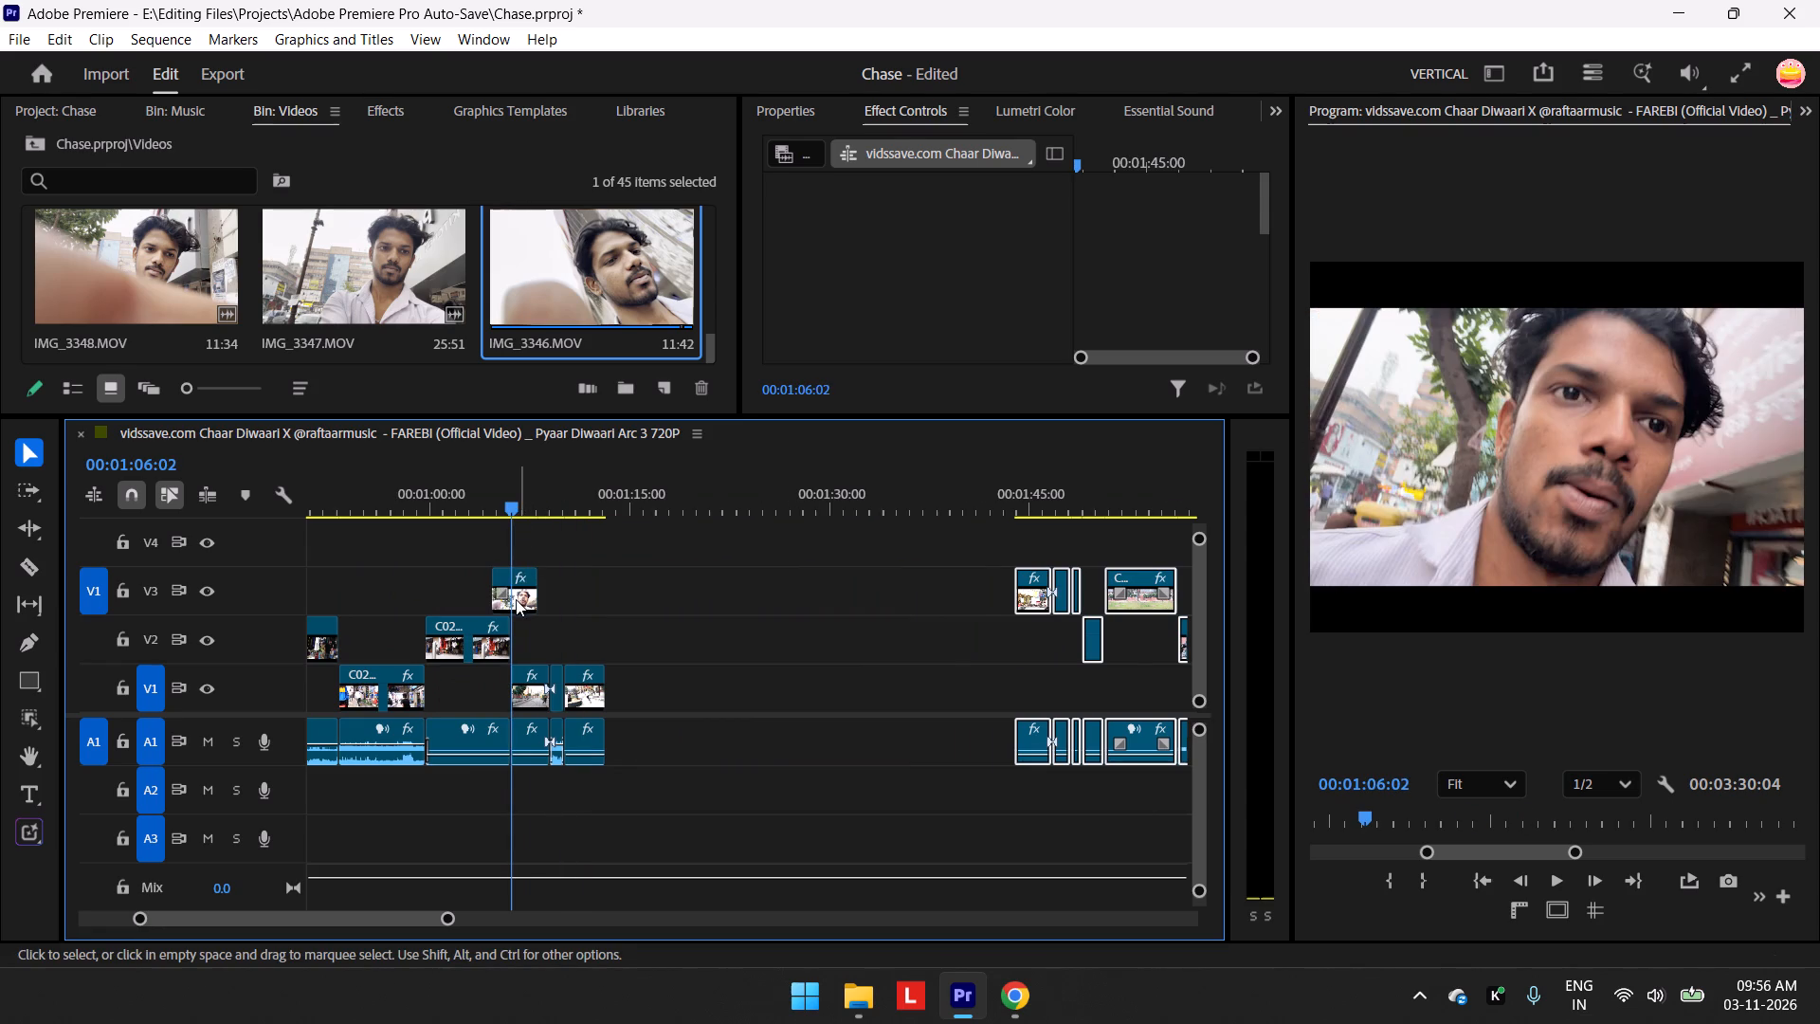
{"action": "left_click_drag", "start_coordinate": [516, 600], "coordinate": [626, 626]}
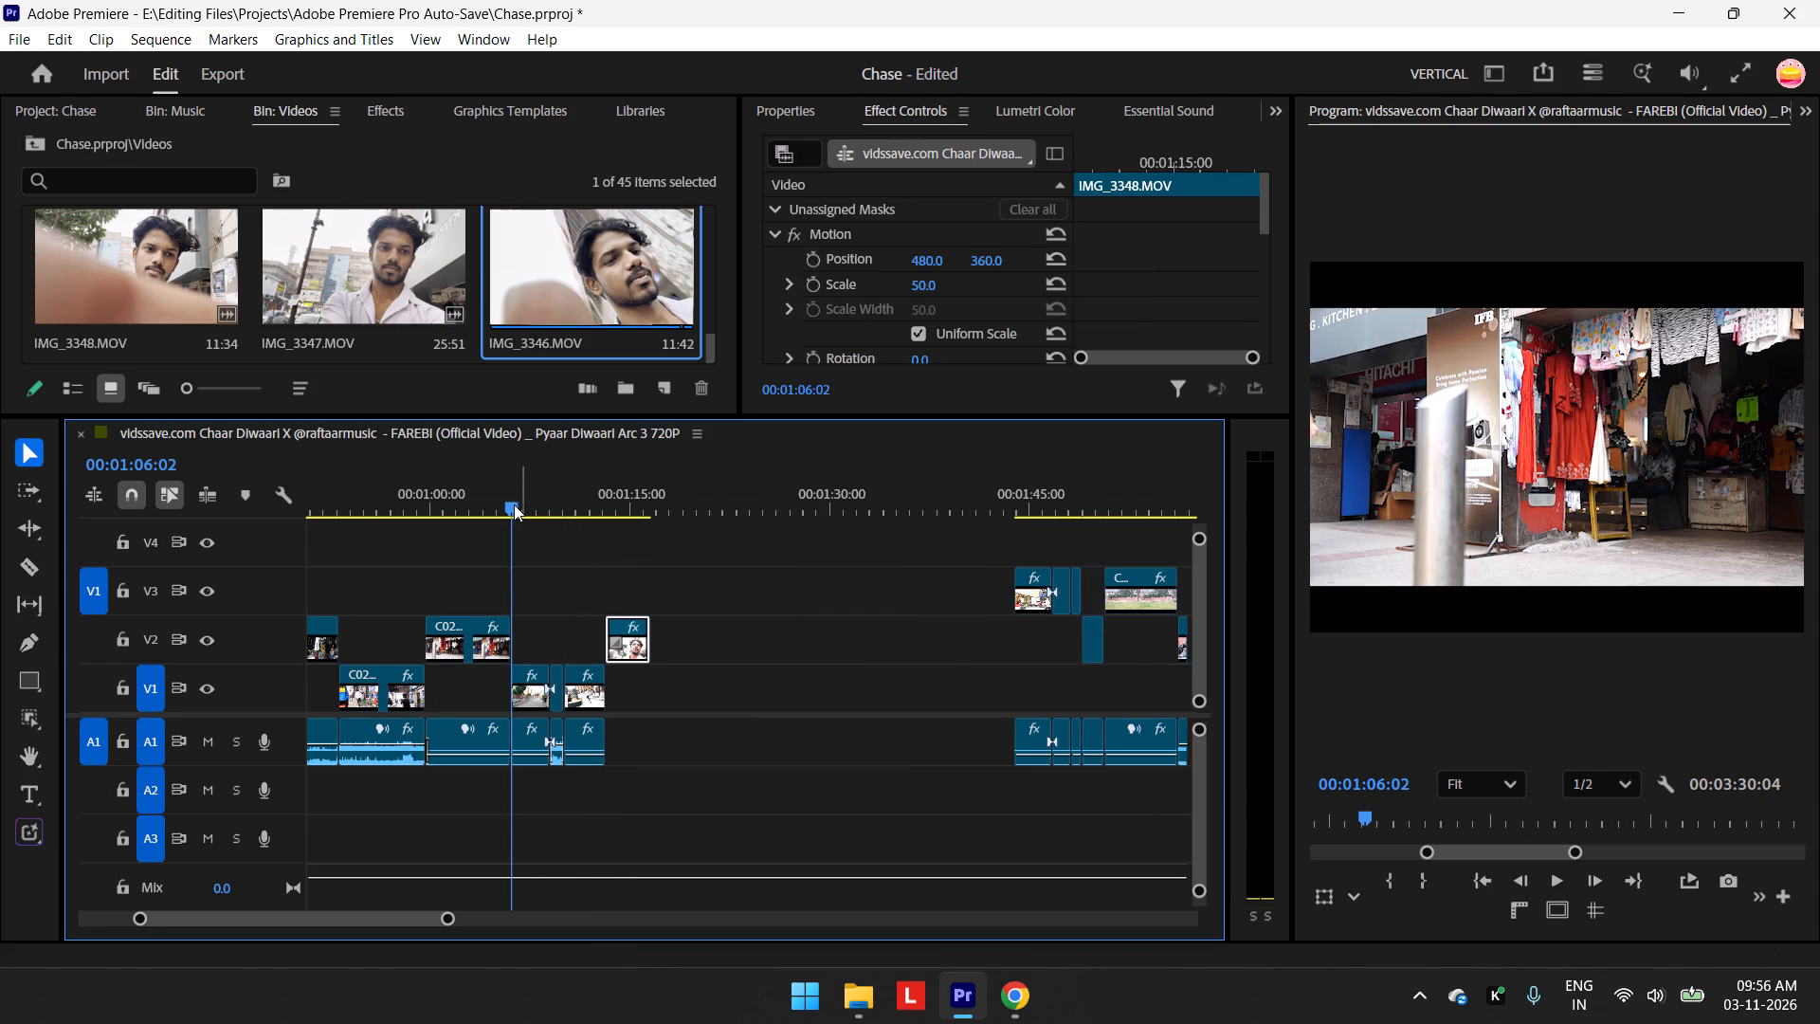
Play the transition from the V1 running shots into IMG_3348.MOV repeatedly to judge the cut and the face shot's length.
{"action": "left_click_drag", "start_coordinate": [514, 504], "coordinate": [562, 518]}
{"action": "key", "text": "space"}
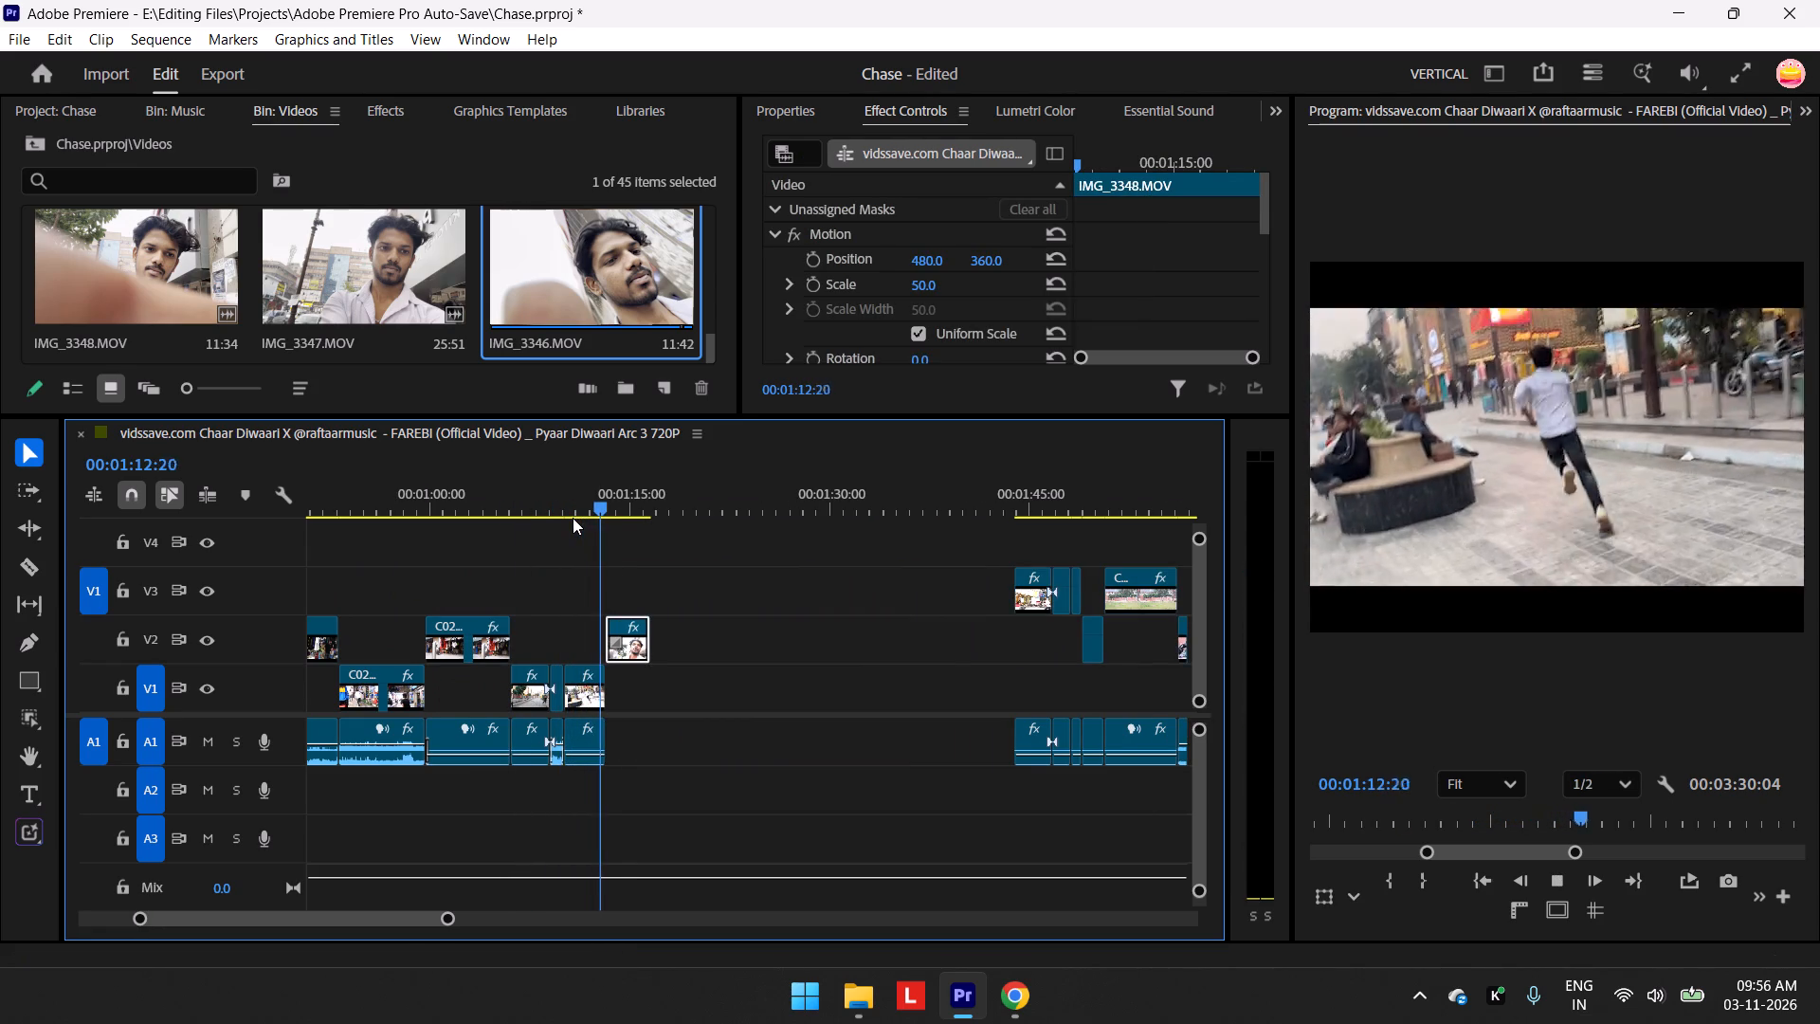
{"action": "key", "text": "space"}
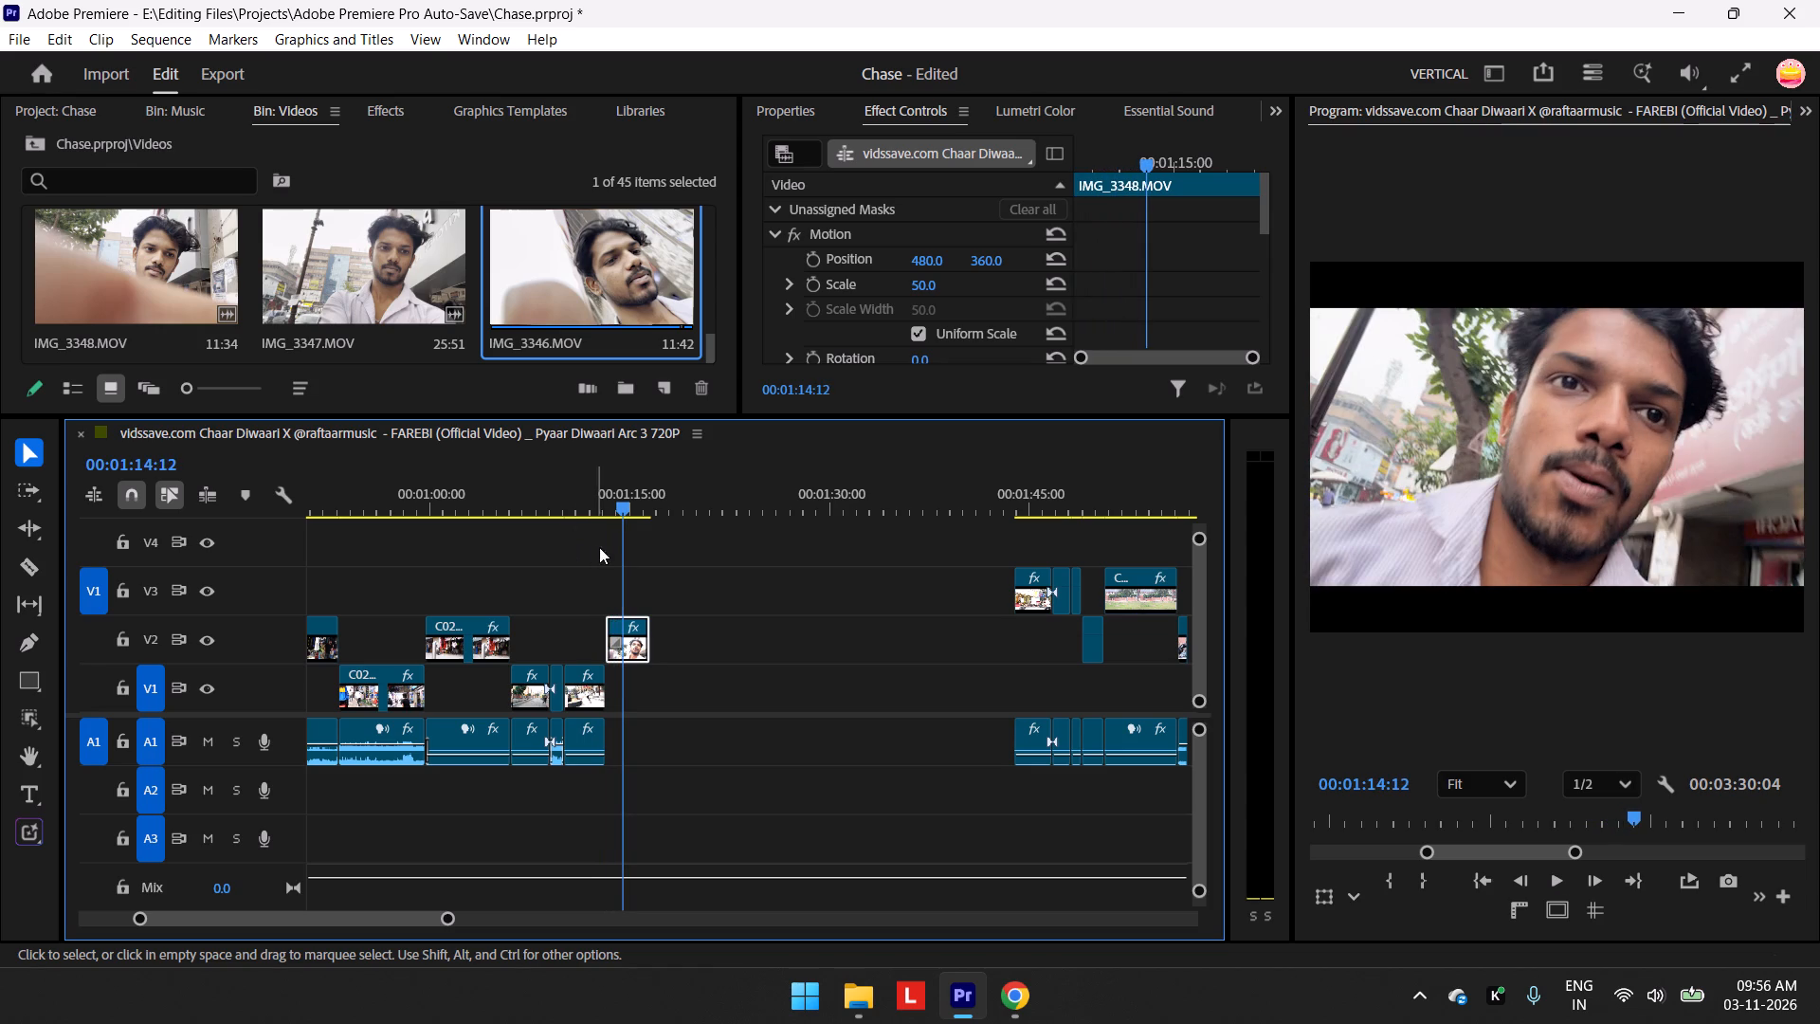
{"action": "left_click_drag", "start_coordinate": [627, 495], "coordinate": [559, 526]}
{"action": "key", "text": "space"}
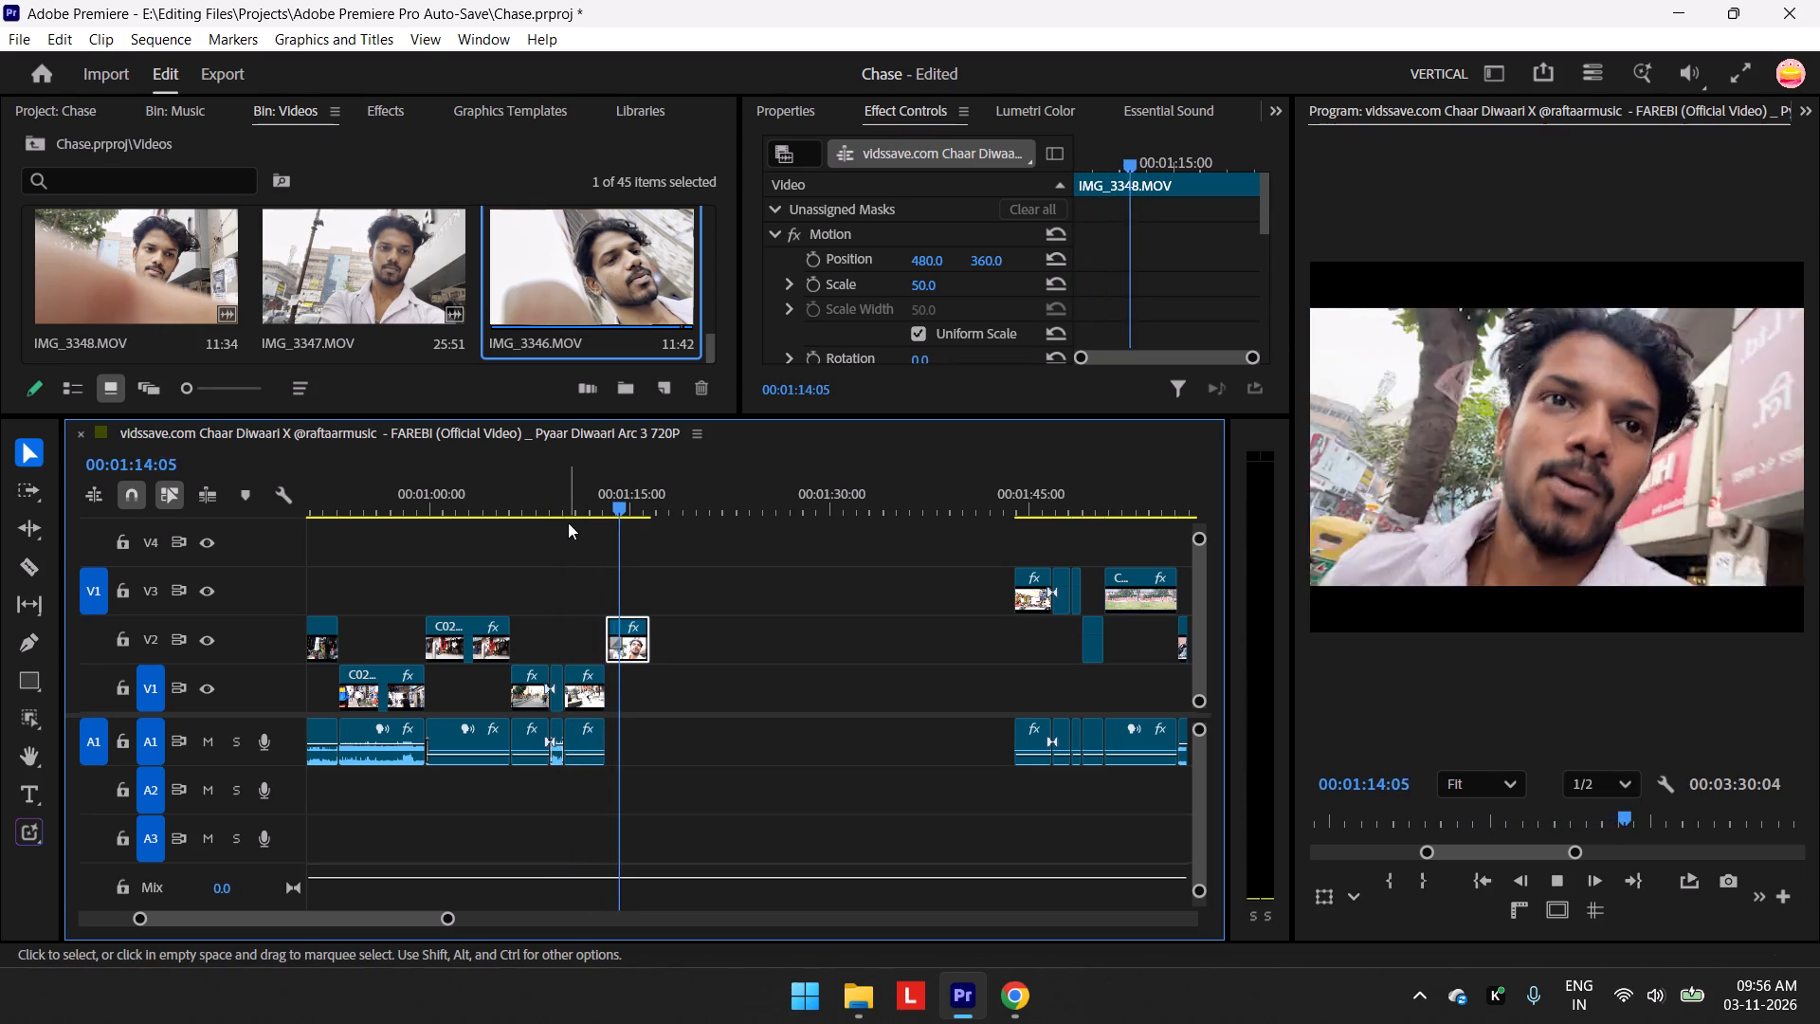
{"action": "key", "text": "space"}
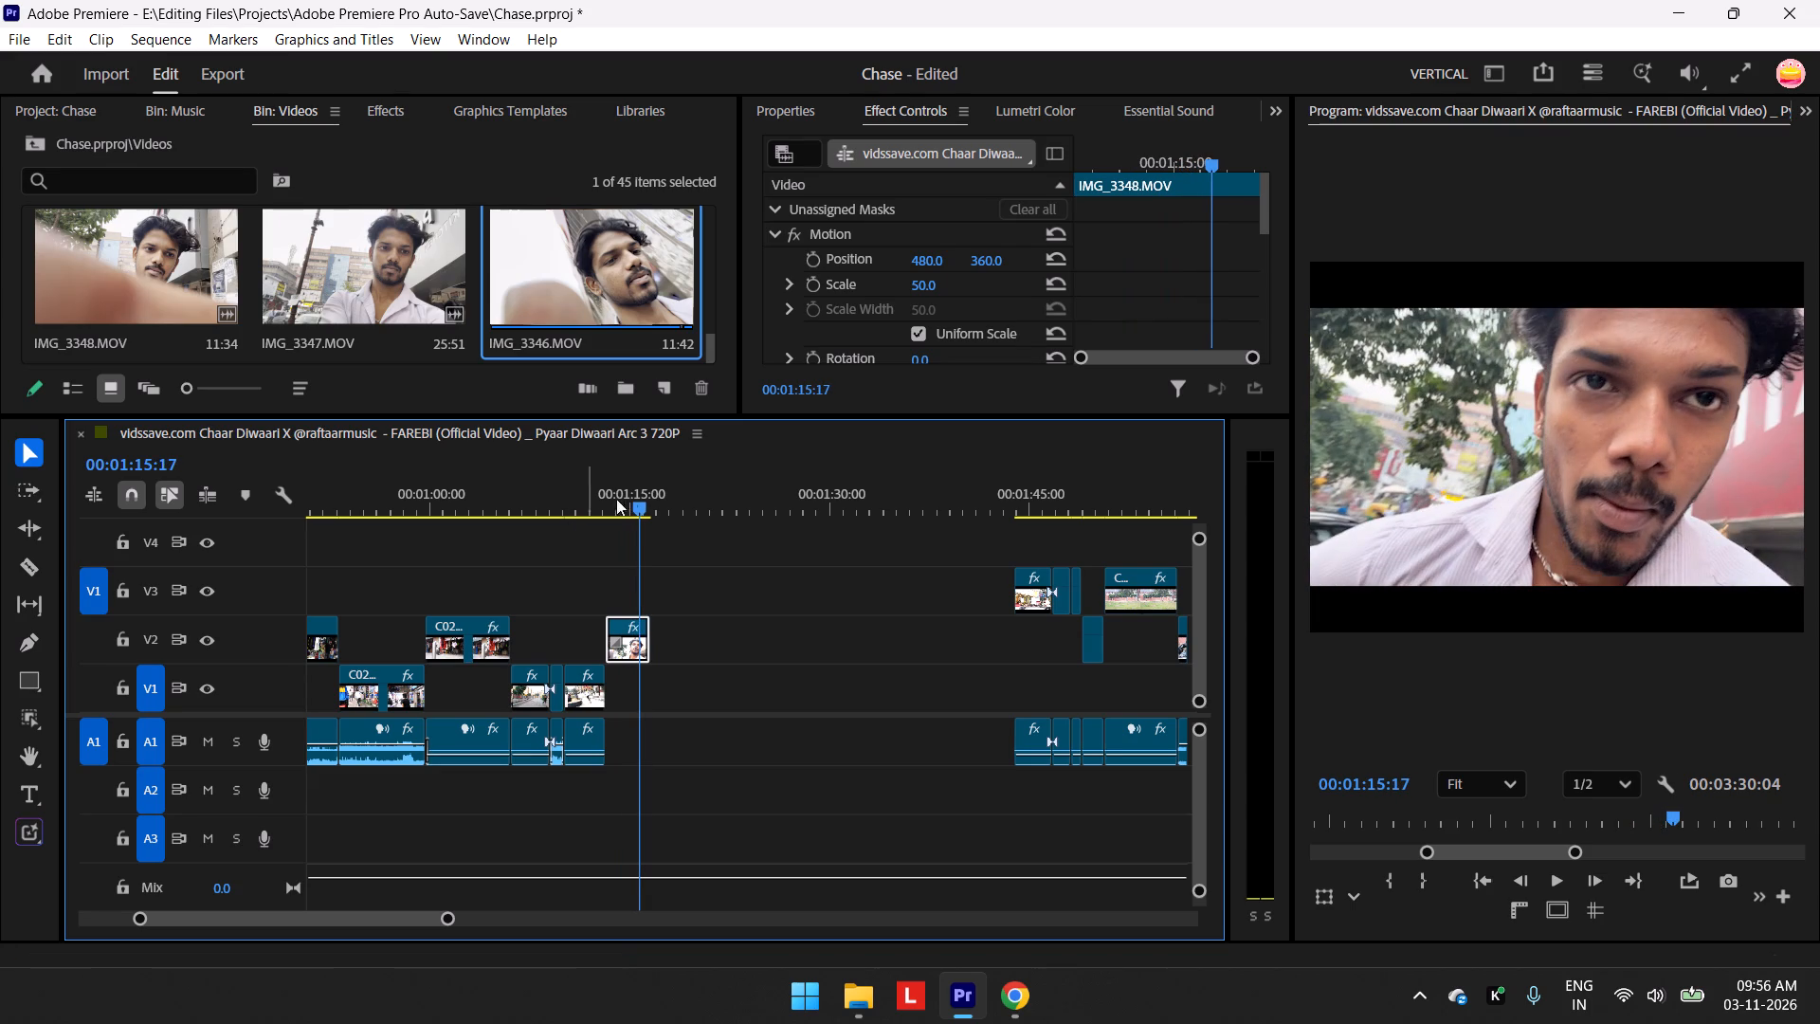
{"action": "left_click_drag", "start_coordinate": [639, 497], "coordinate": [595, 506]}
{"action": "key", "text": "space"}
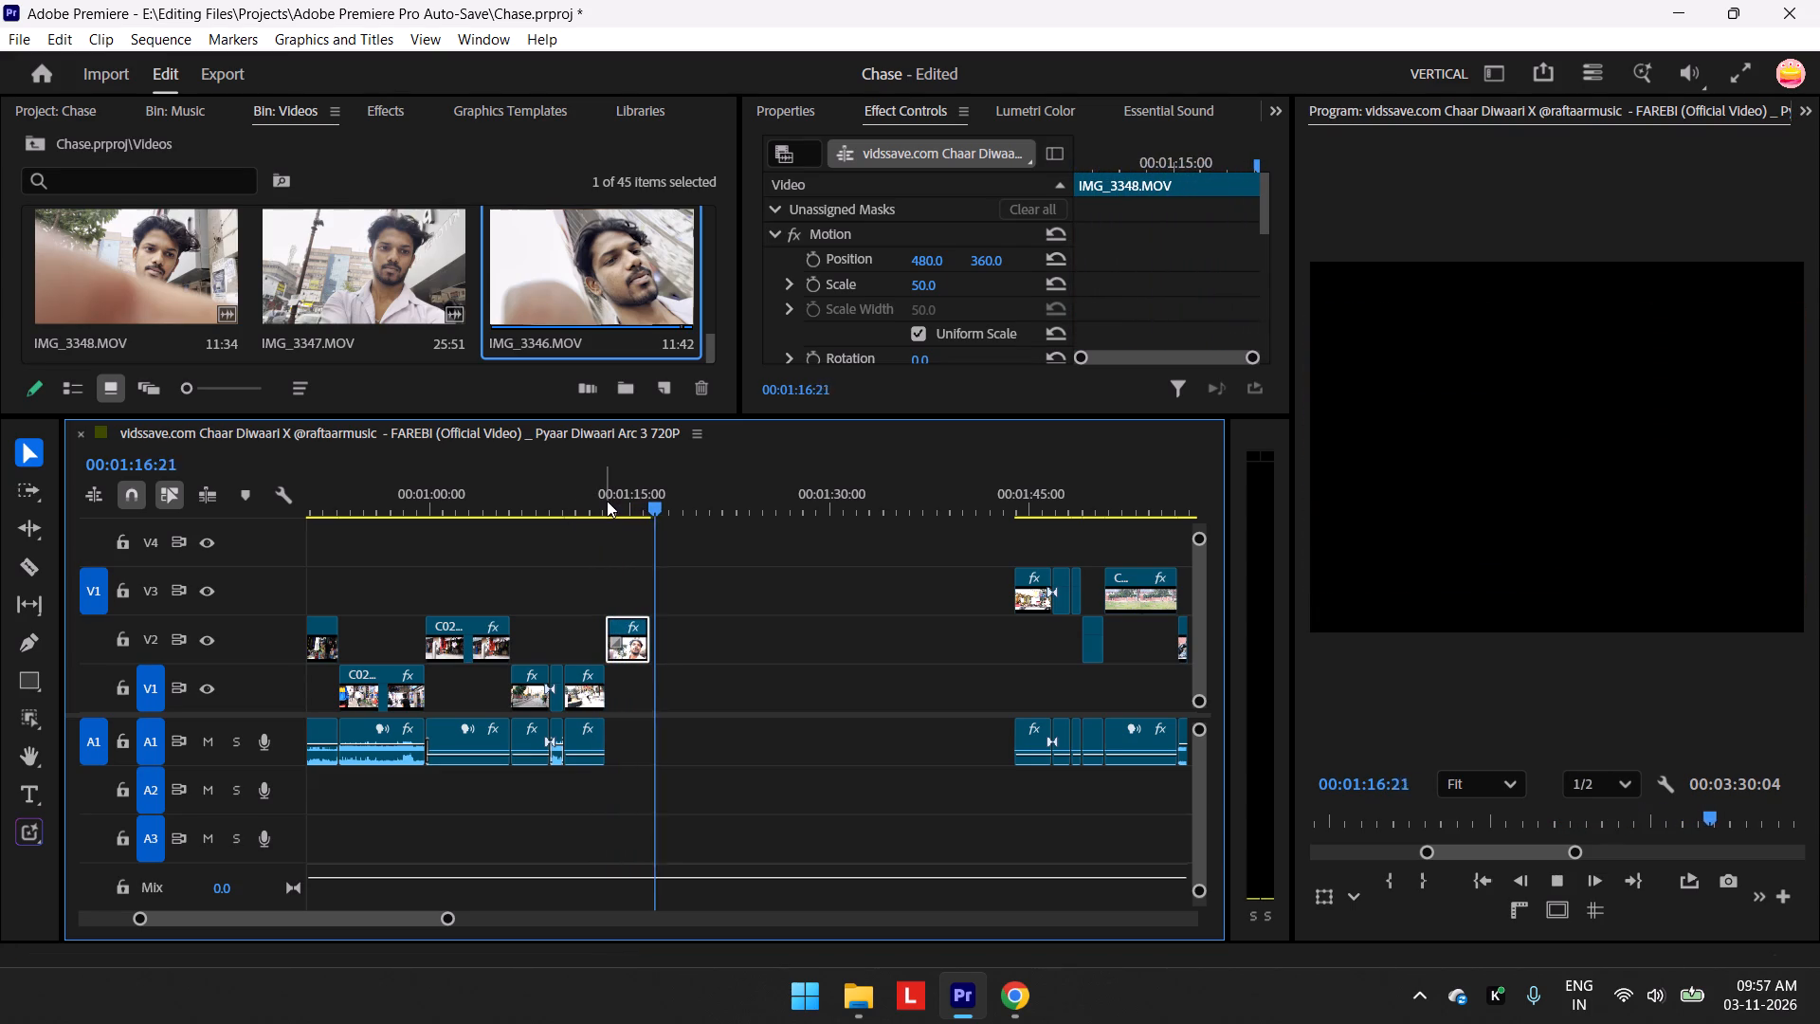
{"action": "key", "text": "space"}
{"action": "left_click_drag", "start_coordinate": [663, 499], "coordinate": [501, 541]}
{"action": "key", "text": "space"}
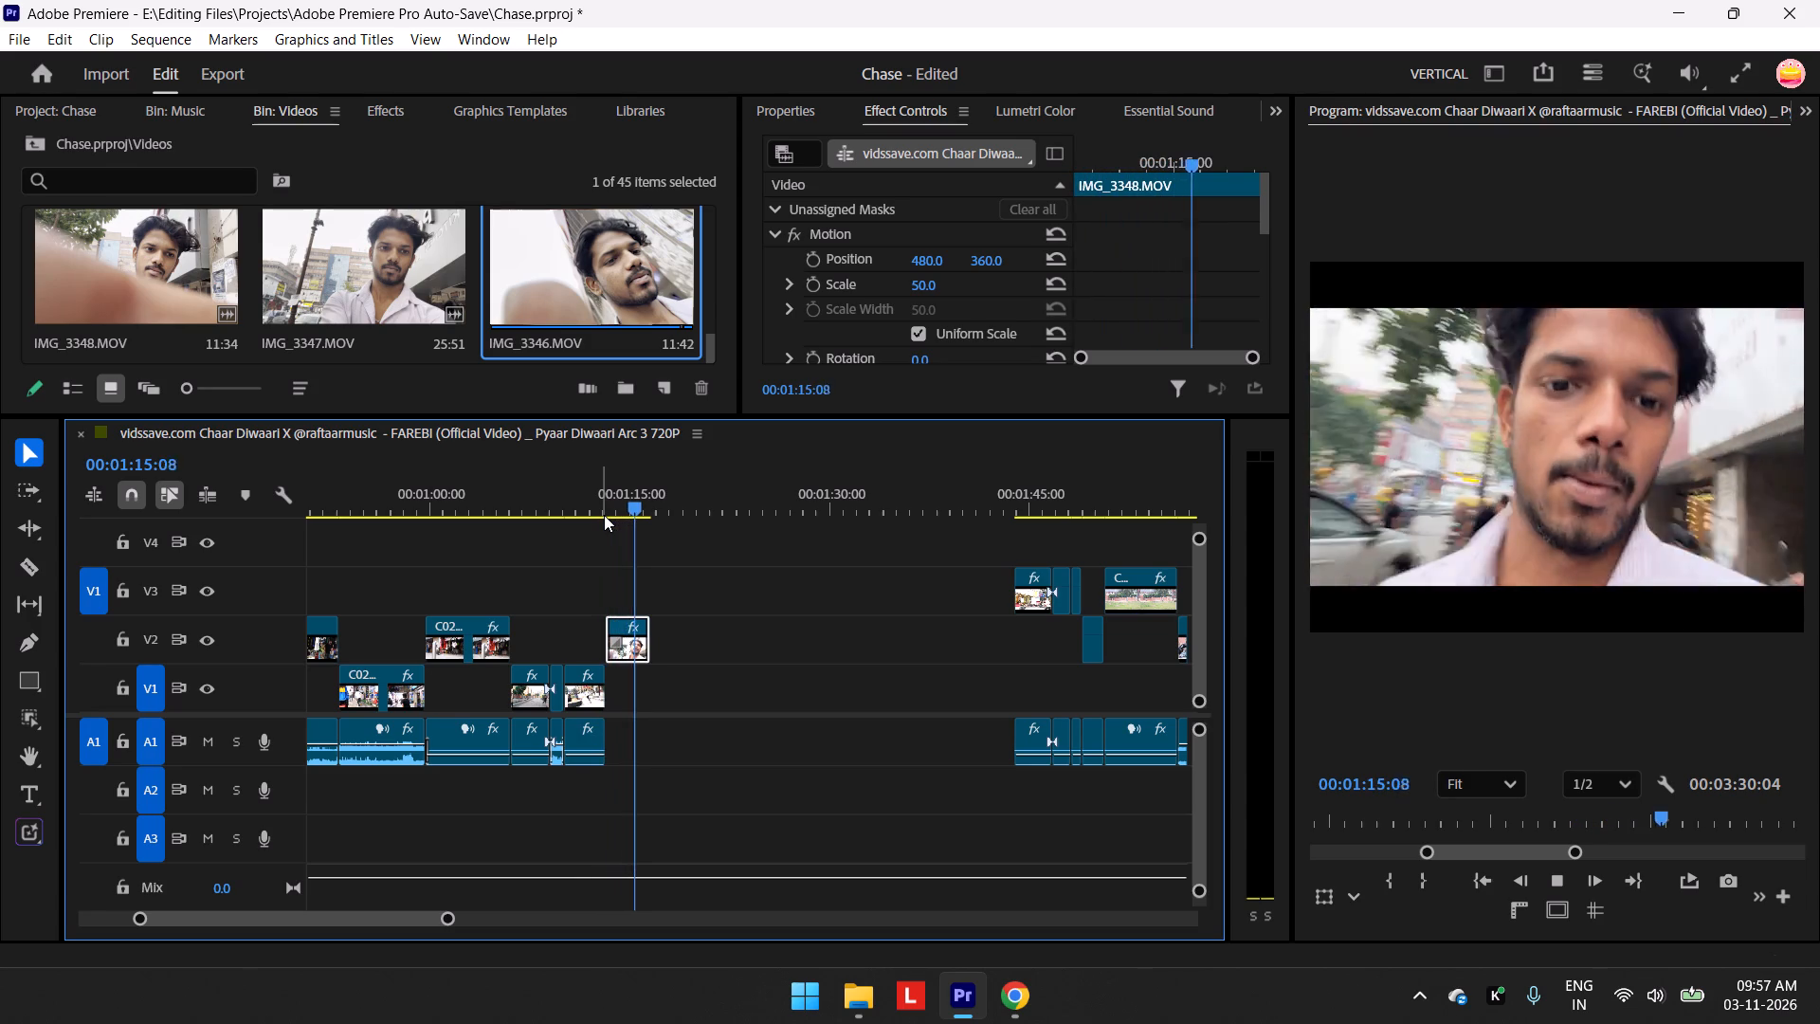
{"action": "key", "text": "space"}
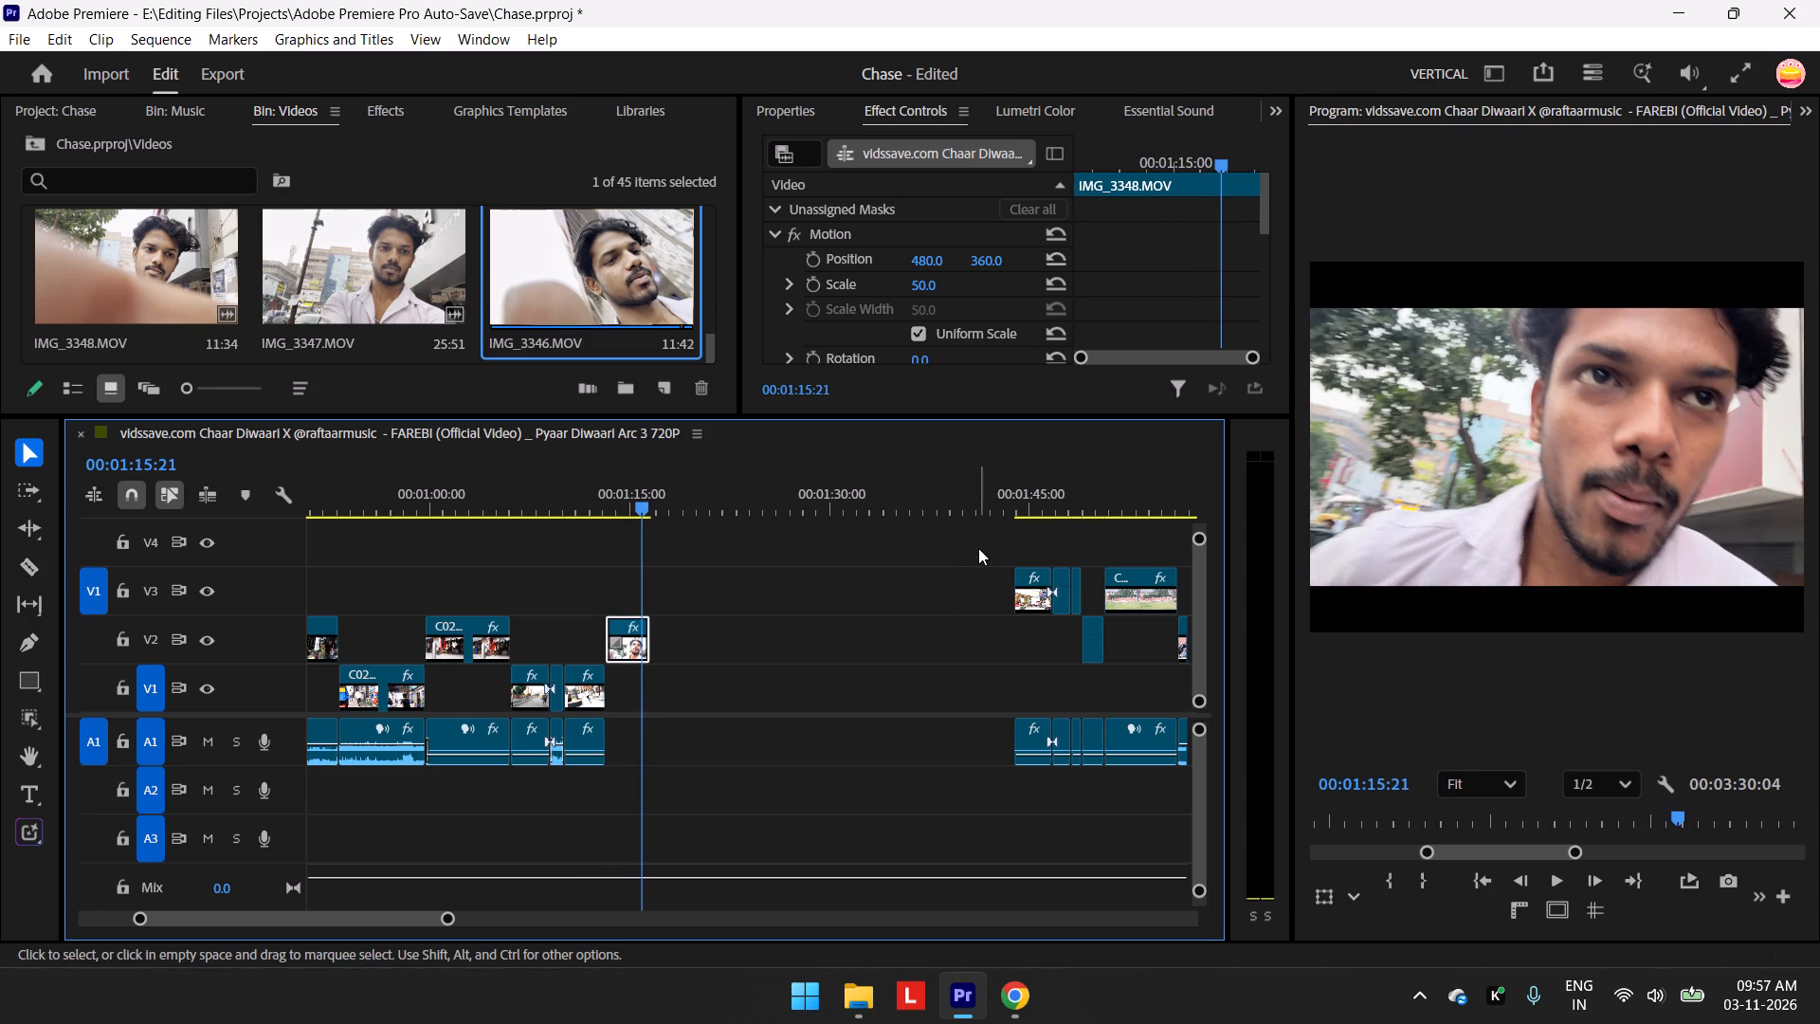
Move the first four displaced clips, from about 00:01:44, back flush with the end of IMG_3348.MOV, on V2, V1 and A1.
{"action": "left_click_drag", "start_coordinate": [986, 526], "coordinate": [1085, 766]}
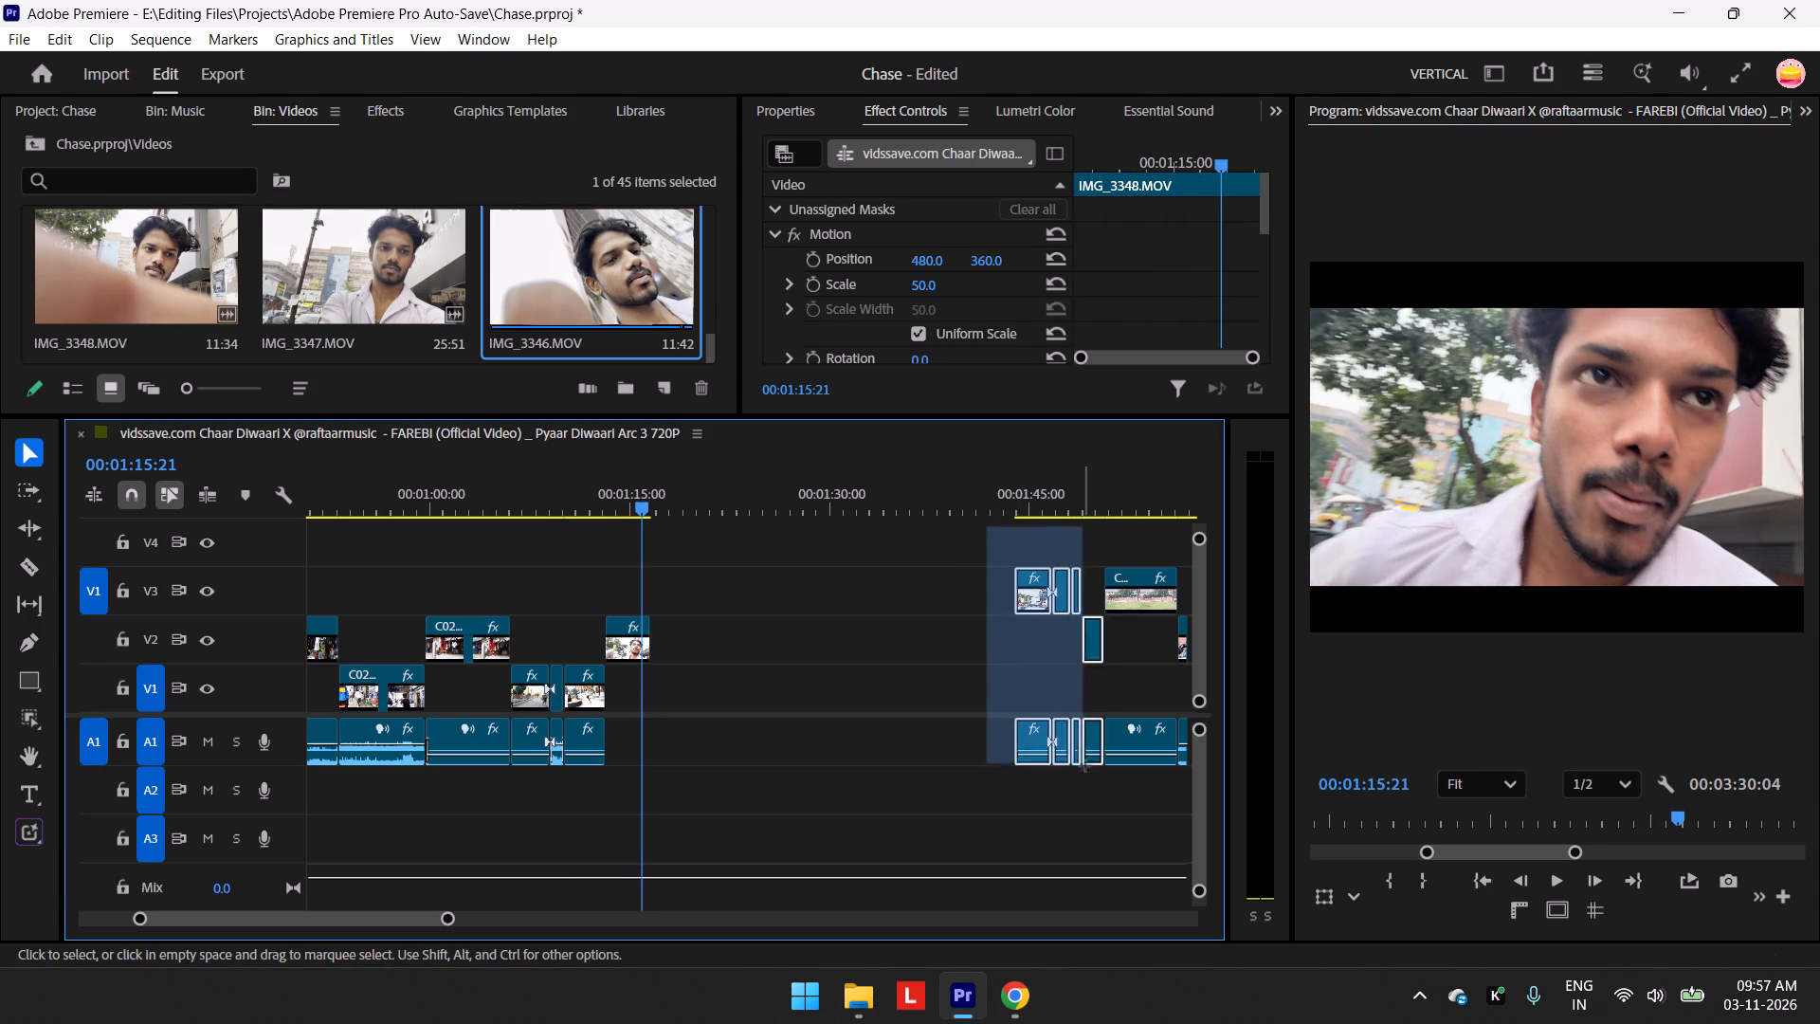
{"action": "left_click_drag", "start_coordinate": [1085, 766], "coordinate": [1083, 795]}
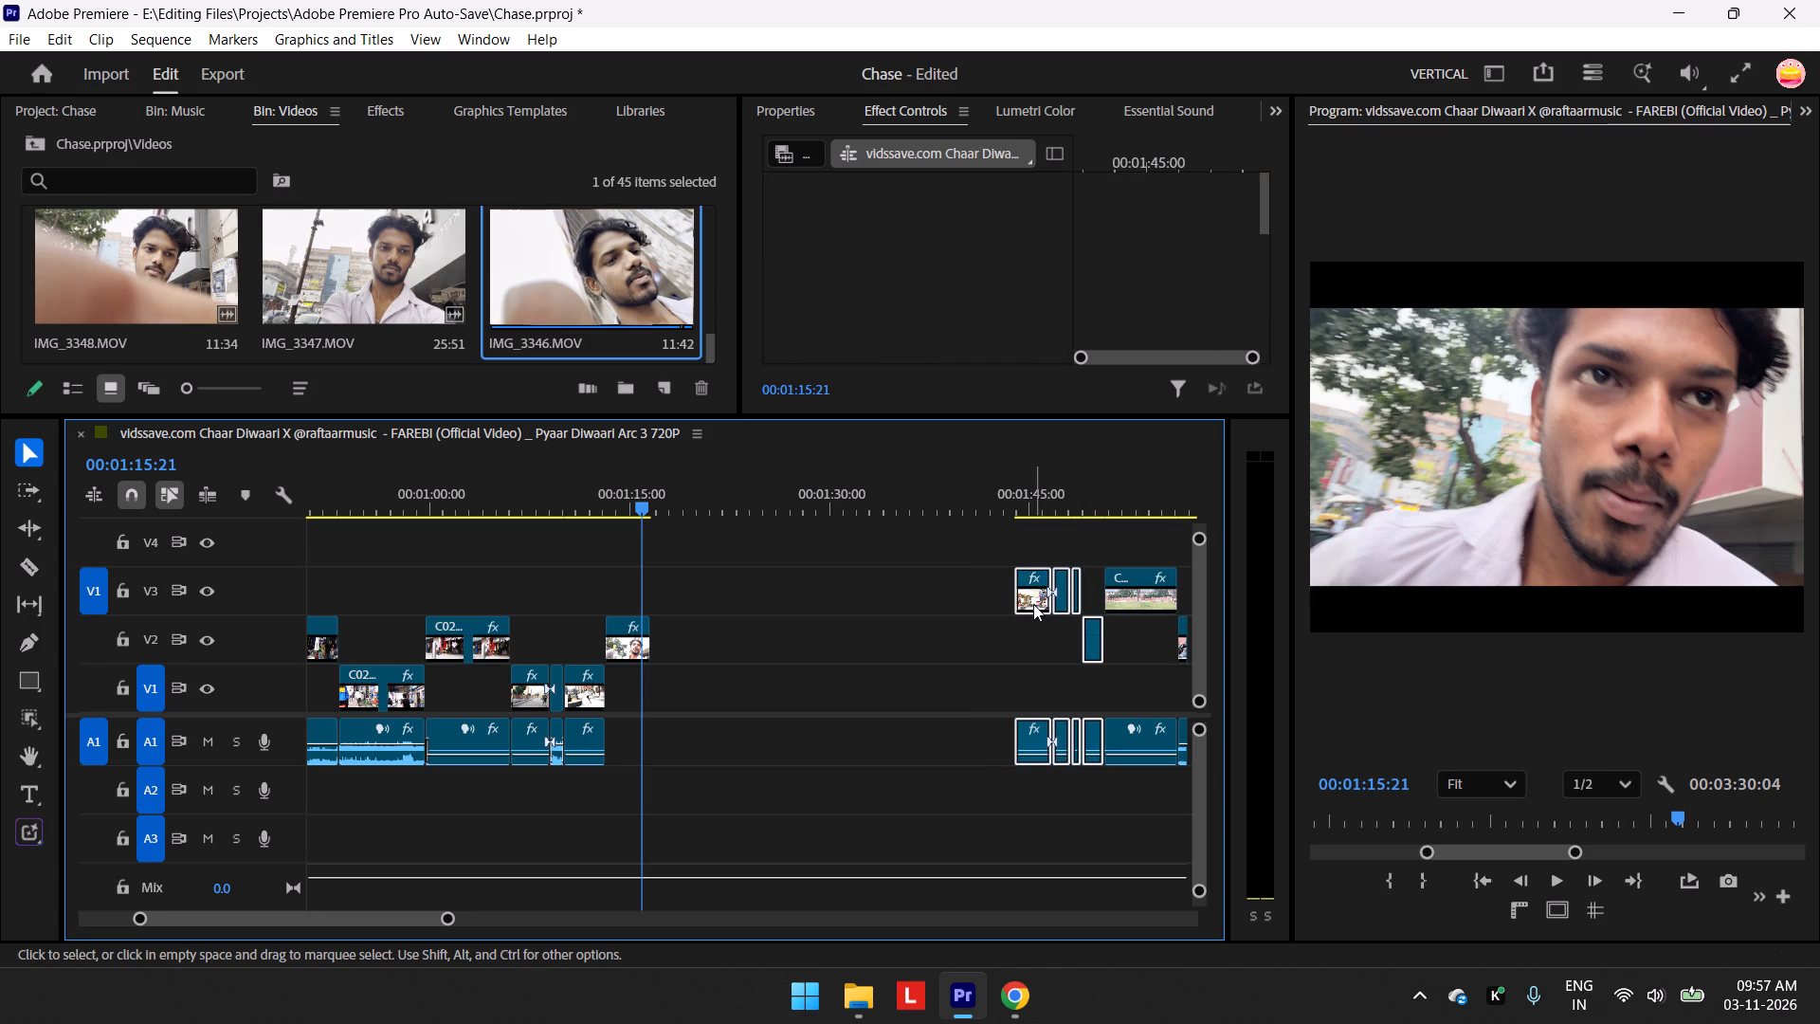
{"action": "left_click_drag", "start_coordinate": [1033, 604], "coordinate": [681, 700]}
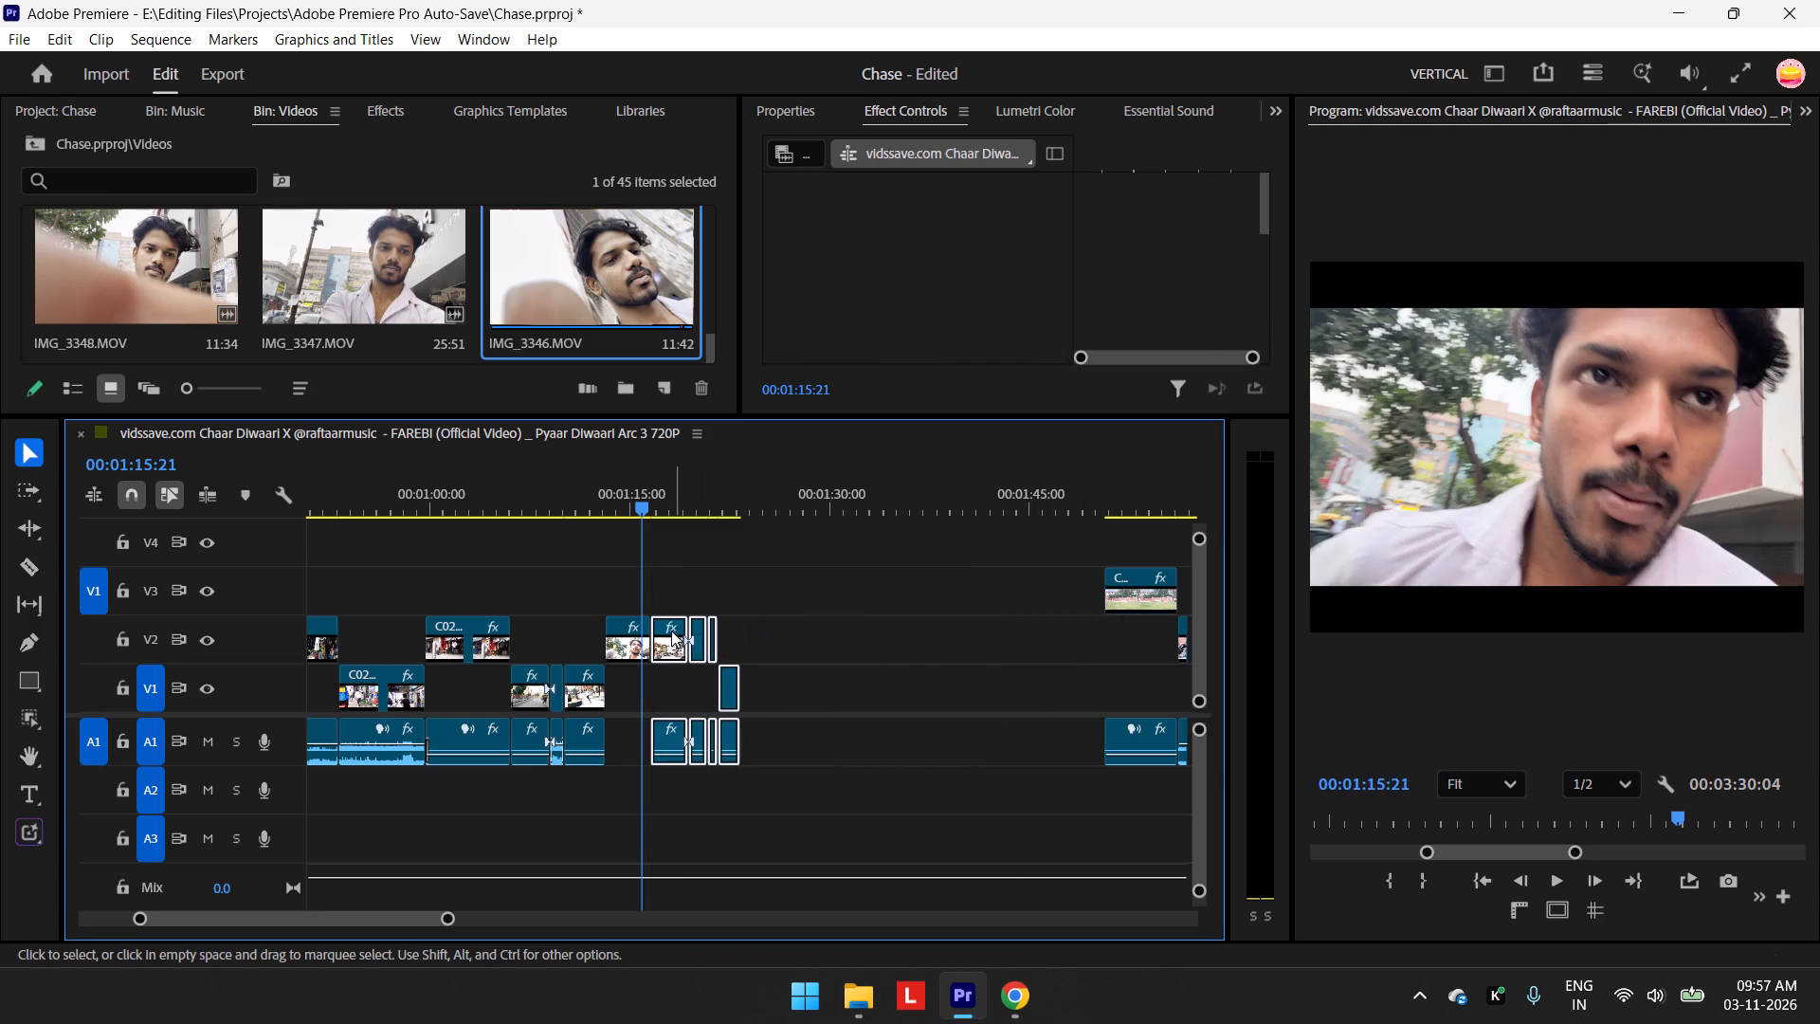
Replay the passage from the V1 running shots through IMG_3348.MOV into the following street-running shot to check the cuts.
{"action": "left_click_drag", "start_coordinate": [631, 499], "coordinate": [621, 501]}
{"action": "key", "text": "space"}
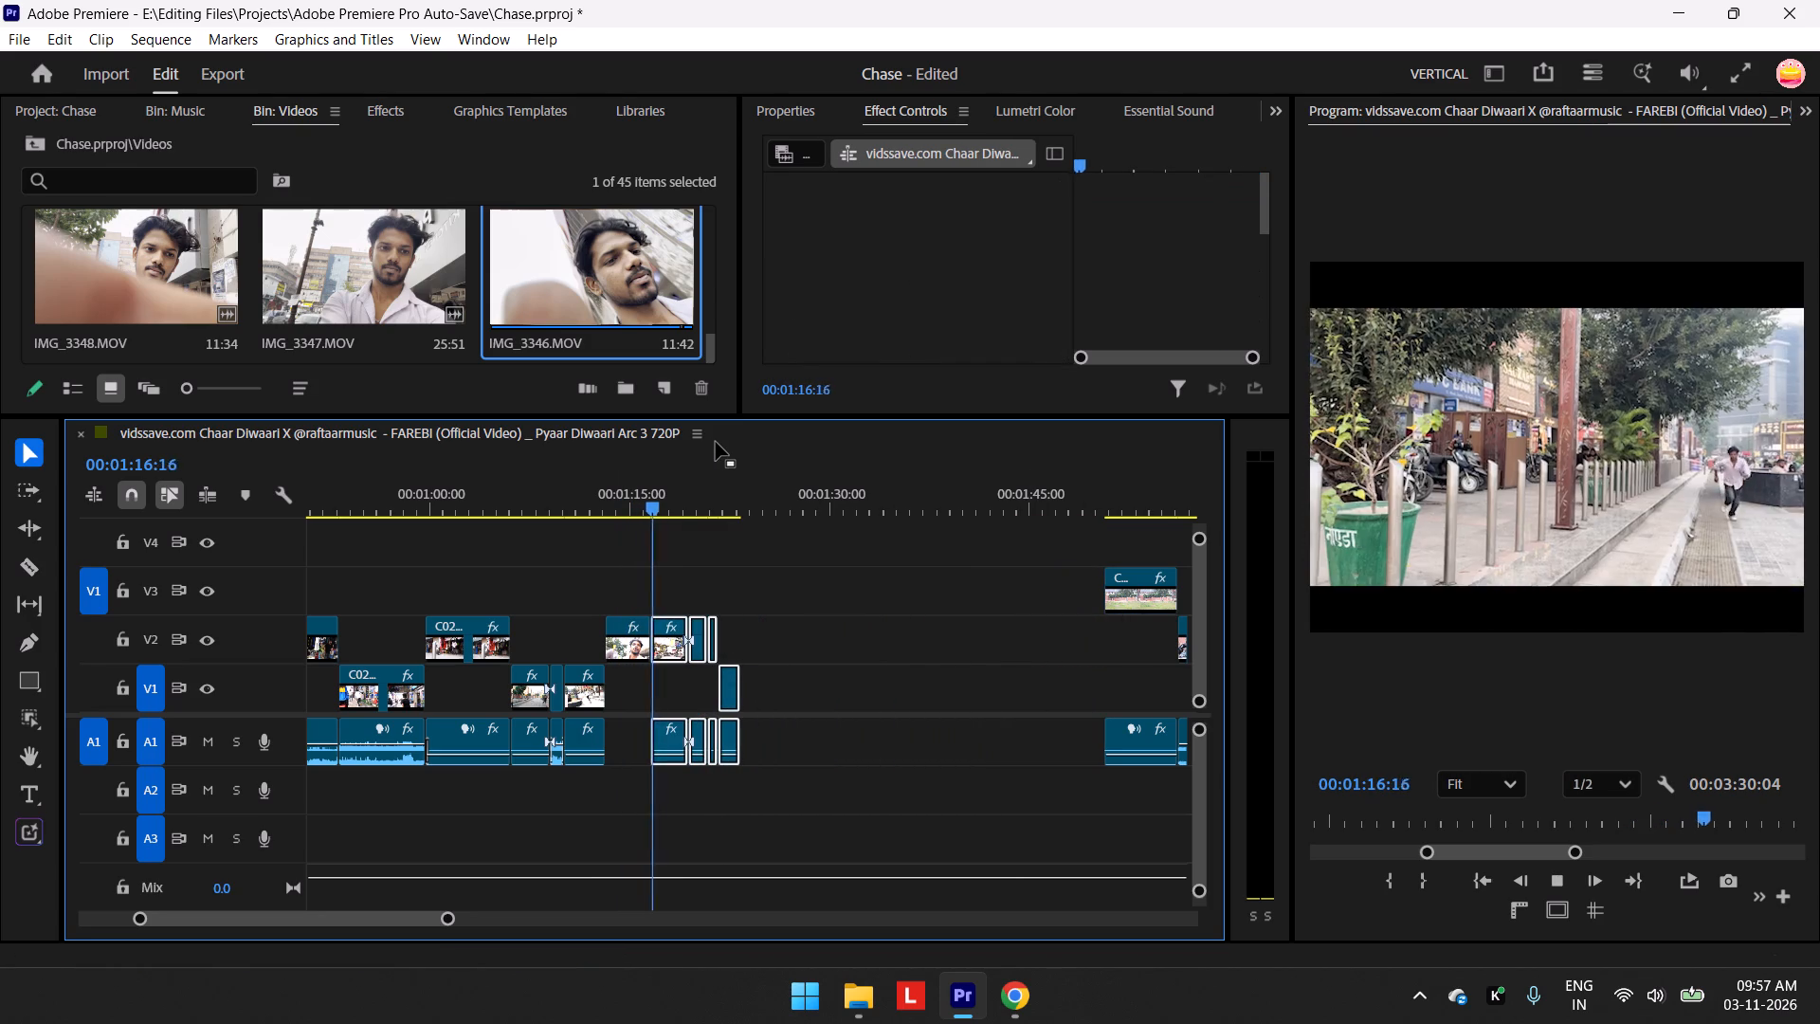
{"action": "key", "text": "space"}
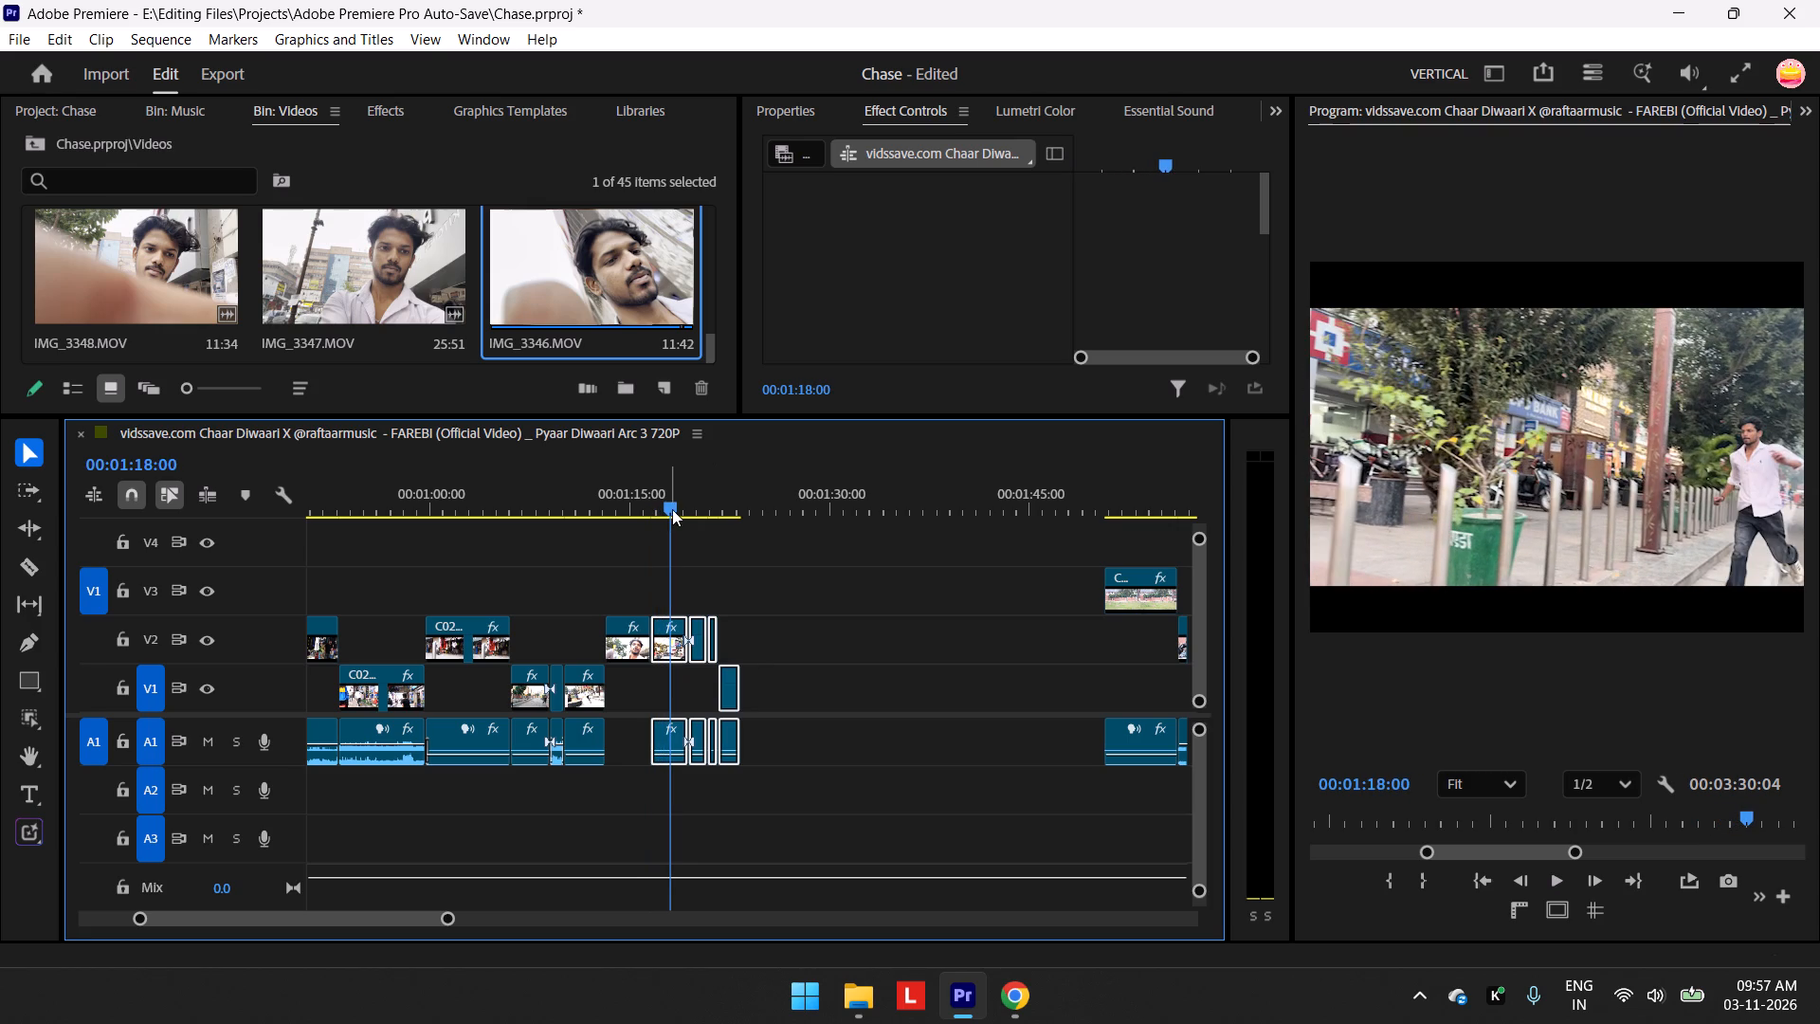
{"action": "left_click_drag", "start_coordinate": [671, 506], "coordinate": [595, 534]}
{"action": "key", "text": "space"}
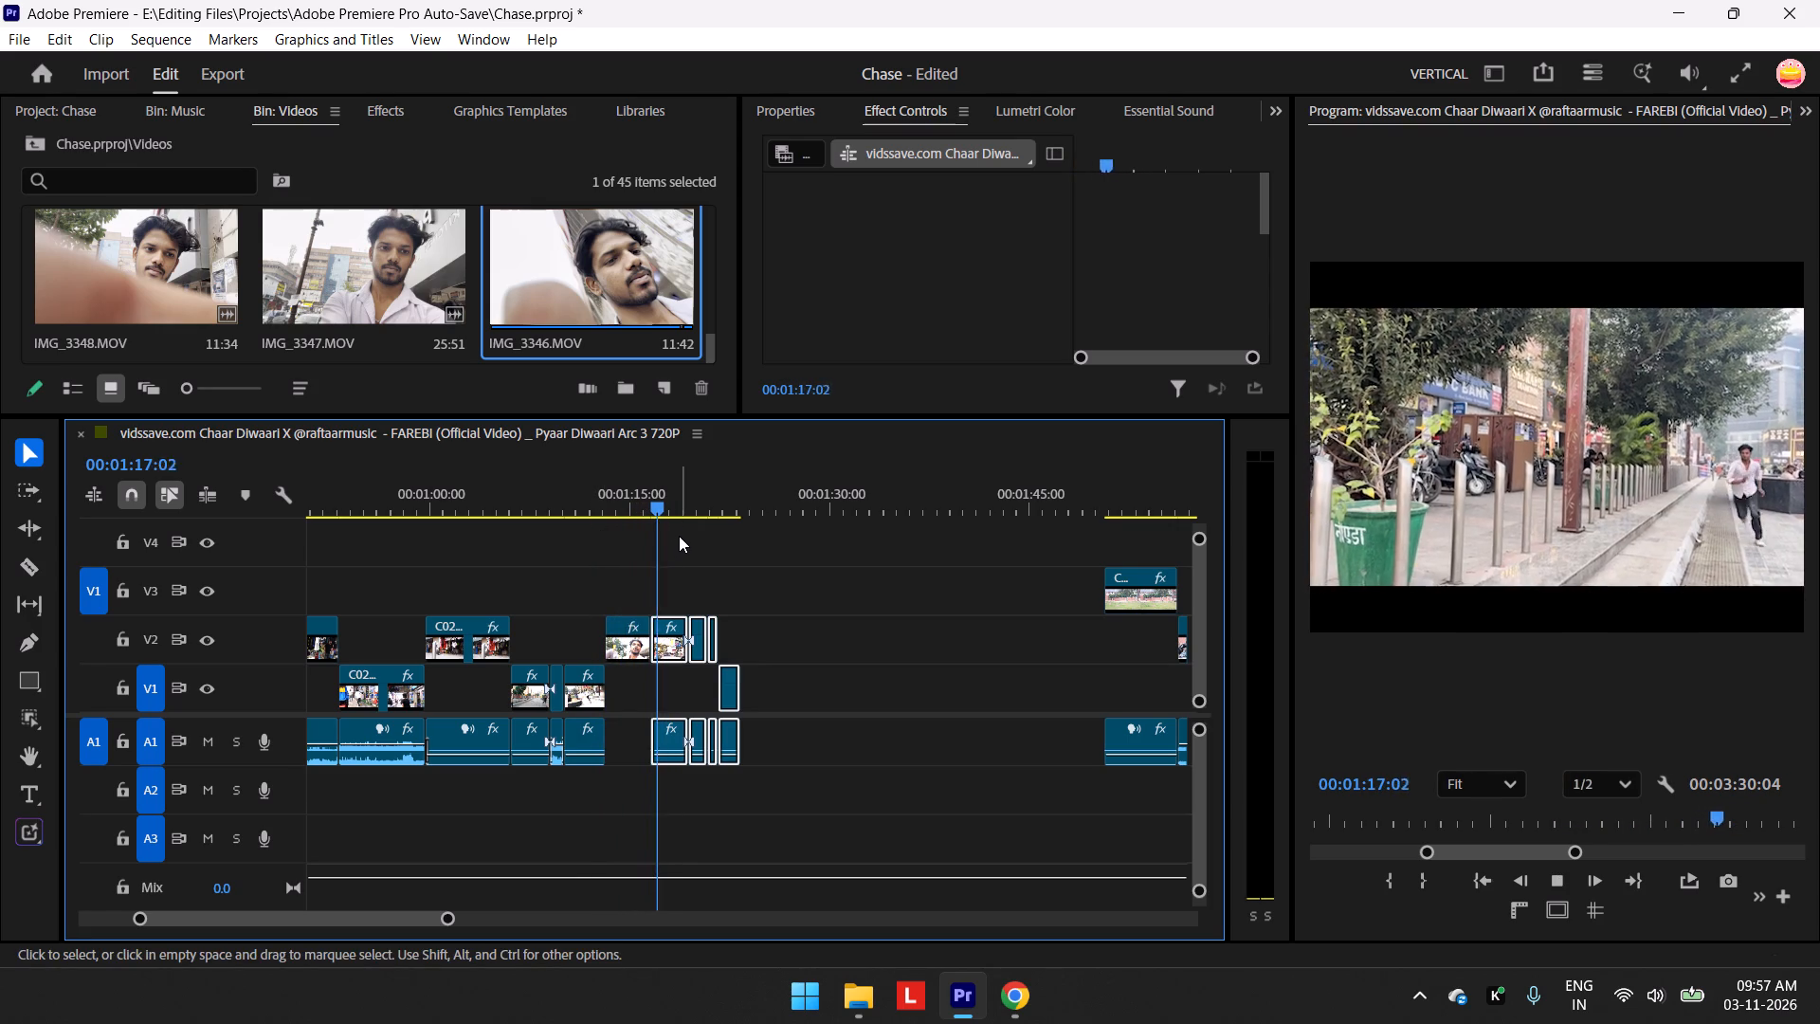
{"action": "key", "text": "space"}
{"action": "left_click_drag", "start_coordinate": [664, 502], "coordinate": [505, 534]}
{"action": "key", "text": "space"}
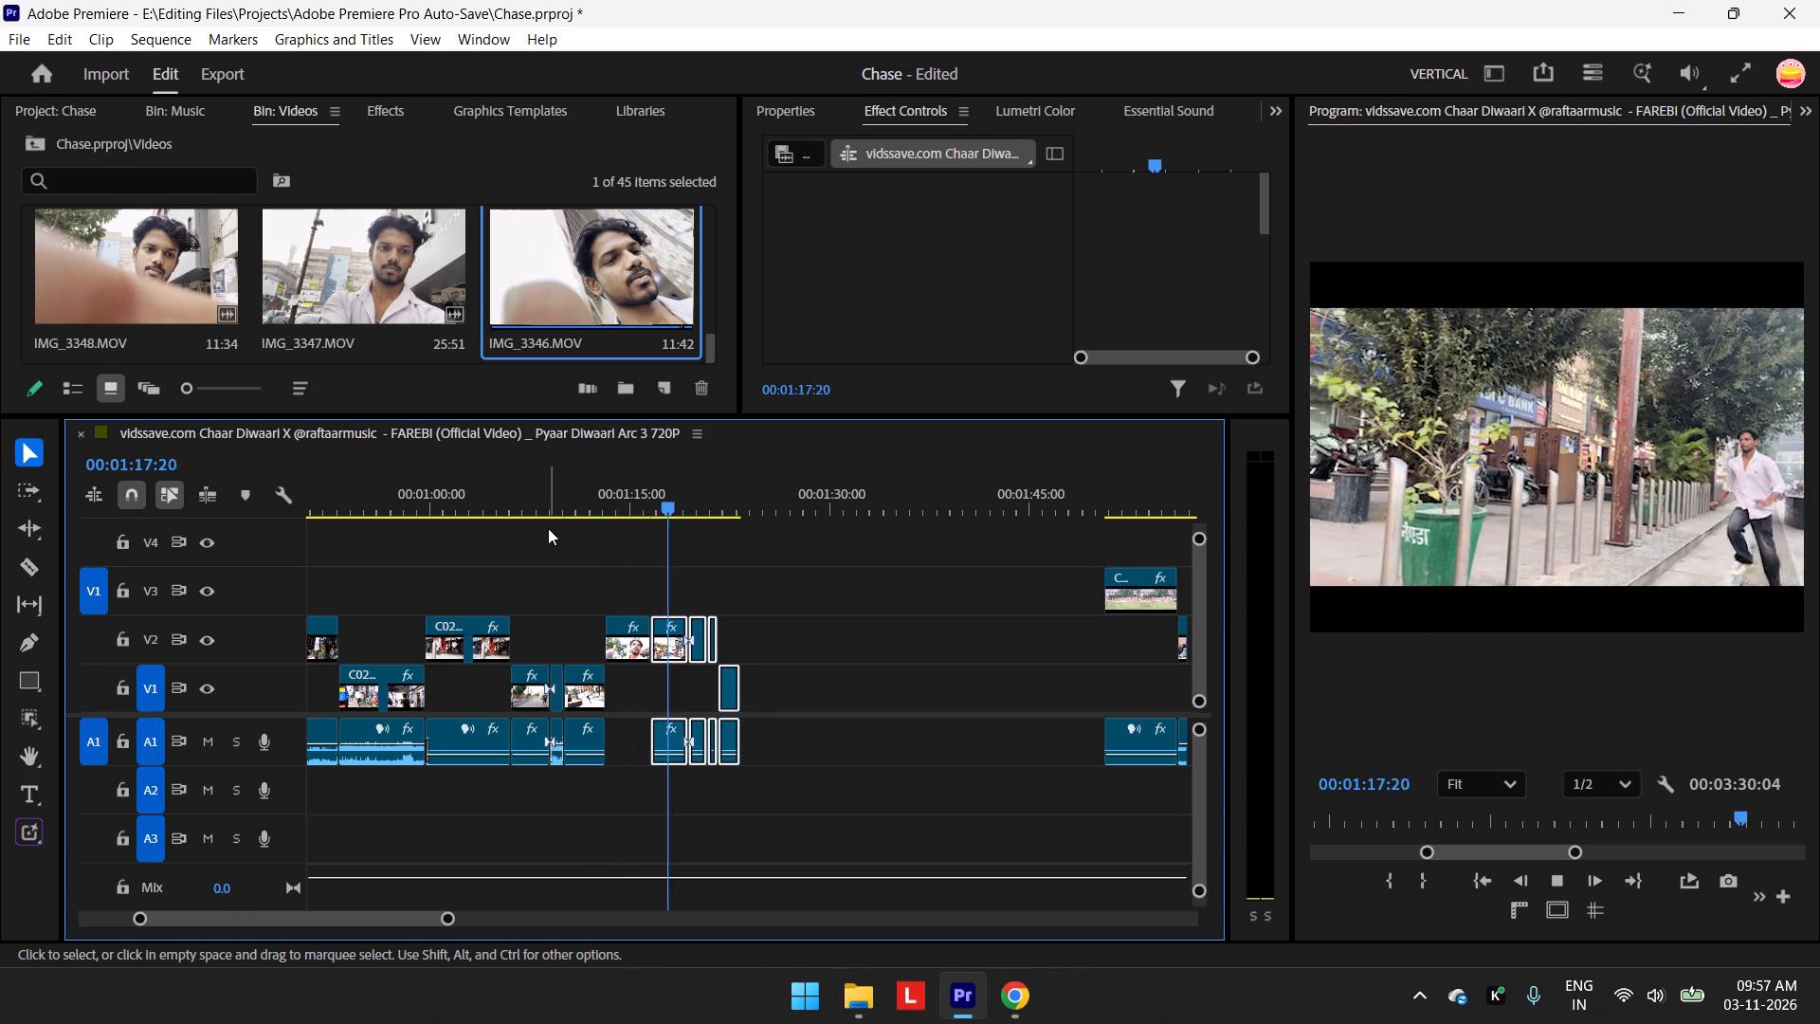
{"action": "key", "text": "space"}
{"action": "left_click_drag", "start_coordinate": [679, 499], "coordinate": [675, 500]}
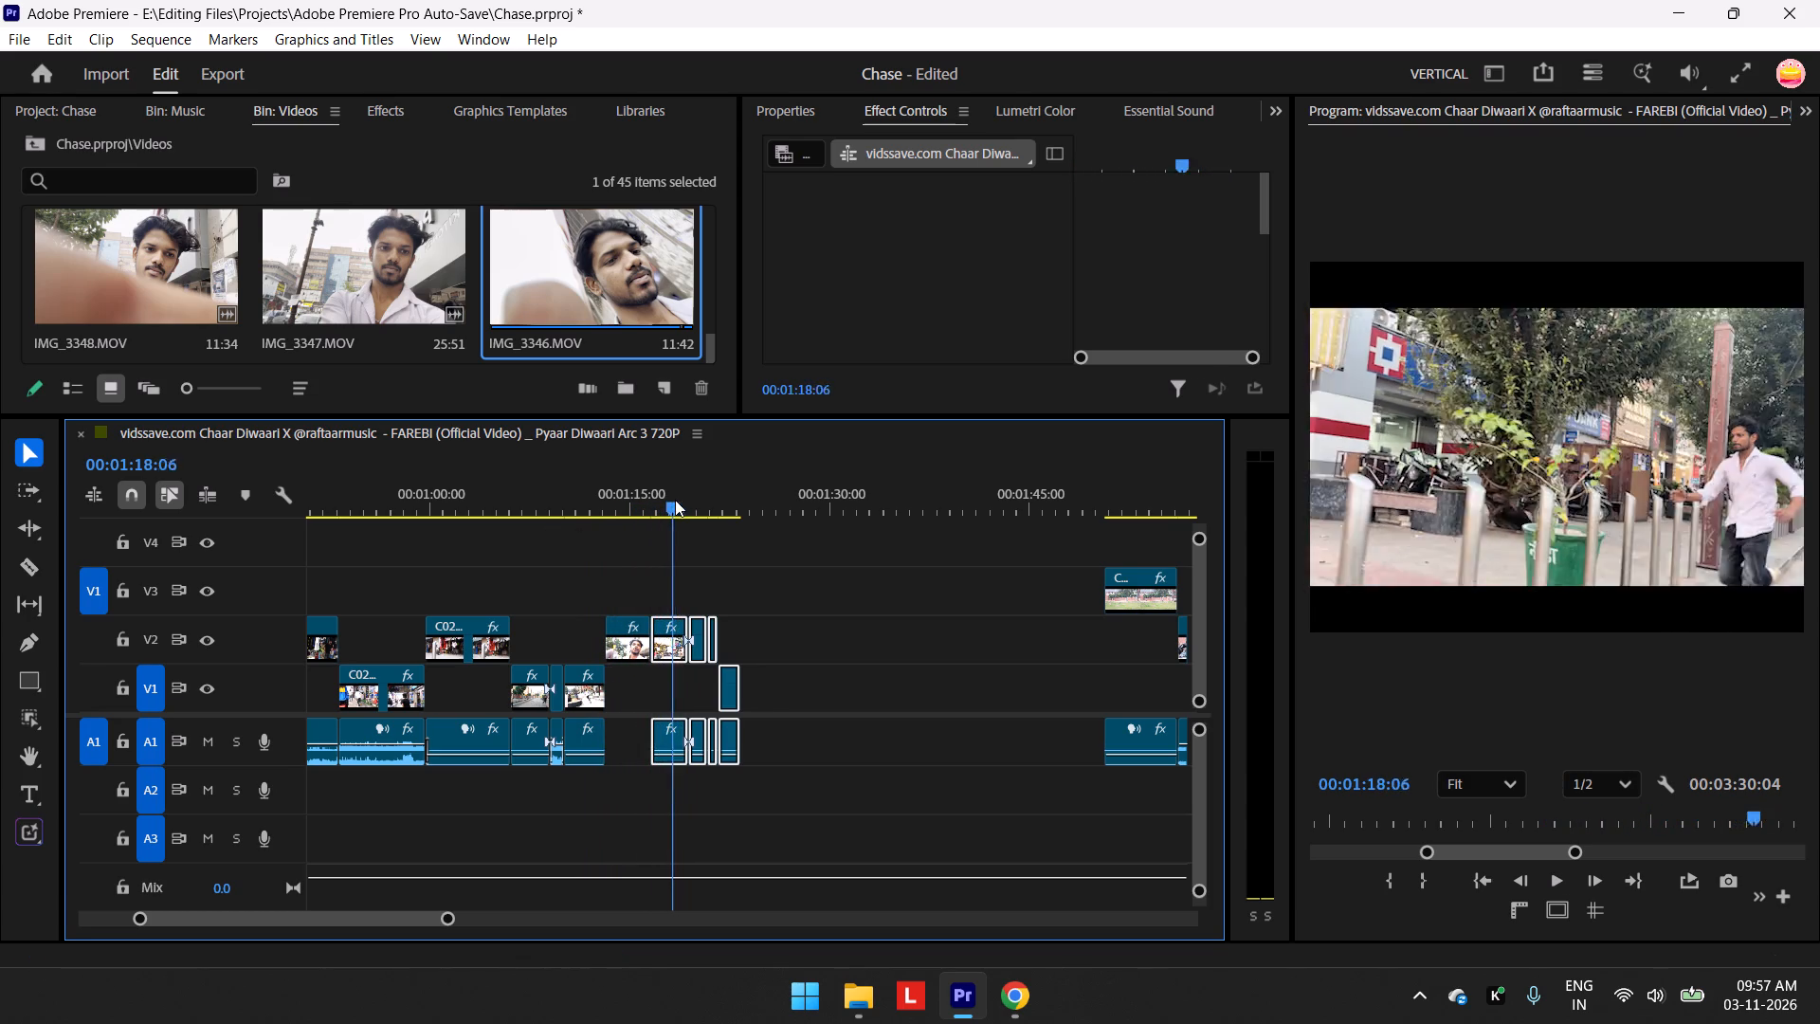
{"action": "left_click_drag", "start_coordinate": [675, 500], "coordinate": [625, 511]}
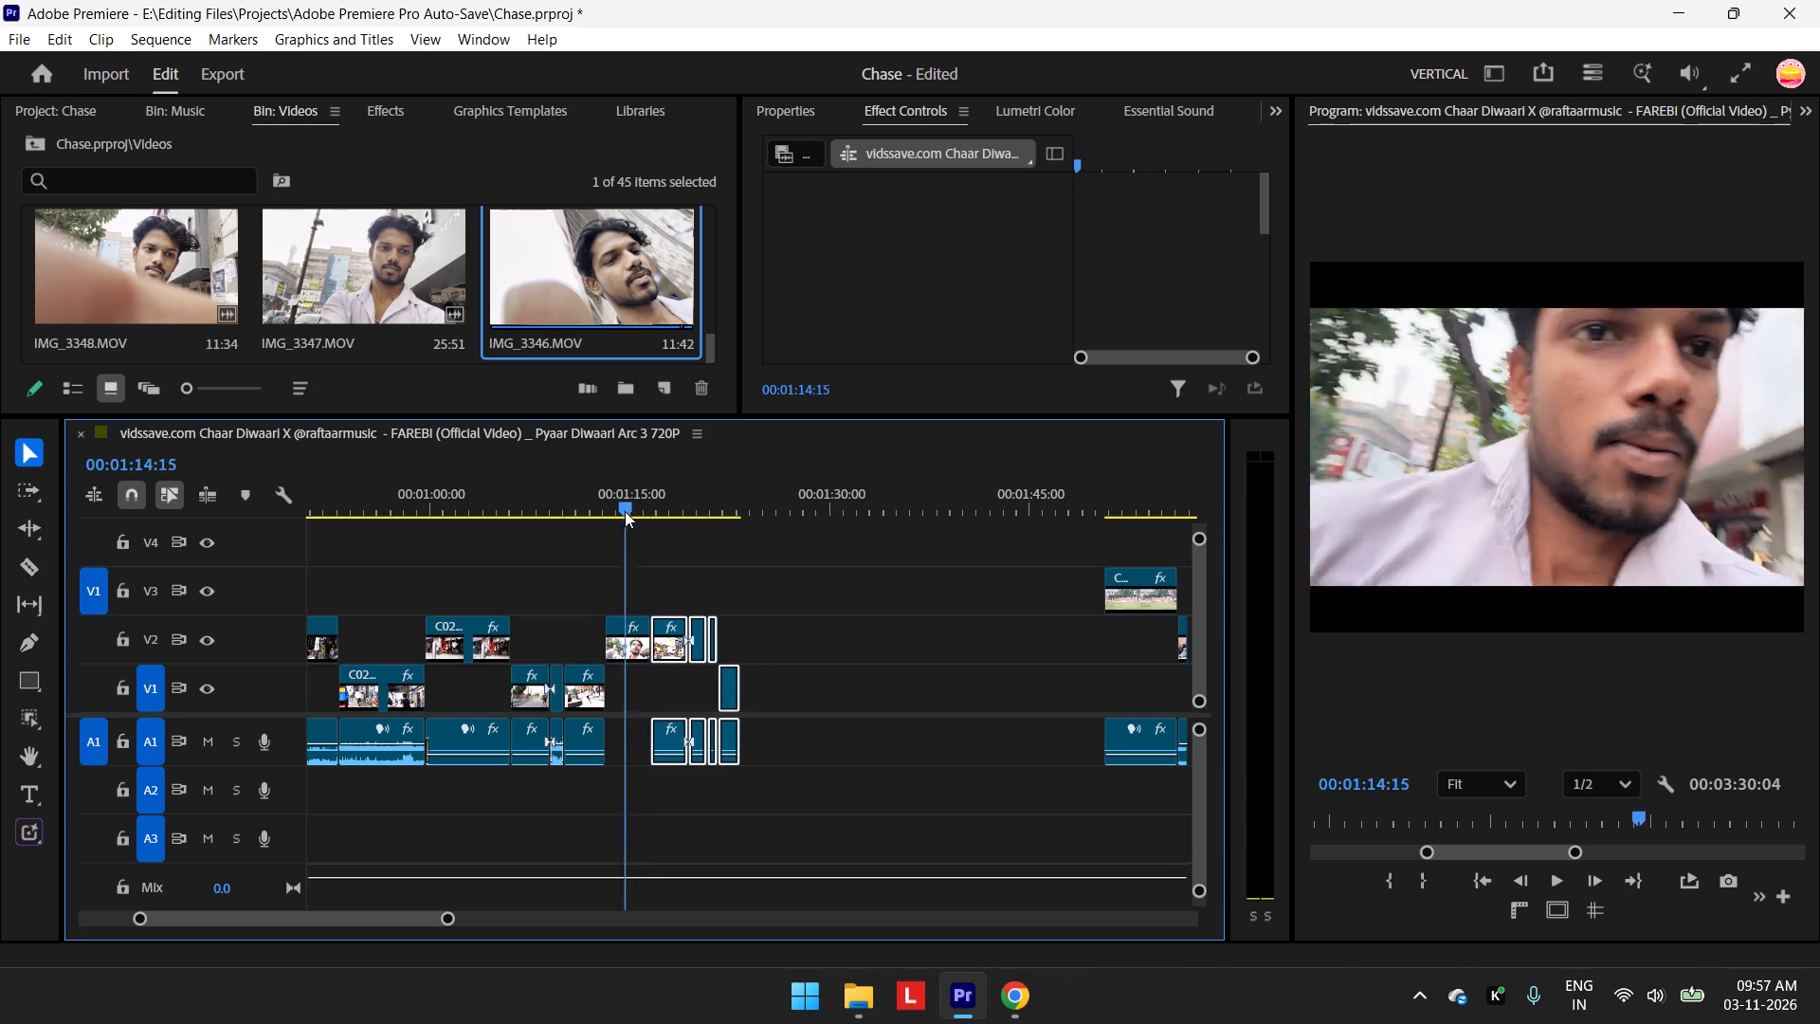
{"action": "left_click_drag", "start_coordinate": [625, 511], "coordinate": [597, 511]}
{"action": "key", "text": "space"}
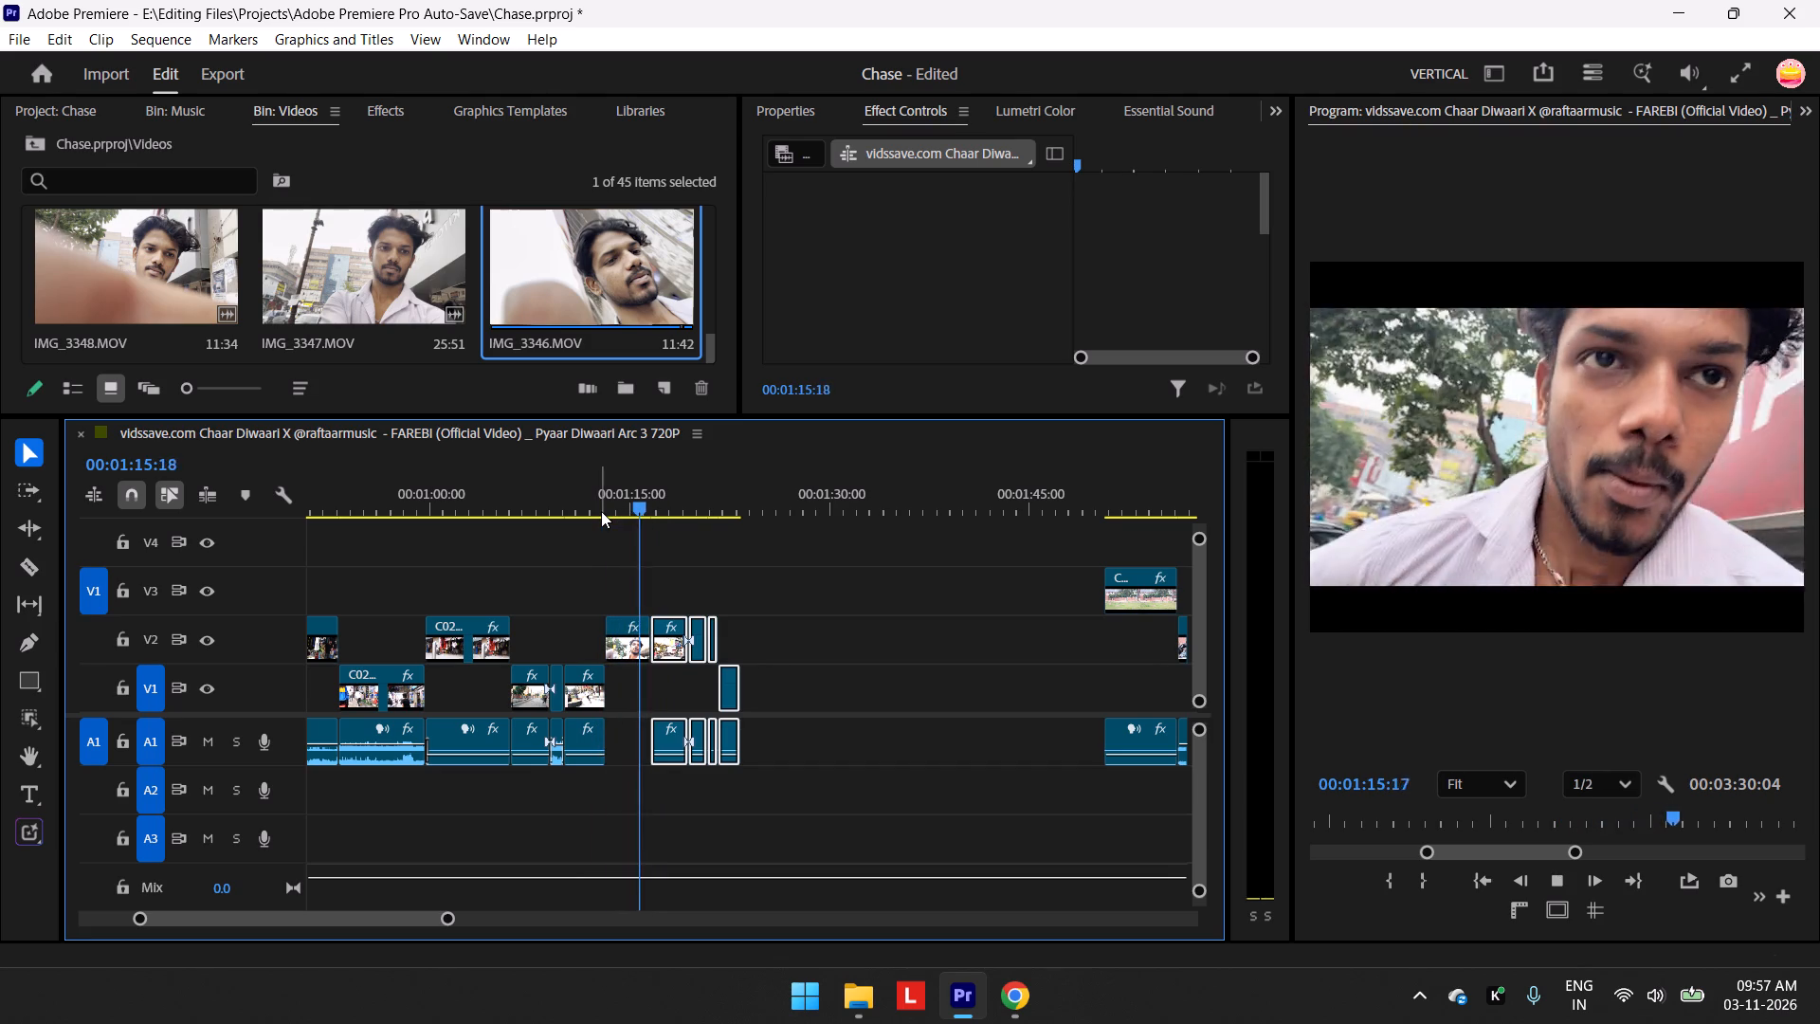
{"action": "key", "text": "space"}
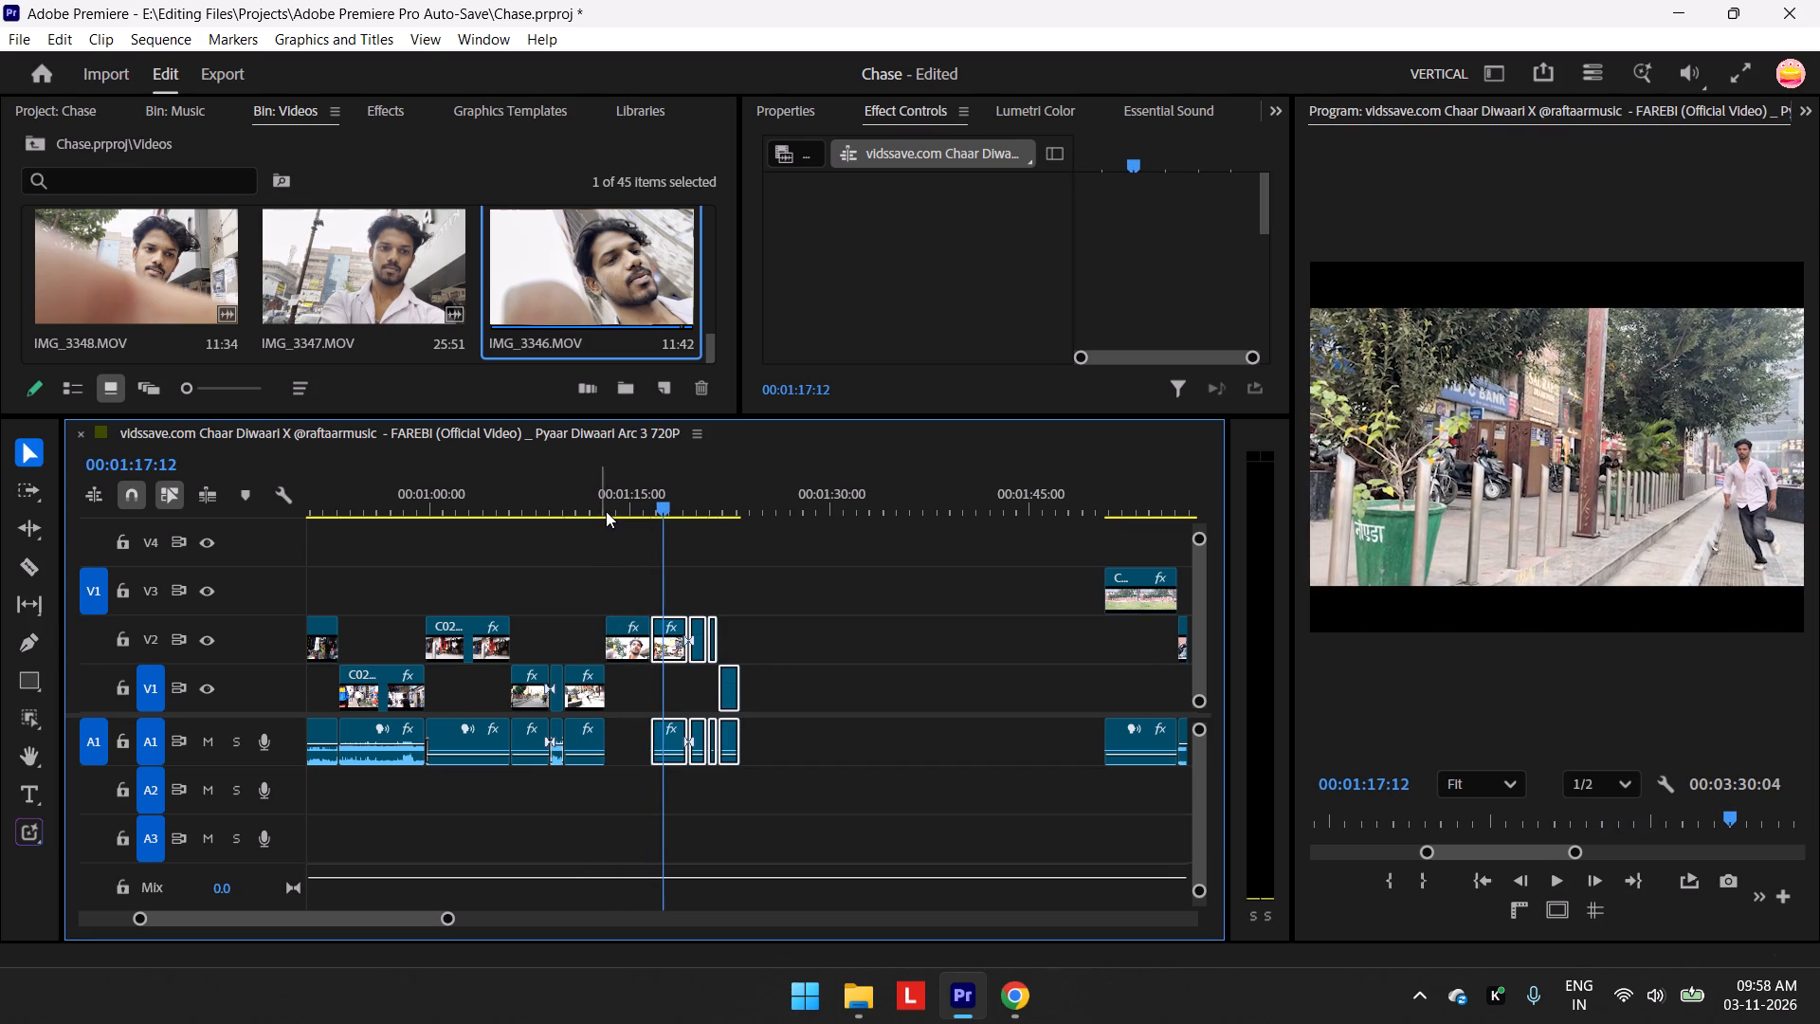
Nudge the four selected clips after IMG_3348.MOV slightly earlier, butting IMG_3351 (1) against its end at about 00:01:16.
{"action": "left_click_drag", "start_coordinate": [656, 508], "coordinate": [646, 508]}
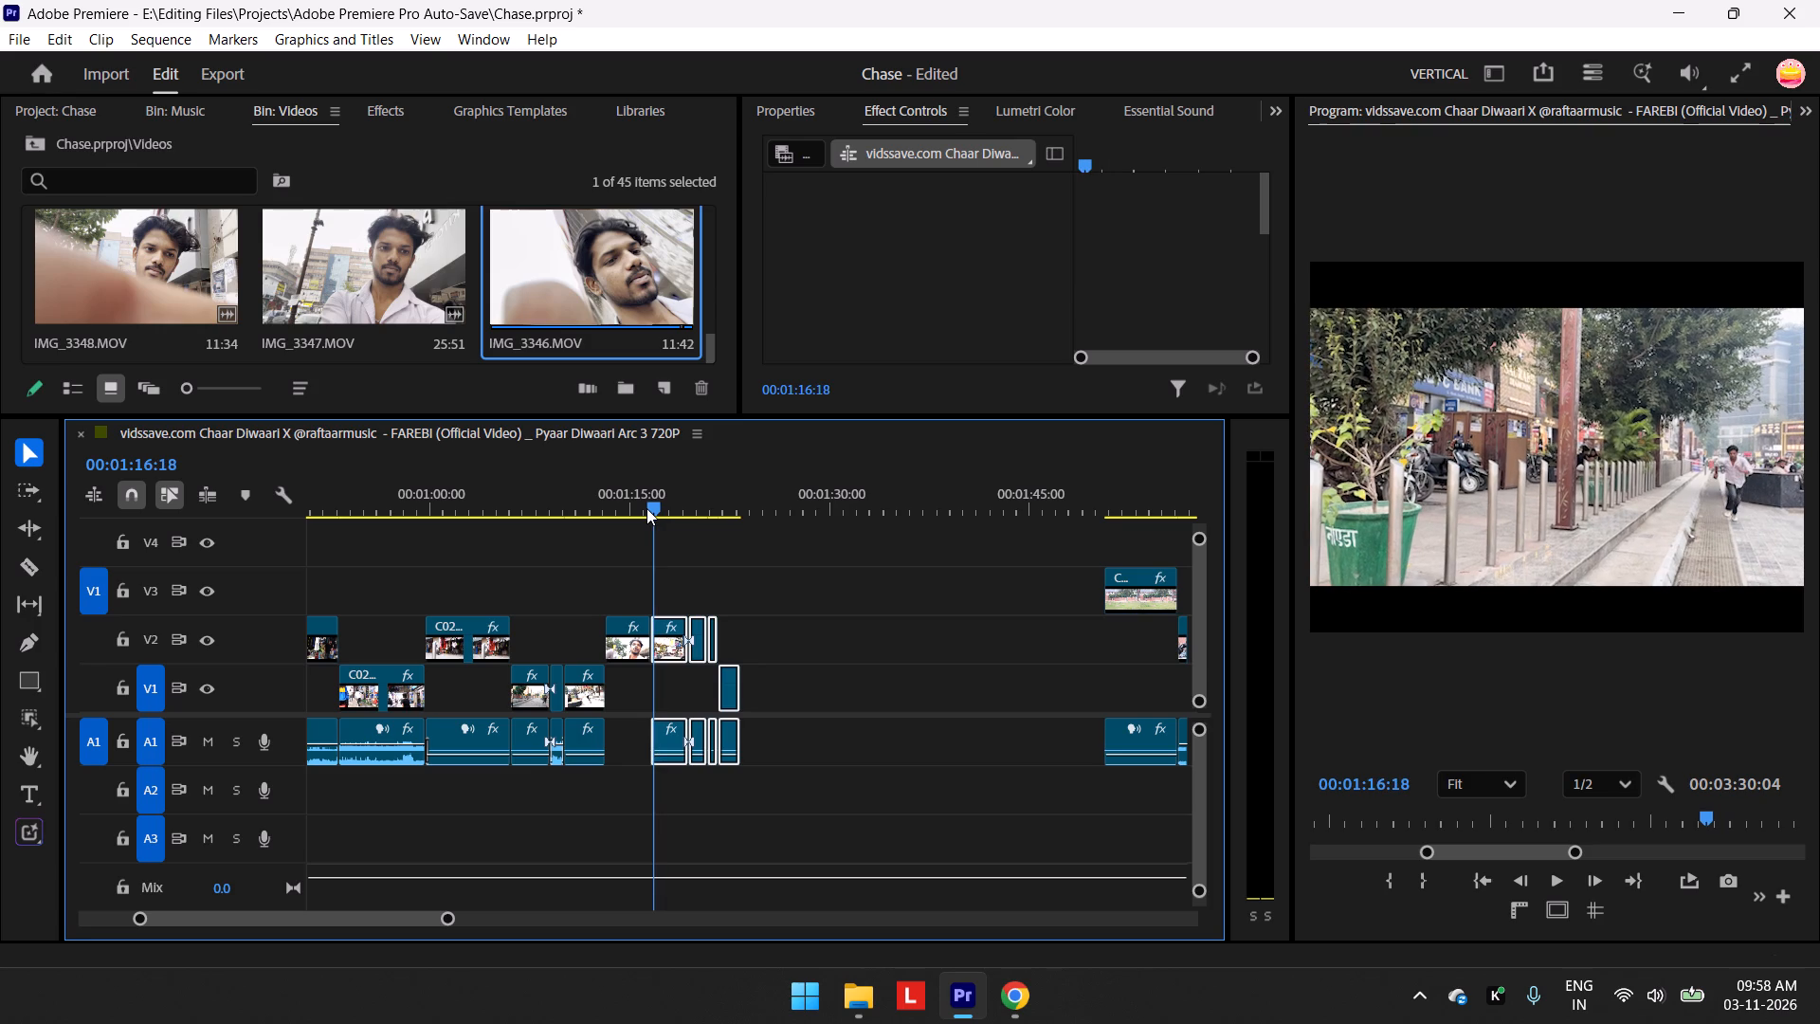
{"action": "left_click_drag", "start_coordinate": [646, 508], "coordinate": [646, 508]}
{"action": "type", "text": "=="}
{"action": "left_click", "coordinate": [747, 633]}
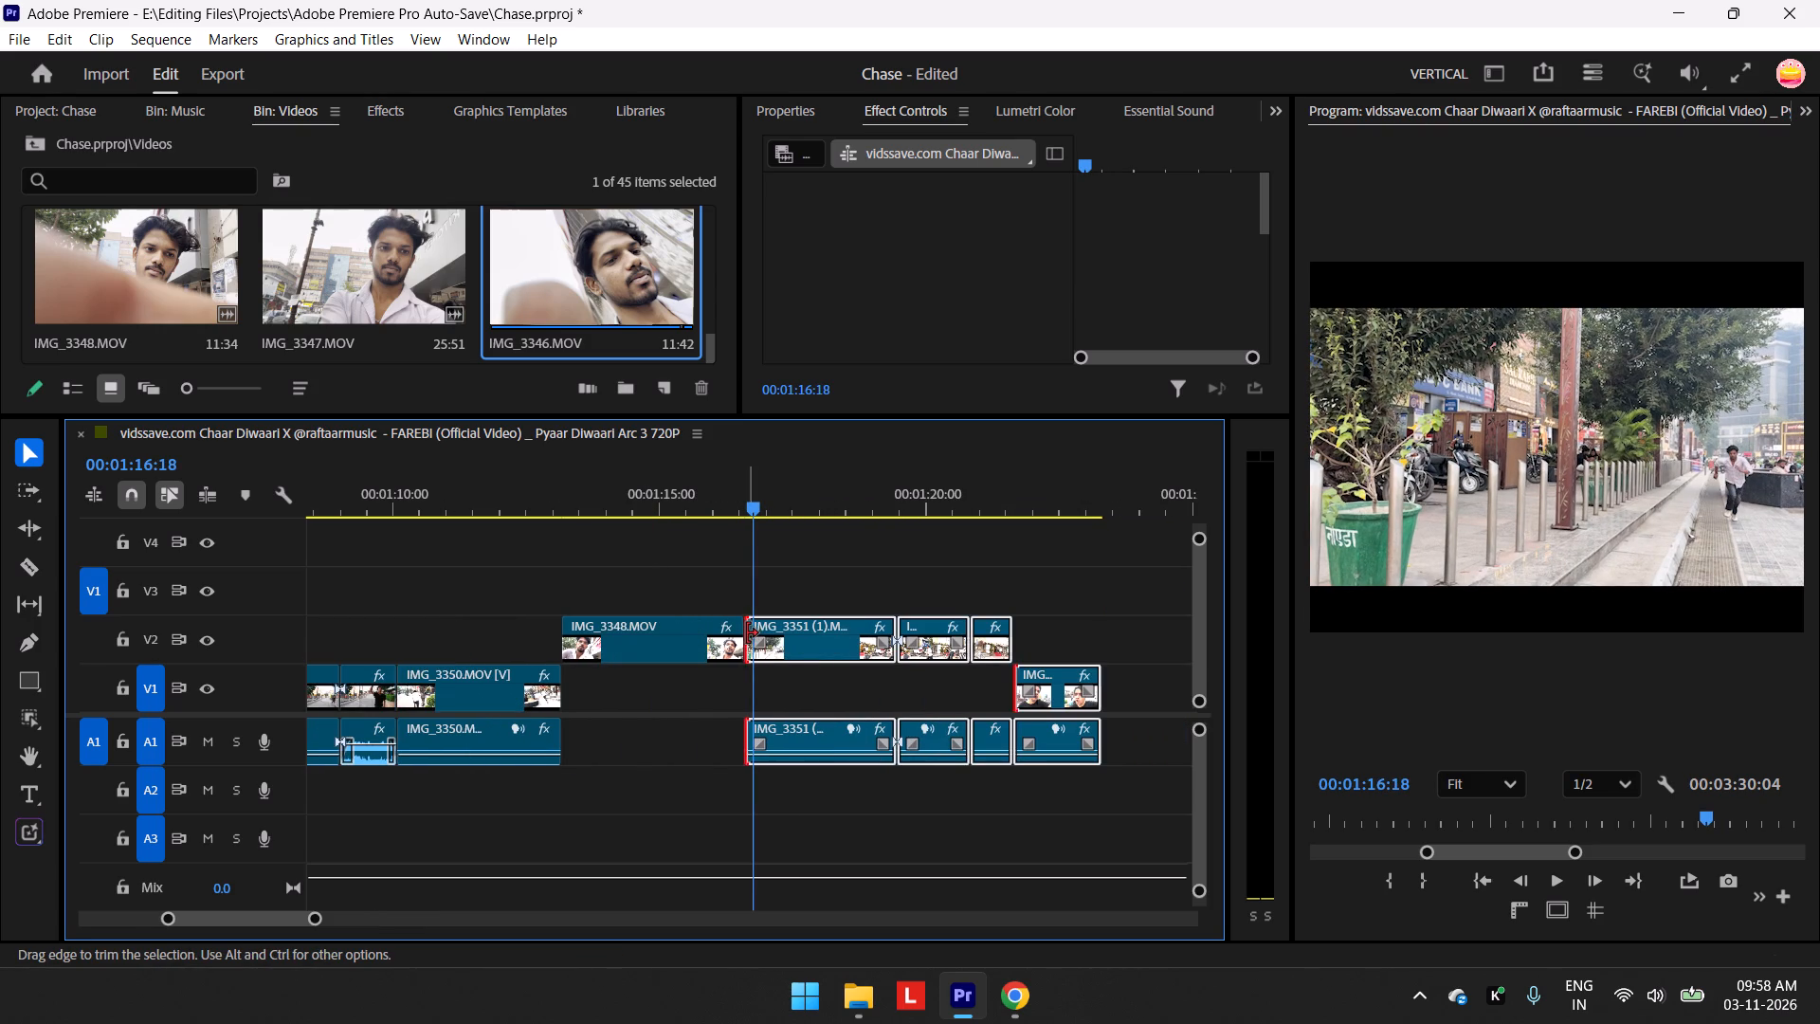
{"action": "left_click_drag", "start_coordinate": [809, 647], "coordinate": [797, 645]}
{"action": "key", "text": "minus"}
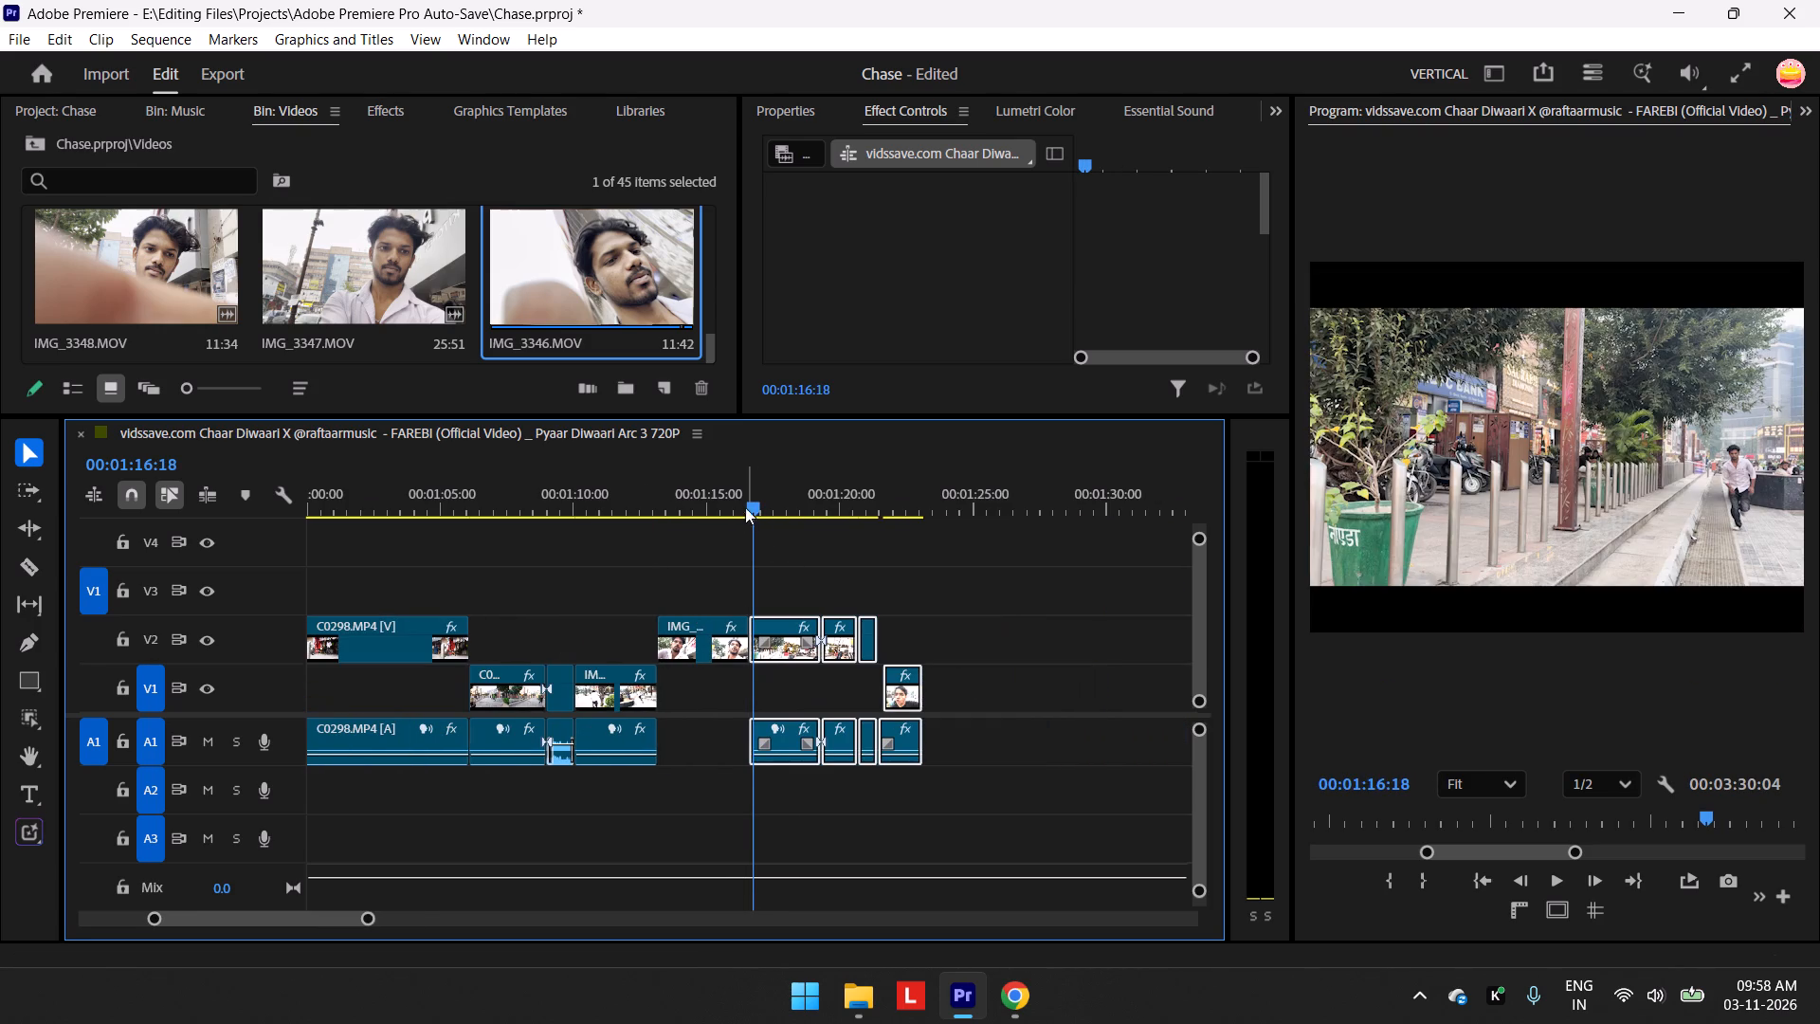
Play the chase from about 00:01:05 through IMG_3348.MOV and the street-running shots into the V1 face clip to check the flow.
{"action": "left_click_drag", "start_coordinate": [745, 504], "coordinate": [720, 506]}
{"action": "key", "text": "space"}
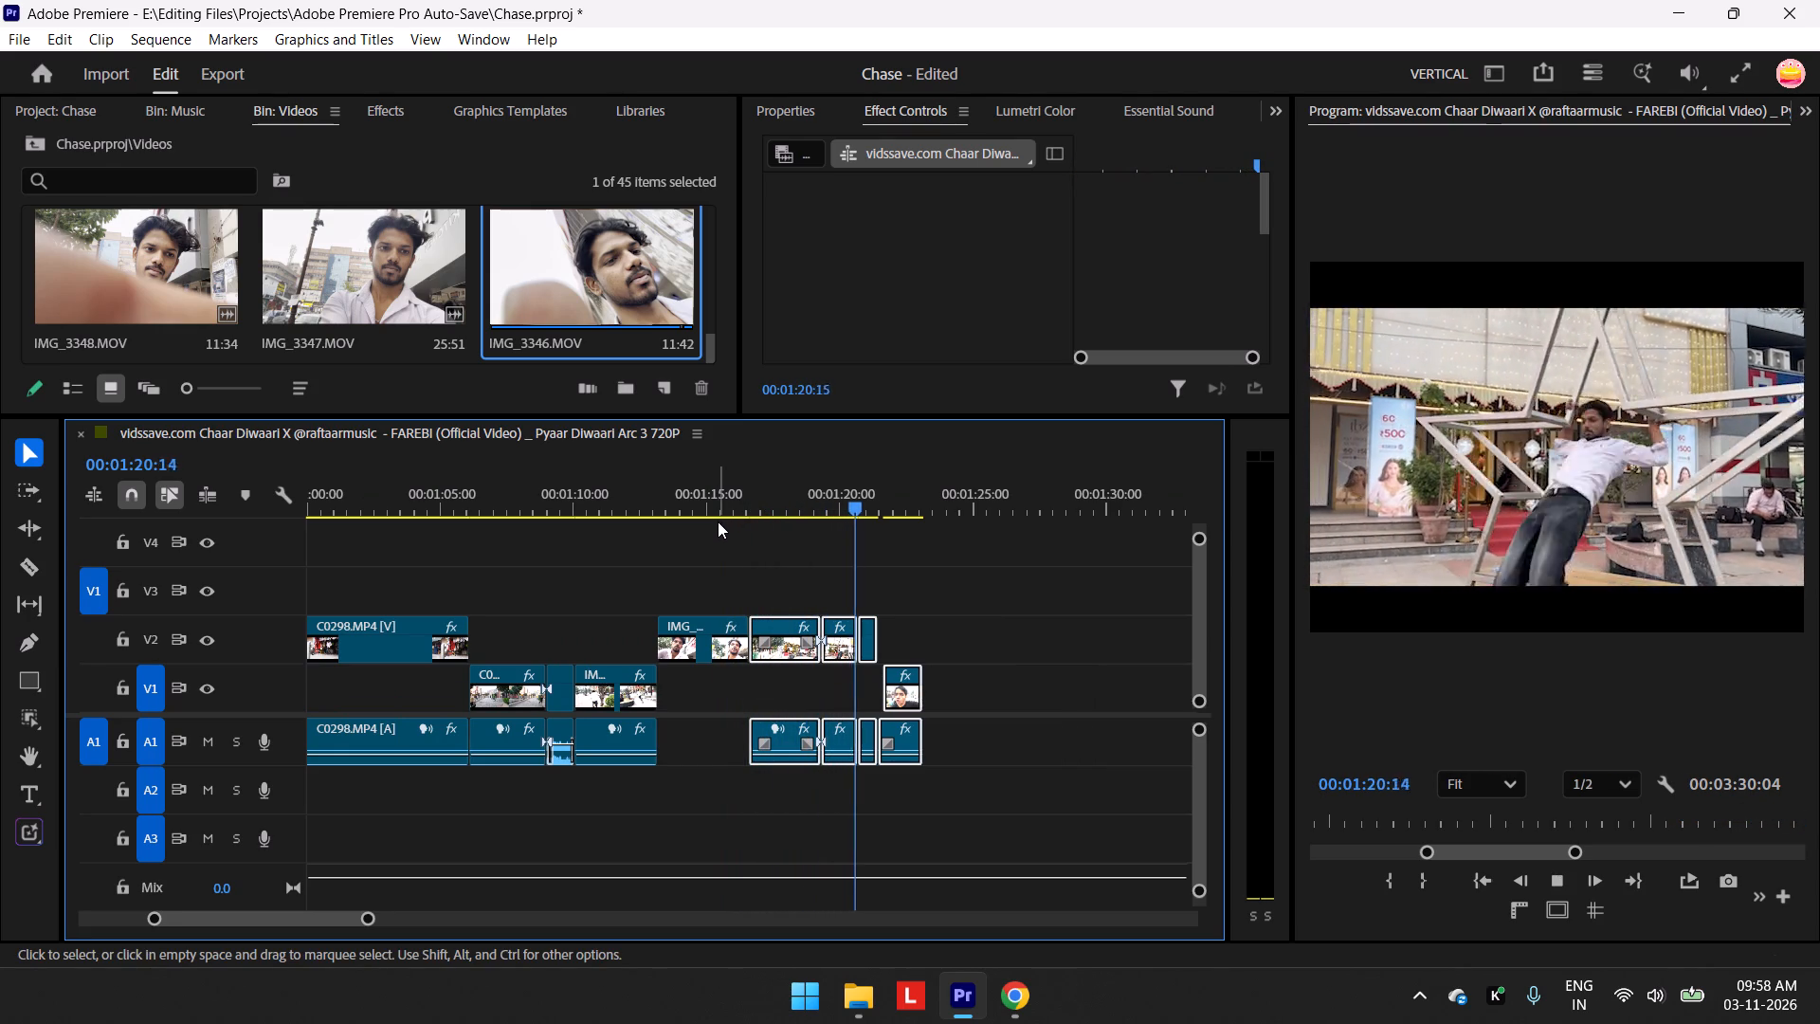
{"action": "key", "text": "space"}
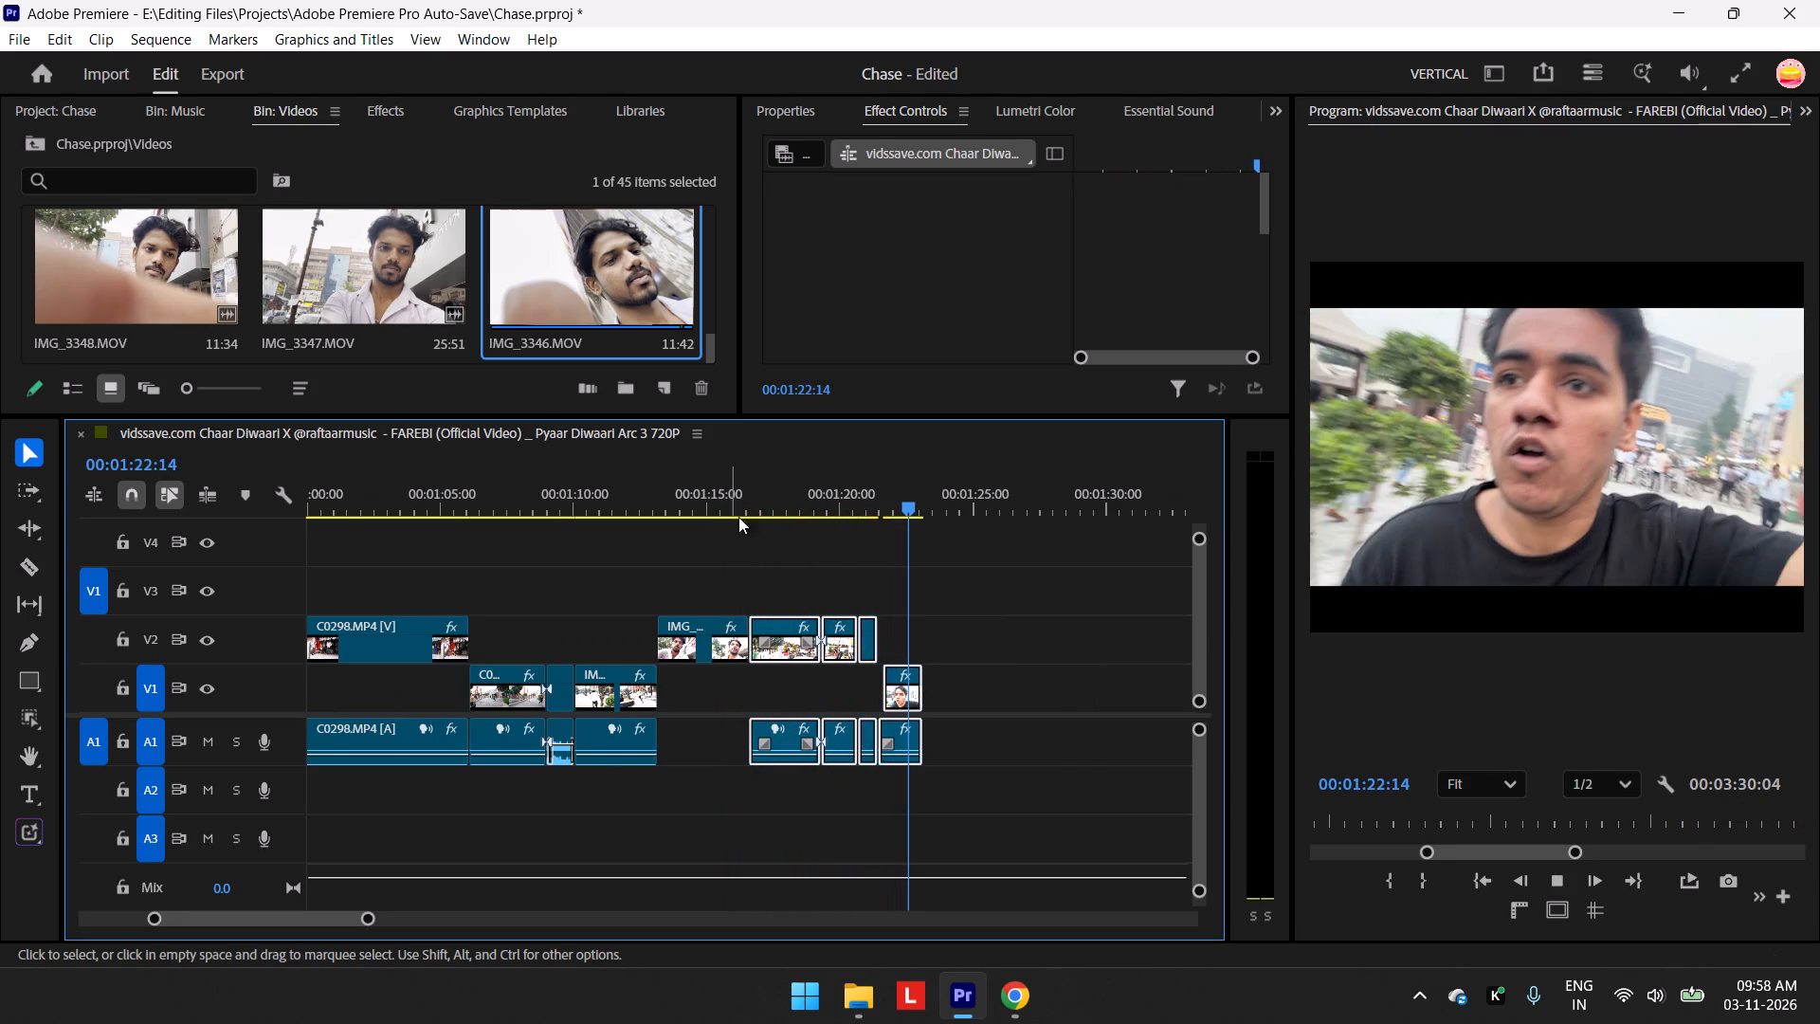
{"action": "left_click_drag", "start_coordinate": [894, 503], "coordinate": [515, 671]}
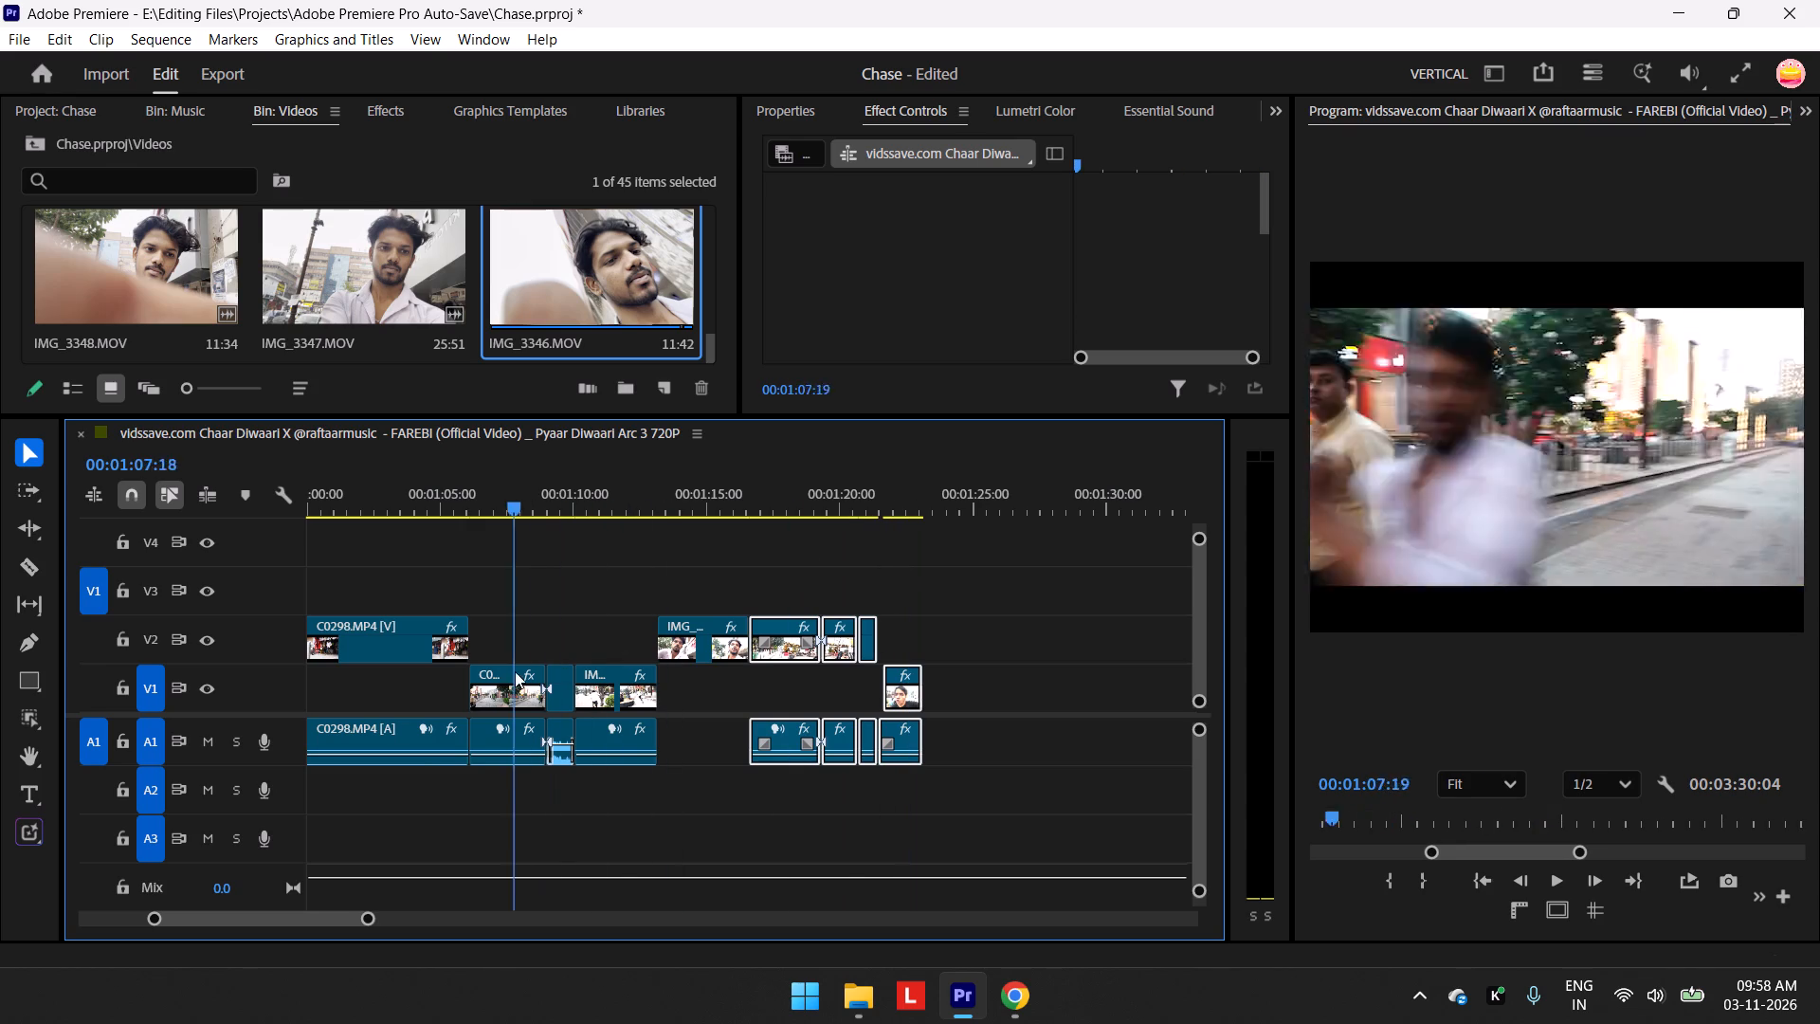
{"action": "left_click_drag", "start_coordinate": [515, 671], "coordinate": [441, 692]}
{"action": "key", "text": "space"}
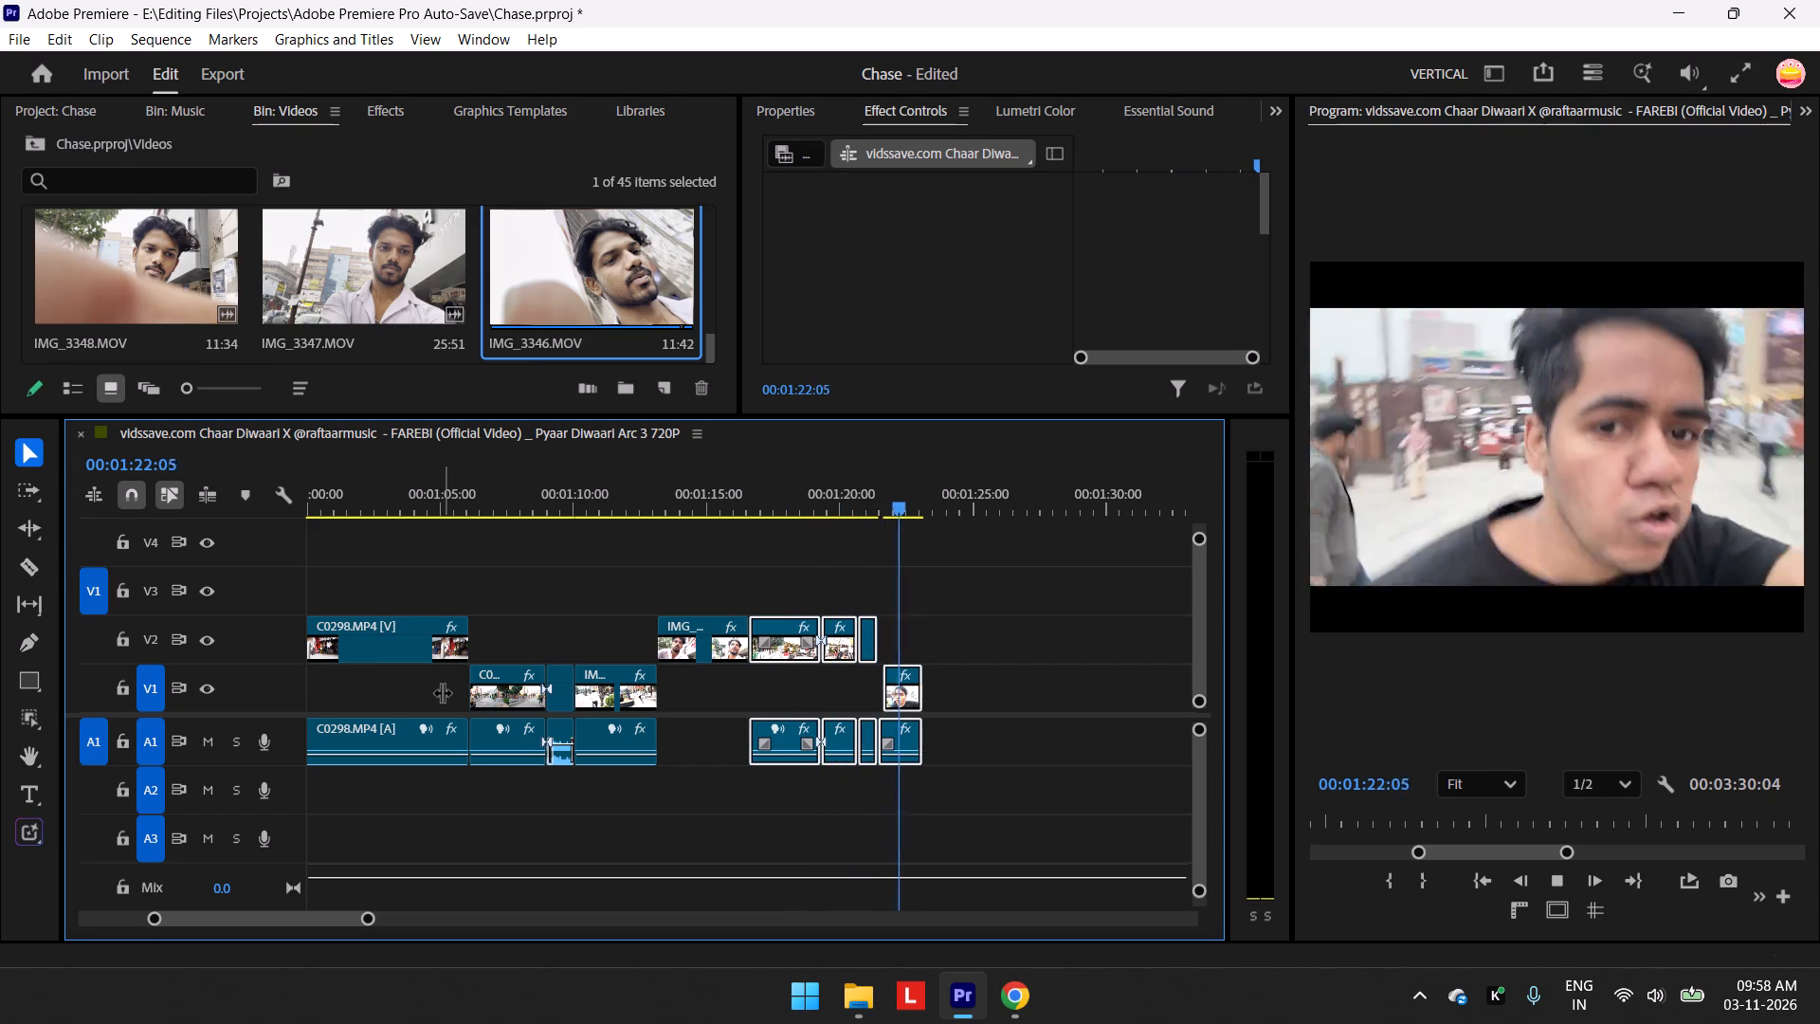
{"action": "key", "text": "space"}
Close the small video gap at about 00:01:21 by extending the V1 face clip's start to the end of the V2 clips.
{"action": "left_click", "coordinate": [967, 621]}
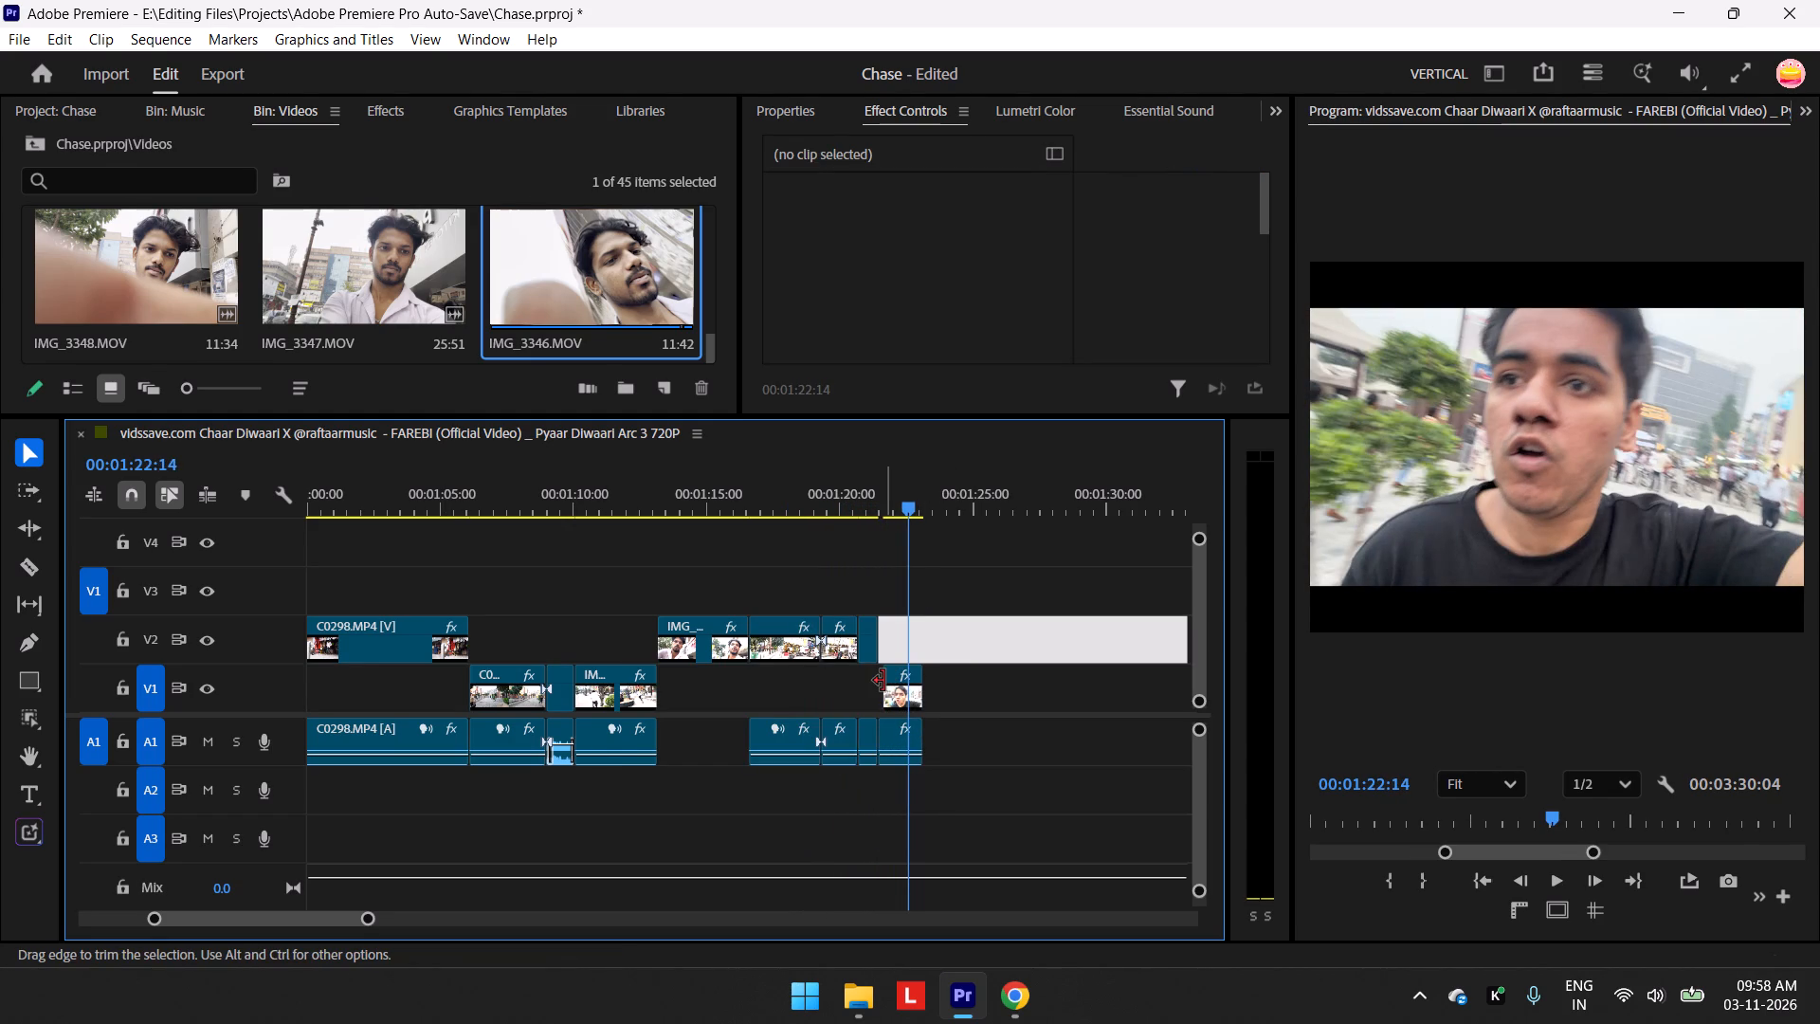
{"action": "left_click", "coordinate": [984, 668]}
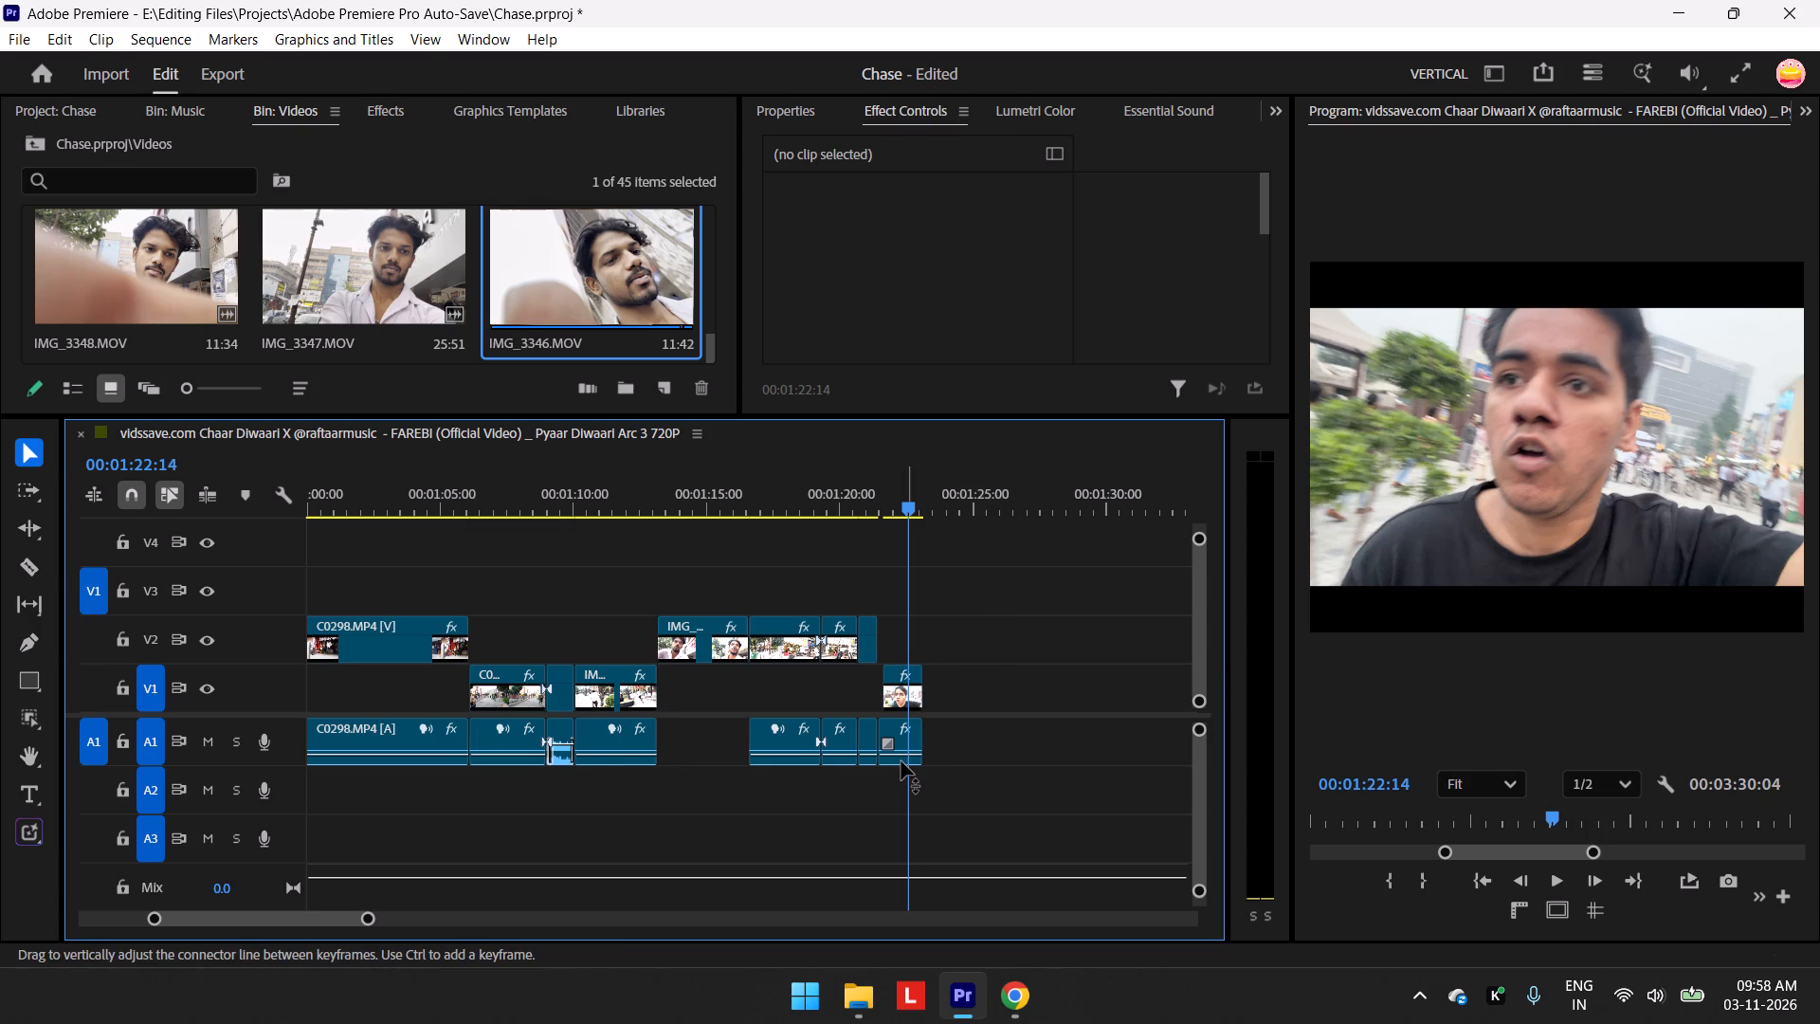
{"action": "left_click", "coordinate": [883, 687]}
Replay the cut from the last V2 running shots into the V1 face clip at about 00:01:21 to judge how it works.
{"action": "left_click_drag", "start_coordinate": [900, 508], "coordinate": [892, 510]}
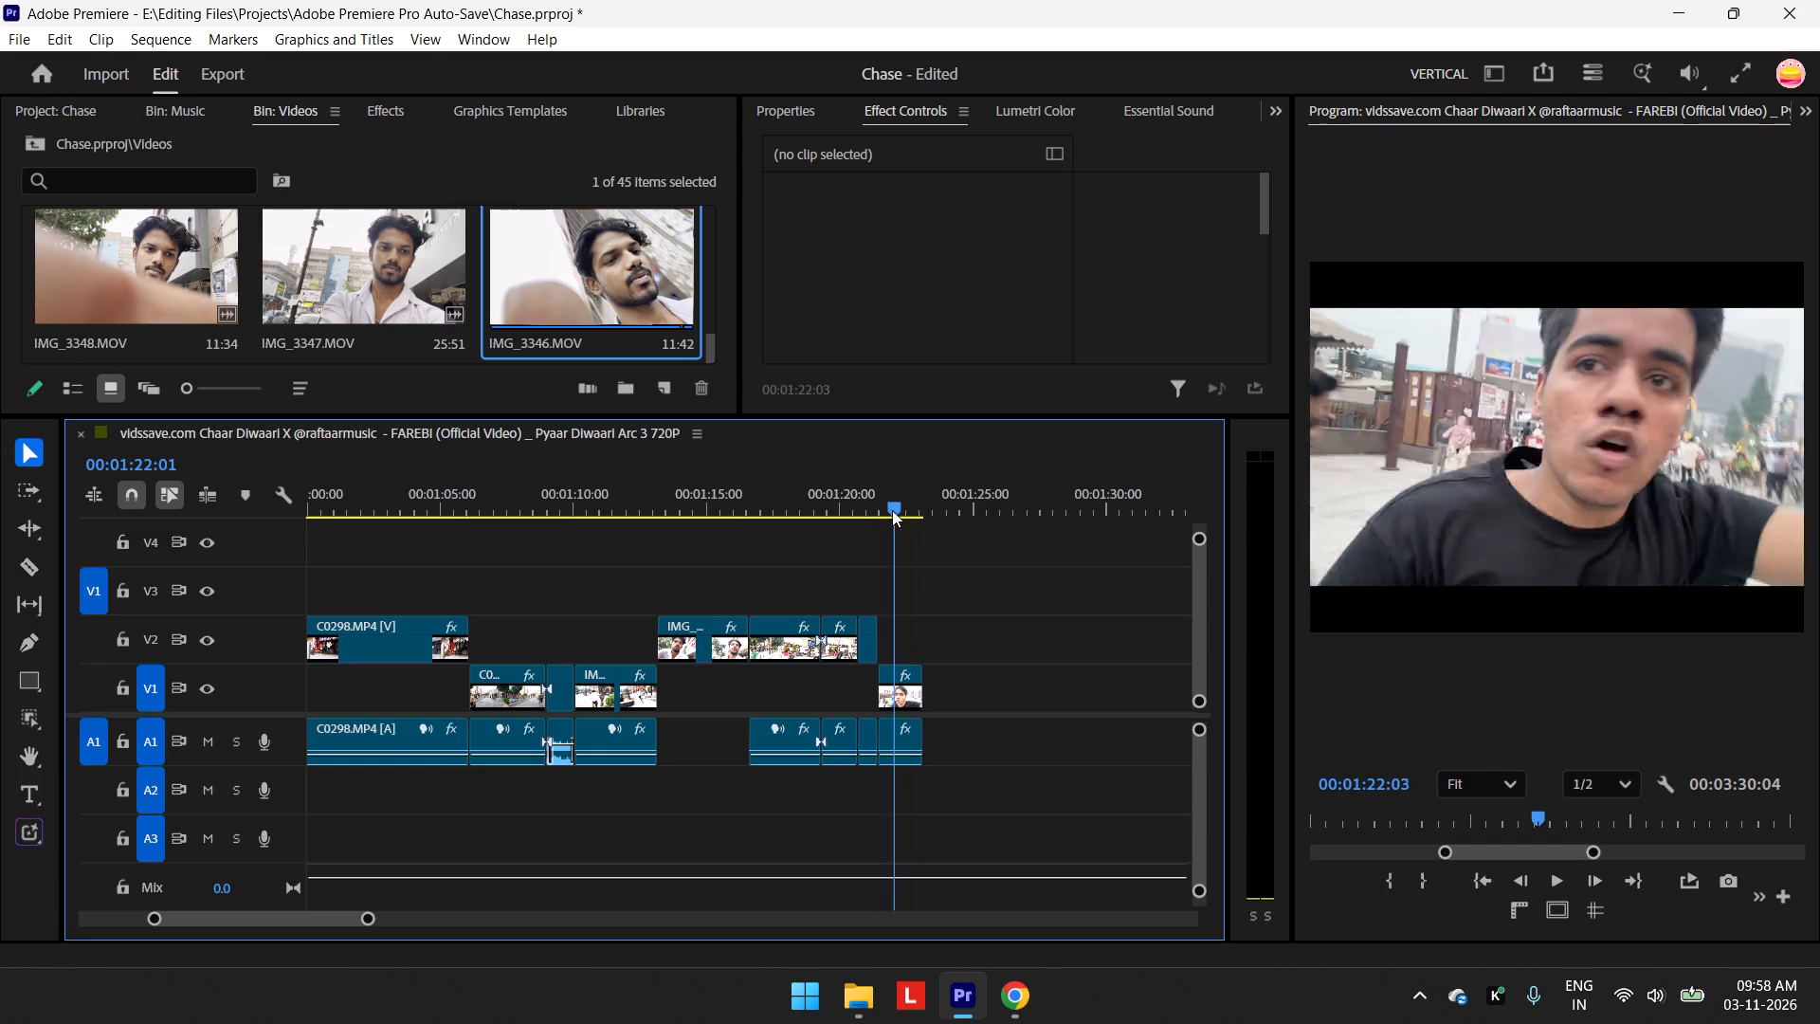
{"action": "left_click_drag", "start_coordinate": [892, 510], "coordinate": [874, 513]}
{"action": "key", "text": "space"}
{"action": "key", "text": "space"}
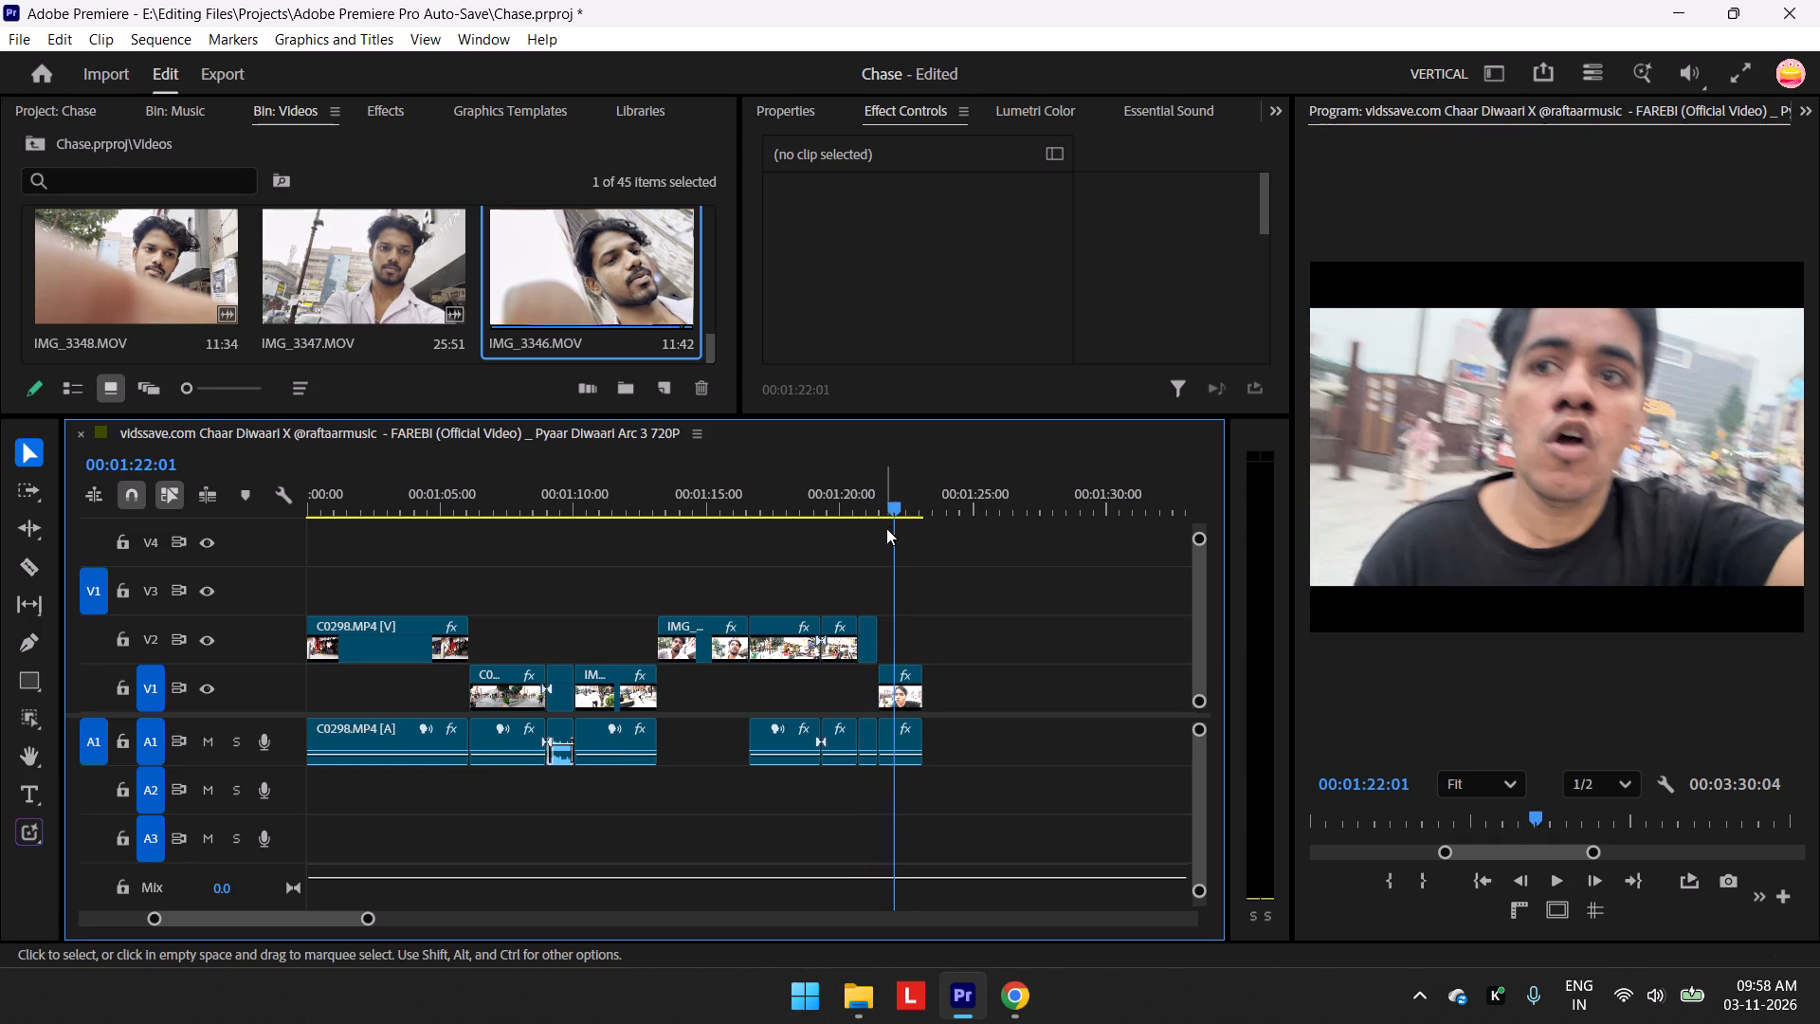
{"action": "left_click_drag", "start_coordinate": [894, 503], "coordinate": [854, 505]}
{"action": "key", "text": "space"}
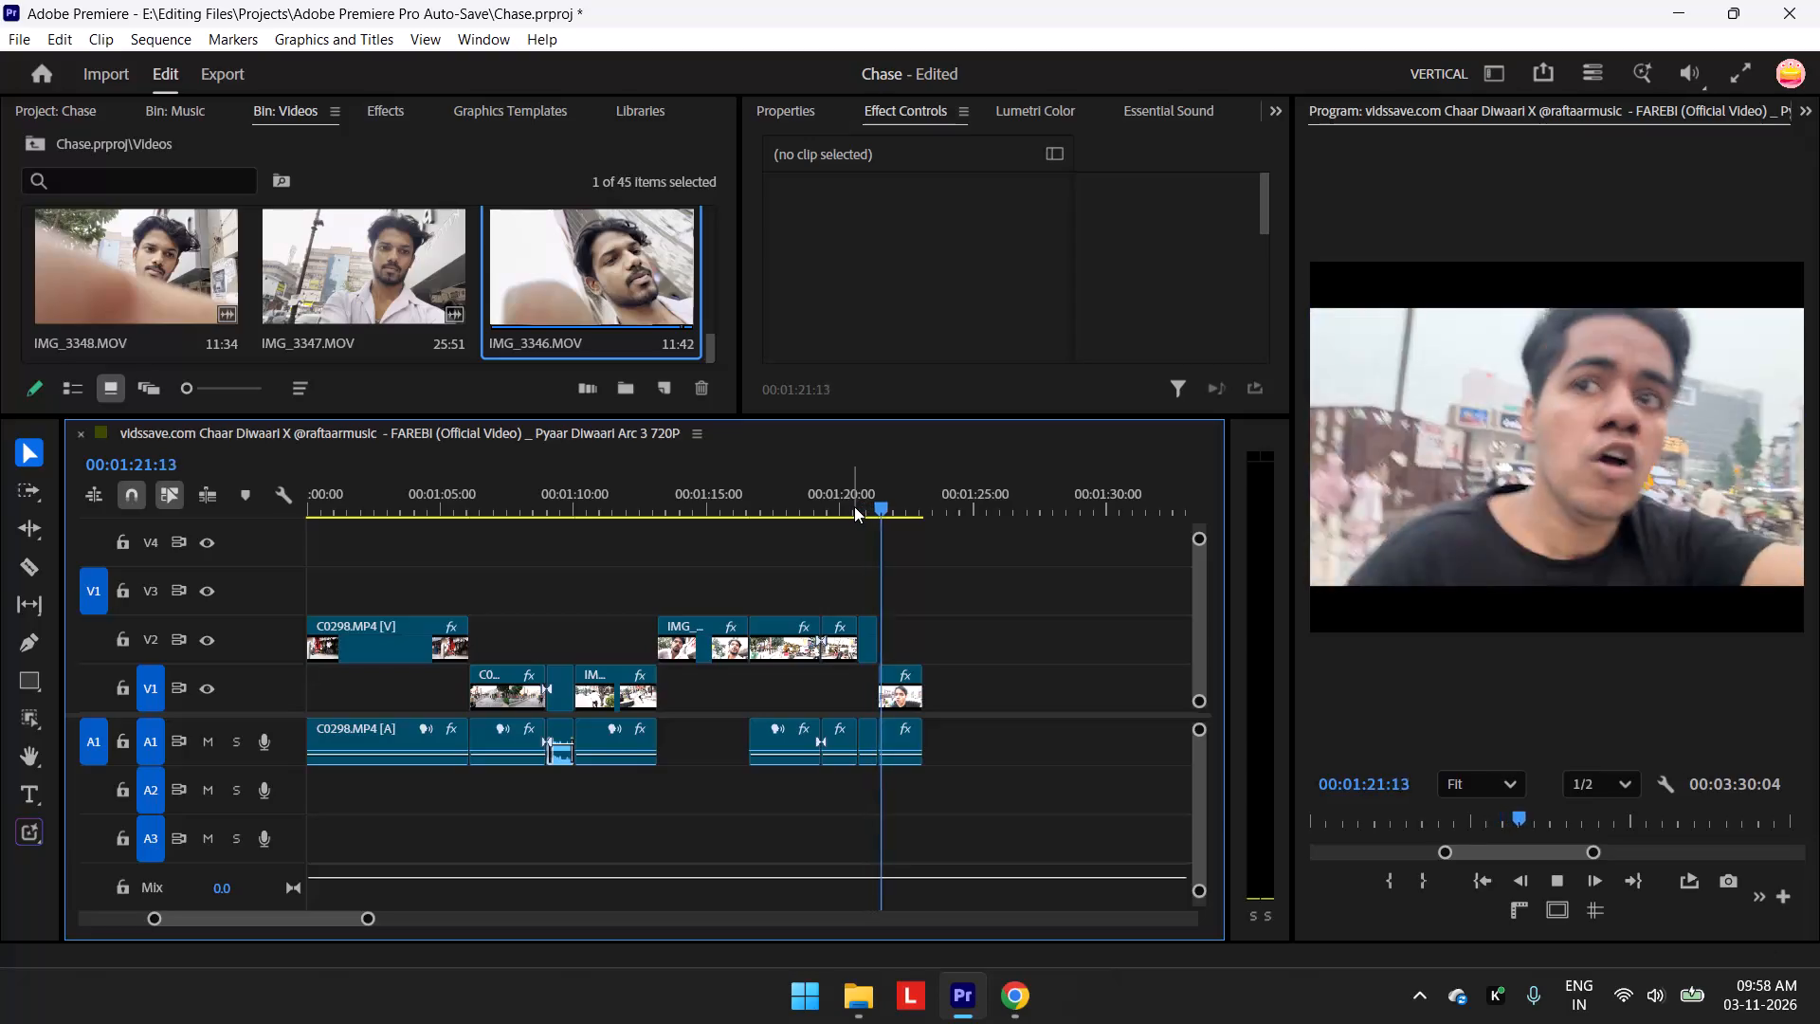
{"action": "key", "text": "space"}
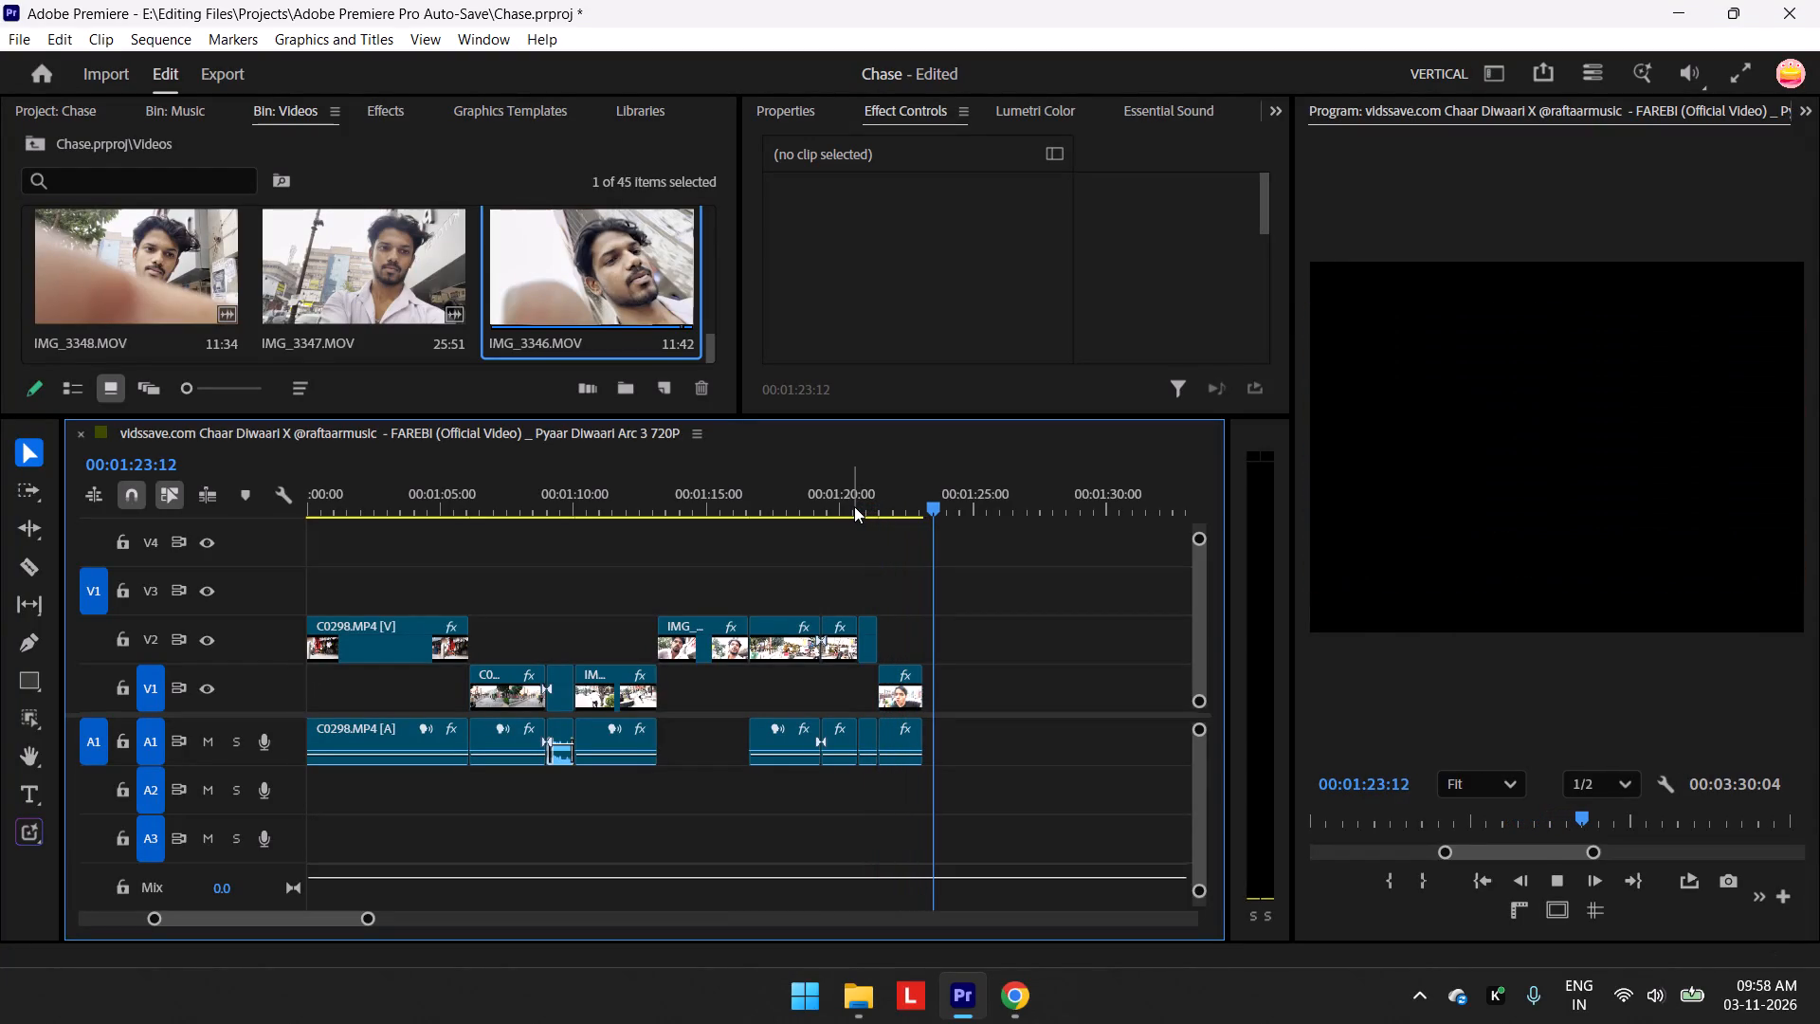
{"action": "left_click_drag", "start_coordinate": [937, 504], "coordinate": [755, 567]}
{"action": "key", "text": "space"}
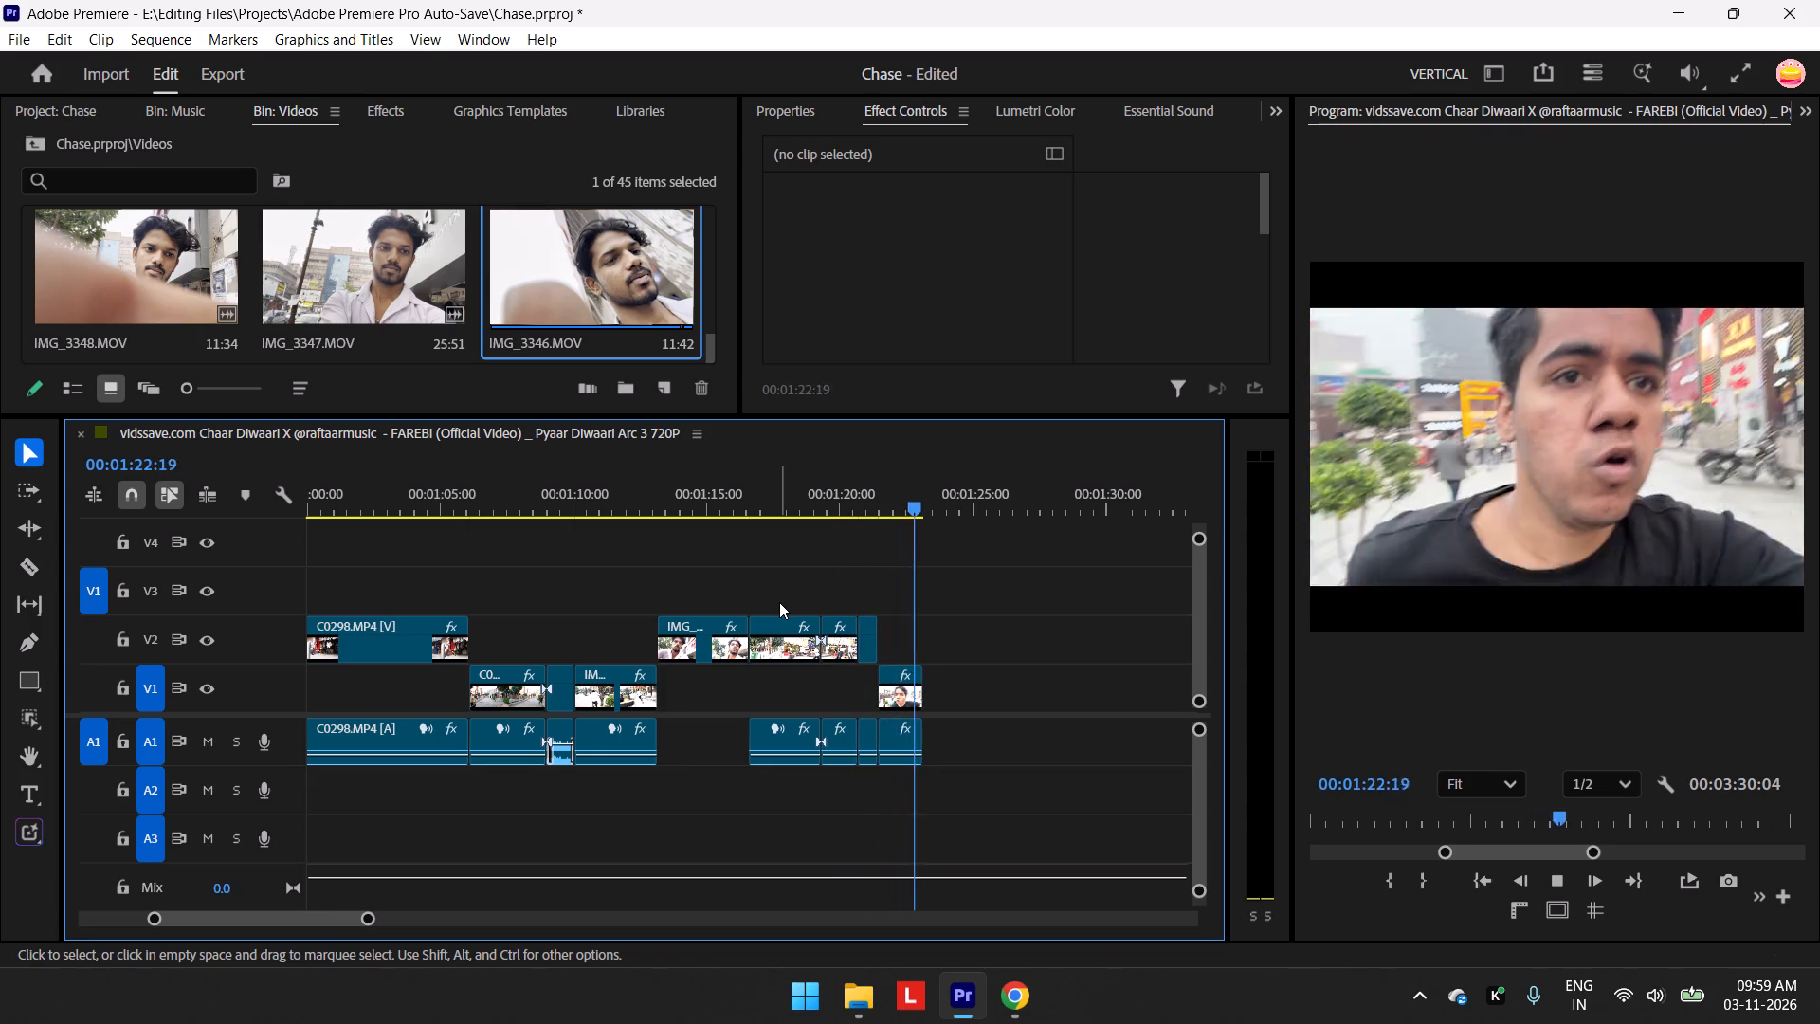
{"action": "key", "text": "space"}
{"action": "left_click_drag", "start_coordinate": [941, 508], "coordinate": [832, 537]}
{"action": "key", "text": "space"}
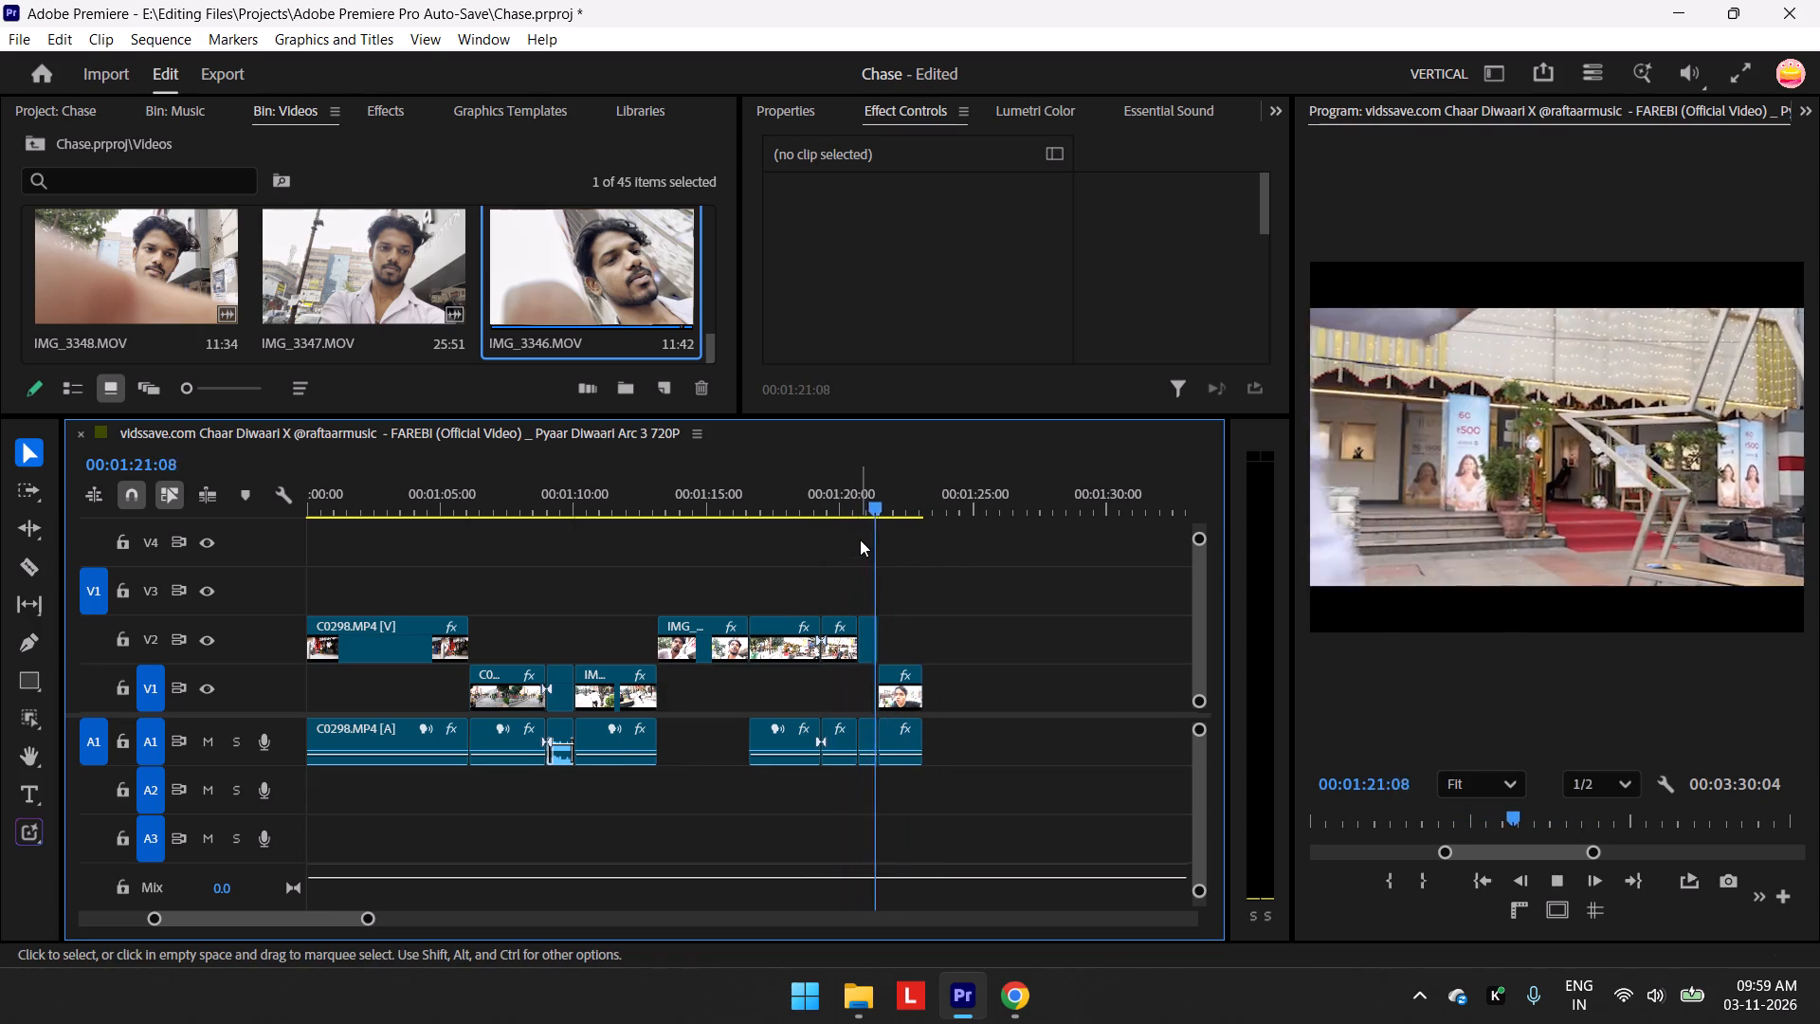
{"action": "key", "text": "space"}
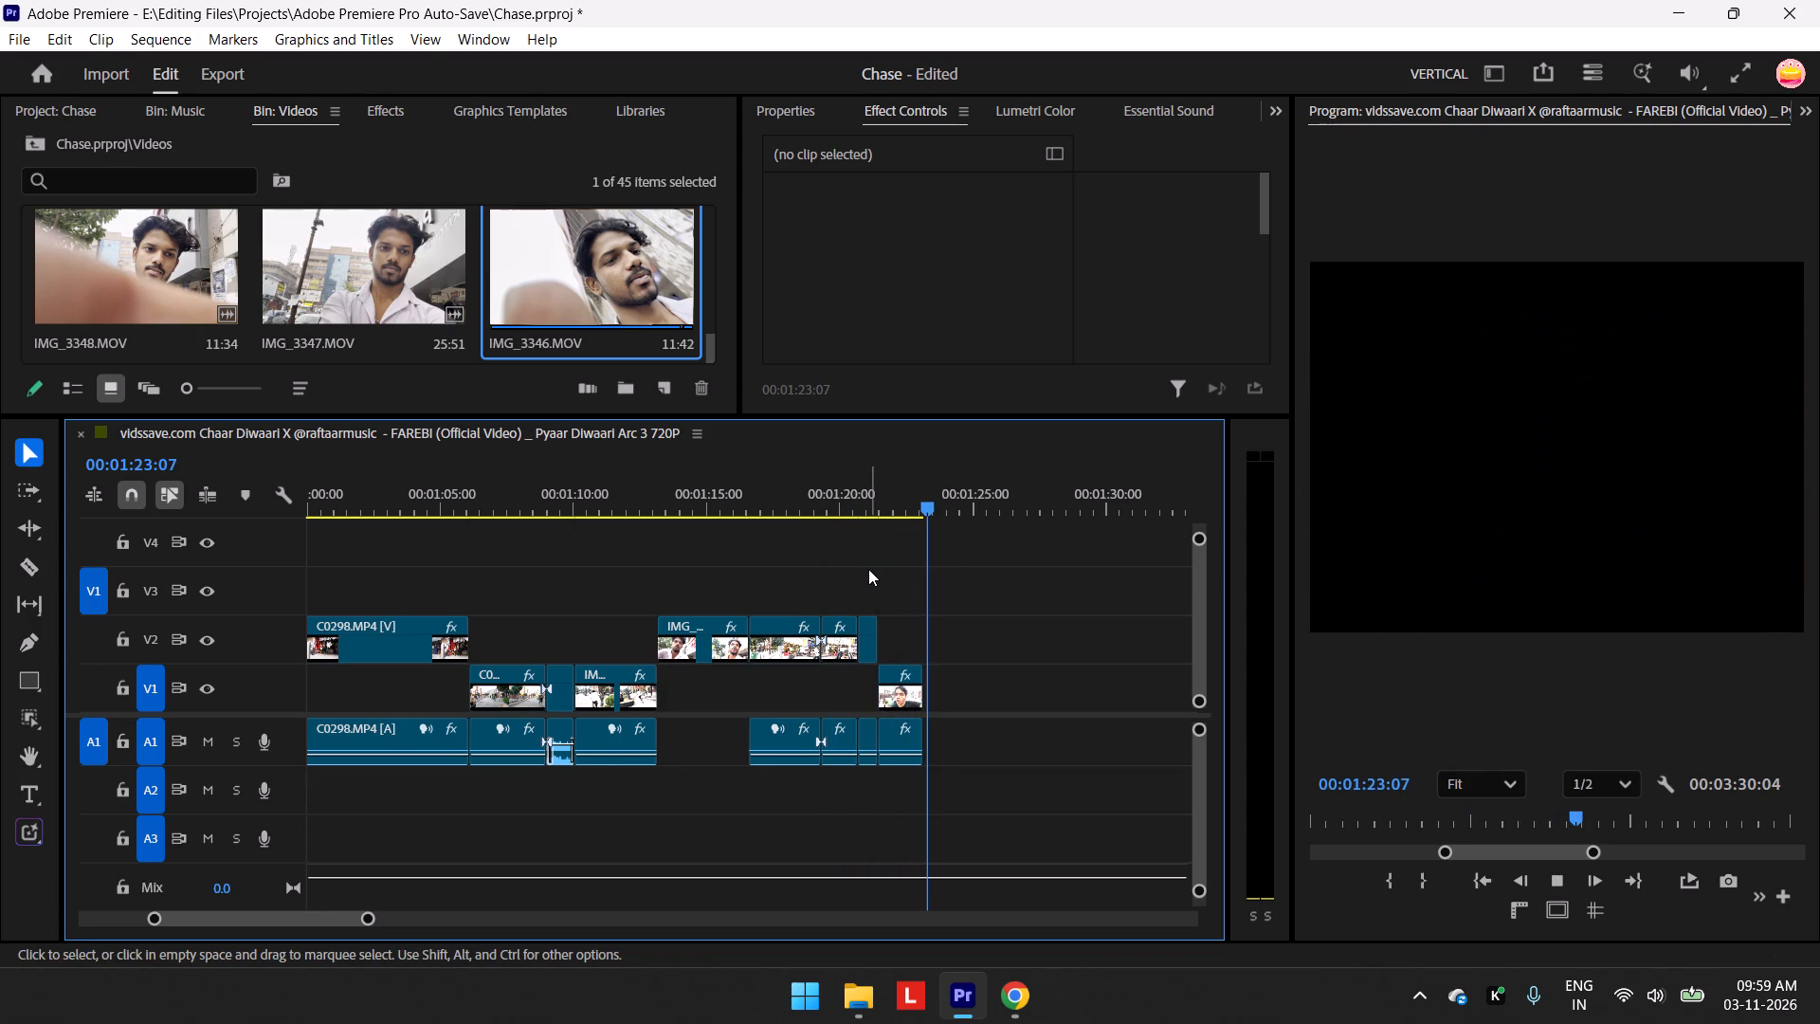
Replay the passage from before IMG_3348.MOV through the V1 face clip, rechecking the cut into that closing face shot.
{"action": "left_click_drag", "start_coordinate": [932, 501], "coordinate": [622, 590]}
{"action": "key", "text": "space"}
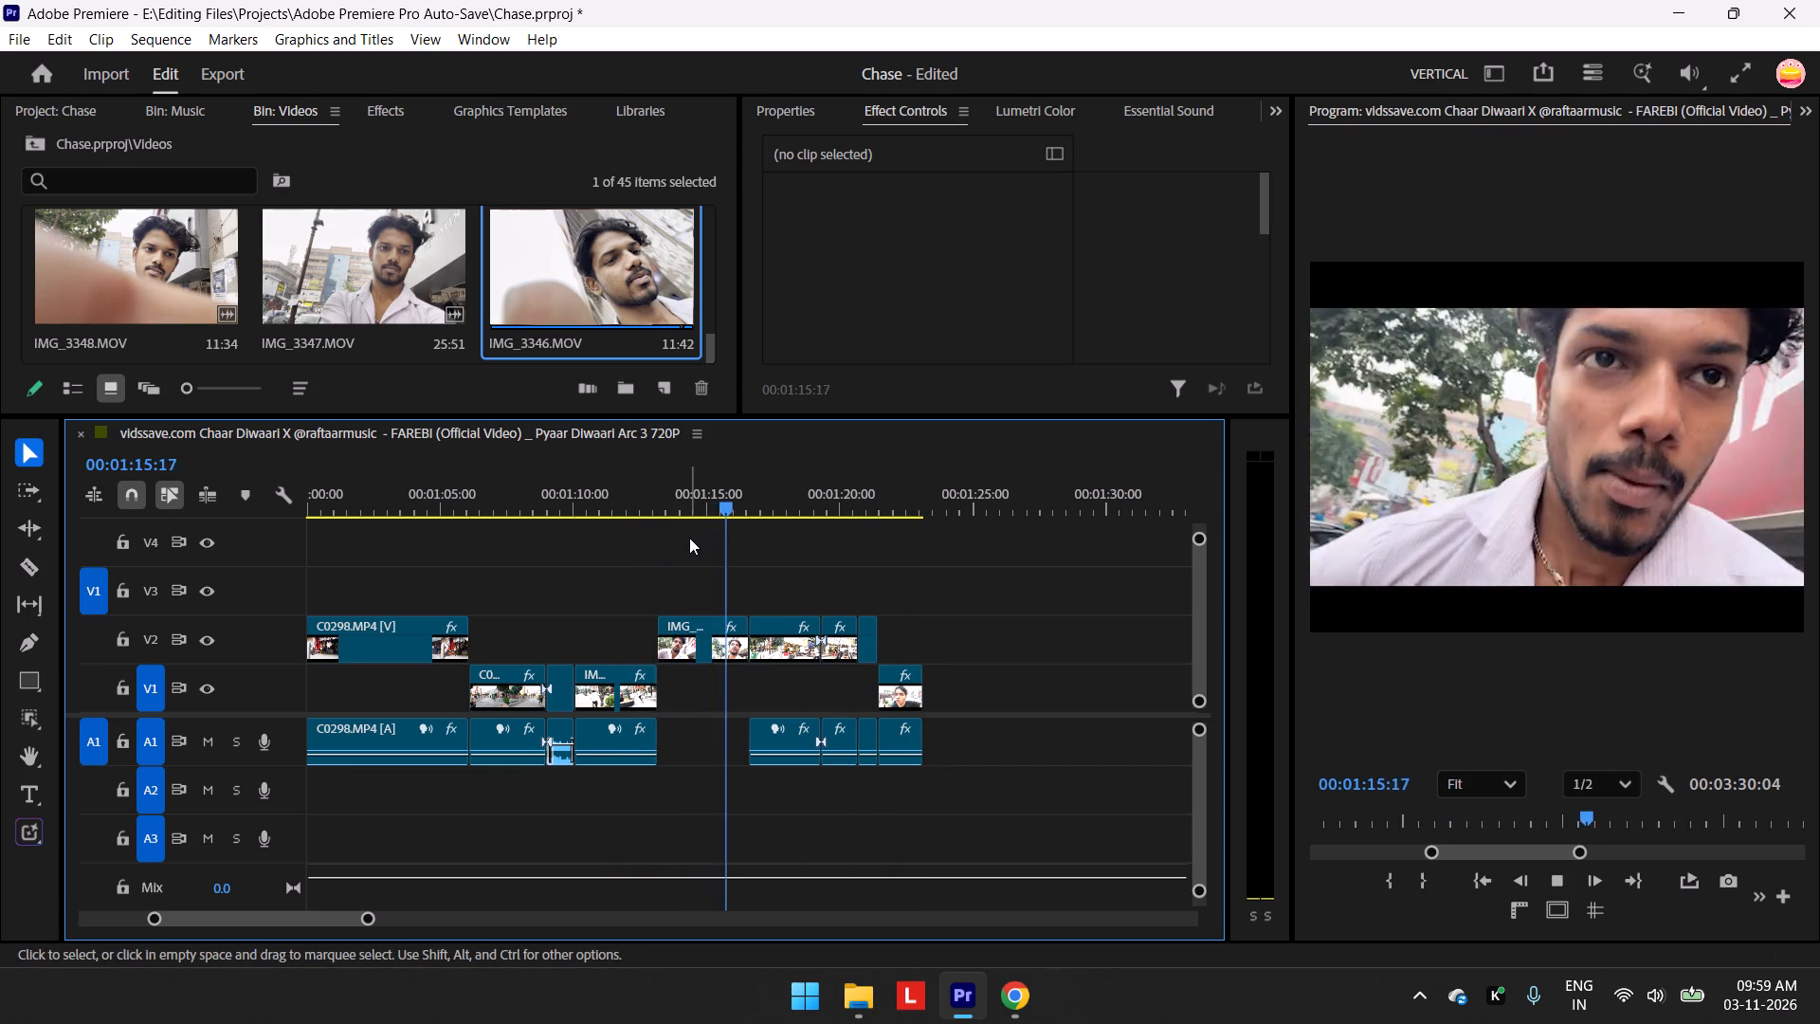
{"action": "key", "text": "space"}
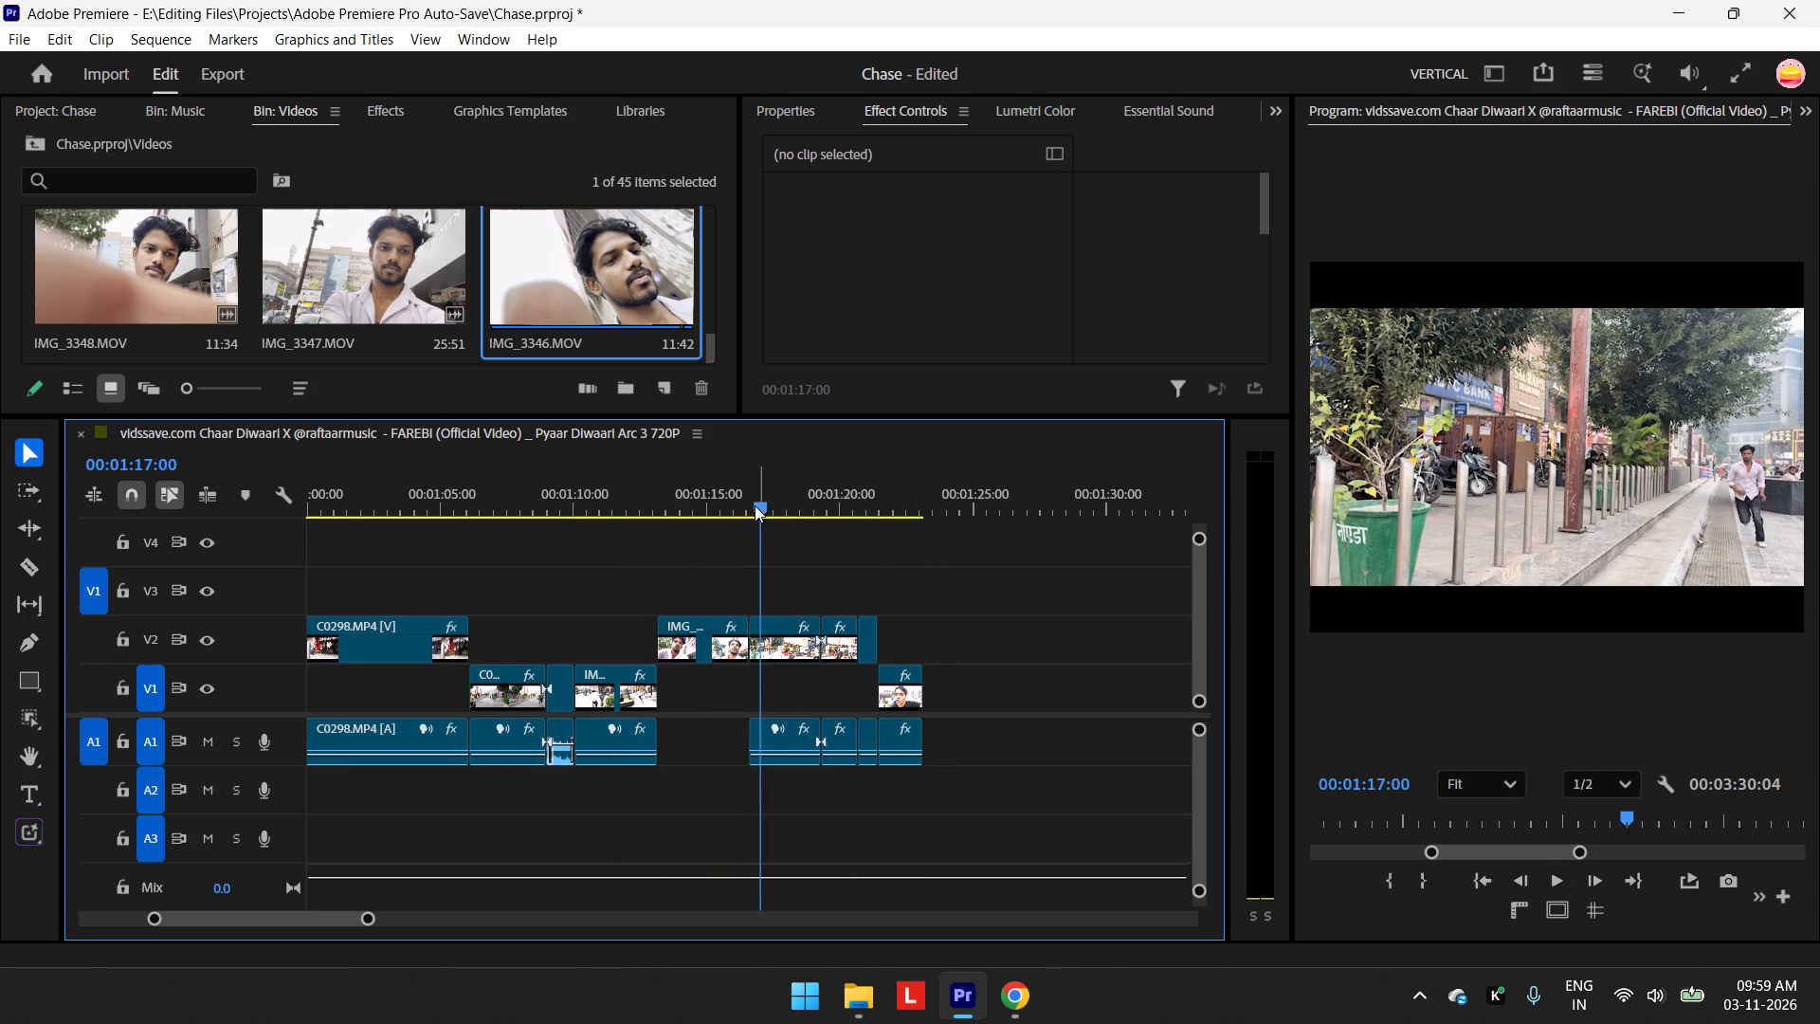
{"action": "left_click_drag", "start_coordinate": [753, 506], "coordinate": [691, 528]}
{"action": "key", "text": "space"}
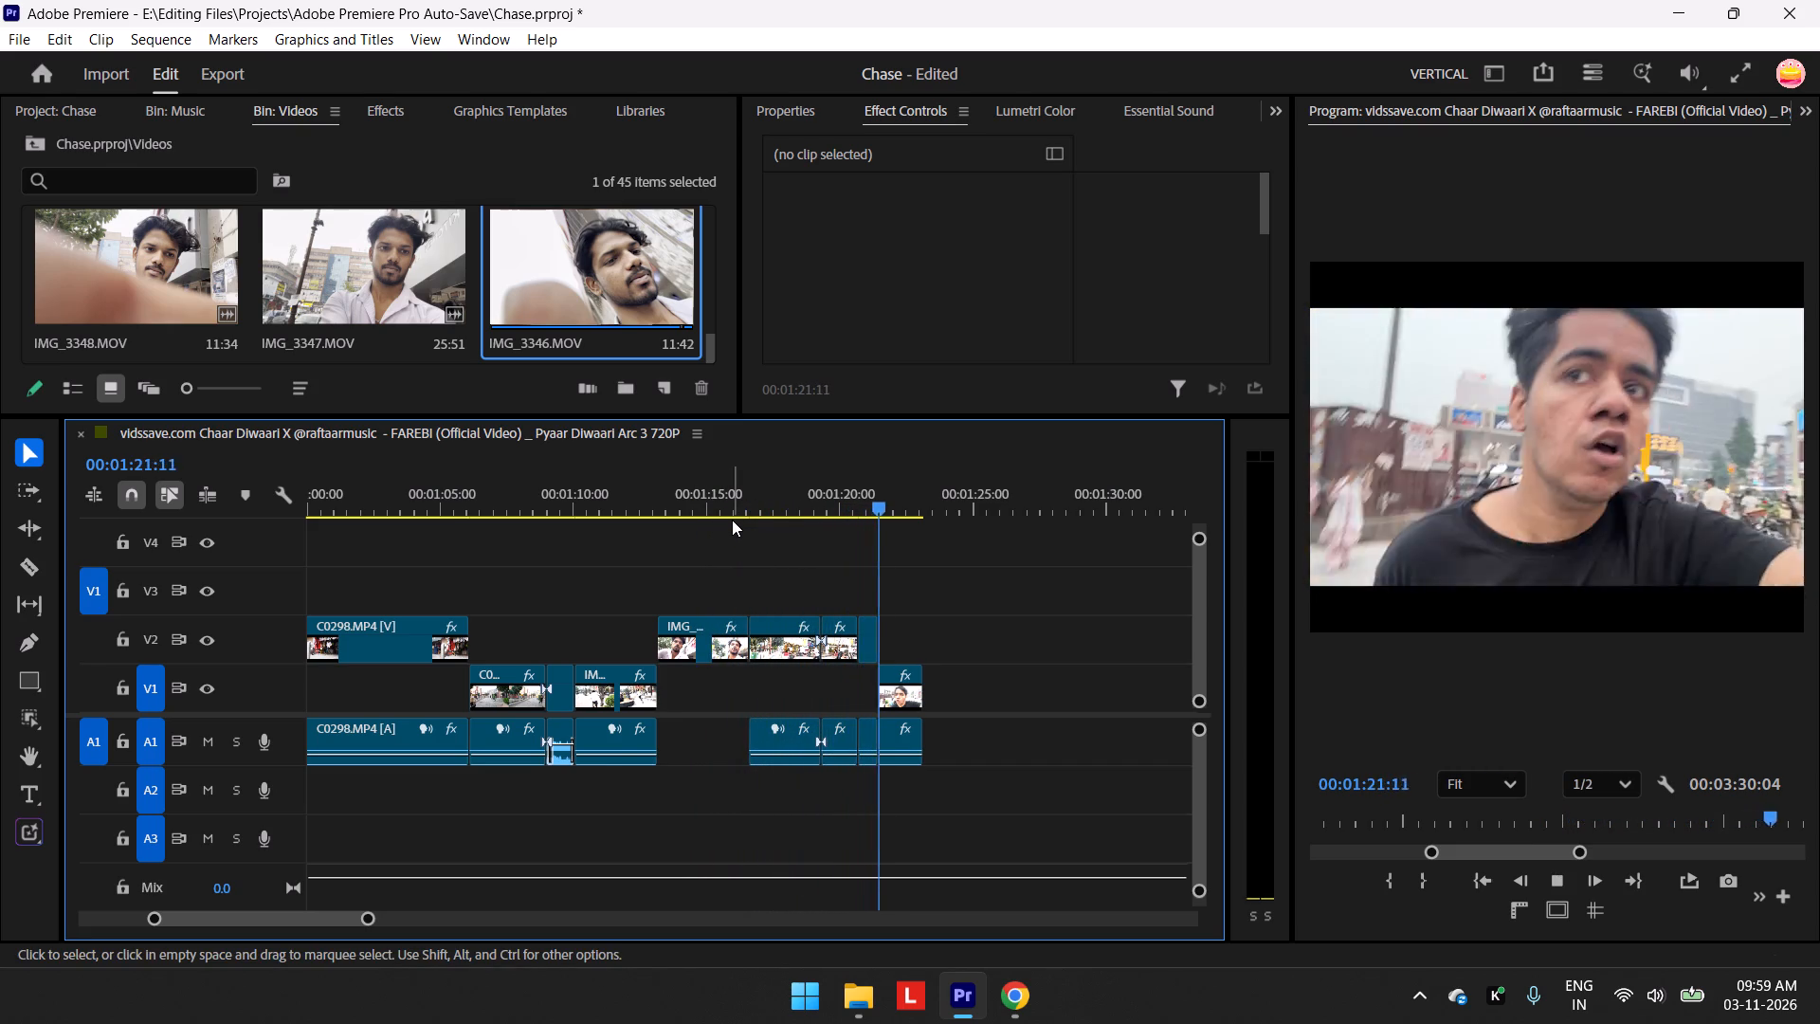
{"action": "key", "text": "space"}
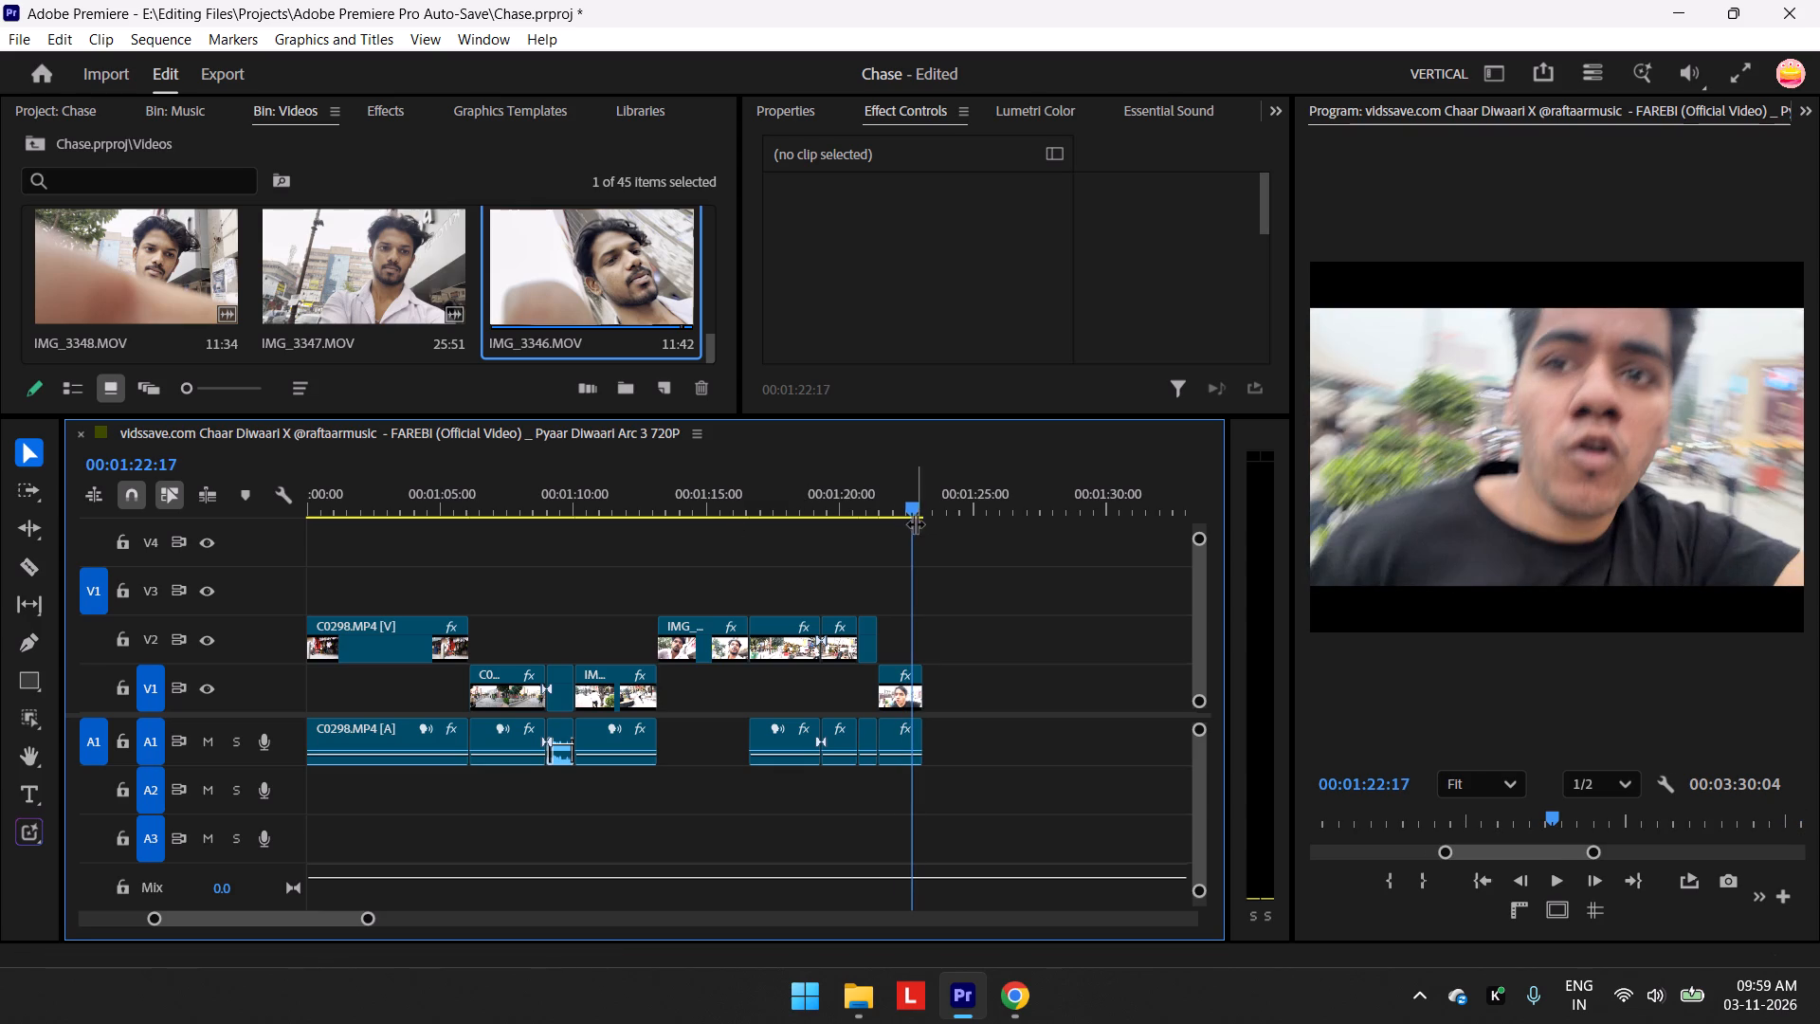
{"action": "left_click_drag", "start_coordinate": [912, 501], "coordinate": [890, 503]}
{"action": "left_click_drag", "start_coordinate": [890, 503], "coordinate": [867, 512]}
{"action": "key", "text": "space"}
{"action": "key", "text": "space"}
{"action": "left_click_drag", "start_coordinate": [875, 503], "coordinate": [879, 503]}
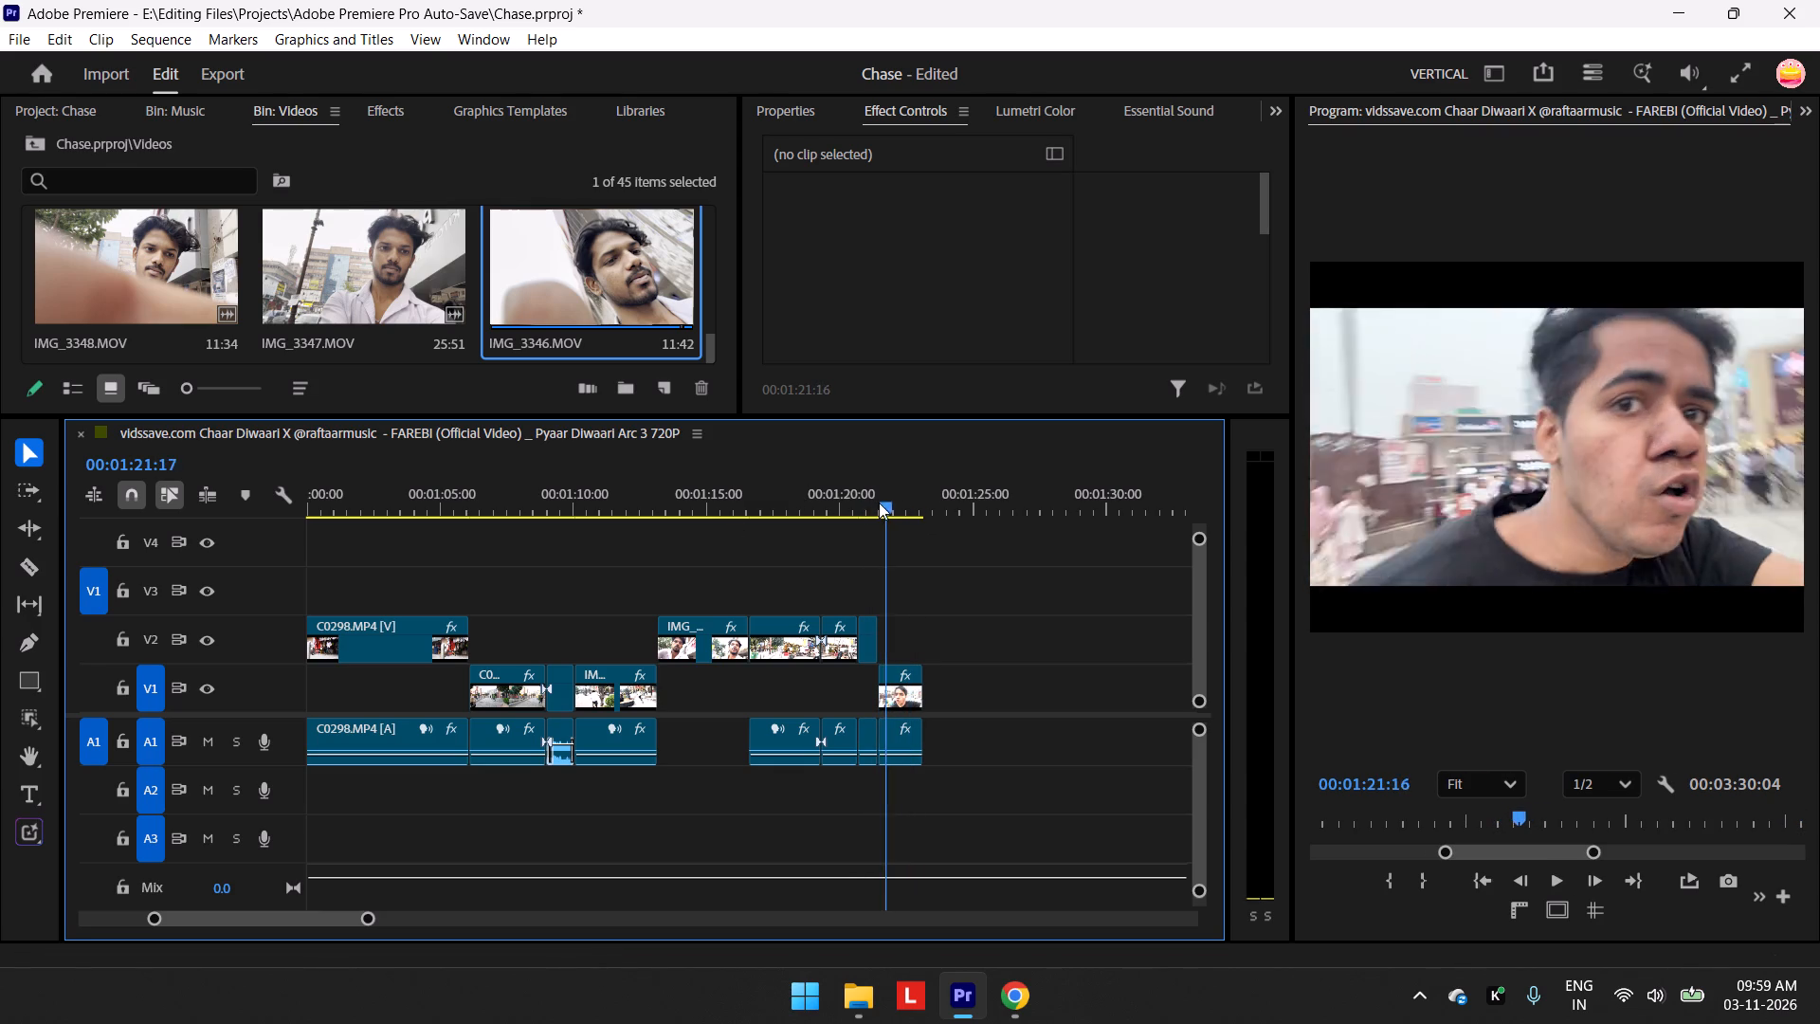
{"action": "left_click_drag", "start_coordinate": [879, 503], "coordinate": [845, 520]}
{"action": "key", "text": "space"}
{"action": "key", "text": "space"}
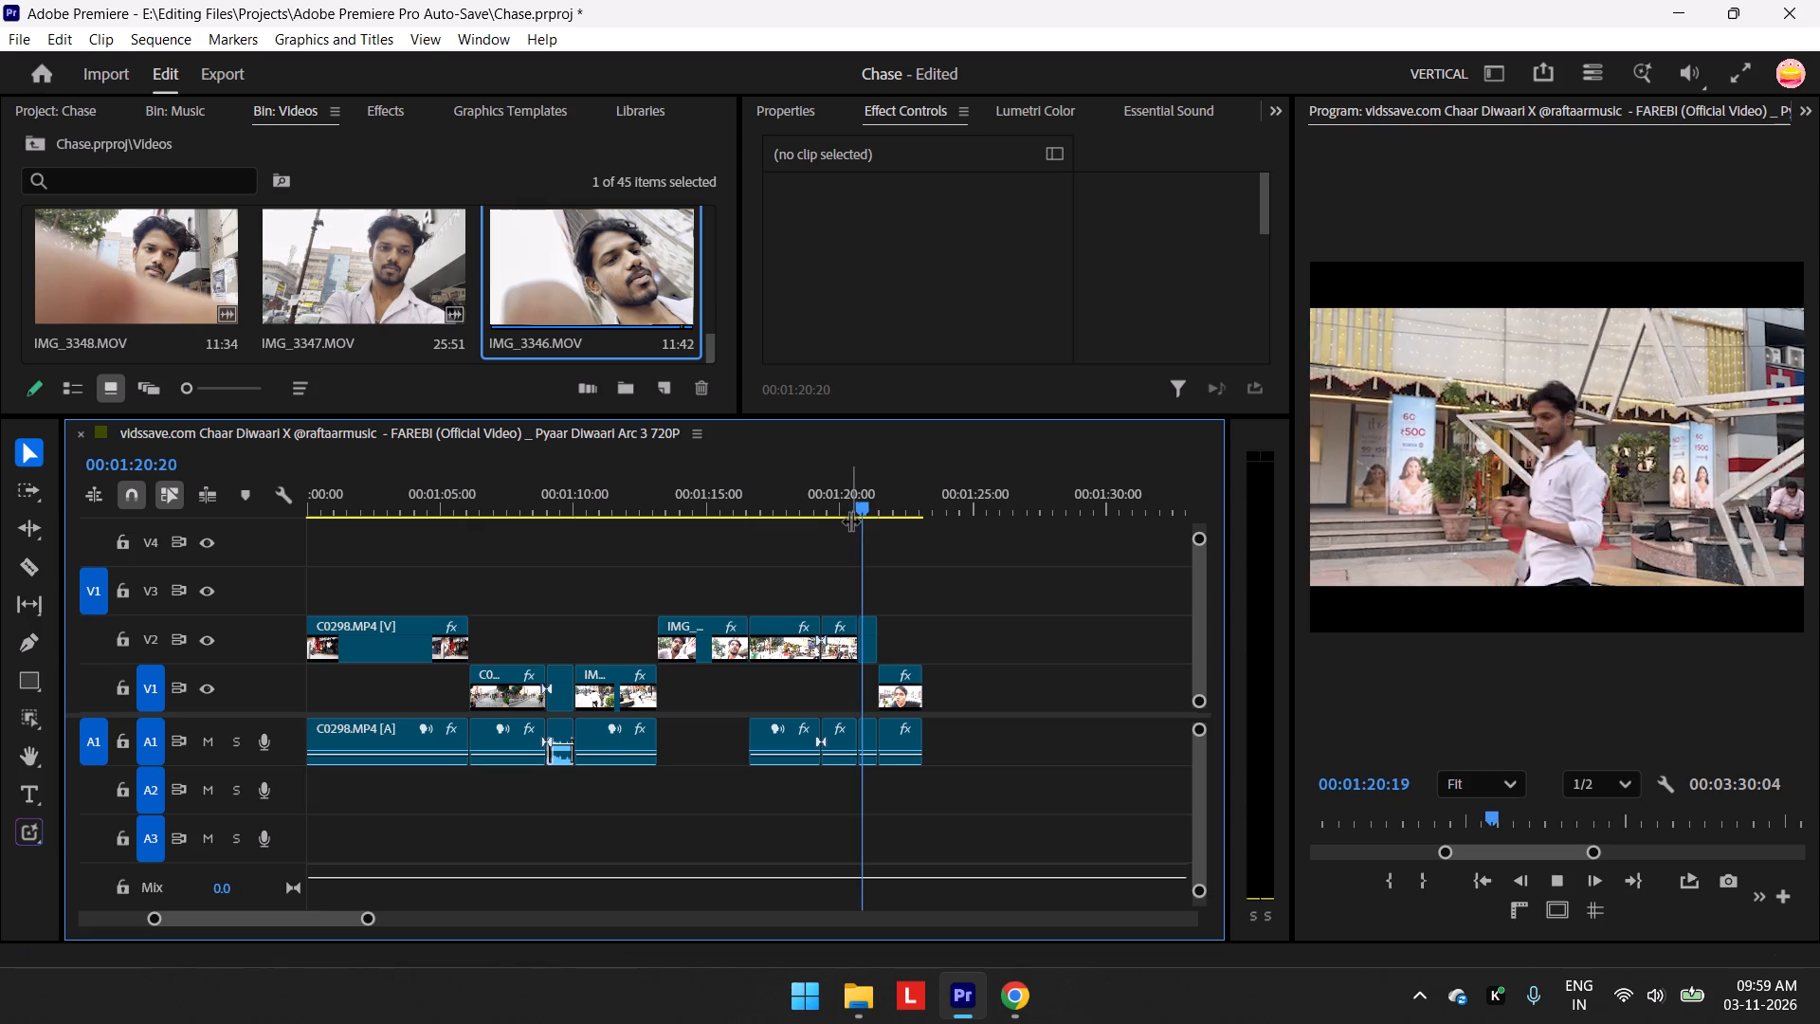
{"action": "key", "text": "space"}
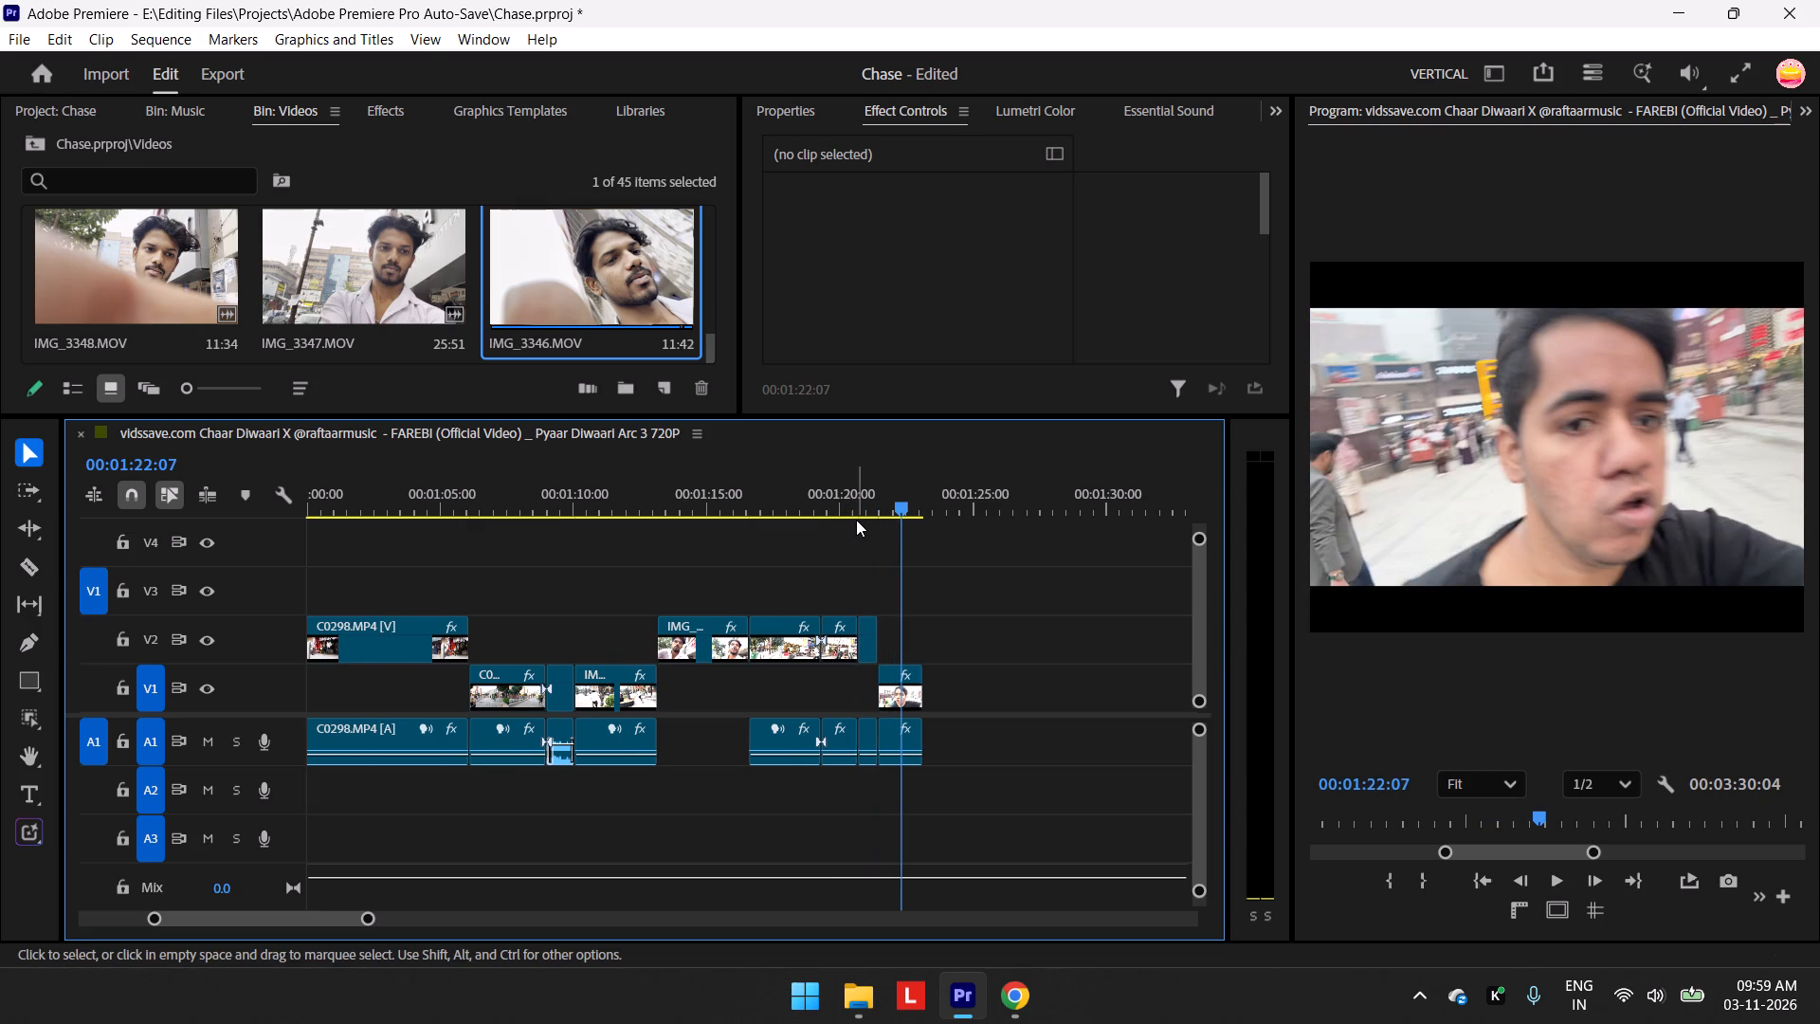
Move the face clip IMG_3352.MOV out of the cut to about 00:01:36, with its video on V3 and audio on A3.
{"action": "key", "text": "minus"}
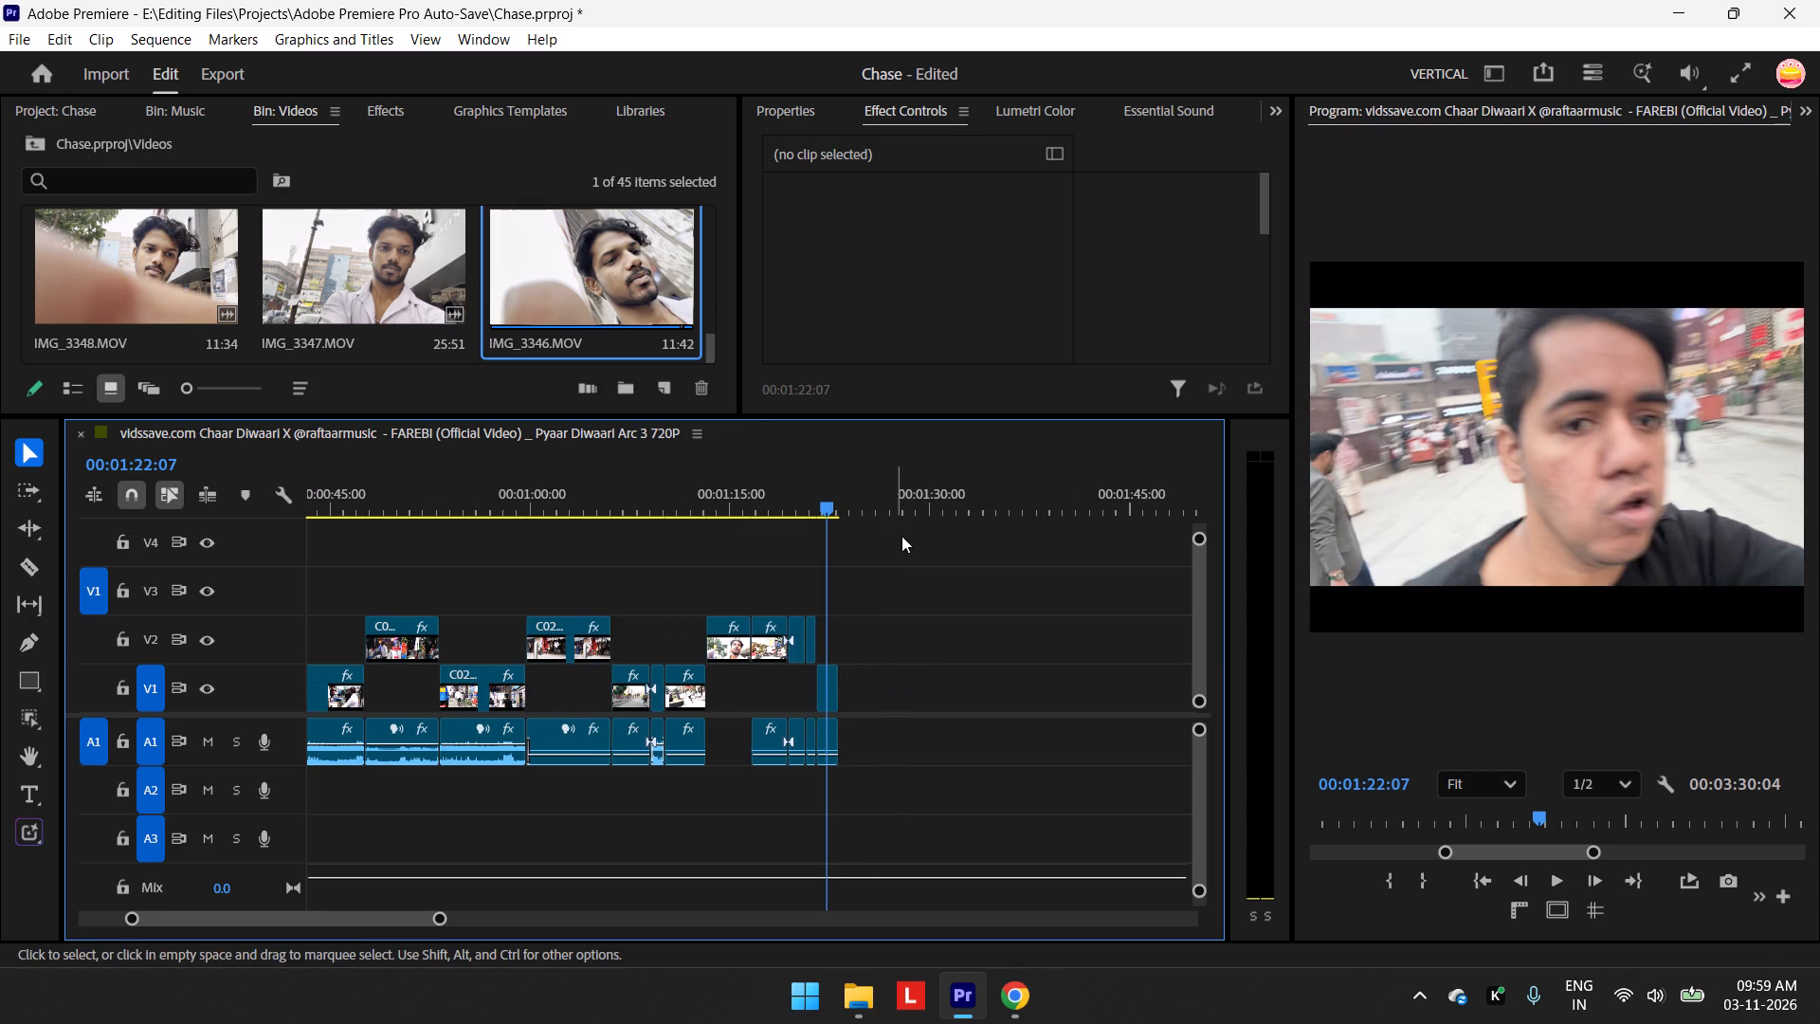
{"action": "left_click", "coordinate": [828, 686]}
{"action": "left_click_drag", "start_coordinate": [828, 686], "coordinate": [1026, 611]}
{"action": "left_click_drag", "start_coordinate": [1027, 738], "coordinate": [1027, 839]}
Move C0301.MP4 from about 00:01:50 back flush with the end of the V2 clips at about 00:01:21, on V3 and A1.
{"action": "scroll", "coordinate": [1118, 634], "scroll_direction": "up", "scroll_amount": 3}
{"action": "scroll", "coordinate": [1117, 634], "scroll_direction": "down", "scroll_amount": 2}
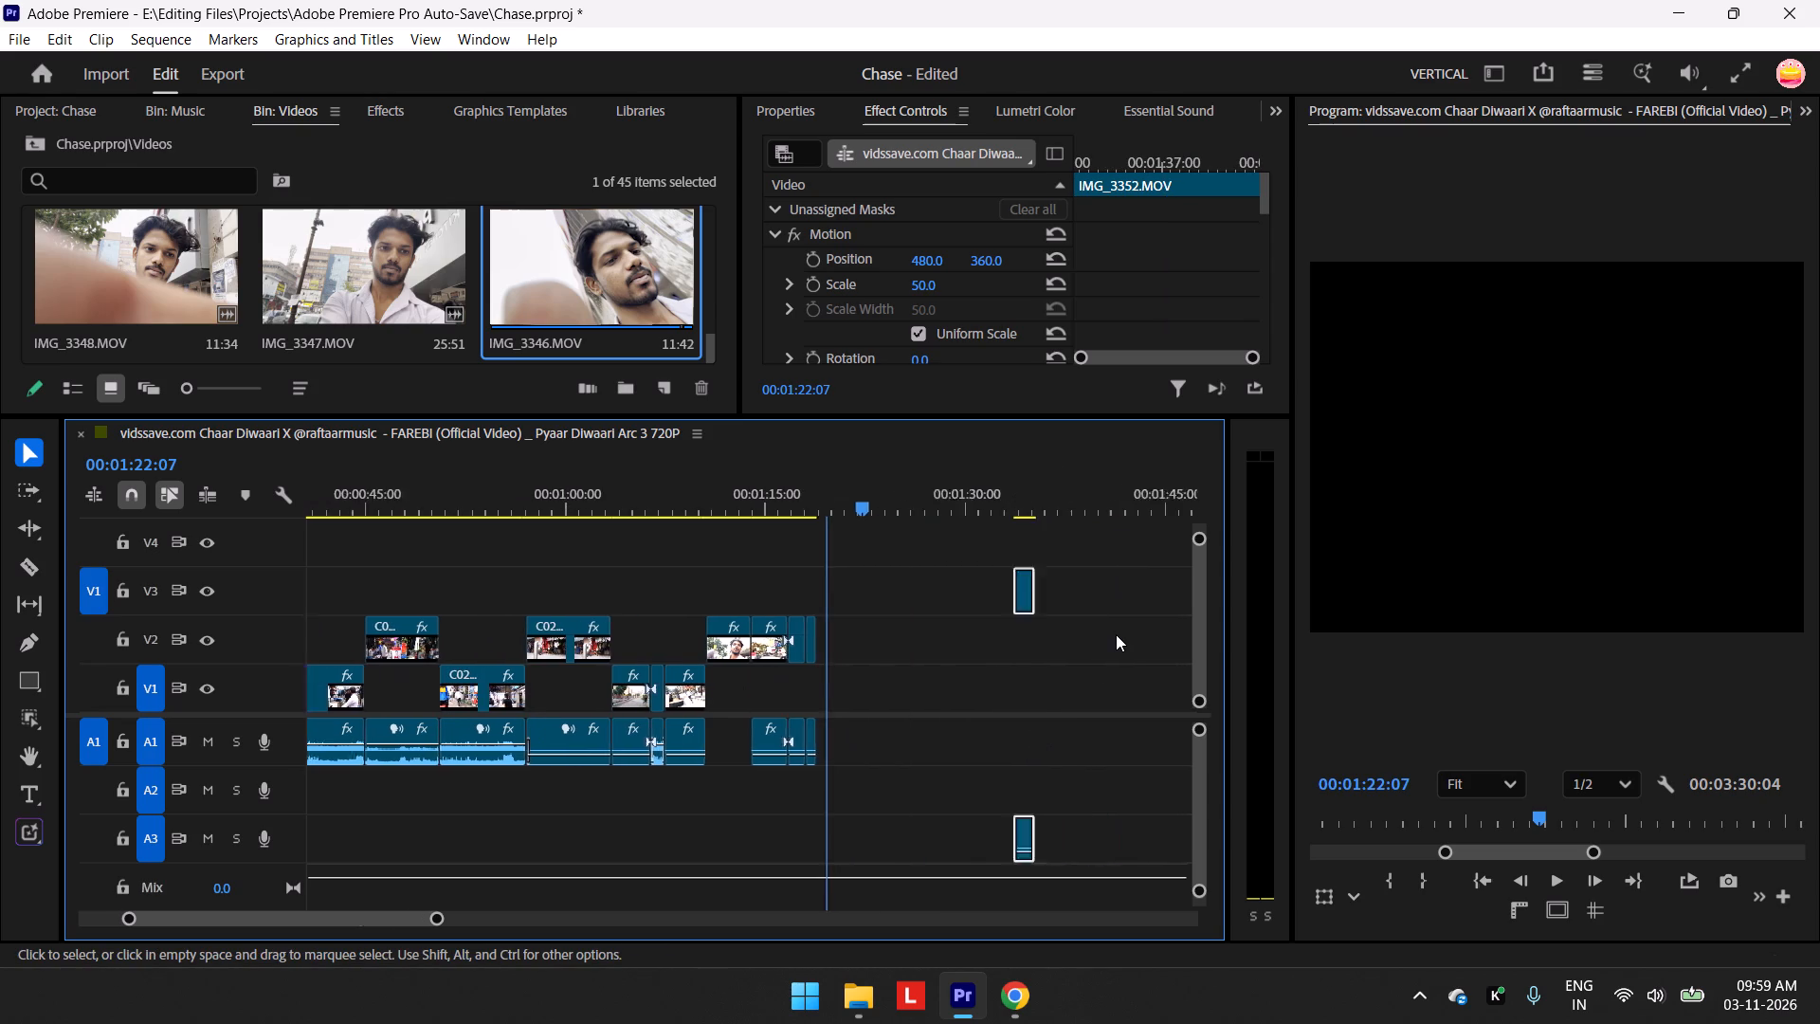
{"action": "scroll", "coordinate": [1116, 634], "scroll_direction": "down", "scroll_amount": 9}
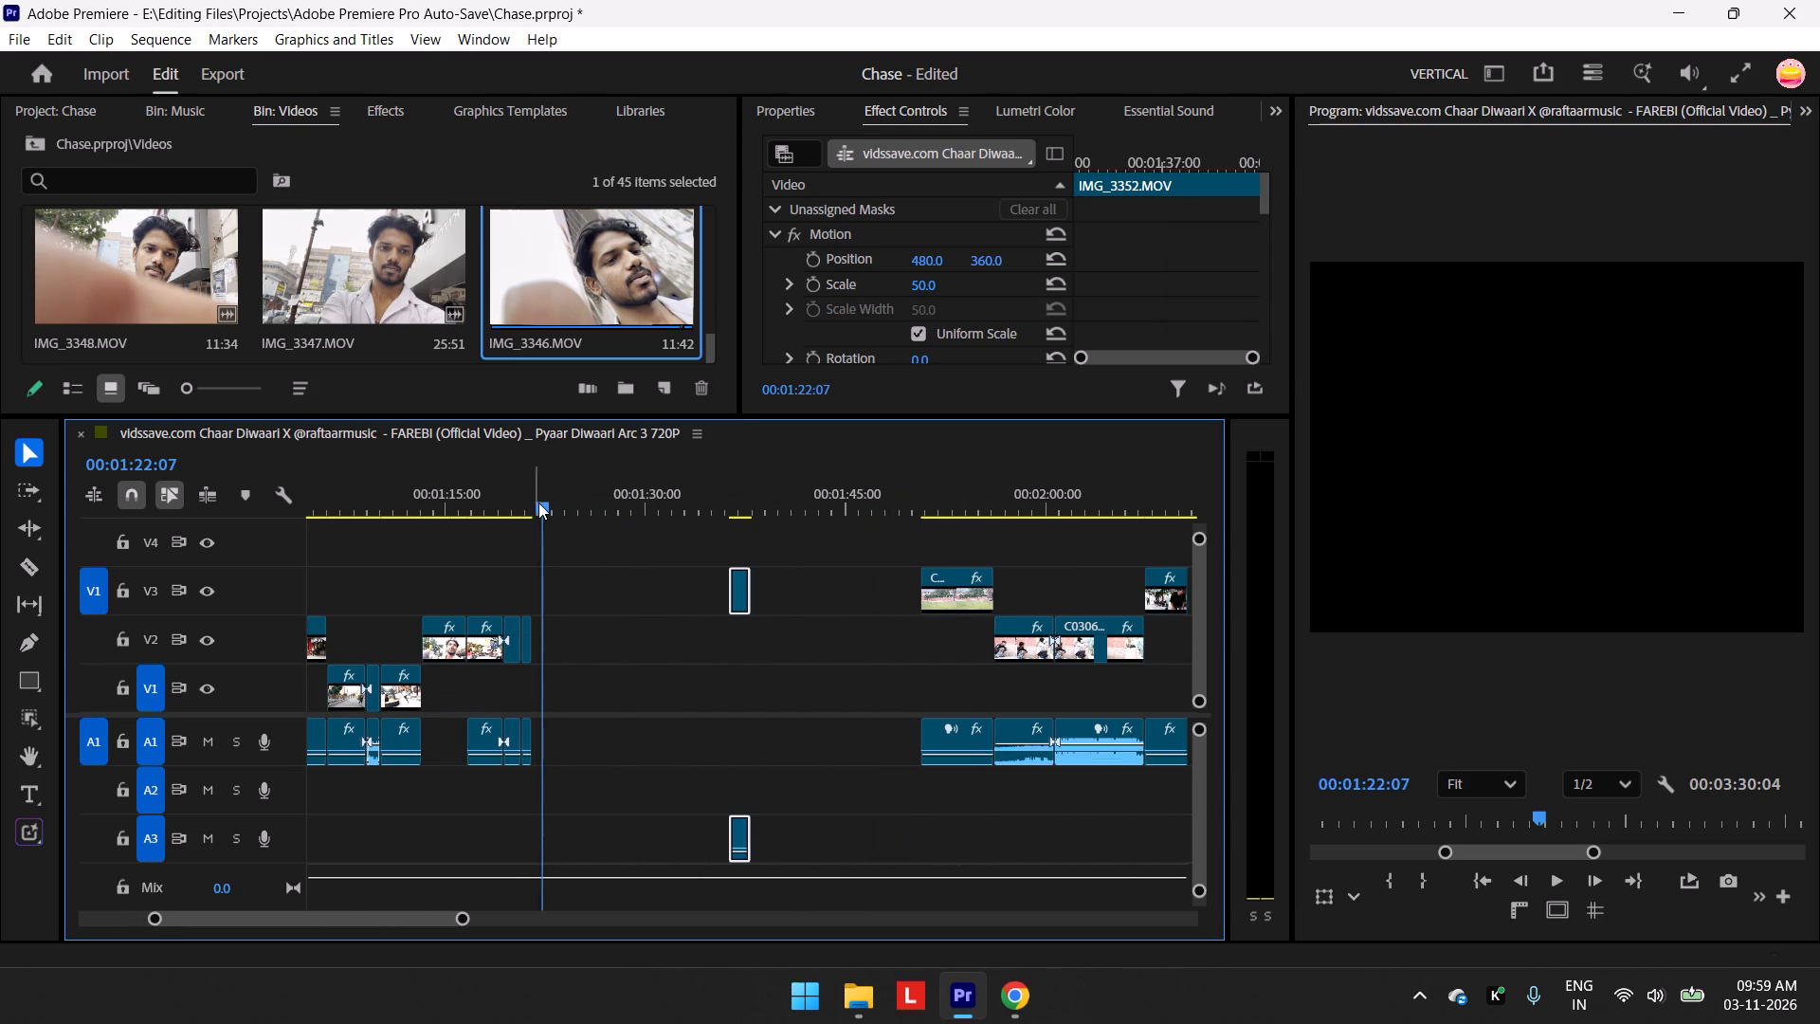
{"action": "left_click_drag", "start_coordinate": [546, 503], "coordinate": [931, 565]}
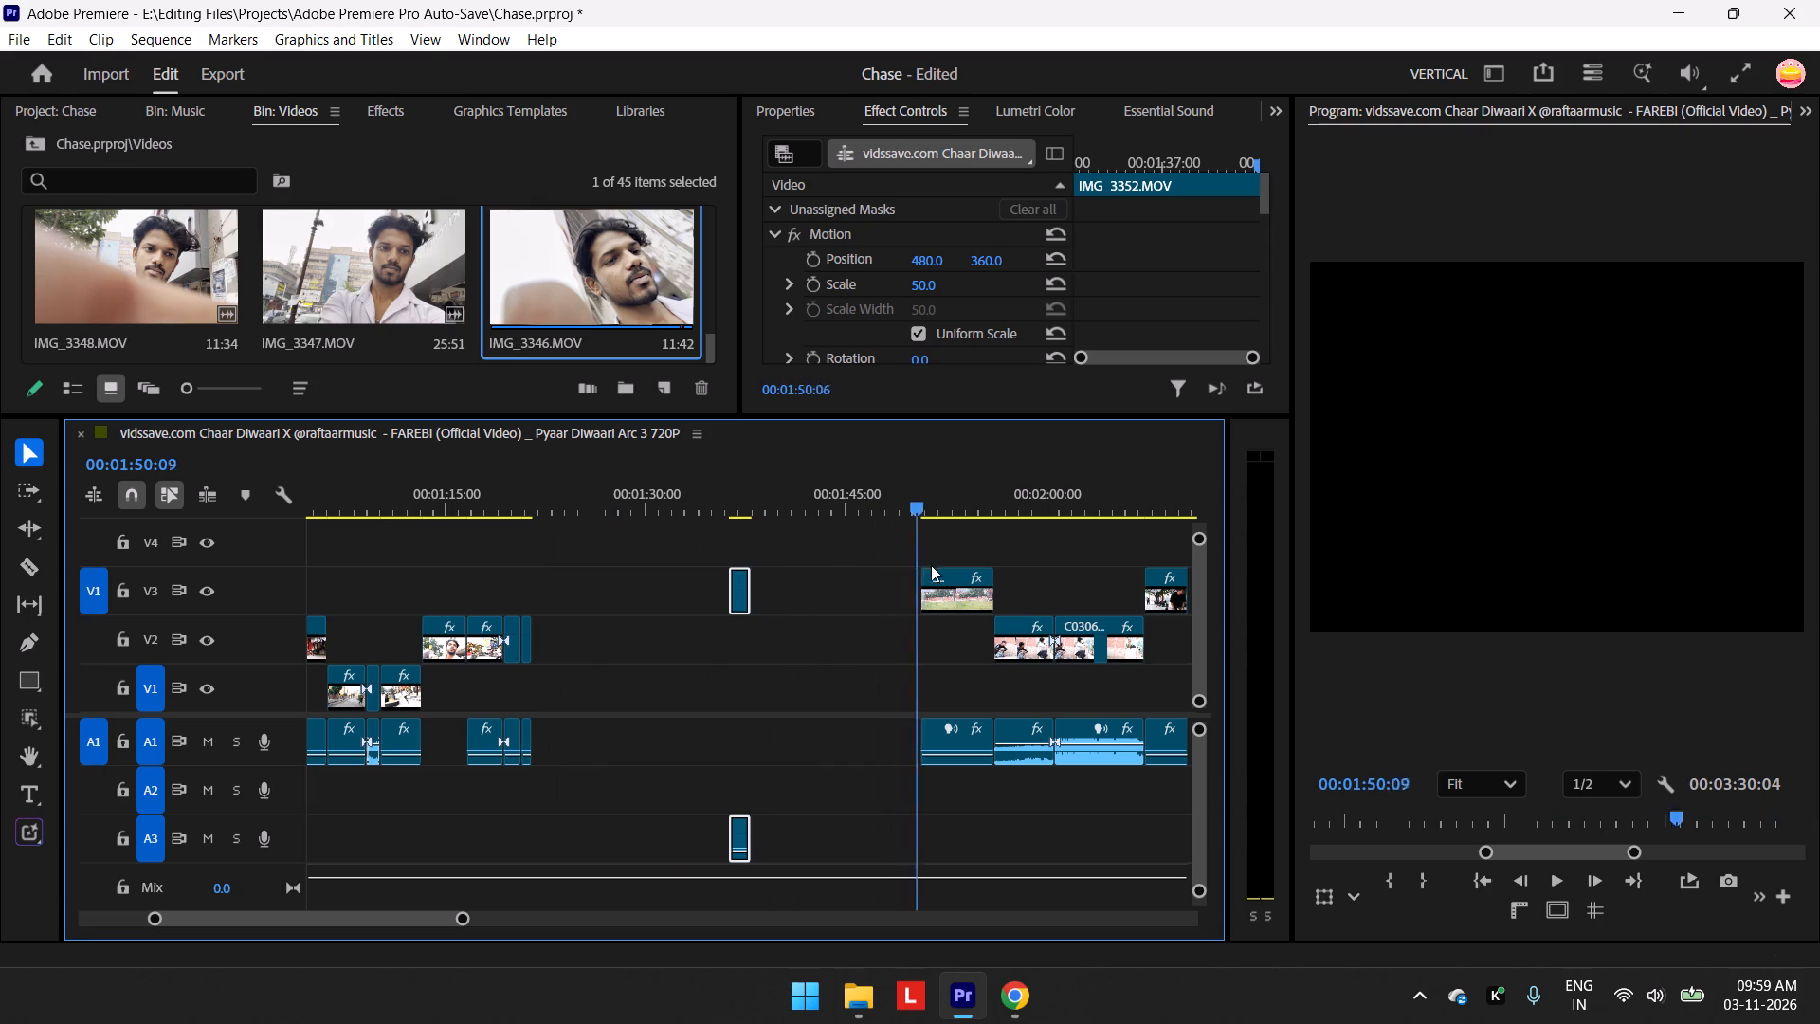
{"action": "left_click_drag", "start_coordinate": [931, 565], "coordinate": [906, 577]}
{"action": "left_click_drag", "start_coordinate": [940, 533], "coordinate": [942, 698]}
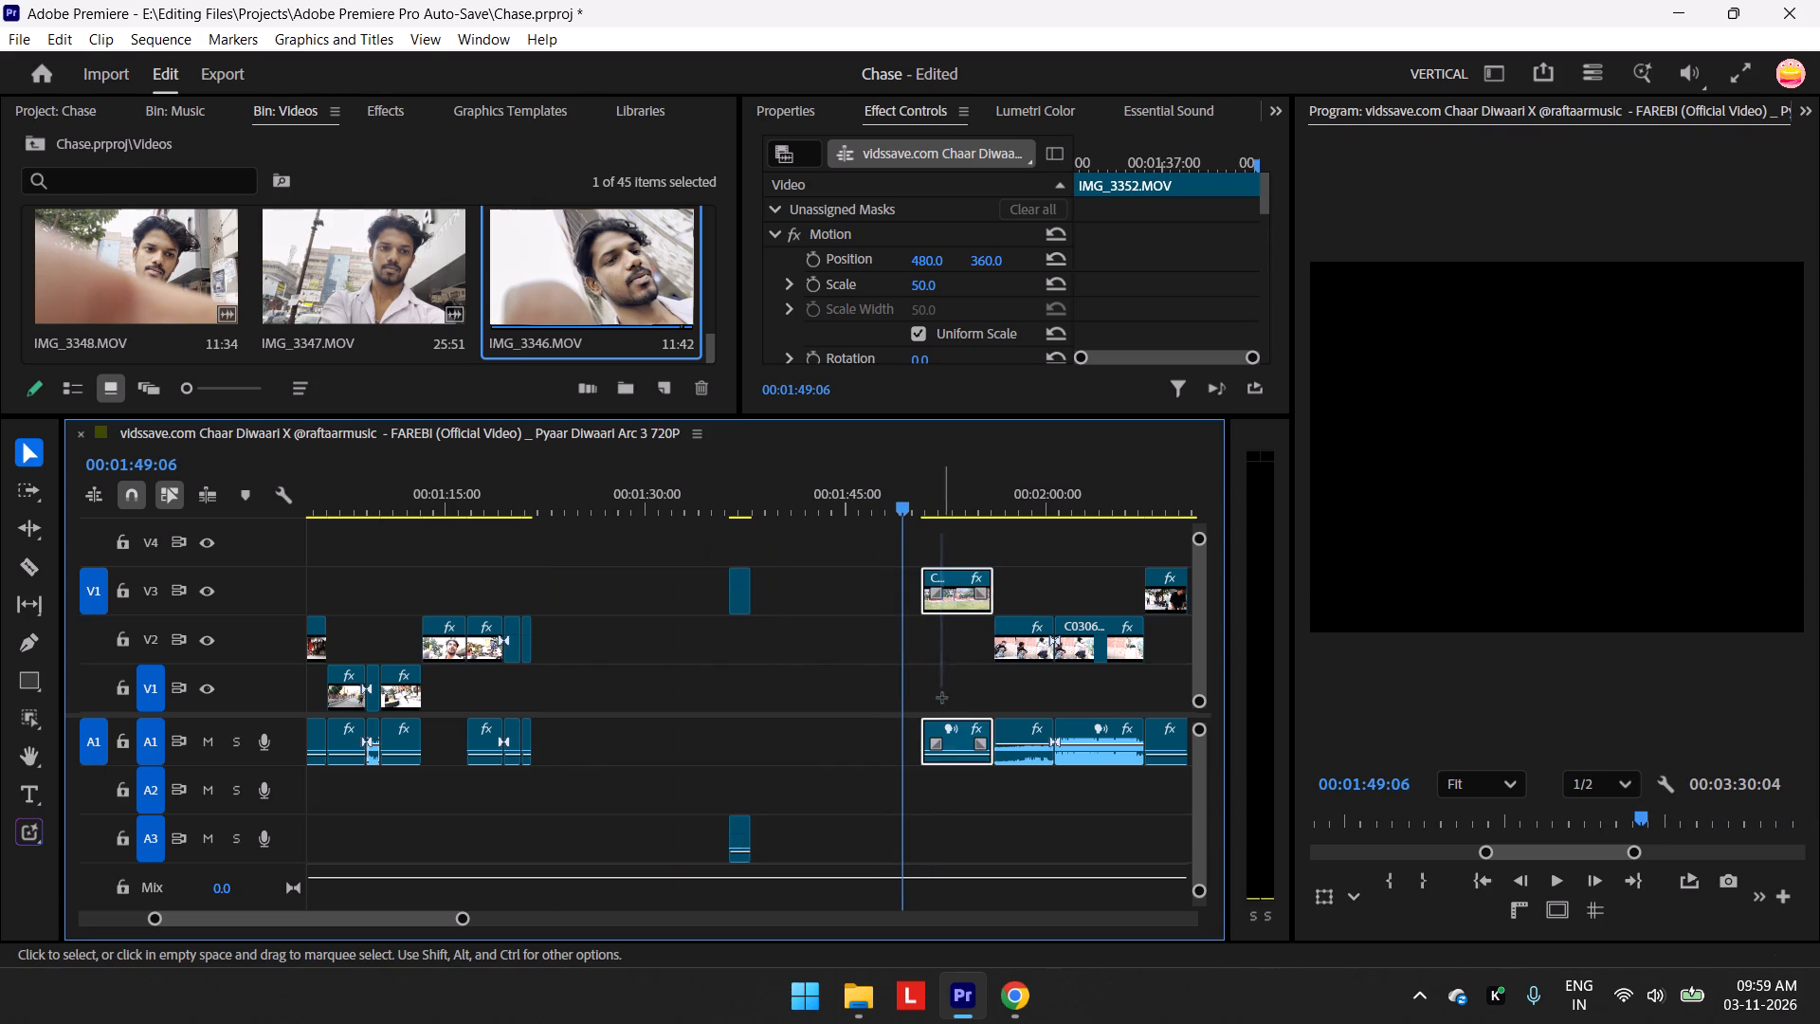
{"action": "left_click_drag", "start_coordinate": [942, 698], "coordinate": [947, 770]}
{"action": "left_click_drag", "start_coordinate": [966, 603], "coordinate": [595, 655]}
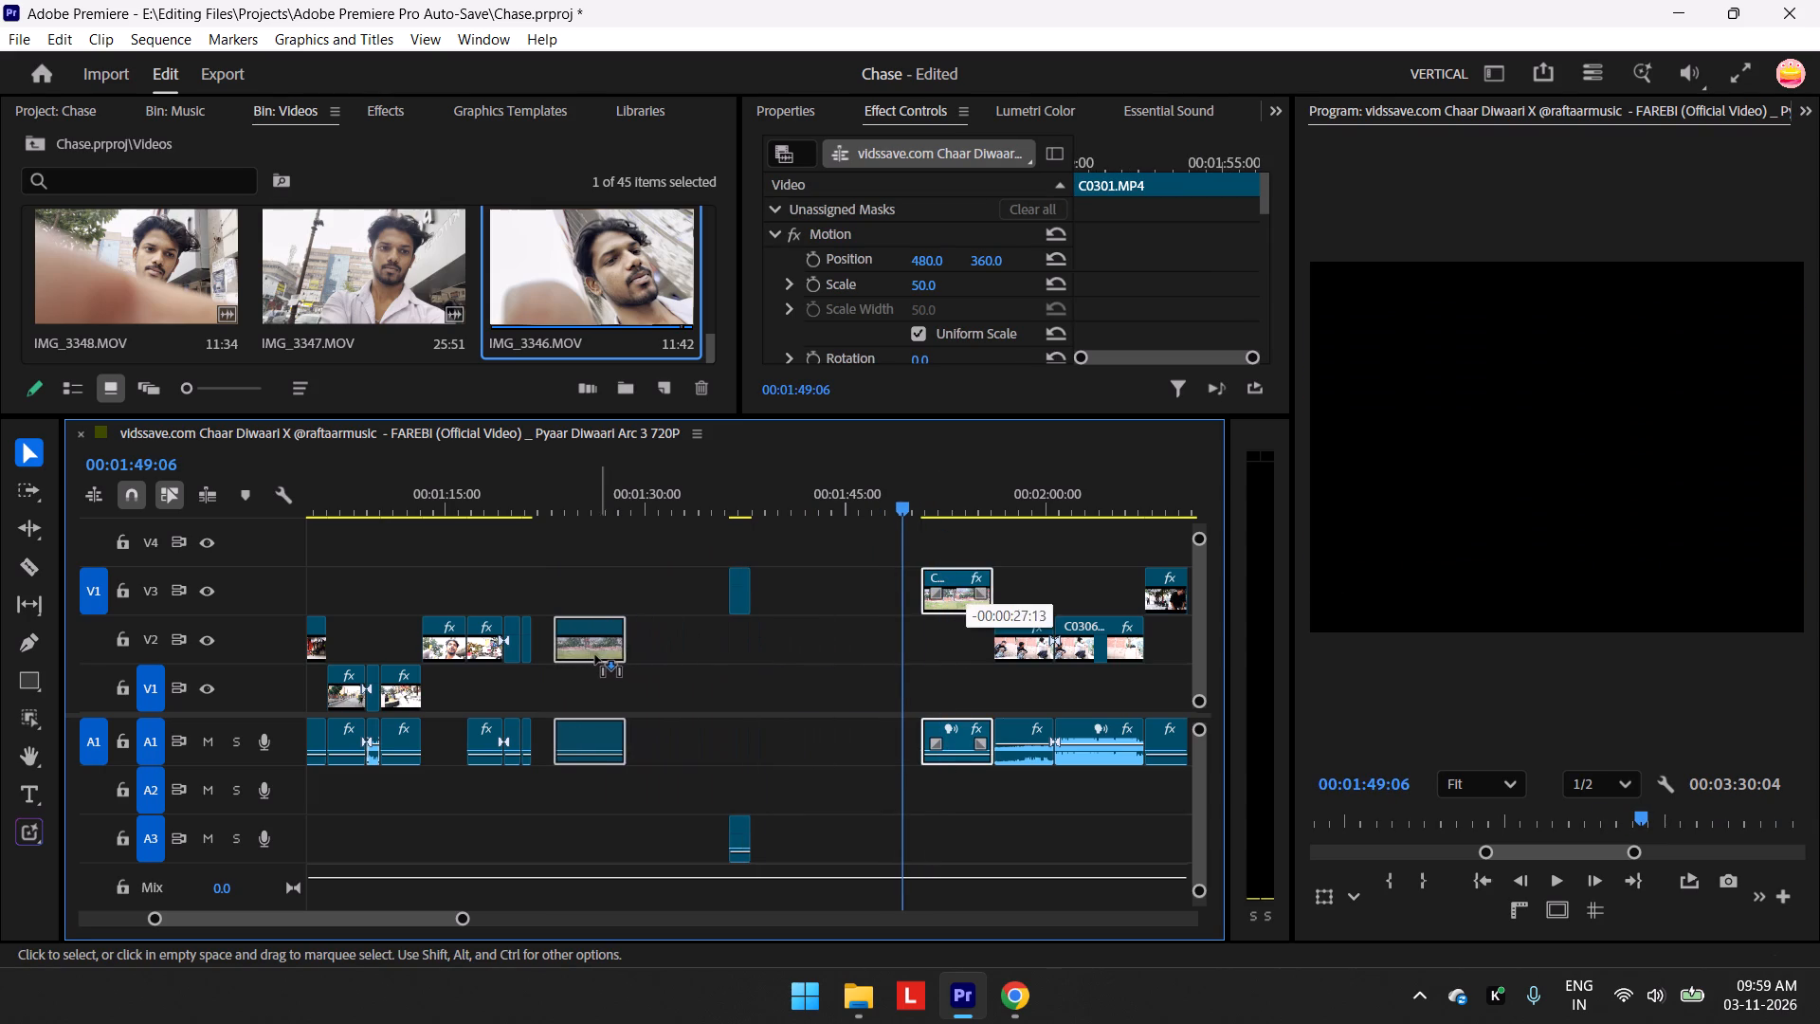
{"action": "left_click_drag", "start_coordinate": [595, 655], "coordinate": [590, 602]}
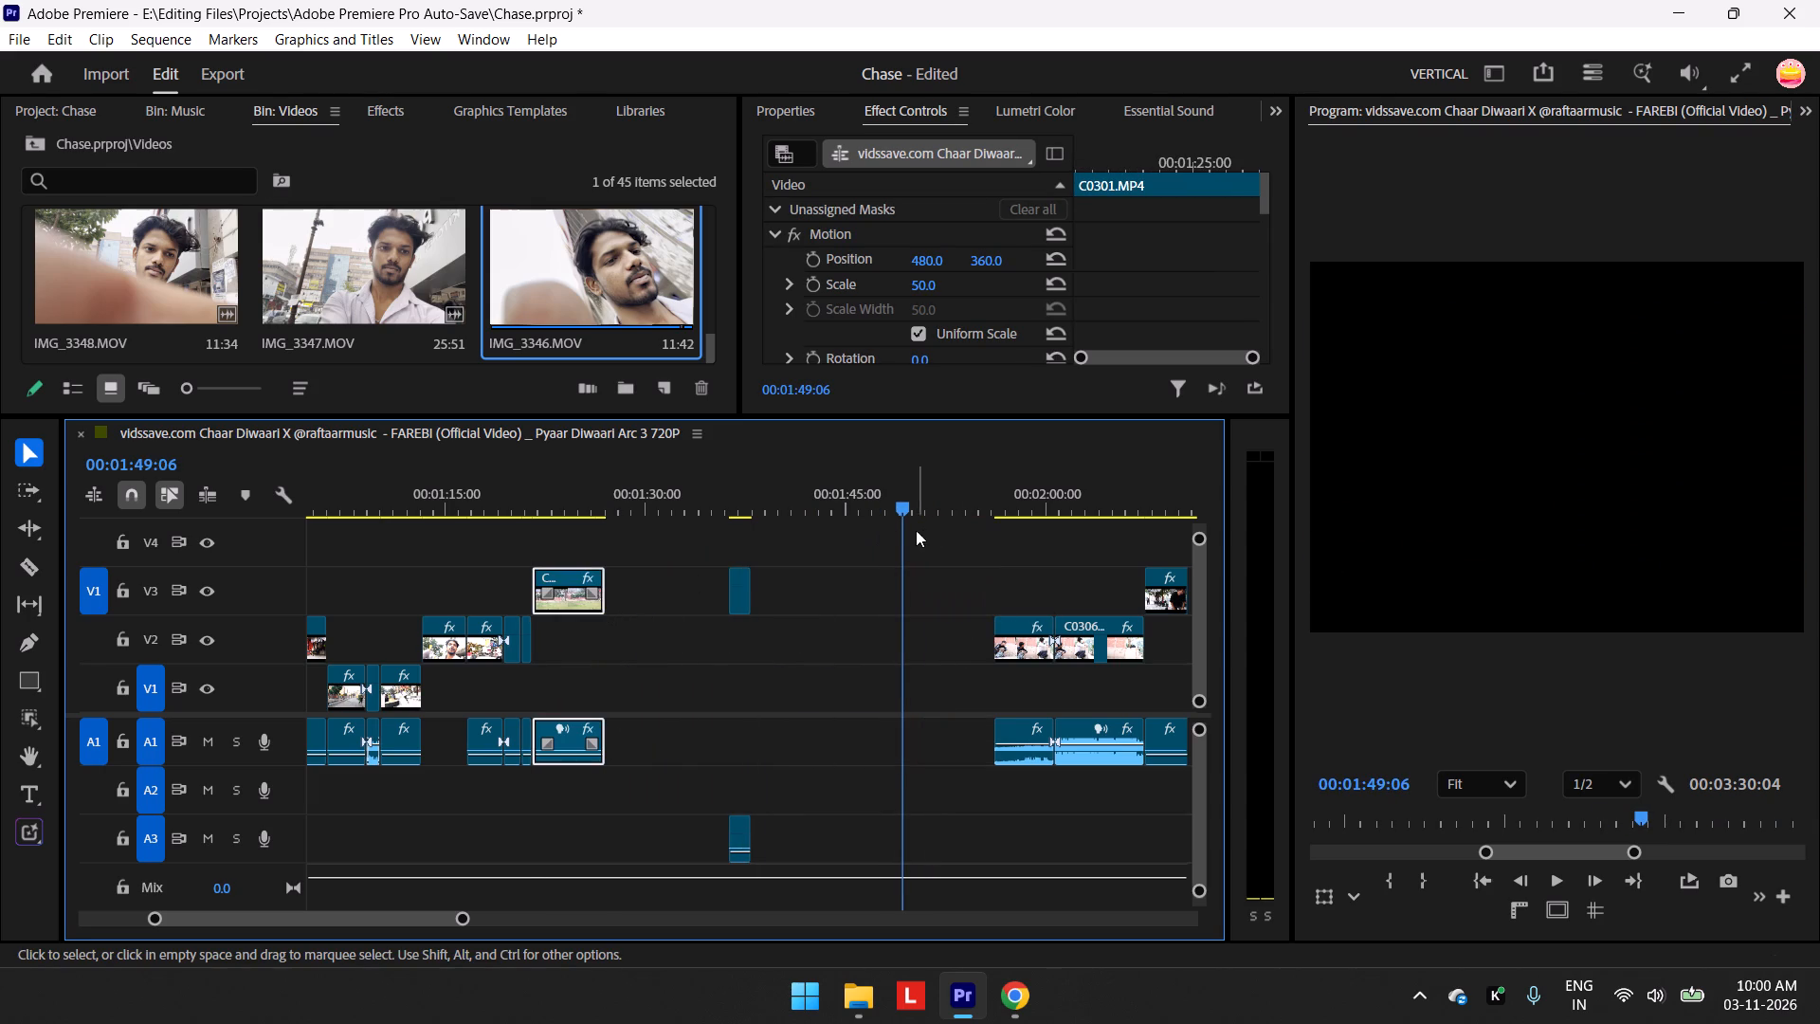
Play the new cut into C0301.MP4 and skim the following shots around 00:02:01 to judge what should come after it.
{"action": "left_click_drag", "start_coordinate": [905, 504], "coordinate": [516, 603]}
{"action": "key", "text": "space"}
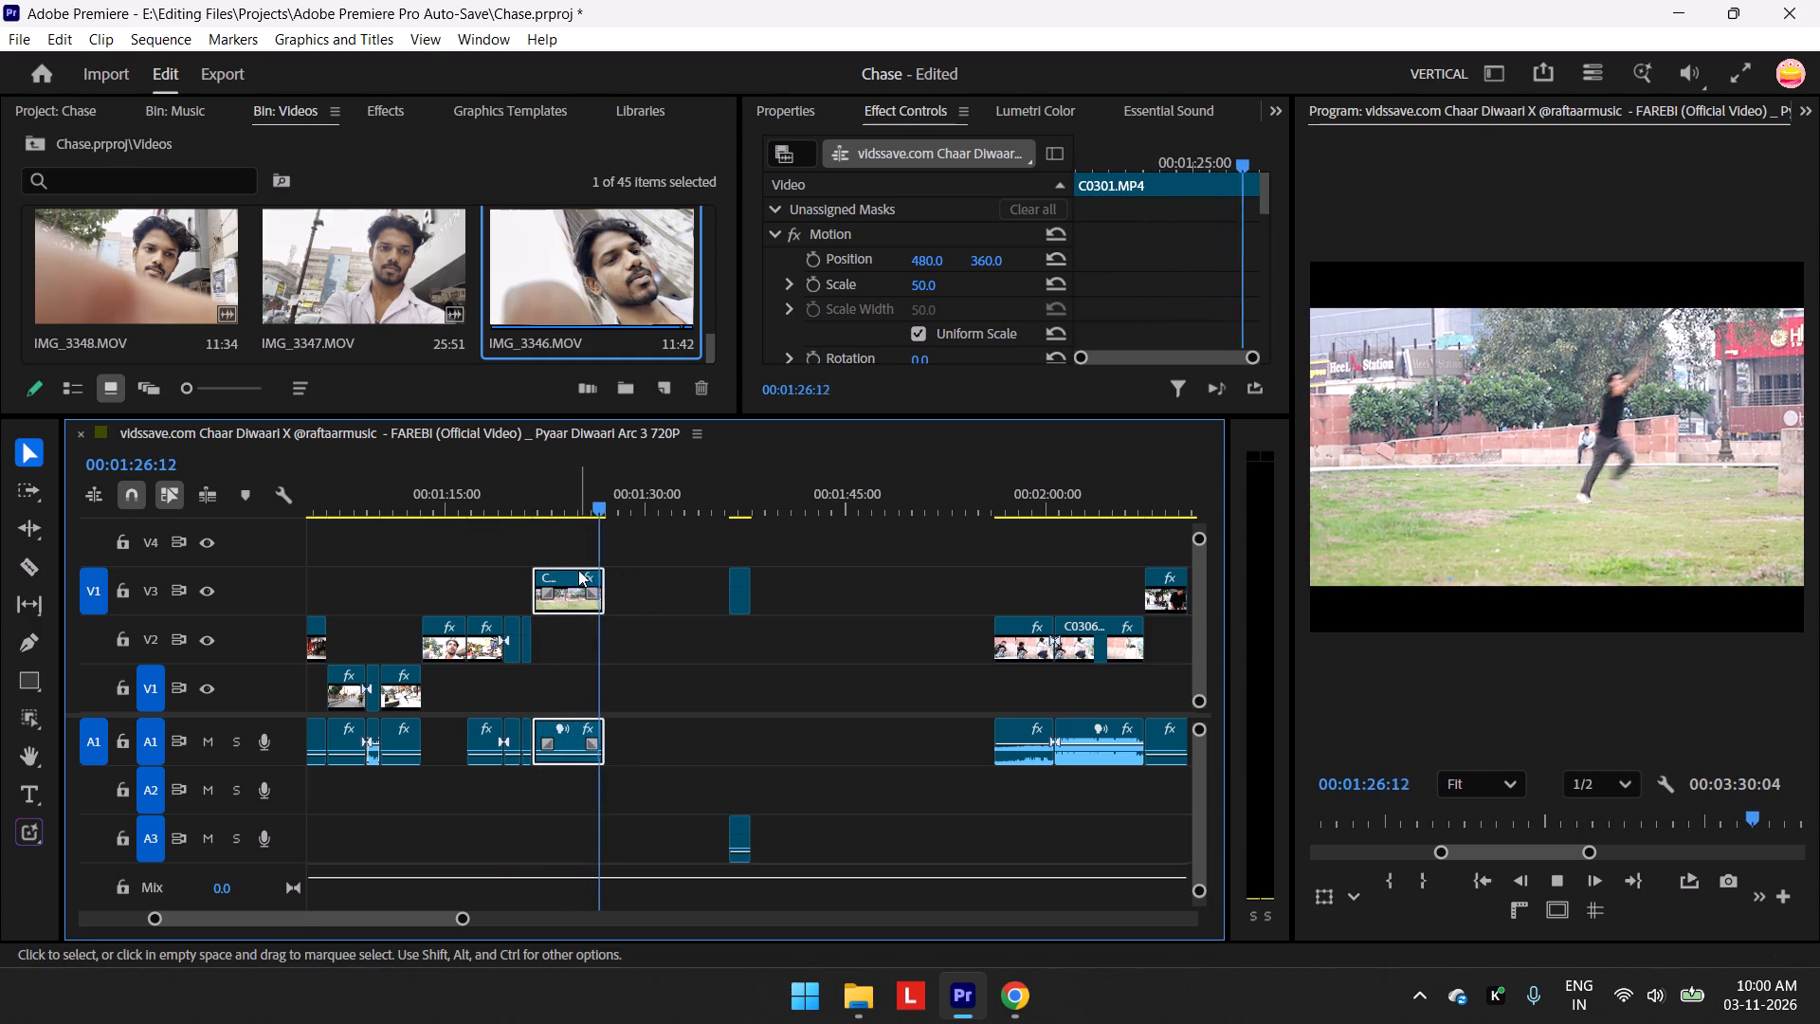
{"action": "key", "text": "space"}
{"action": "left_click_drag", "start_coordinate": [601, 507], "coordinate": [574, 511]}
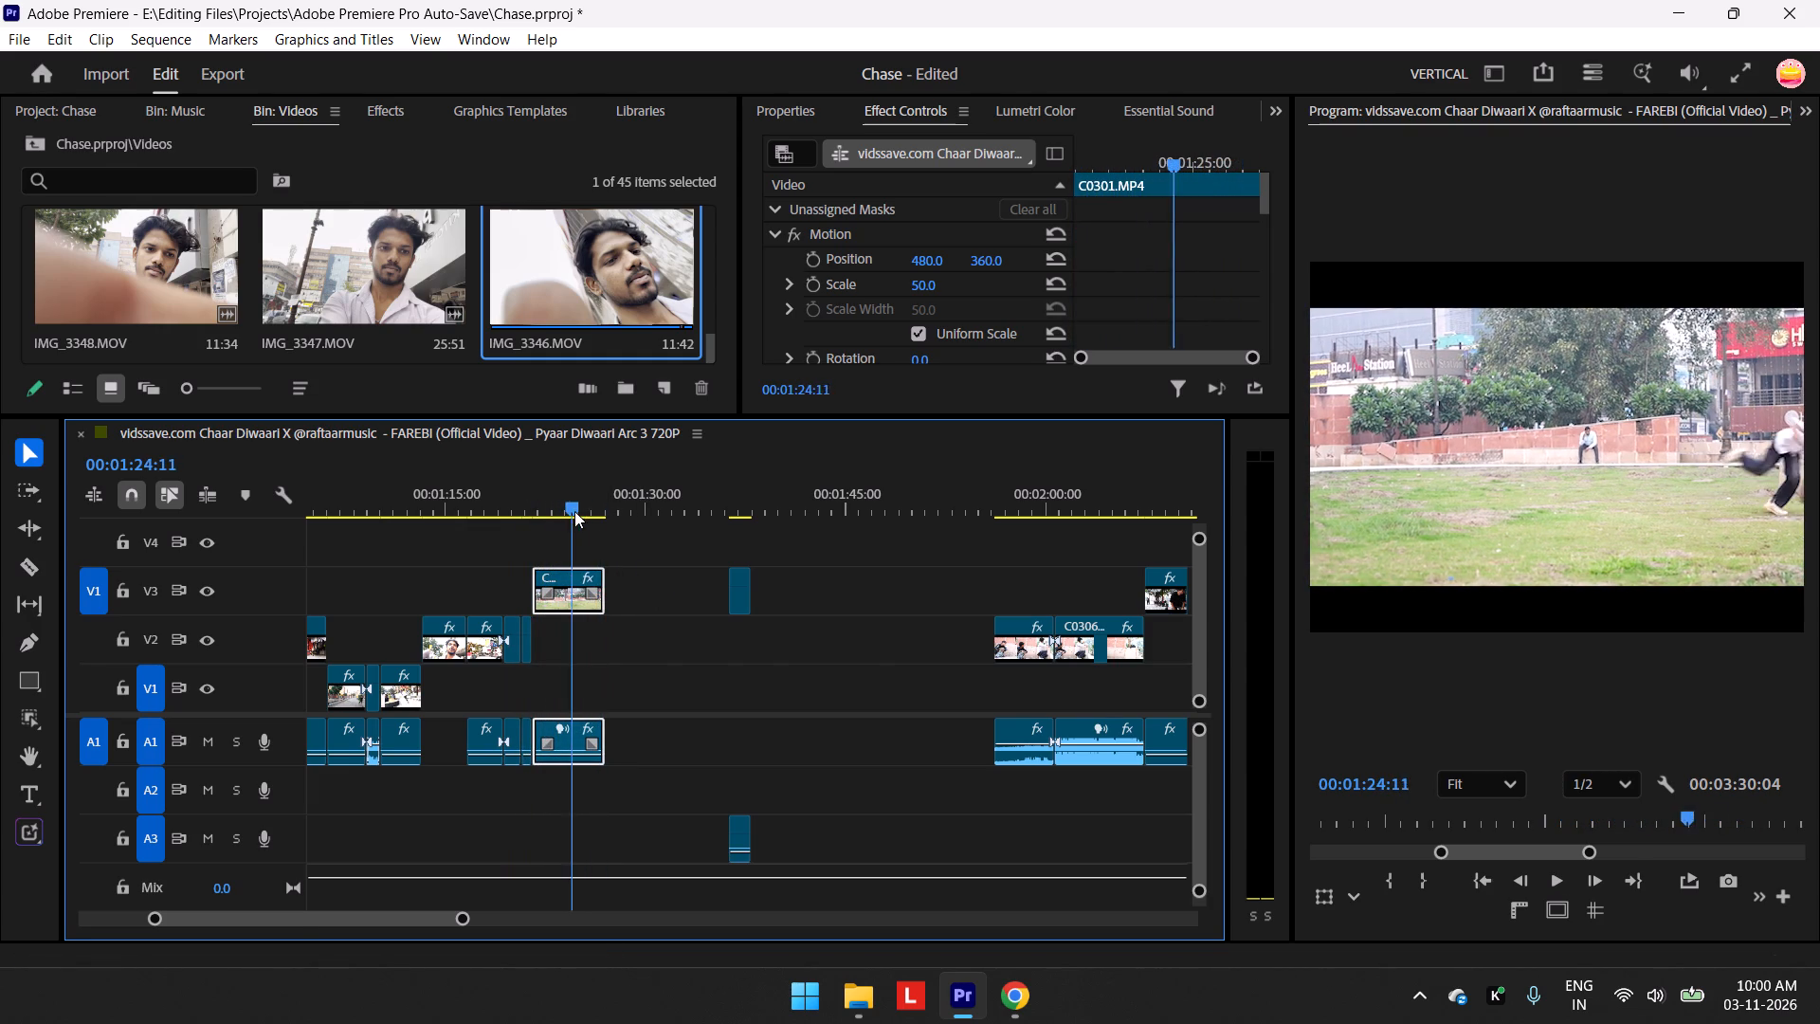
{"action": "left_click_drag", "start_coordinate": [574, 511], "coordinate": [1070, 517]}
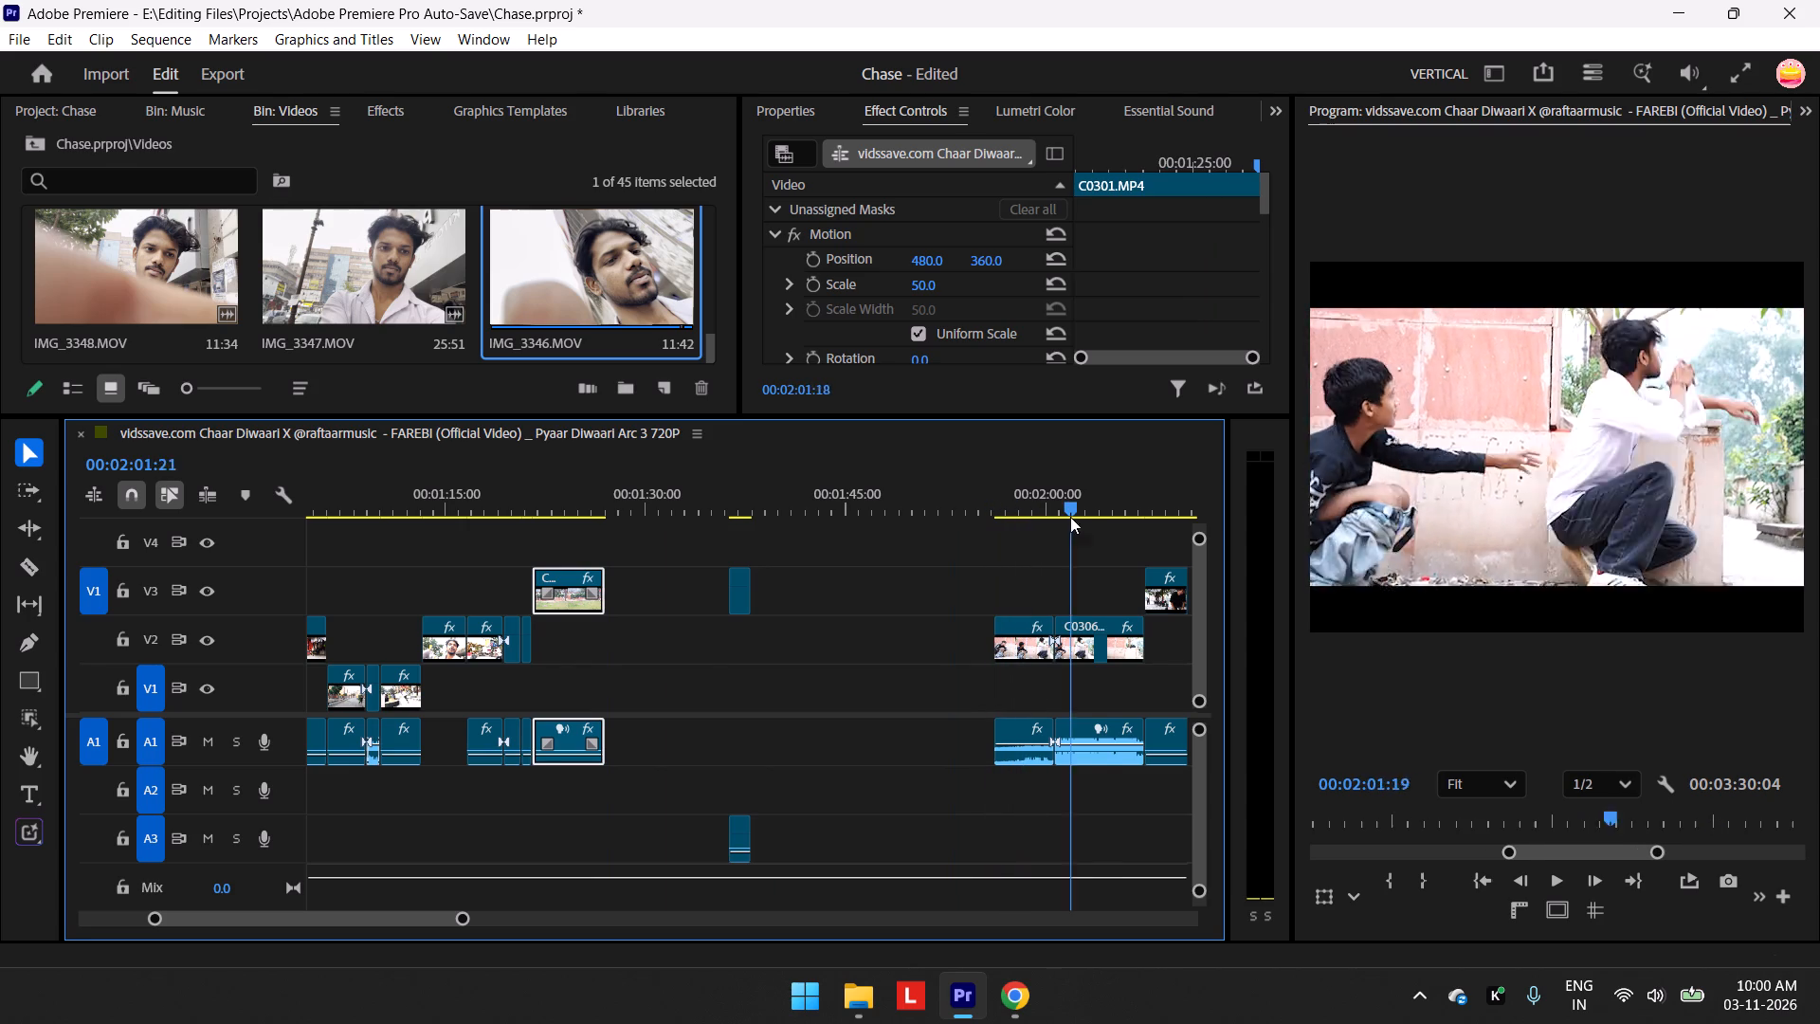
{"action": "left_click_drag", "start_coordinate": [1070, 517], "coordinate": [966, 532]}
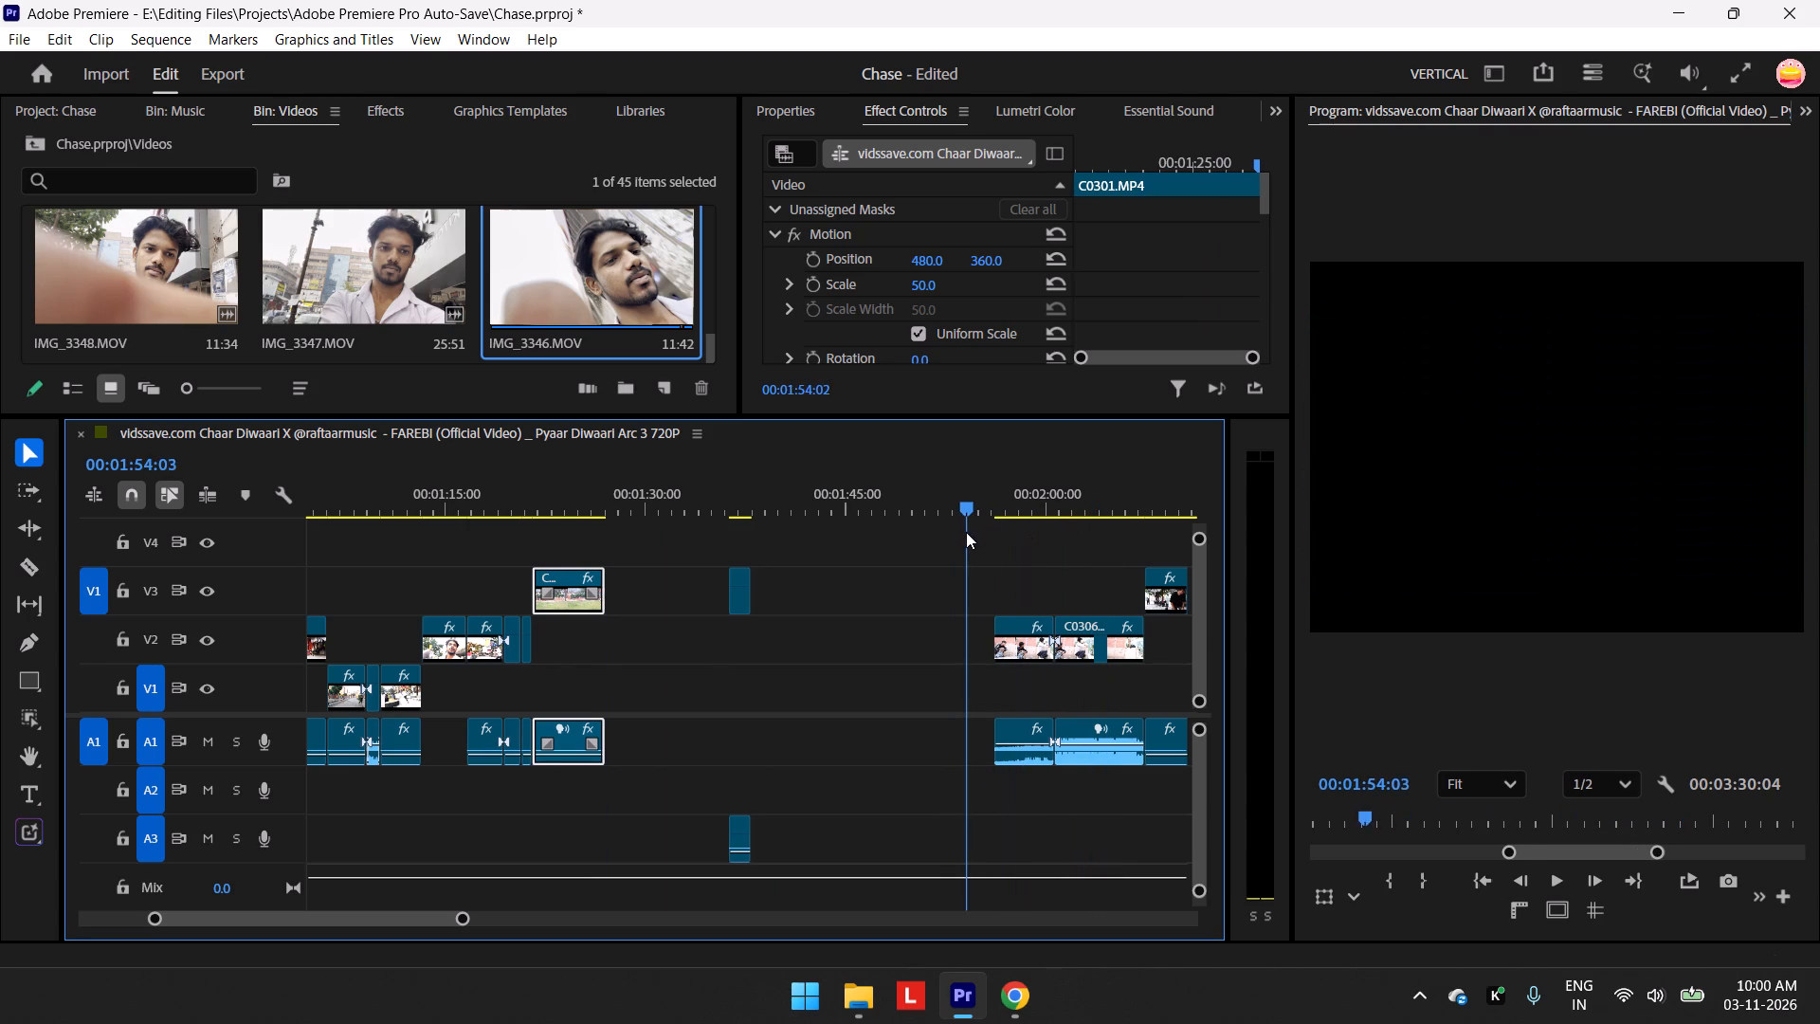
Skim the shots between about 00:01:10 and 00:02:07, comparing the running clips, C0301.MP4, IMG_3352.MOV and the wall shots to judge their order.
{"action": "left_click_drag", "start_coordinate": [966, 532], "coordinate": [1139, 584]}
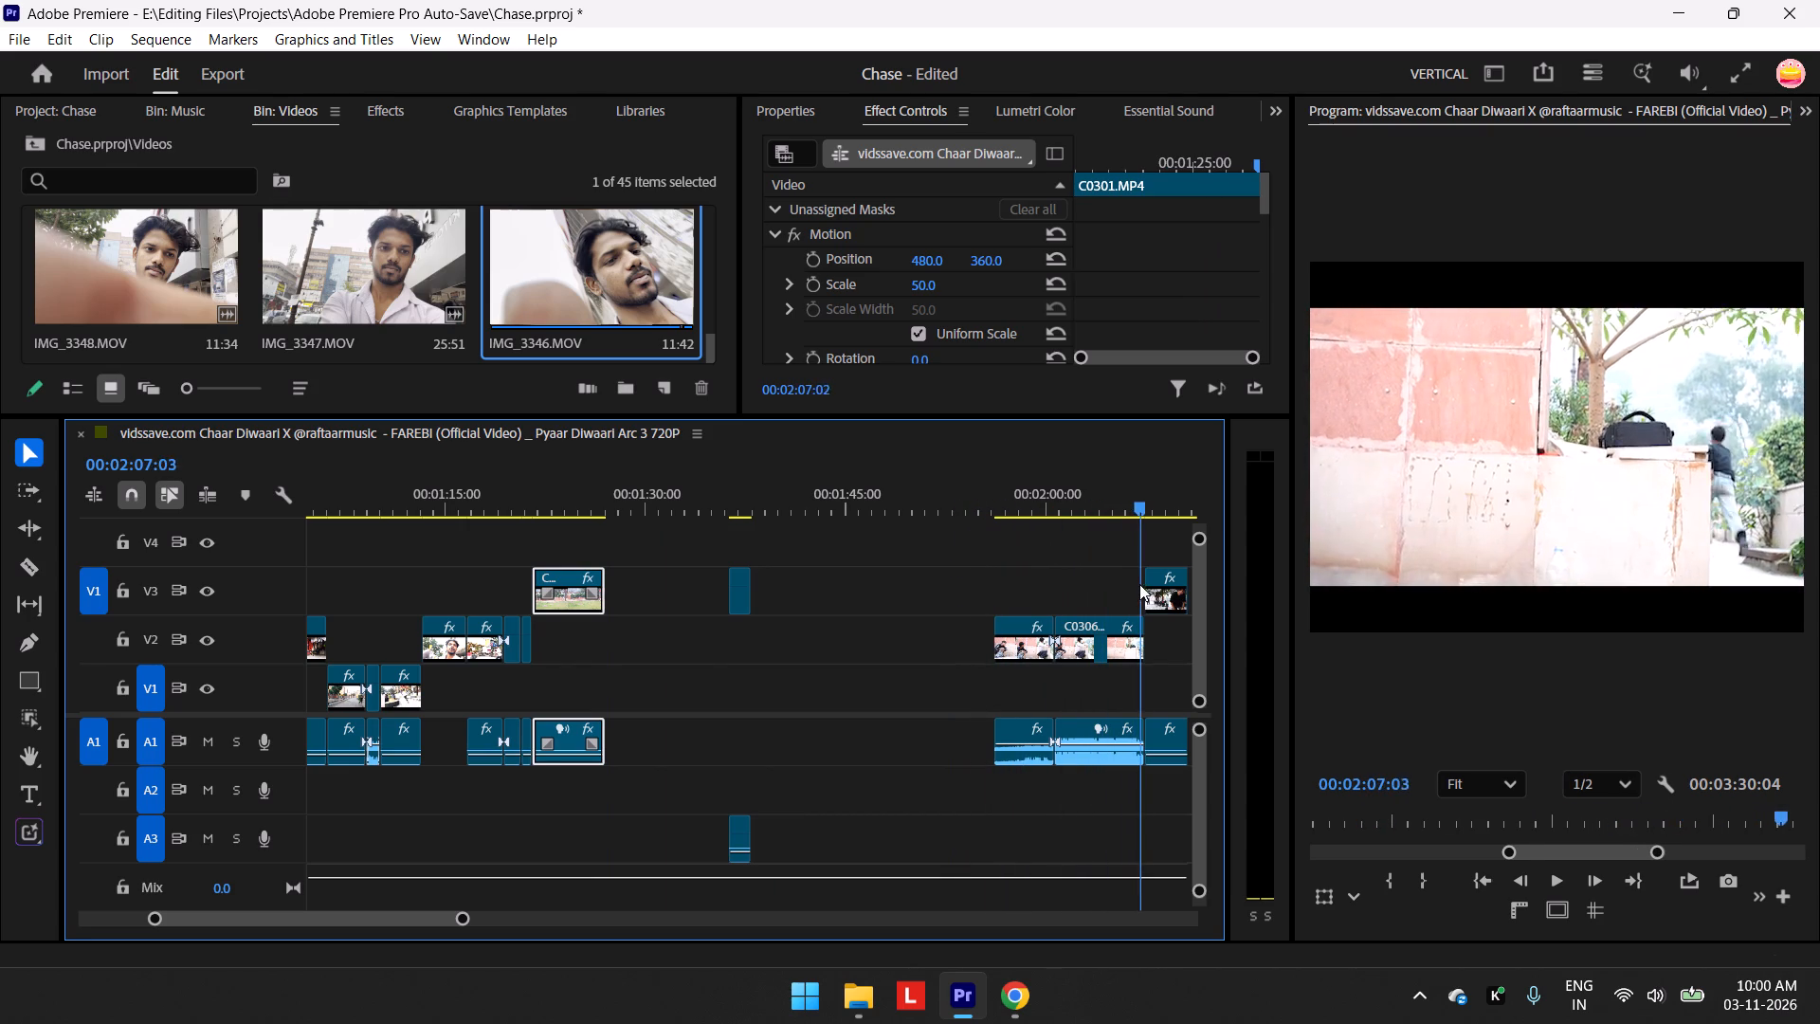
{"action": "left_click_drag", "start_coordinate": [1139, 584], "coordinate": [963, 615]}
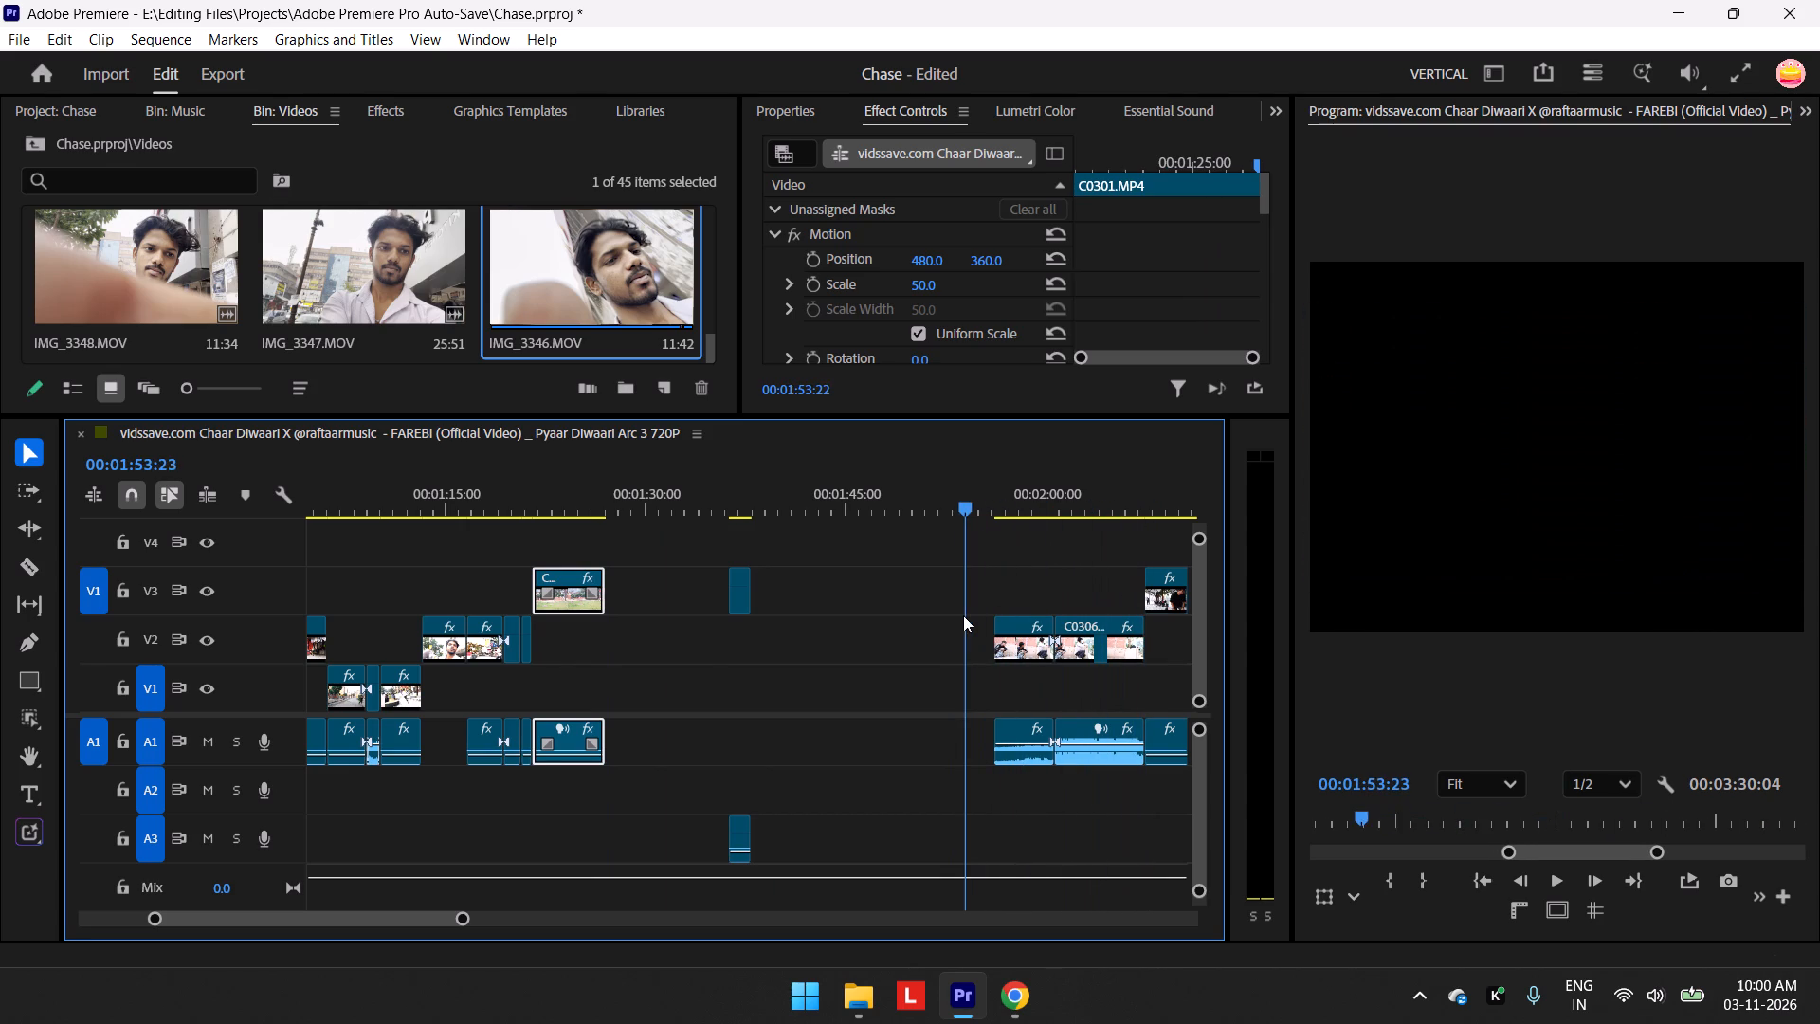
{"action": "left_click_drag", "start_coordinate": [963, 615], "coordinate": [974, 612]}
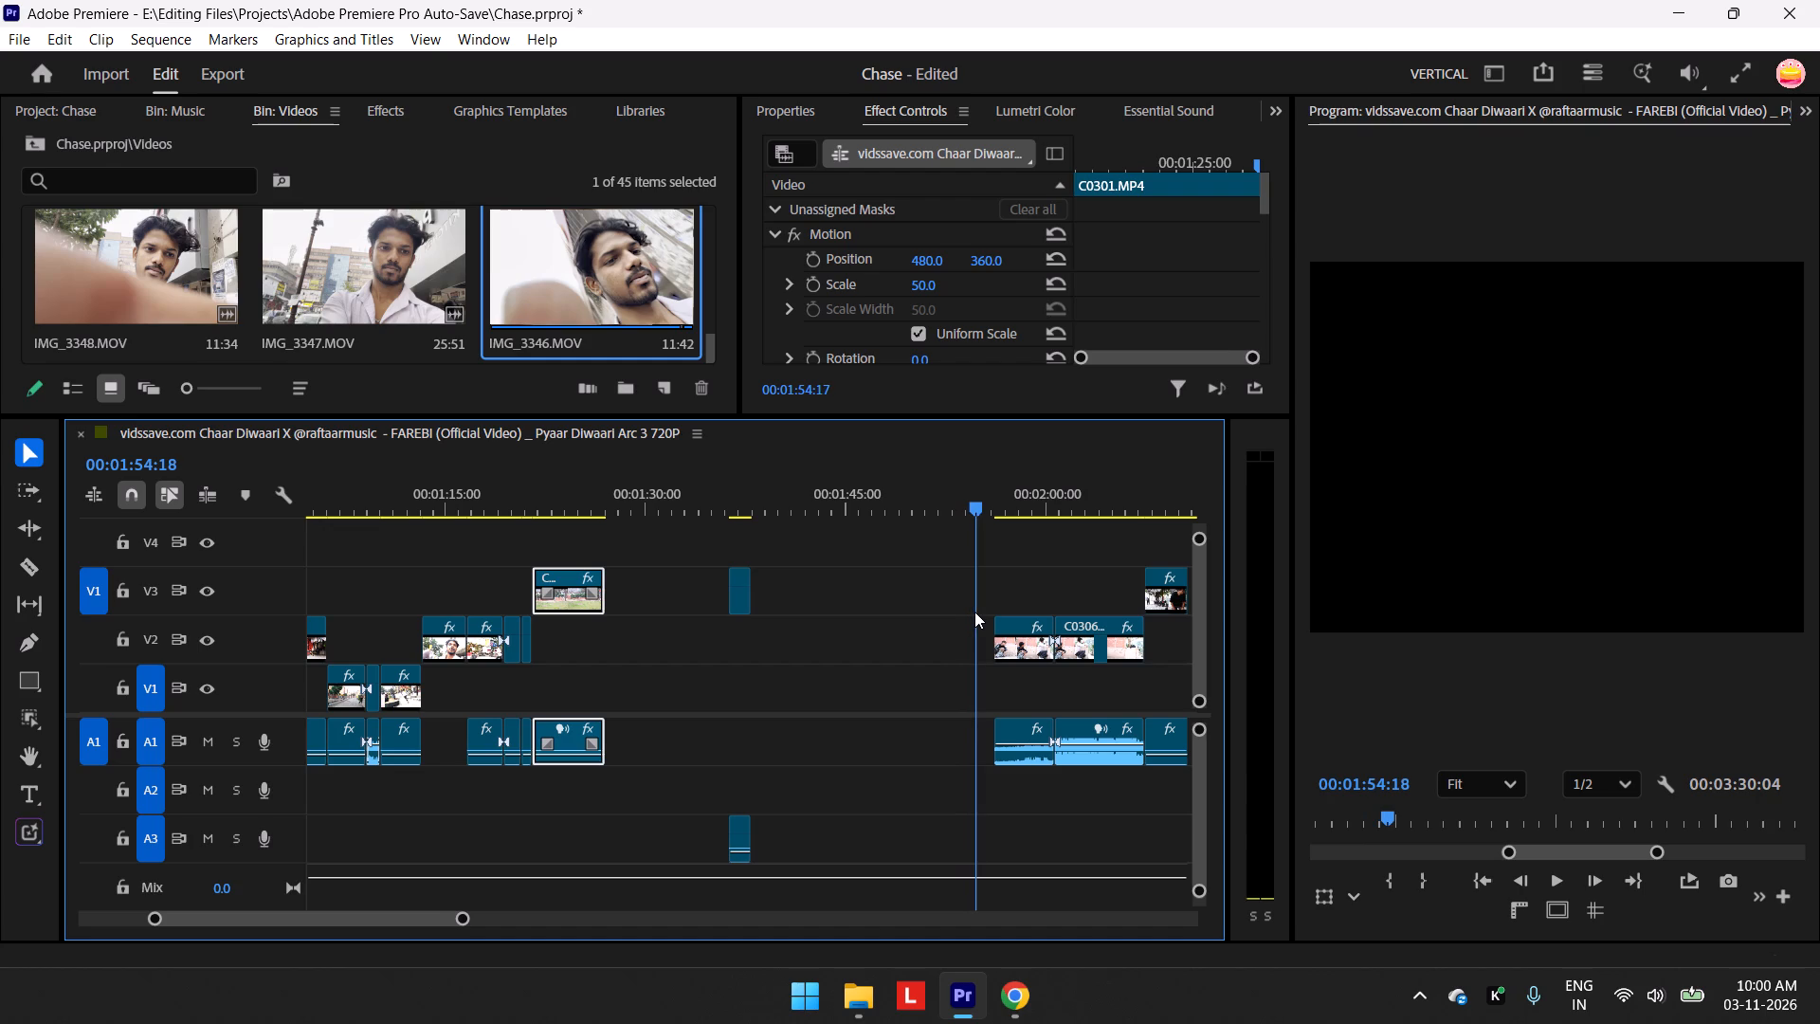
{"action": "left_click_drag", "start_coordinate": [974, 612], "coordinate": [1010, 599]}
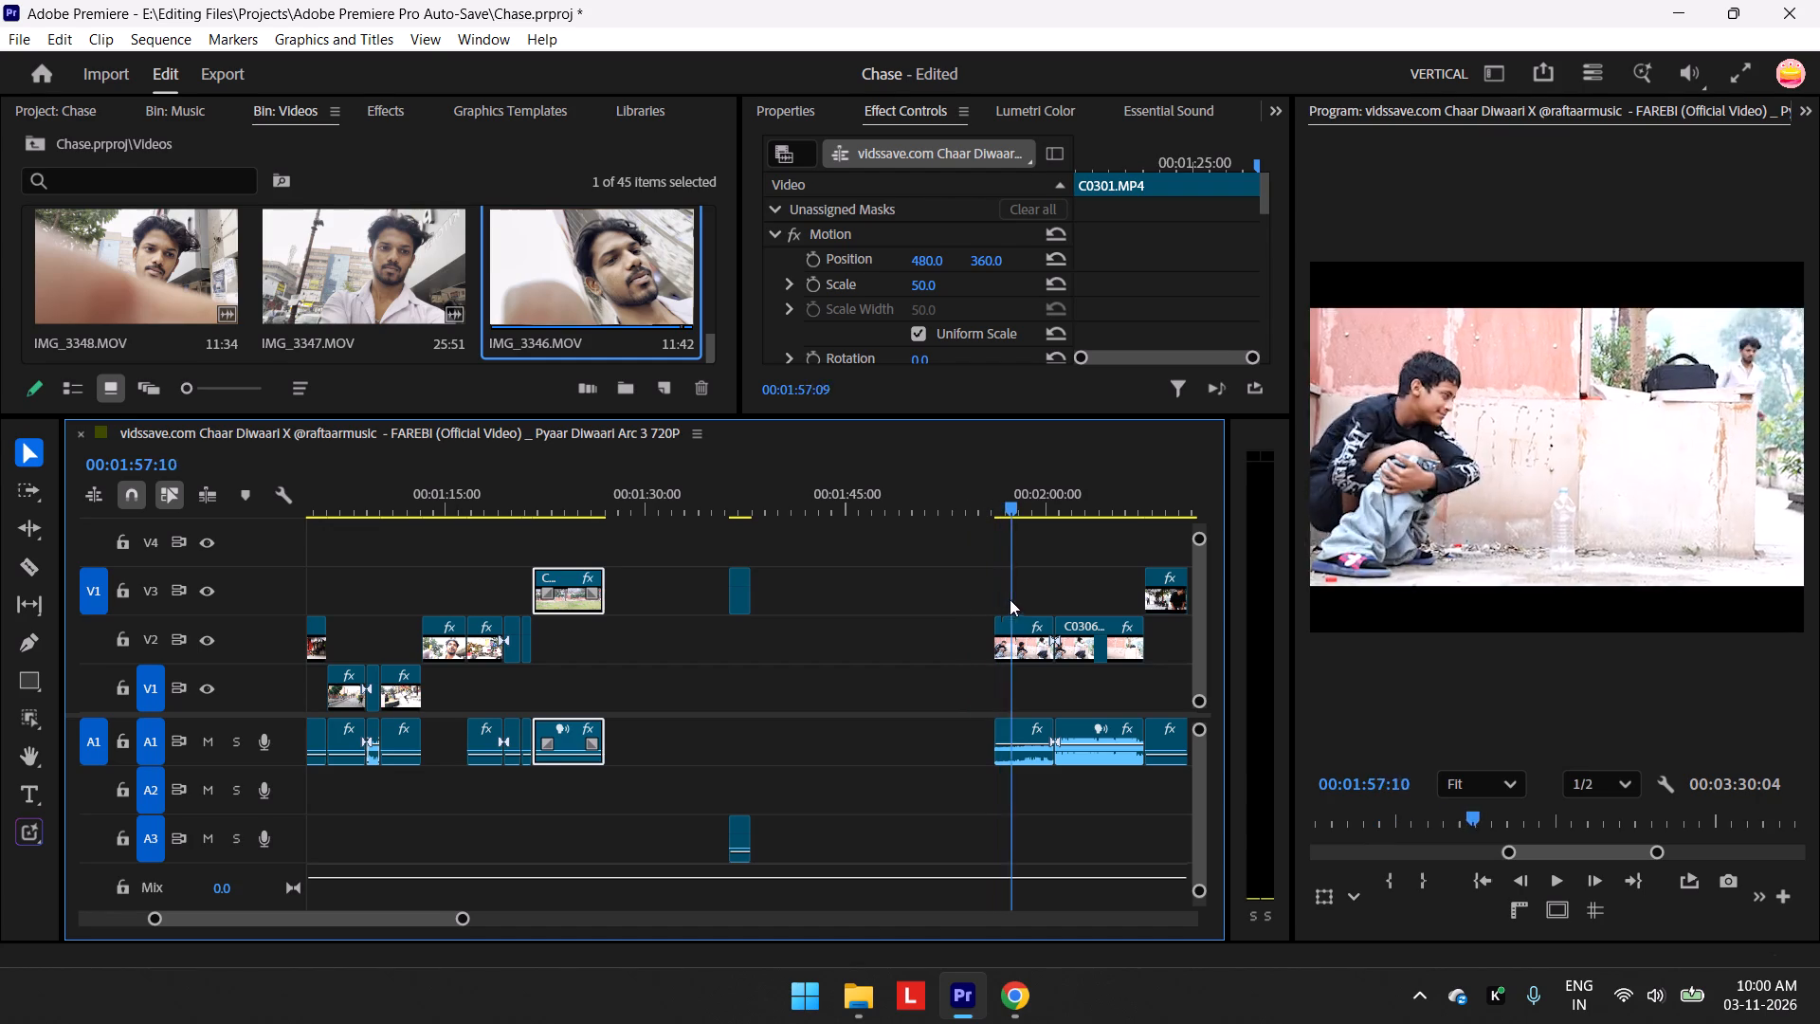
{"action": "left_click_drag", "start_coordinate": [1010, 599], "coordinate": [525, 670]}
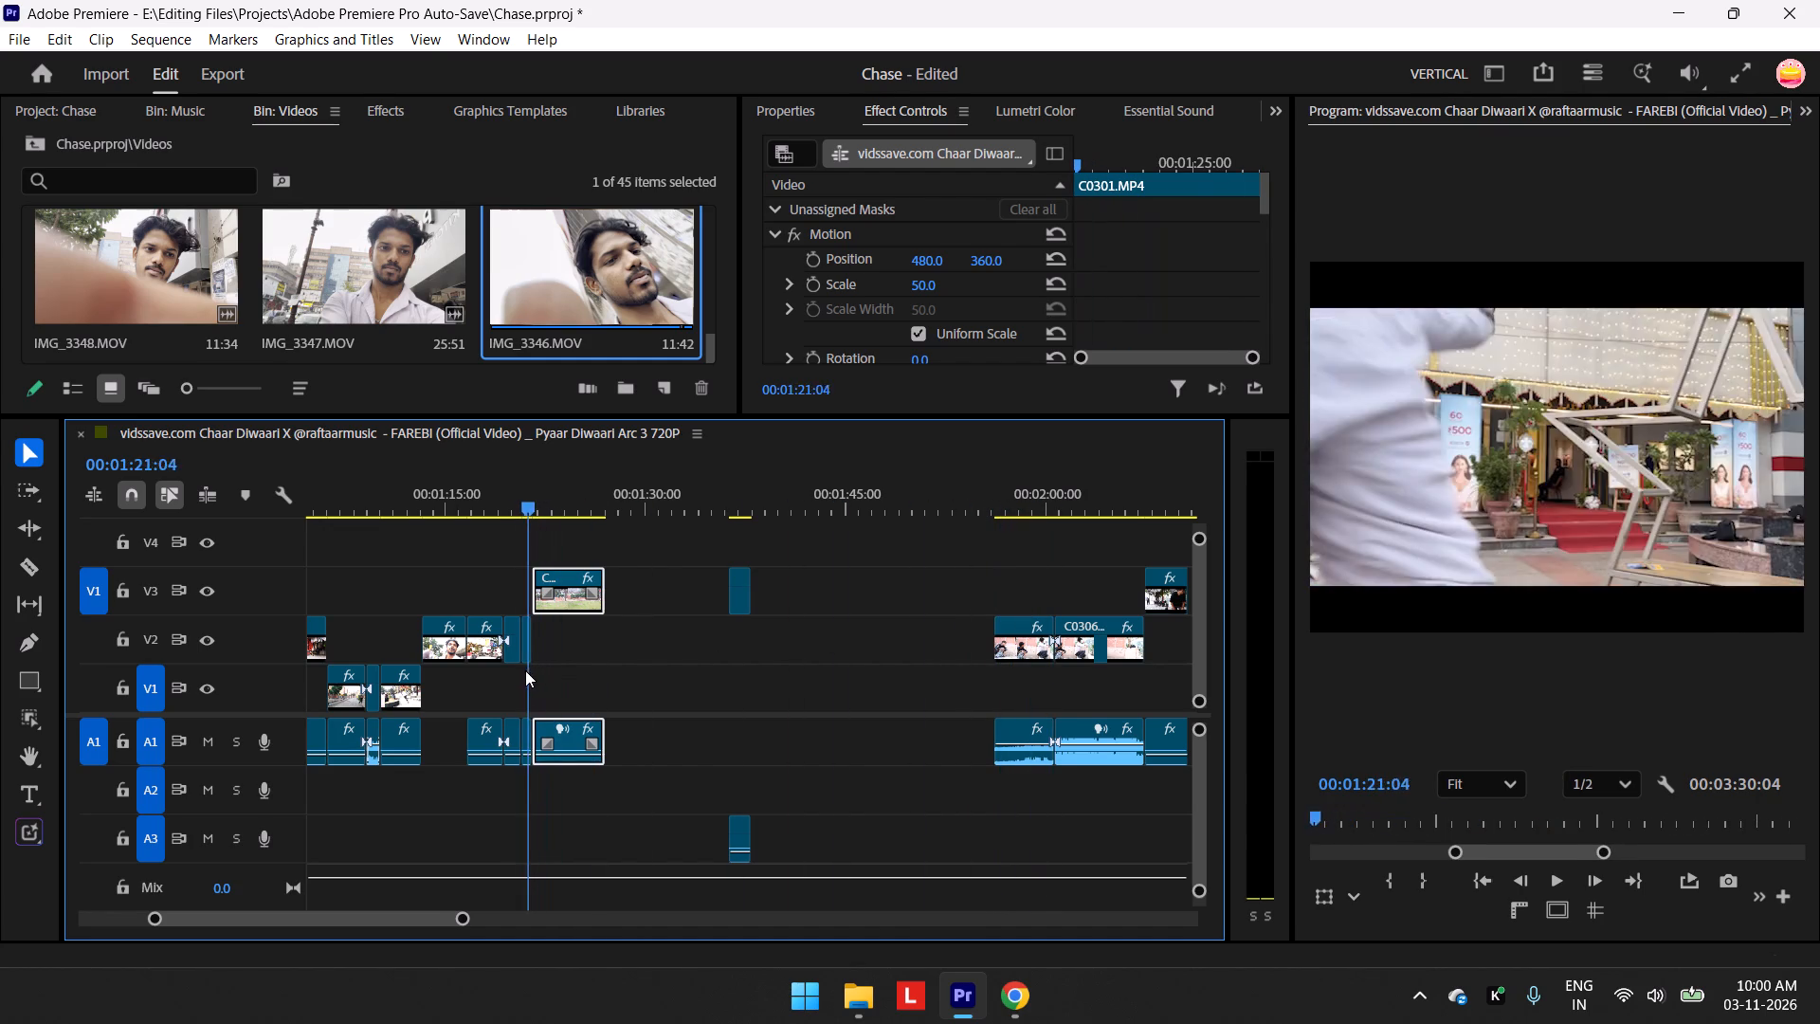
{"action": "left_click_drag", "start_coordinate": [525, 670], "coordinate": [388, 671]}
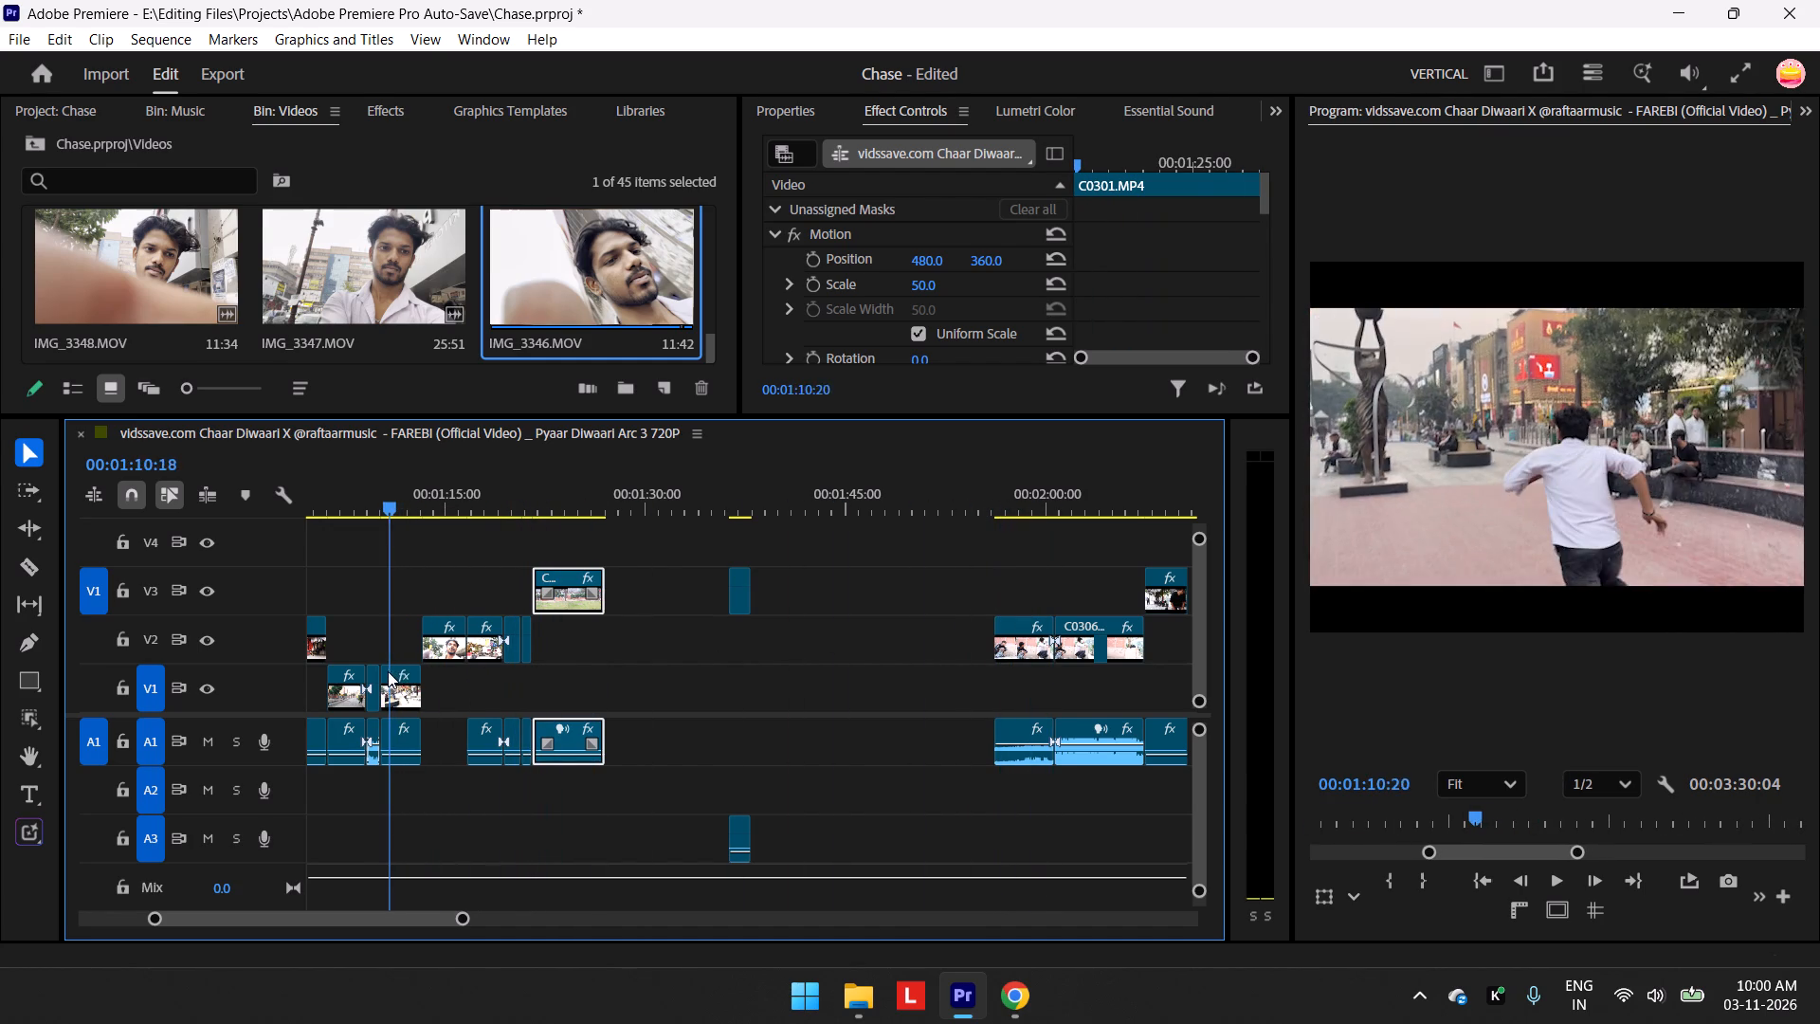
{"action": "left_click_drag", "start_coordinate": [388, 671], "coordinate": [428, 678]}
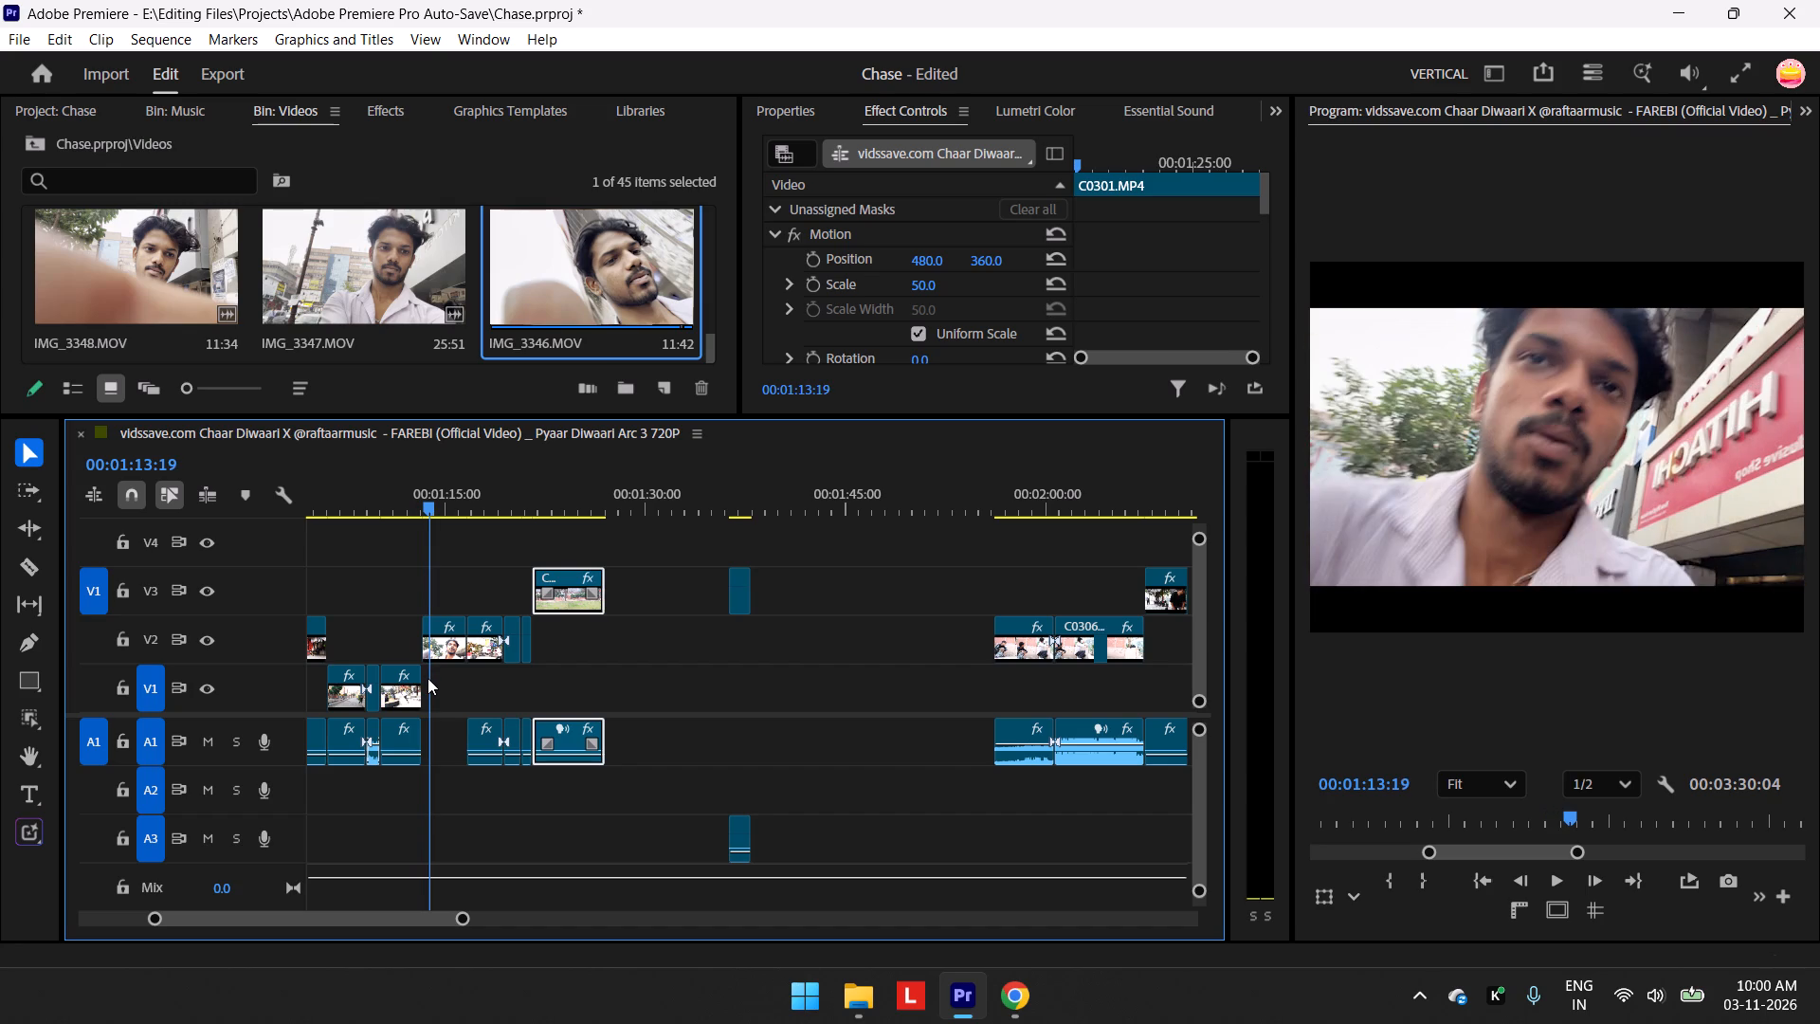
{"action": "left_click_drag", "start_coordinate": [428, 678], "coordinate": [444, 689]}
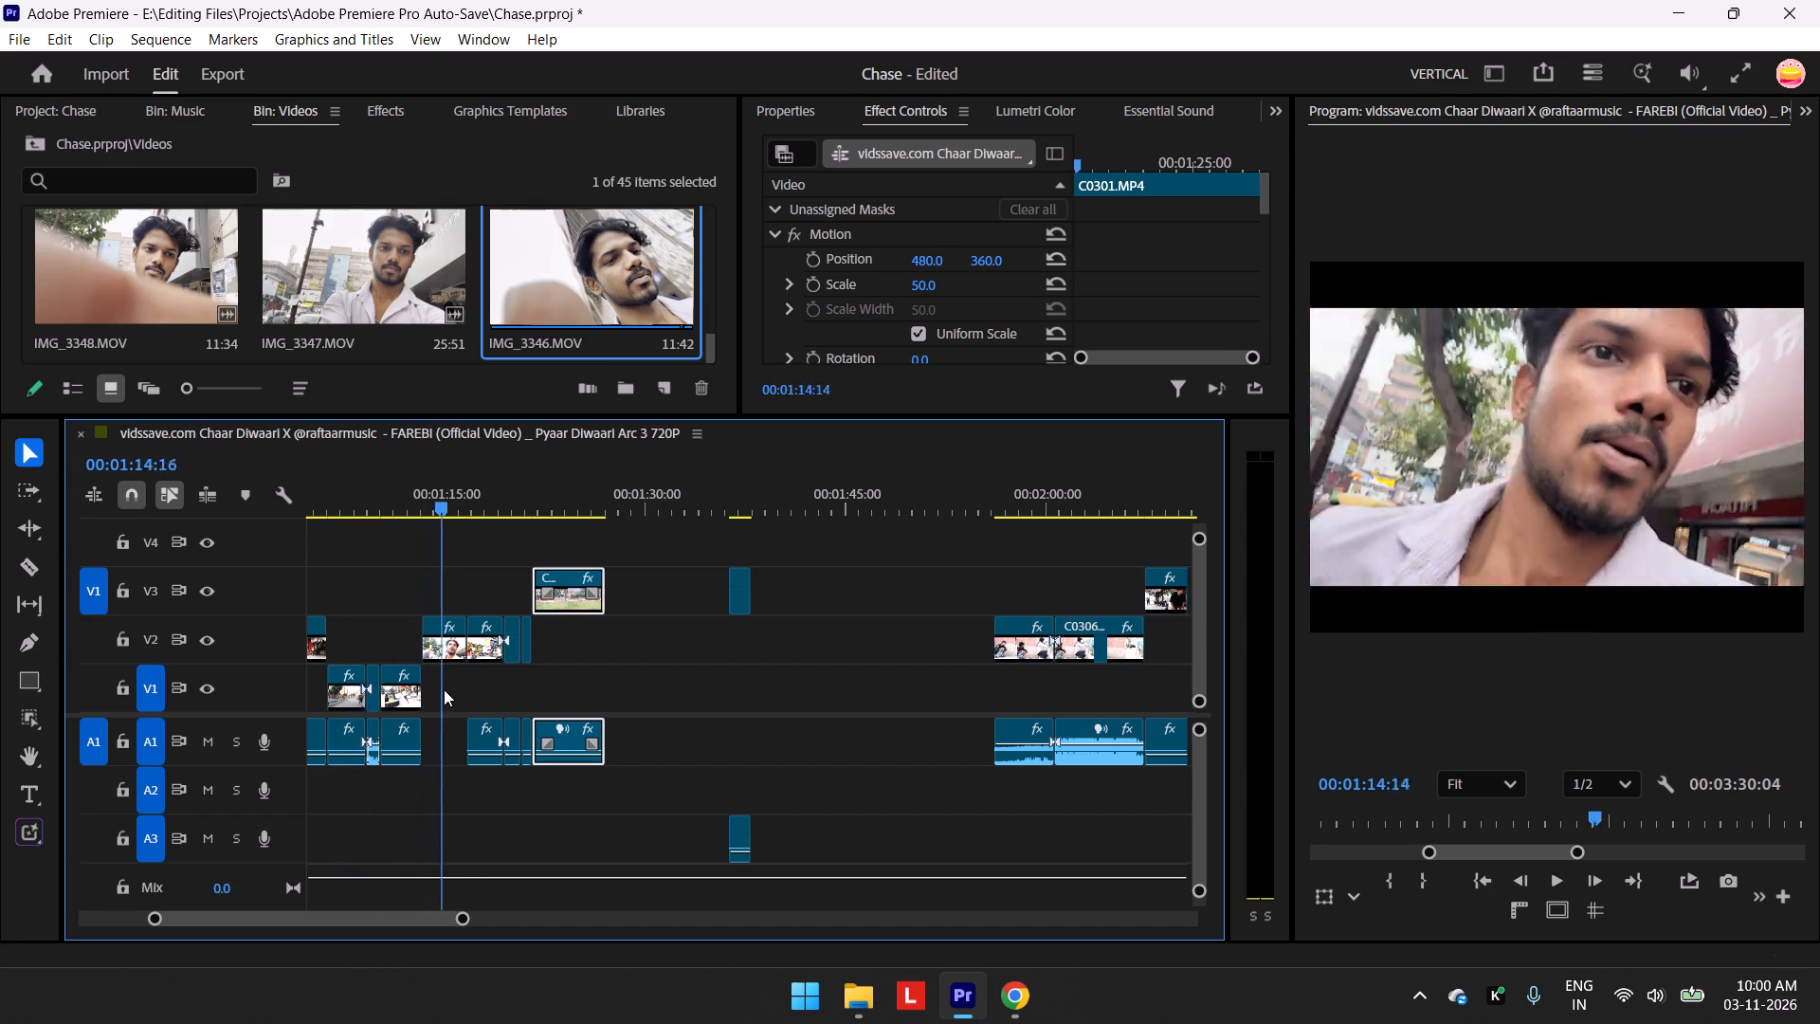
{"action": "left_click_drag", "start_coordinate": [444, 689], "coordinate": [534, 690]}
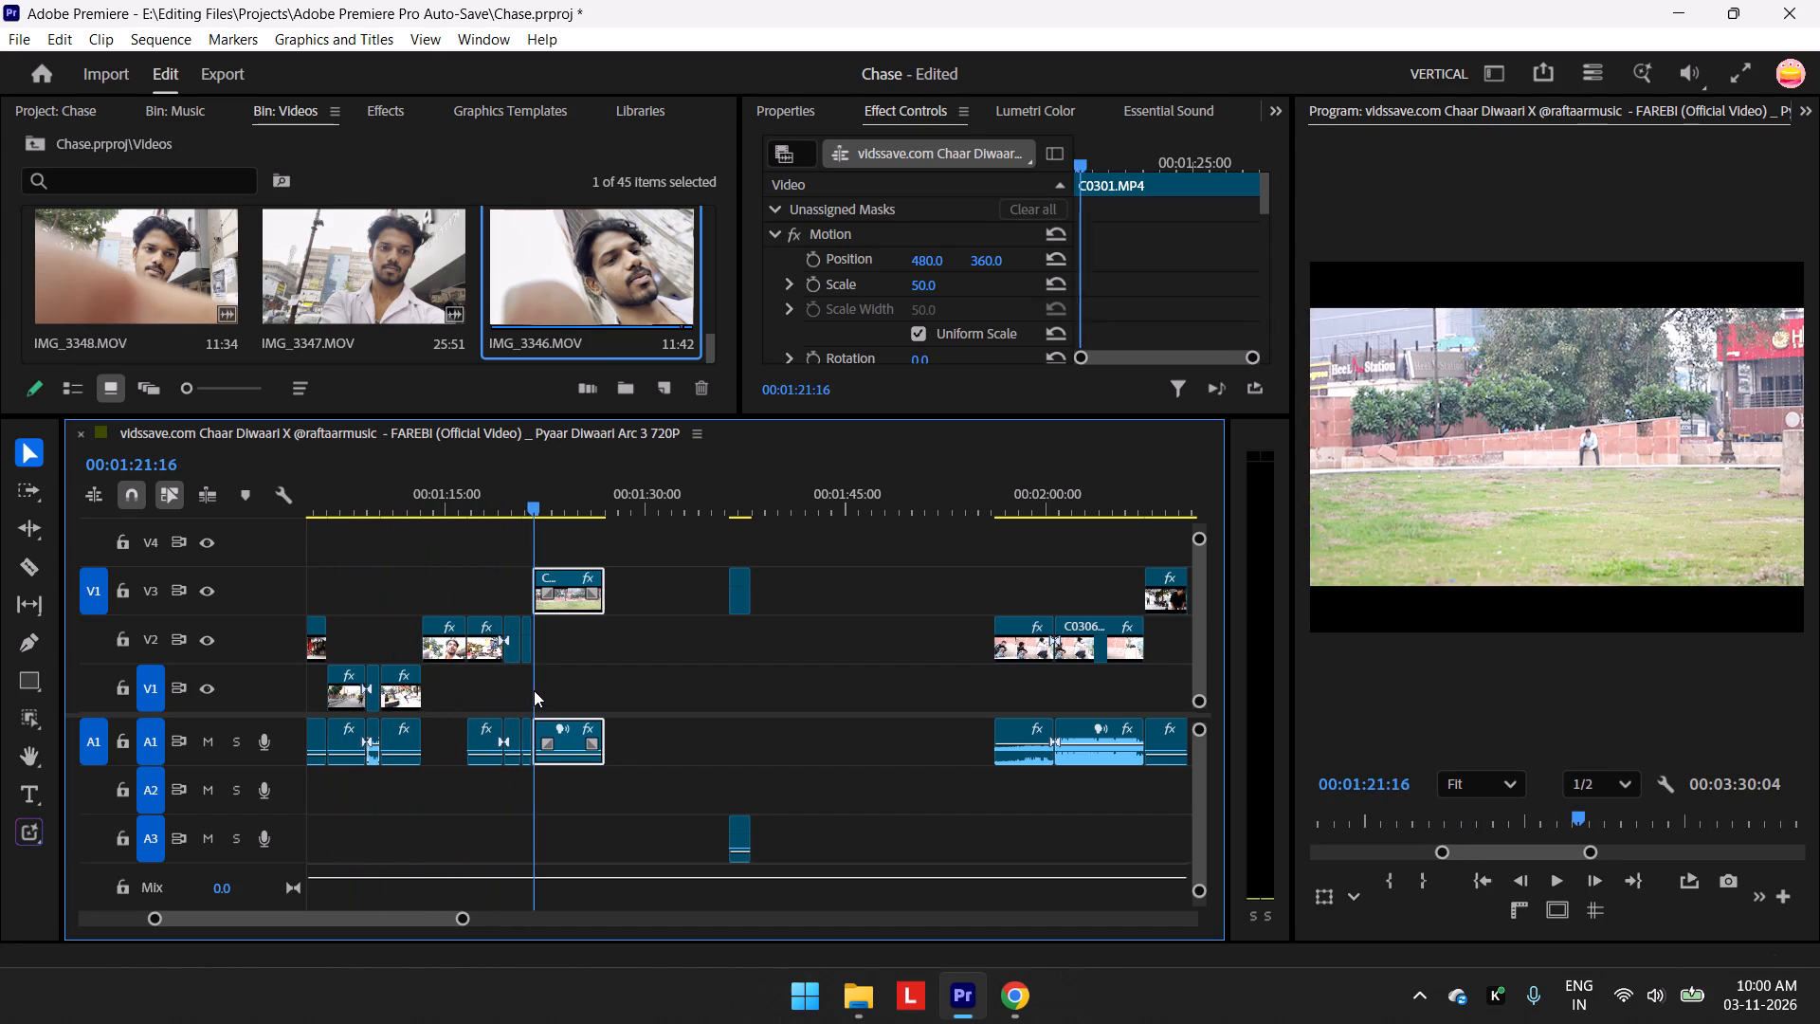
{"action": "left_click_drag", "start_coordinate": [534, 690], "coordinate": [737, 717]}
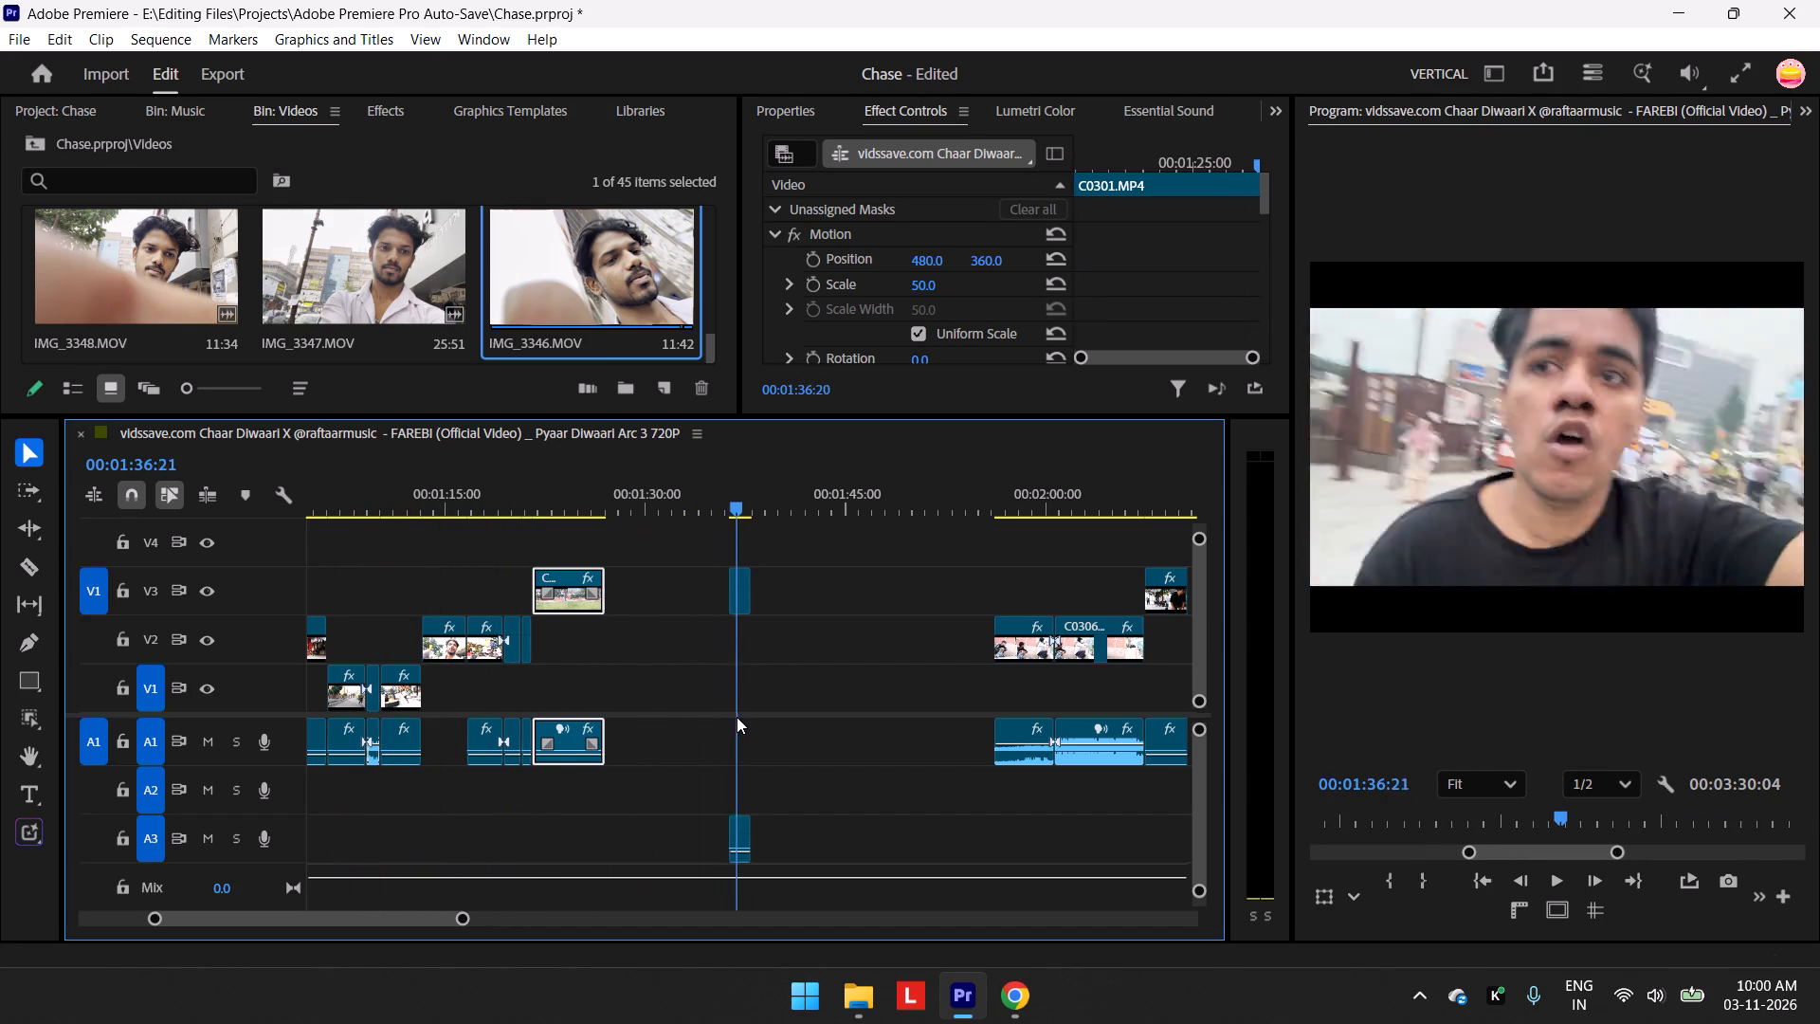
{"action": "left_click_drag", "start_coordinate": [737, 717], "coordinate": [573, 732]}
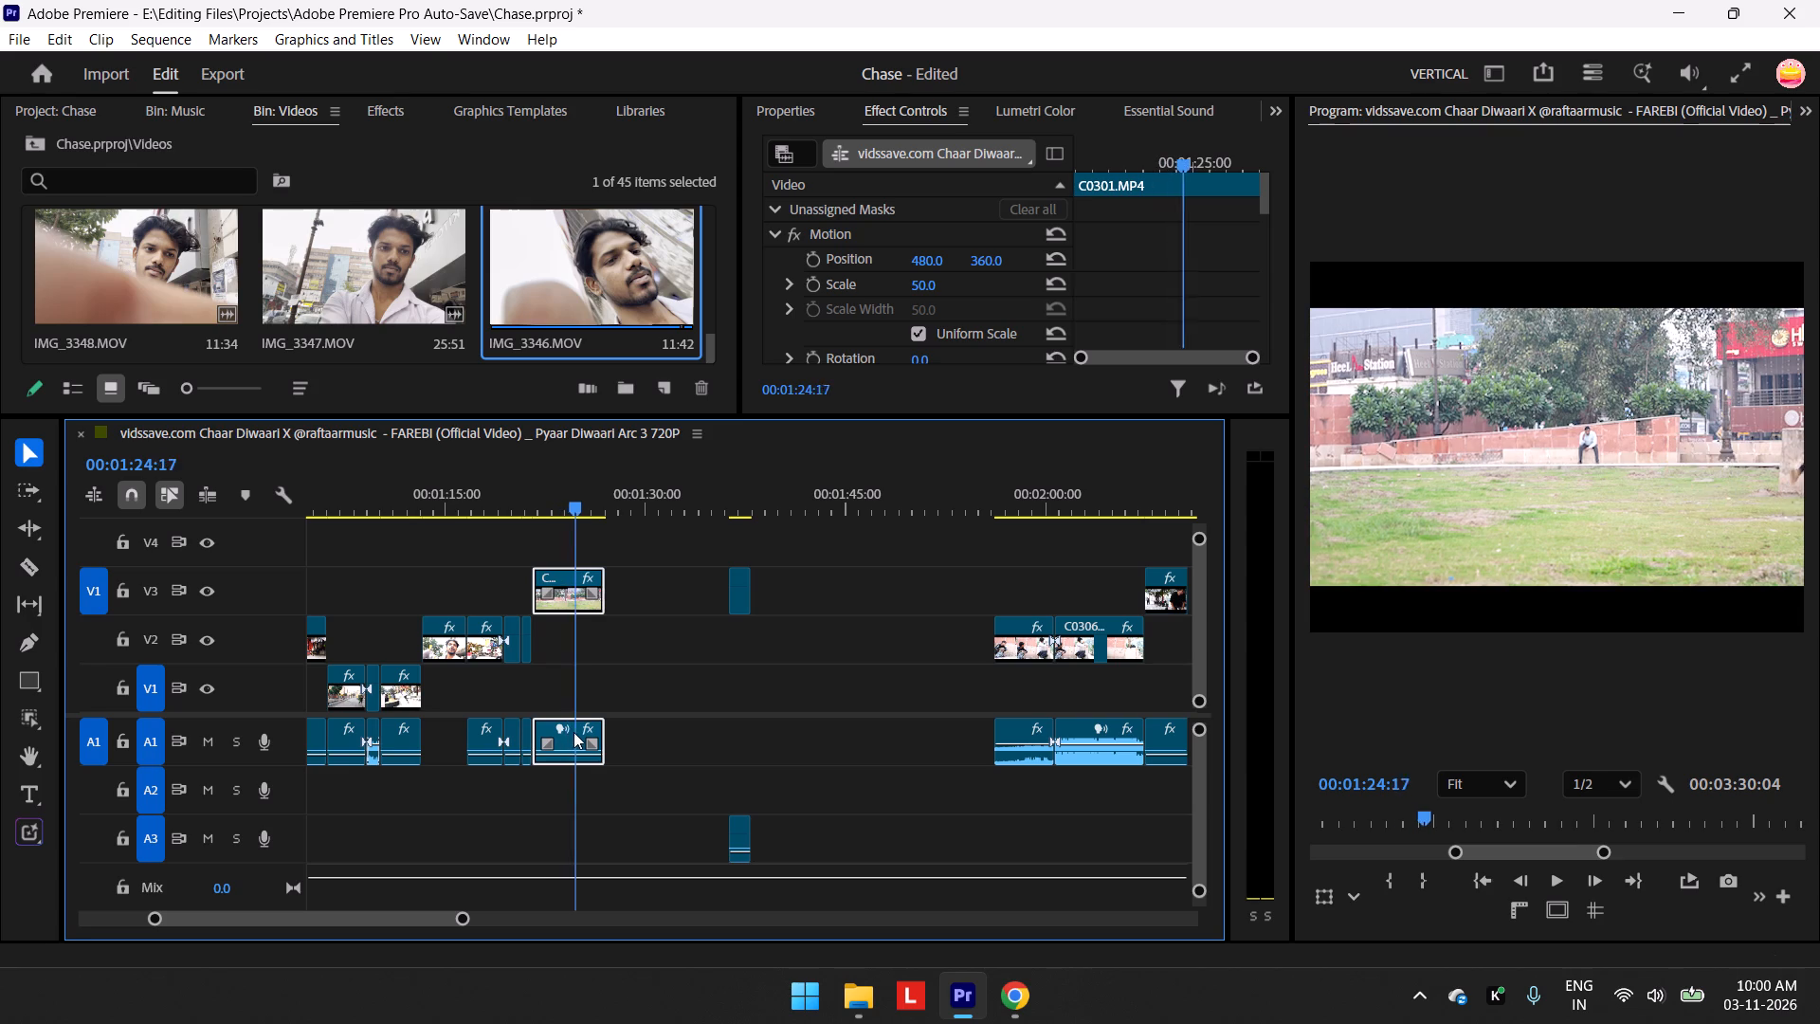
{"action": "left_click_drag", "start_coordinate": [573, 732], "coordinate": [519, 737]}
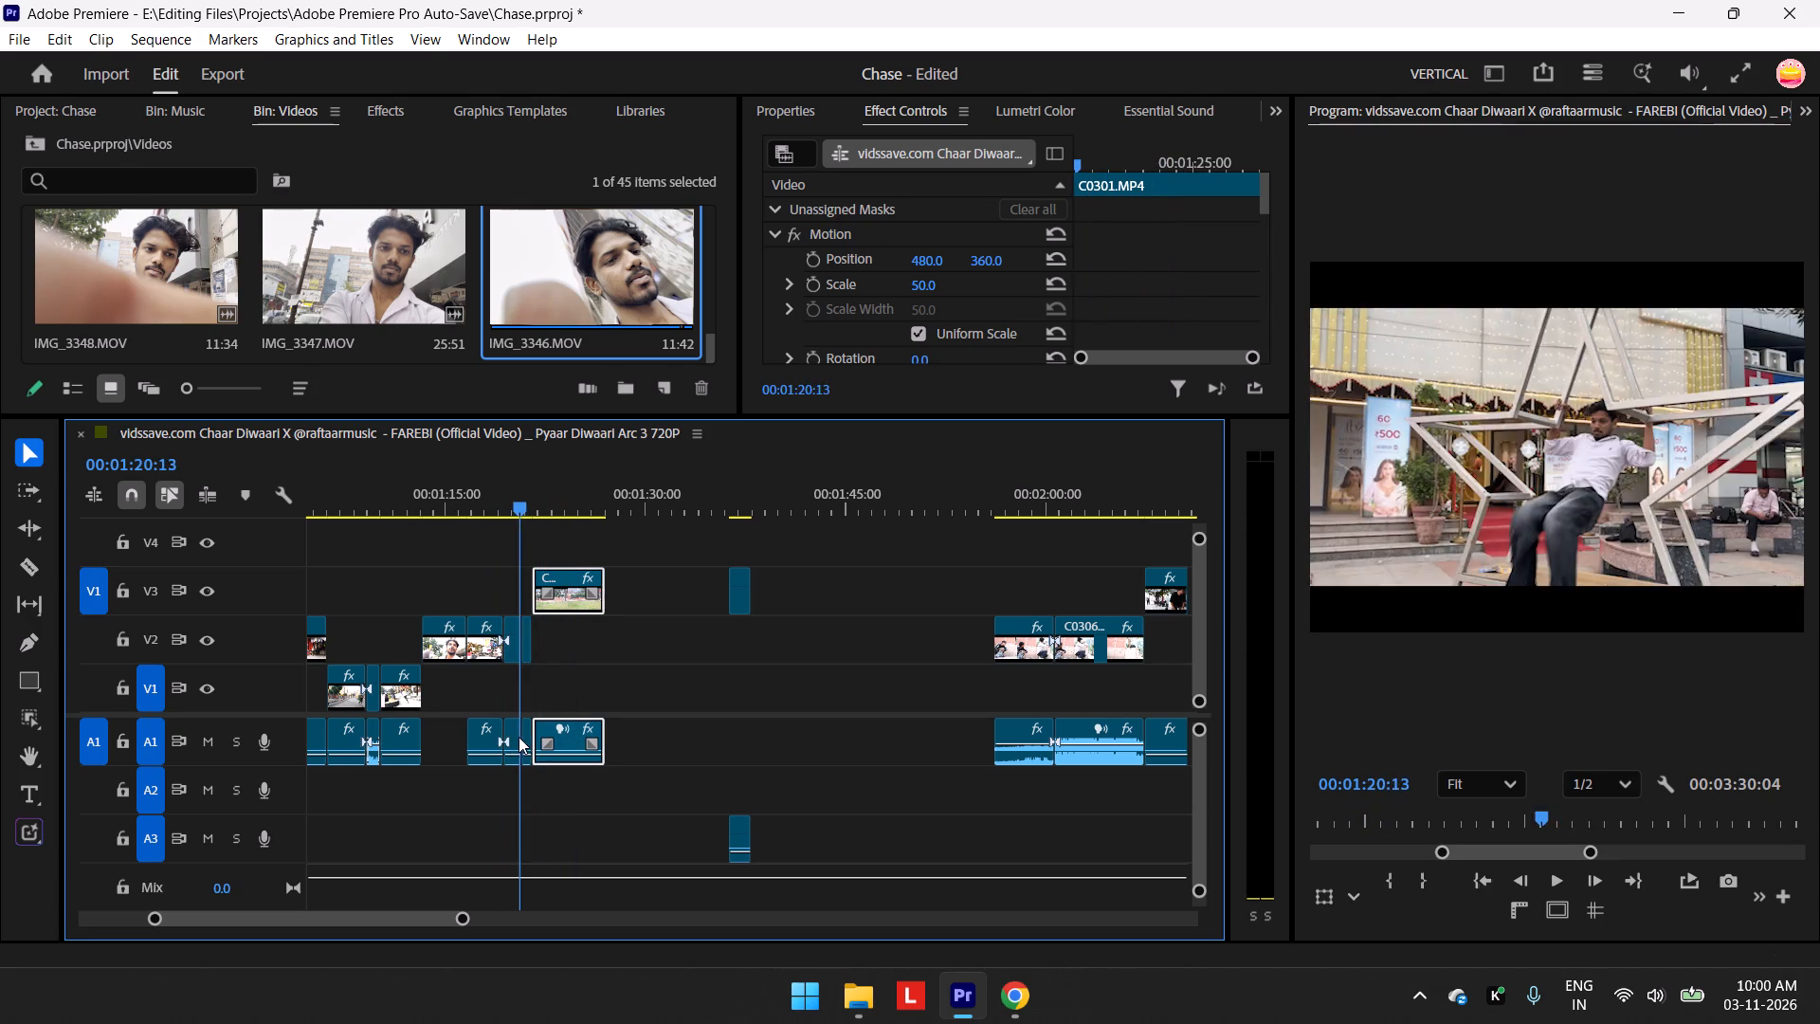
{"action": "left_click_drag", "start_coordinate": [519, 737], "coordinate": [503, 734]}
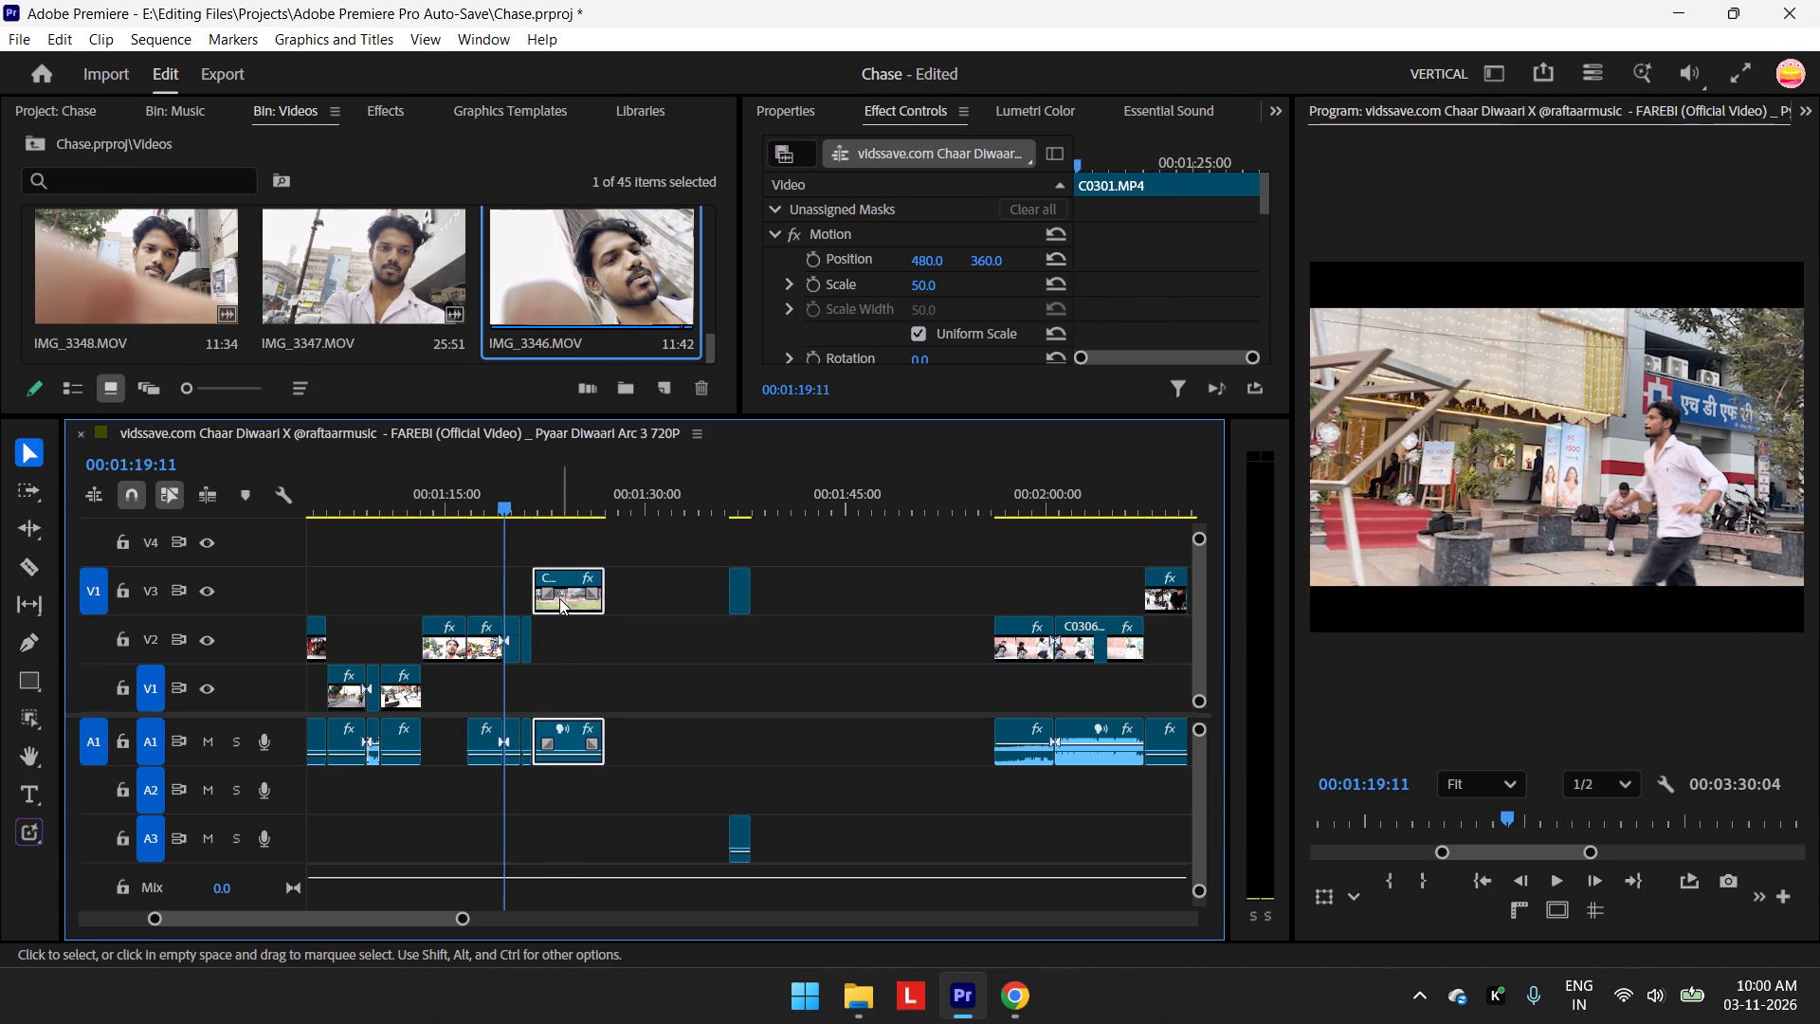
Move C0301.MP4 out of the cut to about 00:01:31, with its video on V1 and audio on A1.
{"action": "left_click", "coordinate": [559, 598]}
{"action": "scroll", "coordinate": [673, 793], "scroll_direction": "down", "scroll_amount": 1}
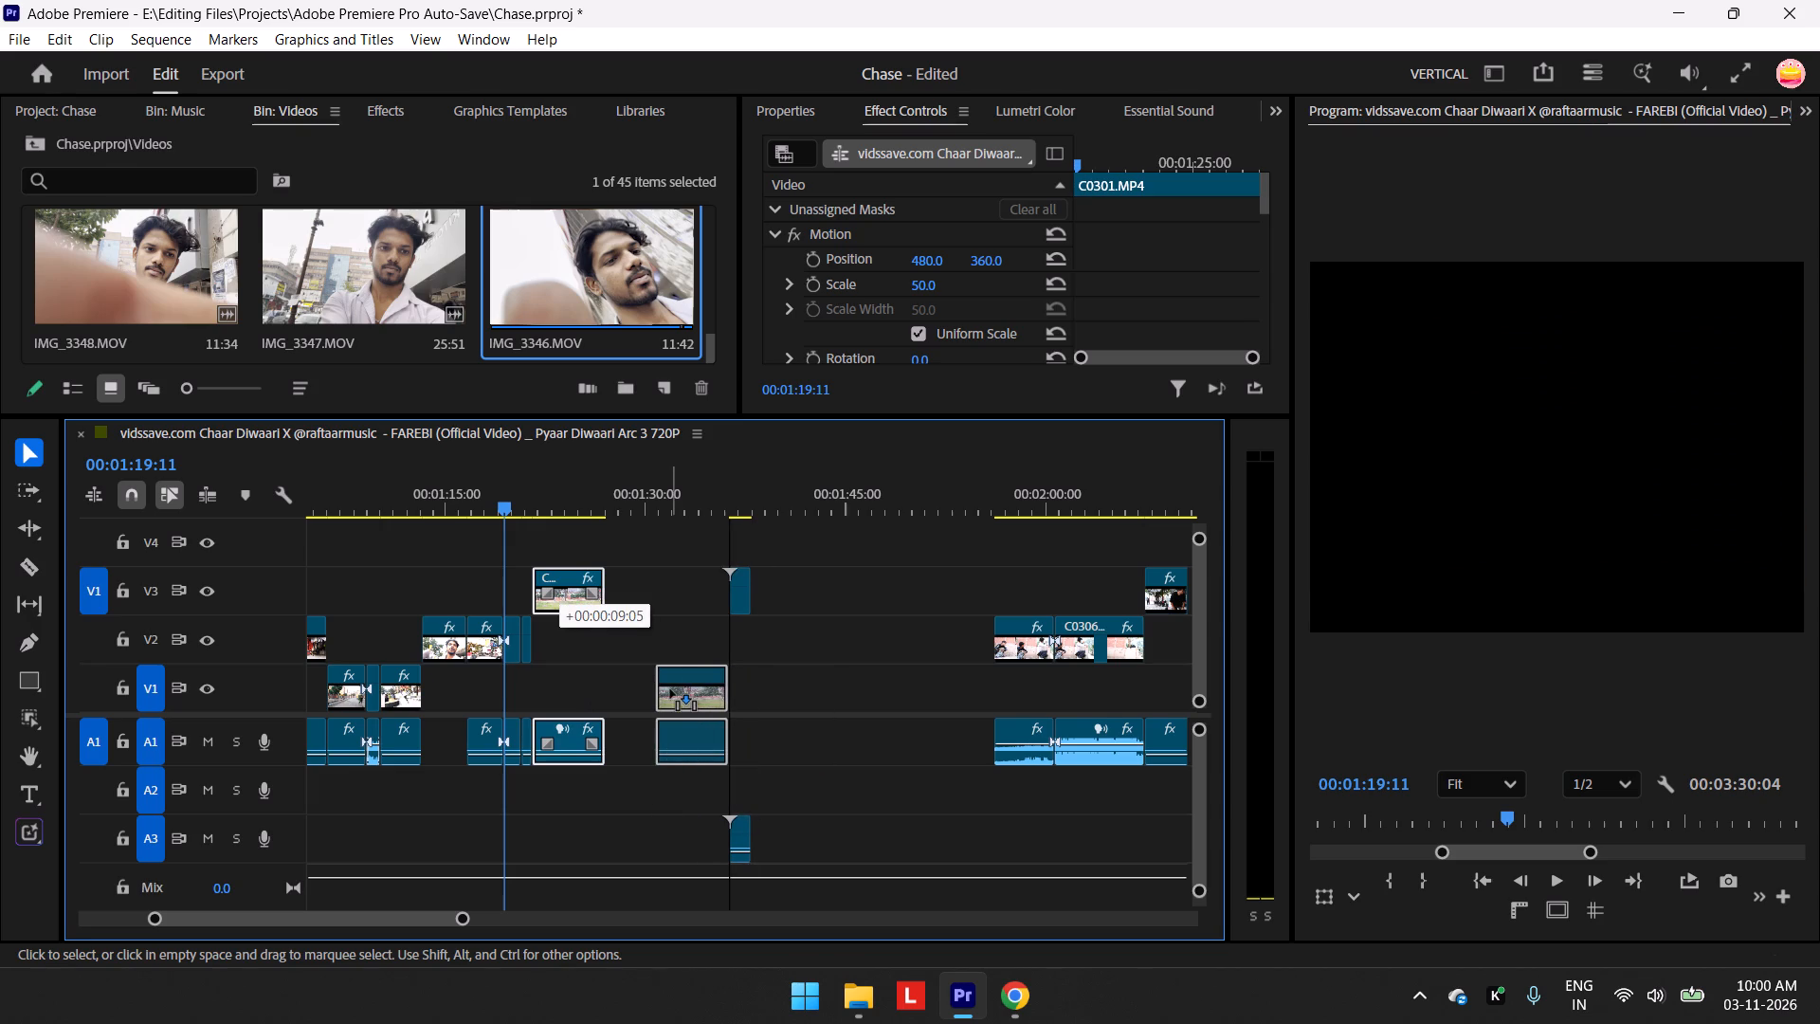
{"action": "left_click", "coordinate": [670, 689]}
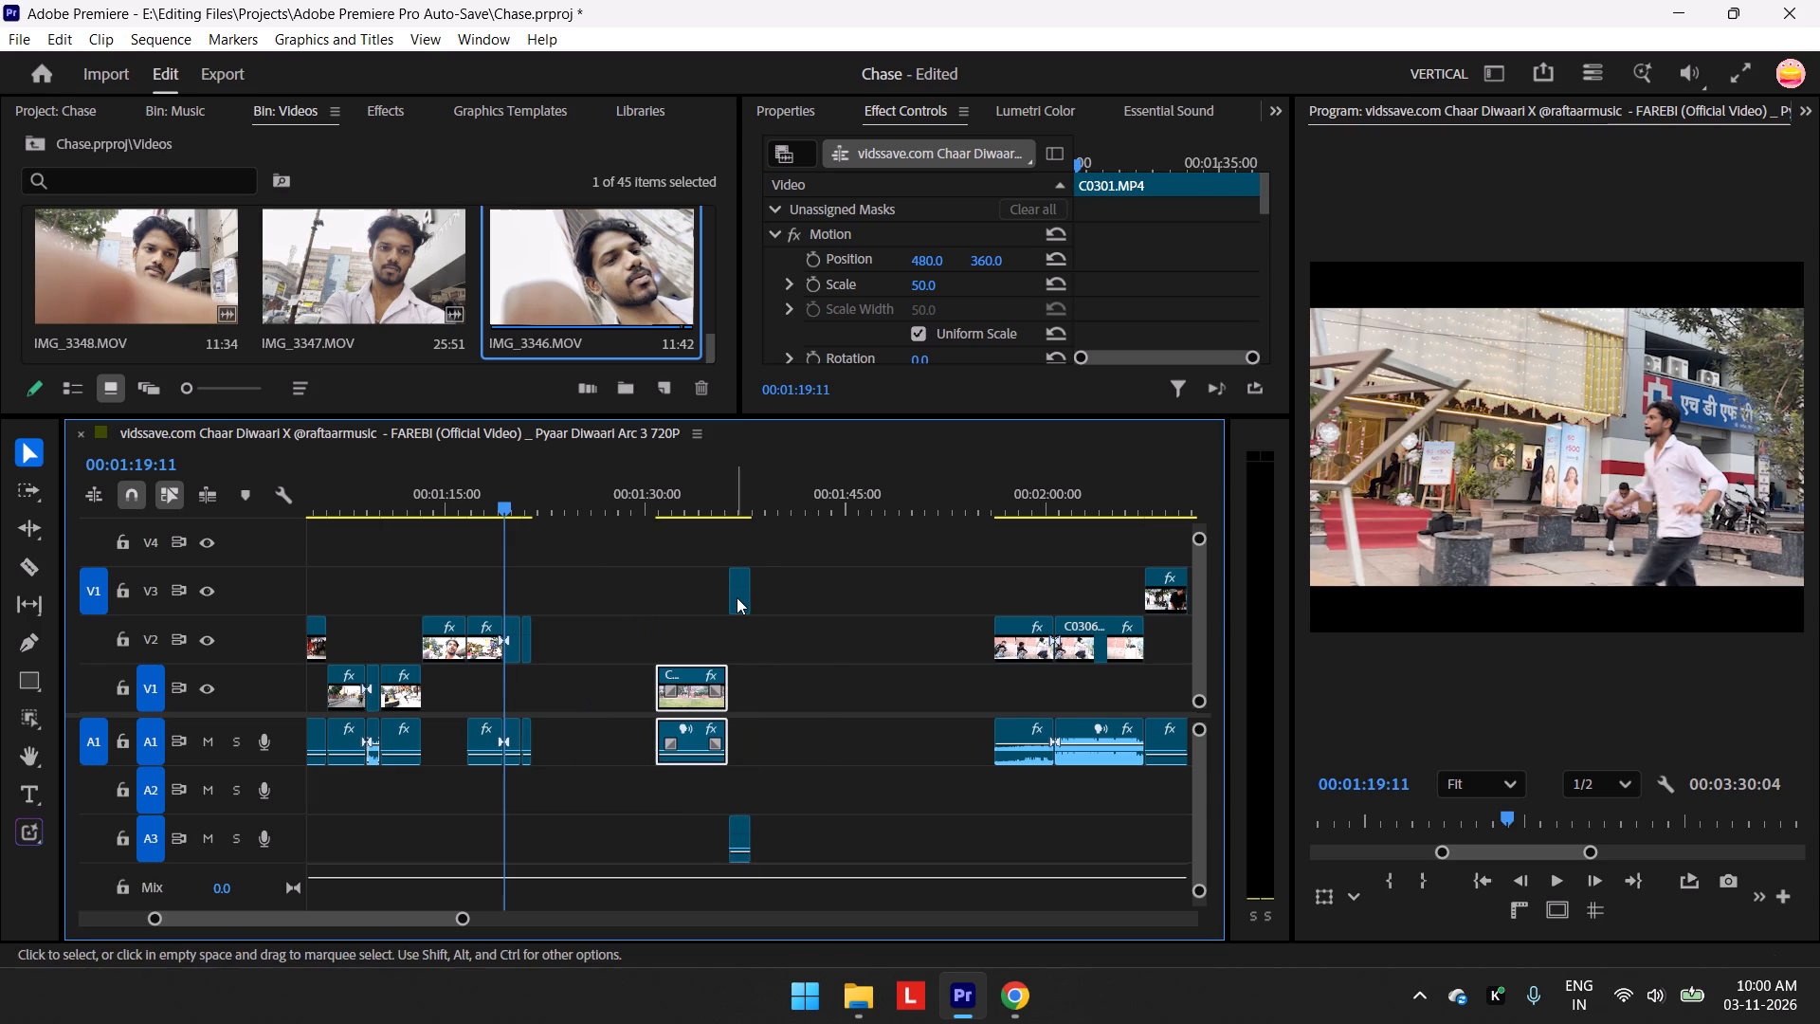
Bring IMG_3352.MOV back flush with the end of the V2 clips at 00:01:21:11, on V3 and A3, and play the cut into it.
{"action": "left_click_drag", "start_coordinate": [737, 597], "coordinate": [542, 594]}
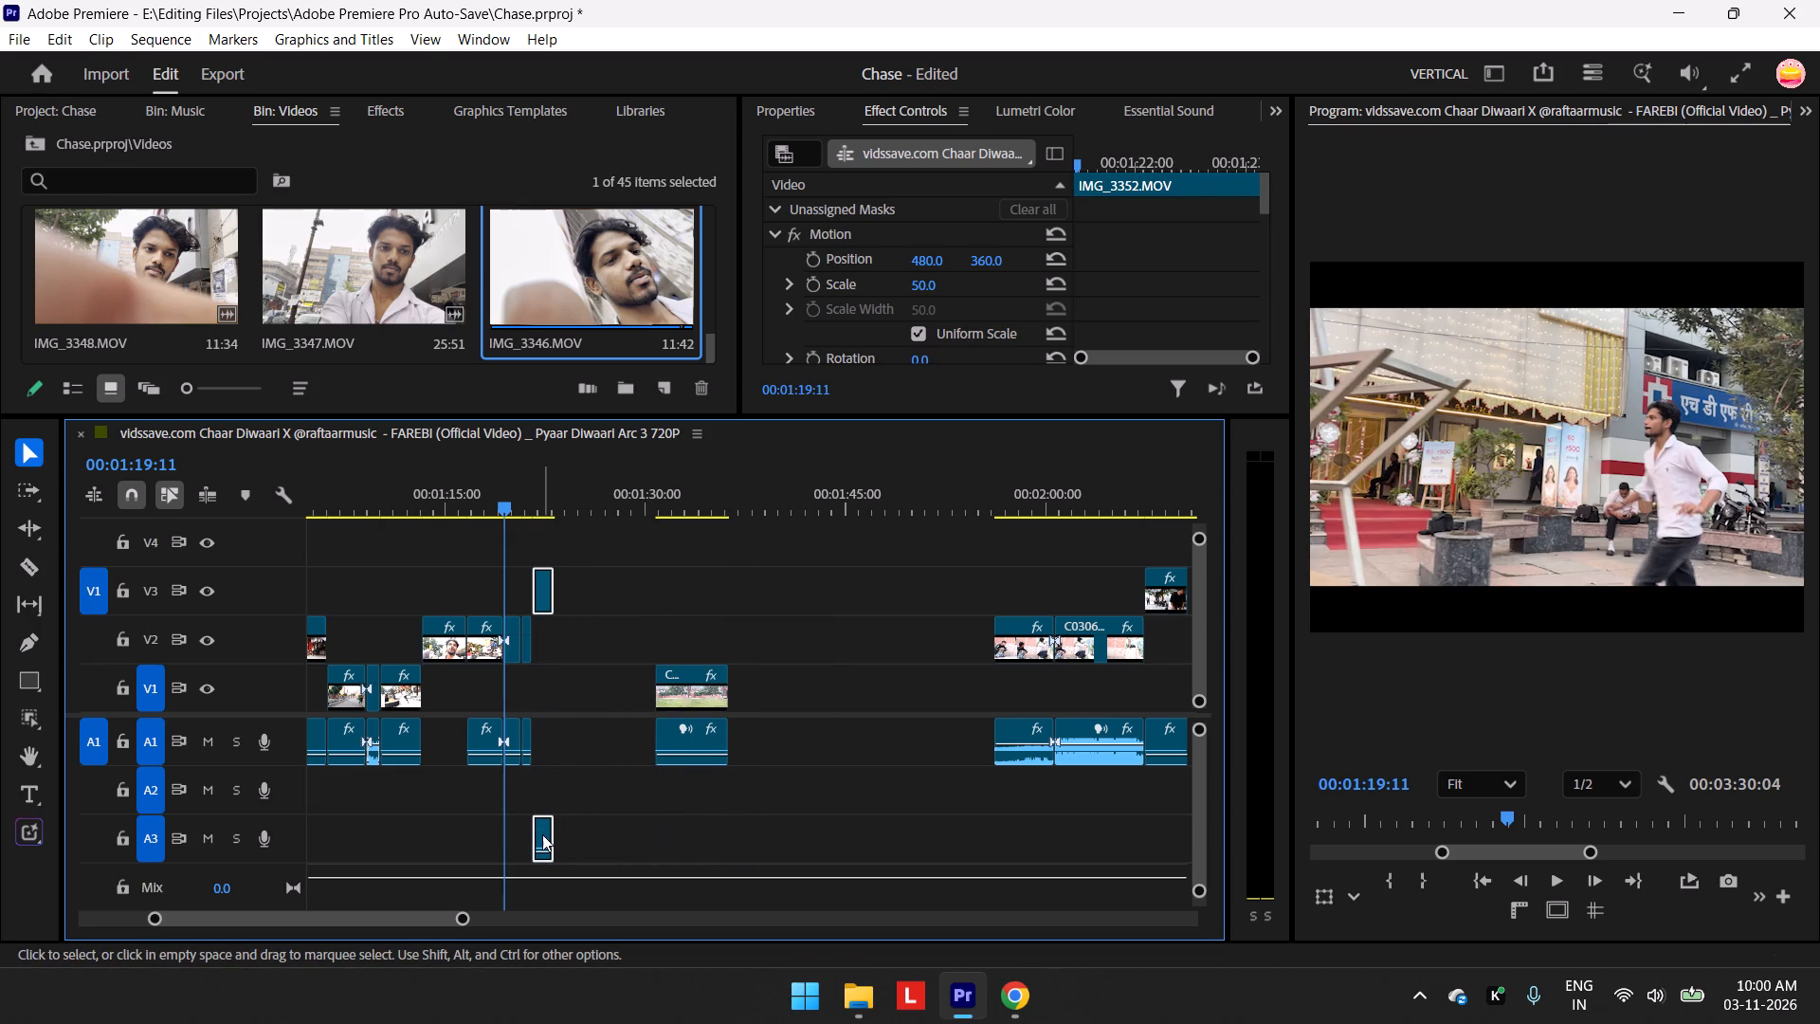
{"action": "key", "text": "space"}
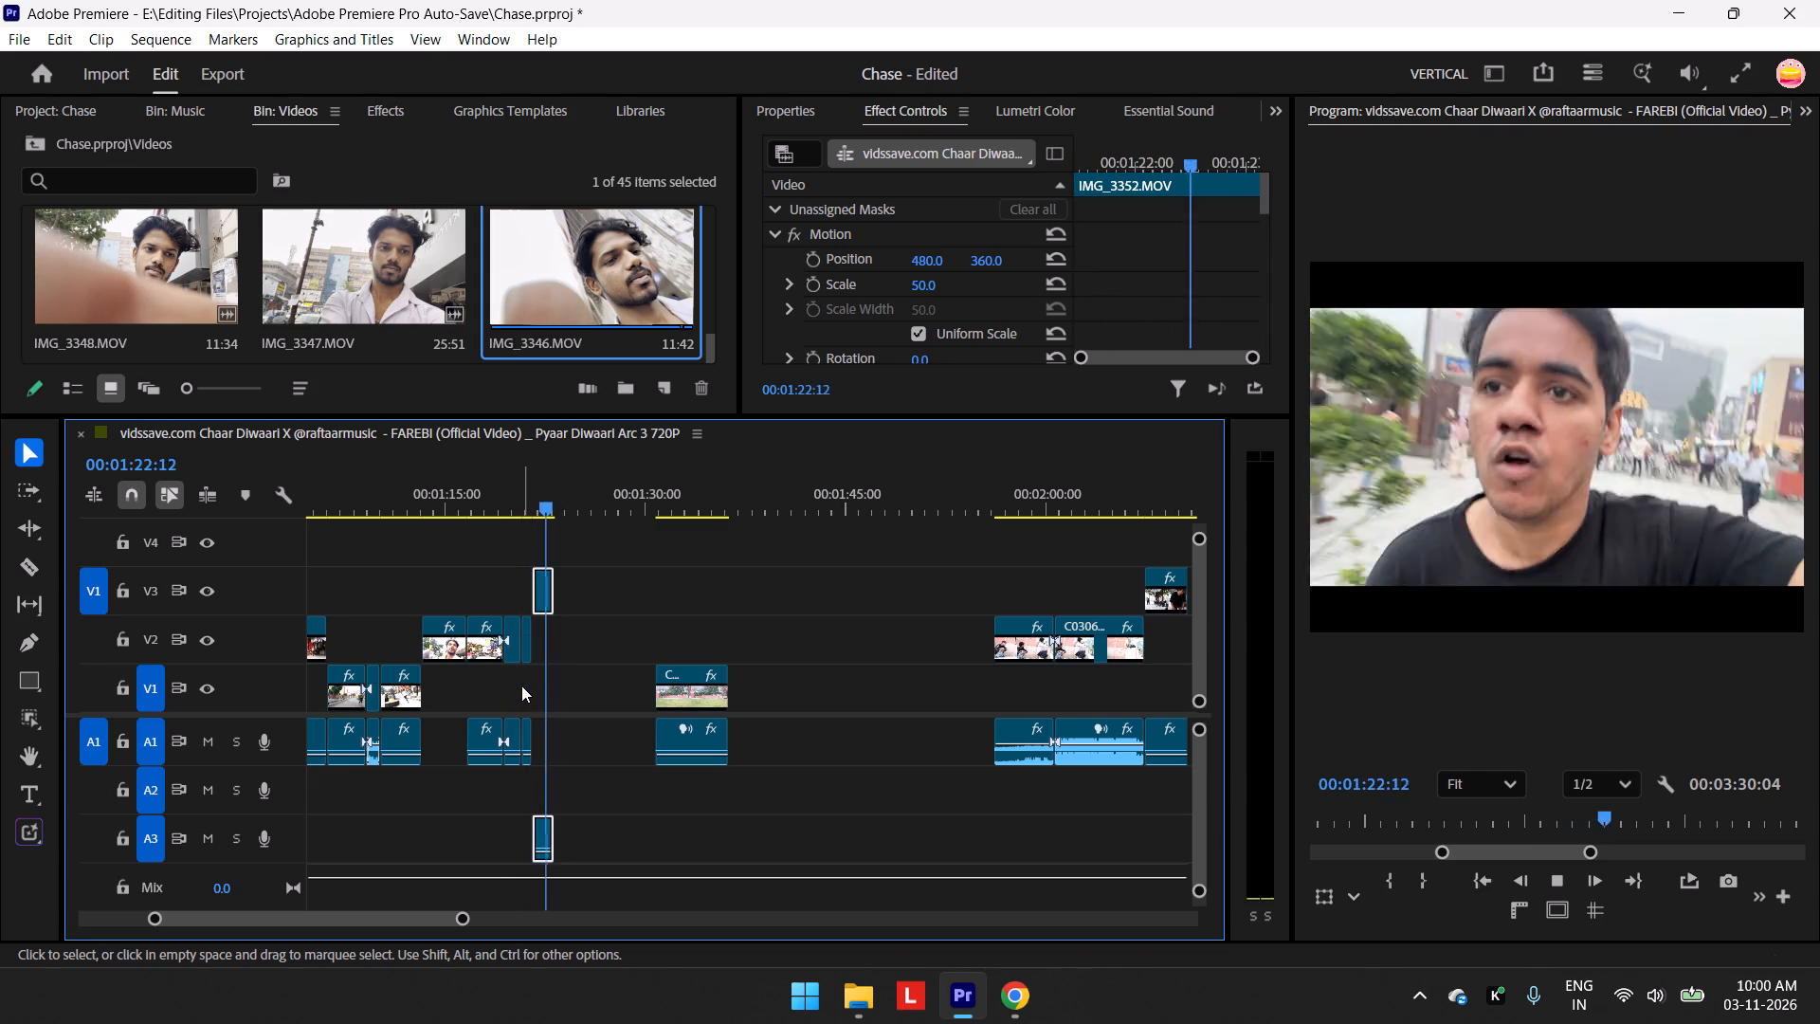
{"action": "key", "text": "space"}
Pull C0301.MP4 back on V1 and A1 flush with the end of IMG_3352.MOV at about 00:01:23, and play across the cut.
{"action": "left_click_drag", "start_coordinate": [554, 511], "coordinate": [505, 520]}
{"action": "left_click_drag", "start_coordinate": [692, 694], "coordinate": [601, 683]}
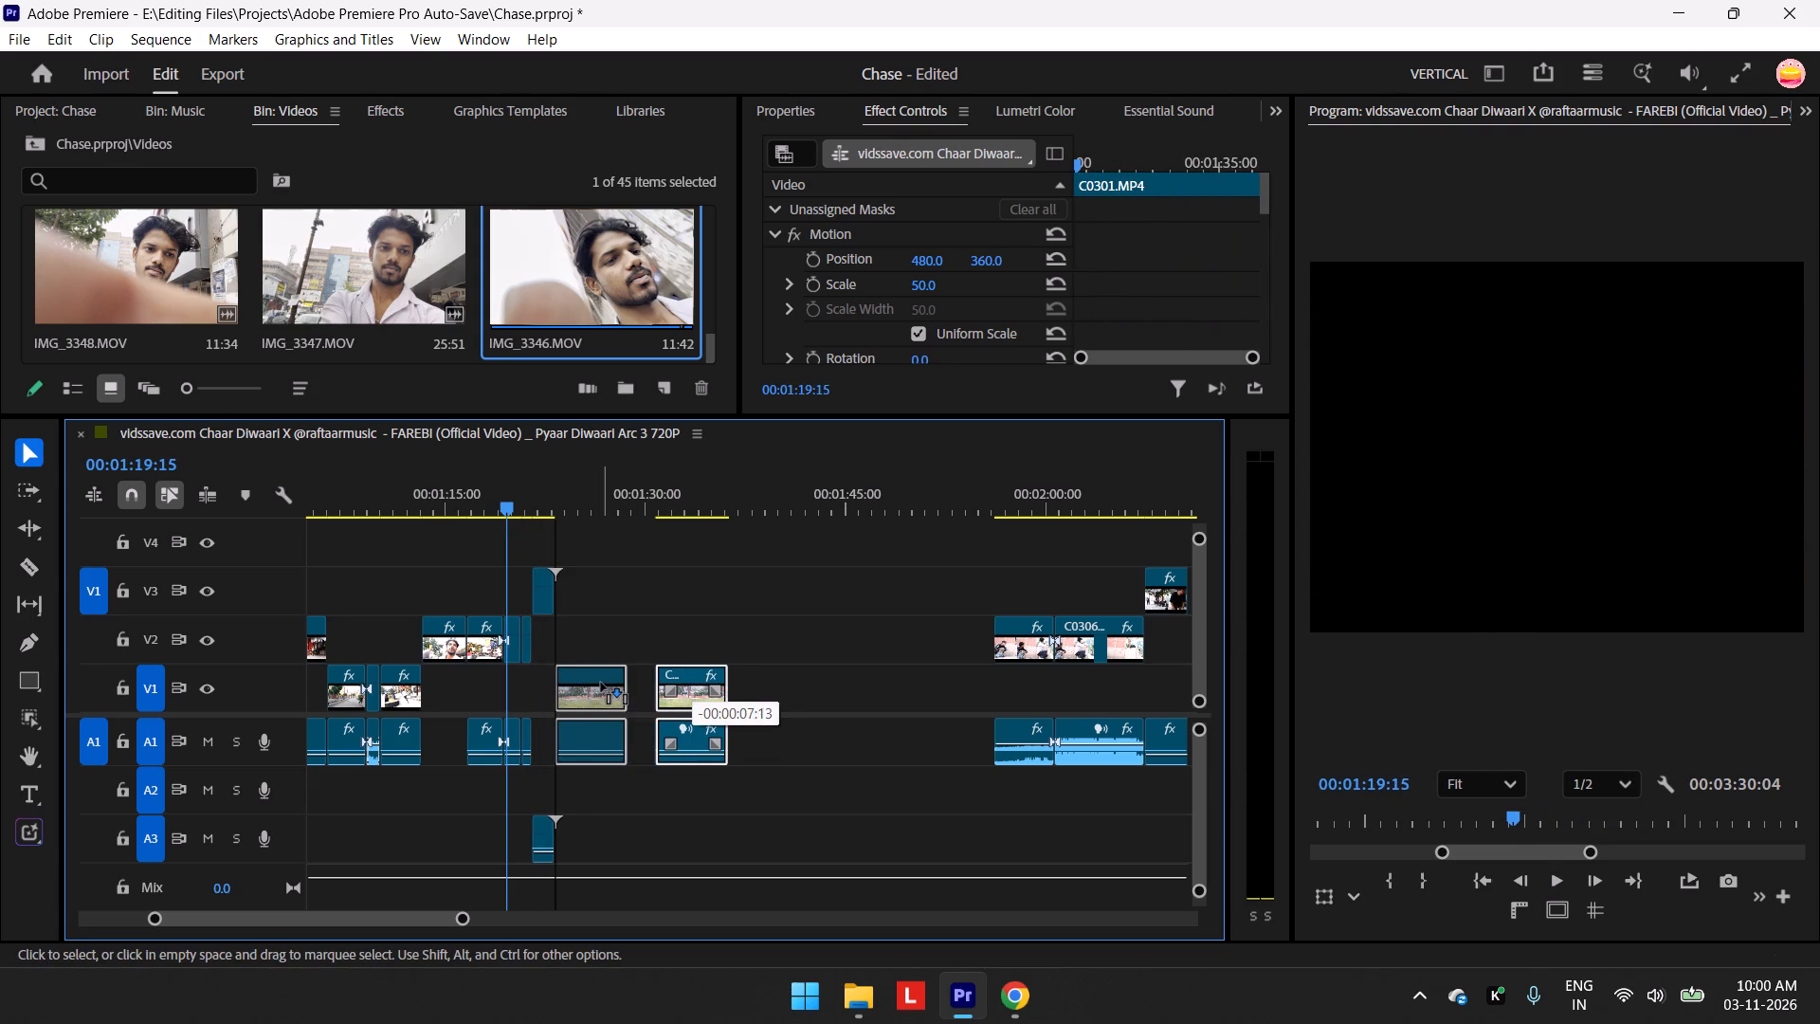
{"action": "key", "text": "space"}
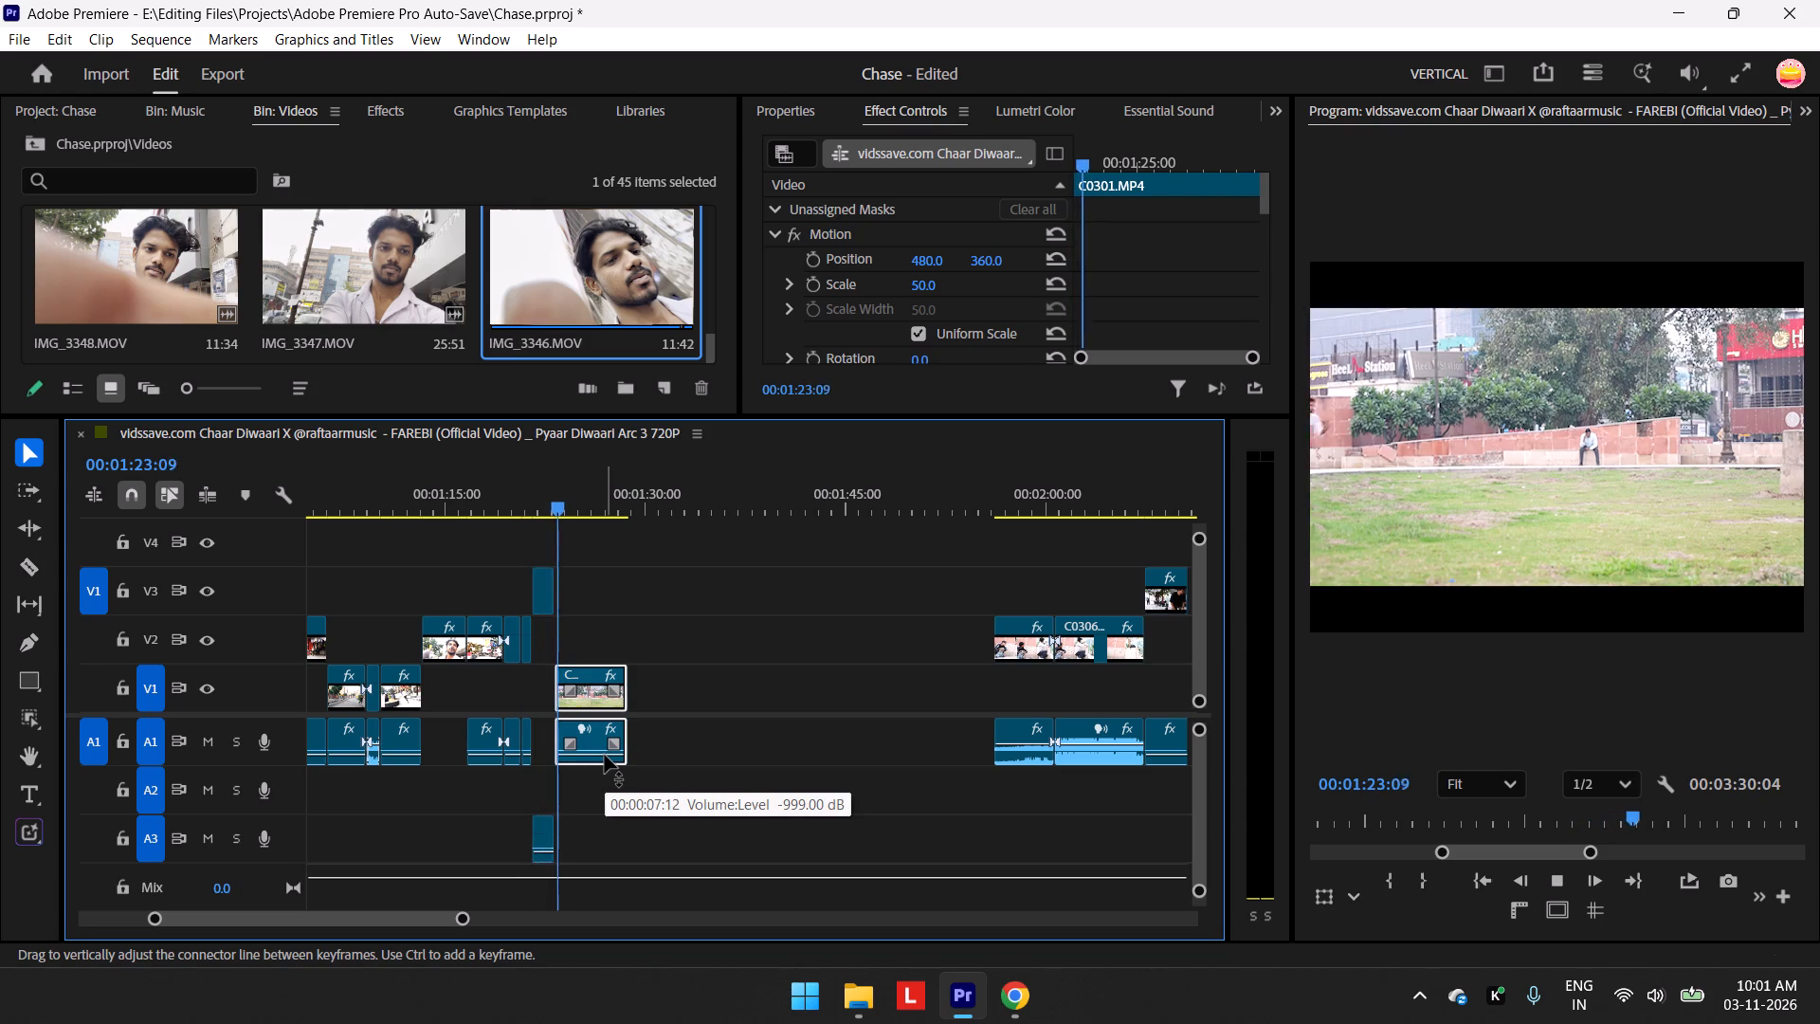
{"action": "key", "text": "space"}
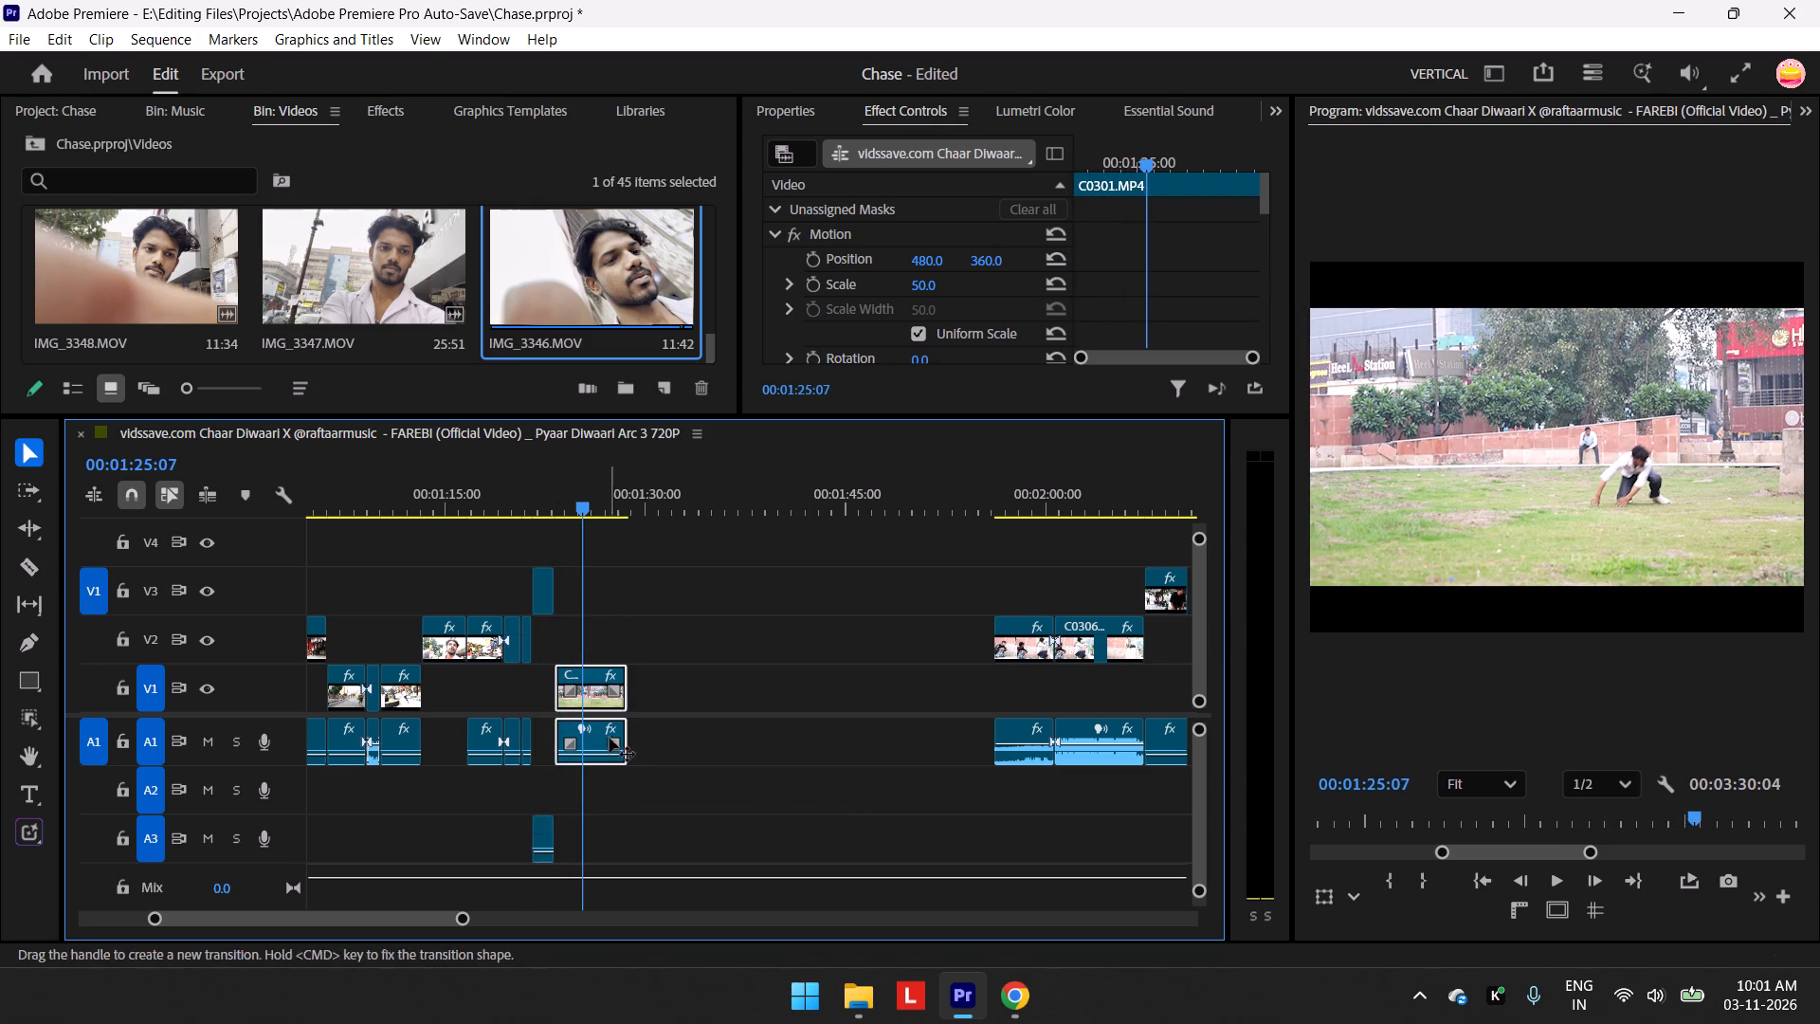
Move the audio of IMG_3352.MOV from A3 up to A2, keeping its timing.
{"action": "left_click_drag", "start_coordinate": [546, 831], "coordinate": [548, 797]}
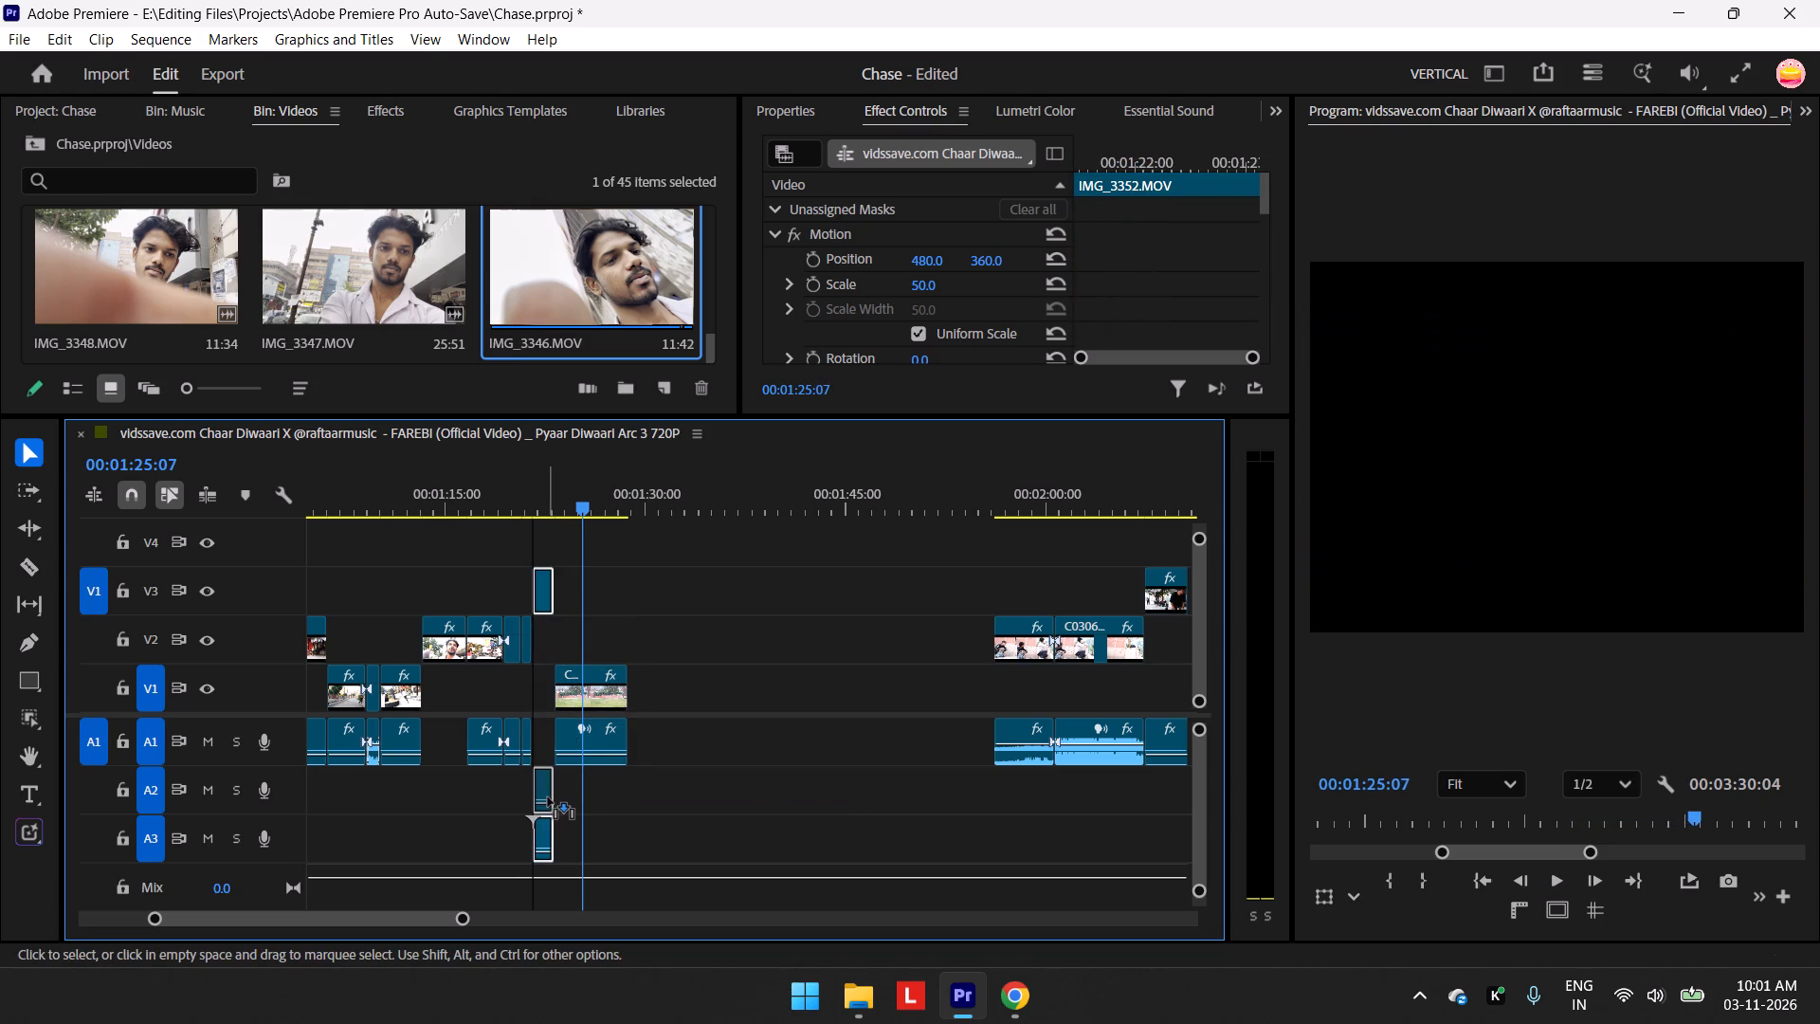
{"action": "left_click_drag", "start_coordinate": [548, 797], "coordinate": [548, 795]}
Replay the chase from about 00:01:09 through IMG_3352.MOV to the end of C0301.MP4, checking how the reordered shots flow.
{"action": "left_click_drag", "start_coordinate": [580, 506], "coordinate": [545, 505]}
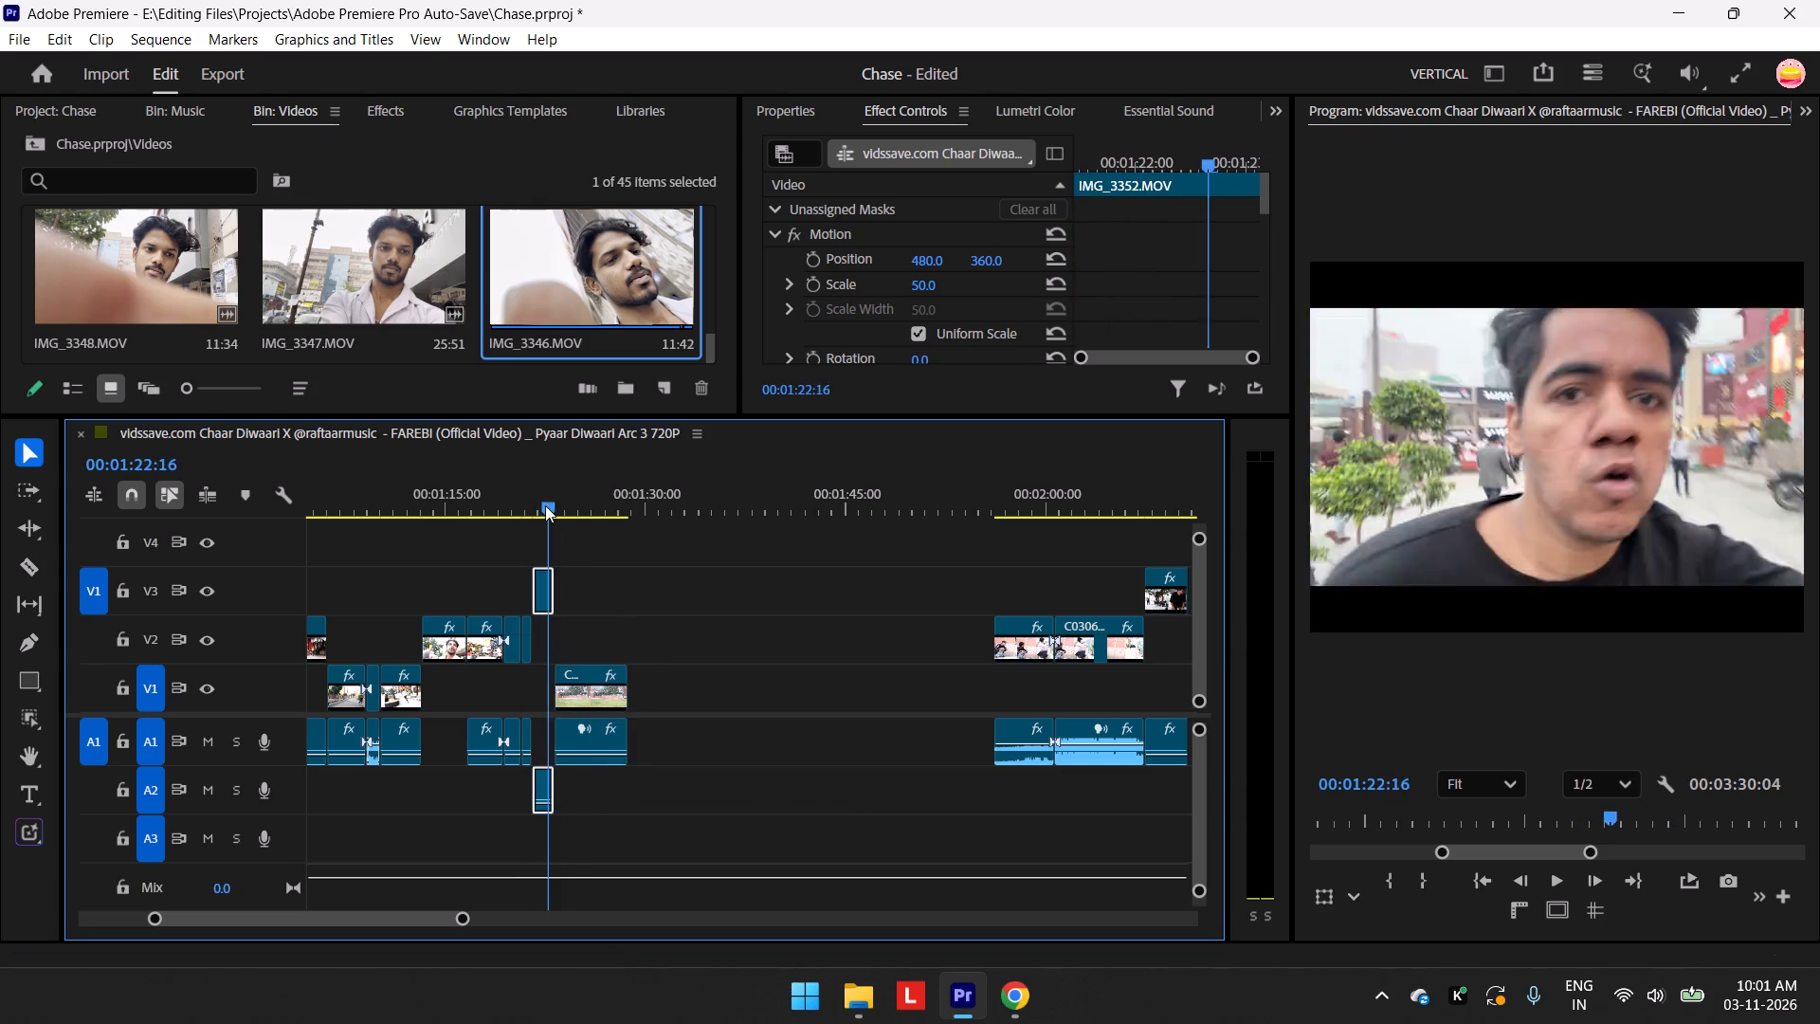
{"action": "left_click_drag", "start_coordinate": [545, 505], "coordinate": [524, 510]}
{"action": "key", "text": "space"}
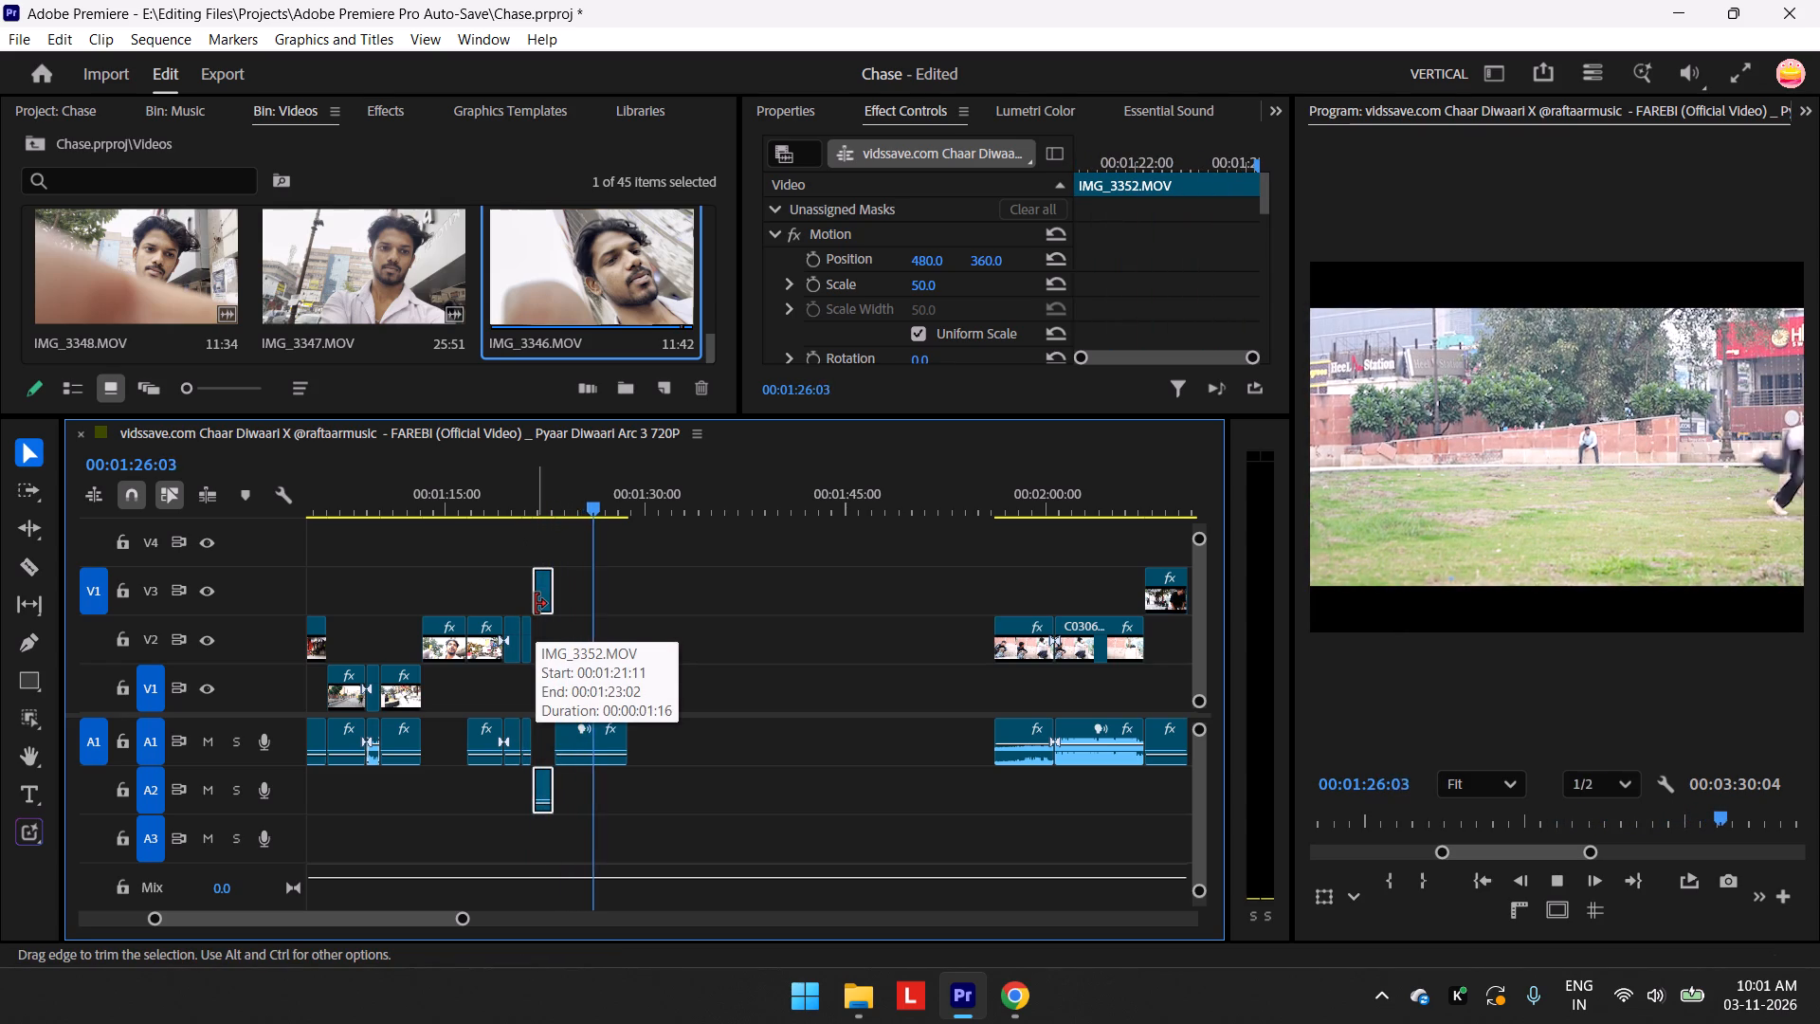
{"action": "key", "text": "space"}
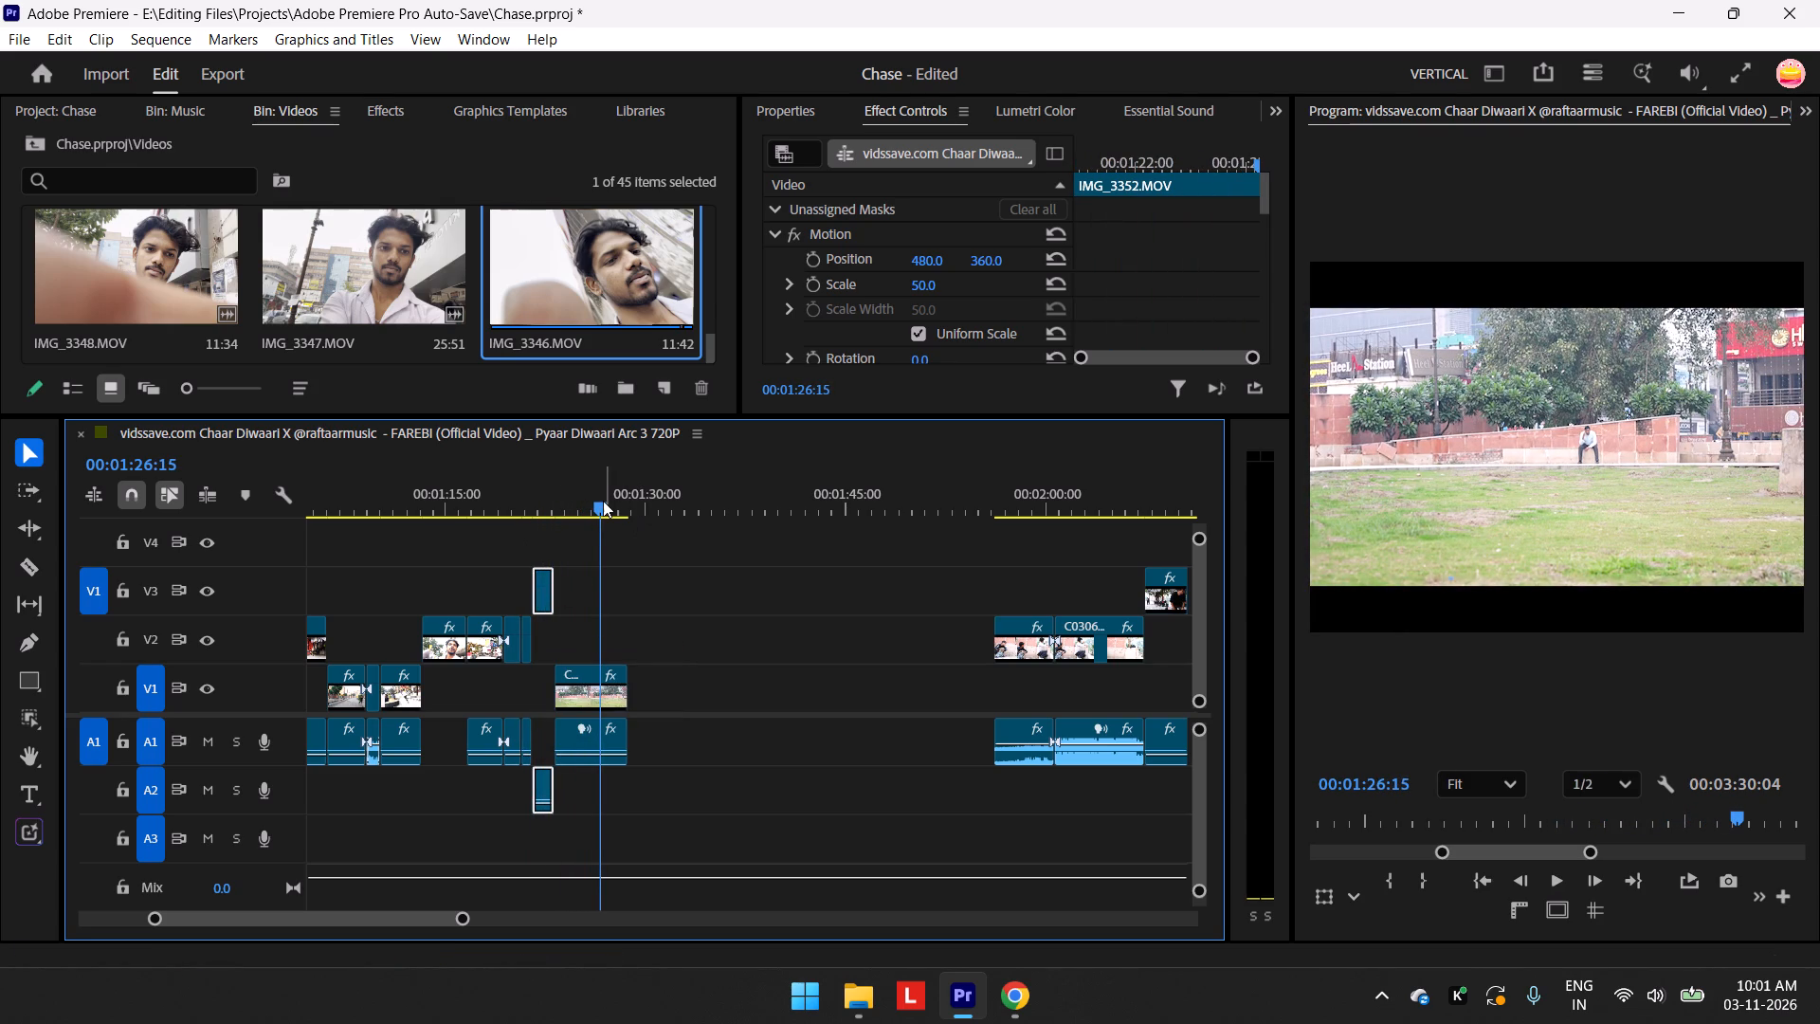
{"action": "left_click_drag", "start_coordinate": [597, 500], "coordinate": [579, 516]}
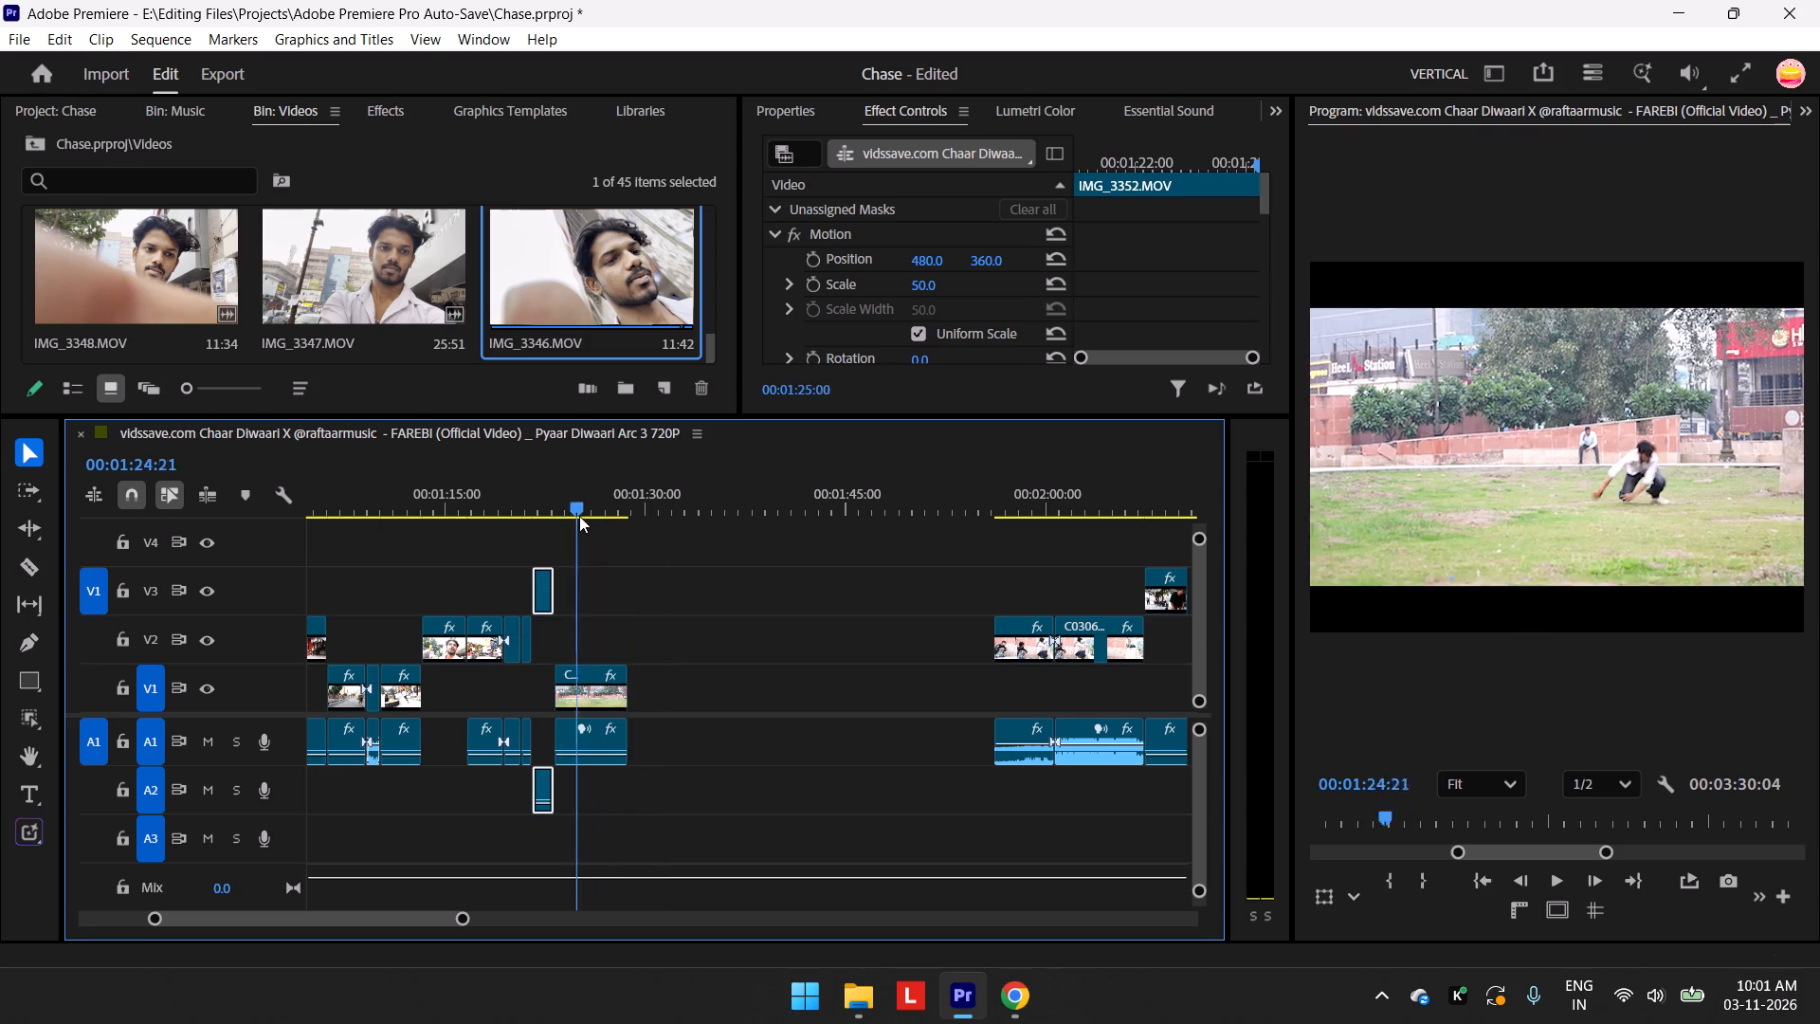
{"action": "left_click_drag", "start_coordinate": [579, 516], "coordinate": [454, 536]}
{"action": "key", "text": "space"}
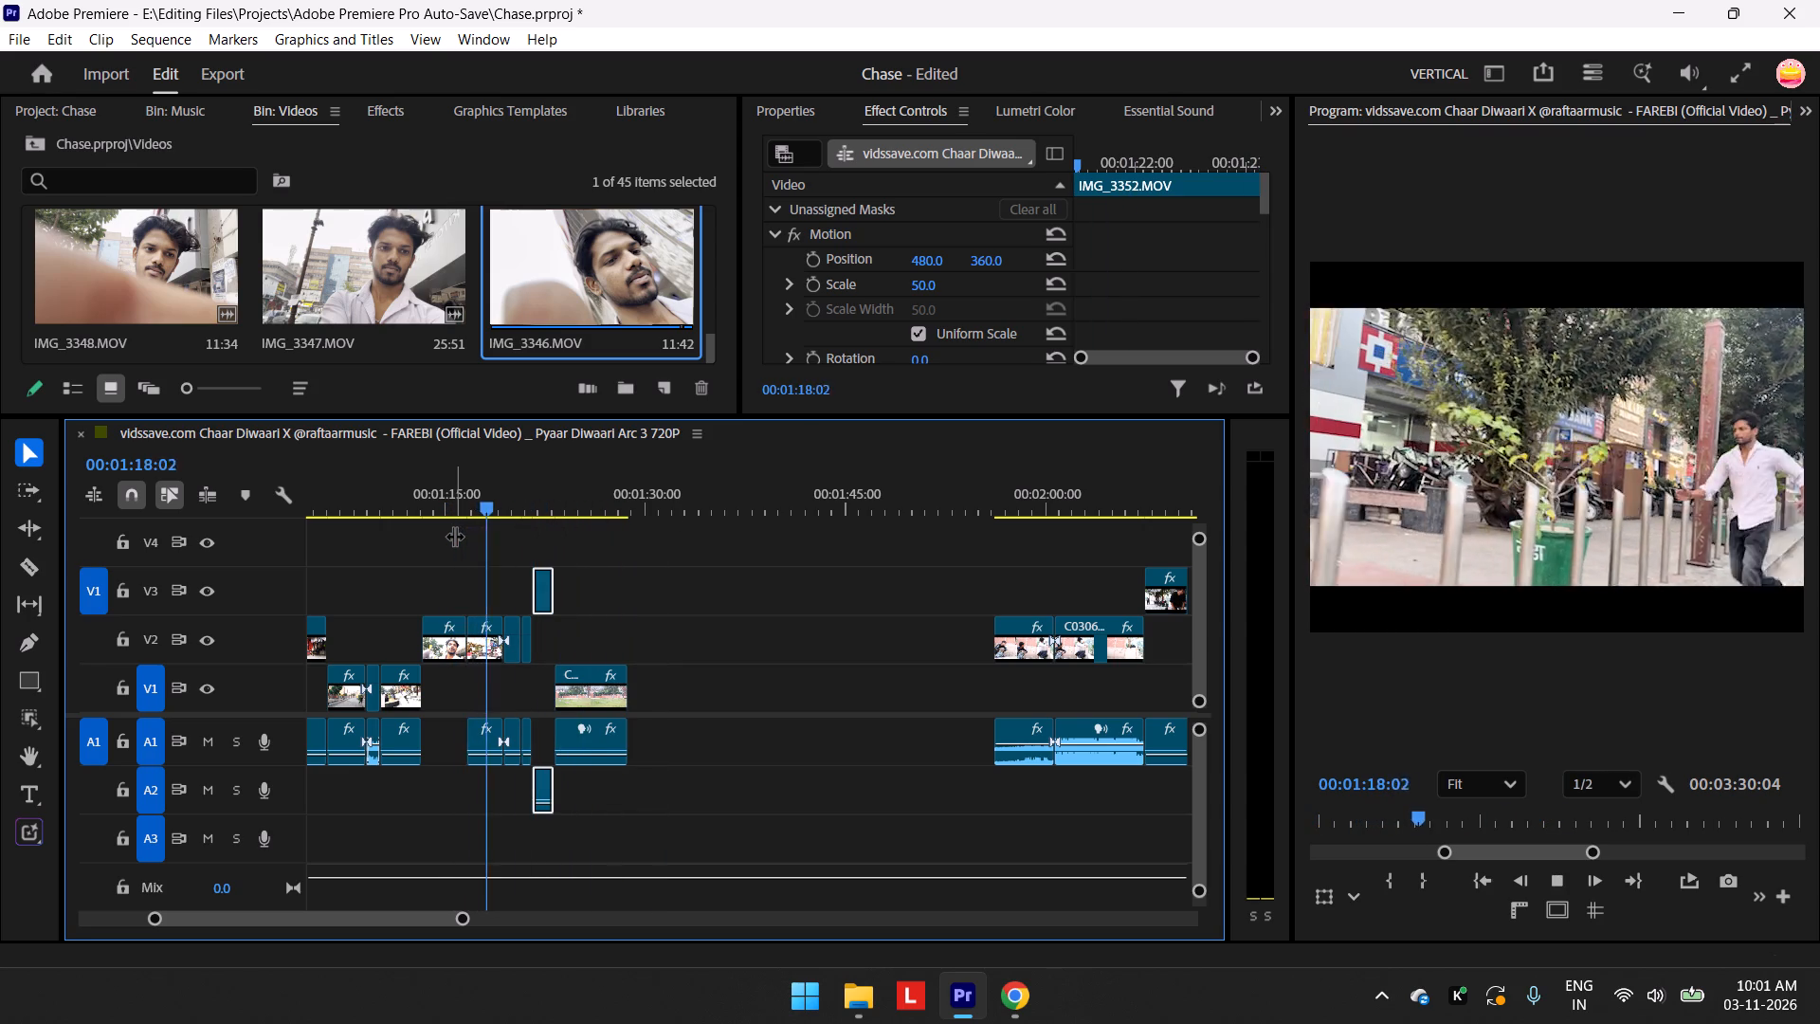
{"action": "key", "text": "space"}
{"action": "left_click_drag", "start_coordinate": [507, 496], "coordinate": [366, 549]}
{"action": "key", "text": "space"}
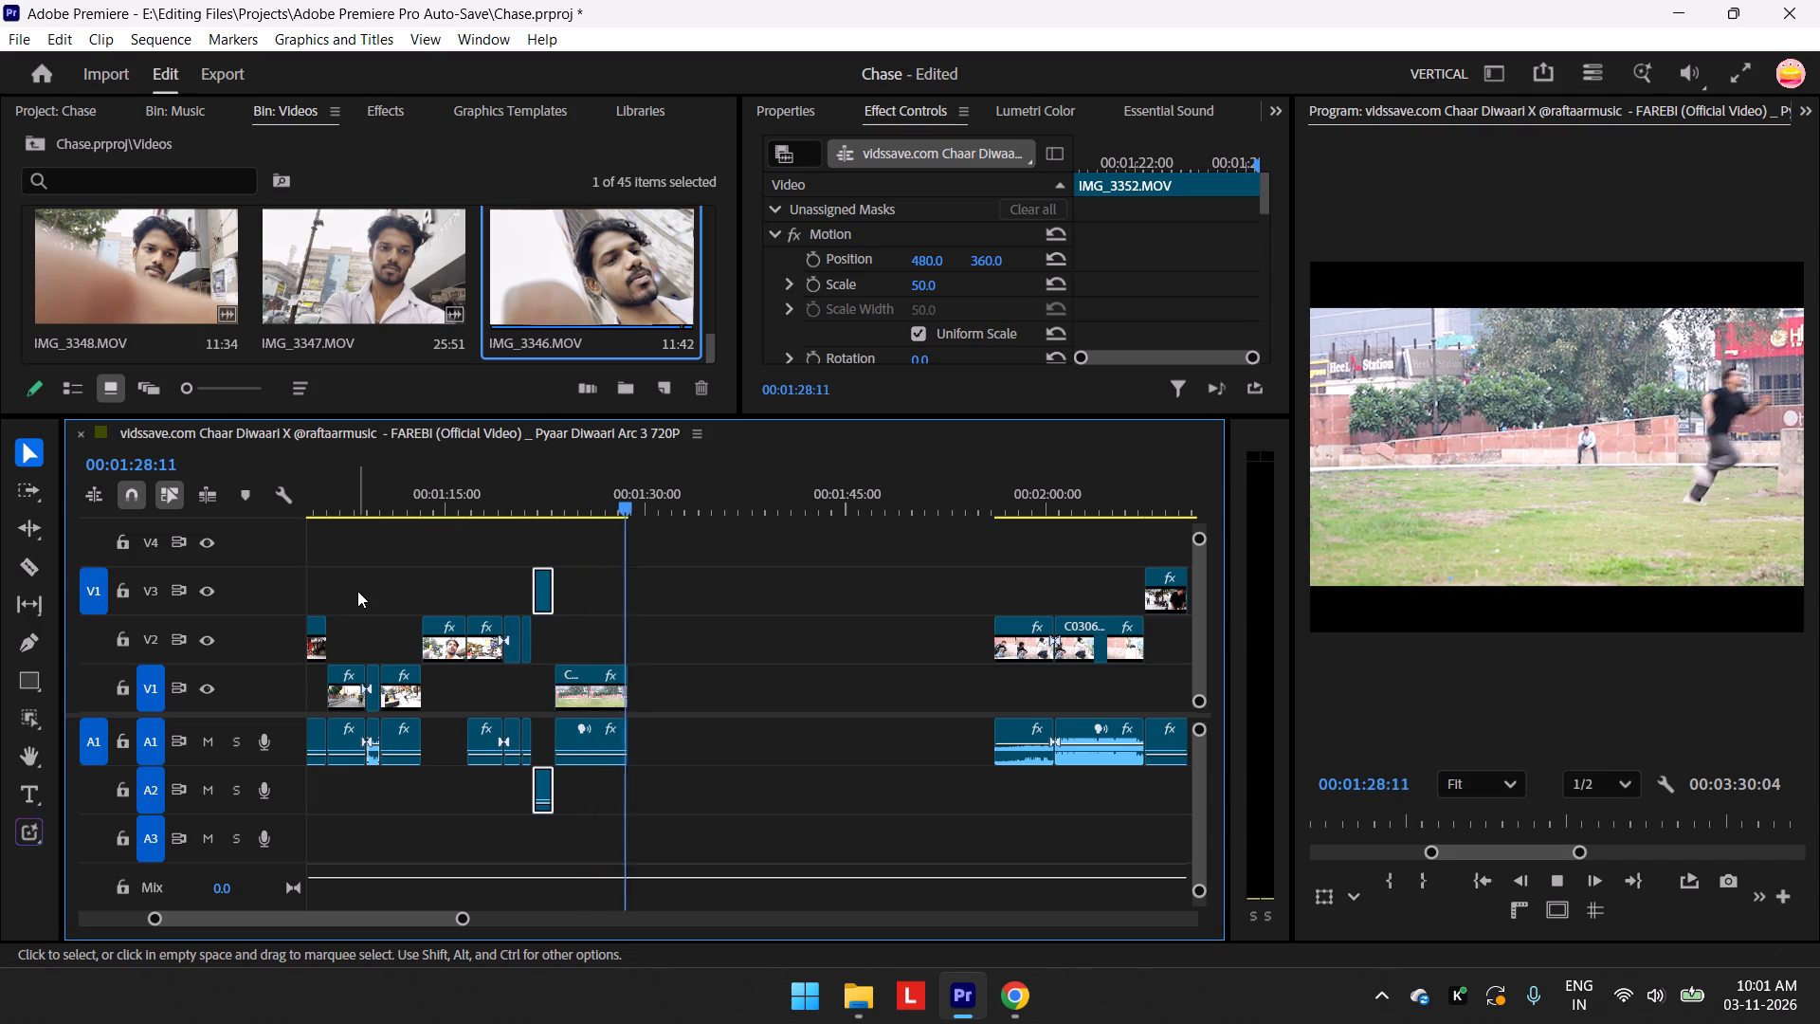
{"action": "key", "text": "space"}
Move the wall shots on V2, including C0306, with their A1 audio from about 00:01:56 back flush with the end of C0301.MP4.
{"action": "left_click_drag", "start_coordinate": [642, 506], "coordinate": [737, 531]}
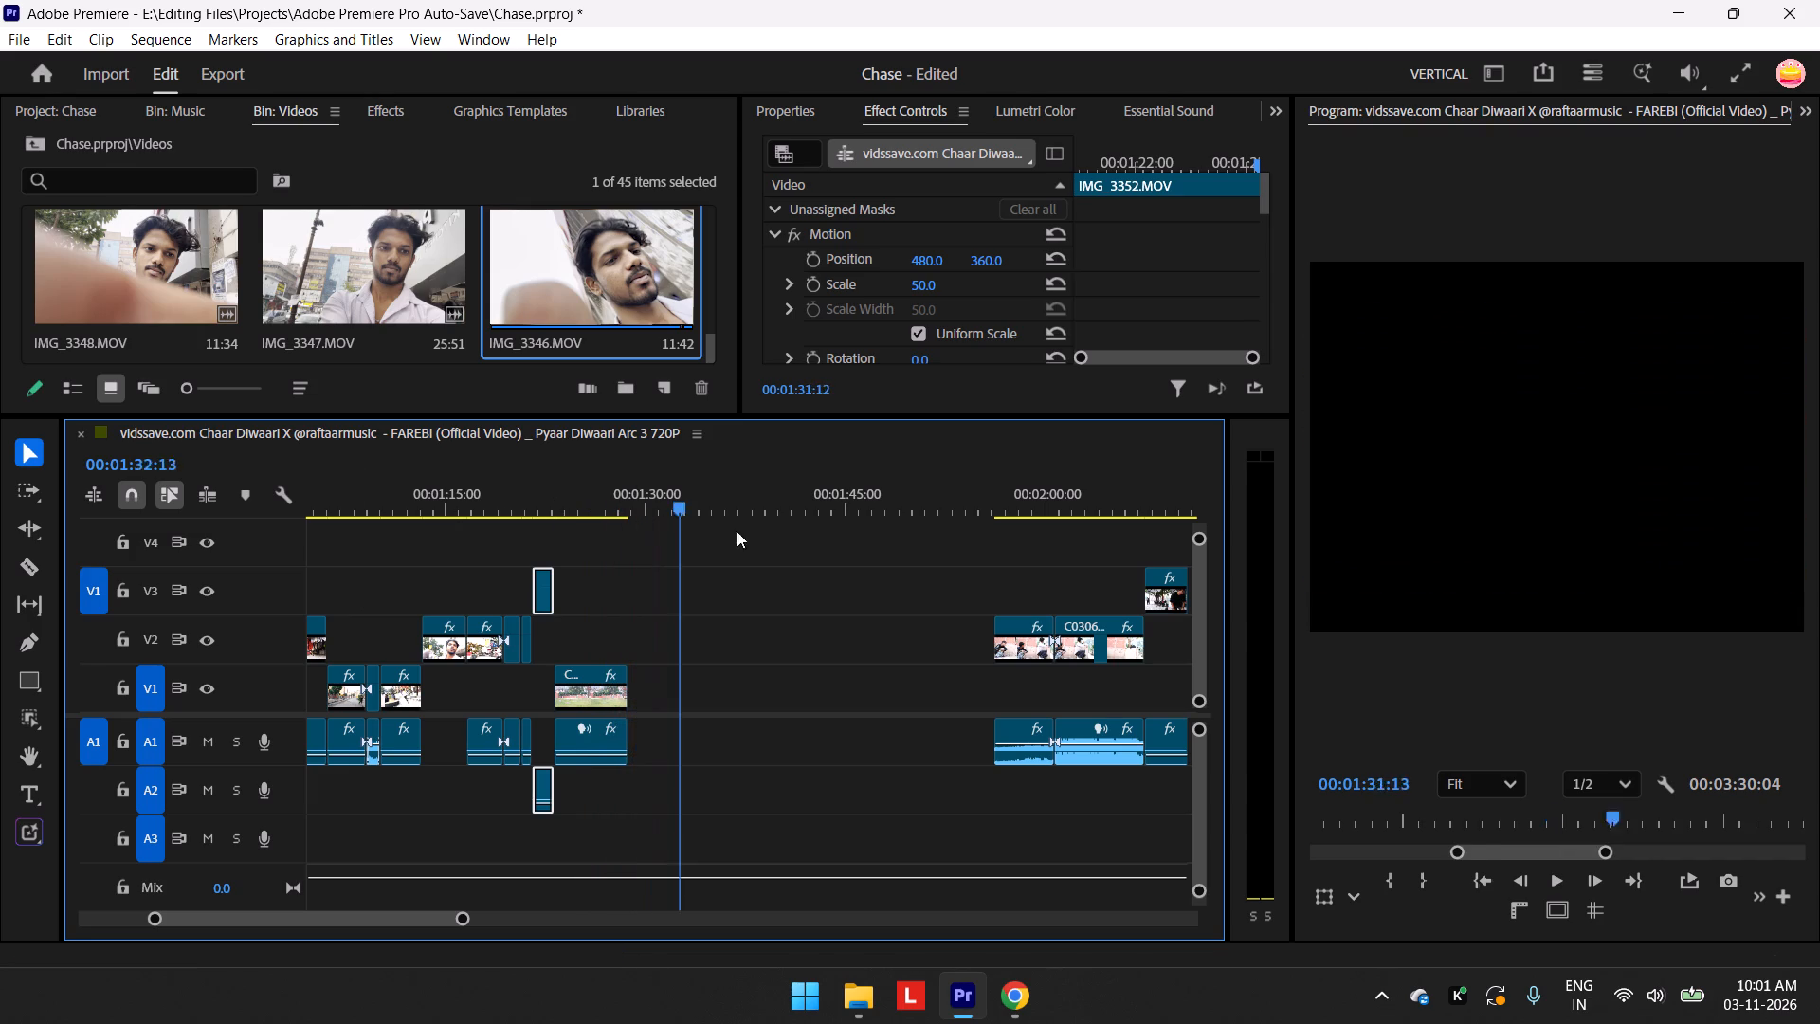
{"action": "left_click_drag", "start_coordinate": [737, 531], "coordinate": [946, 598]}
{"action": "left_click_drag", "start_coordinate": [972, 573], "coordinate": [1116, 812]}
{"action": "left_click_drag", "start_coordinate": [1090, 641], "coordinate": [917, 666]}
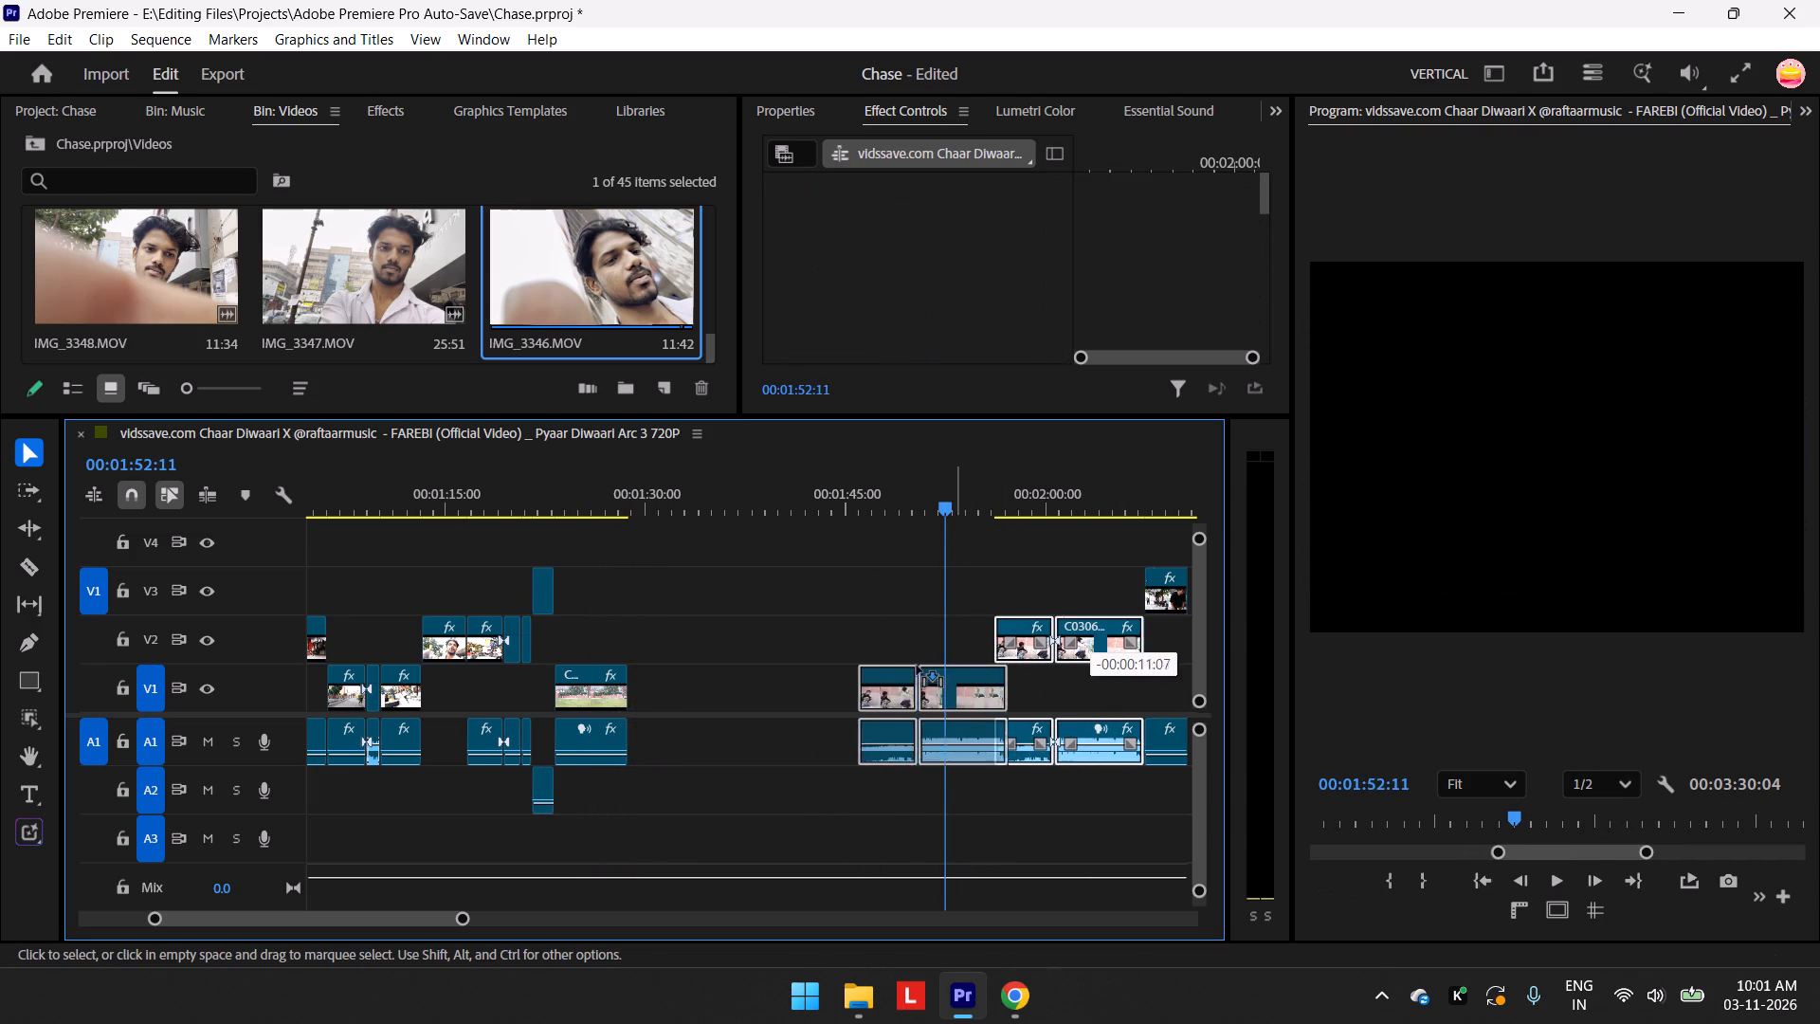
{"action": "left_click_drag", "start_coordinate": [917, 666], "coordinate": [735, 642]}
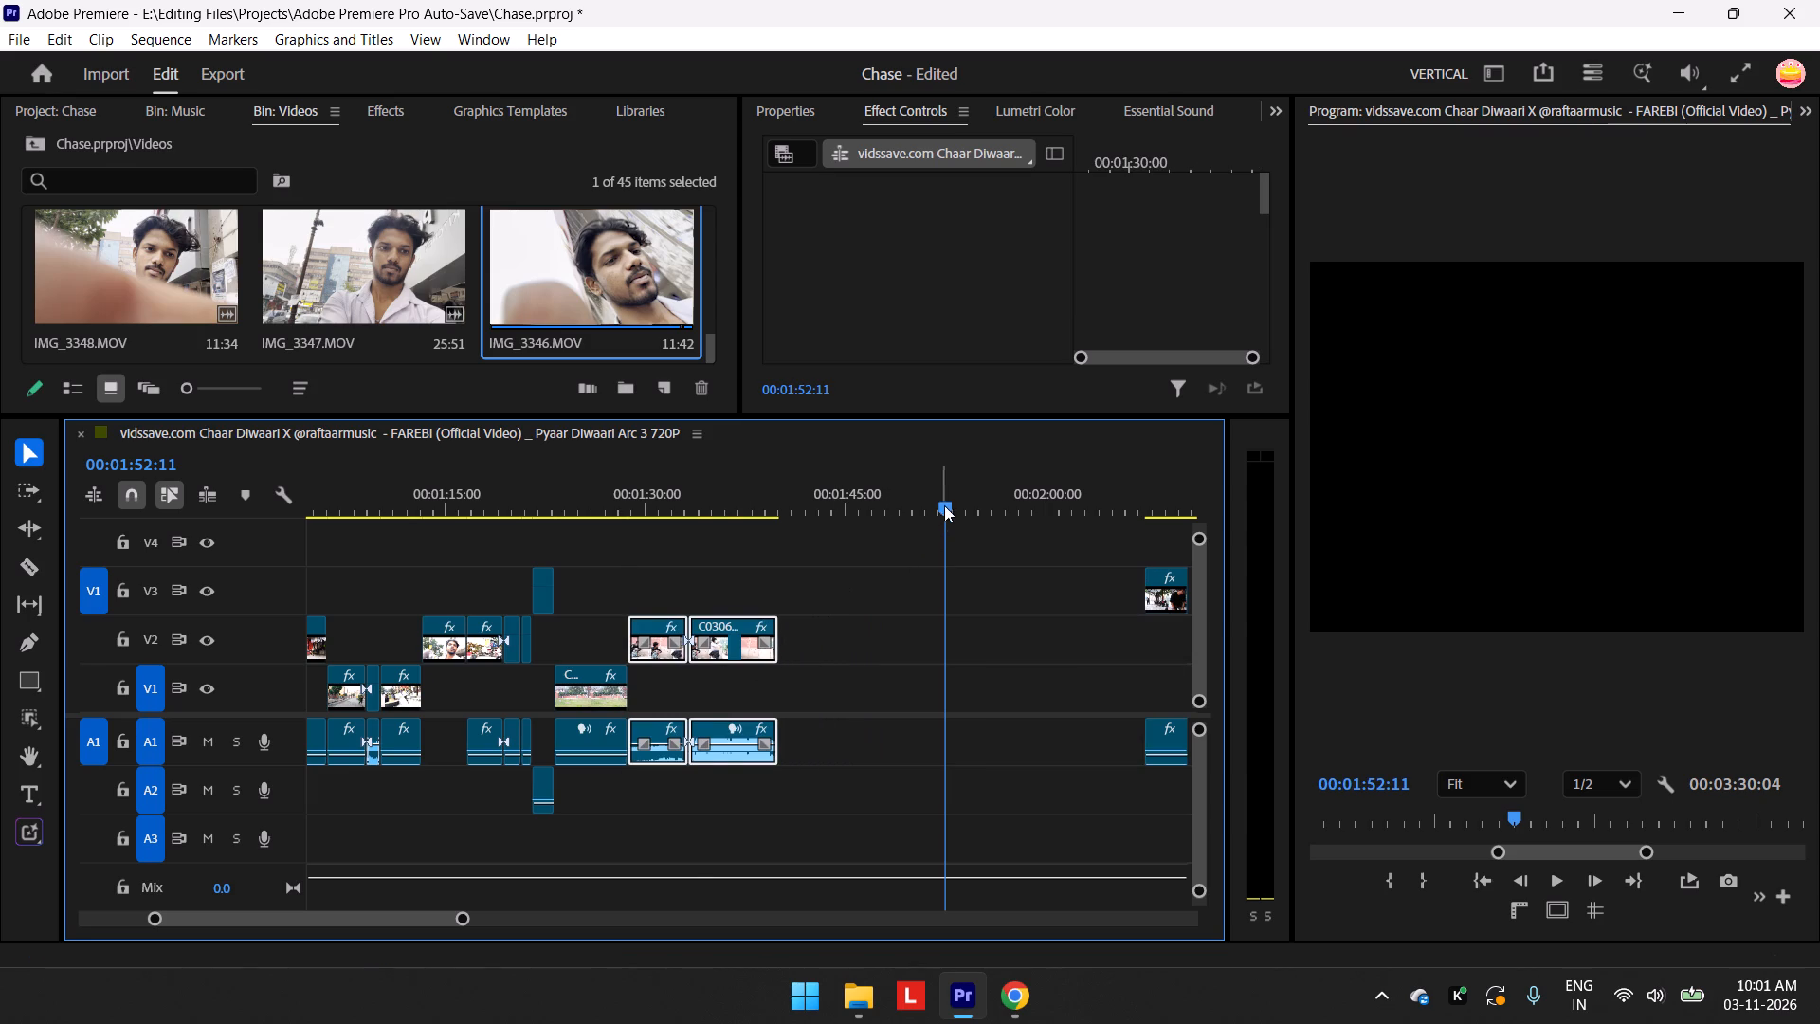
Replay the chase from about 00:01:20 through C0301.MP4 and the C0306 wall shots to about 00:01:39, checking the cuts.
{"action": "left_click_drag", "start_coordinate": [943, 505], "coordinate": [607, 609]}
{"action": "key", "text": "space"}
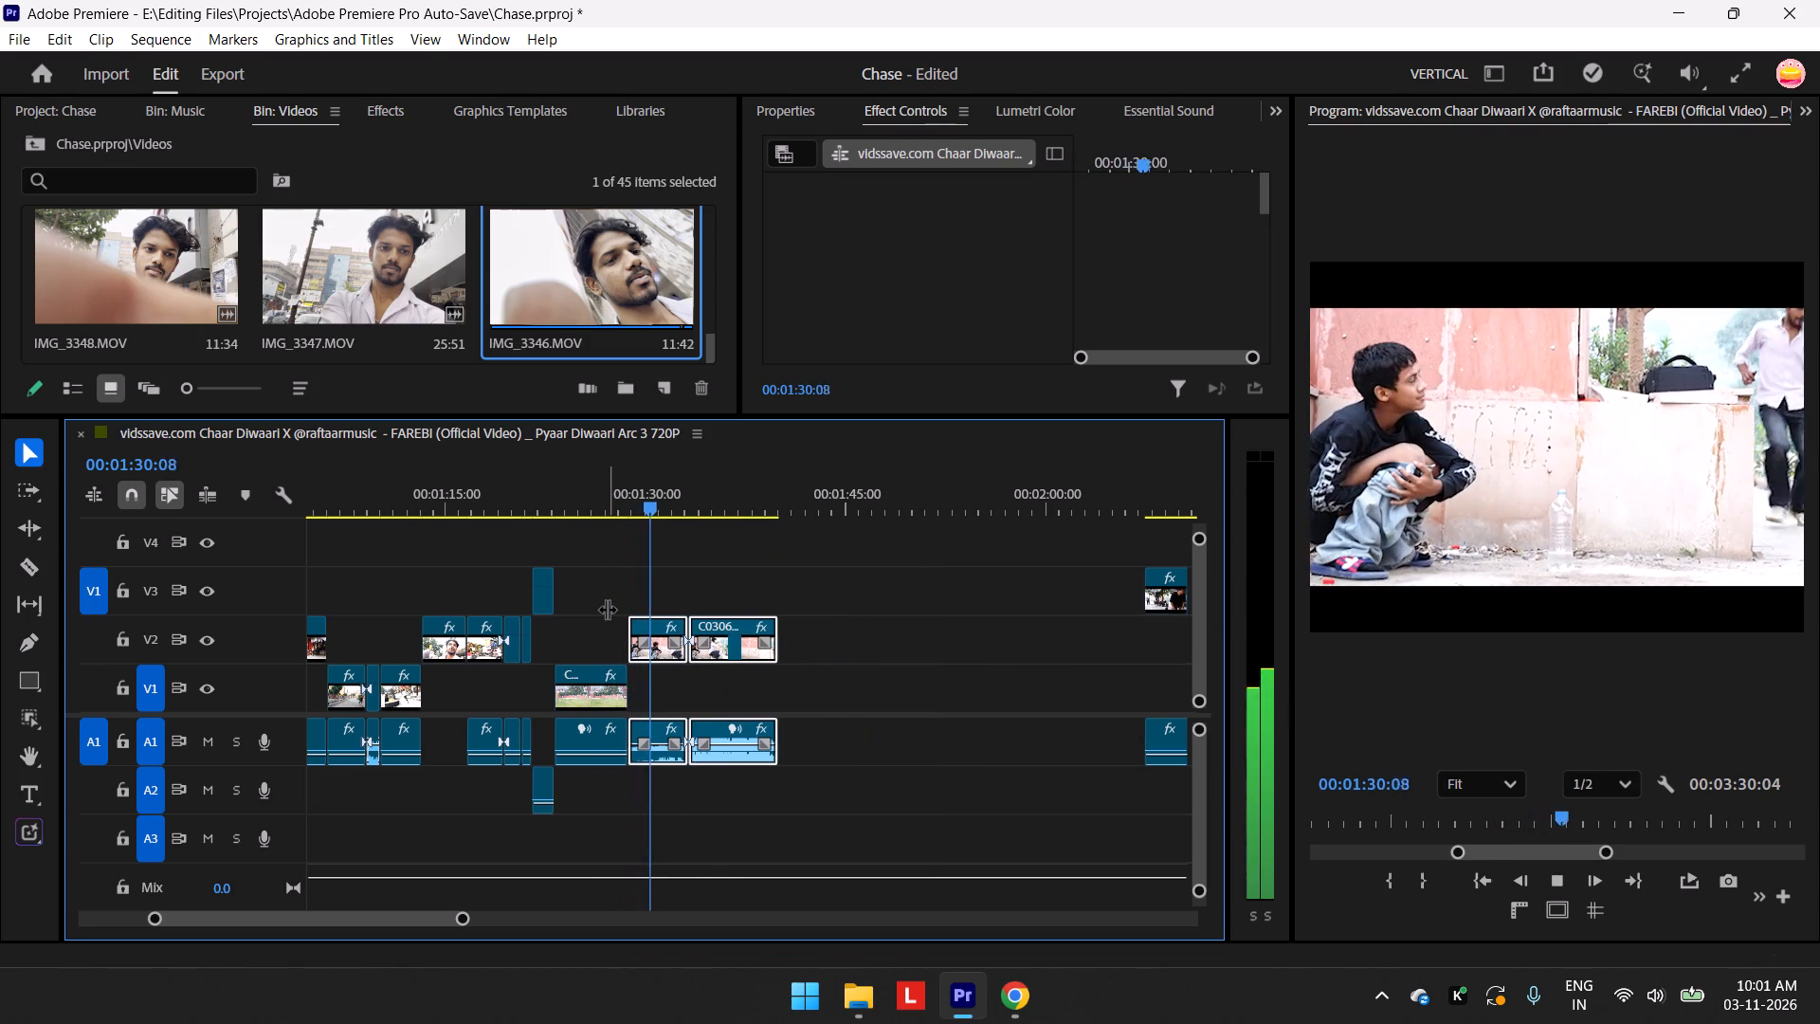
{"action": "key", "text": "space"}
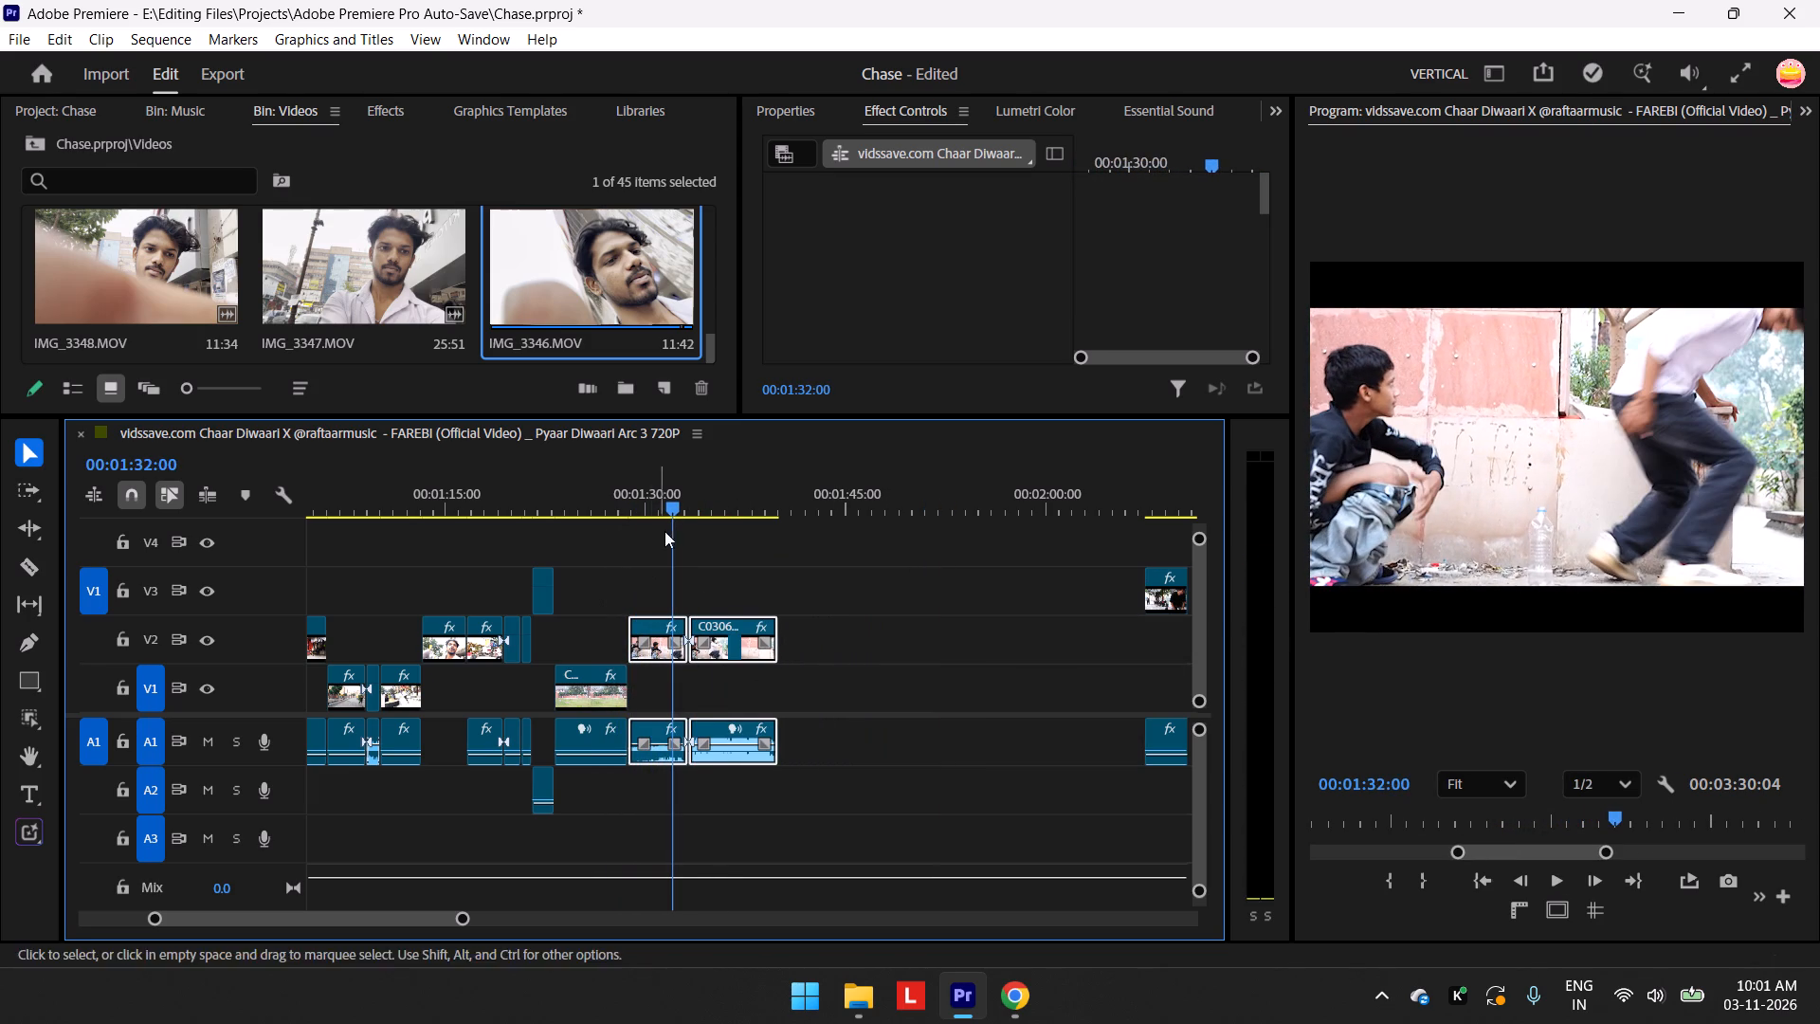
{"action": "left_click_drag", "start_coordinate": [675, 497], "coordinate": [589, 521]}
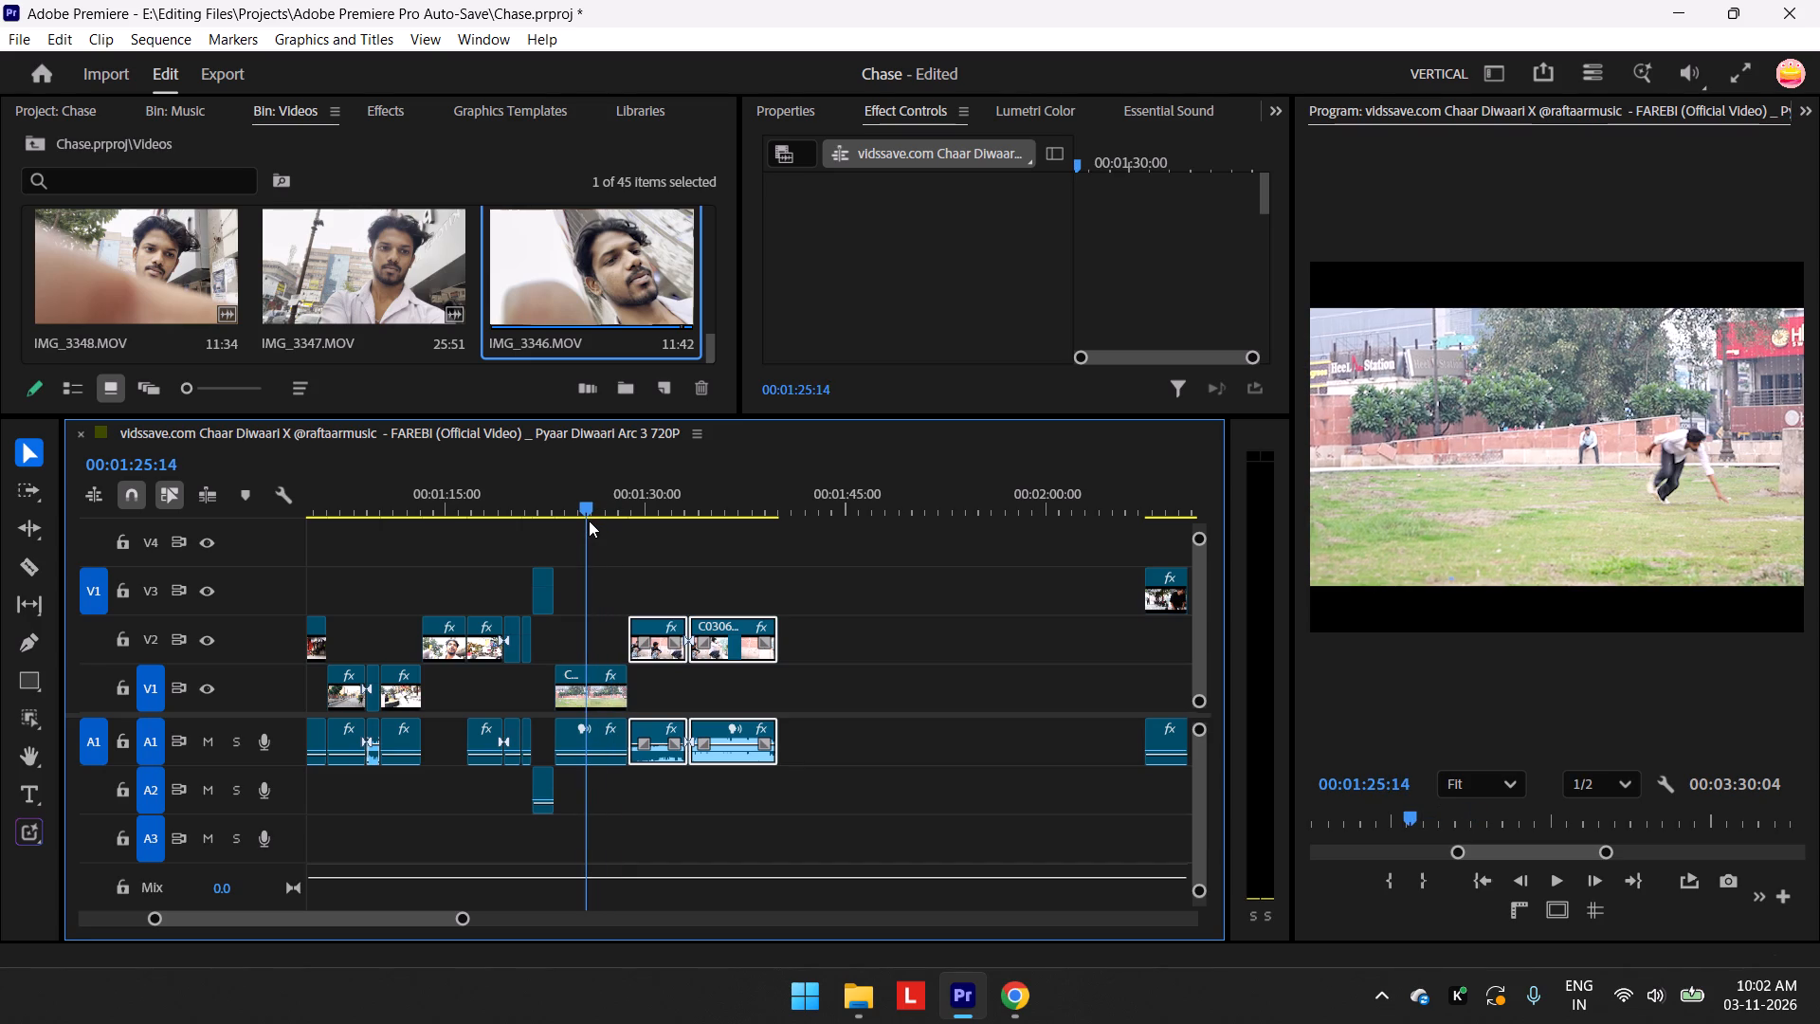
{"action": "left_click_drag", "start_coordinate": [589, 521], "coordinate": [519, 537]}
{"action": "key", "text": "space"}
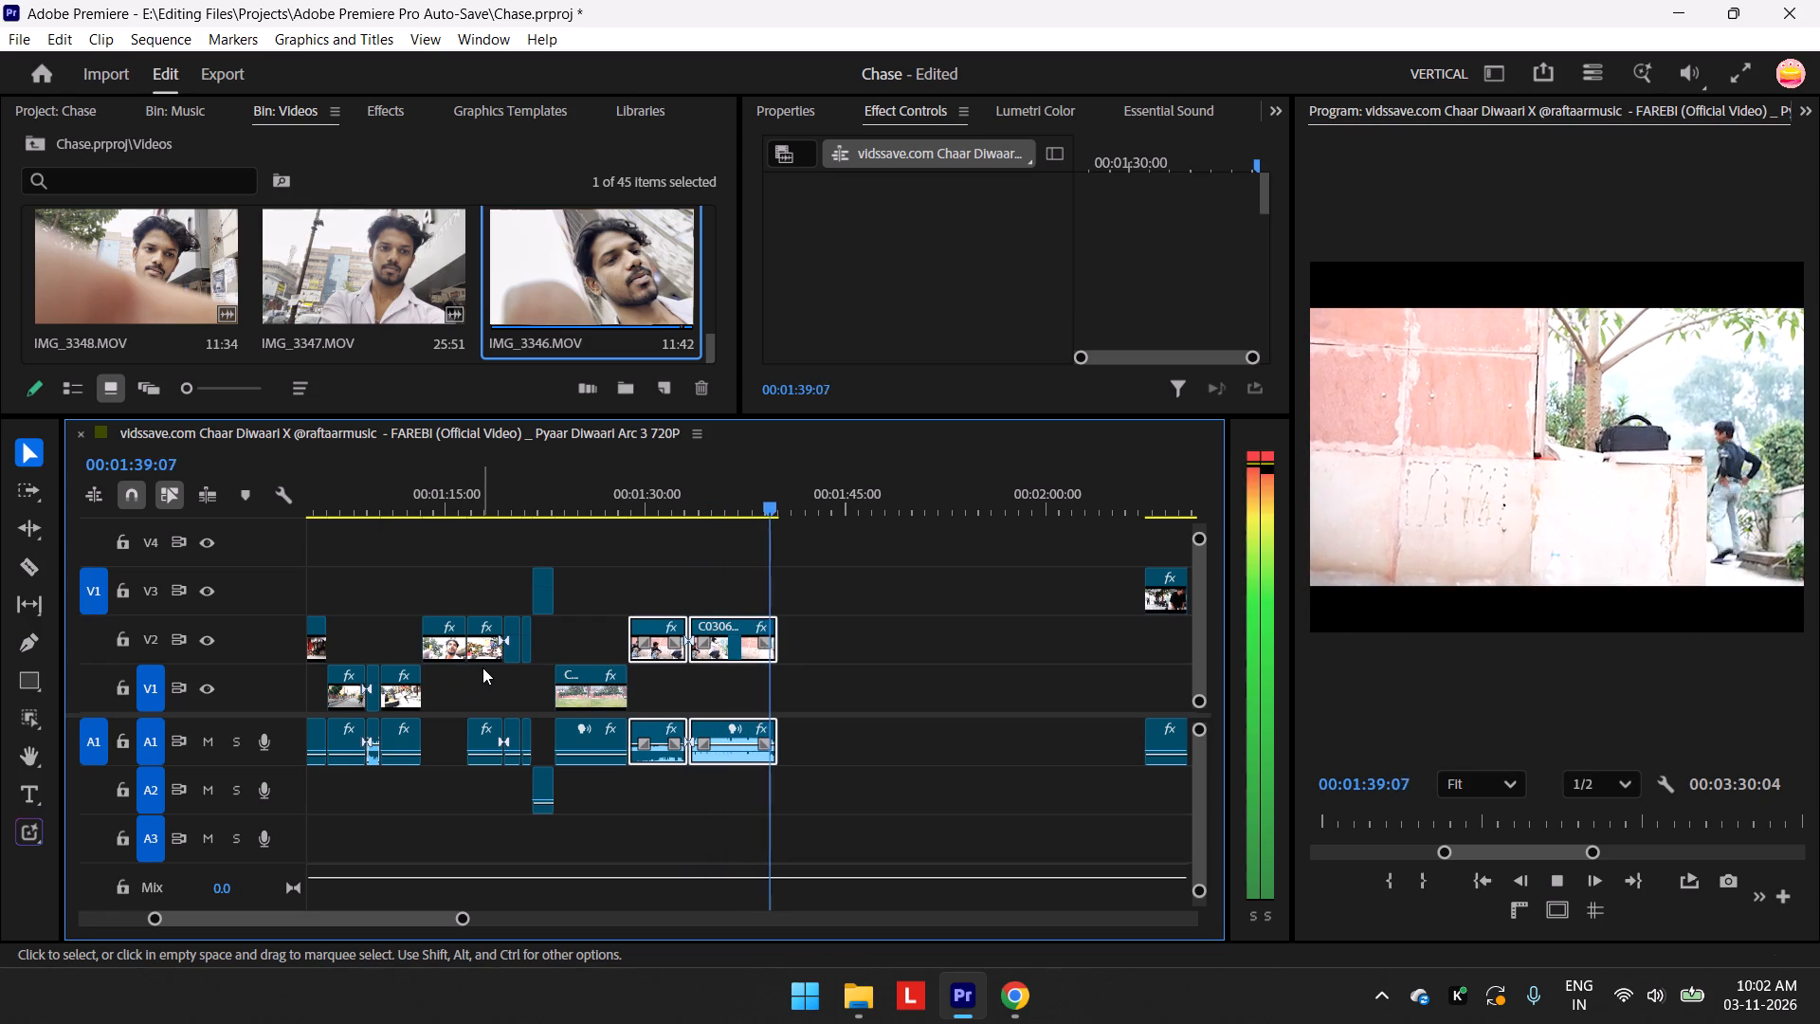
{"action": "key", "text": "space"}
Move C0308.MP4 on V3 with its A1 audio back flush with the end of C0306.MP4 at about 00:01:40, and play across the cut.
{"action": "left_click_drag", "start_coordinate": [1107, 564], "coordinate": [1174, 780]}
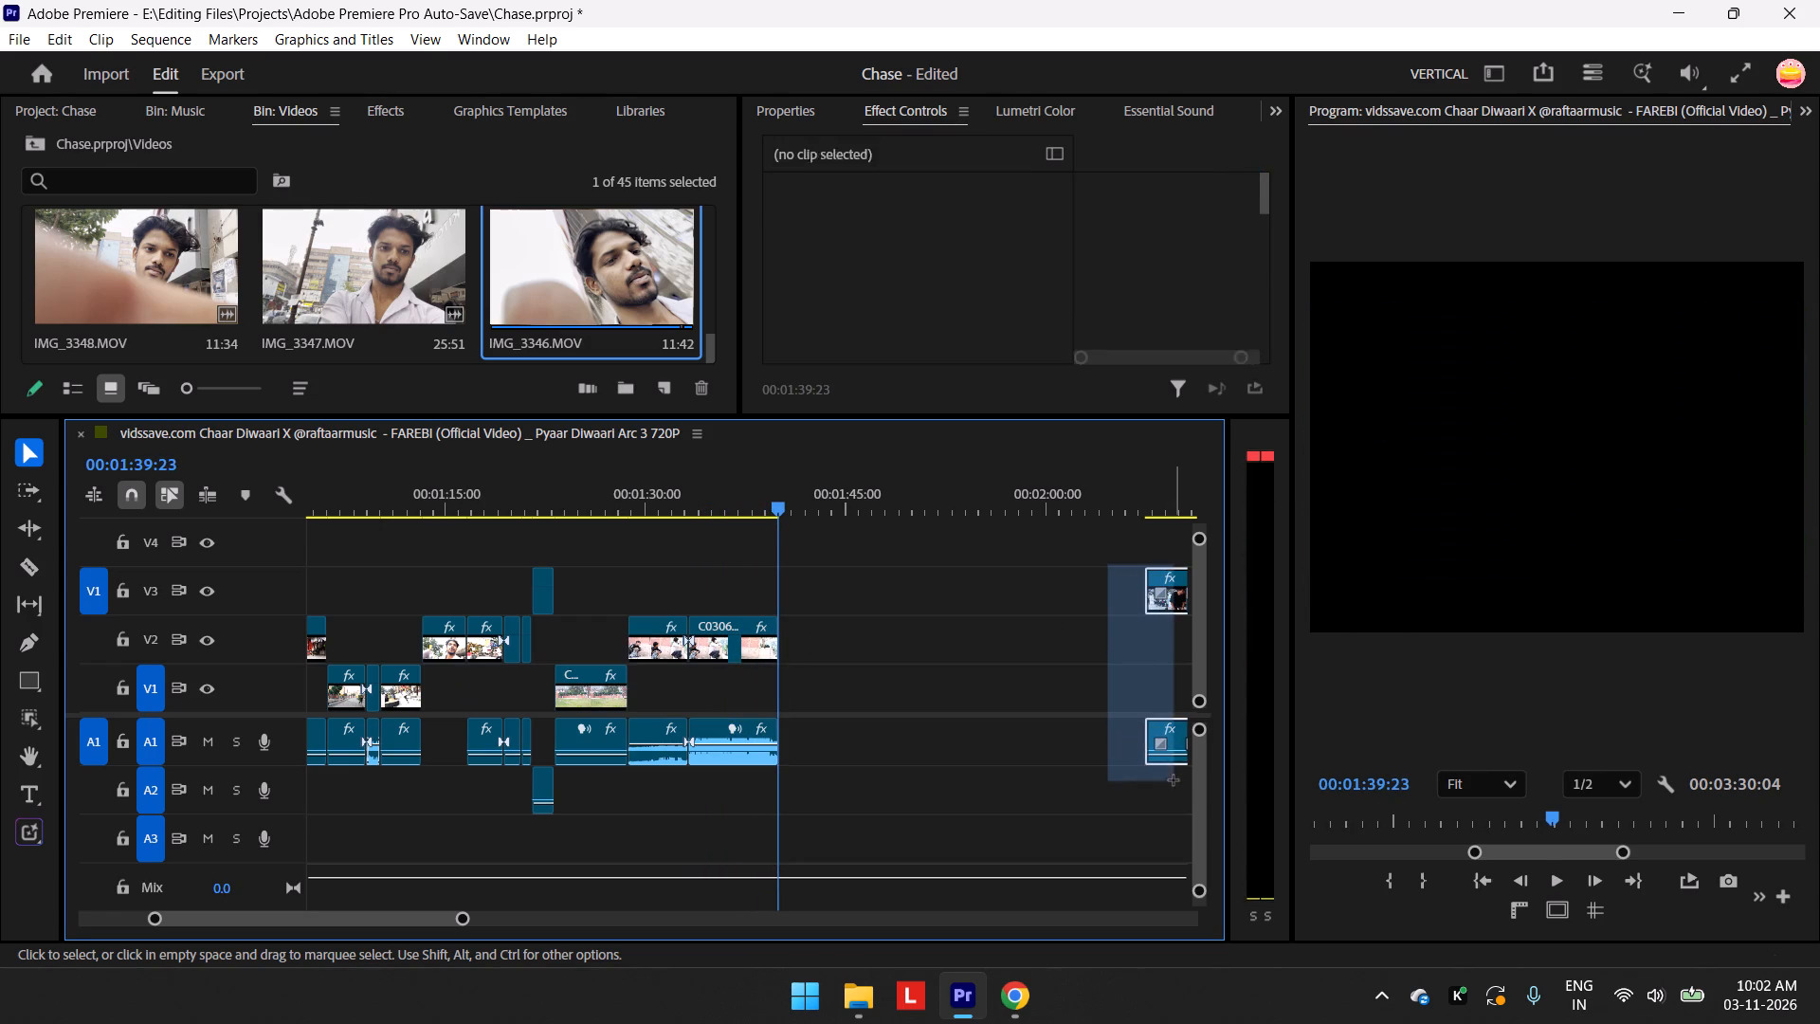
{"action": "left_click_drag", "start_coordinate": [1167, 603], "coordinate": [830, 573]}
{"action": "left_click_drag", "start_coordinate": [774, 498], "coordinate": [748, 499]}
{"action": "left_click_drag", "start_coordinate": [837, 599], "coordinate": [829, 601]}
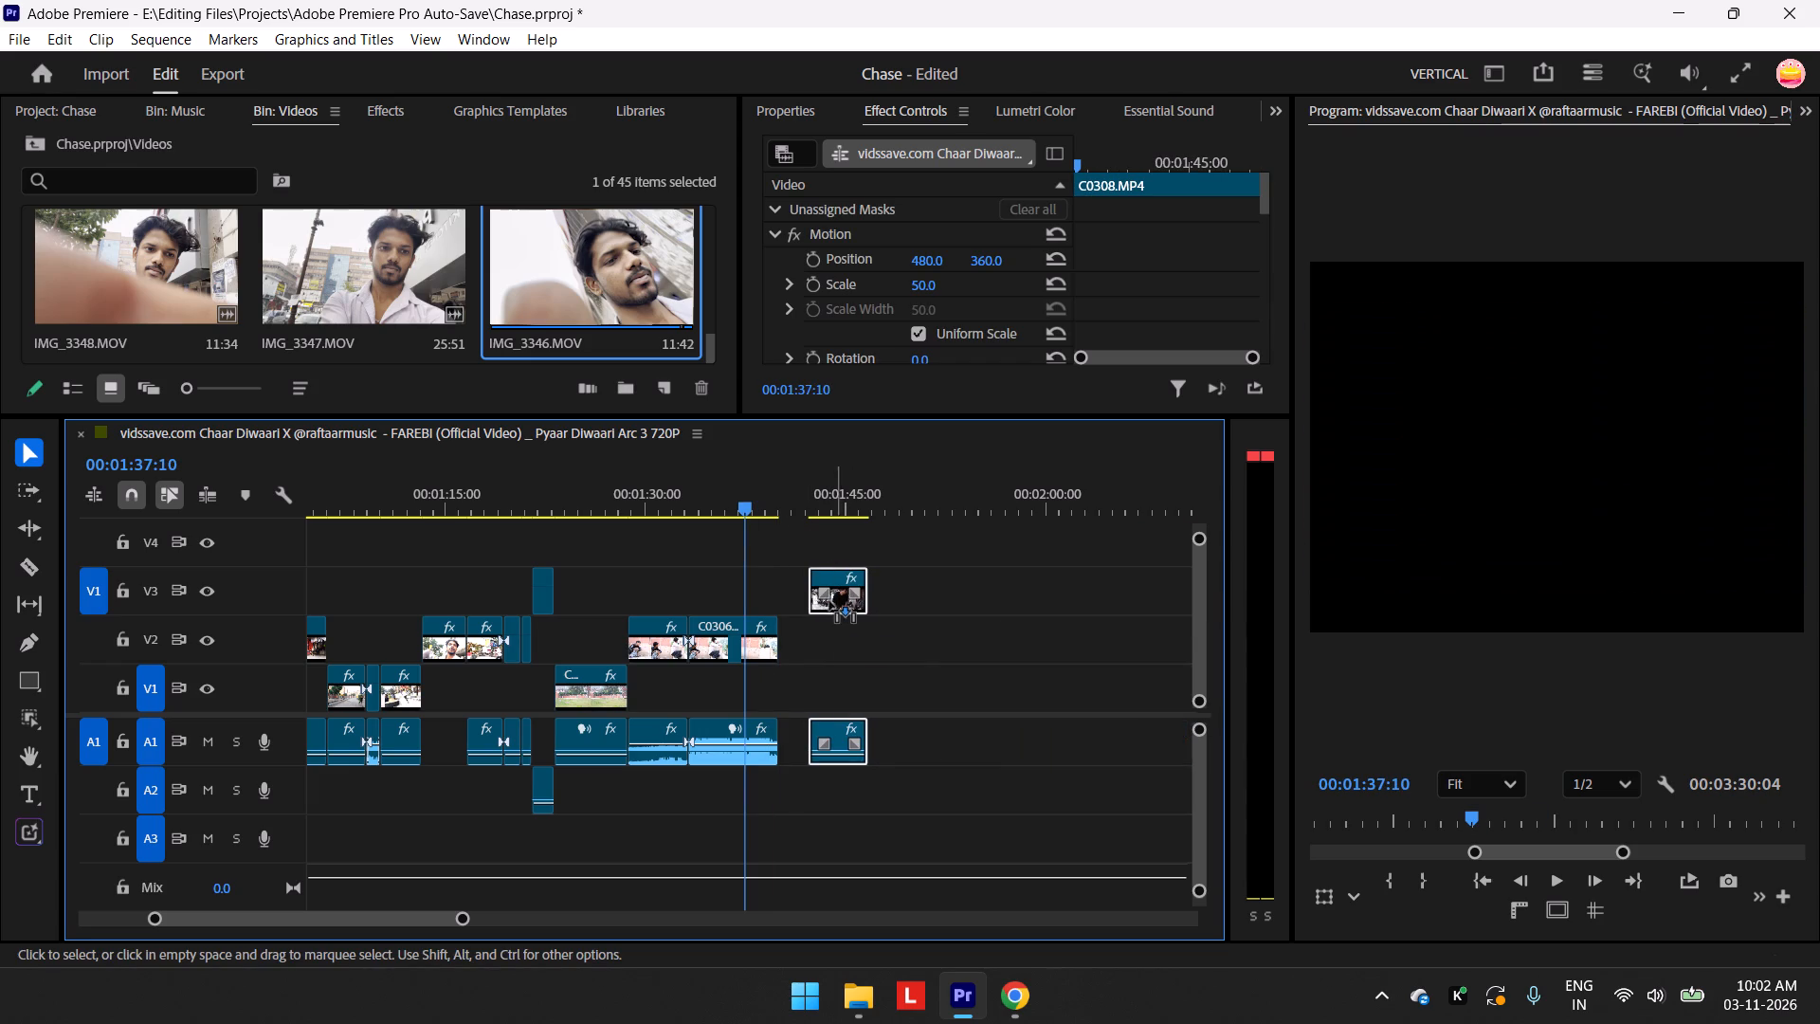
{"action": "left_click_drag", "start_coordinate": [829, 601], "coordinate": [813, 600]}
{"action": "key", "text": "space"}
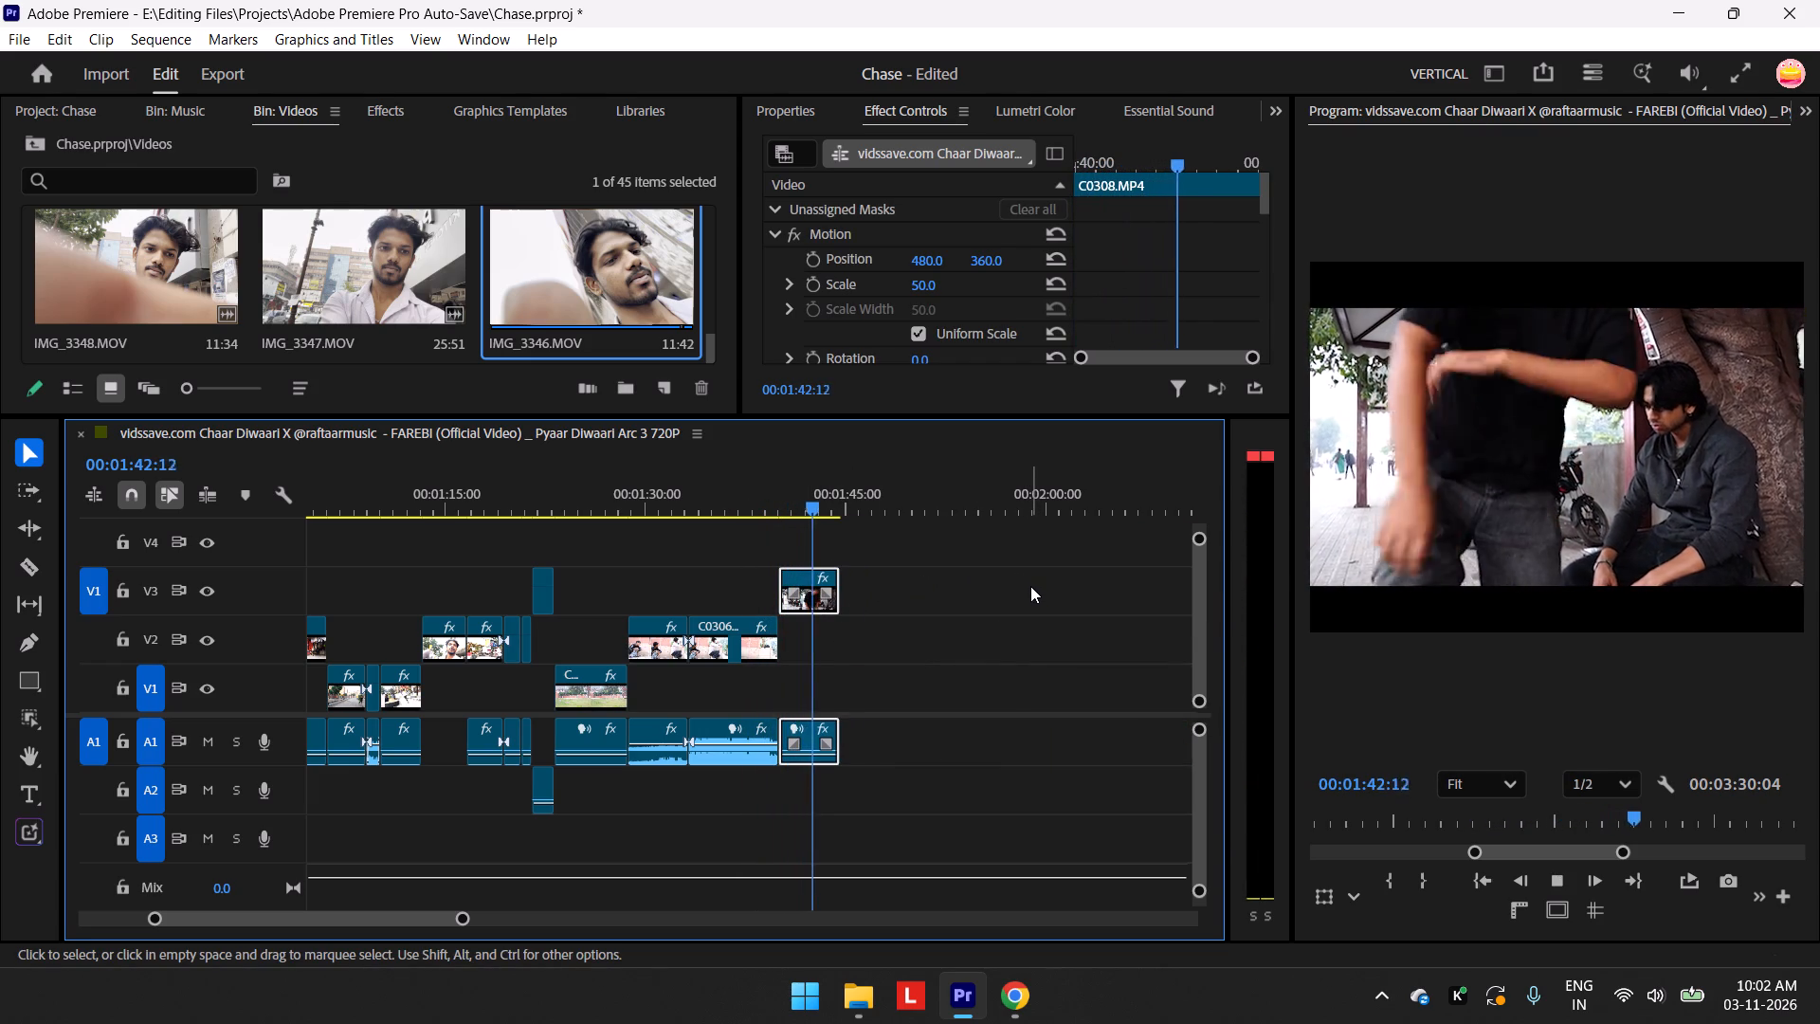
{"action": "key", "text": "space"}
{"action": "key", "text": "space"}
{"action": "key", "text": "space"}
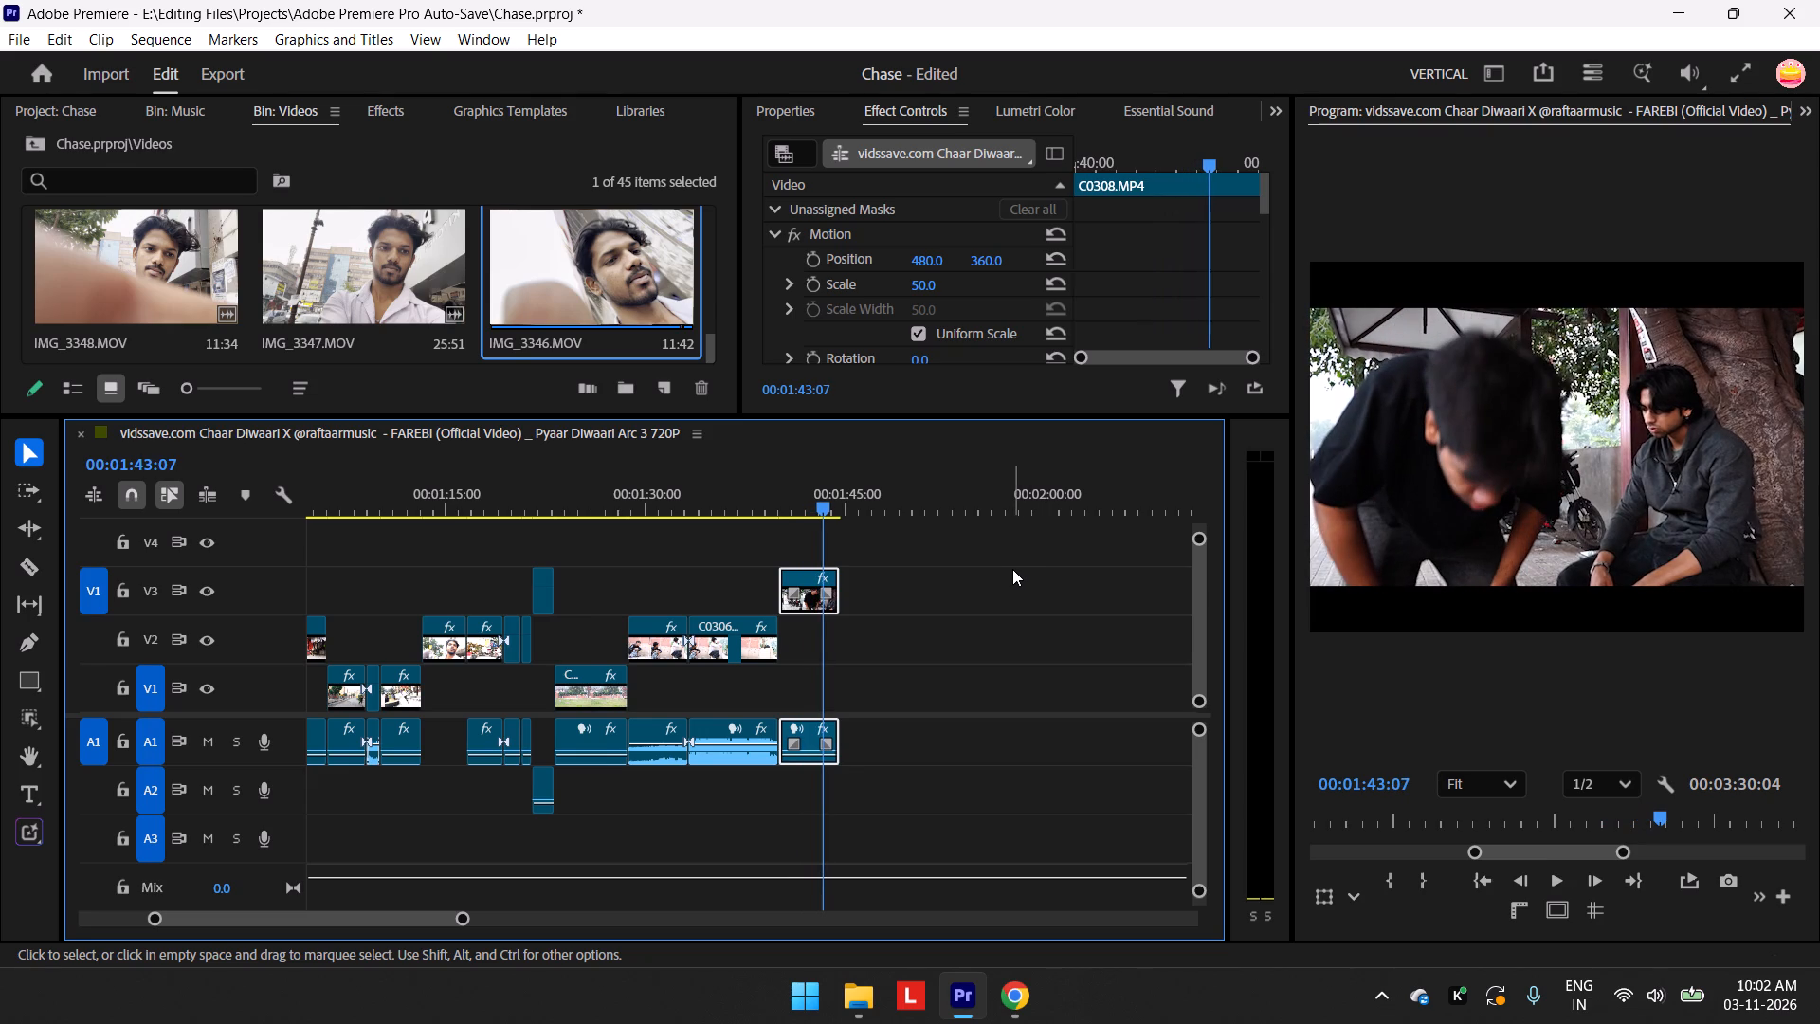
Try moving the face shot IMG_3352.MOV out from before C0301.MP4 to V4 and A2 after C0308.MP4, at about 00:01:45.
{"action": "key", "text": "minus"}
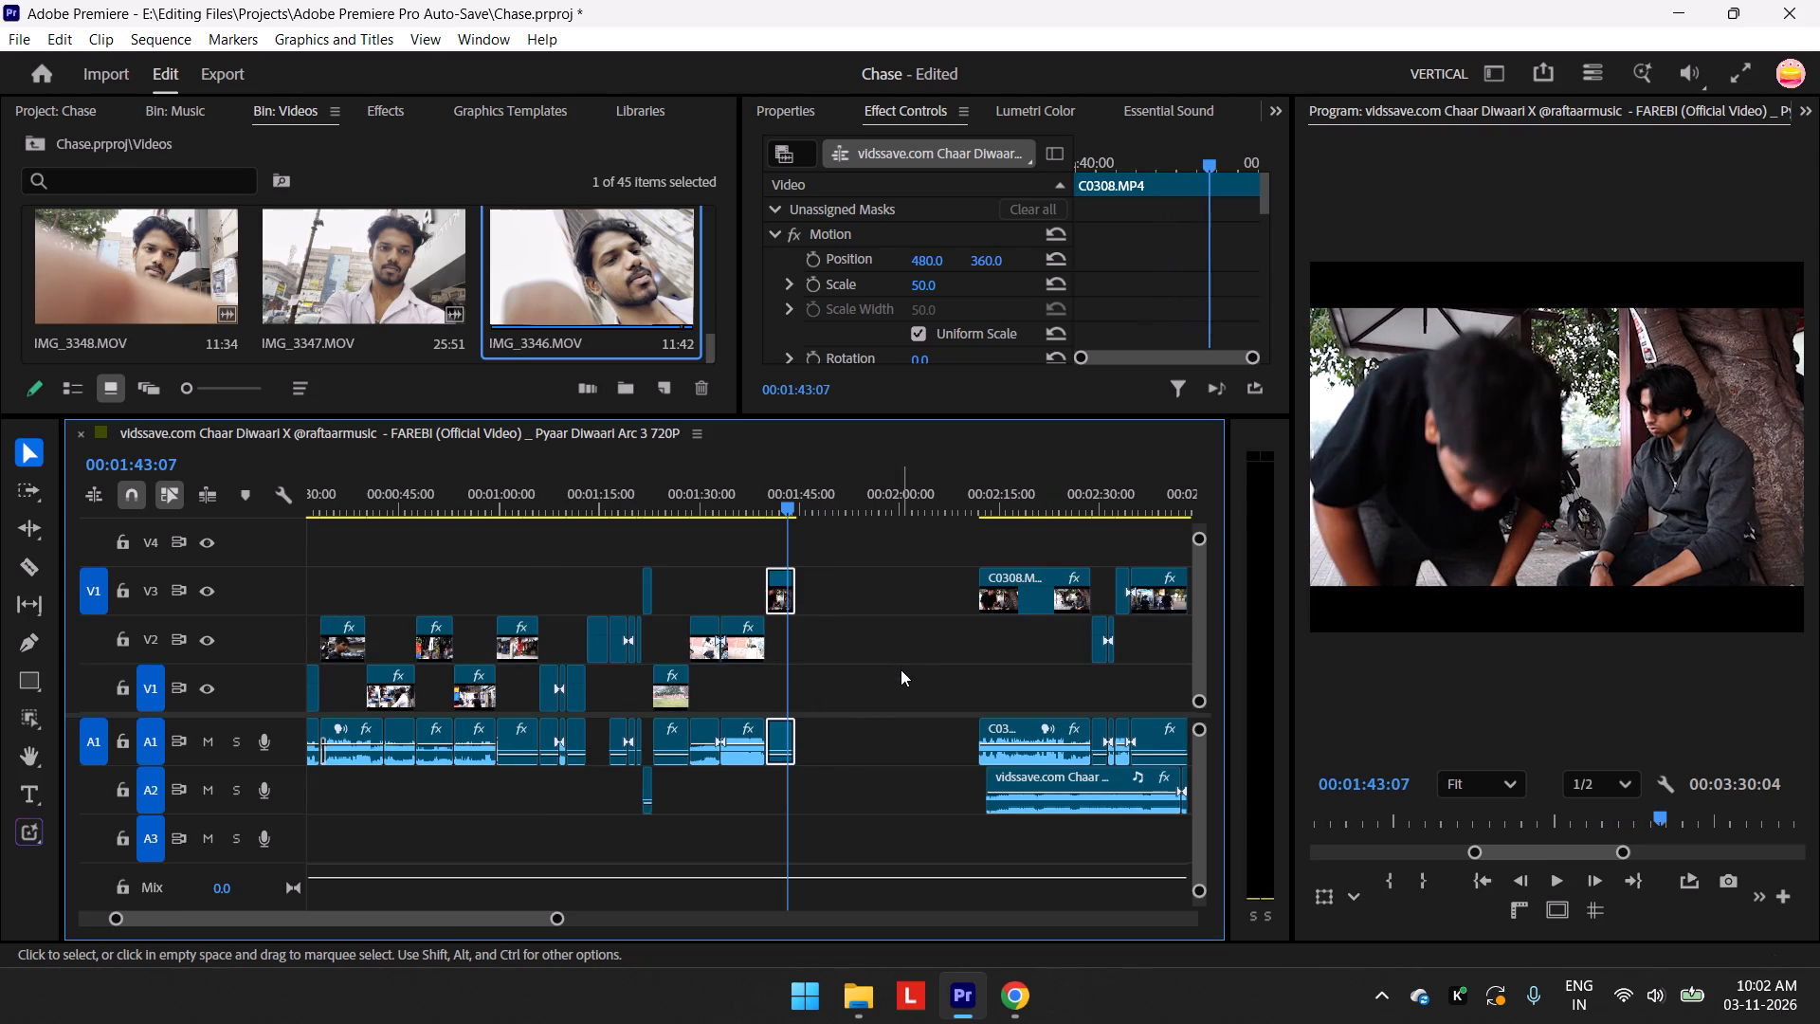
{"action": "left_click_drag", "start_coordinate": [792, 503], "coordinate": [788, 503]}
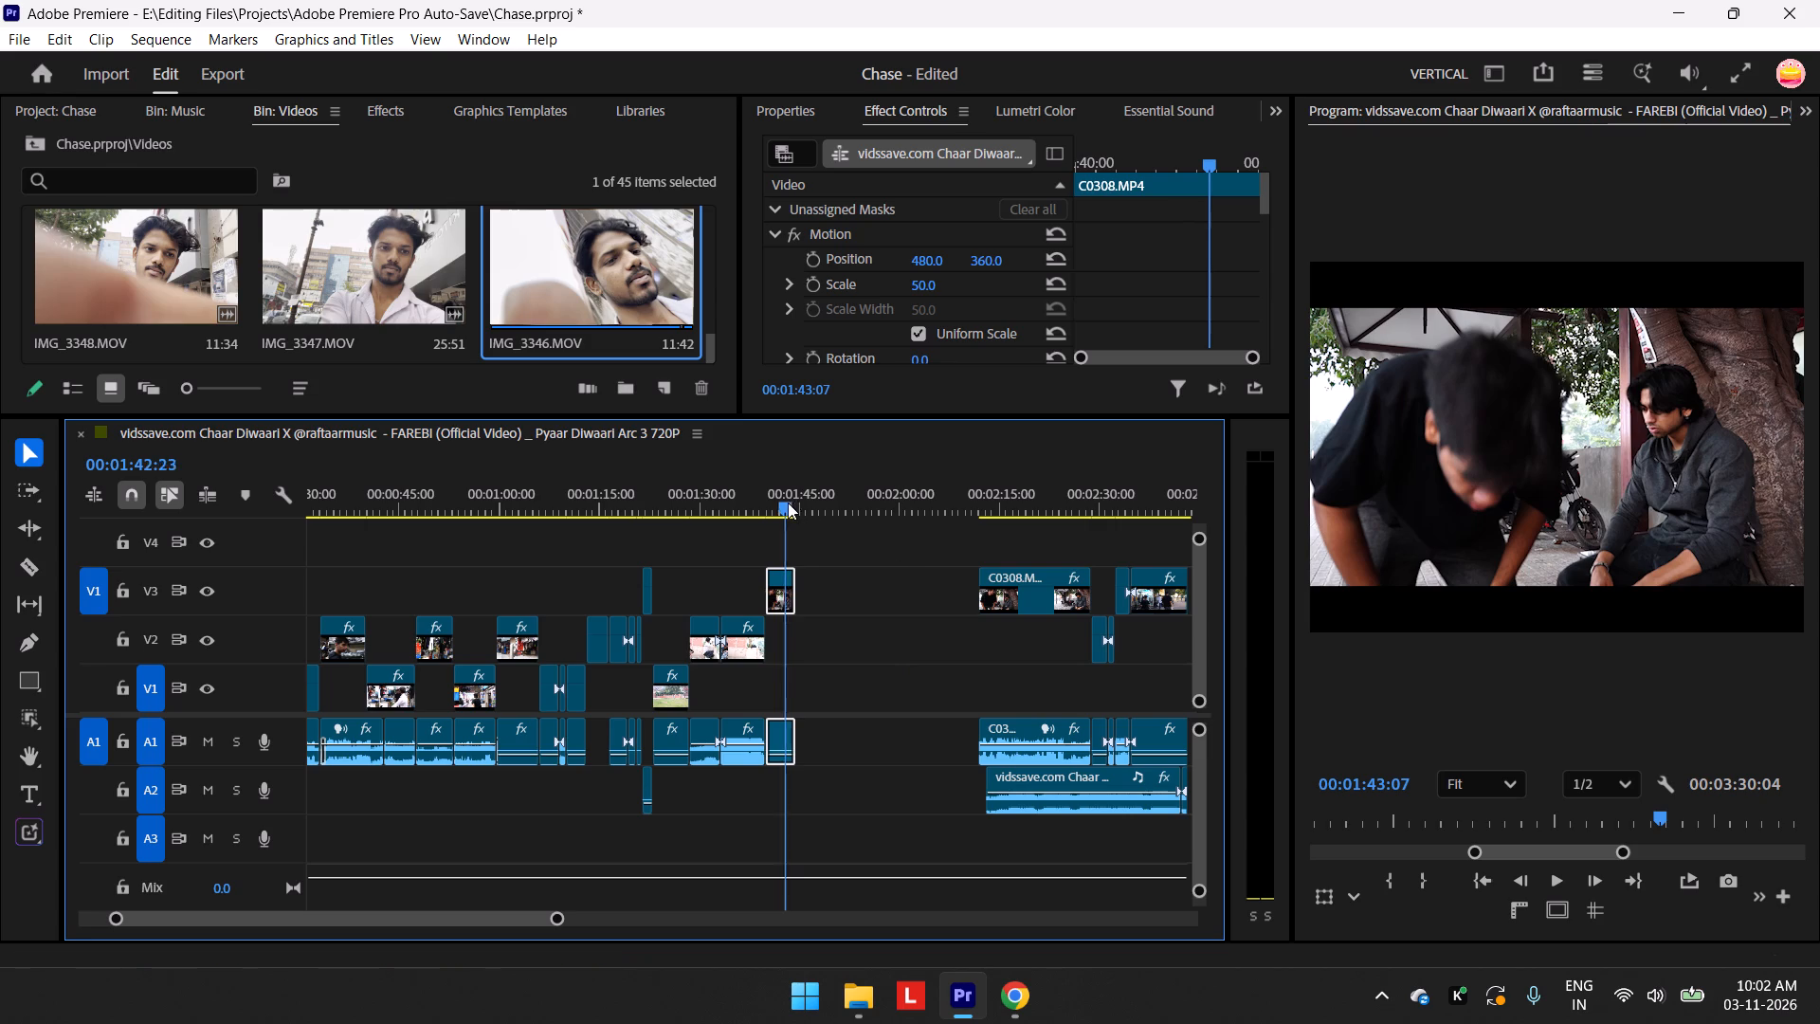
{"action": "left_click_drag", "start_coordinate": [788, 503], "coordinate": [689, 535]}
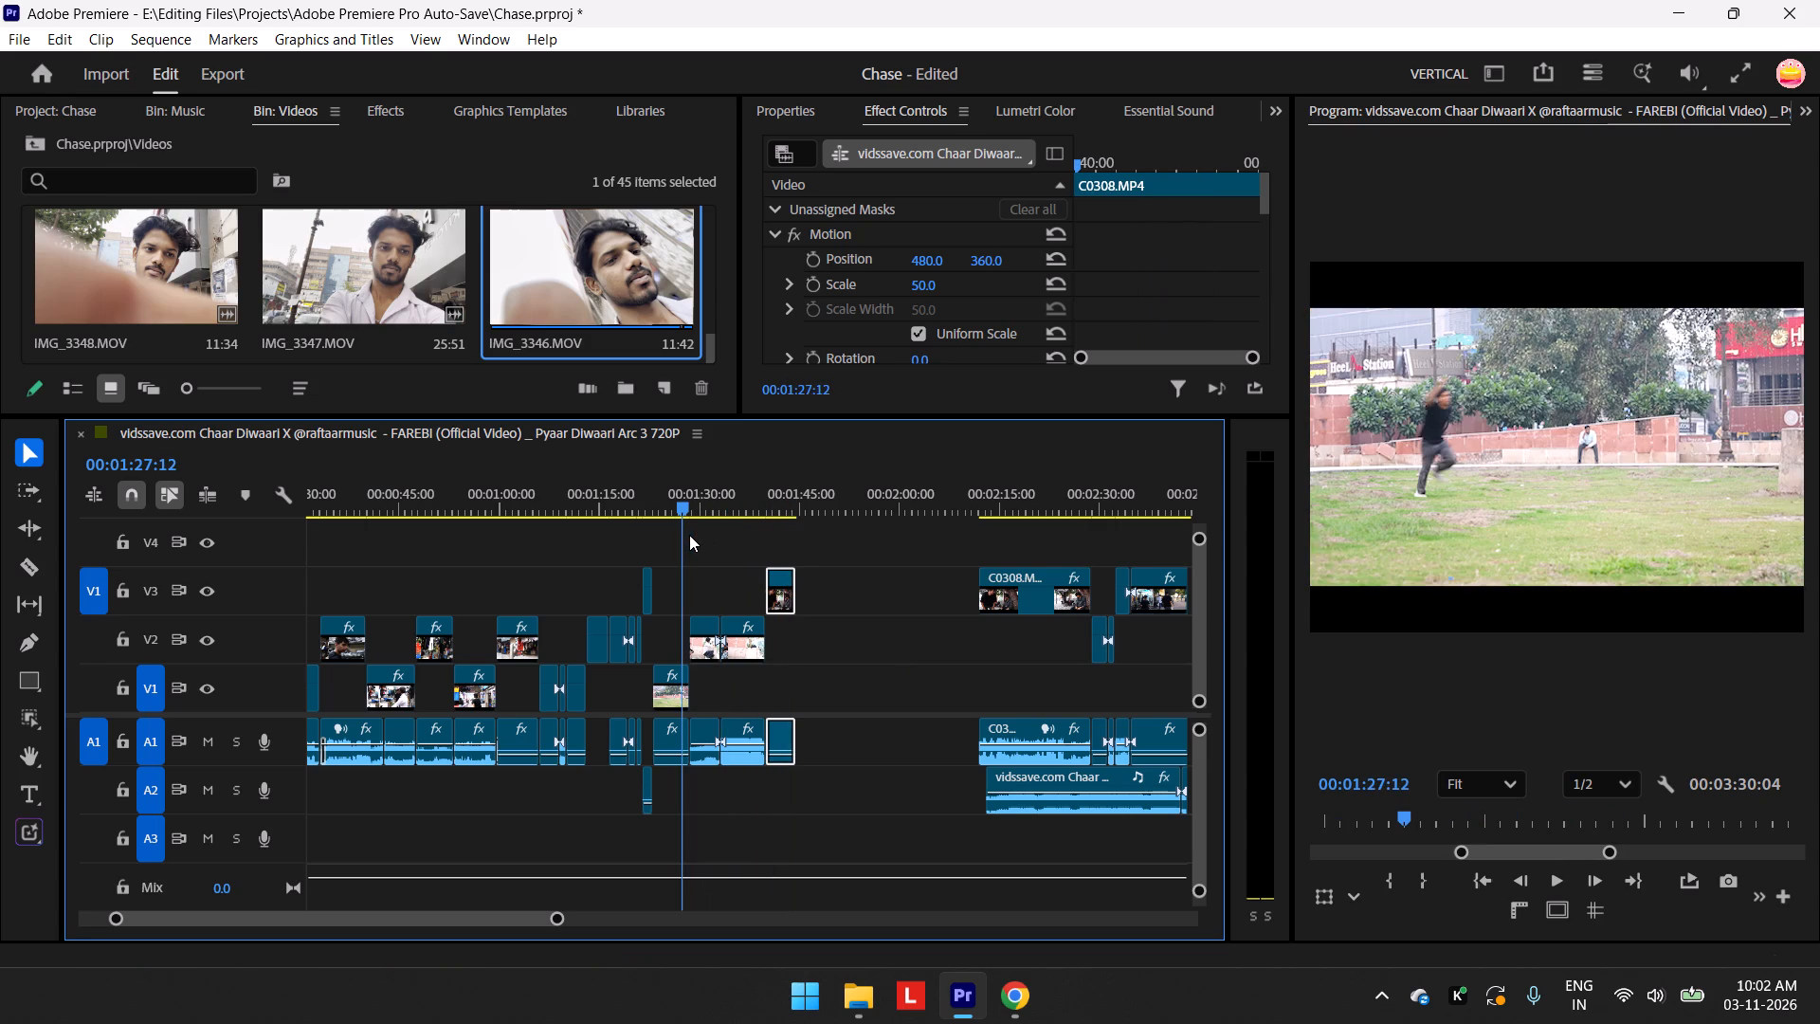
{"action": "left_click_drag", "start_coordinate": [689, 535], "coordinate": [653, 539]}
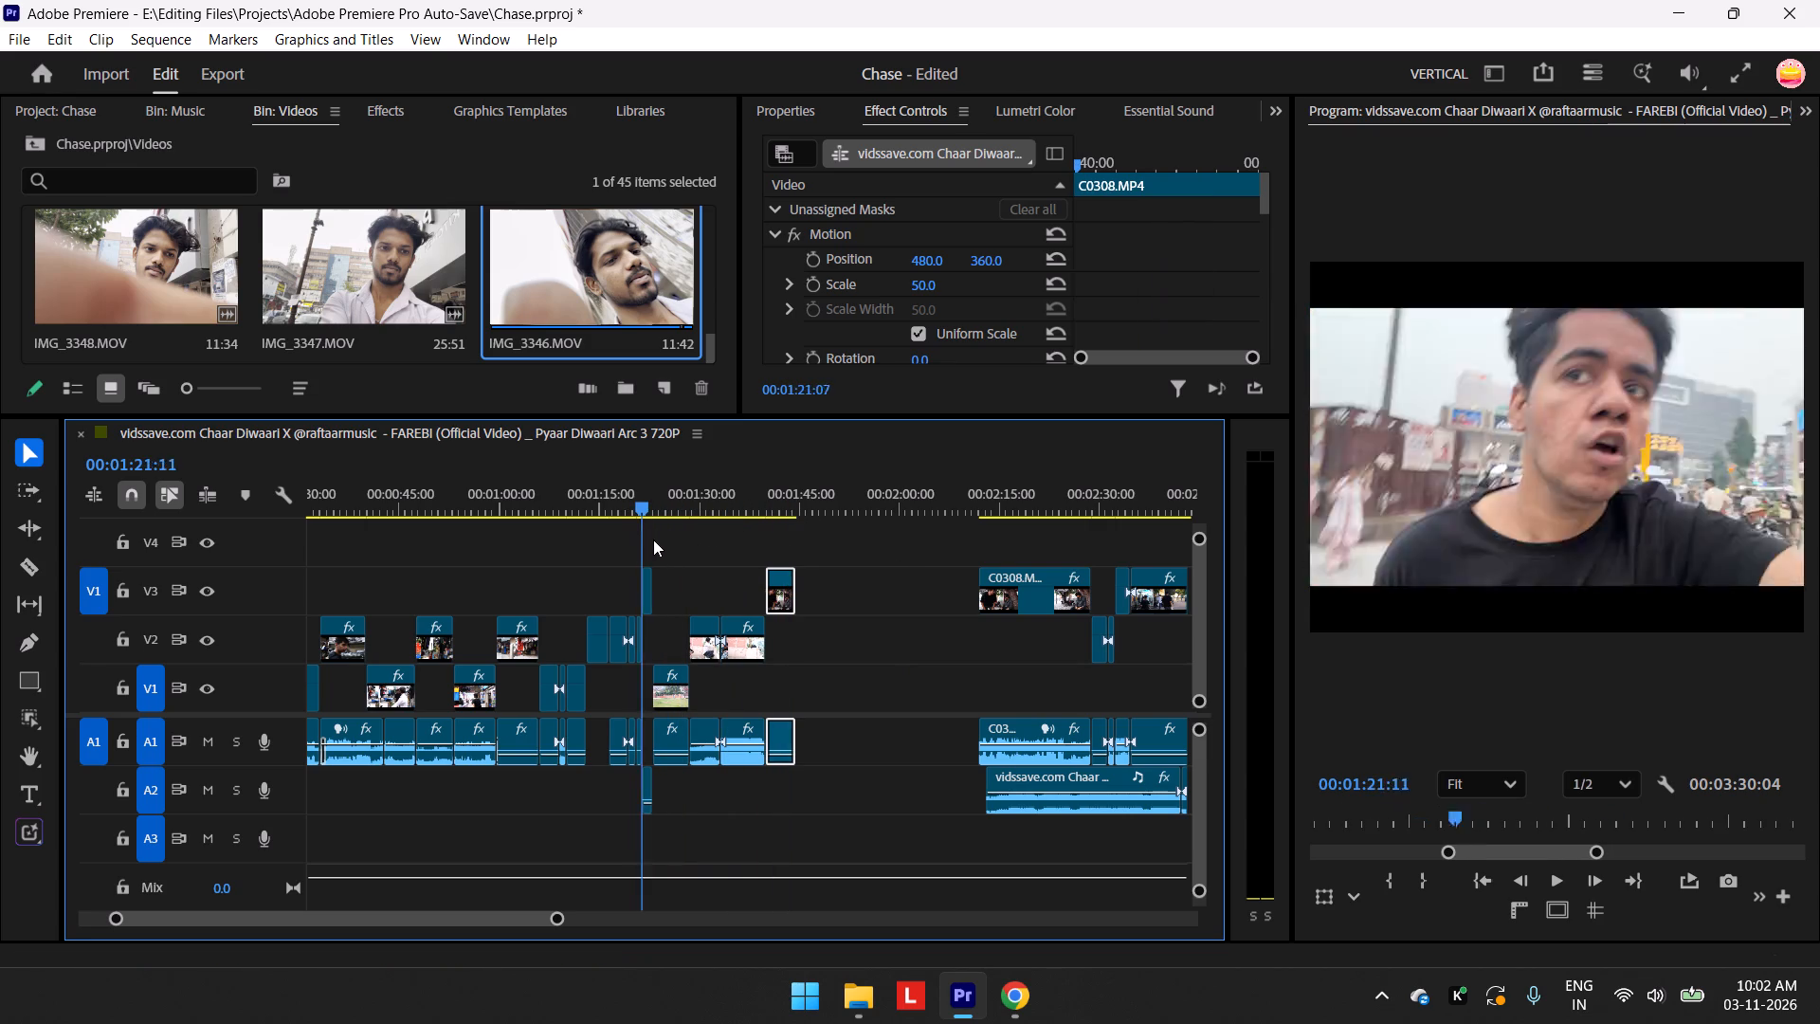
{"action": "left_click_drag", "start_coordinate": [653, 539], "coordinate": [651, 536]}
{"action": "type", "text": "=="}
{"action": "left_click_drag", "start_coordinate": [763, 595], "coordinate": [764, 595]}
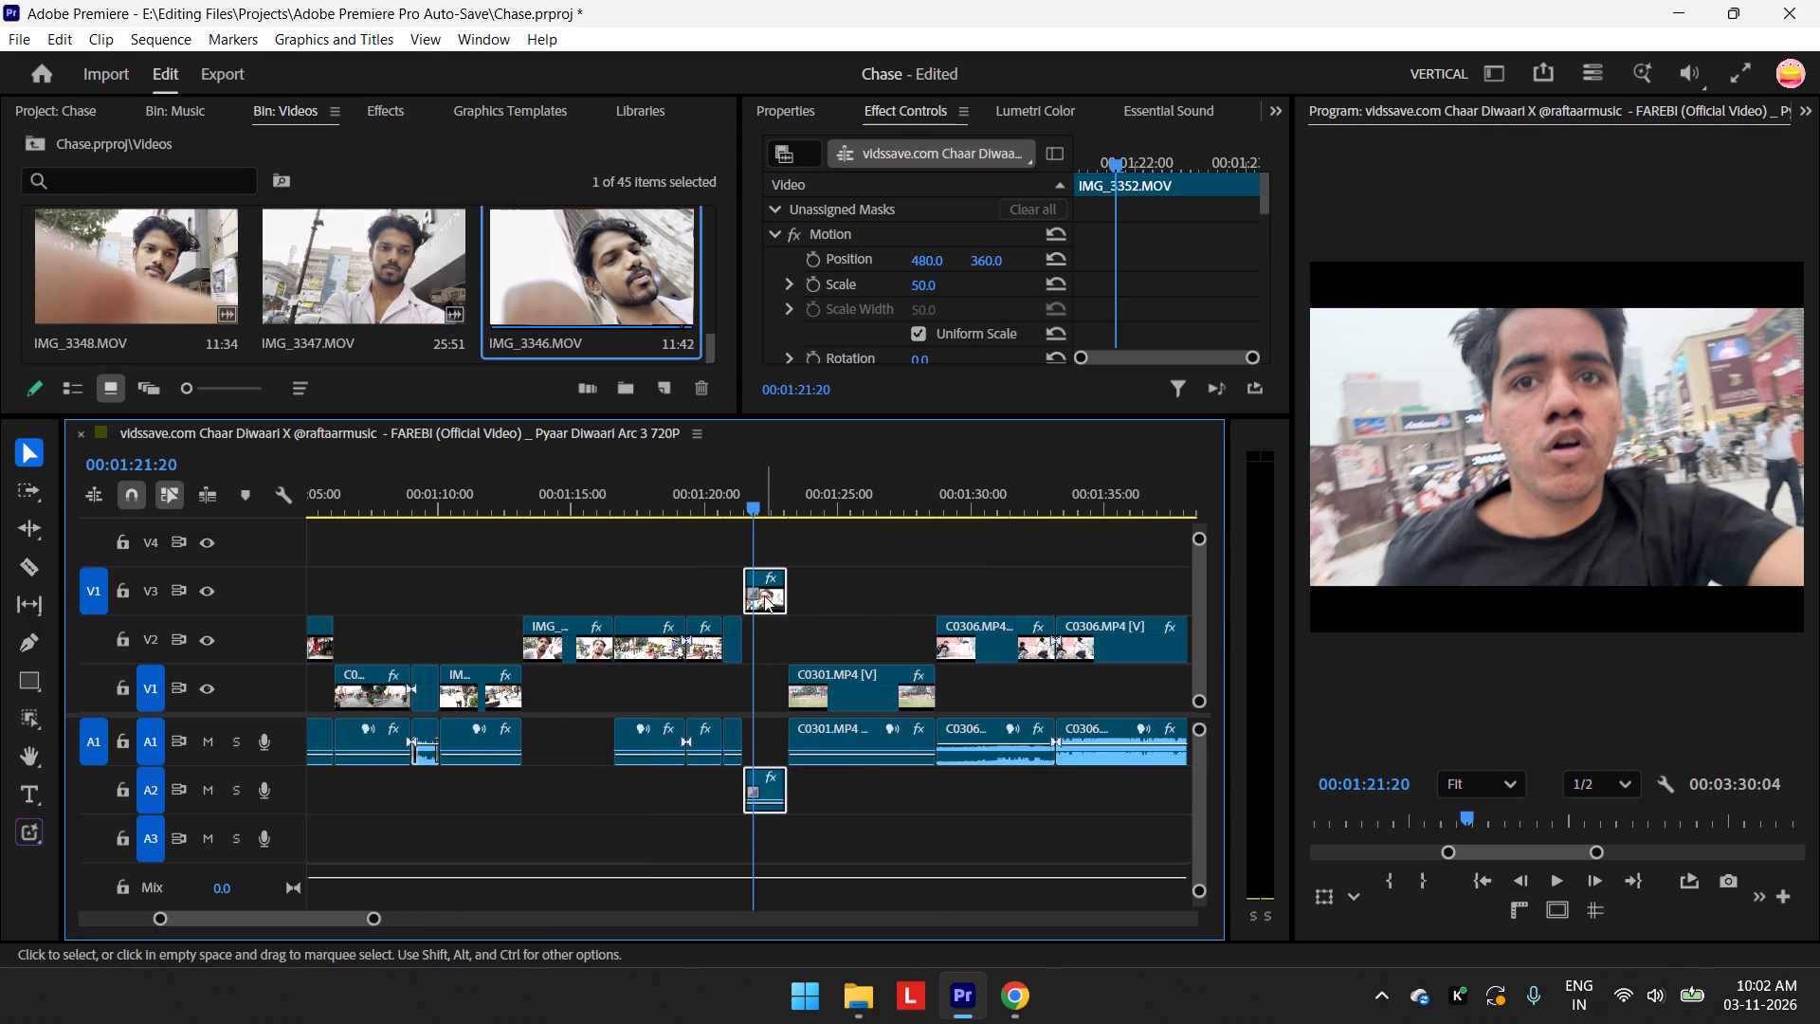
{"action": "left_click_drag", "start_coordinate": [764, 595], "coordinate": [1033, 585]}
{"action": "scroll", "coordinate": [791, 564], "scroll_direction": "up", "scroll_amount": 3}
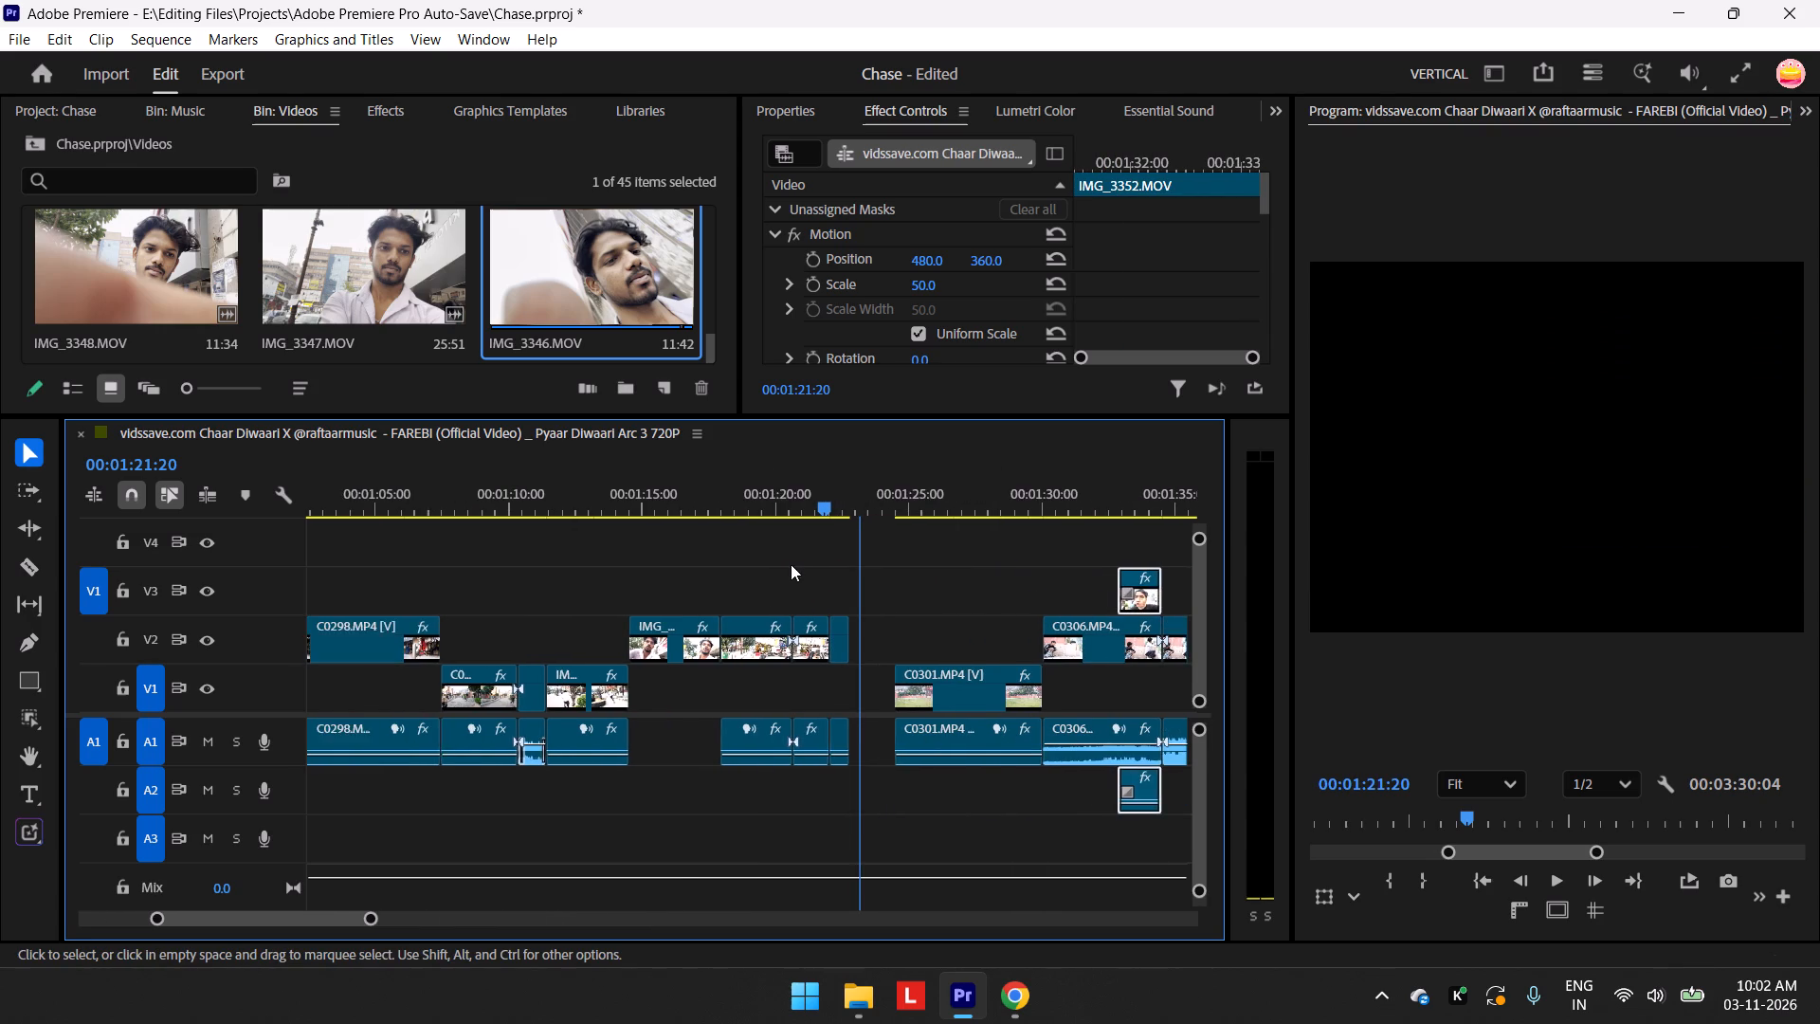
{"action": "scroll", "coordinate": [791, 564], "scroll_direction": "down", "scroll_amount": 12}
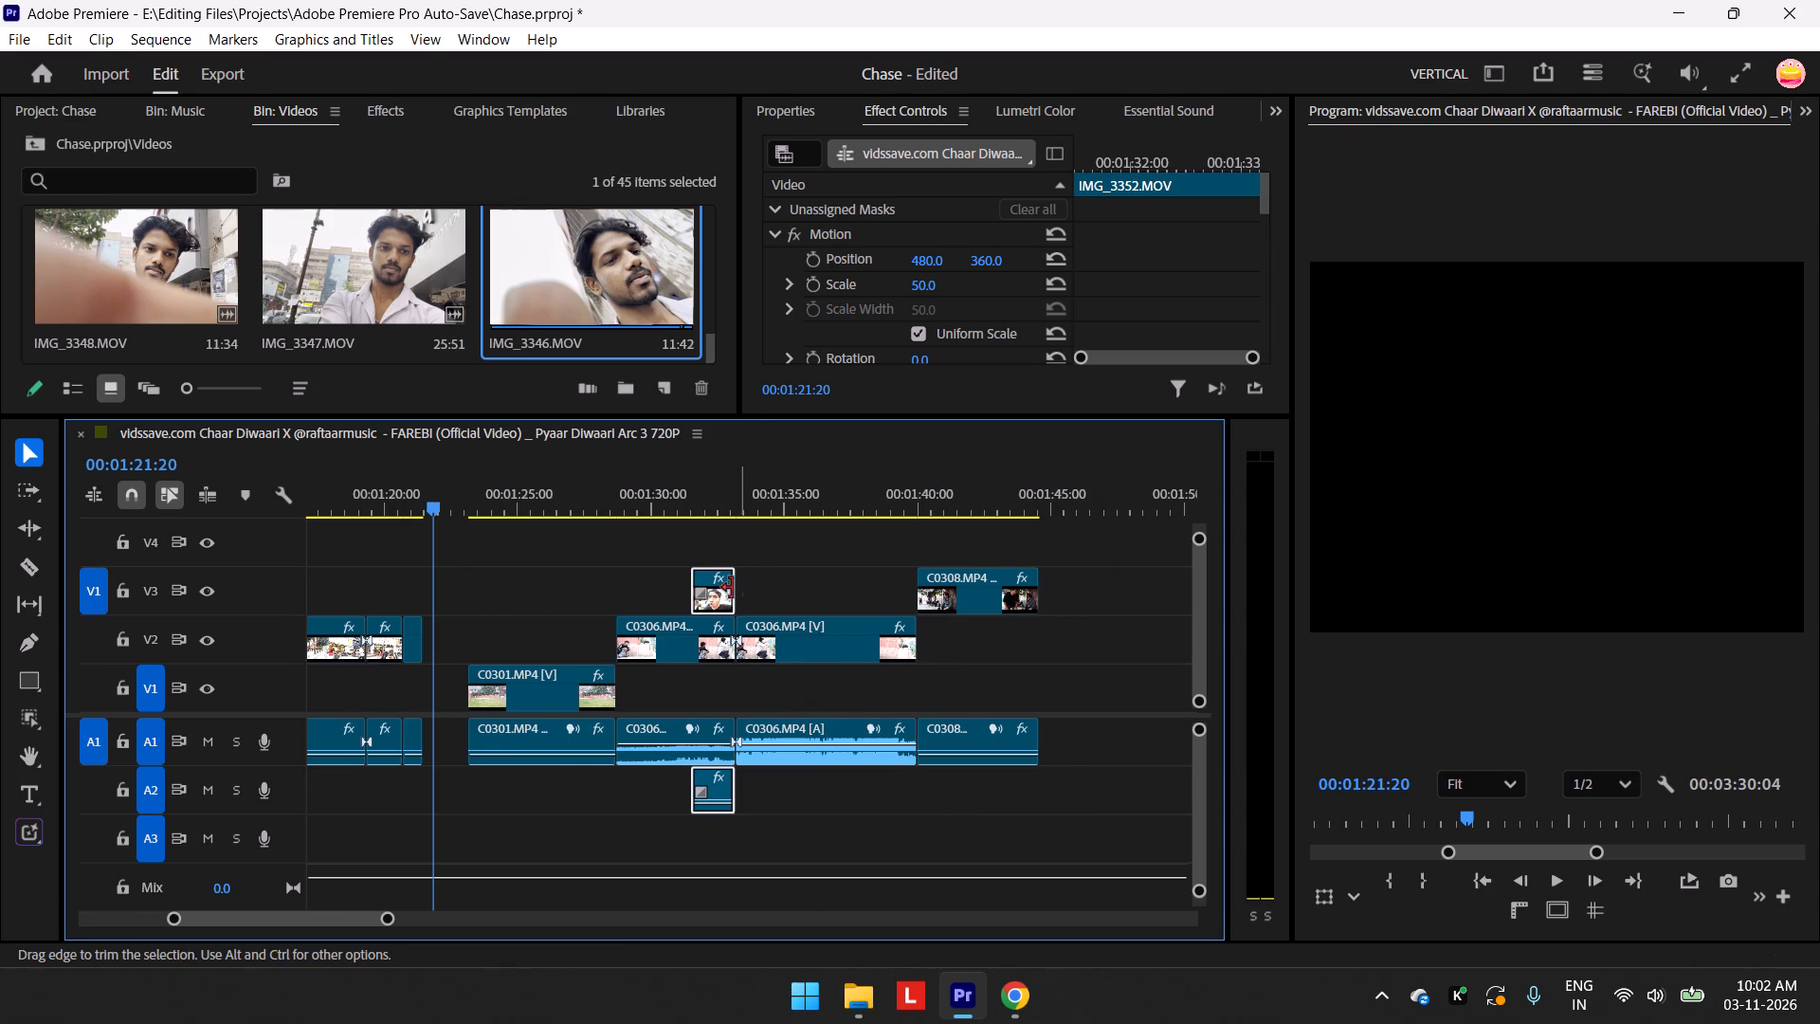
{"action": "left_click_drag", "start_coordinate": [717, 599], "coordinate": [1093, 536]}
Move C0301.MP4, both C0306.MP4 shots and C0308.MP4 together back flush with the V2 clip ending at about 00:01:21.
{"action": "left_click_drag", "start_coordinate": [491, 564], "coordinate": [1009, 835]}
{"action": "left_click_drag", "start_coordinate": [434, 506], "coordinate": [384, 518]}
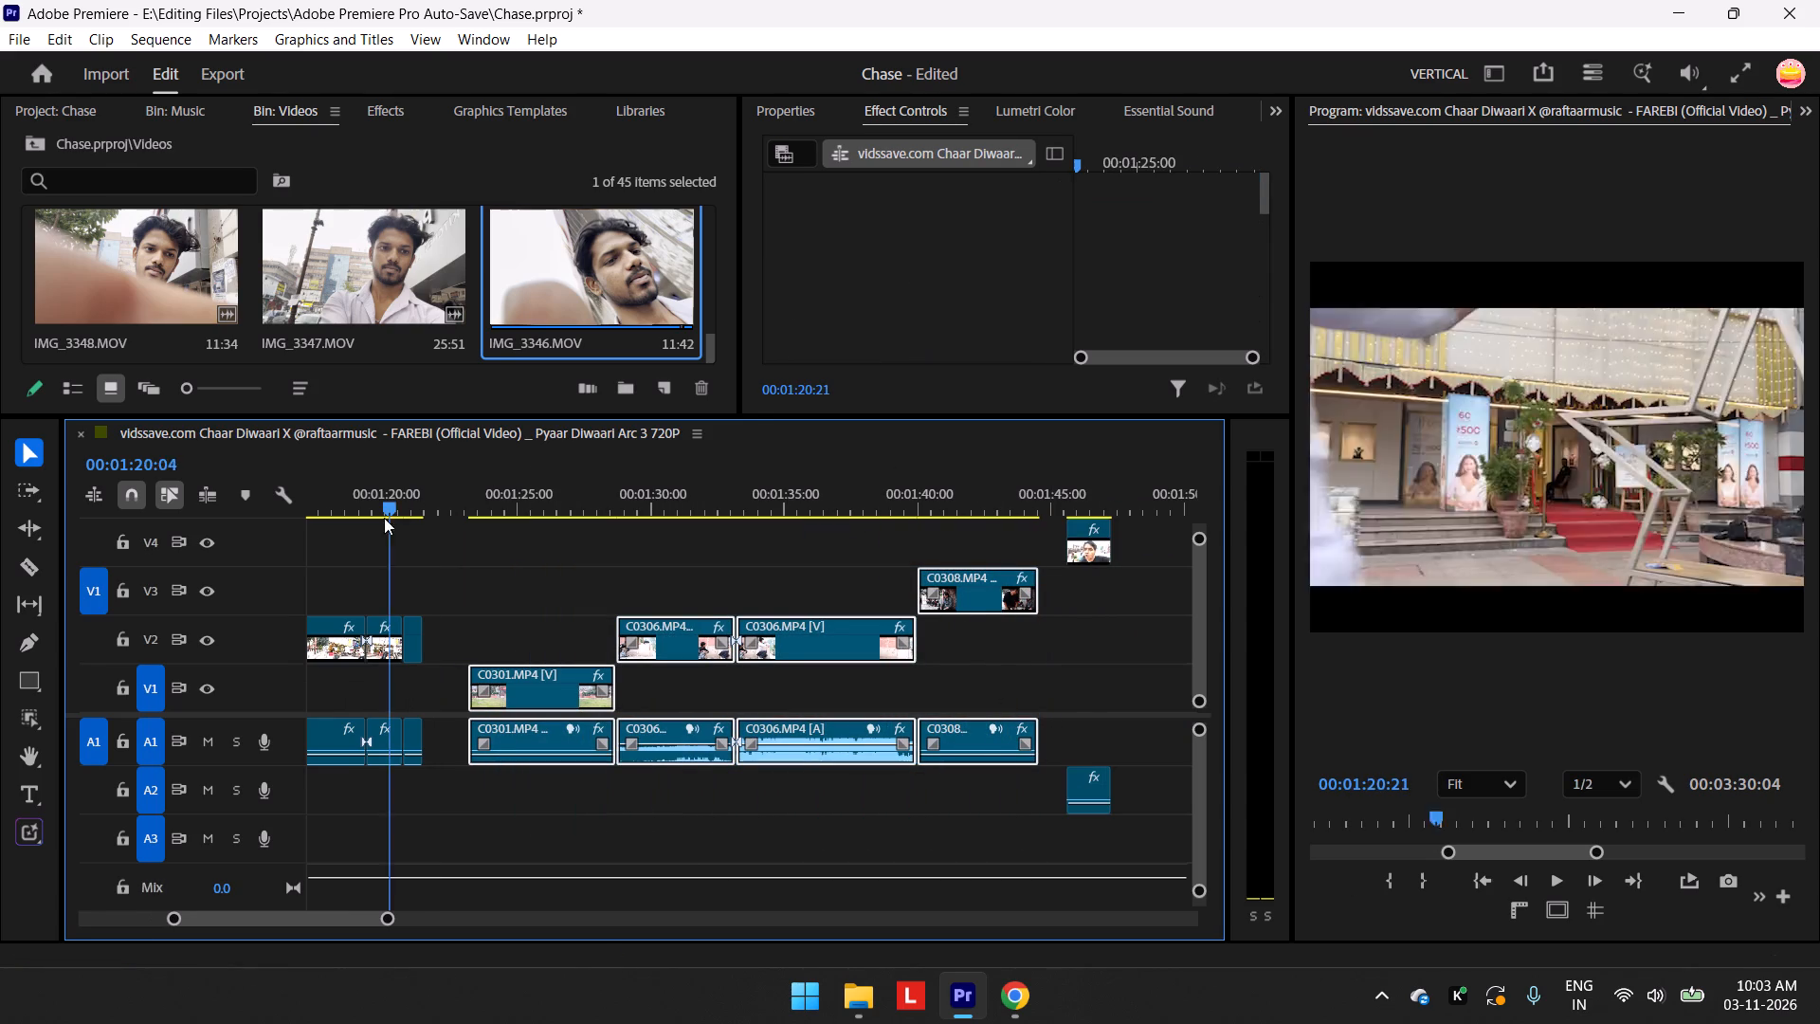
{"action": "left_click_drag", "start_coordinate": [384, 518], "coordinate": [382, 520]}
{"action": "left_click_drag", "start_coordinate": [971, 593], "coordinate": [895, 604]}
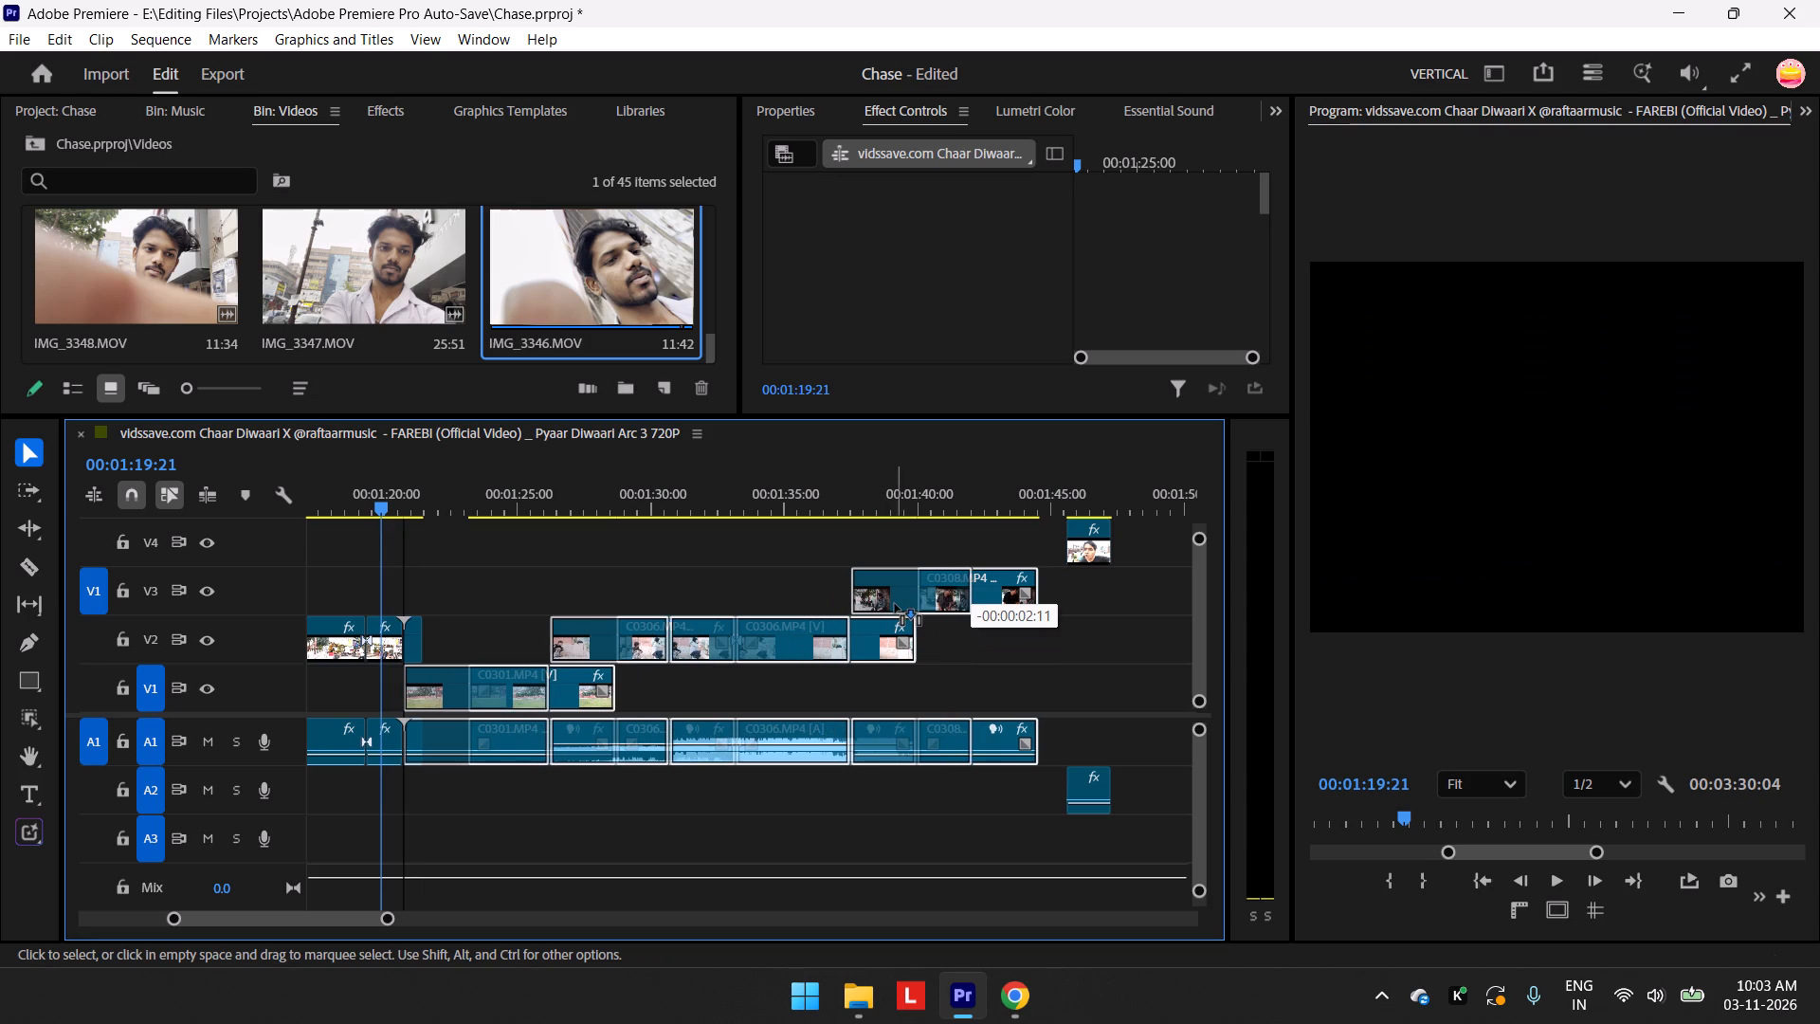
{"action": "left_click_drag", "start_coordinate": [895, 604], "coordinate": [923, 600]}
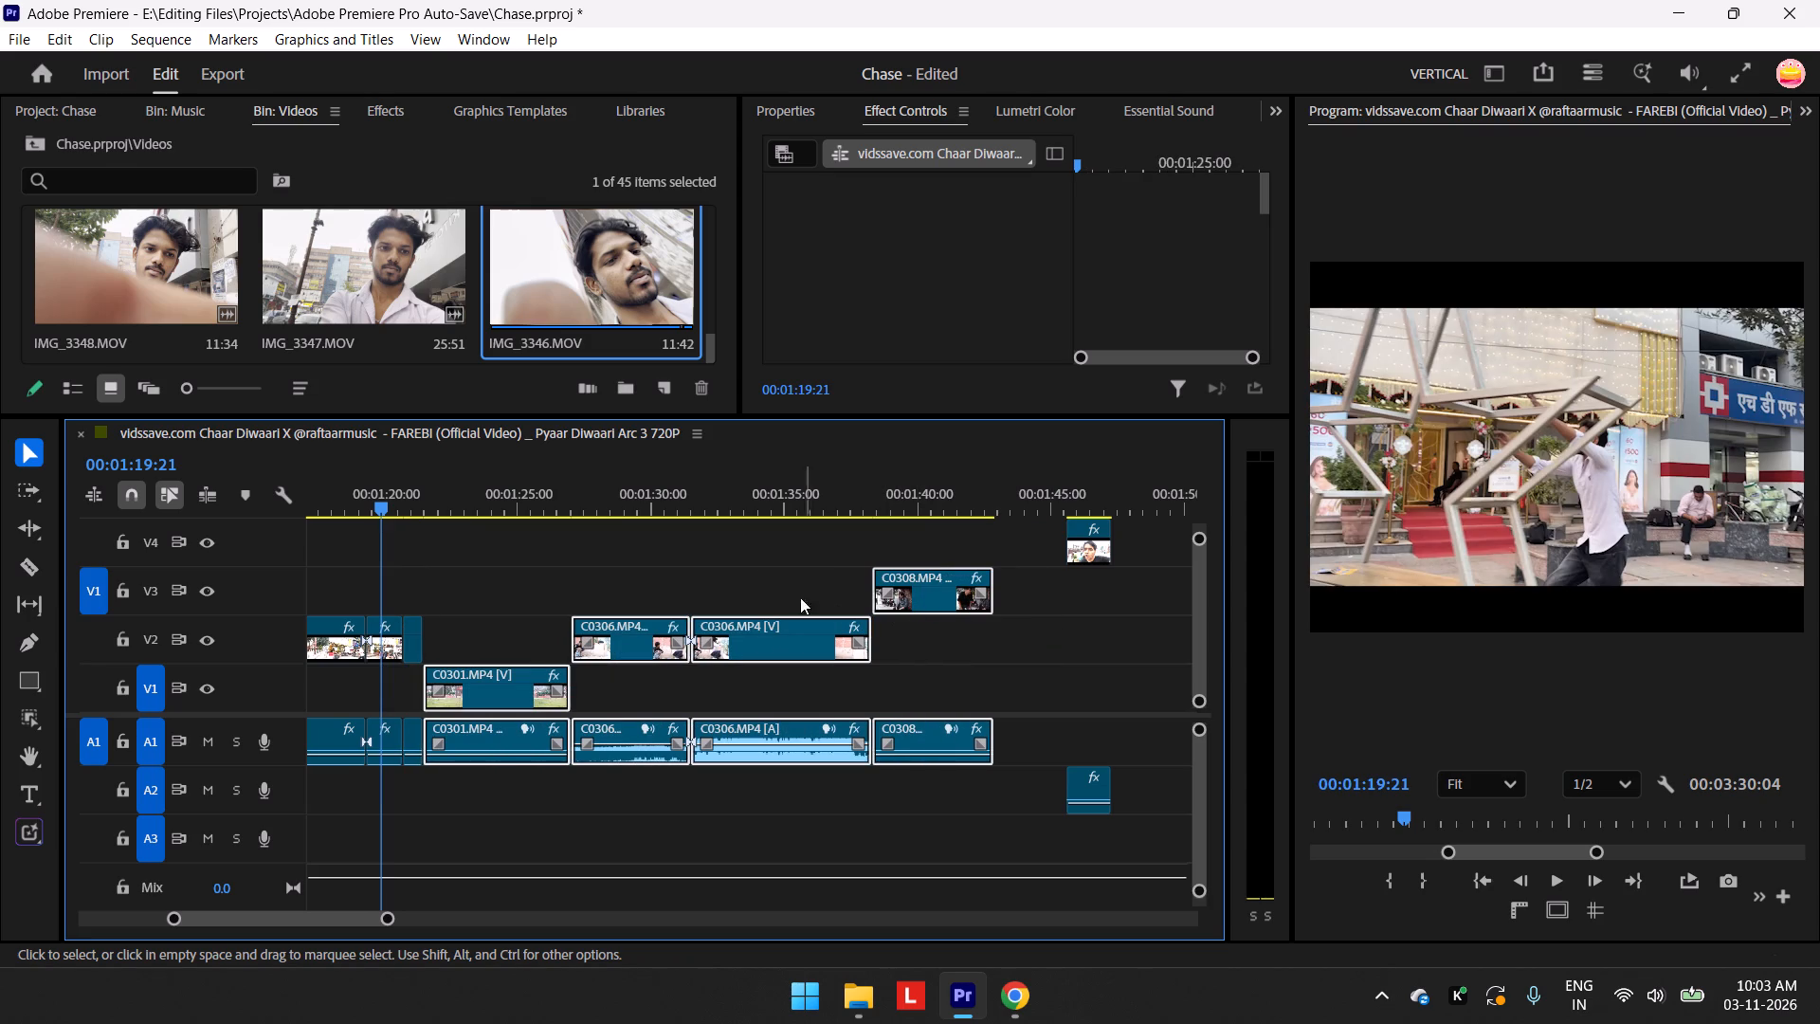
Play and scrub from about 00:01:20 through C0301.MP4 and the wall shots, examining the flow without the face shot.
{"action": "key", "text": "space"}
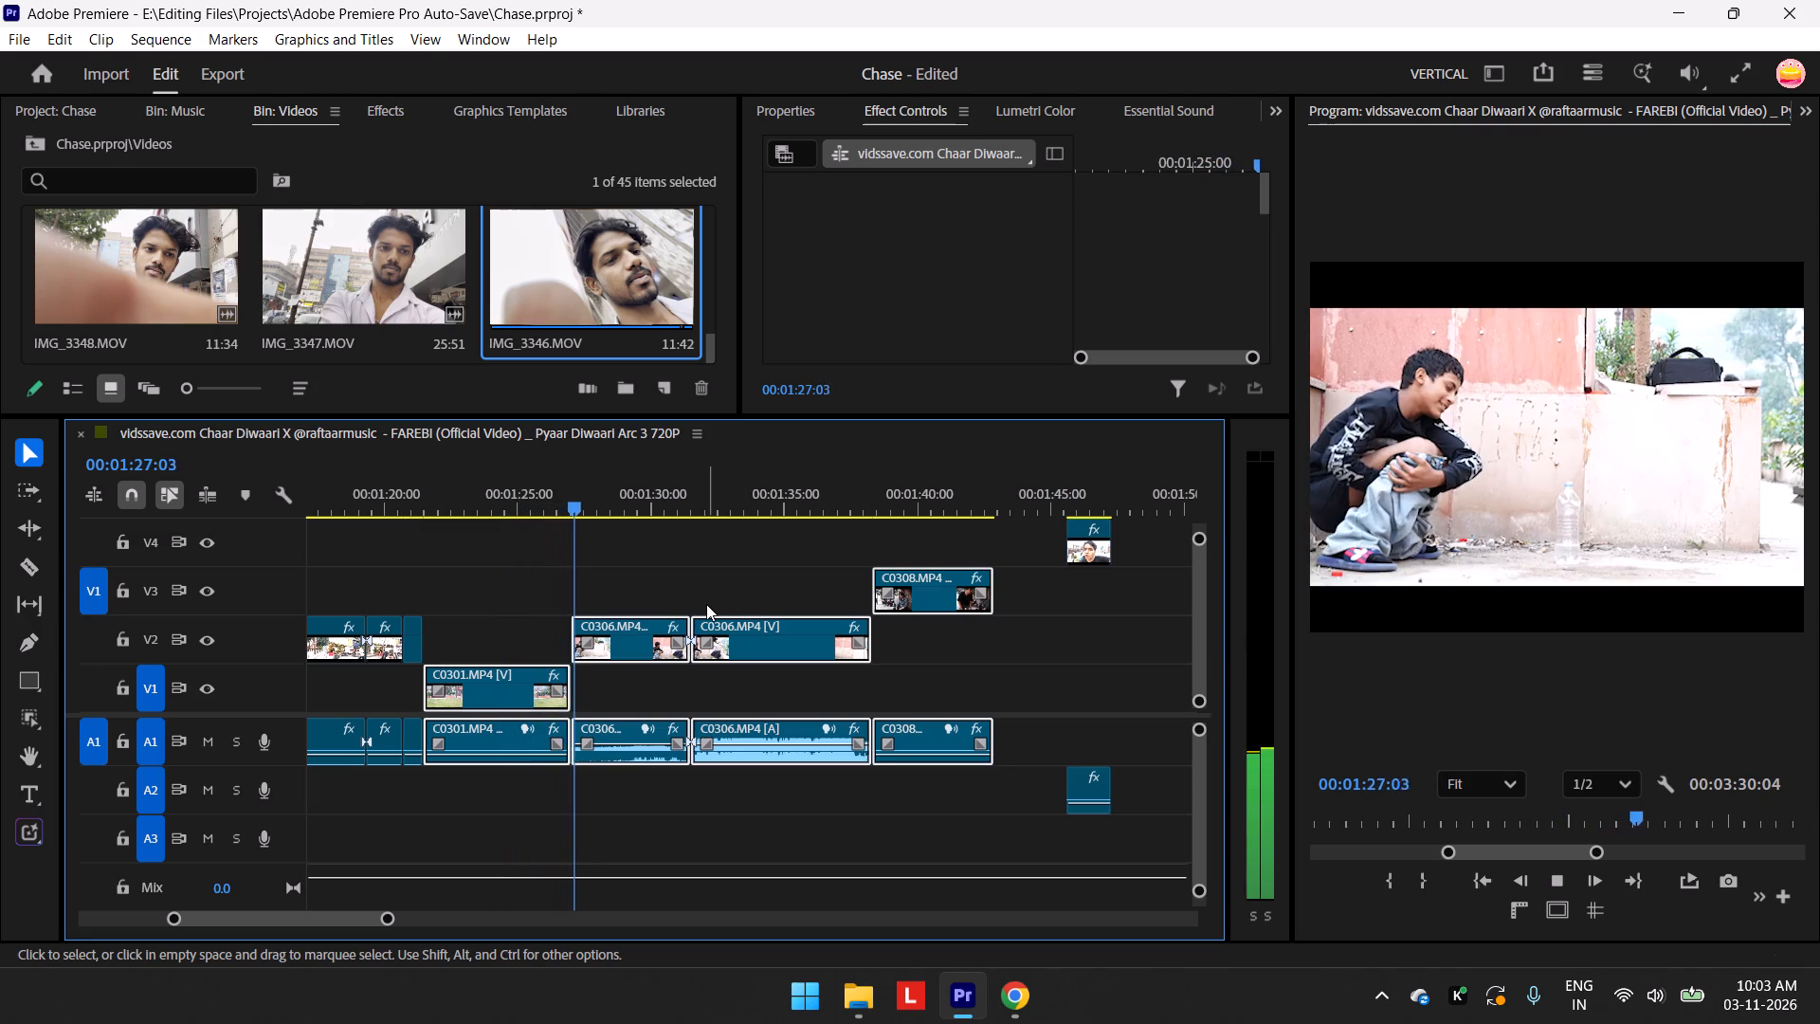
{"action": "key", "text": "space"}
{"action": "left_click_drag", "start_coordinate": [592, 507], "coordinate": [509, 530]}
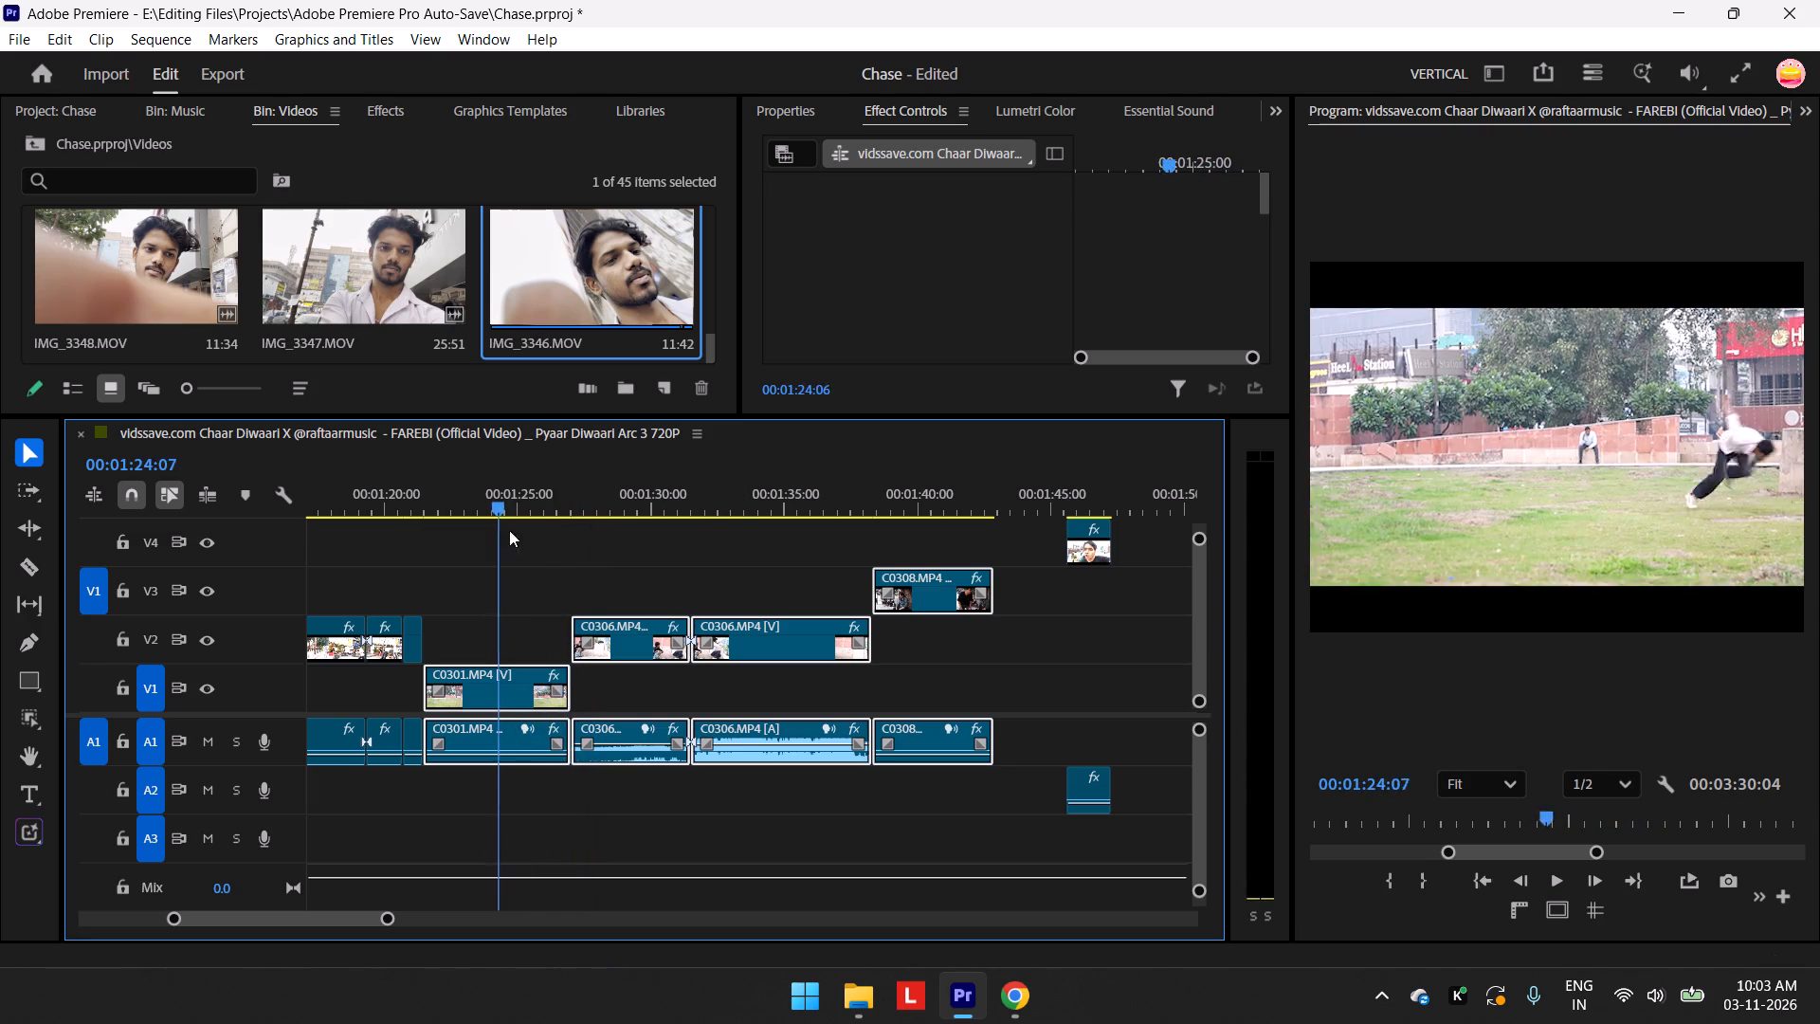
{"action": "left_click_drag", "start_coordinate": [509, 530], "coordinate": [698, 514]}
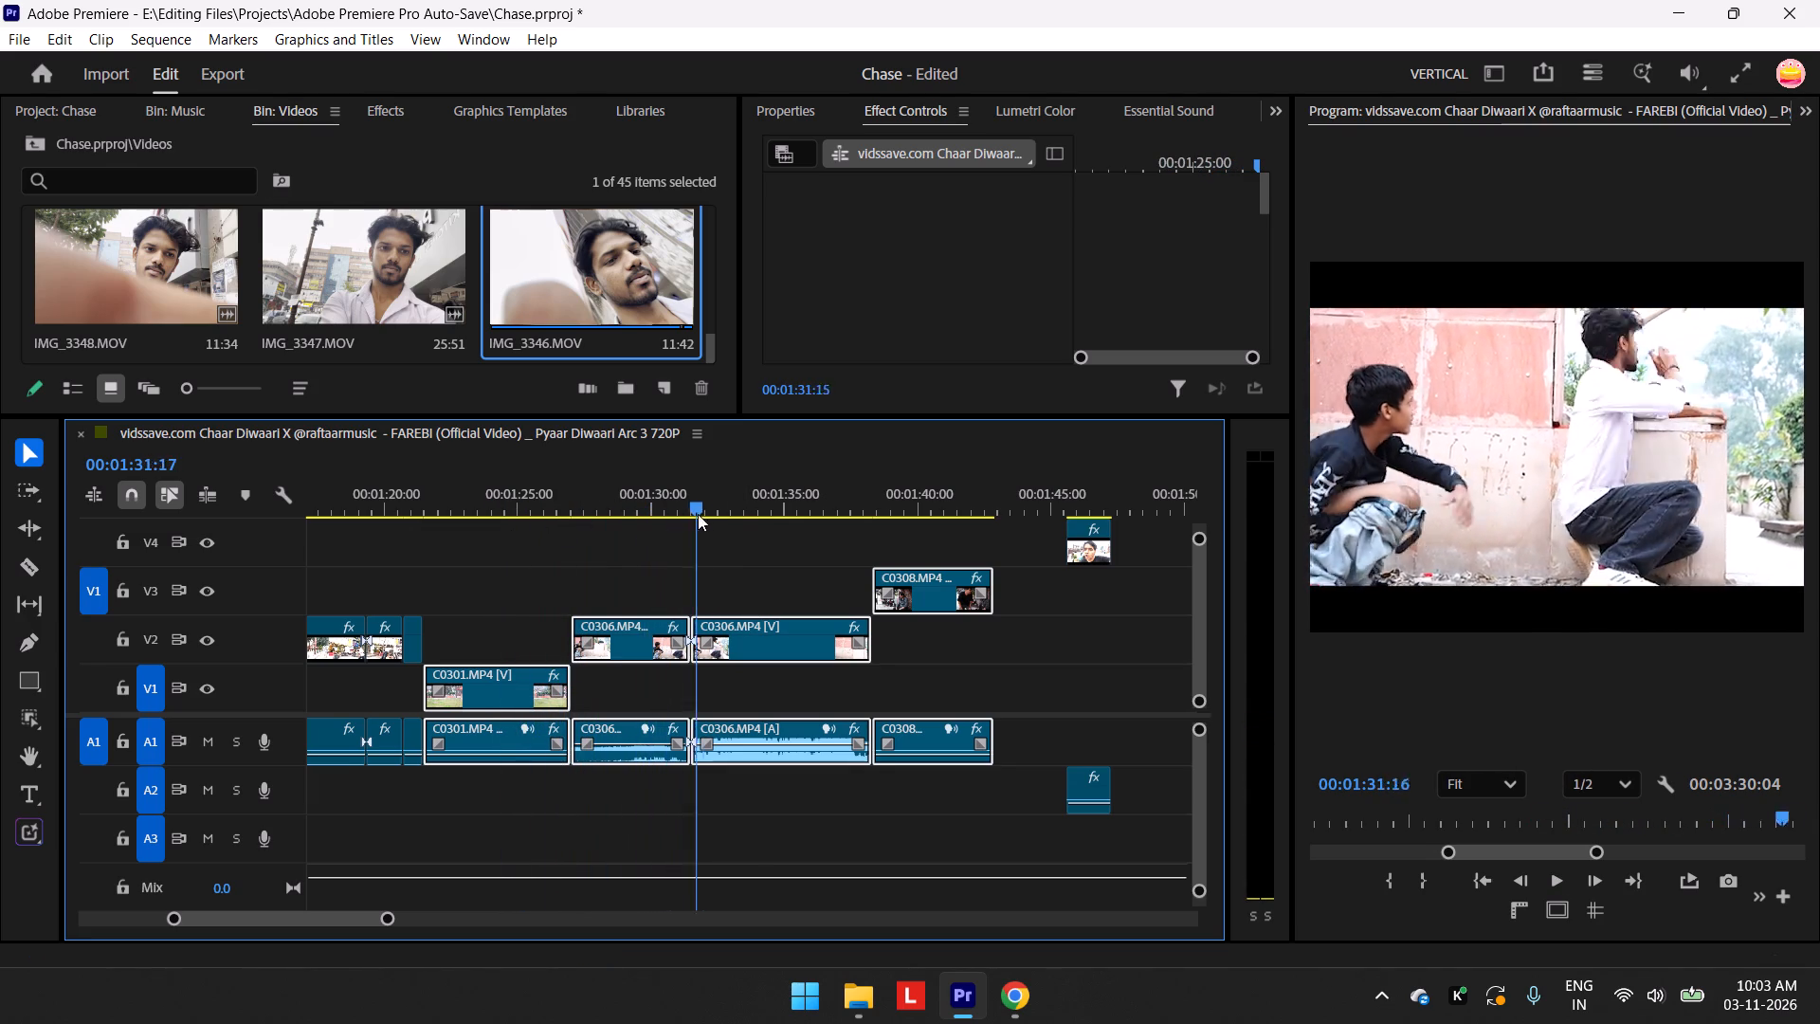
{"action": "left_click_drag", "start_coordinate": [698, 514], "coordinate": [863, 520]}
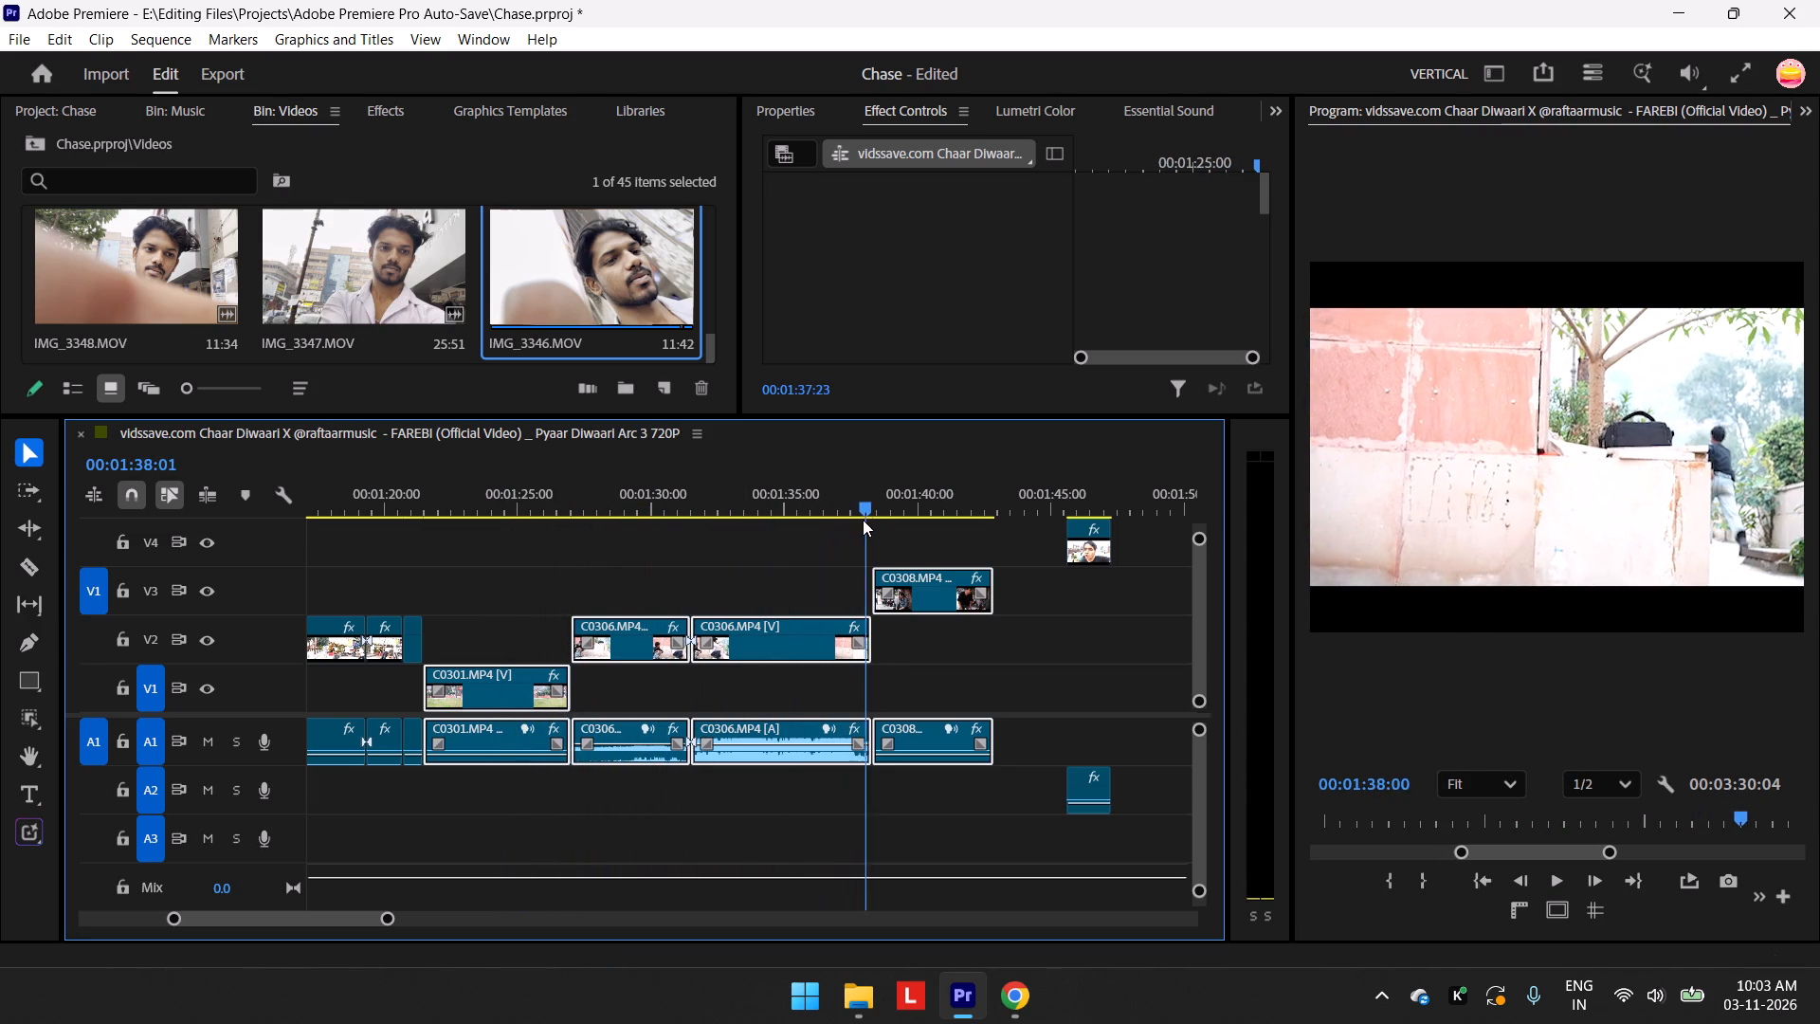
{"action": "left_click_drag", "start_coordinate": [863, 520], "coordinate": [829, 552]}
{"action": "left_click", "coordinate": [943, 530]}
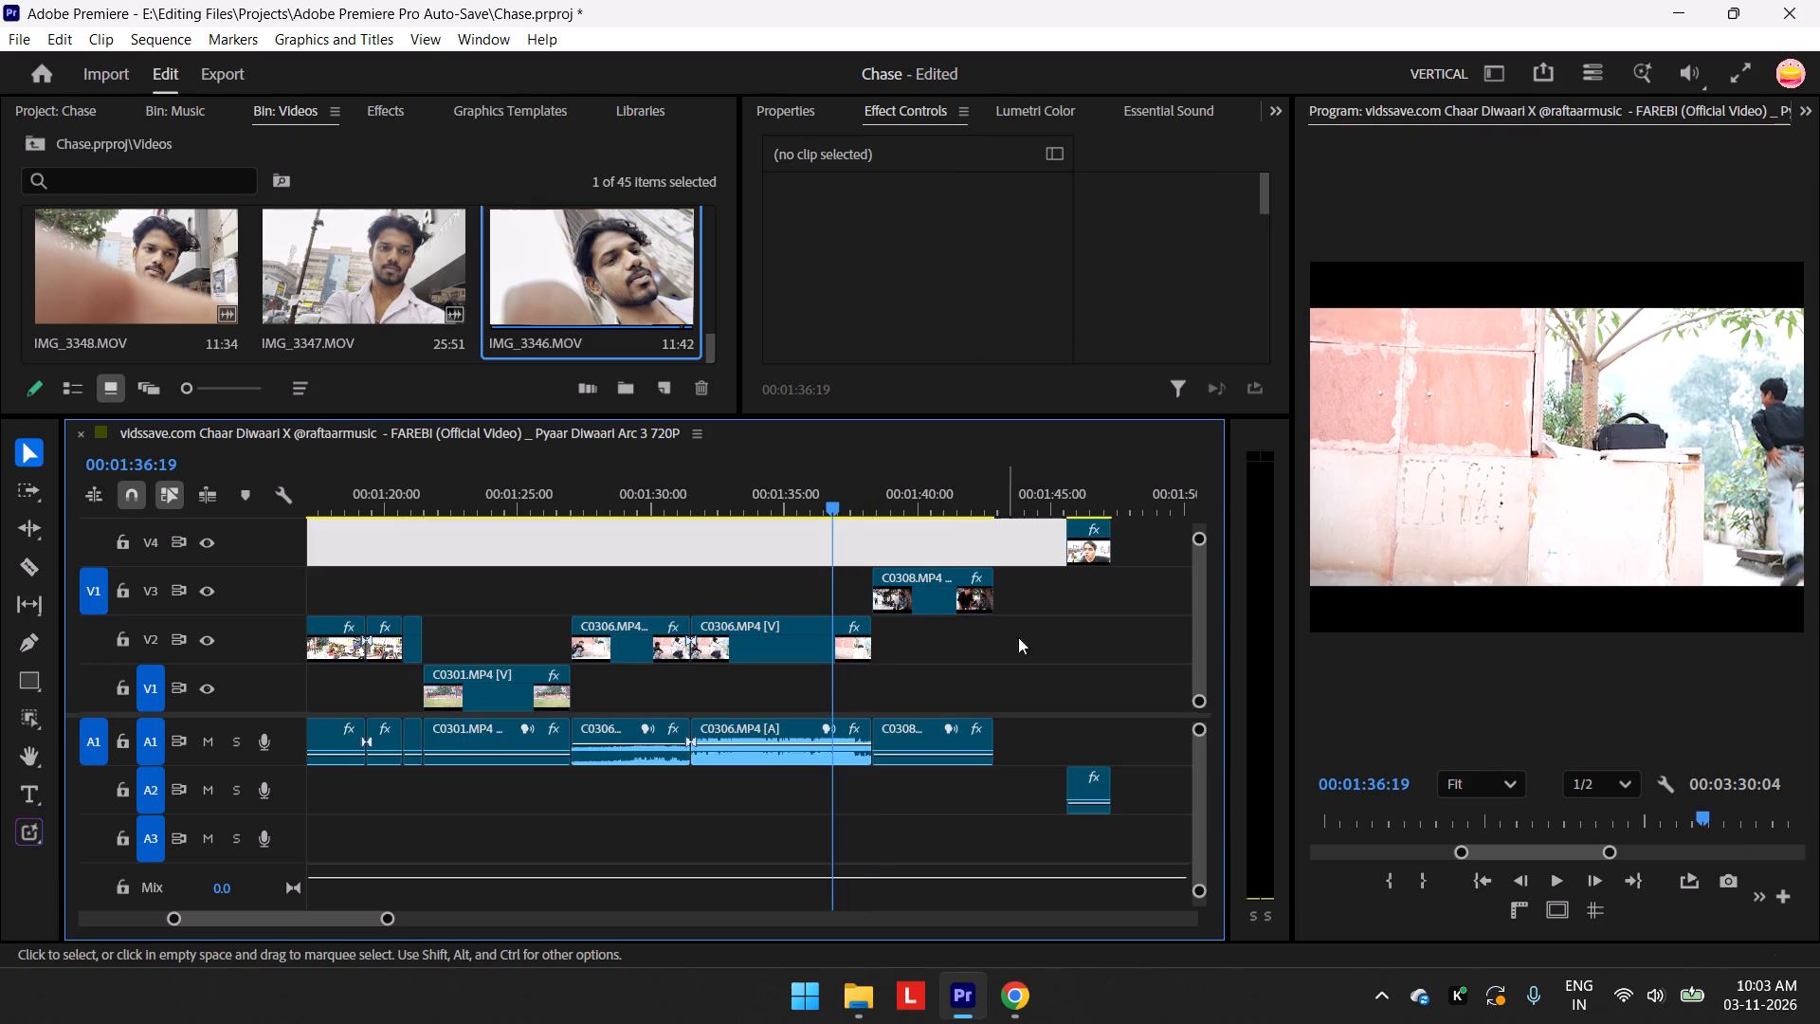
{"action": "left_click", "coordinate": [1038, 642]}
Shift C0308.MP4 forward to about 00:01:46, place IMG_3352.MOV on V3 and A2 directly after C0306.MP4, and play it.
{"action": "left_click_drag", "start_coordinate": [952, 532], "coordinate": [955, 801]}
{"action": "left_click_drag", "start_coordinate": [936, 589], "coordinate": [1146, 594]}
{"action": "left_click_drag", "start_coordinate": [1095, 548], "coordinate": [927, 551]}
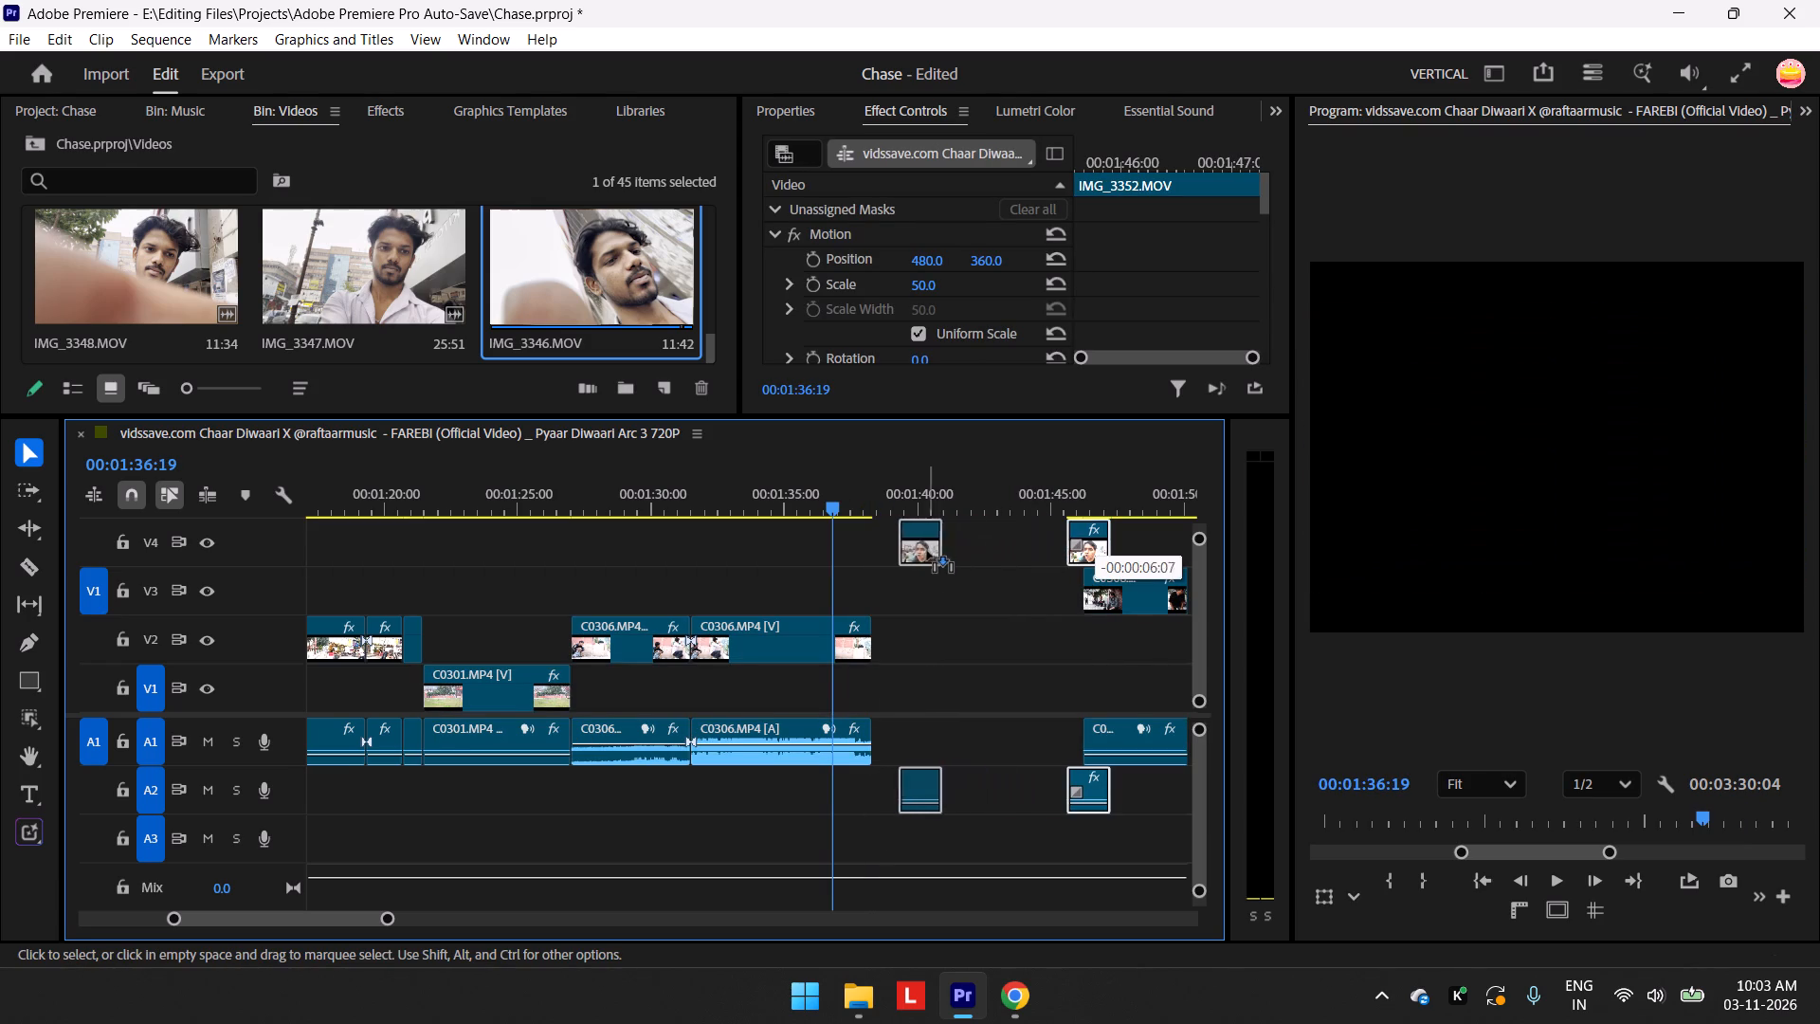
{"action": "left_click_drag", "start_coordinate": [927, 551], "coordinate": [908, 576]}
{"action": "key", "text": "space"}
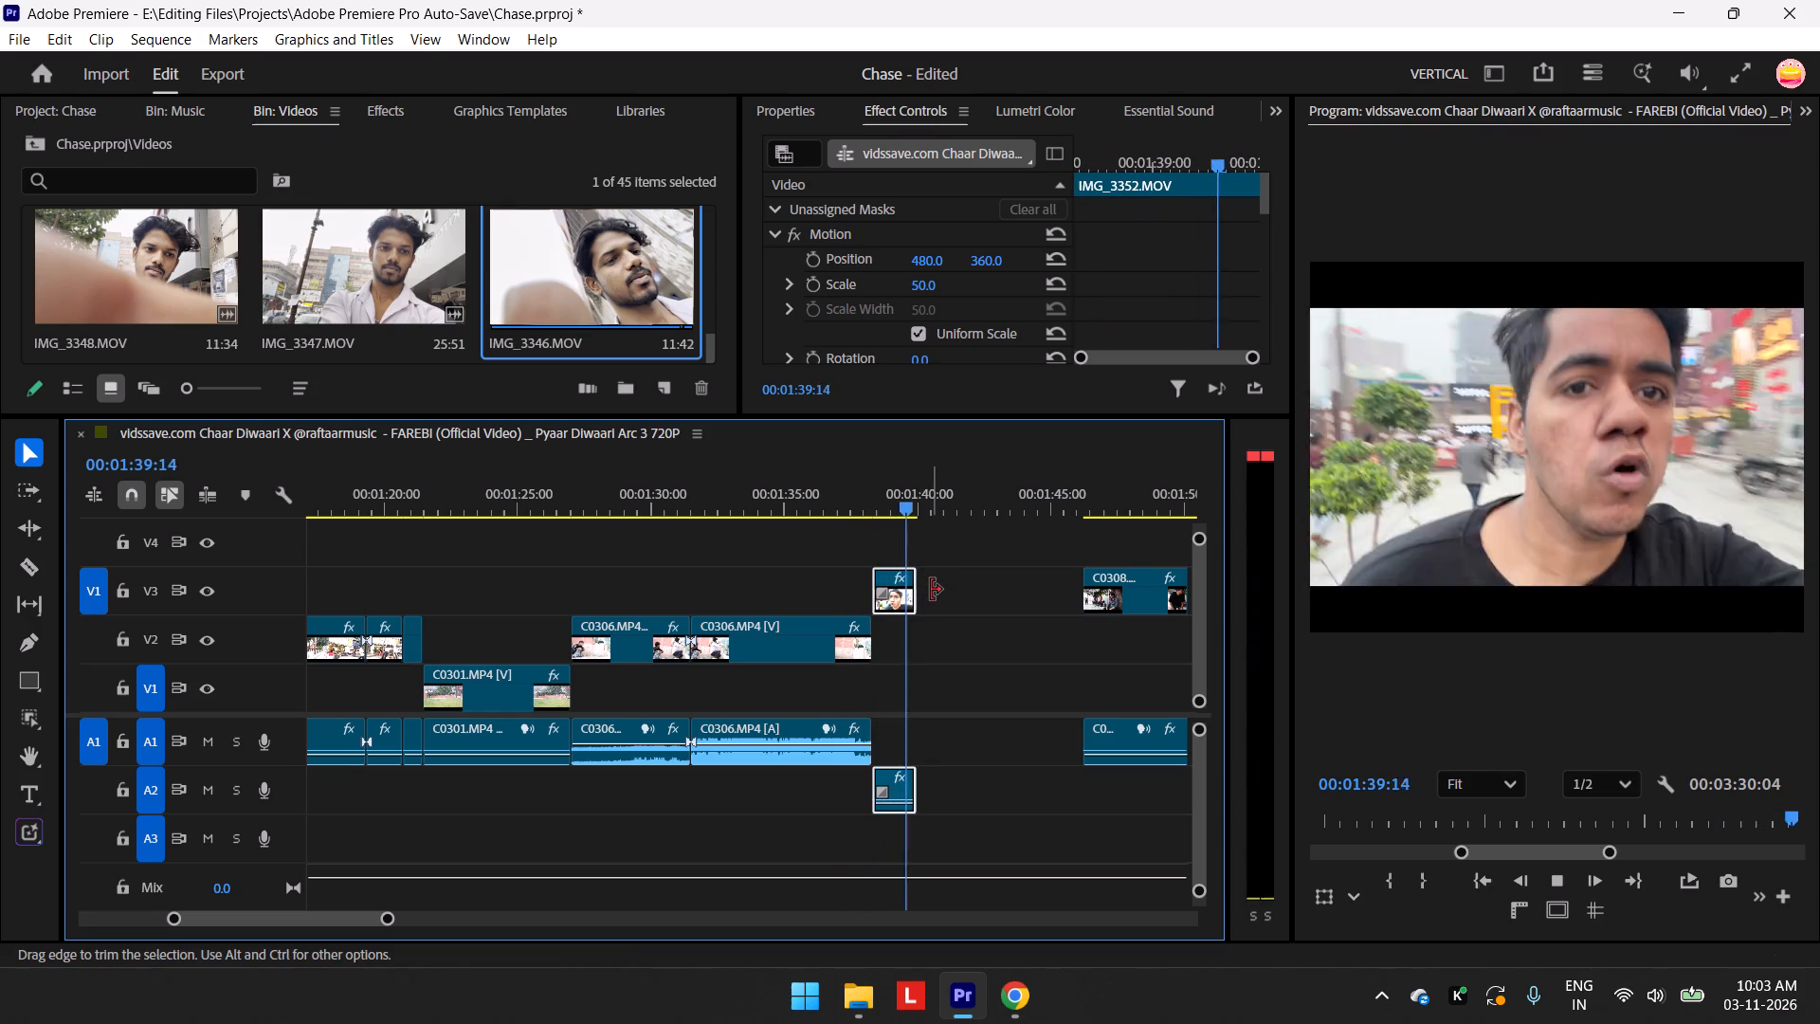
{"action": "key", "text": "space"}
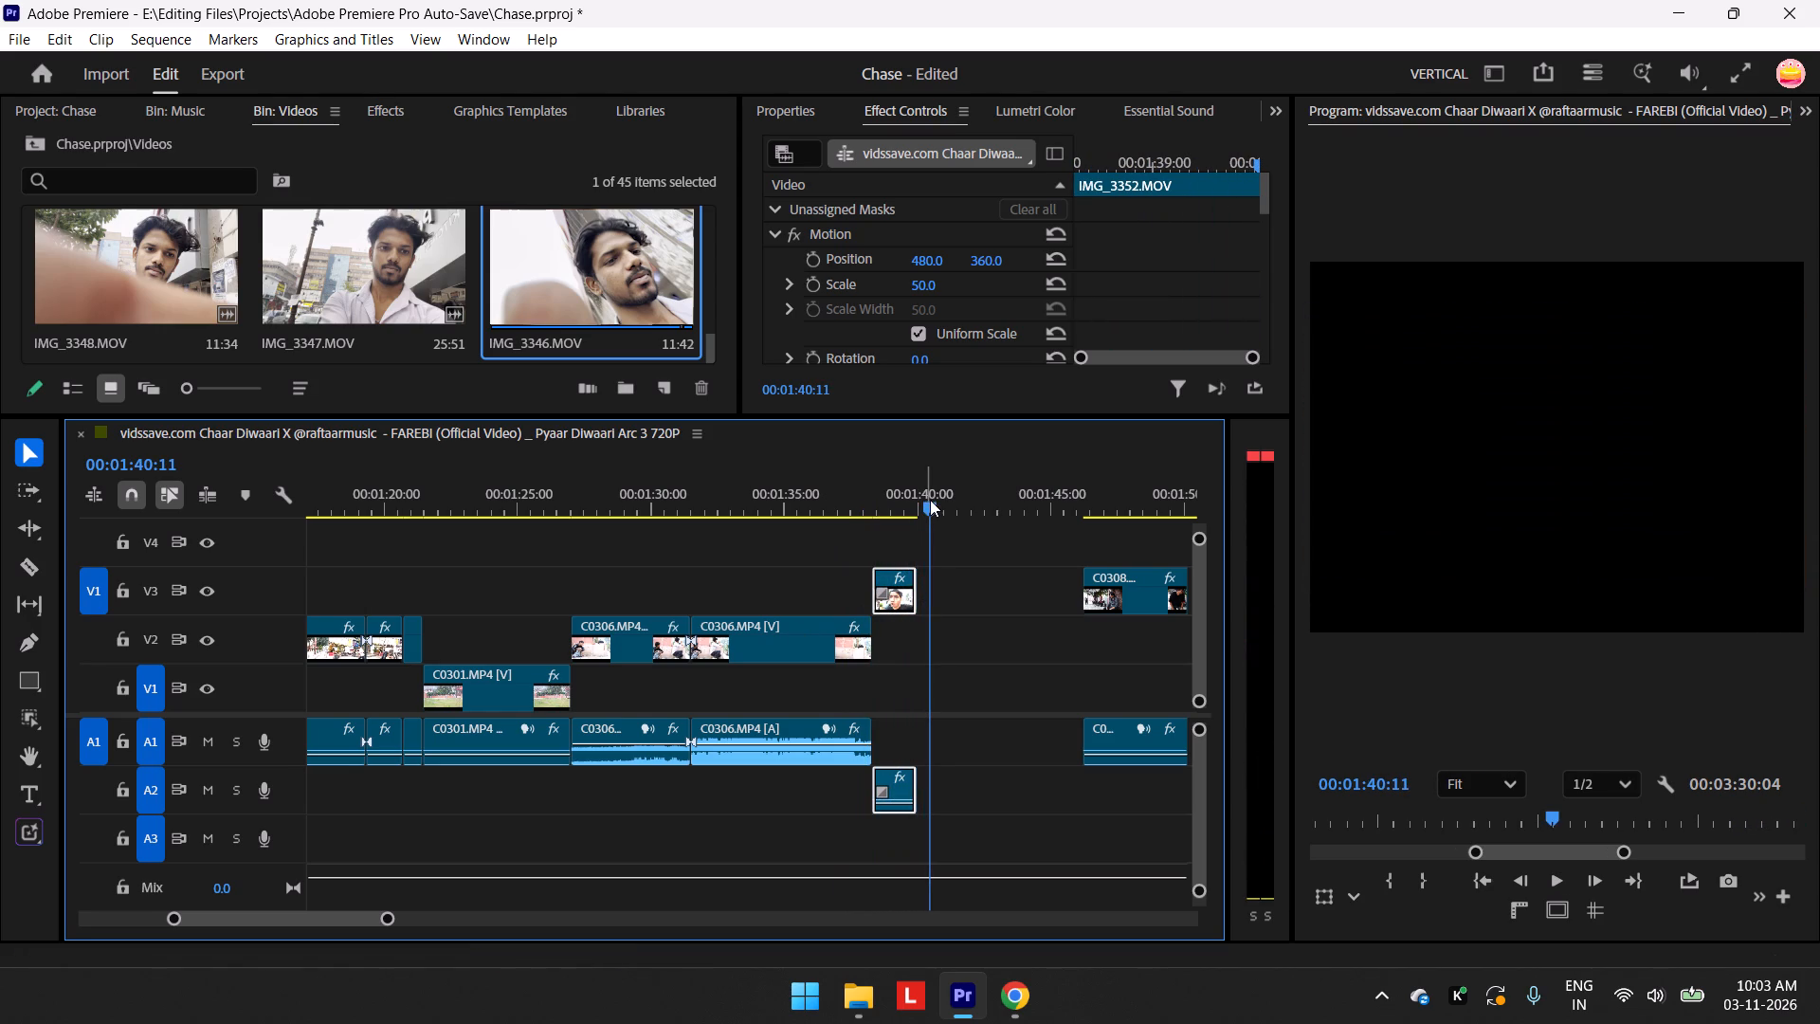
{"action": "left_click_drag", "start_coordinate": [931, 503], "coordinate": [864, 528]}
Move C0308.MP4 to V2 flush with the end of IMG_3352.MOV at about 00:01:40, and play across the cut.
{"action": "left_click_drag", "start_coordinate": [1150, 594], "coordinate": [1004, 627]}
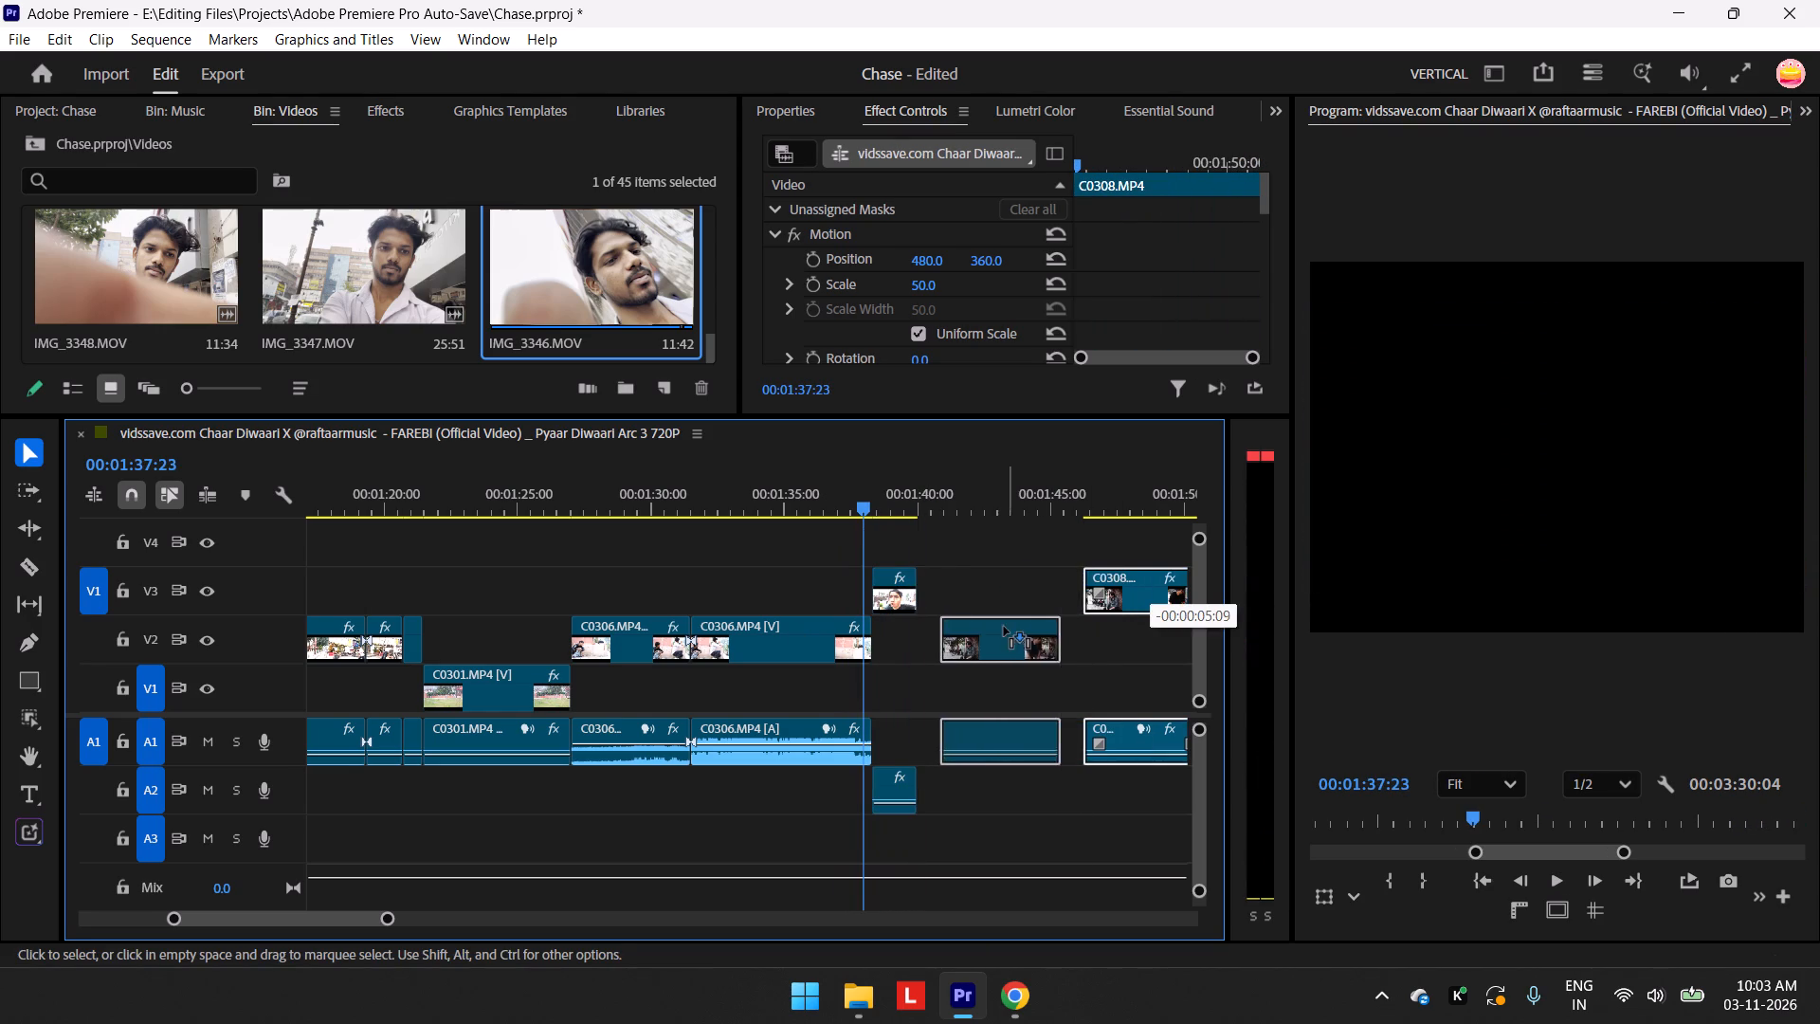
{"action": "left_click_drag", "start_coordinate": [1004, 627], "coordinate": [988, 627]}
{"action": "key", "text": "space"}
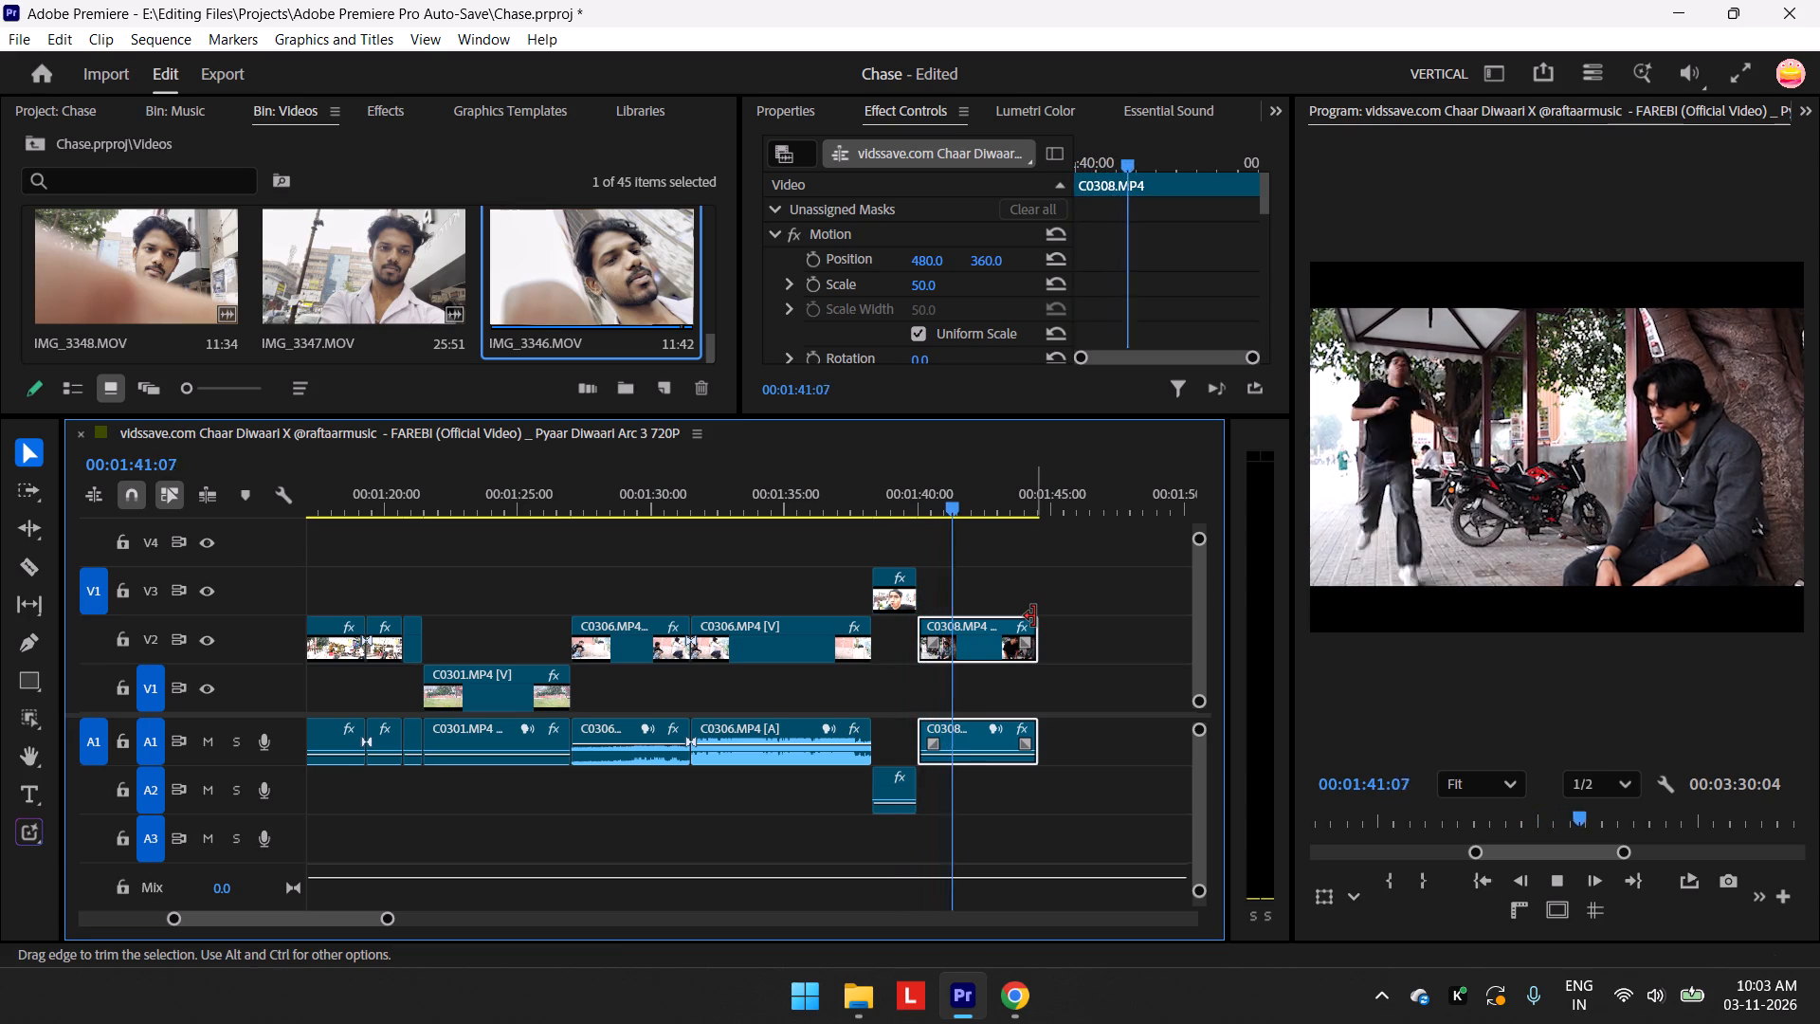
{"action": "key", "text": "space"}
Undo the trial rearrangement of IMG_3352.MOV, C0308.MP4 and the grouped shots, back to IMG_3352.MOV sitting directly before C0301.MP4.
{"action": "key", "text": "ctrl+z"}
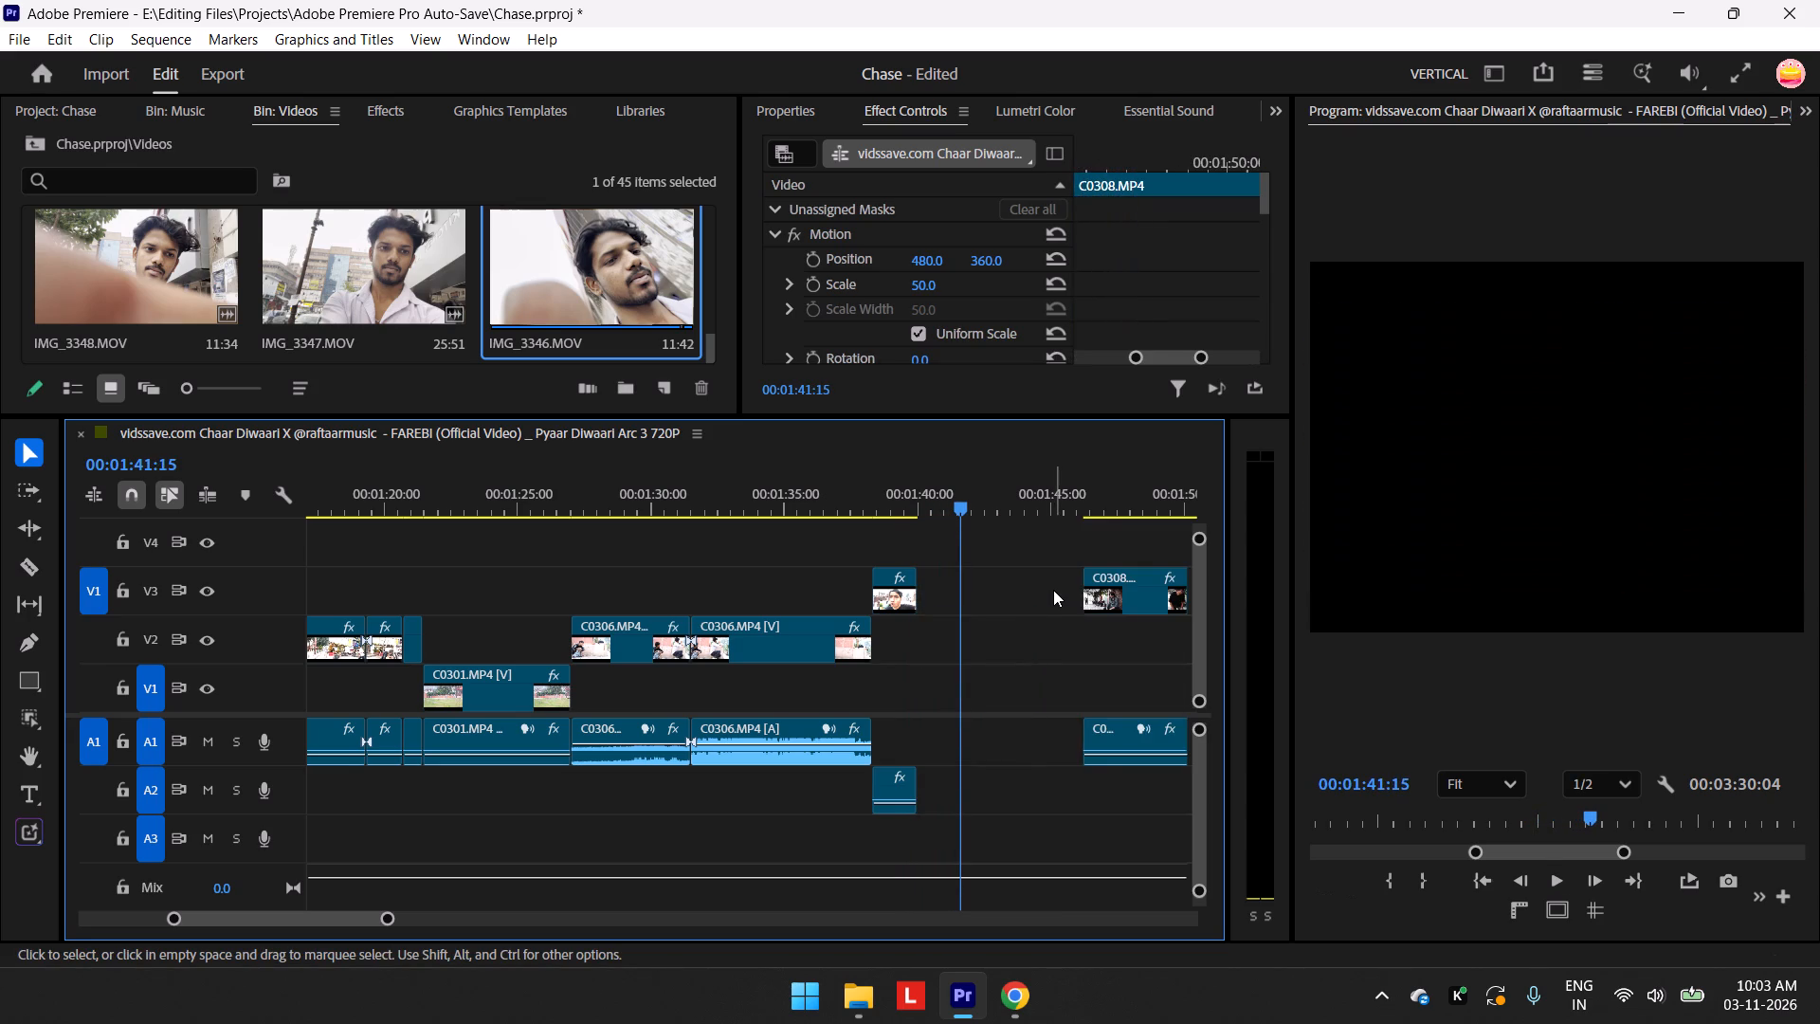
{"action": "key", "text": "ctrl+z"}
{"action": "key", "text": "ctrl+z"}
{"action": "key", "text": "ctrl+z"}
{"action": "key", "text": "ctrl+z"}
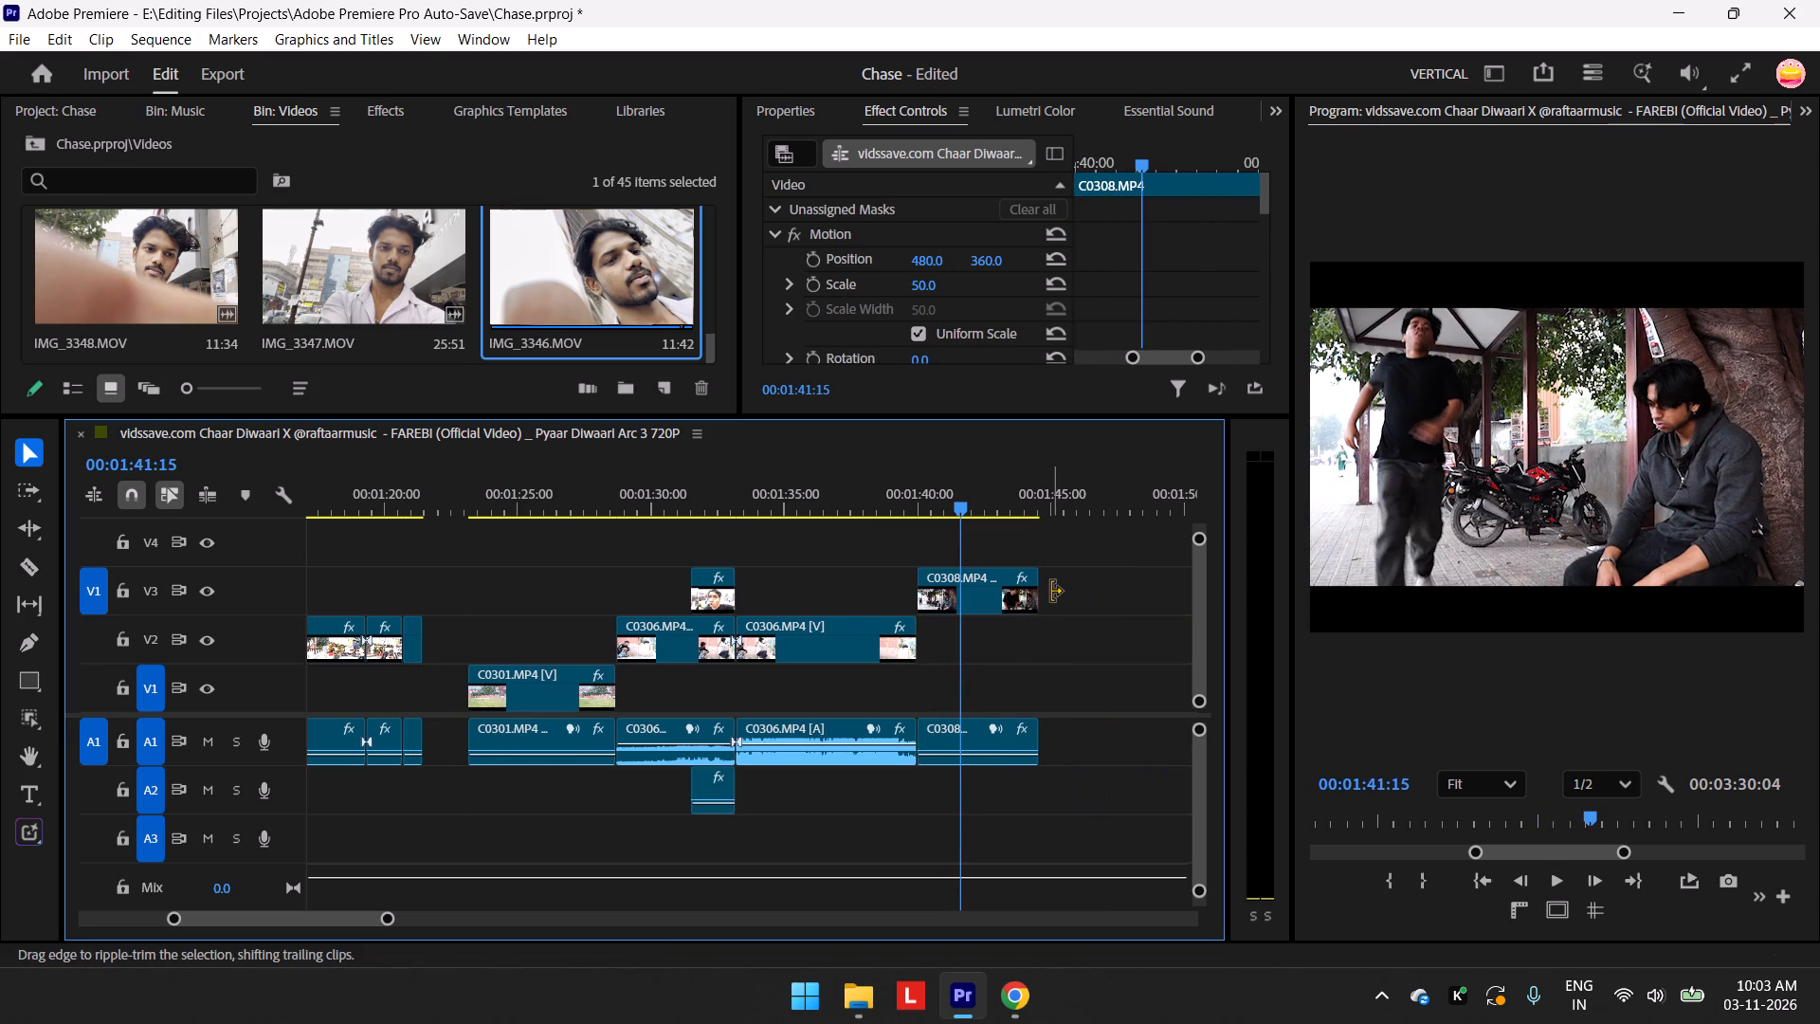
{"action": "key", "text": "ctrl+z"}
Replay from about 00:01:21 through IMG_3352.MOV and C0301.MP4 to about 00:01:27, and recheck the fall on the grass.
{"action": "left_click_drag", "start_coordinate": [959, 507], "coordinate": [507, 613]}
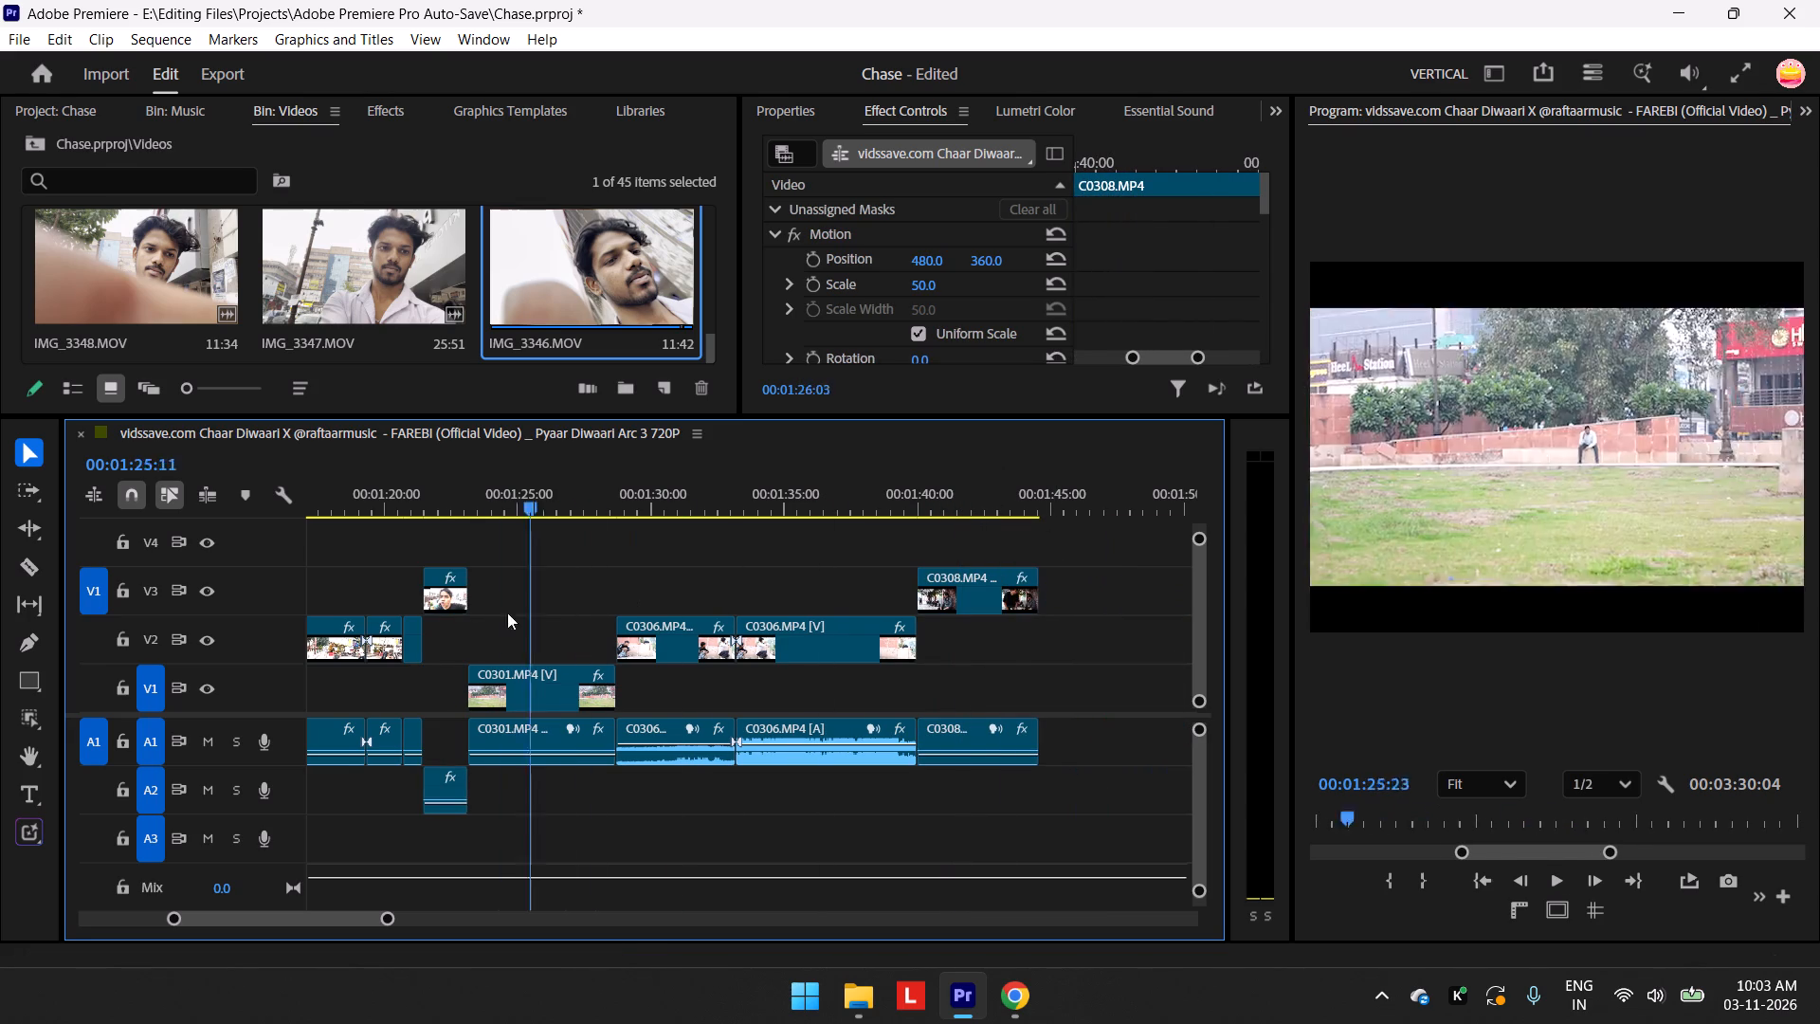
{"action": "left_click_drag", "start_coordinate": [507, 613], "coordinate": [413, 628]}
{"action": "key", "text": "space"}
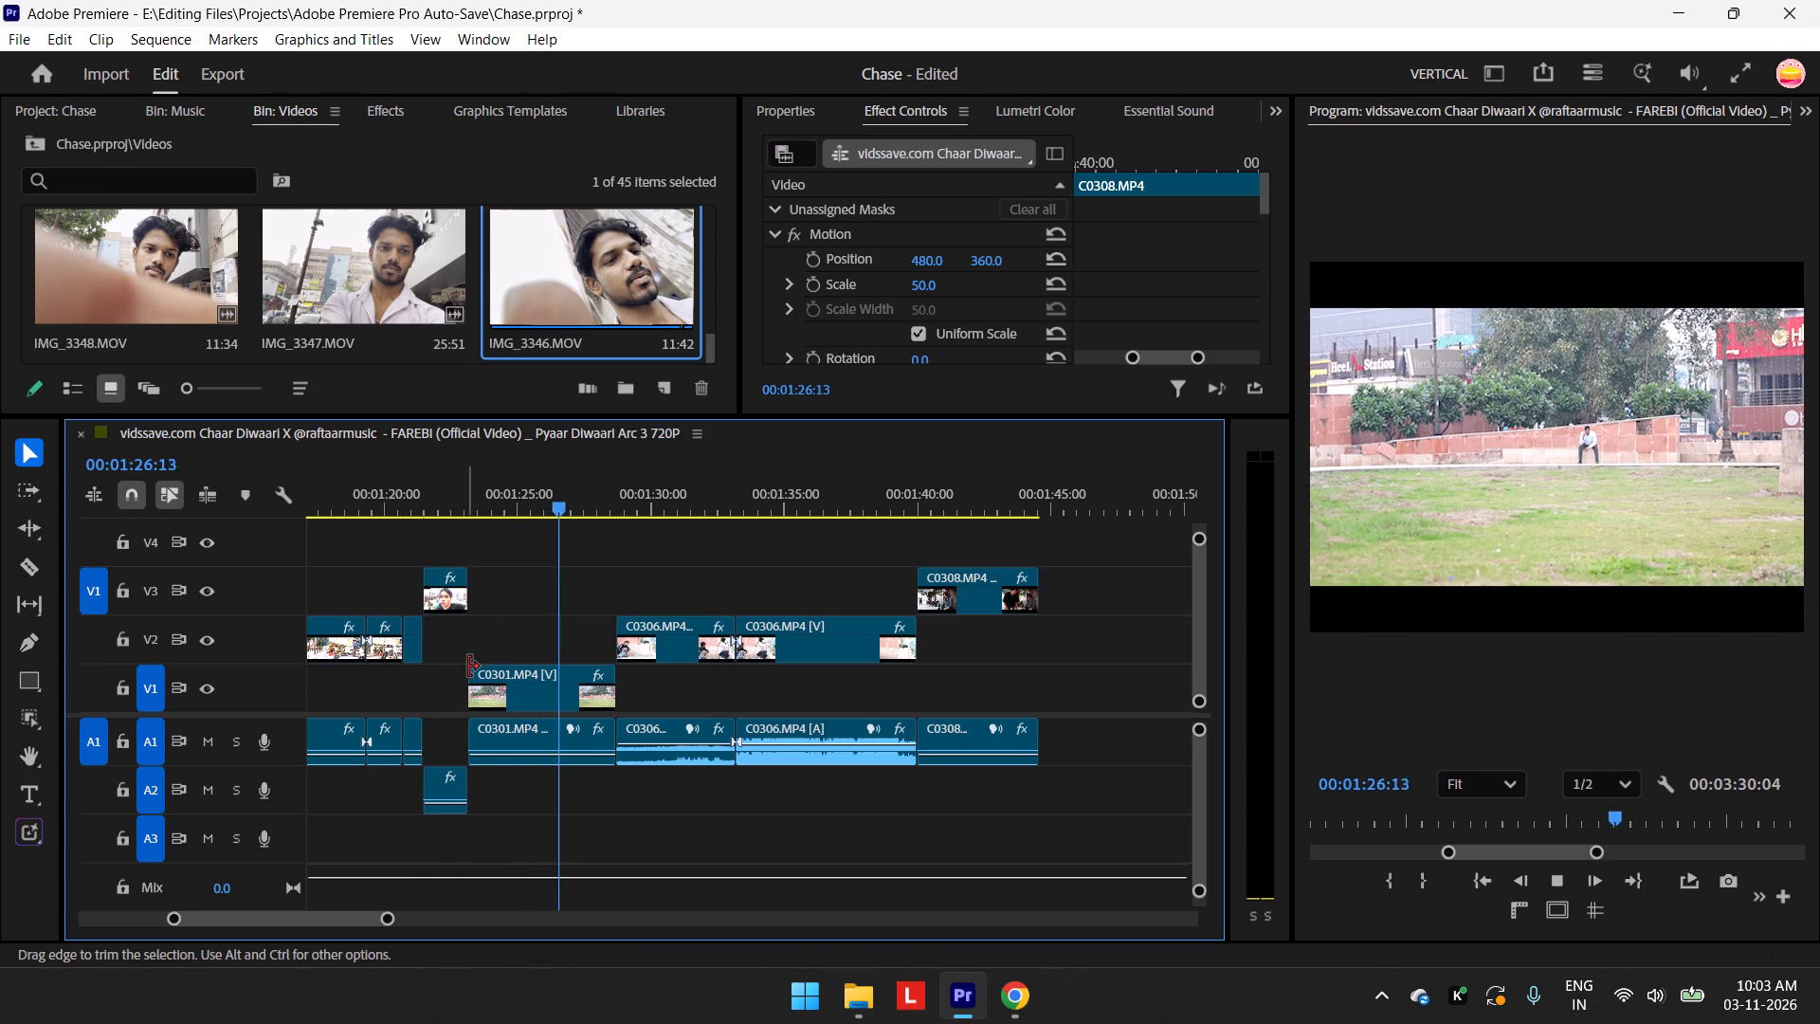
{"action": "key", "text": "space"}
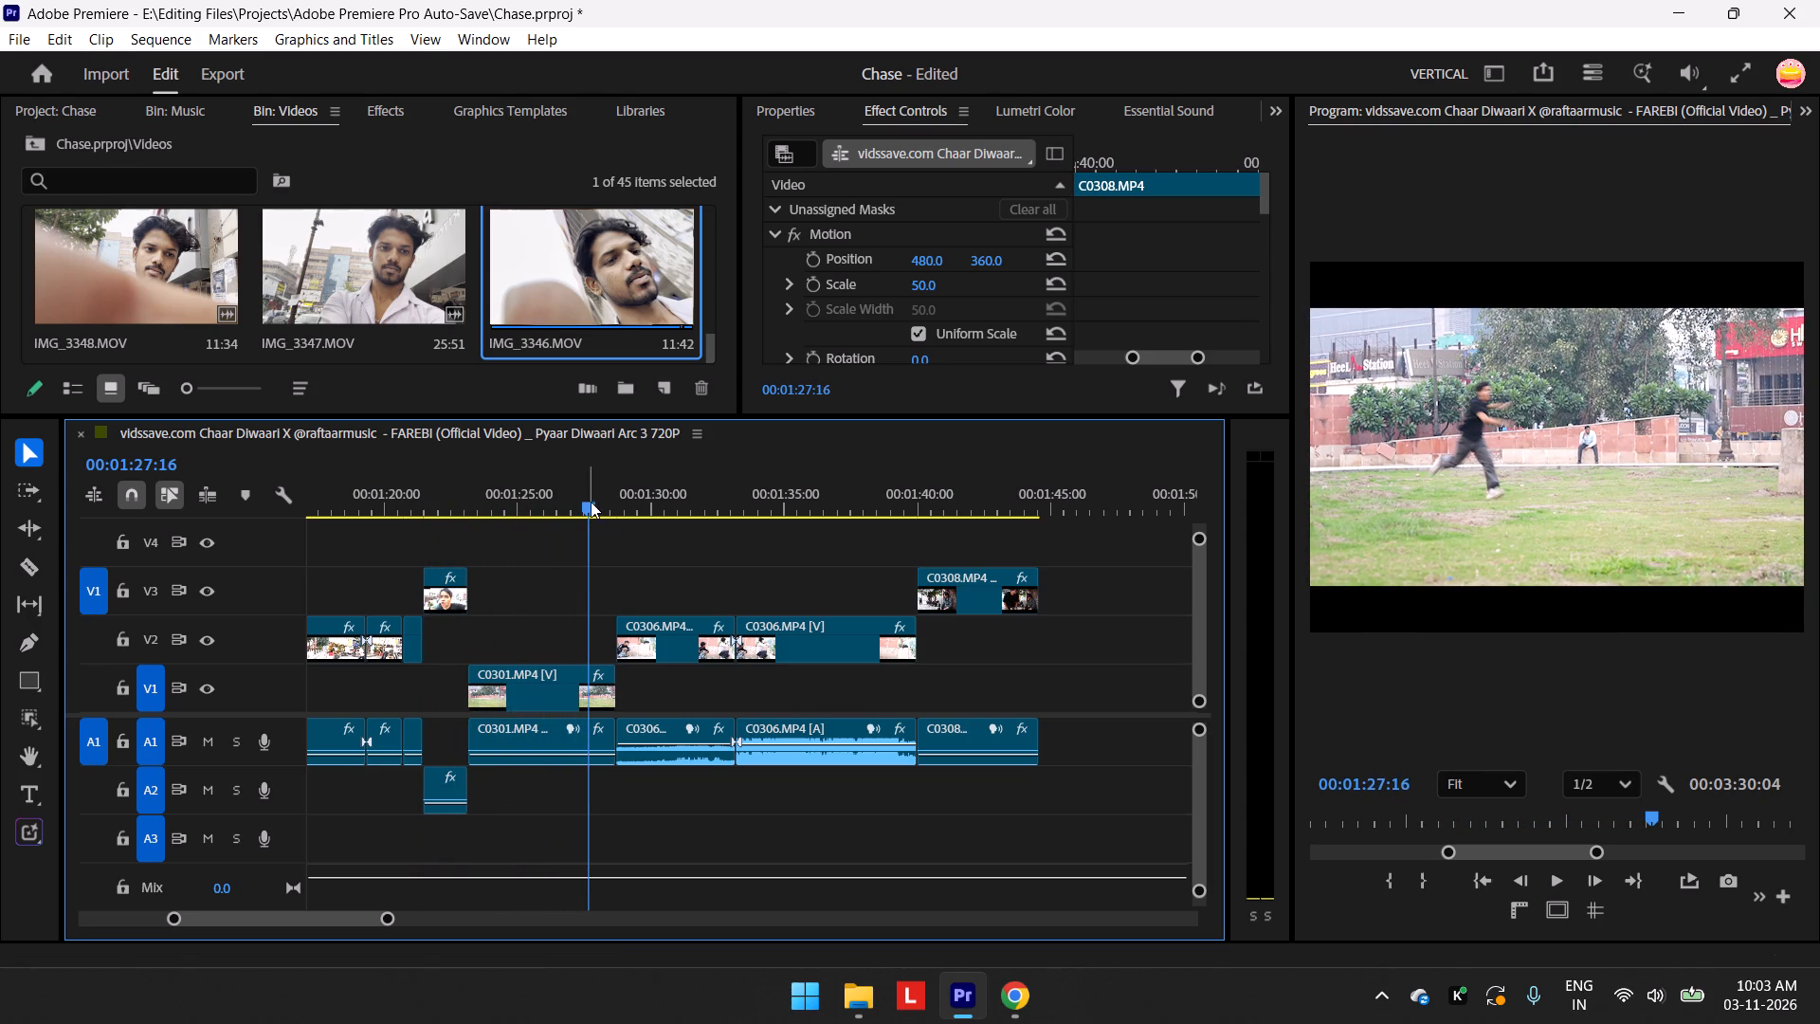
{"action": "left_click_drag", "start_coordinate": [586, 501], "coordinate": [446, 542]}
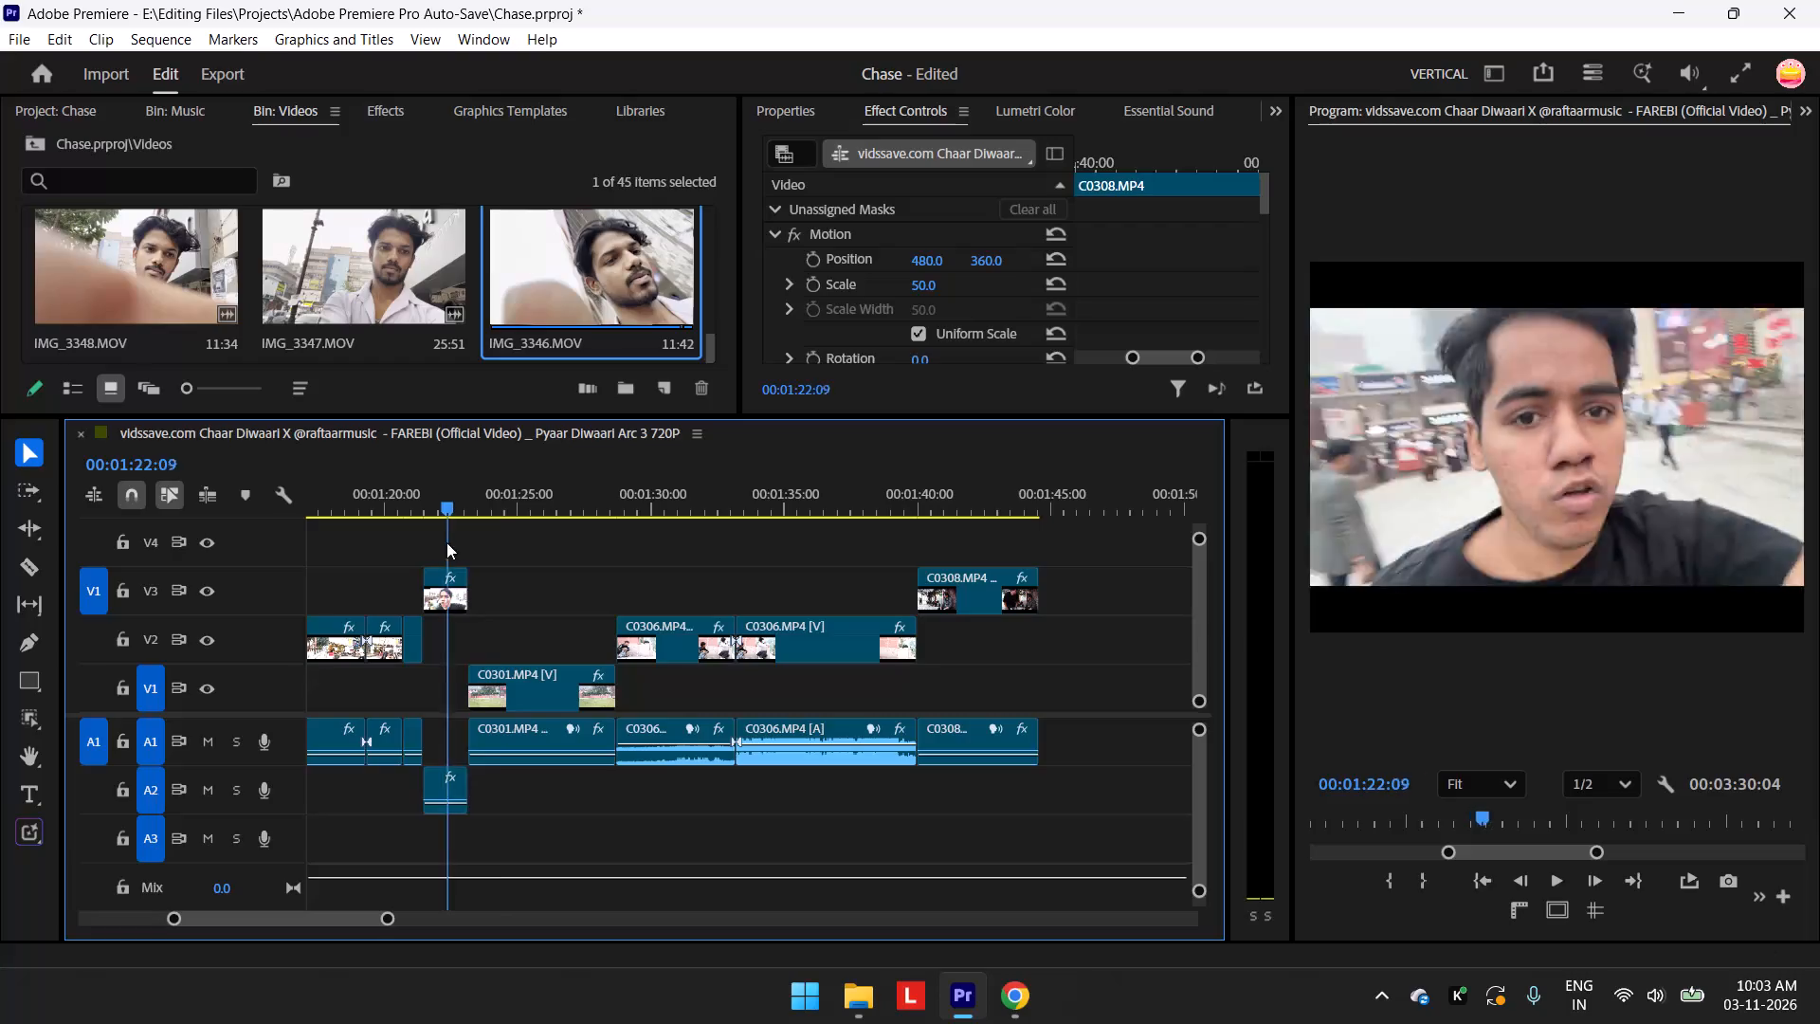
{"action": "left_click_drag", "start_coordinate": [446, 542], "coordinate": [500, 536]}
{"action": "key", "text": "space"}
{"action": "key", "text": "space"}
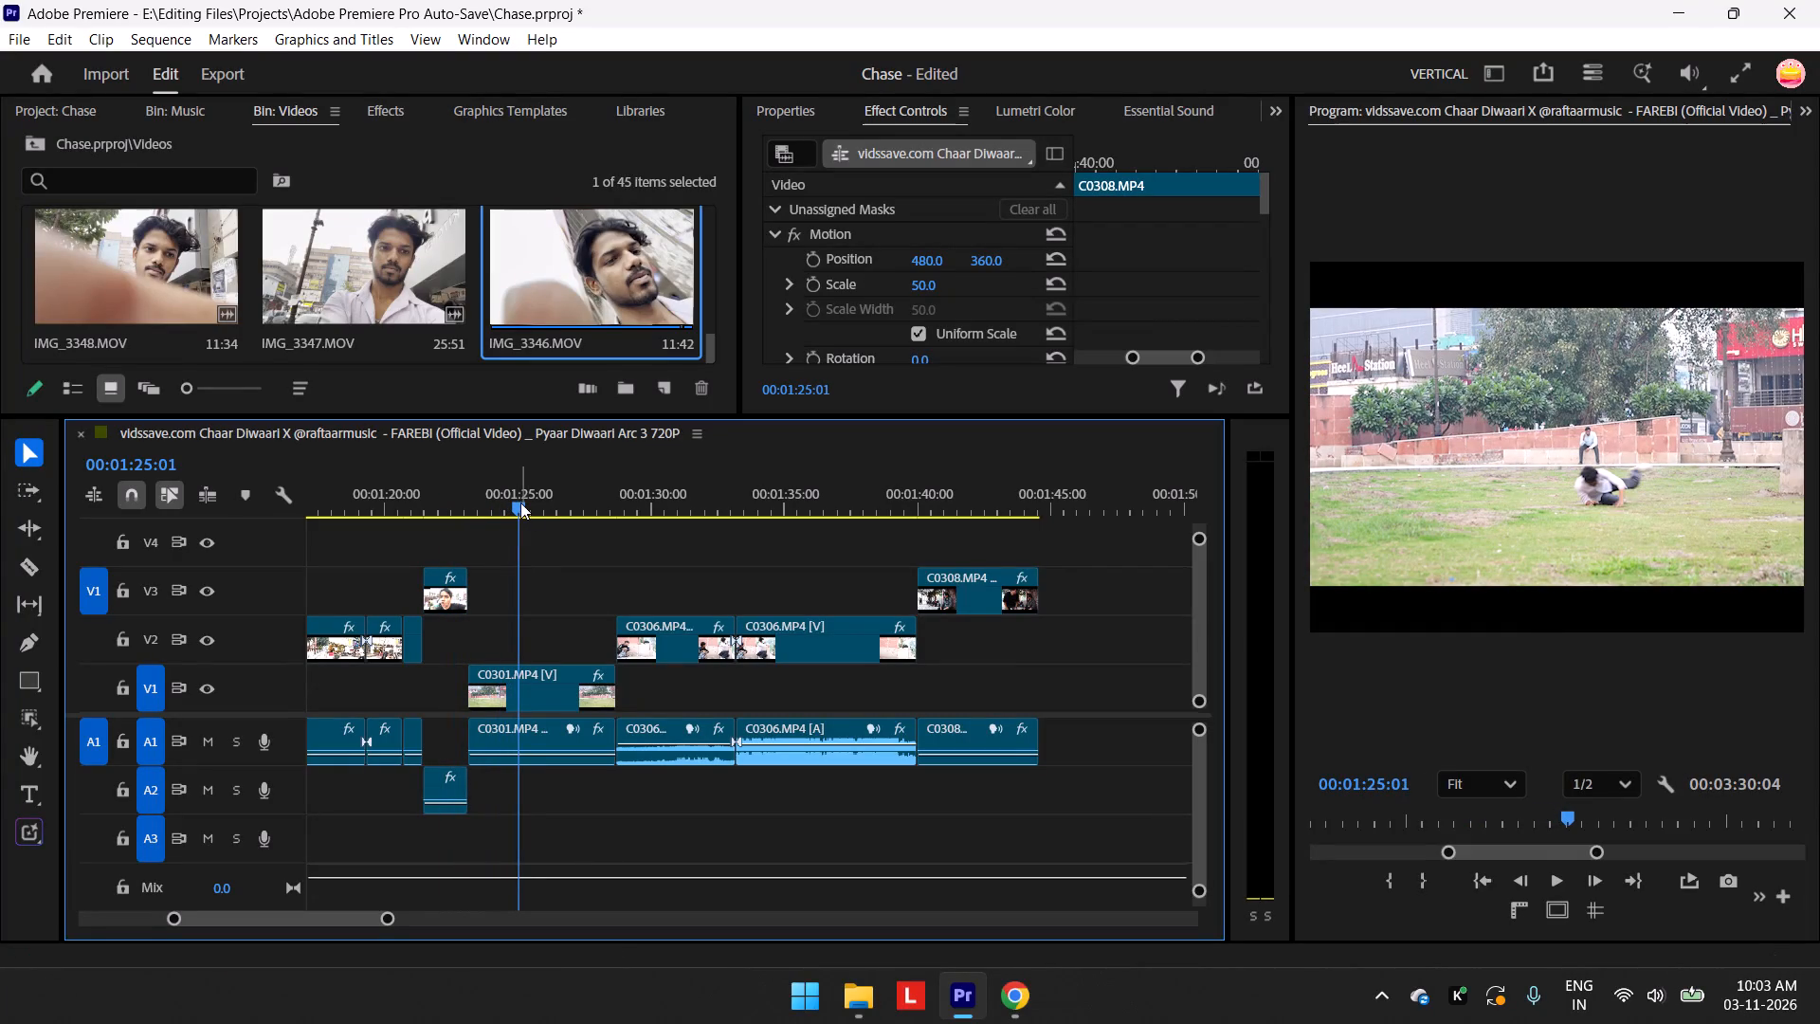
Trim the start of C0308.MP4 on V3 to 00:01:40:17 and slide it back flush with the end of C0306.MP4.
{"action": "left_click_drag", "start_coordinate": [520, 503], "coordinate": [618, 523]}
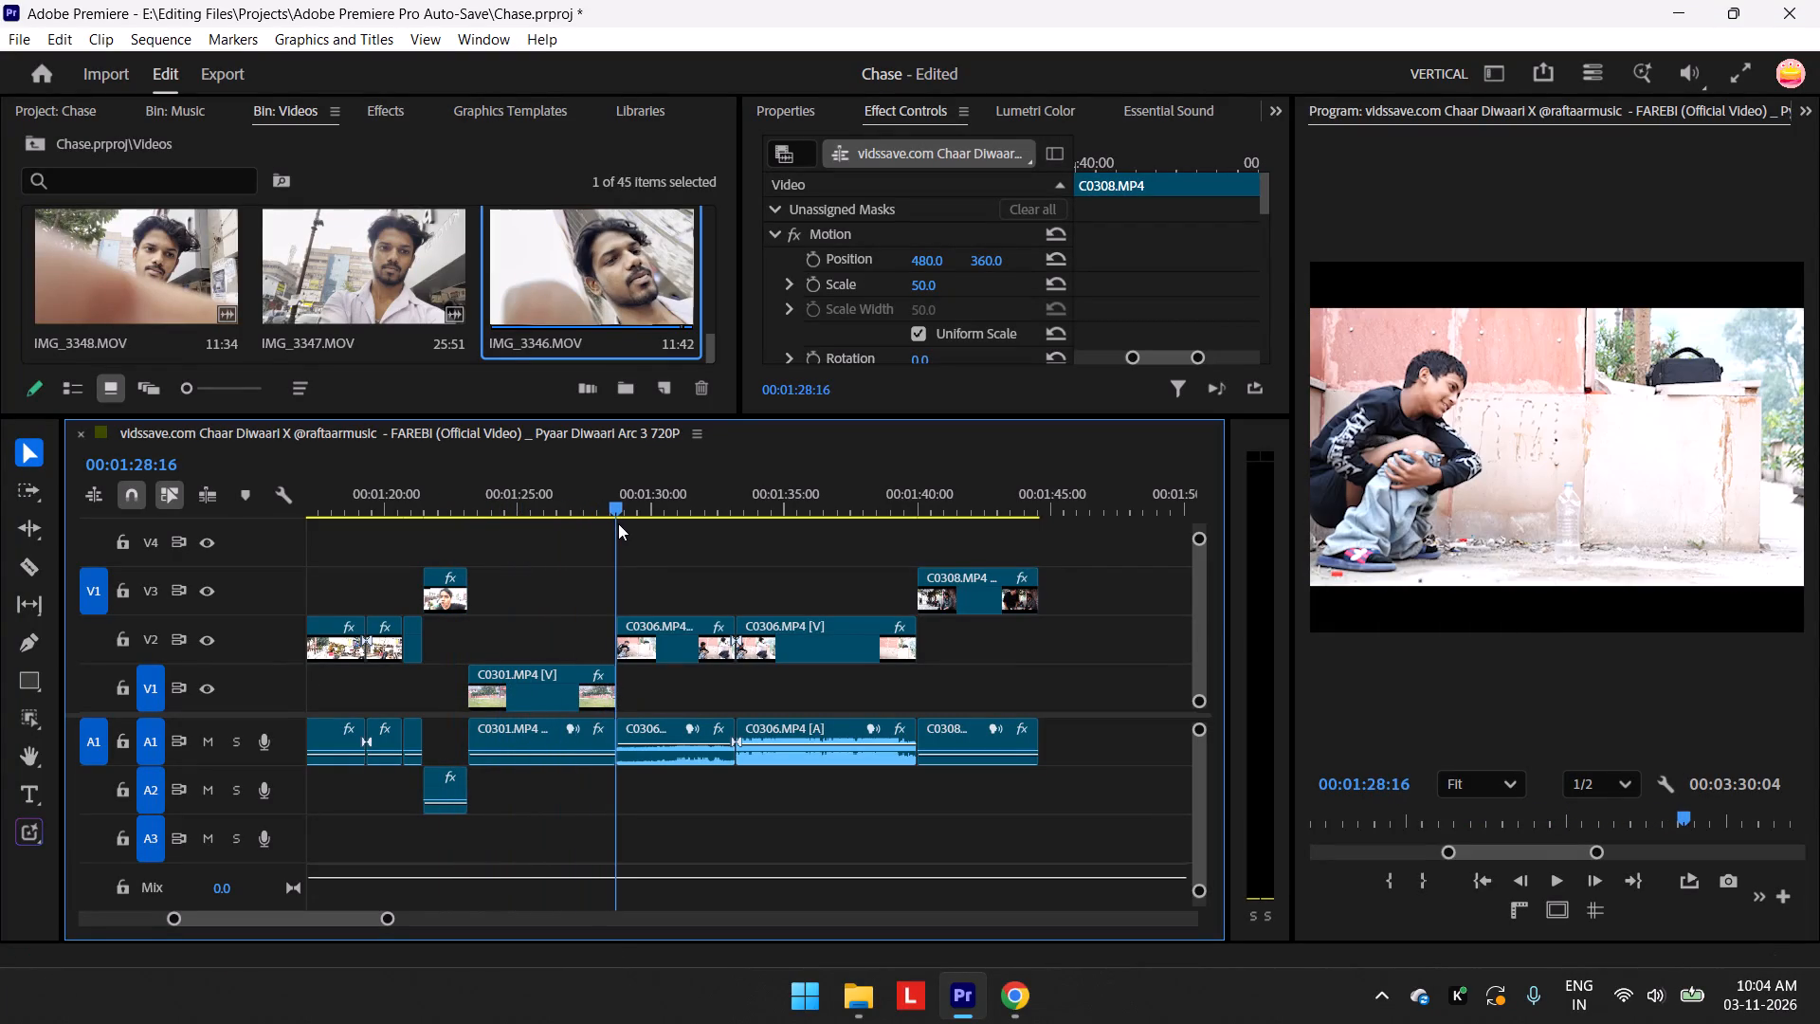
{"action": "left_click_drag", "start_coordinate": [618, 523], "coordinate": [734, 556]}
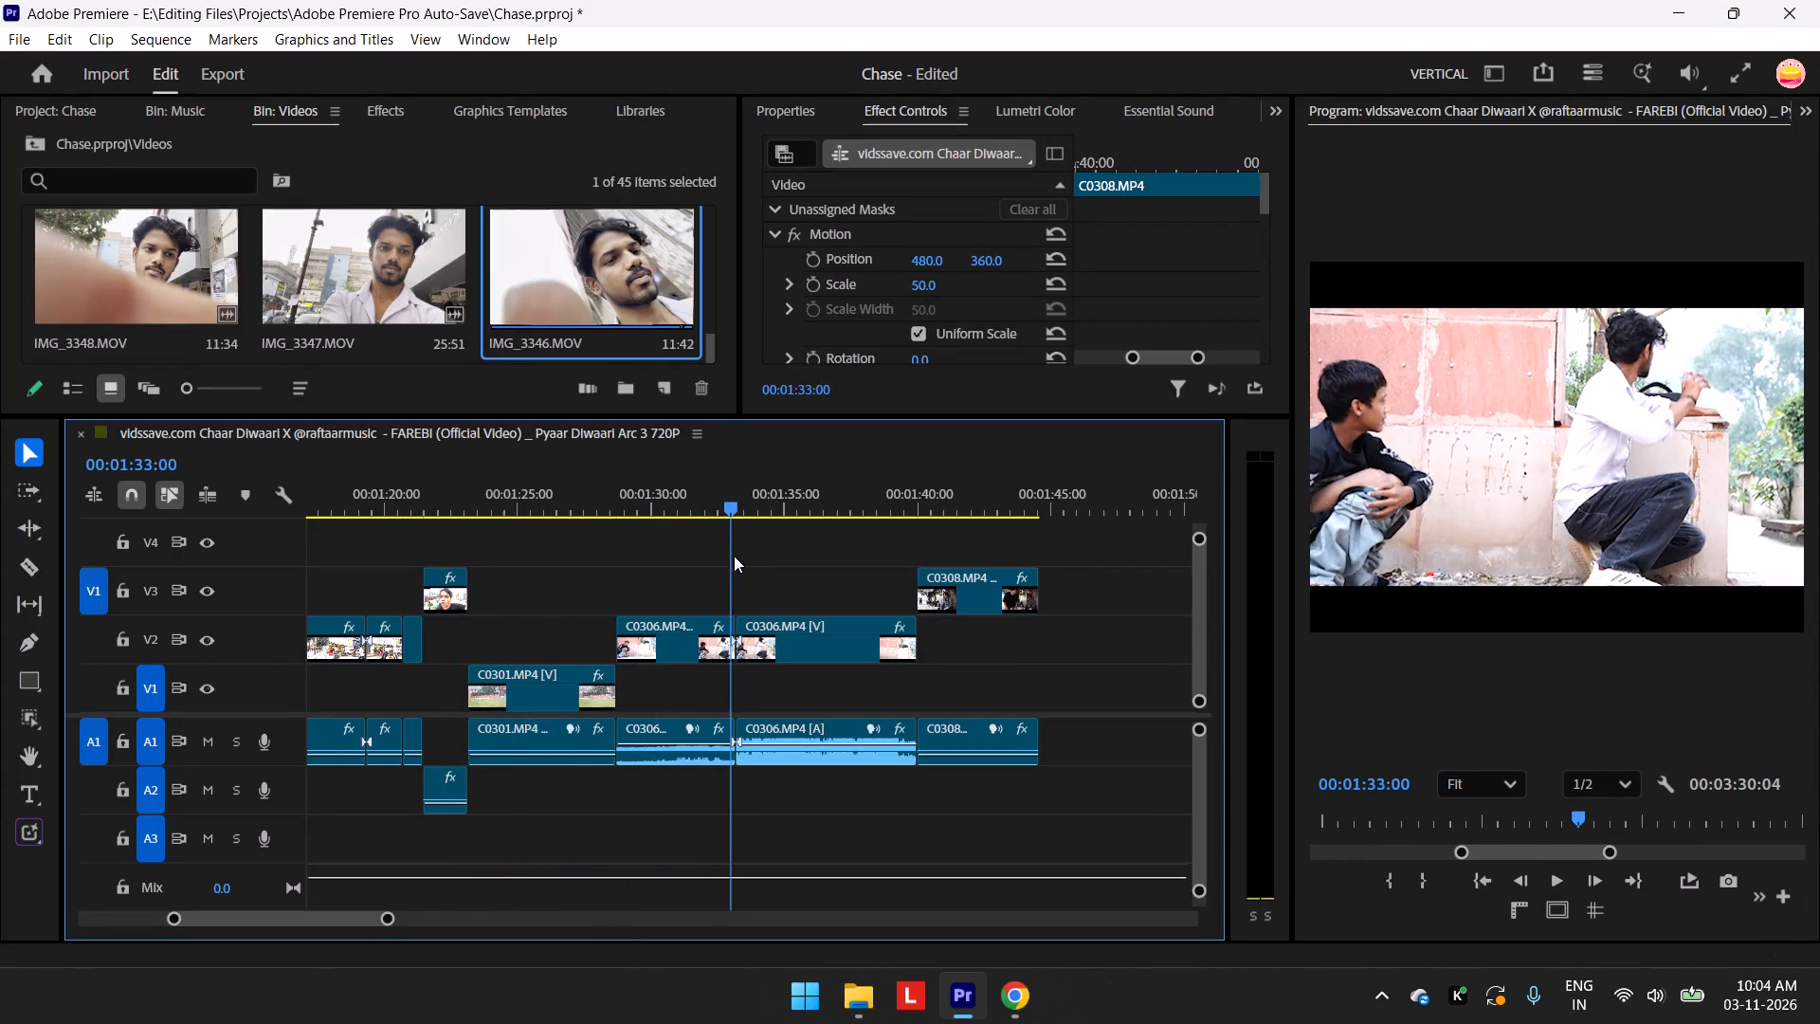
{"action": "left_click_drag", "start_coordinate": [734, 556], "coordinate": [865, 579]}
{"action": "key", "text": "space"}
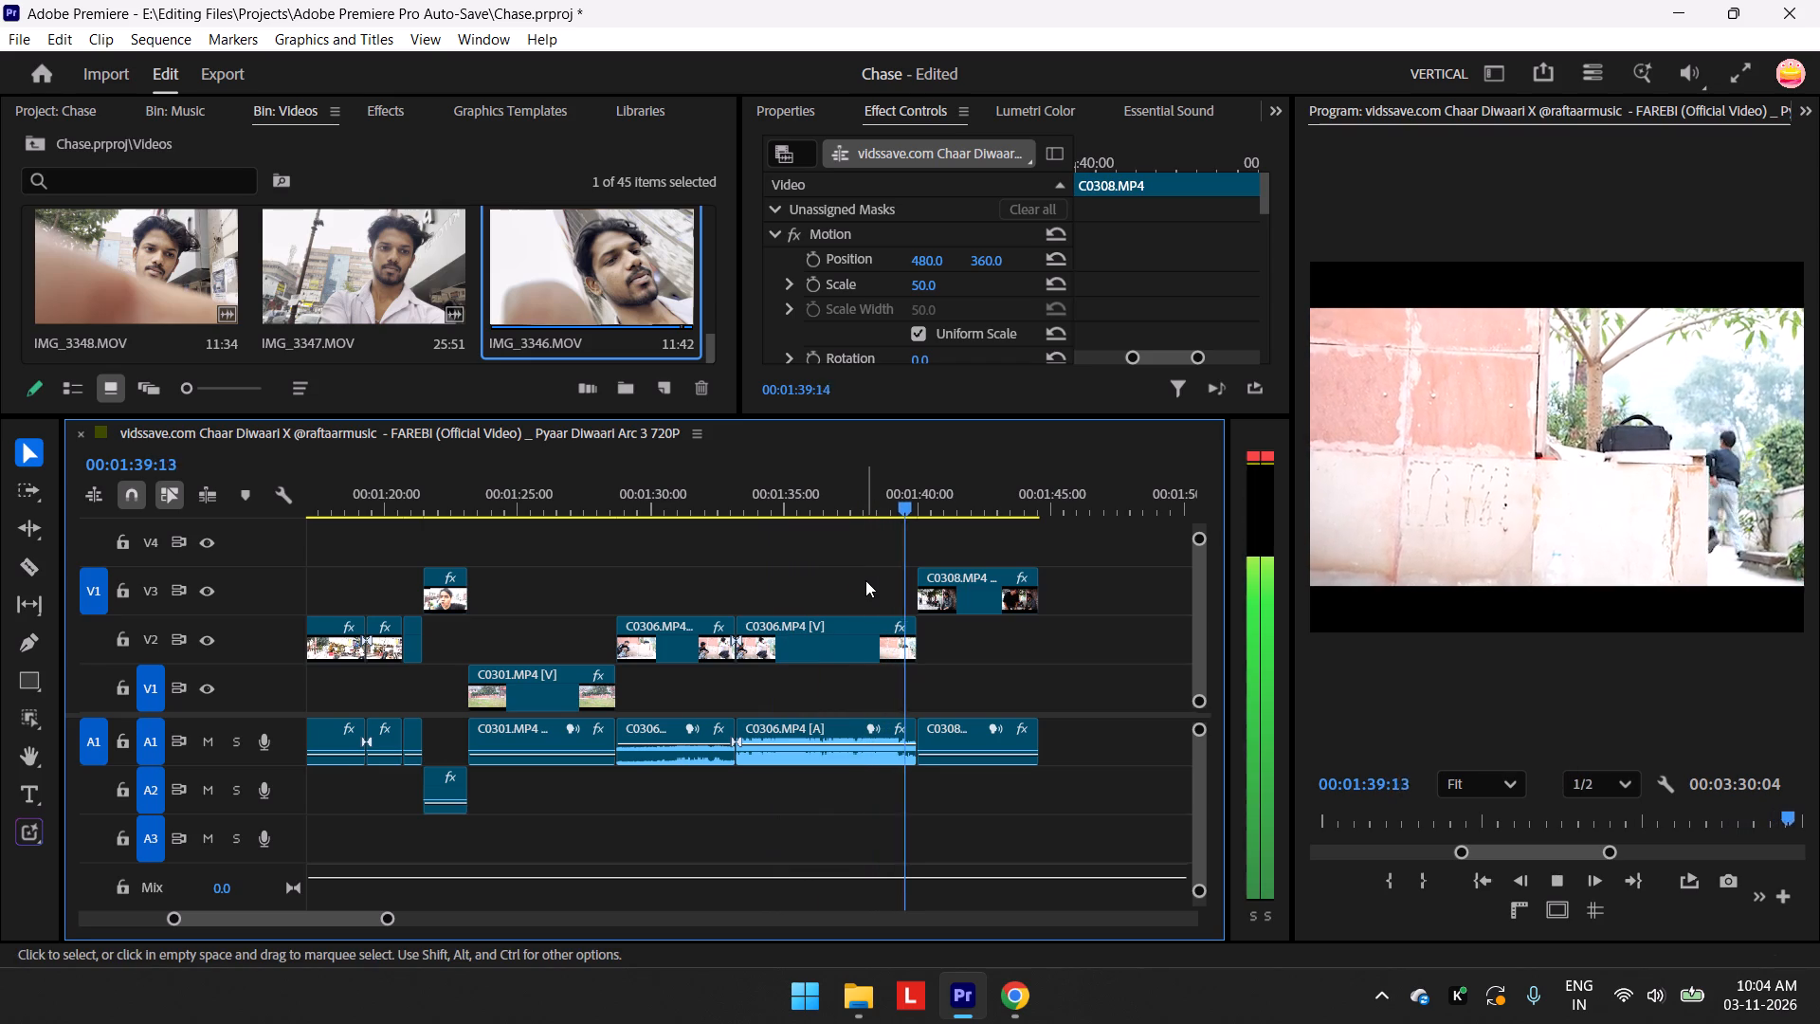
{"action": "key", "text": "space"}
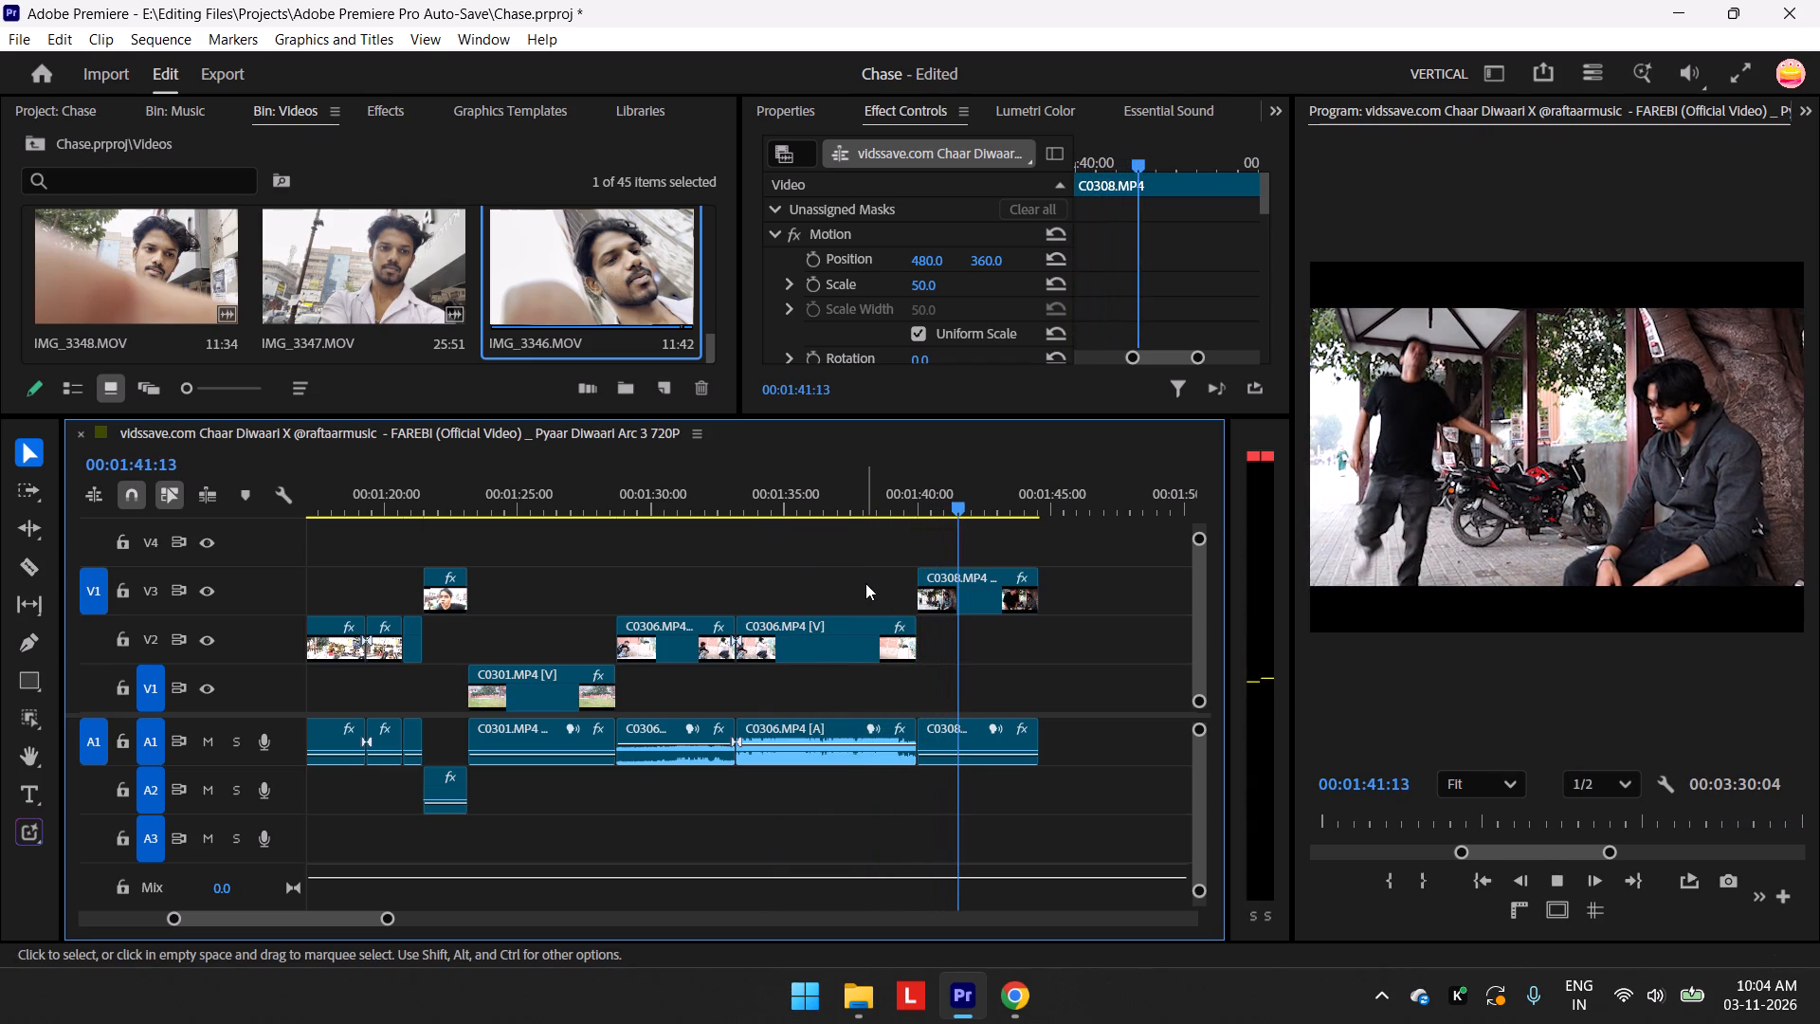
{"action": "left_click_drag", "start_coordinate": [960, 501], "coordinate": [946, 507]}
{"action": "left_click_drag", "start_coordinate": [945, 507], "coordinate": [935, 513]}
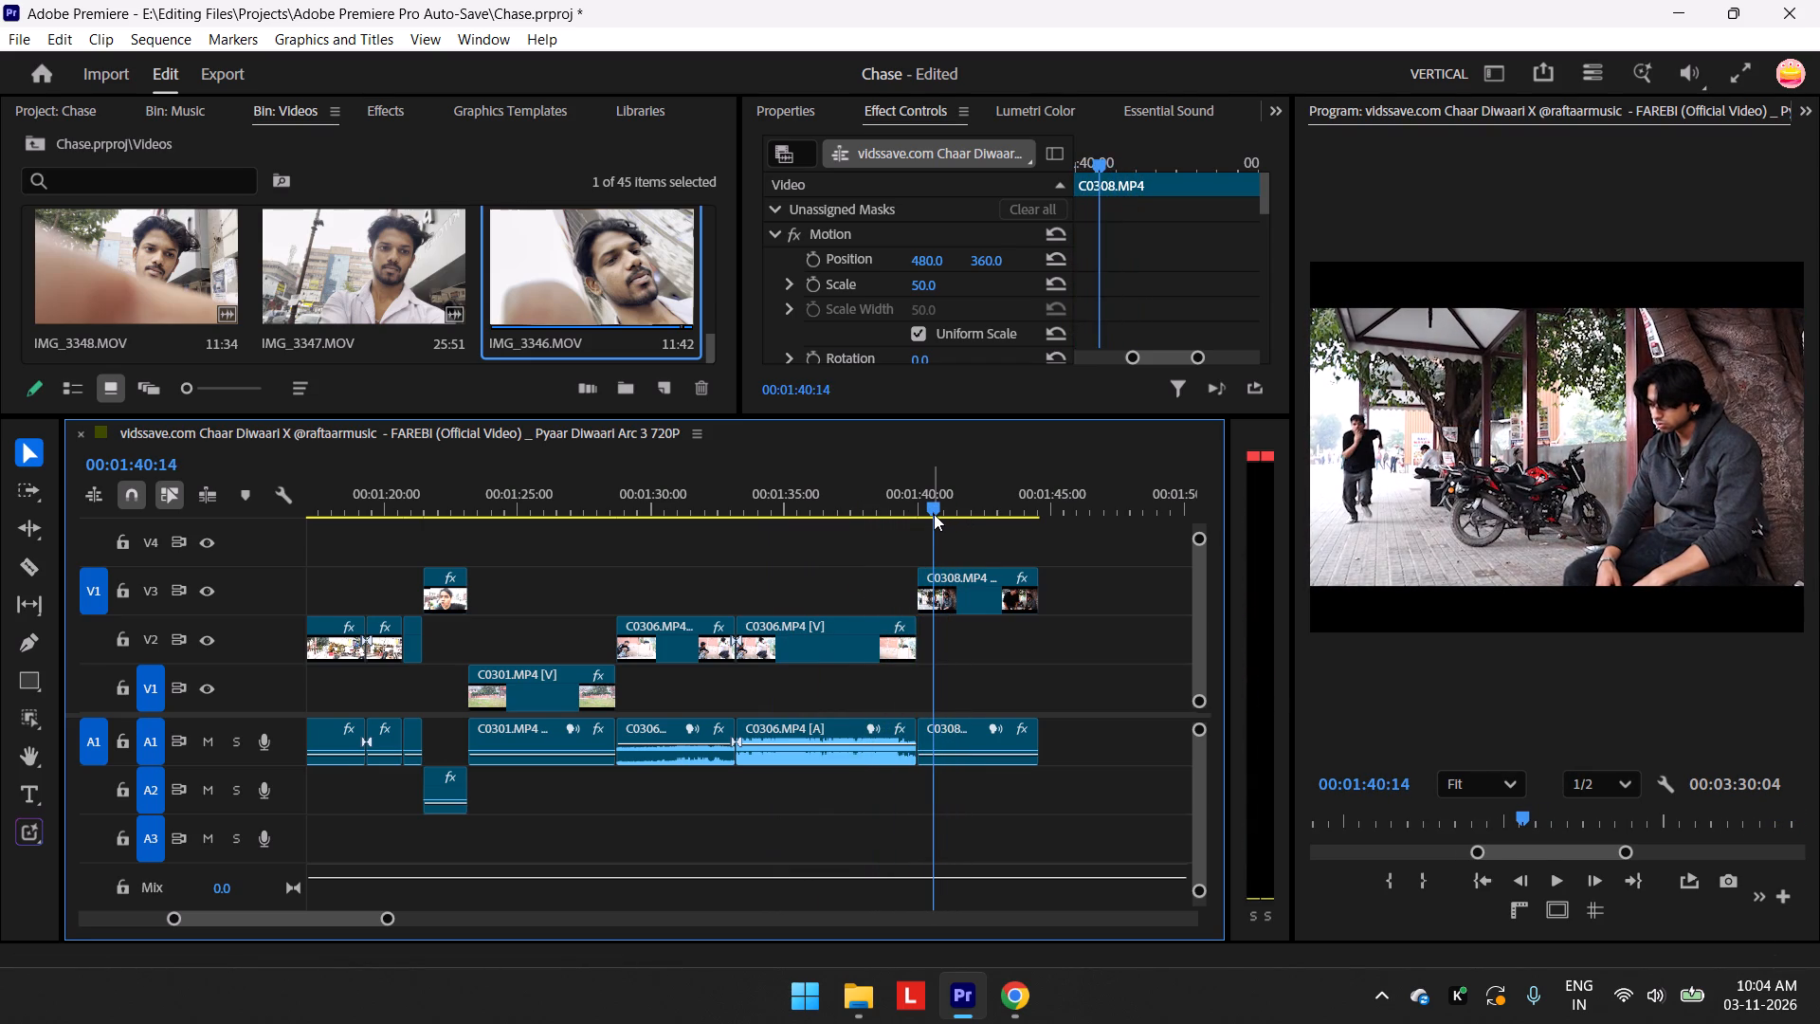
{"action": "left_click", "coordinate": [934, 510]}
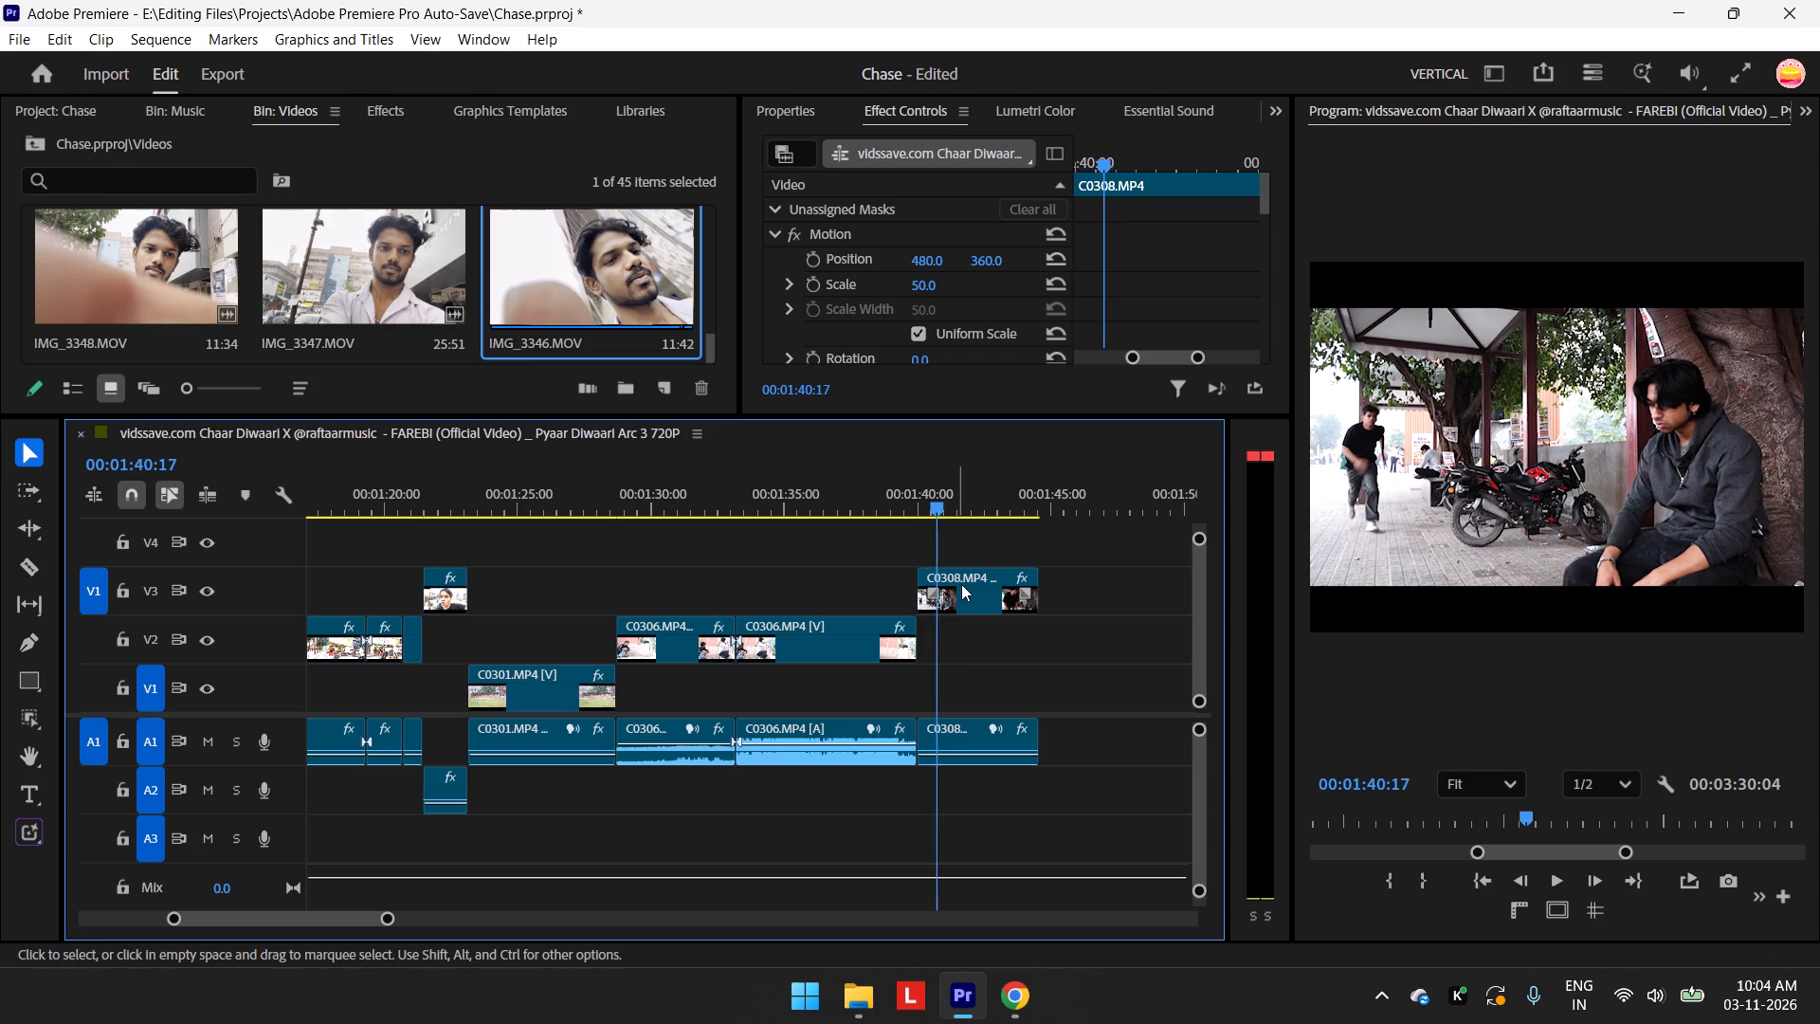
{"action": "left_click", "coordinate": [961, 584]}
{"action": "left_click_drag", "start_coordinate": [919, 583], "coordinate": [935, 580]}
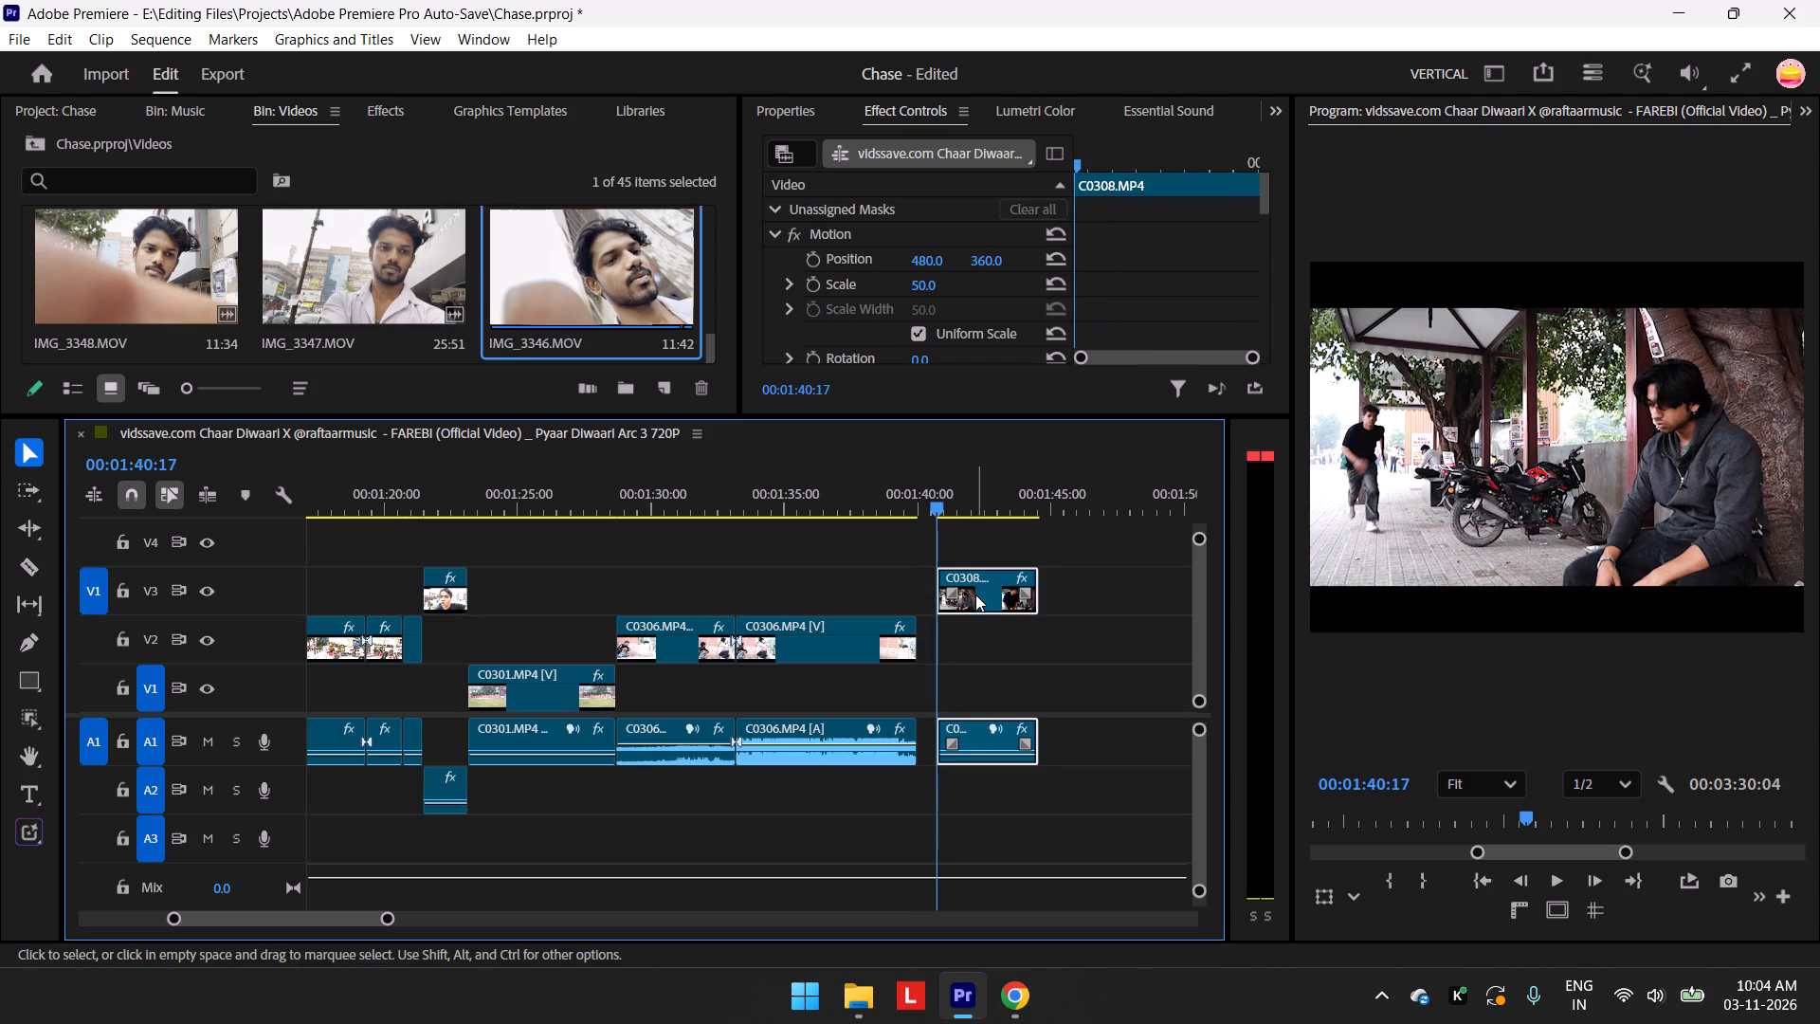
{"action": "left_click_drag", "start_coordinate": [975, 594], "coordinate": [959, 598]}
Play from about 00:01:39 across the cut from C0306.MP4 into the trimmed C0308.MP4 to check the run-in.
{"action": "left_click_drag", "start_coordinate": [930, 505], "coordinate": [919, 508]}
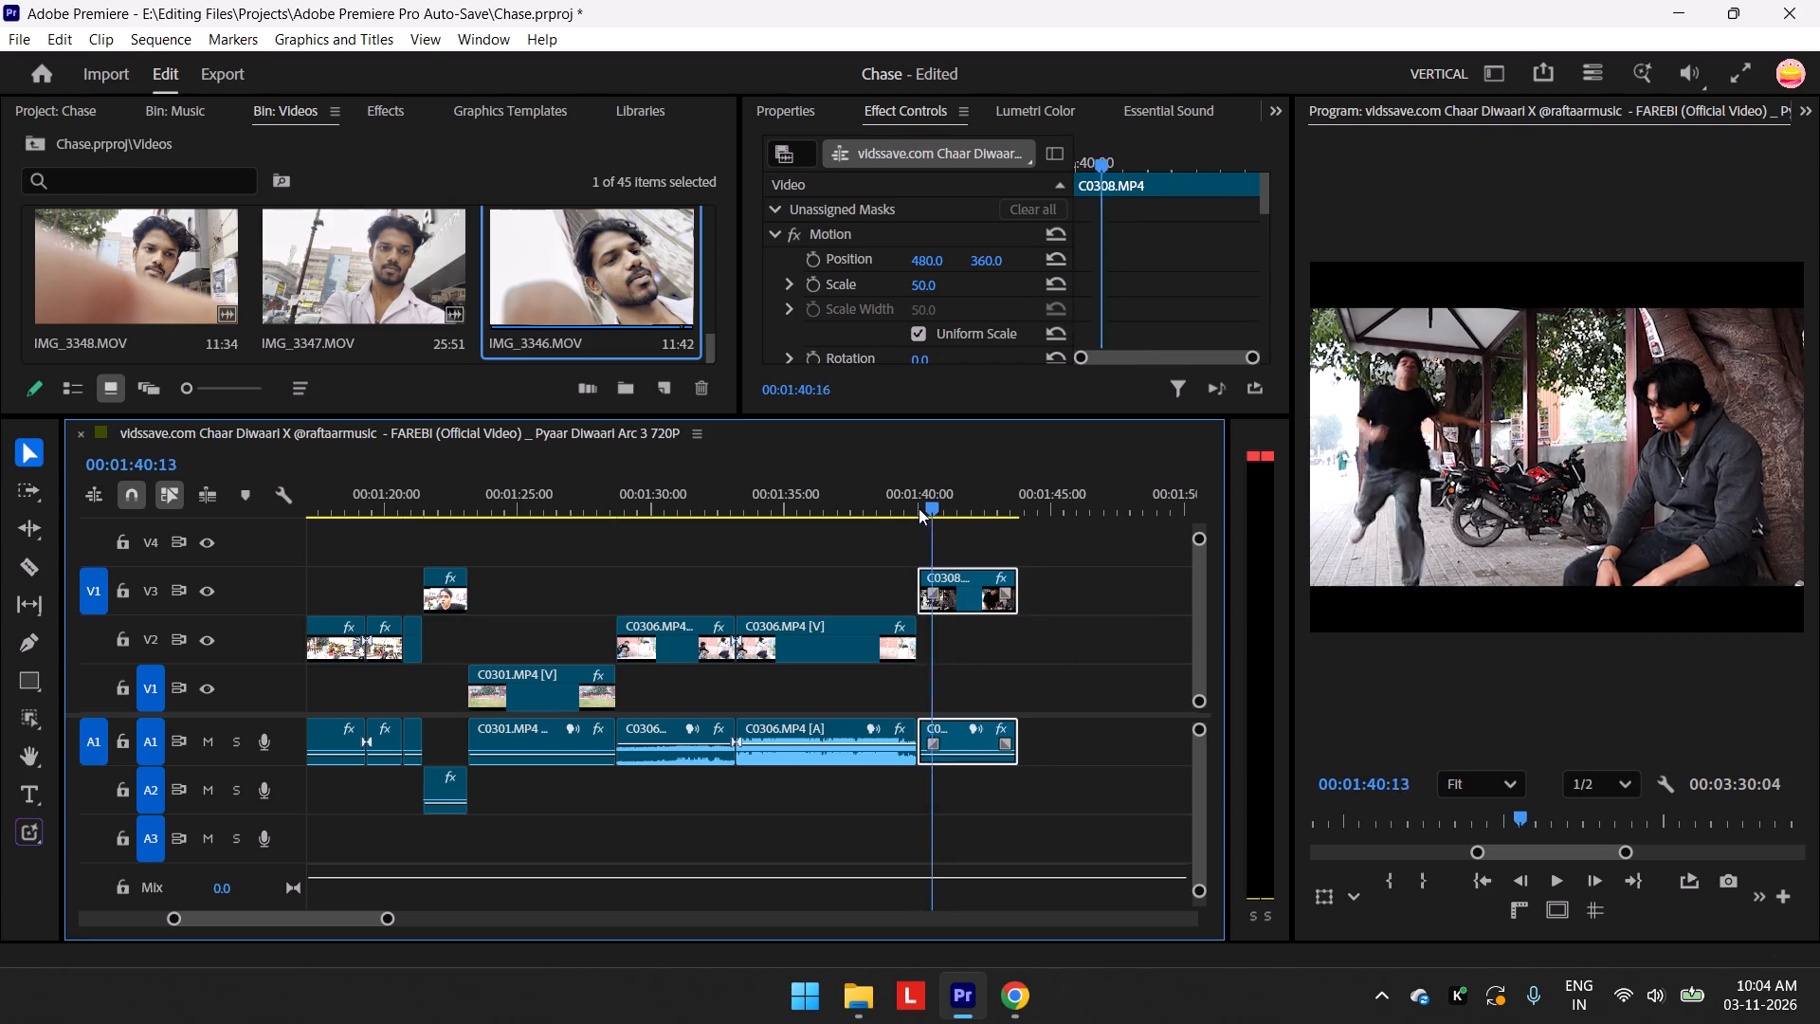
{"action": "left_click_drag", "start_coordinate": [919, 508], "coordinate": [888, 518]}
{"action": "key", "text": "space"}
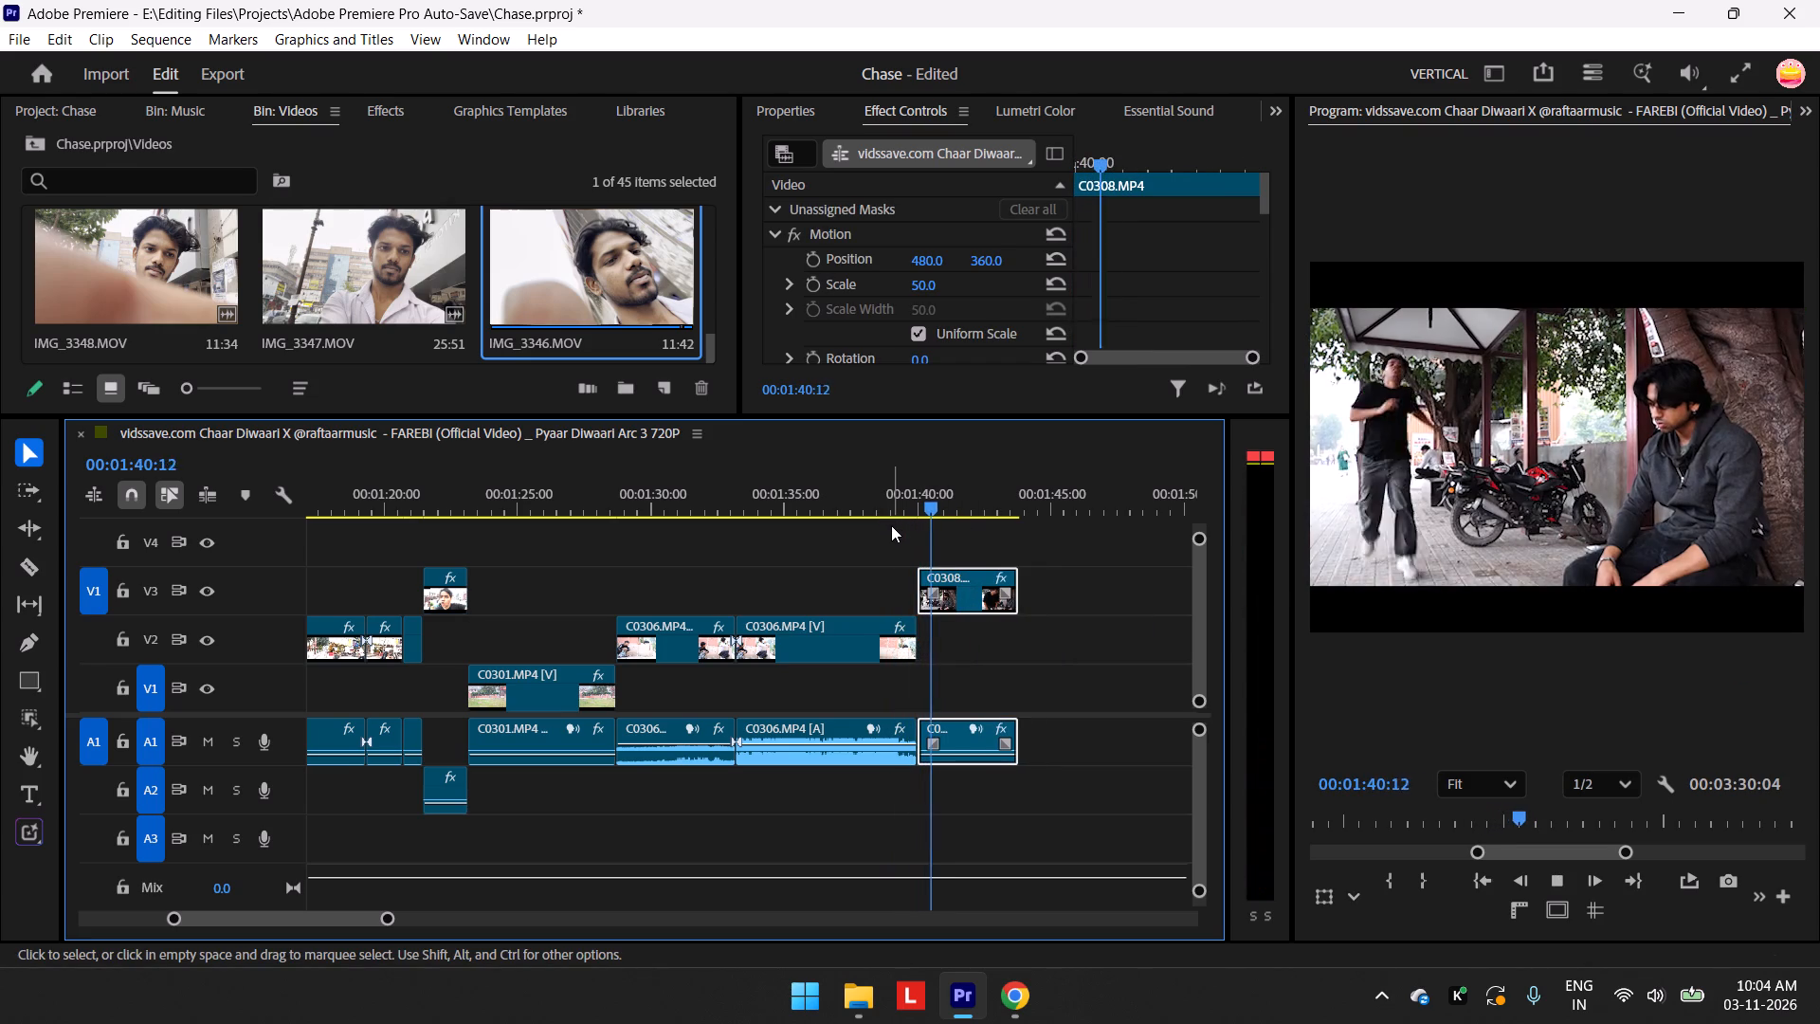
{"action": "key", "text": "space"}
{"action": "left_click_drag", "start_coordinate": [947, 509], "coordinate": [884, 556]}
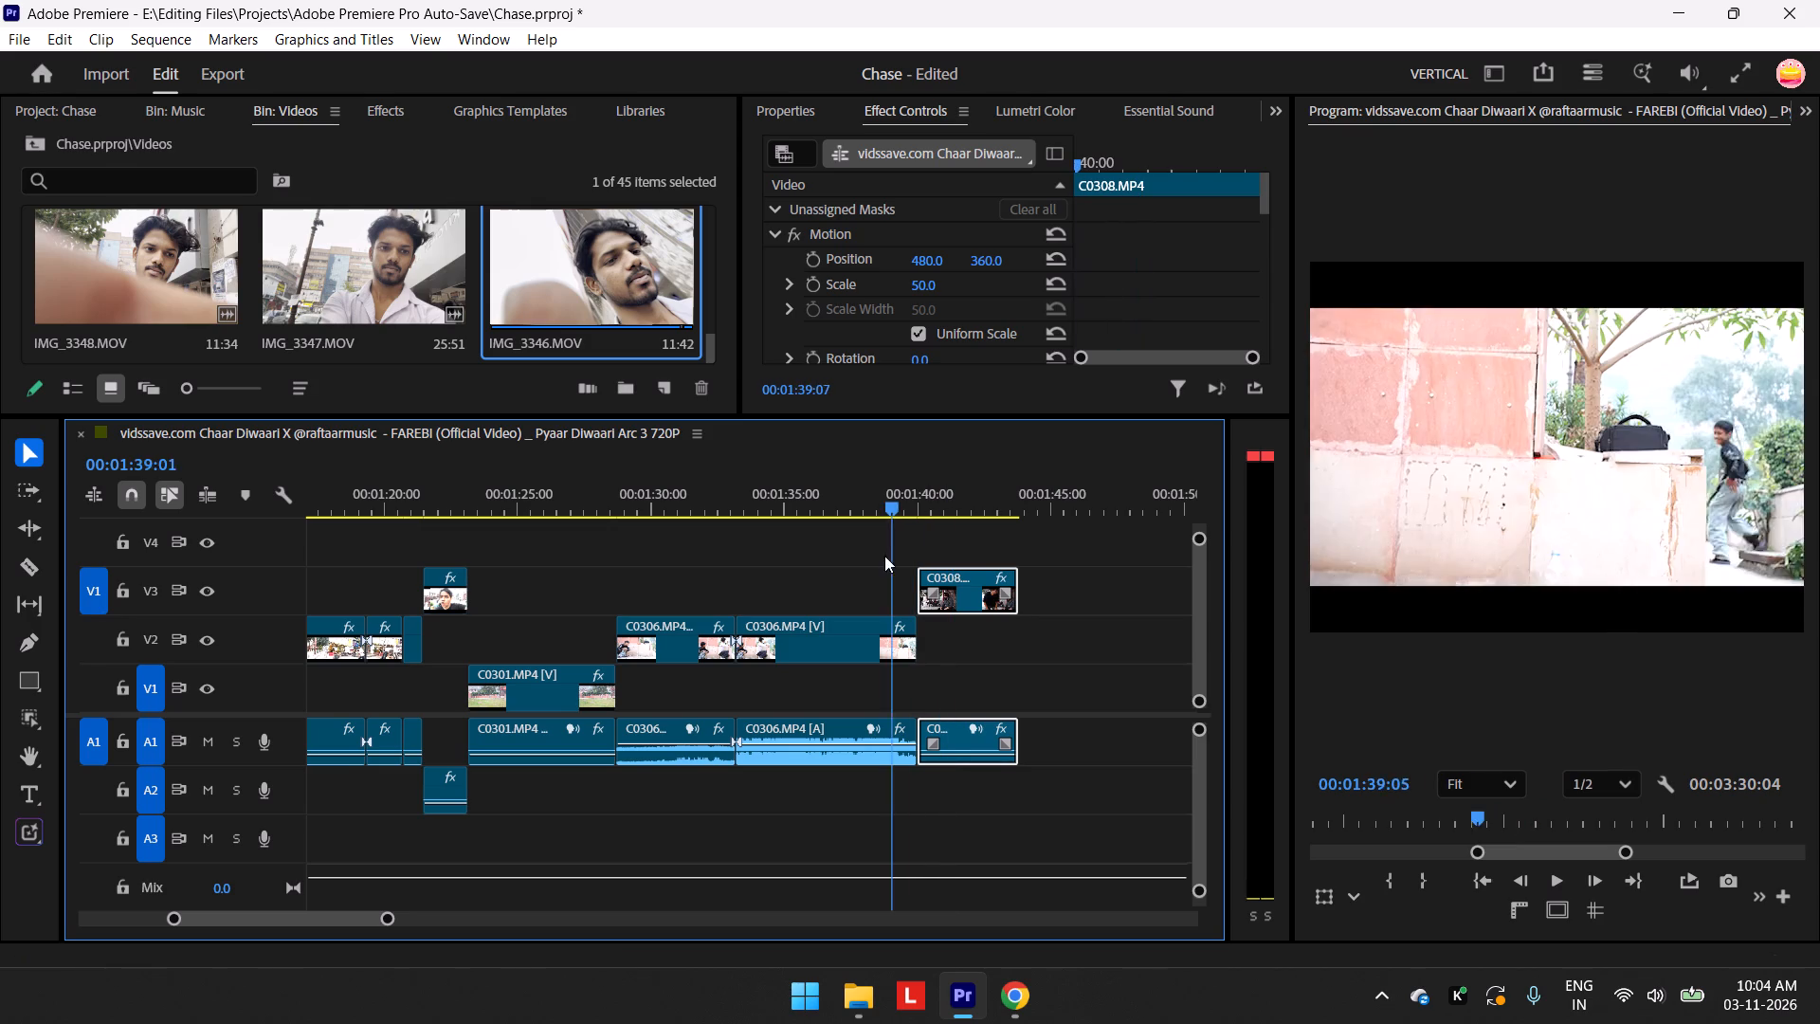
{"action": "left_click_drag", "start_coordinate": [884, 556], "coordinate": [883, 557]}
{"action": "key", "text": "space"}
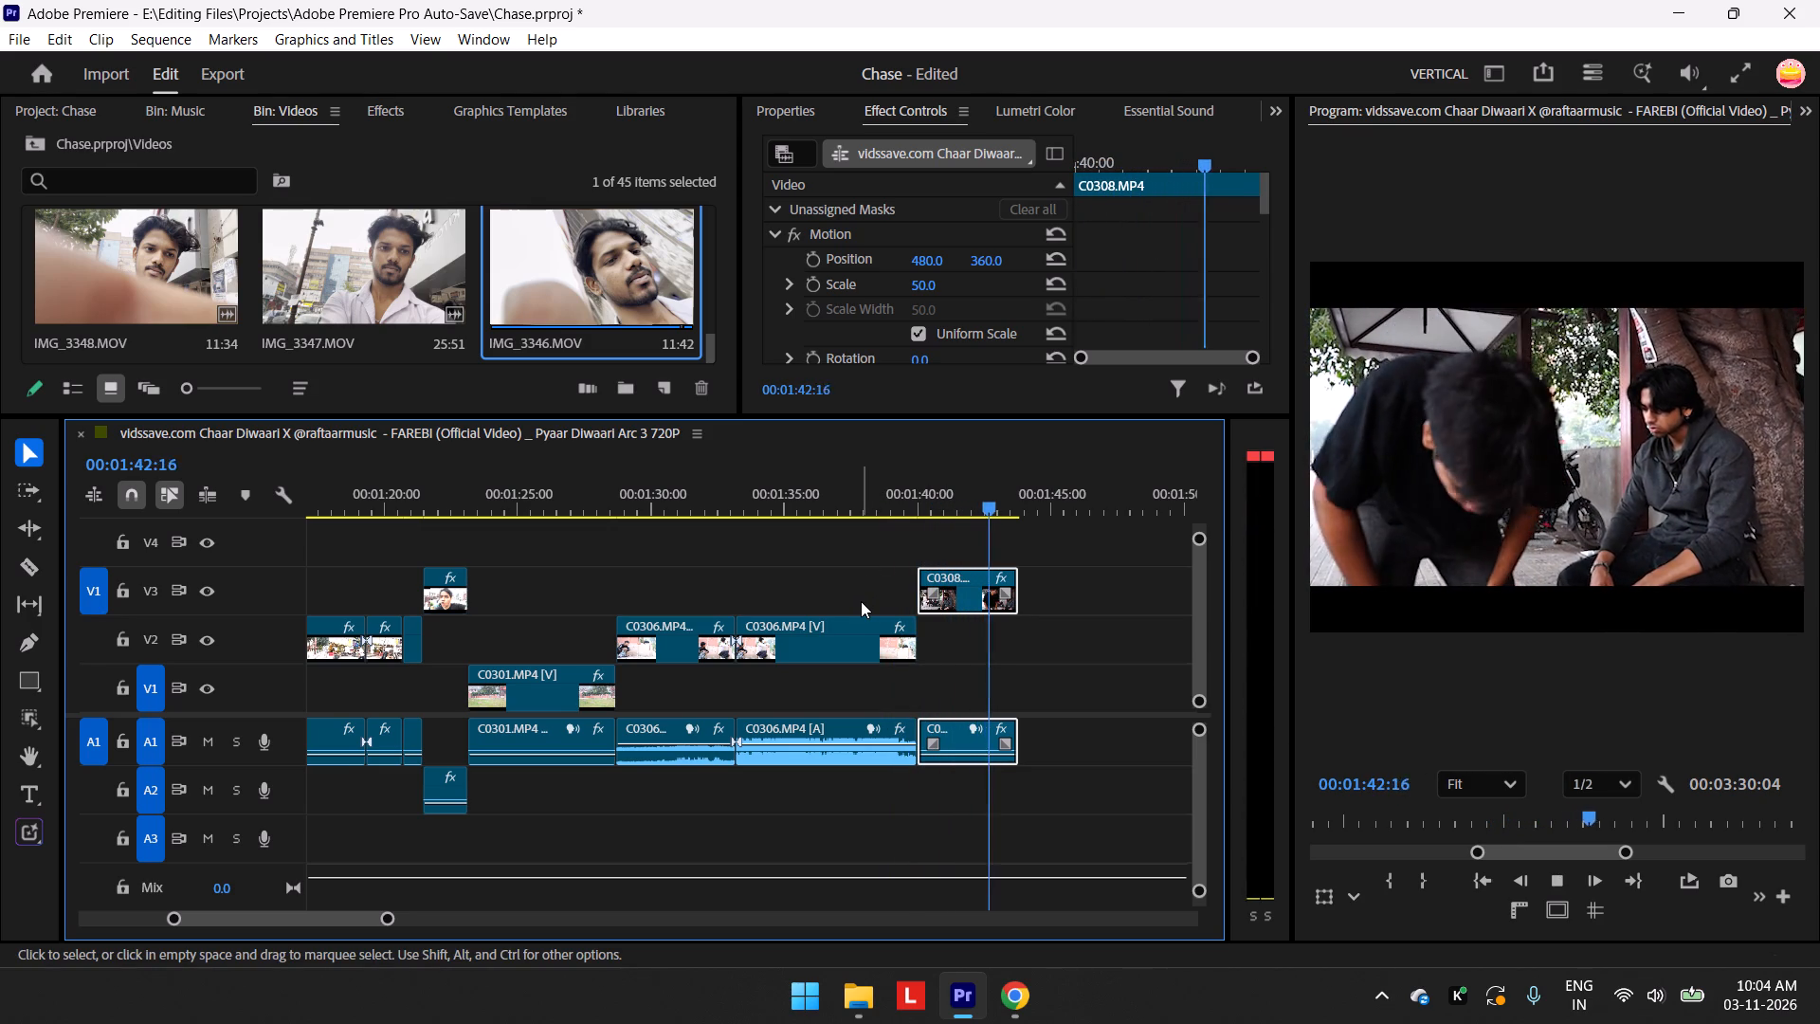
{"action": "key", "text": "space"}
Move the long C0308.MP4 clip from about 00:02:12 to V2, directly after the short C0308.MP4 at about 00:01:44.
{"action": "scroll", "coordinate": [1084, 565], "scroll_direction": "down", "scroll_amount": 7}
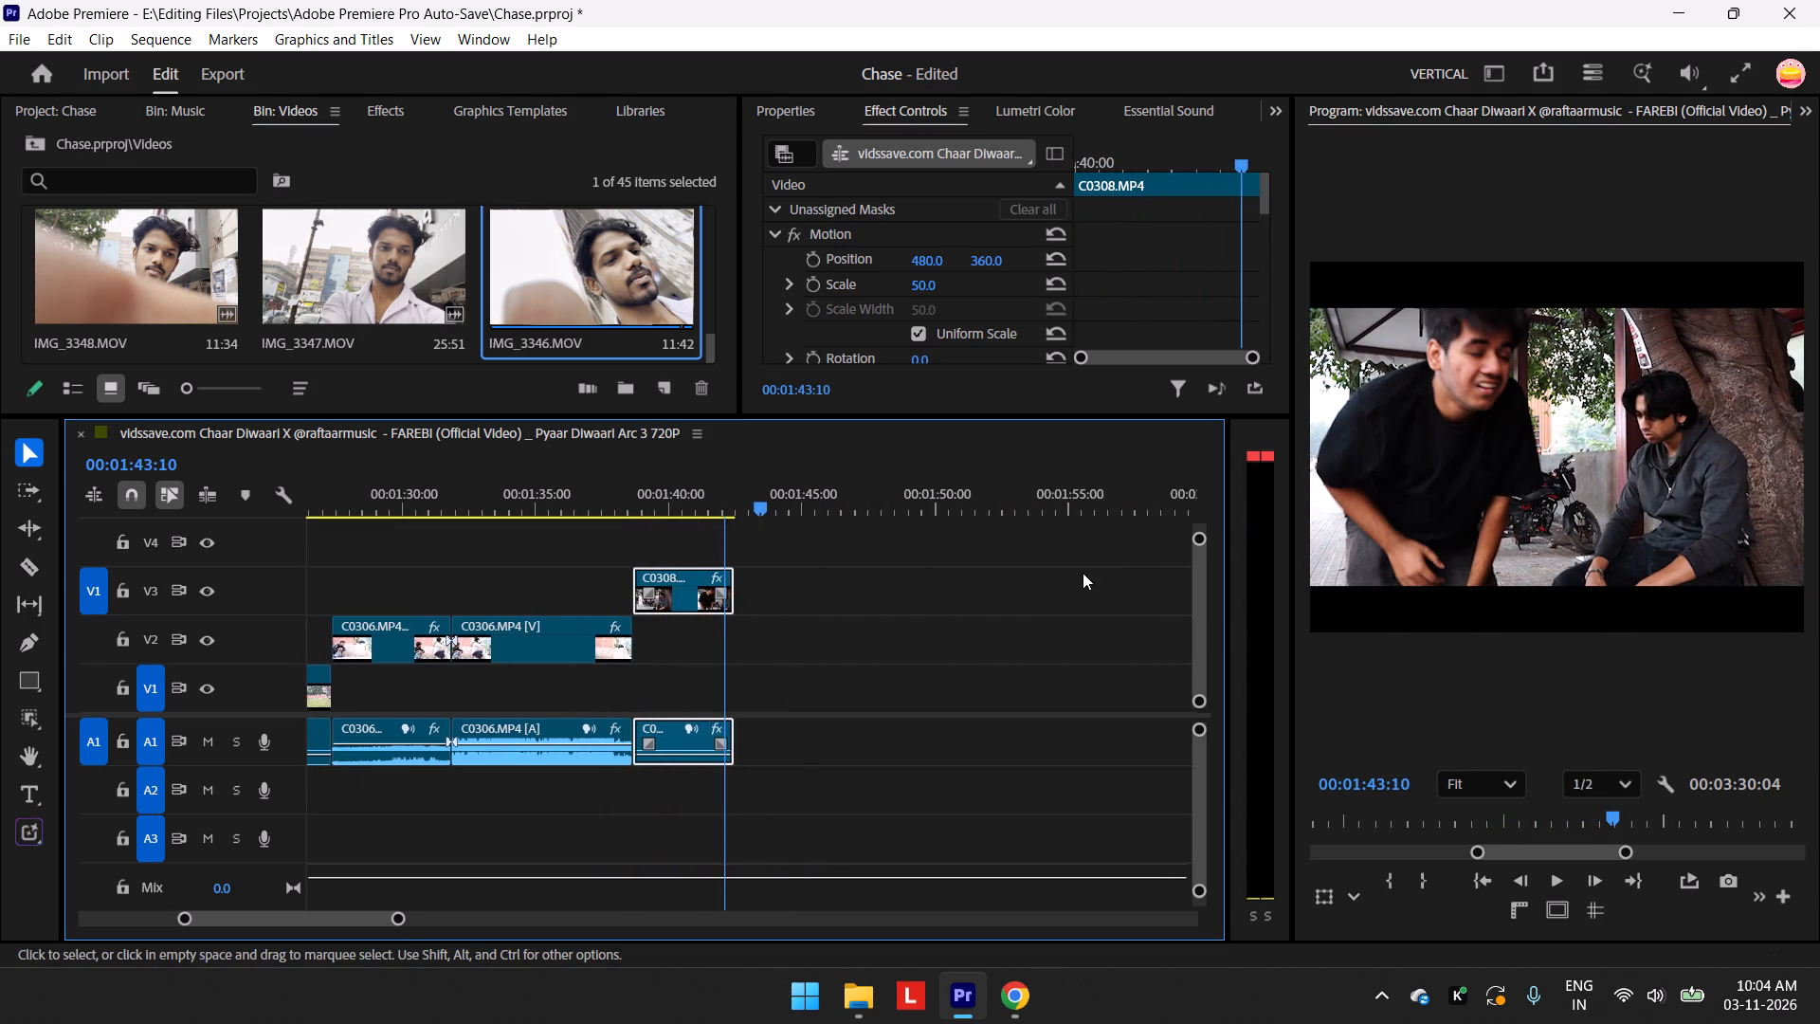
{"action": "scroll", "coordinate": [1083, 573], "scroll_direction": "down", "scroll_amount": 16}
{"action": "left_click_drag", "start_coordinate": [907, 558], "coordinate": [1037, 729]}
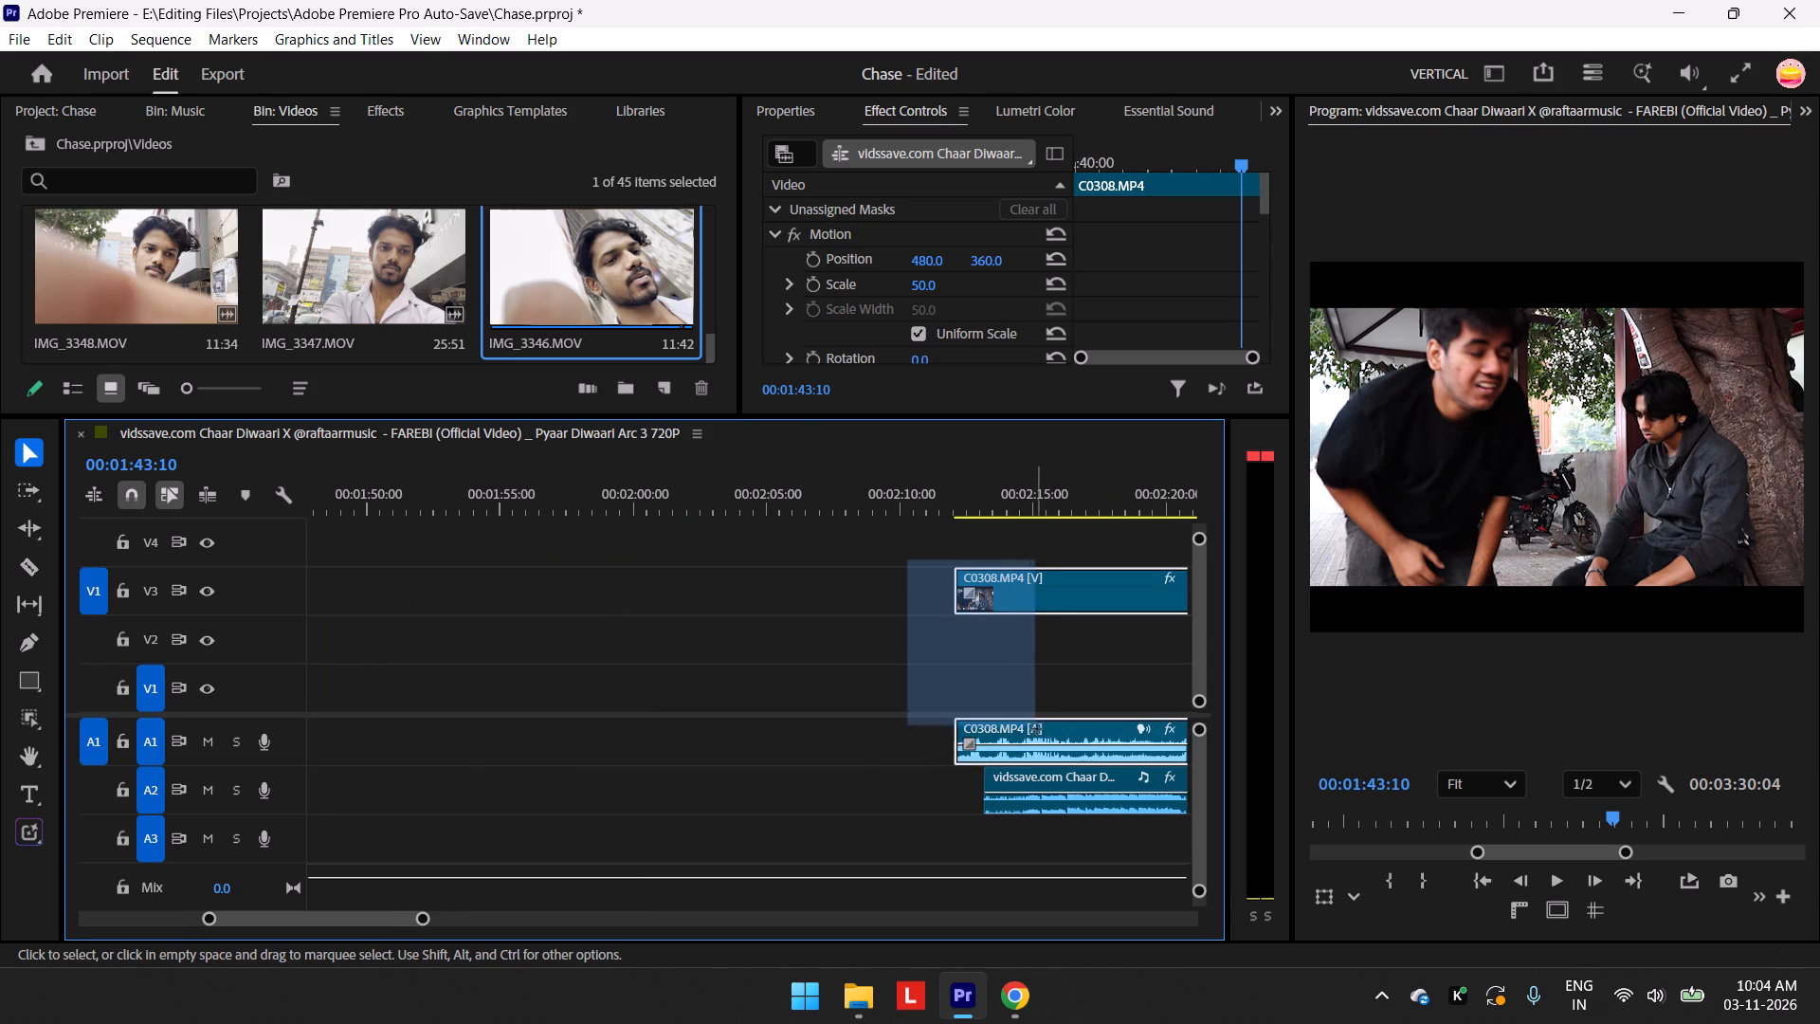
{"action": "left_click_drag", "start_coordinate": [1037, 729], "coordinate": [1049, 749]}
{"action": "left_click_drag", "start_coordinate": [1060, 588], "coordinate": [744, 610]}
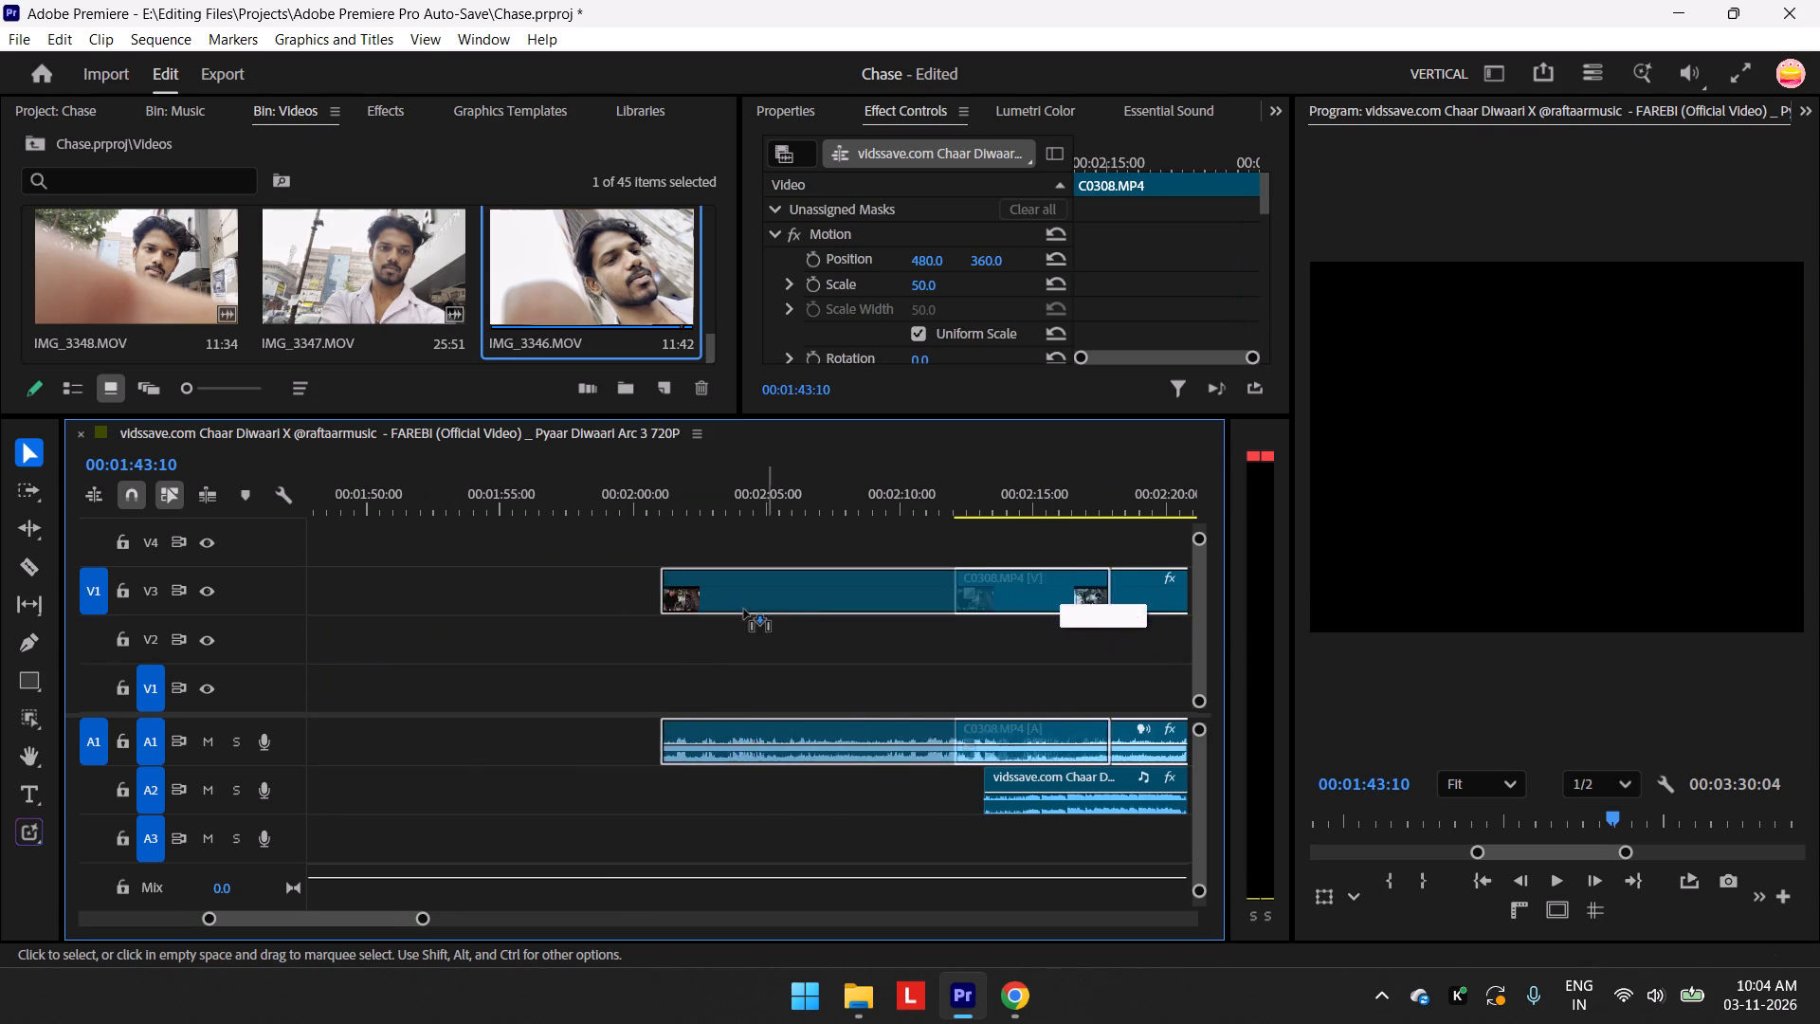
{"action": "left_click_drag", "start_coordinate": [744, 610], "coordinate": [995, 607]}
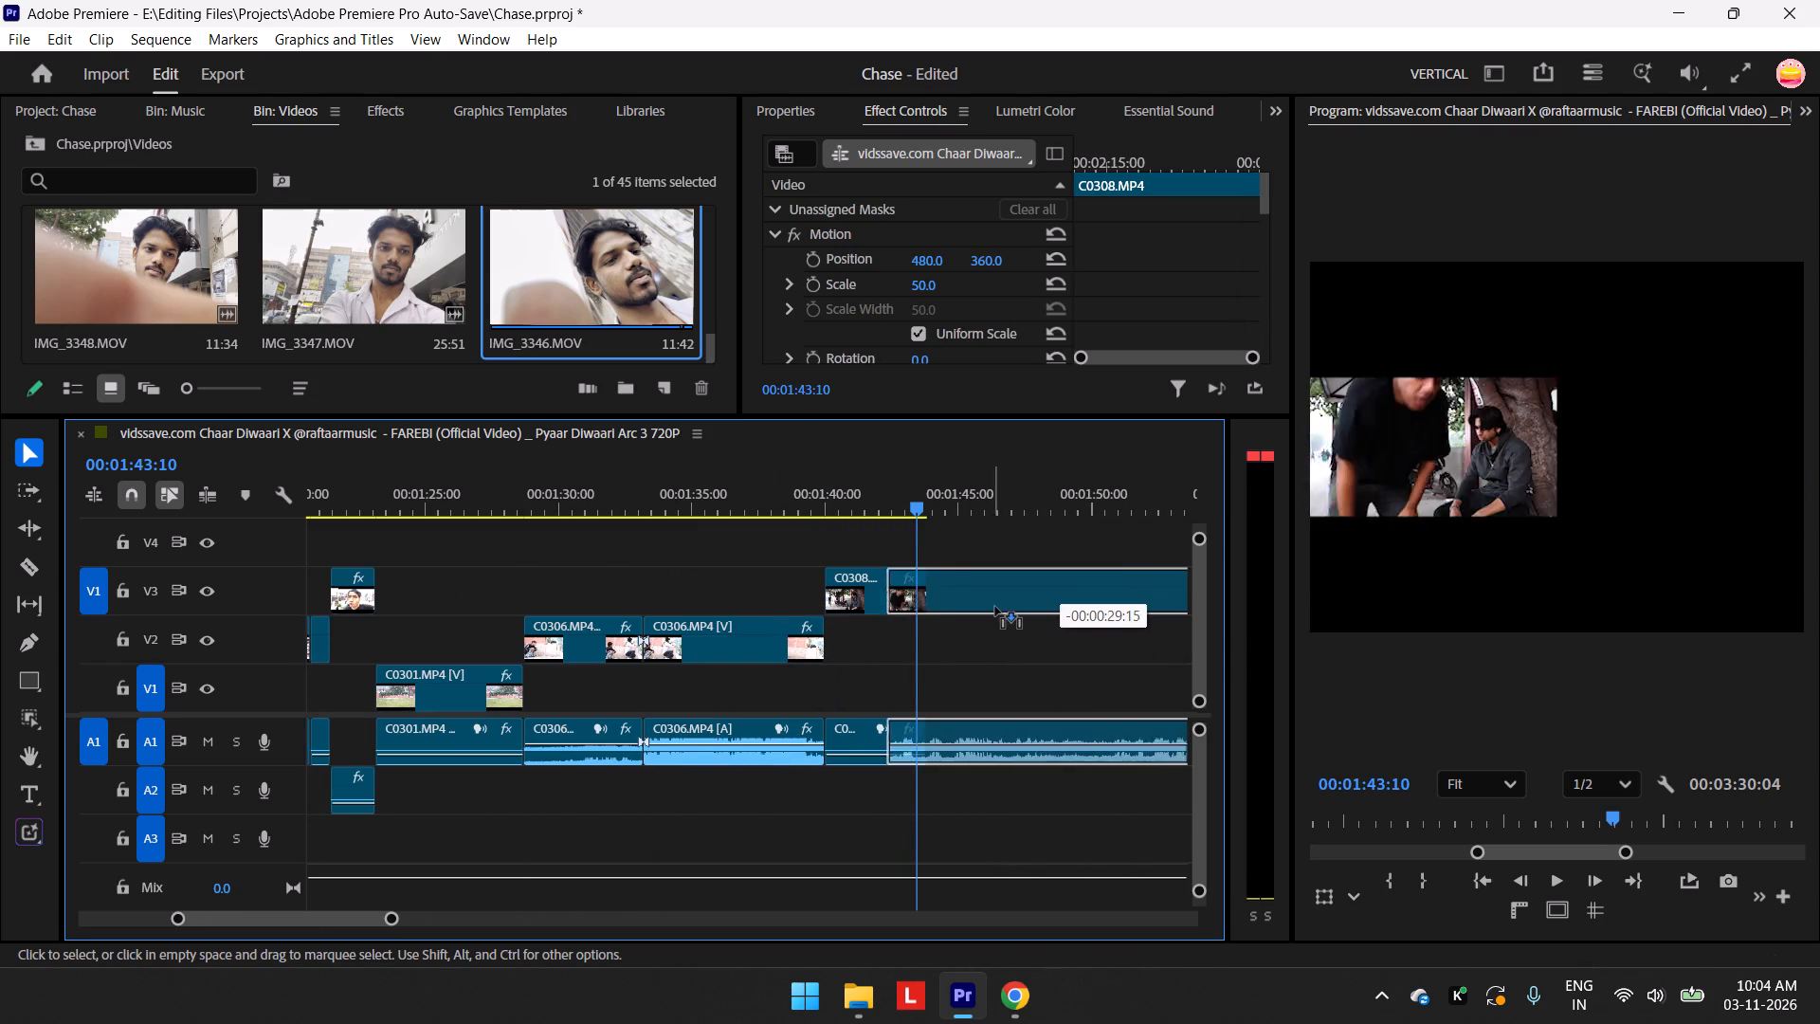
{"action": "left_click_drag", "start_coordinate": [995, 607], "coordinate": [1032, 638]}
Play the long C0308.MP4 clip from its start to about 00:01:57 and review the confrontation under the tree.
{"action": "key", "text": "space"}
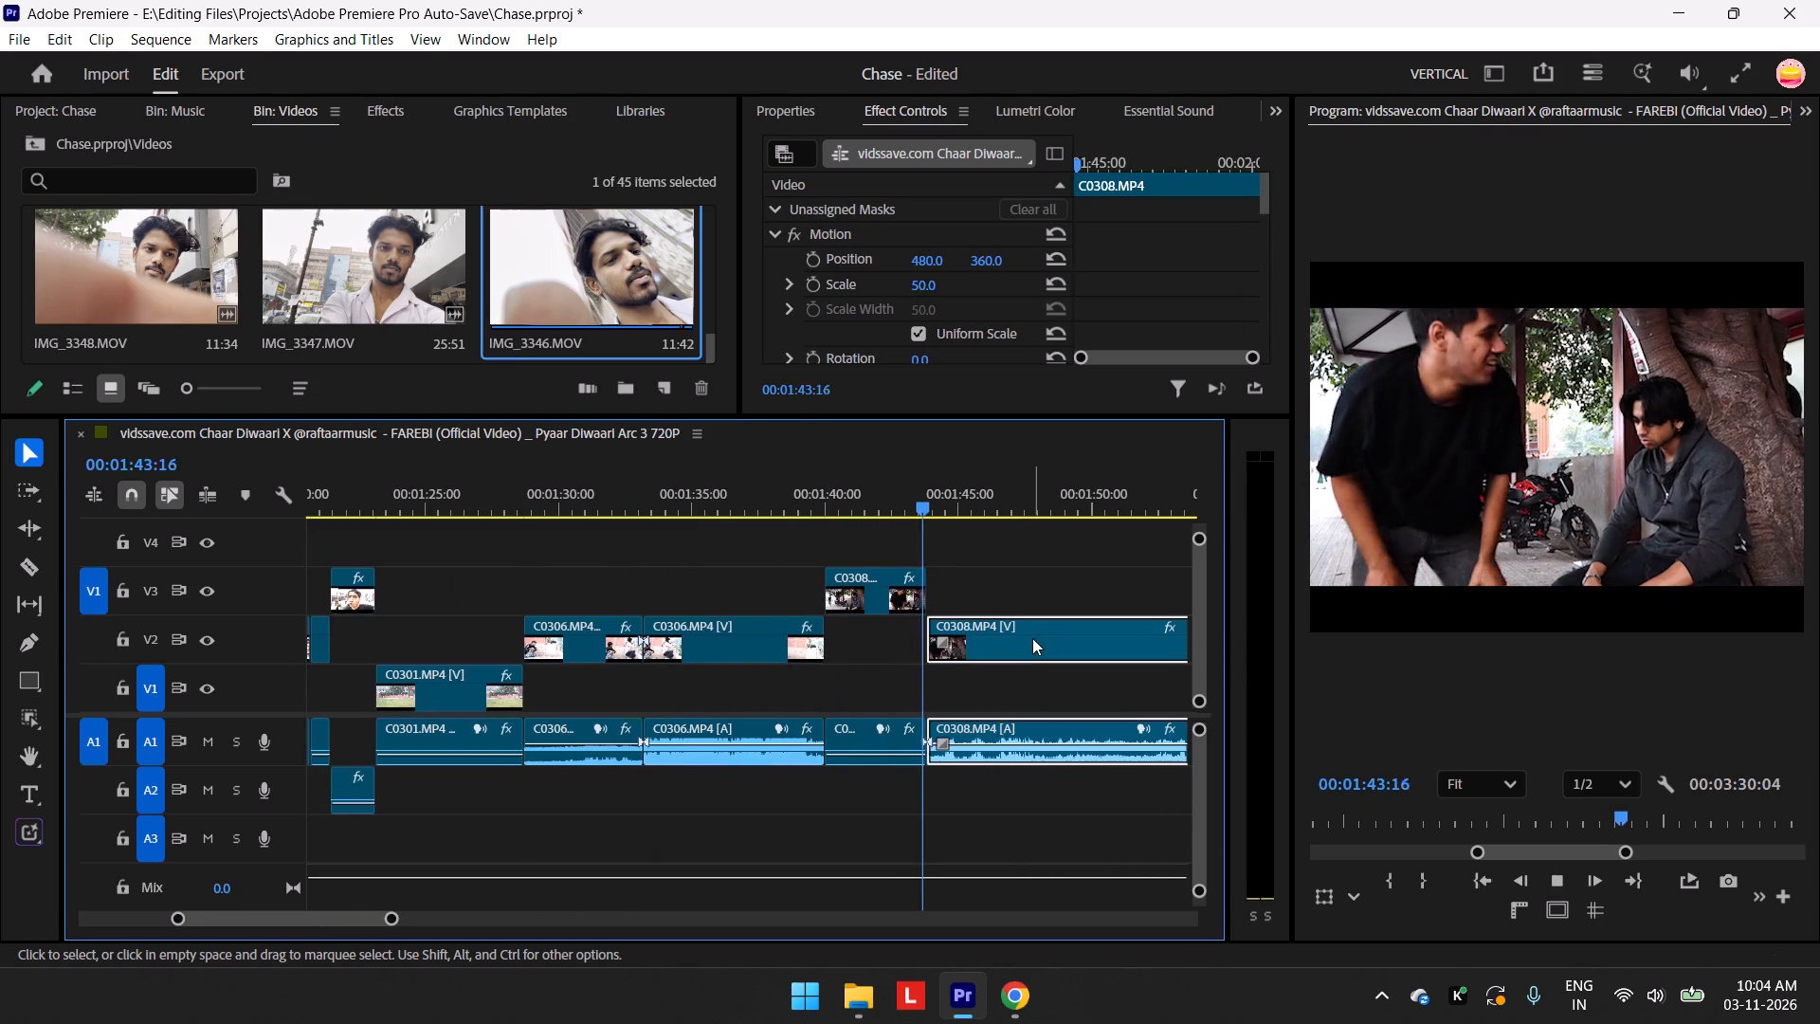
{"action": "scroll", "coordinate": [1046, 649], "scroll_direction": "down", "scroll_amount": 4}
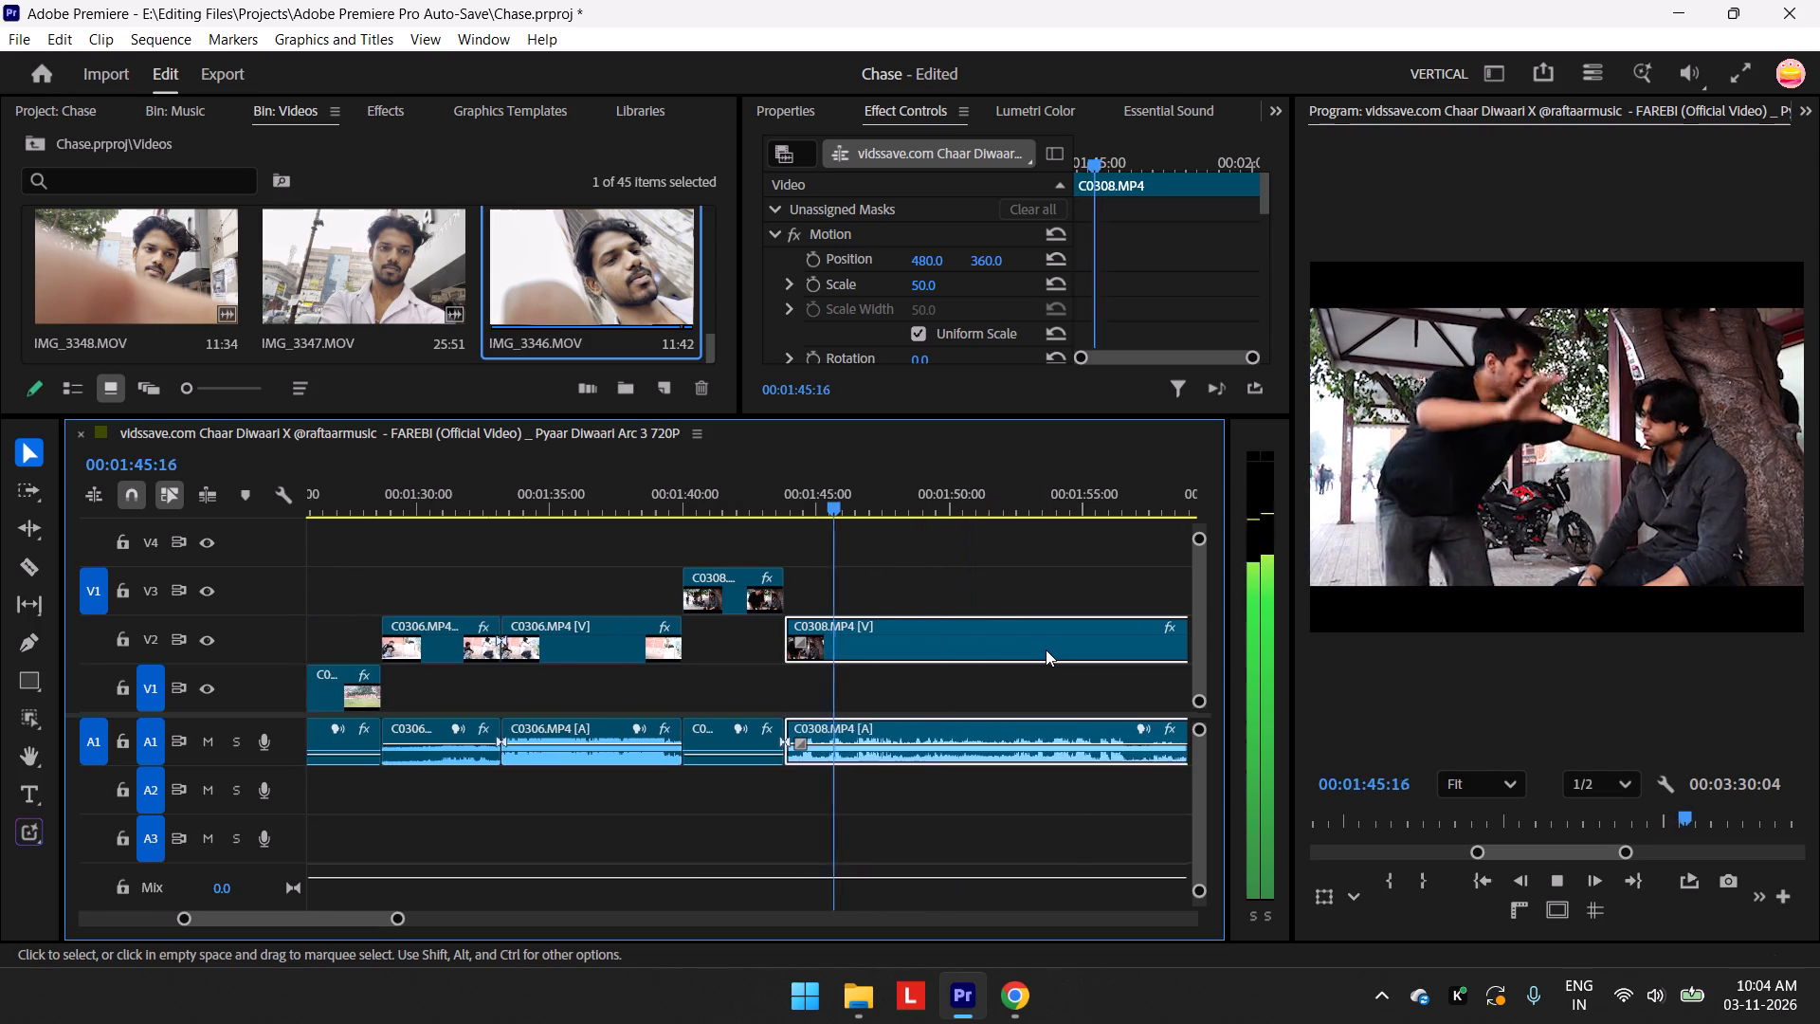
{"action": "scroll", "coordinate": [1046, 649], "scroll_direction": "down", "scroll_amount": 17}
{"action": "scroll", "coordinate": [1033, 658], "scroll_direction": "down", "scroll_amount": 7}
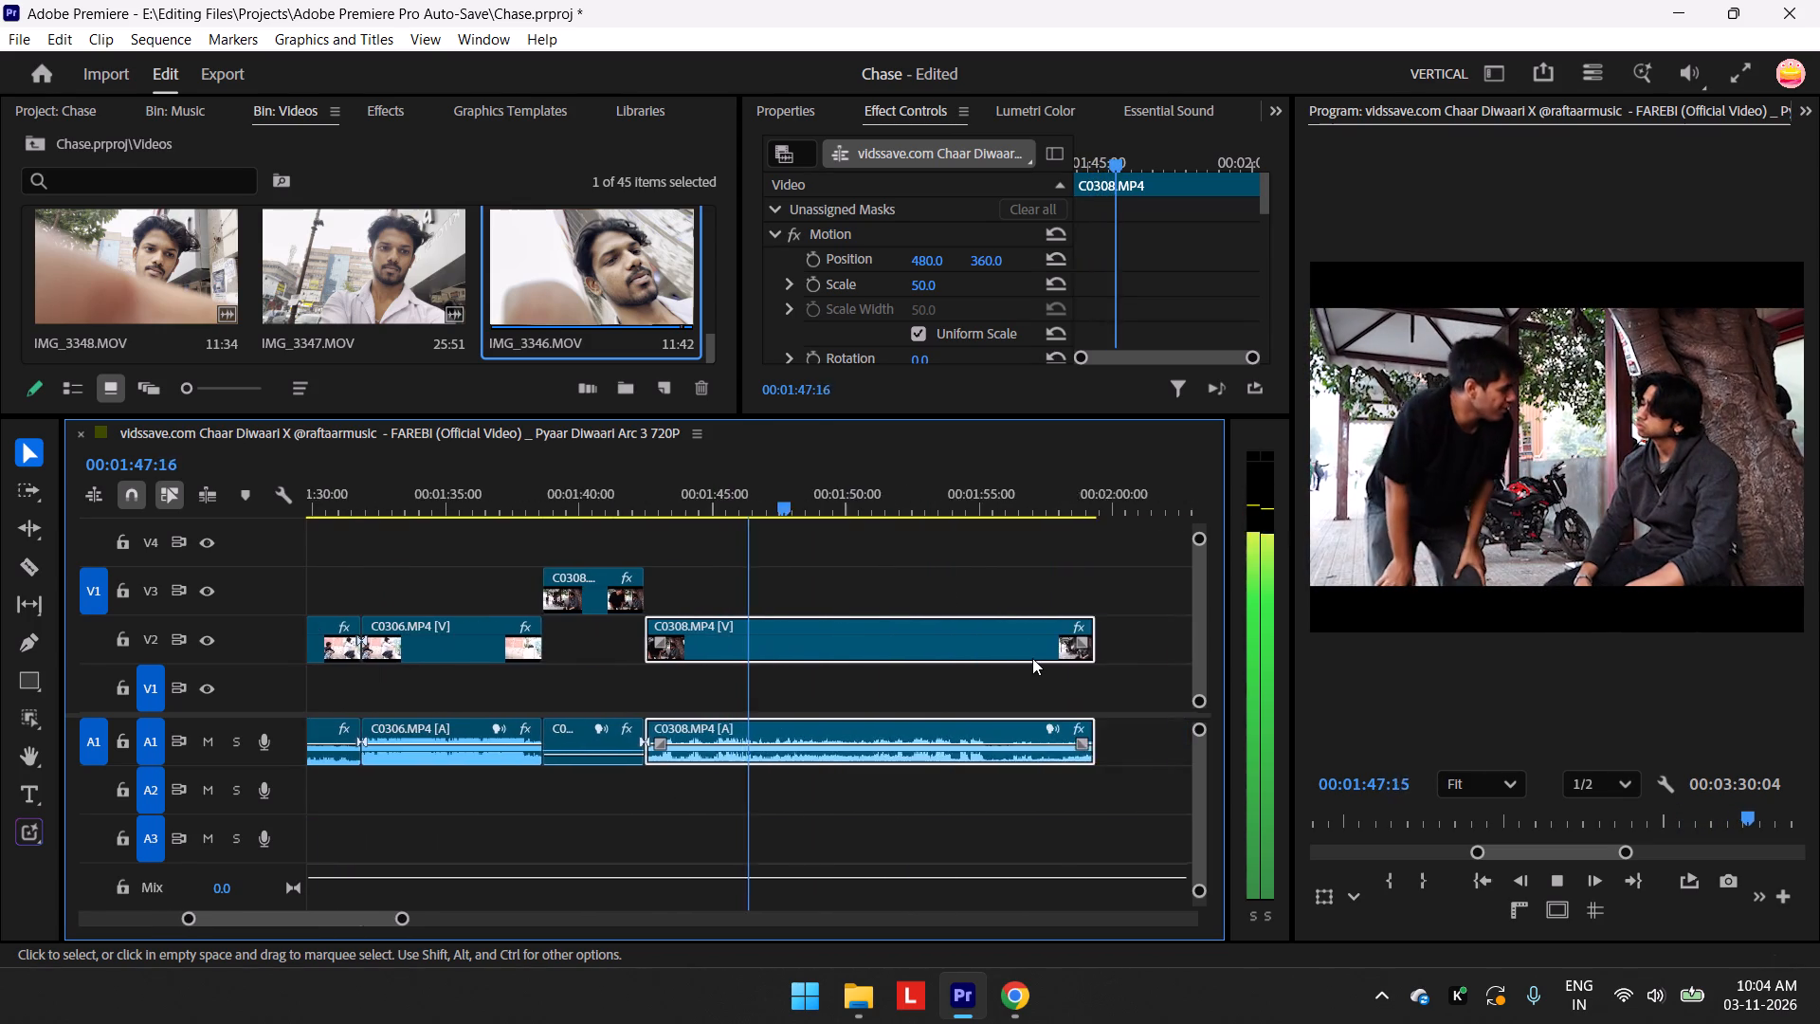
{"action": "scroll", "coordinate": [1032, 658], "scroll_direction": "down", "scroll_amount": 16}
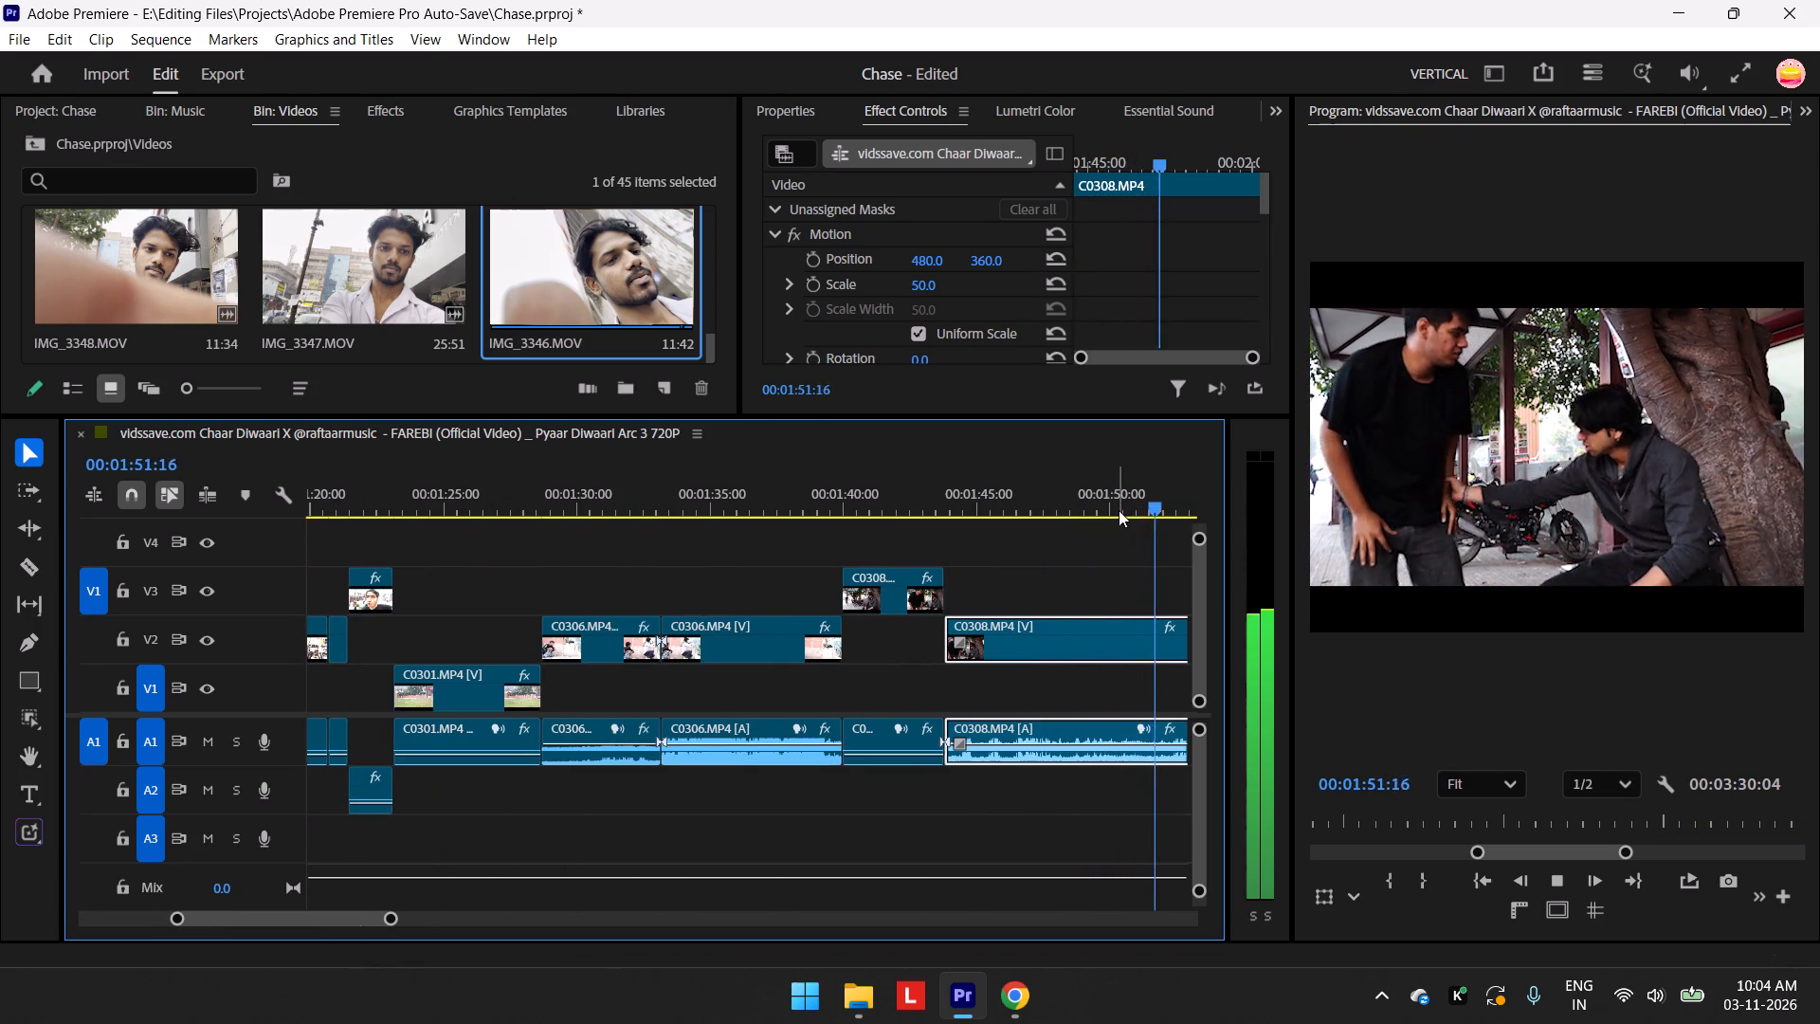
{"action": "scroll", "coordinate": [1075, 594], "scroll_direction": "down", "scroll_amount": 10}
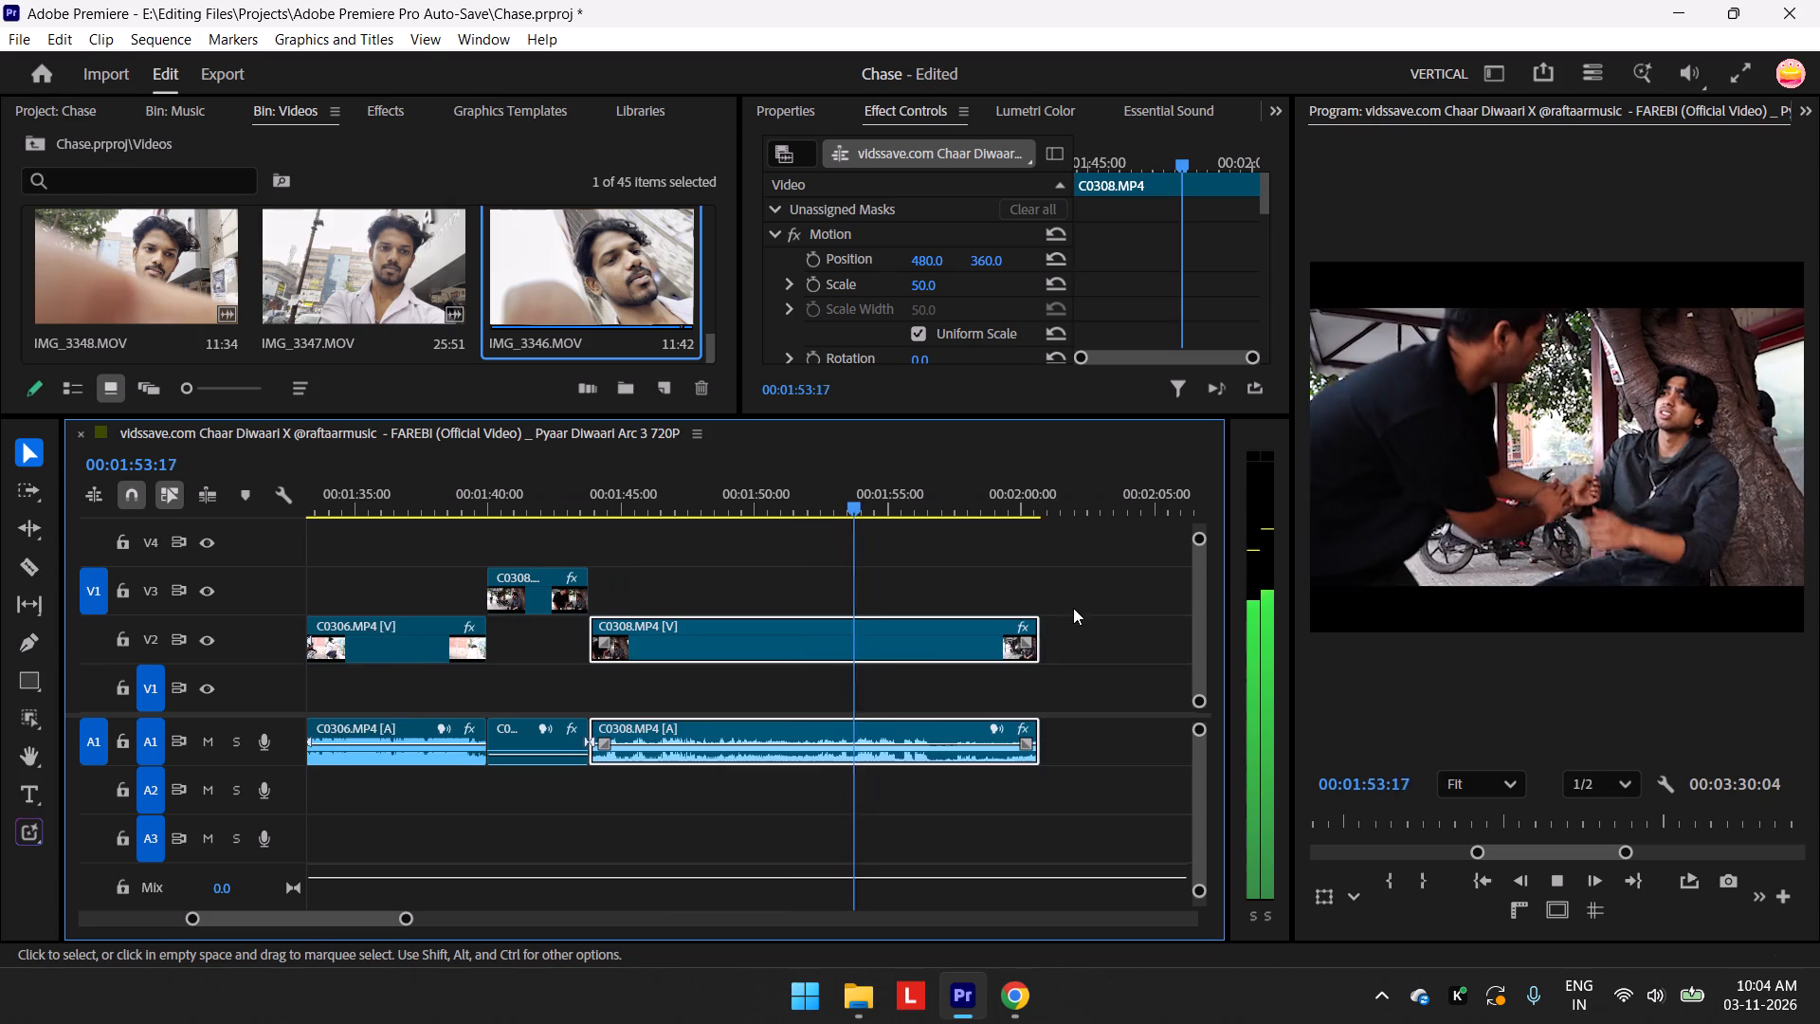
{"action": "scroll", "coordinate": [1073, 611], "scroll_direction": "down", "scroll_amount": 2}
{"action": "left_click_drag", "start_coordinate": [379, 918], "coordinate": [414, 917]}
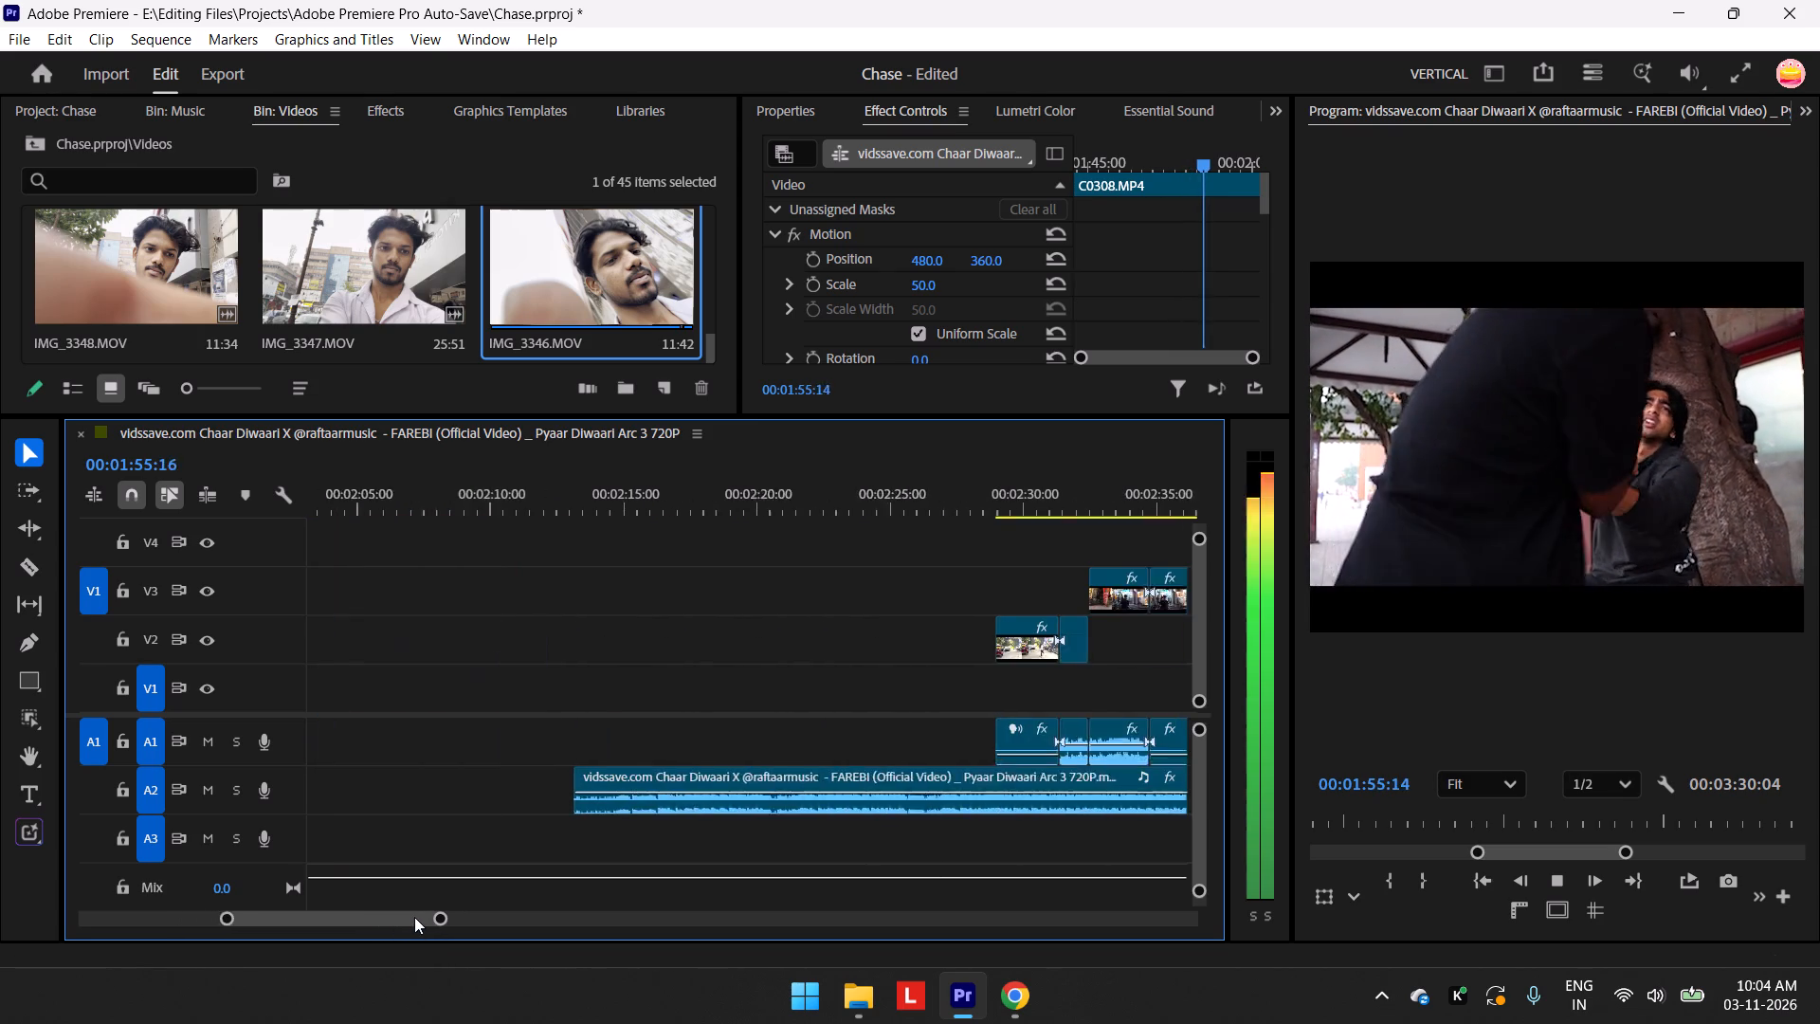
{"action": "left_click_drag", "start_coordinate": [414, 917], "coordinate": [420, 917]}
{"action": "key", "text": "space"}
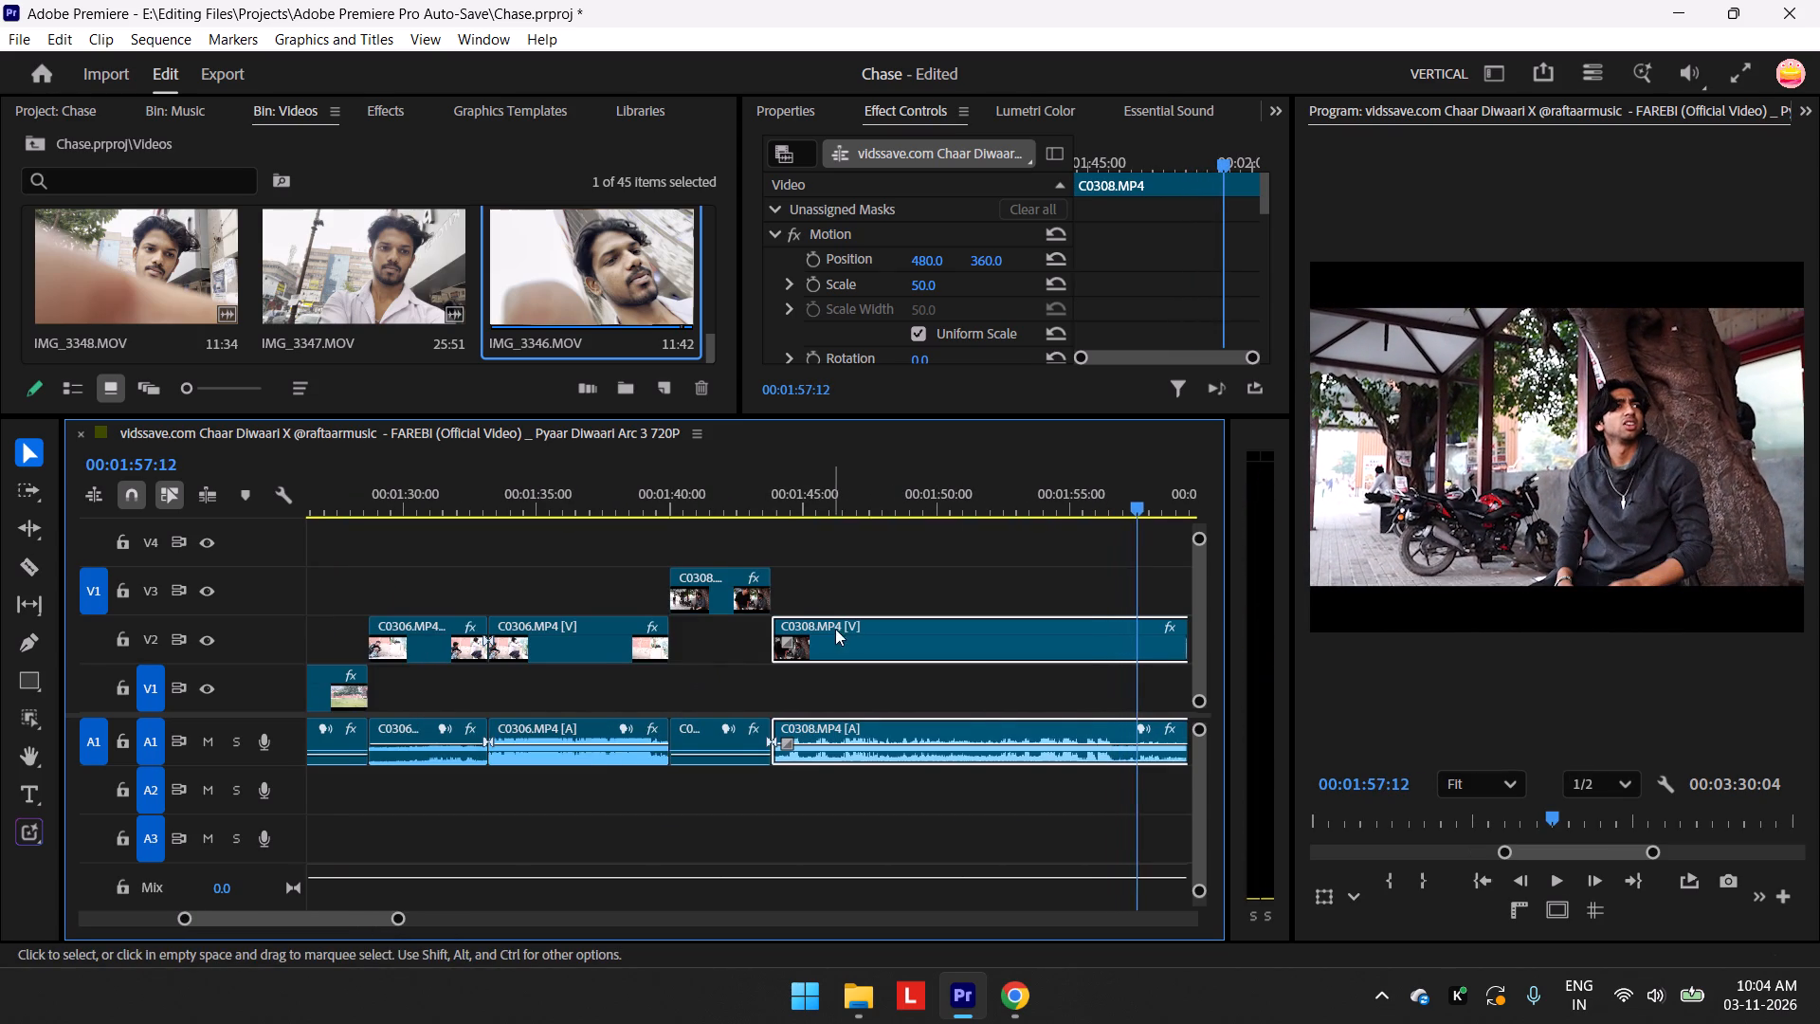
Move the group of street clips ending with C0314.MP4 onto V1 and V2, directly after the long C0308.MP4.
{"action": "scroll", "coordinate": [853, 614], "scroll_direction": "down", "scroll_amount": 11}
{"action": "scroll", "coordinate": [855, 625], "scroll_direction": "up", "scroll_amount": 1}
{"action": "scroll", "coordinate": [855, 625], "scroll_direction": "down", "scroll_amount": 9}
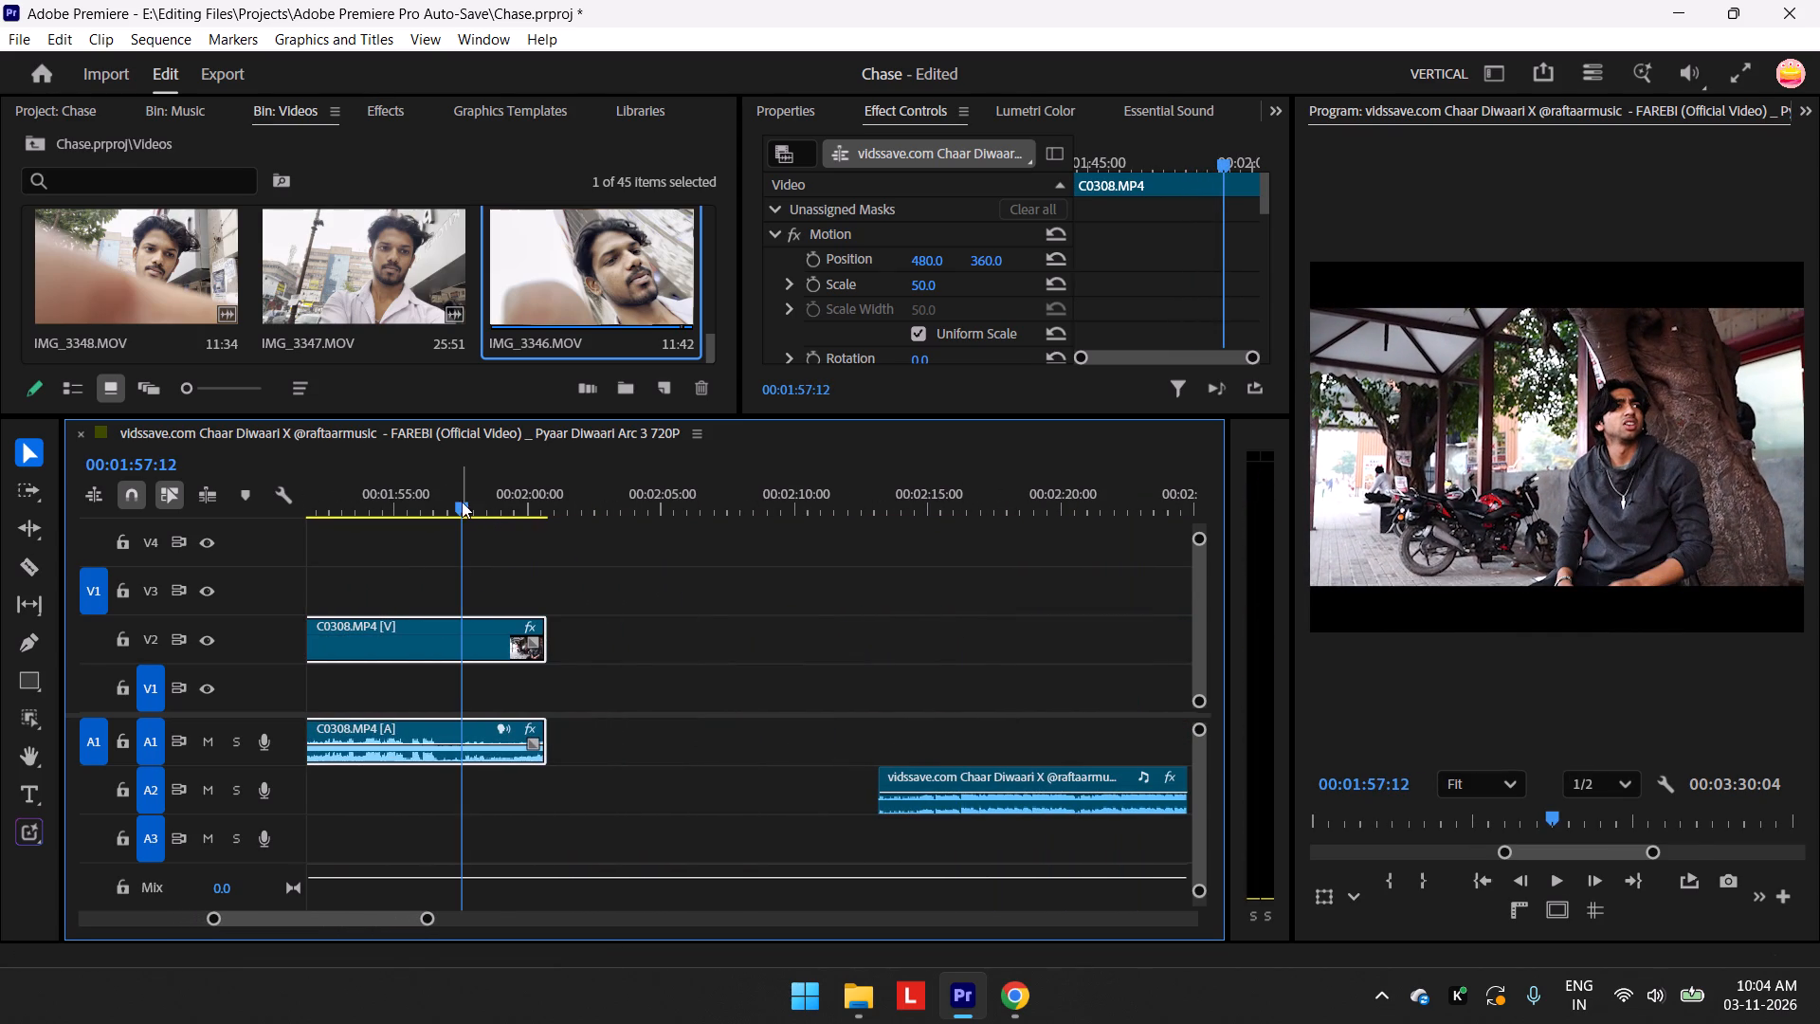
{"action": "left_click_drag", "start_coordinate": [462, 502], "coordinate": [725, 660]}
{"action": "left_click_drag", "start_coordinate": [614, 596], "coordinate": [1039, 718]}
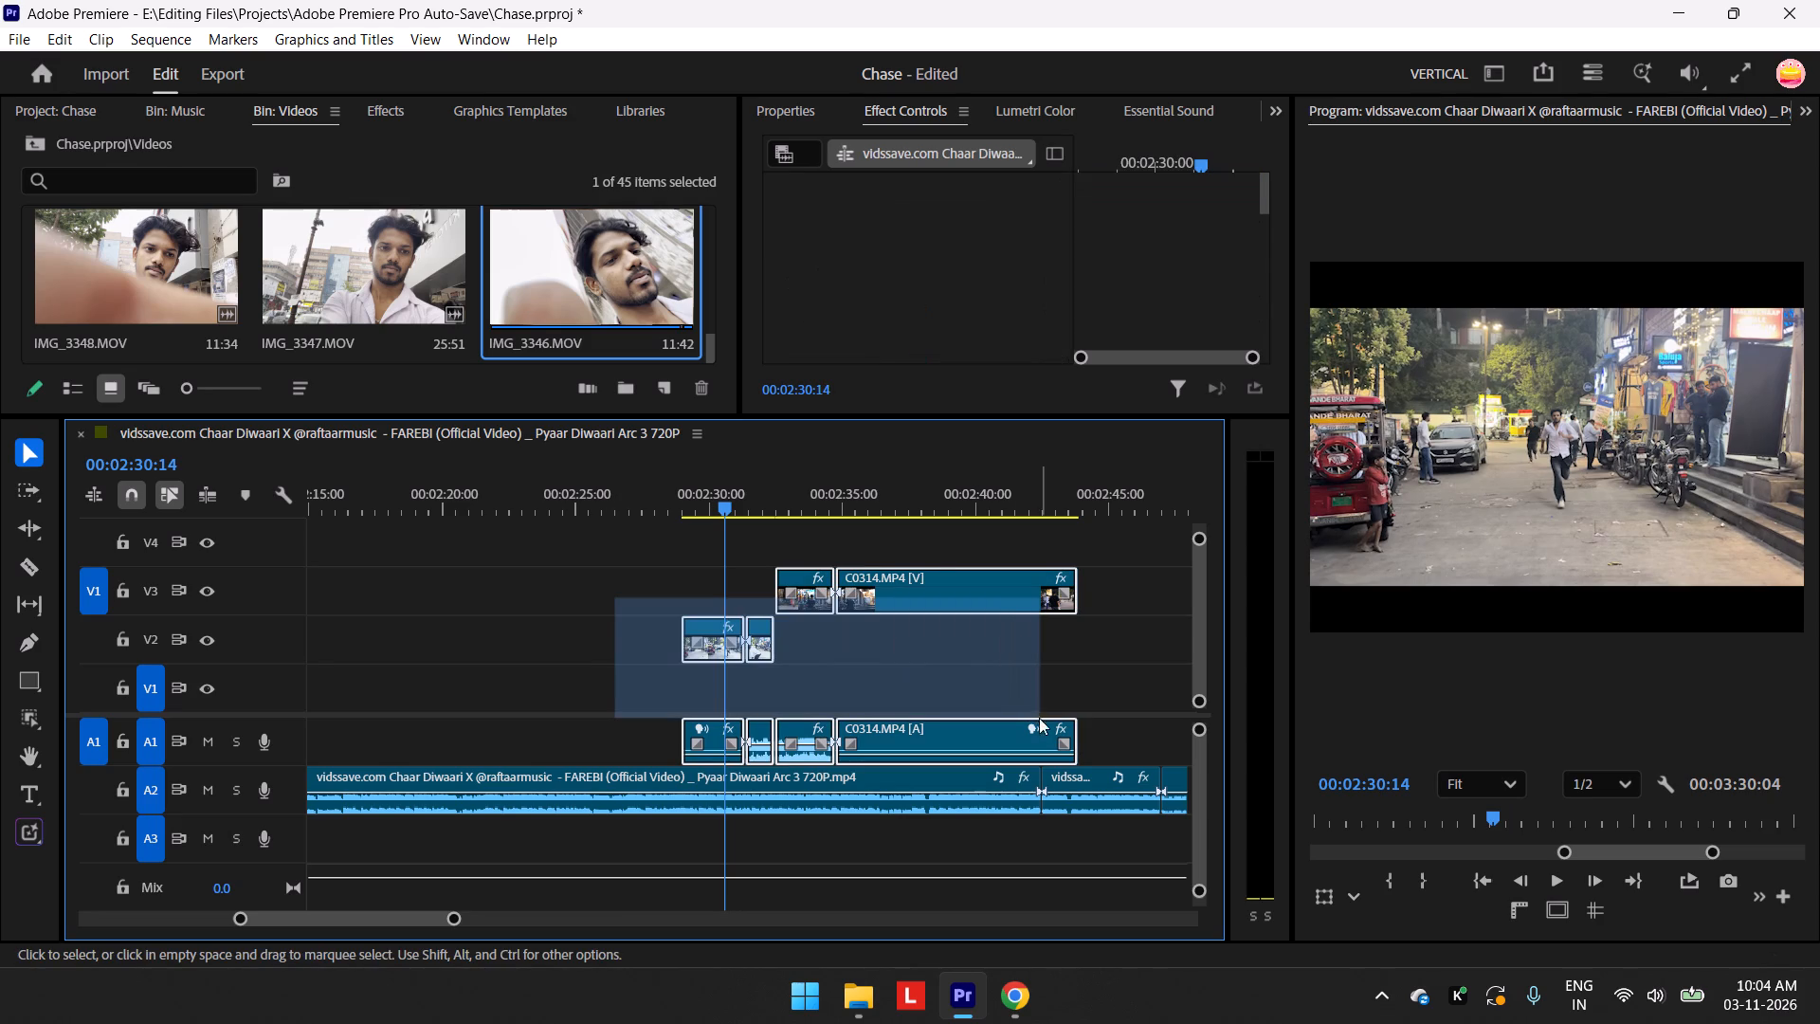
{"action": "left_click_drag", "start_coordinate": [986, 592], "coordinate": [388, 614]}
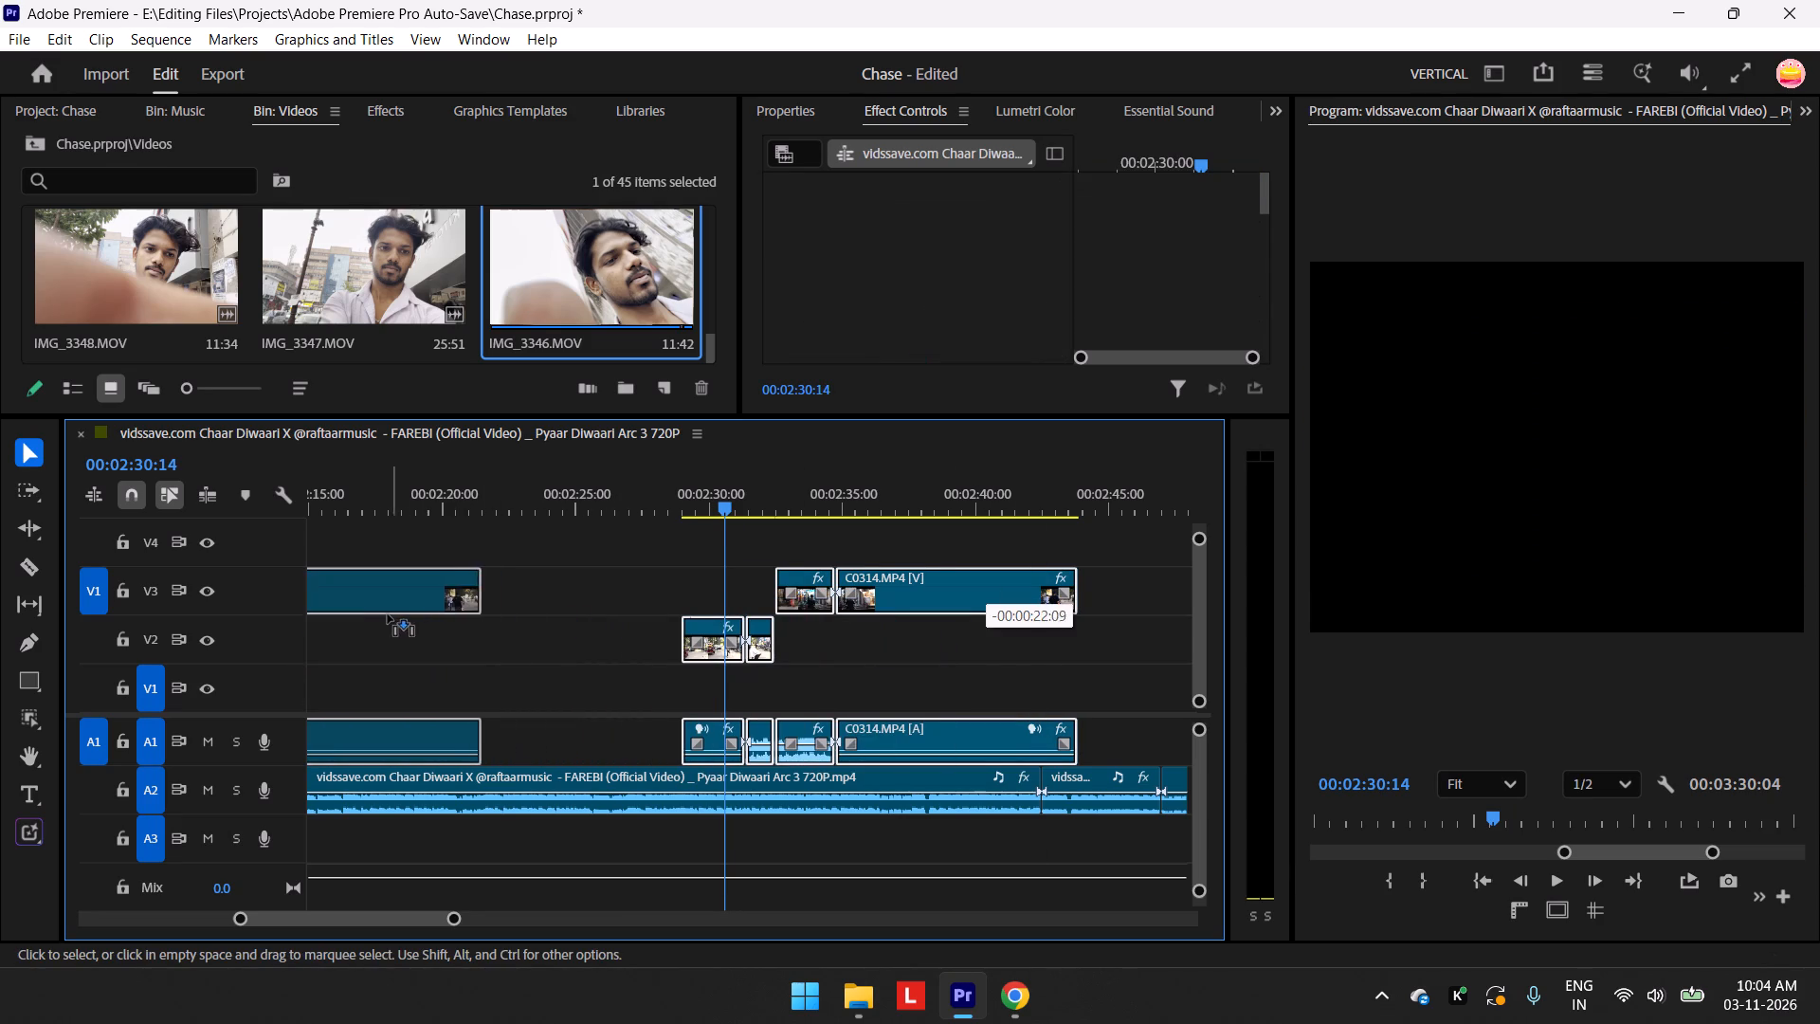
{"action": "left_click_drag", "start_coordinate": [388, 614], "coordinate": [1142, 666]}
{"action": "key", "text": "space"}
{"action": "key", "text": "space"}
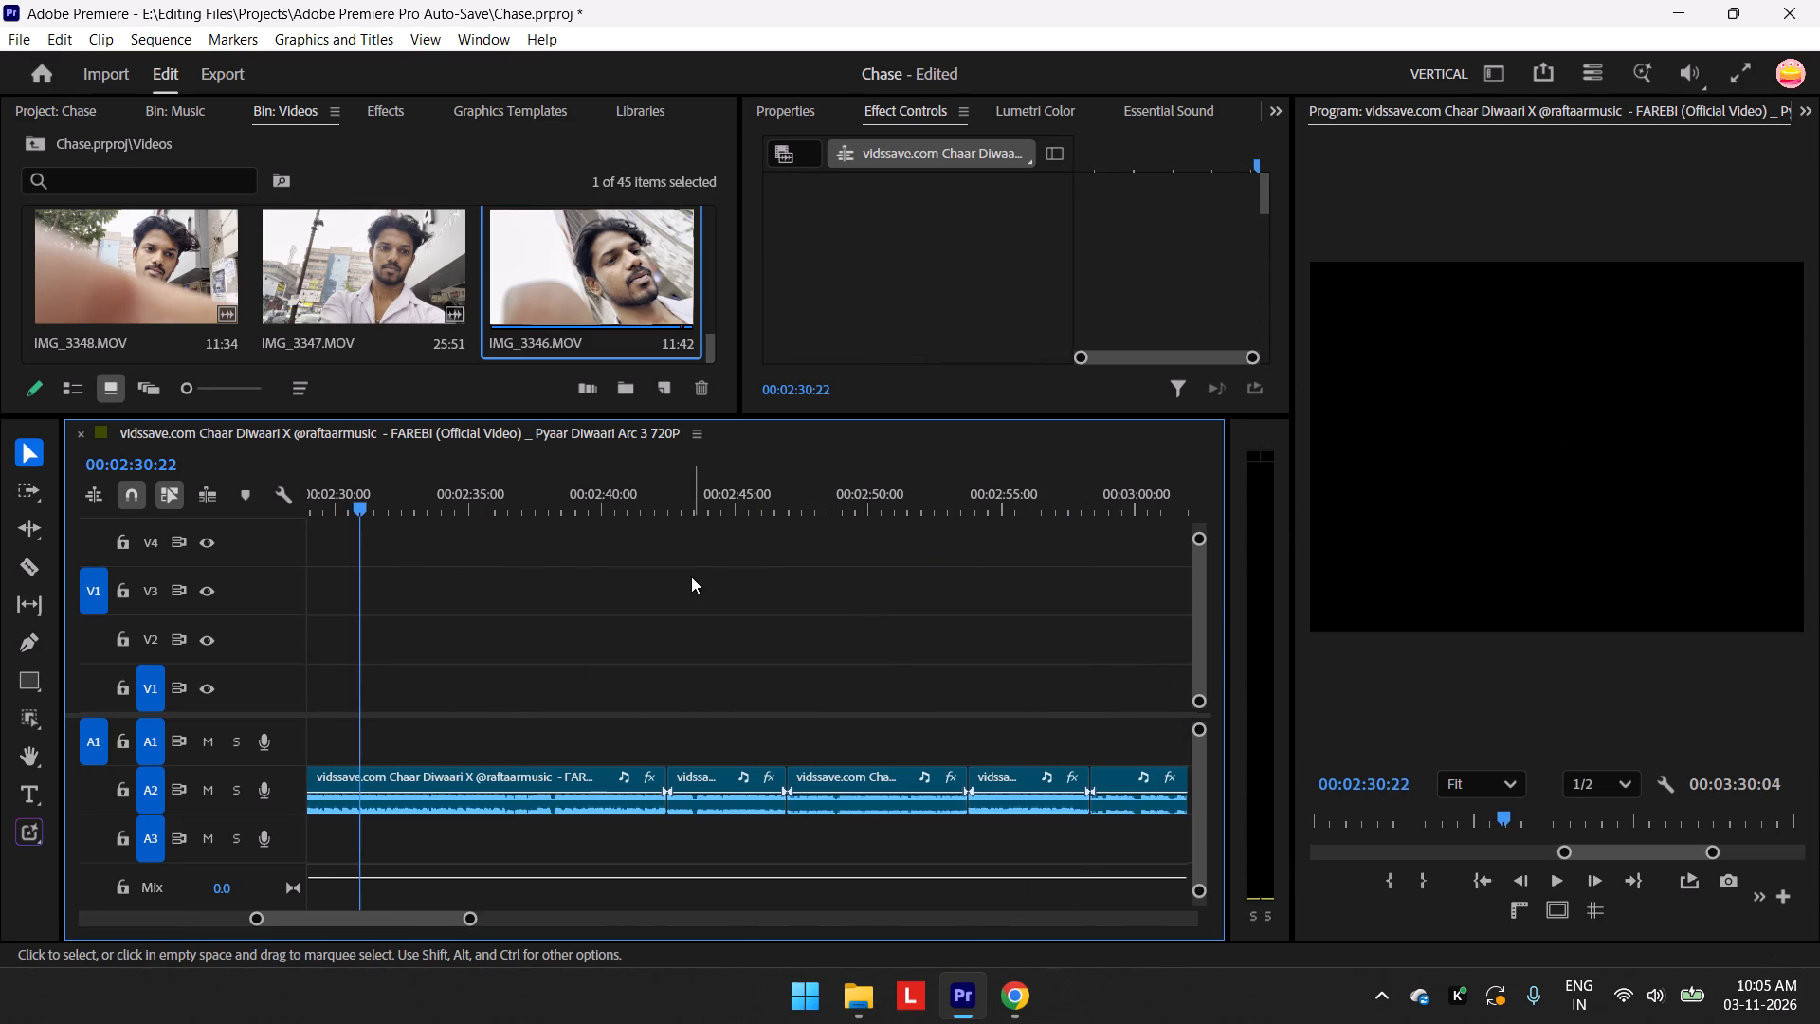
Apply Remove Attributes to all music clips on A2 with Volume, Channel Volume and Panner deselected.
{"action": "scroll", "coordinate": [540, 569], "scroll_direction": "down", "scroll_amount": 5}
{"action": "scroll", "coordinate": [540, 569], "scroll_direction": "up", "scroll_amount": 13}
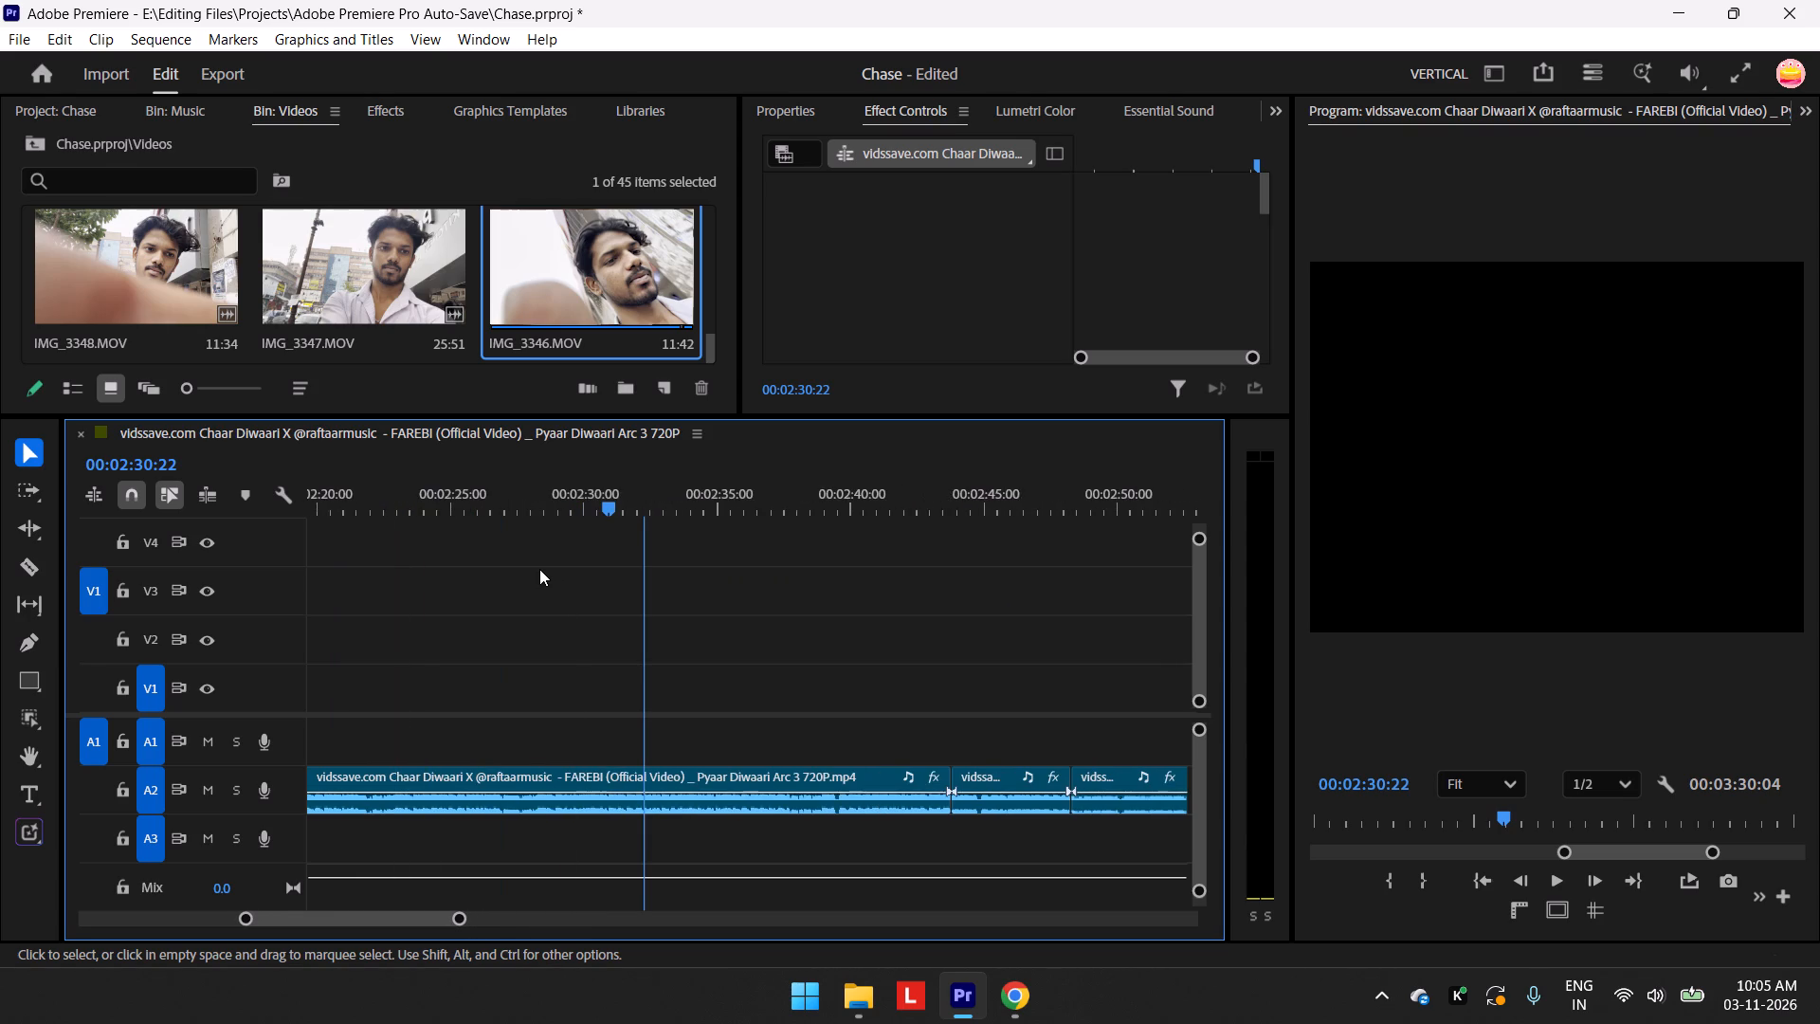
{"action": "type", "text": "--"}
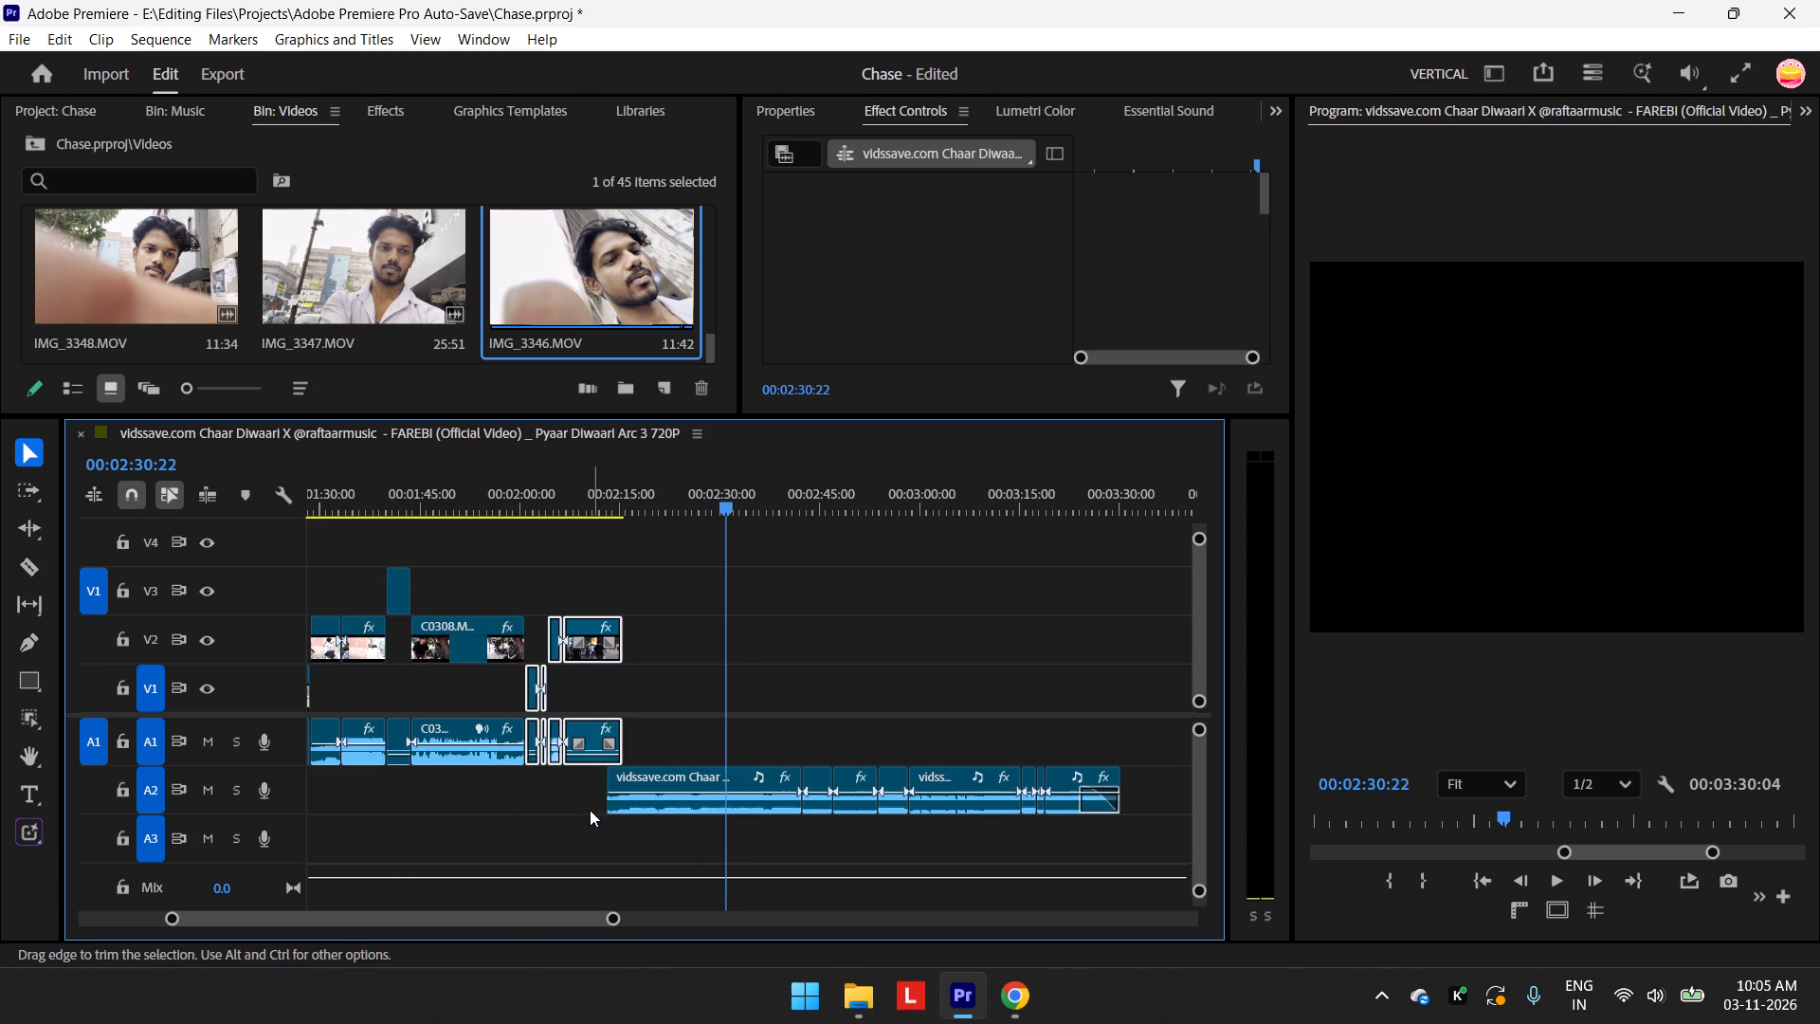
{"action": "left_click_drag", "start_coordinate": [590, 810], "coordinate": [642, 810]}
{"action": "left_click_drag", "start_coordinate": [1158, 795], "coordinate": [1152, 795]}
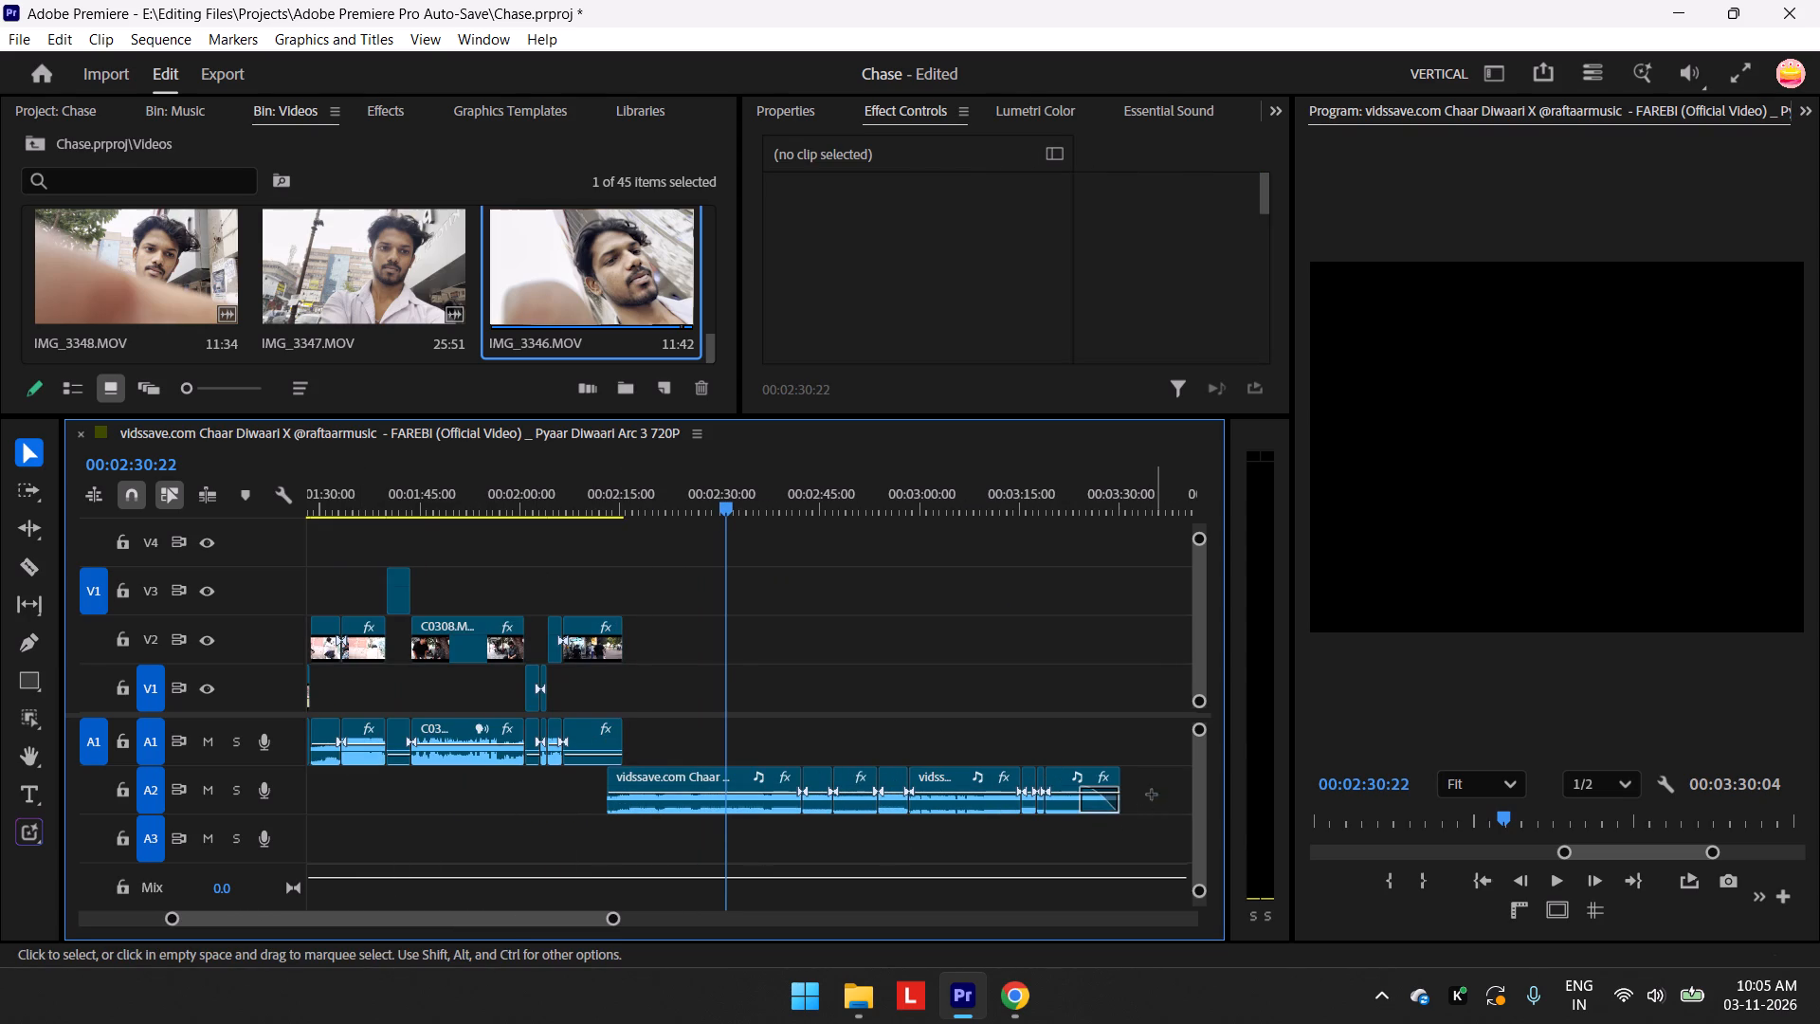
{"action": "left_click_drag", "start_coordinate": [1152, 795], "coordinate": [685, 832]}
{"action": "right_click", "coordinate": [722, 773]}
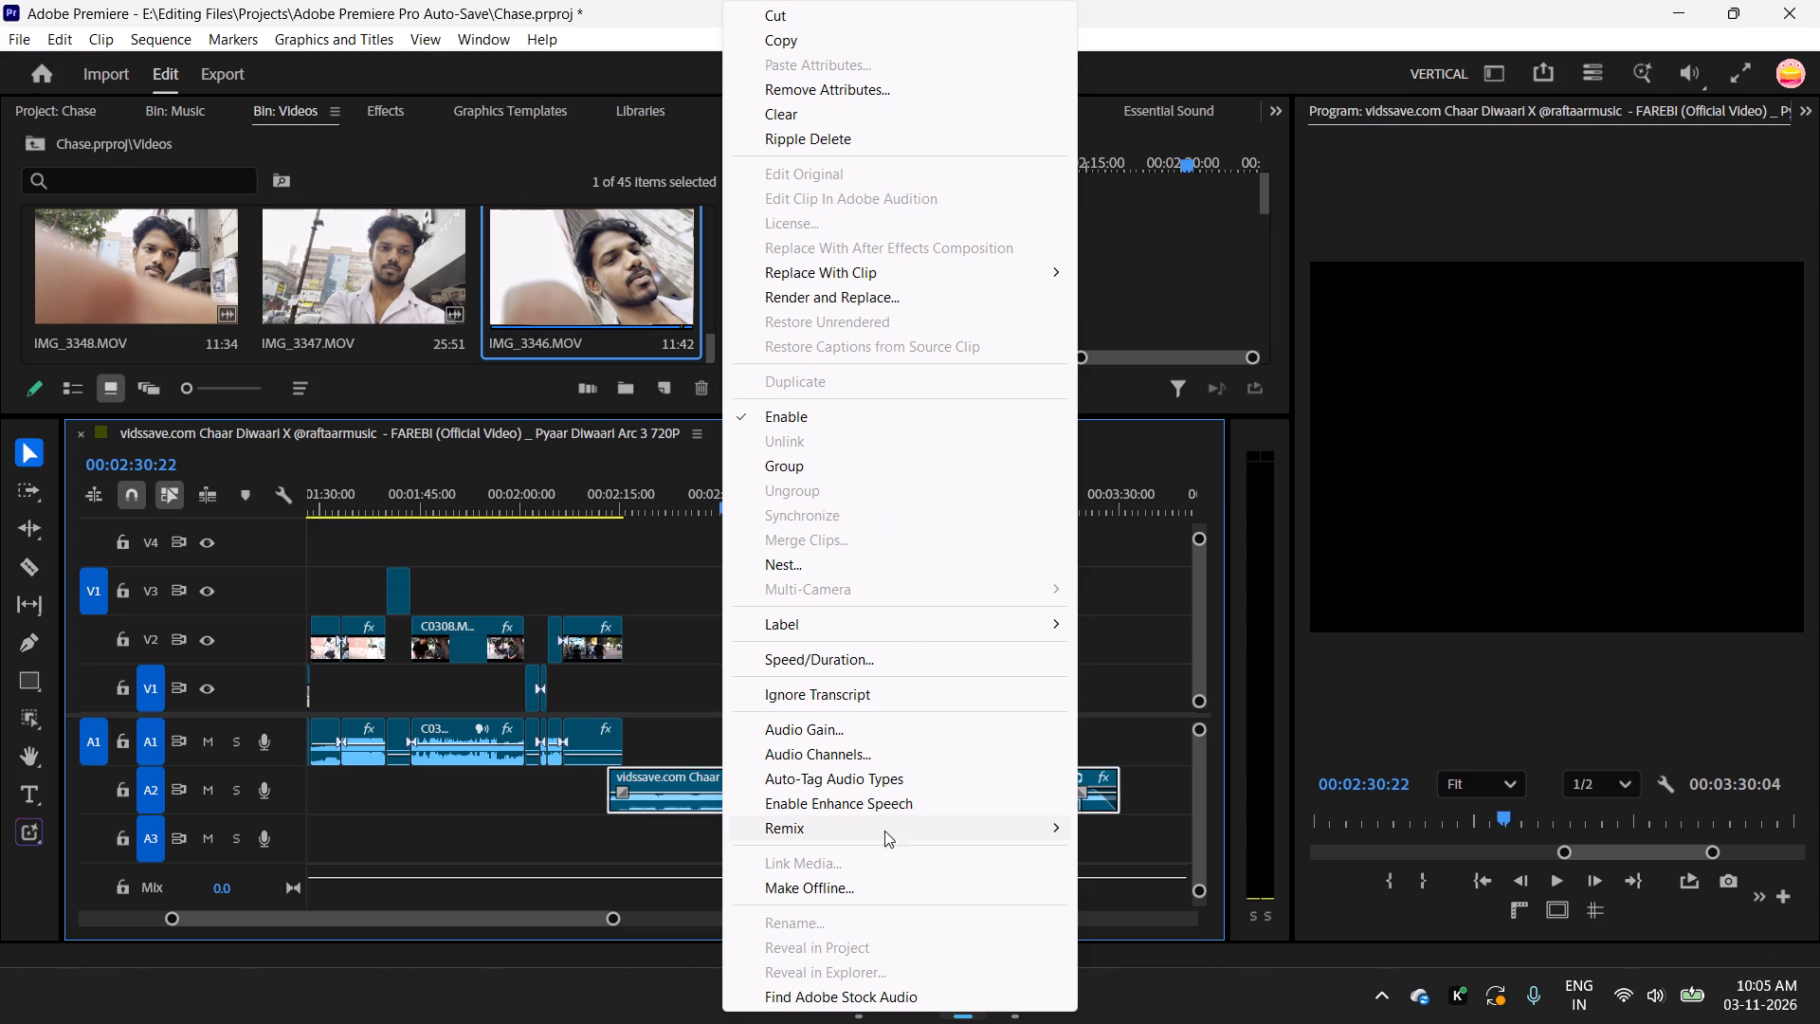
{"action": "left_click", "coordinate": [876, 86]}
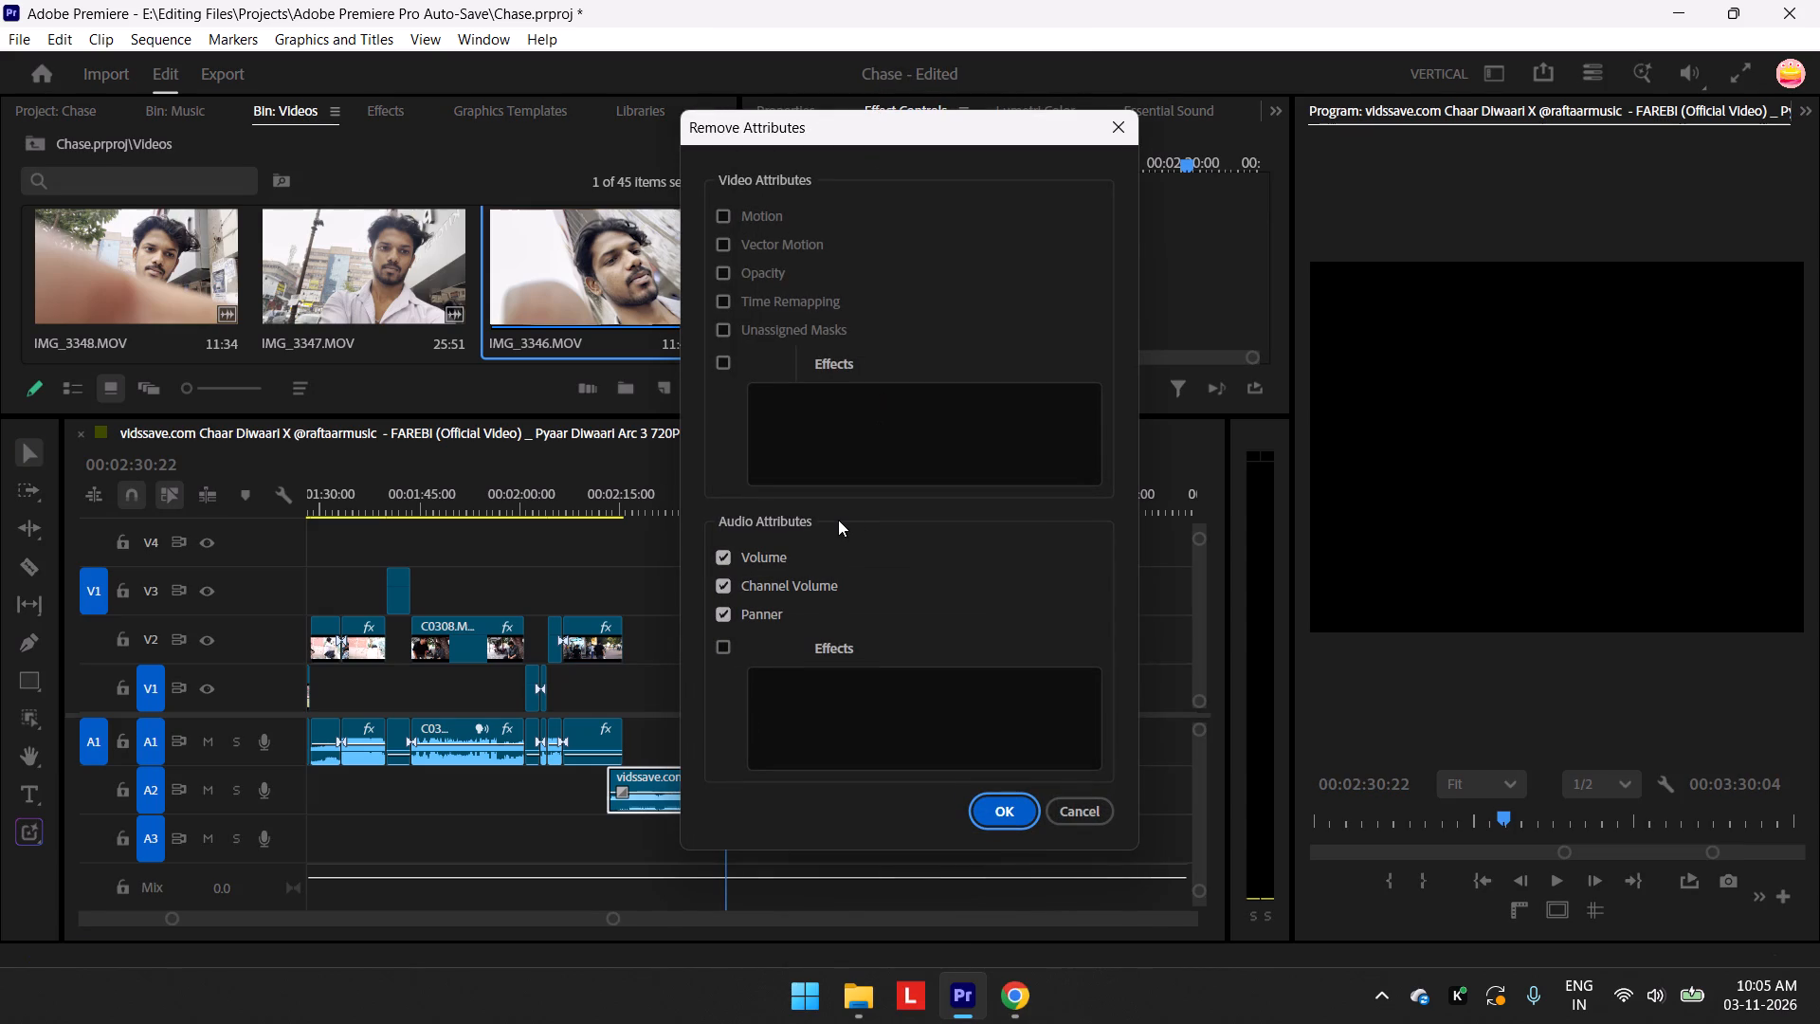
{"action": "left_click", "coordinate": [724, 584]}
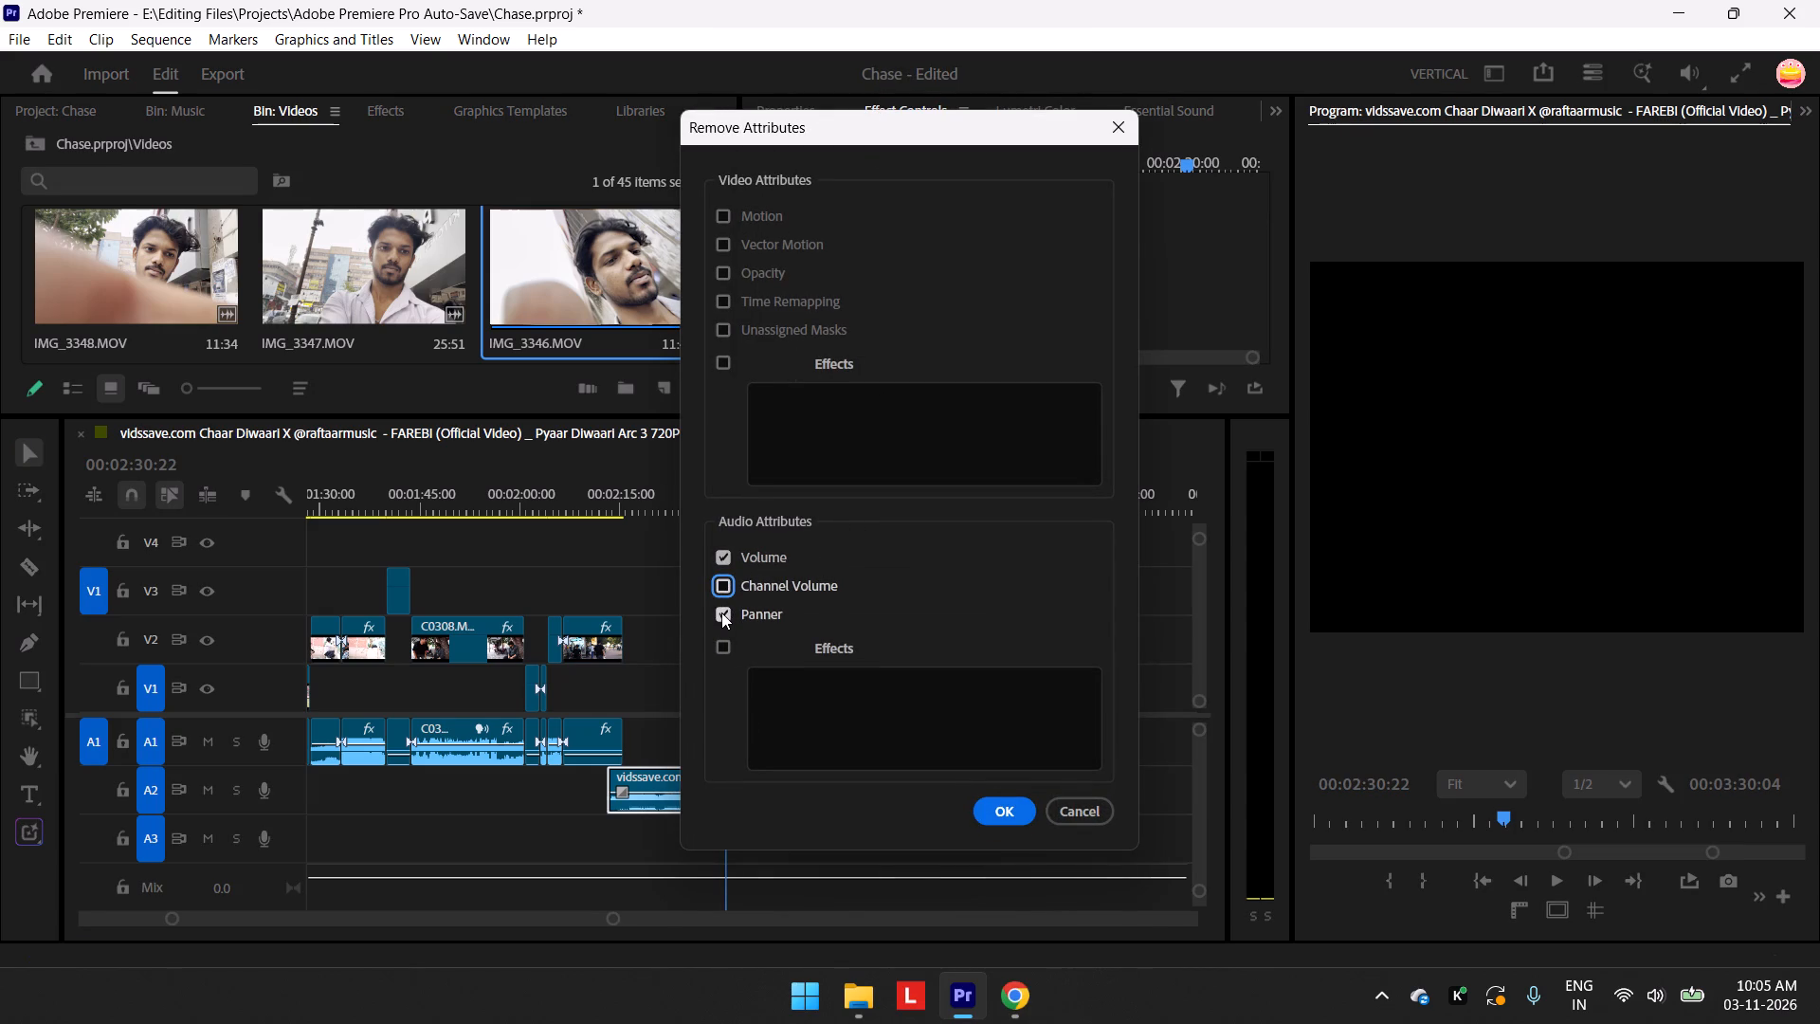
{"action": "left_click", "coordinate": [721, 613]}
{"action": "left_click", "coordinate": [726, 555]}
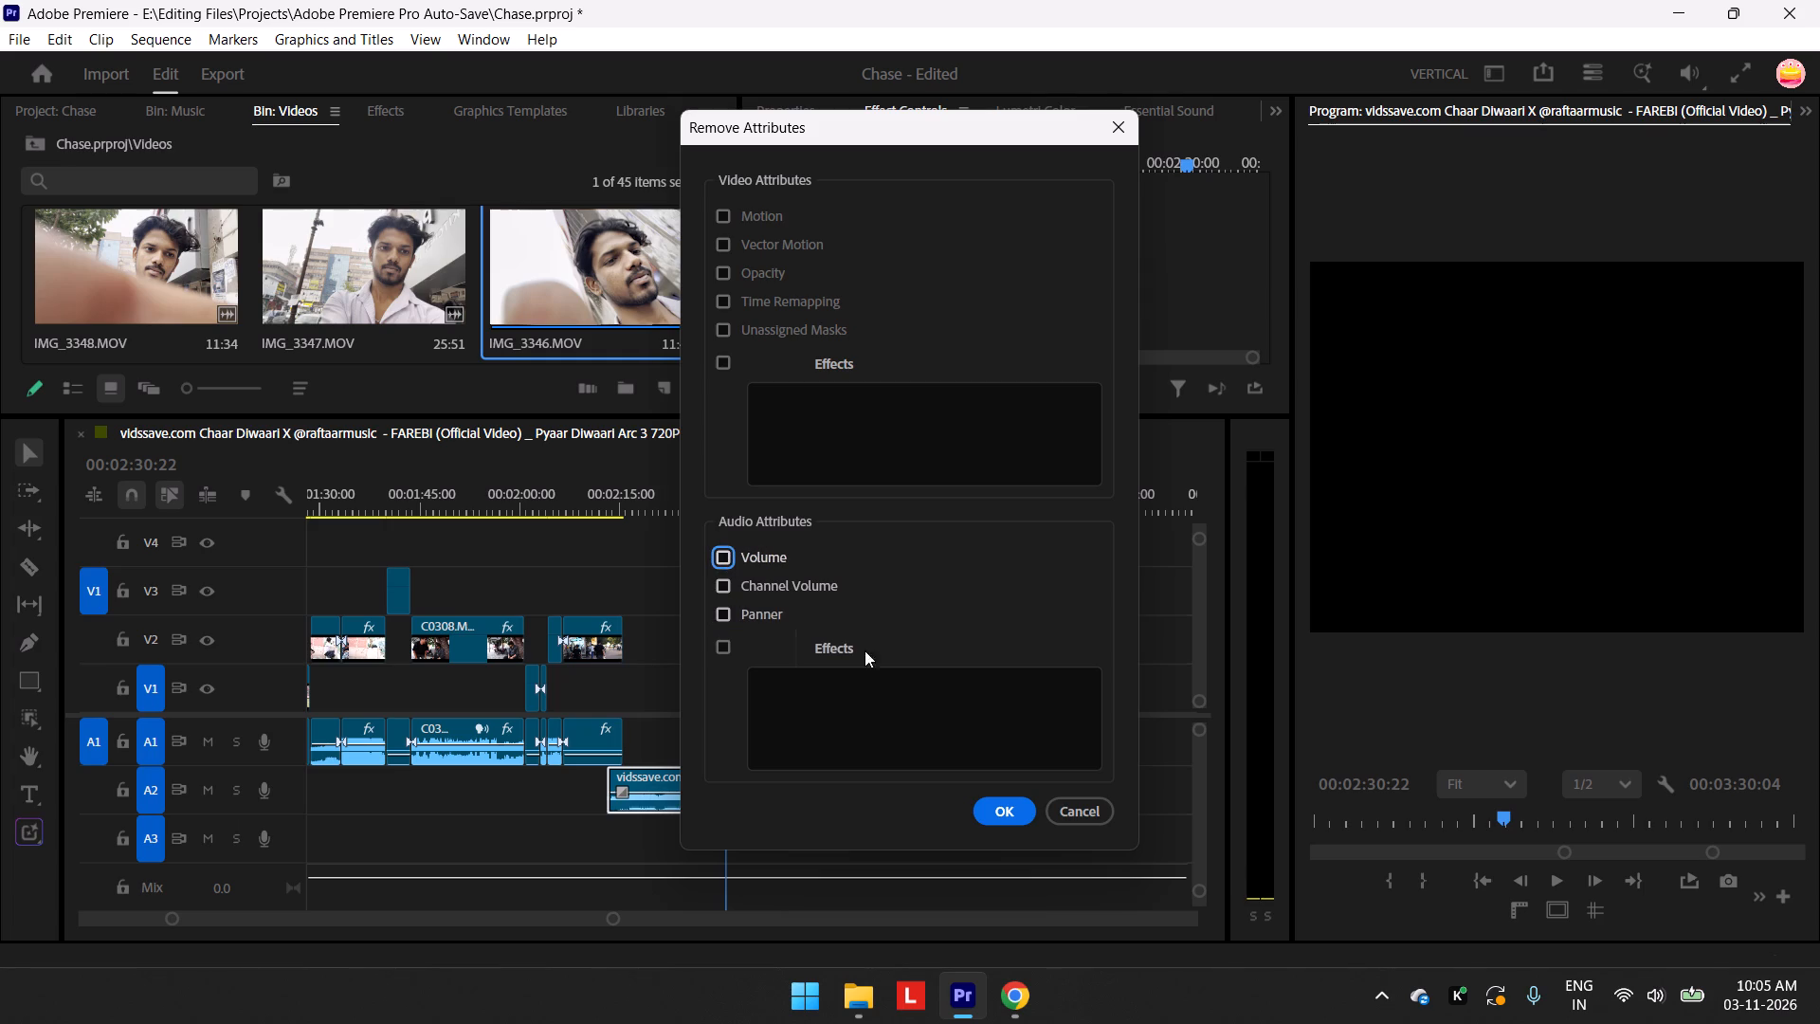
{"action": "left_click", "coordinate": [1004, 816]}
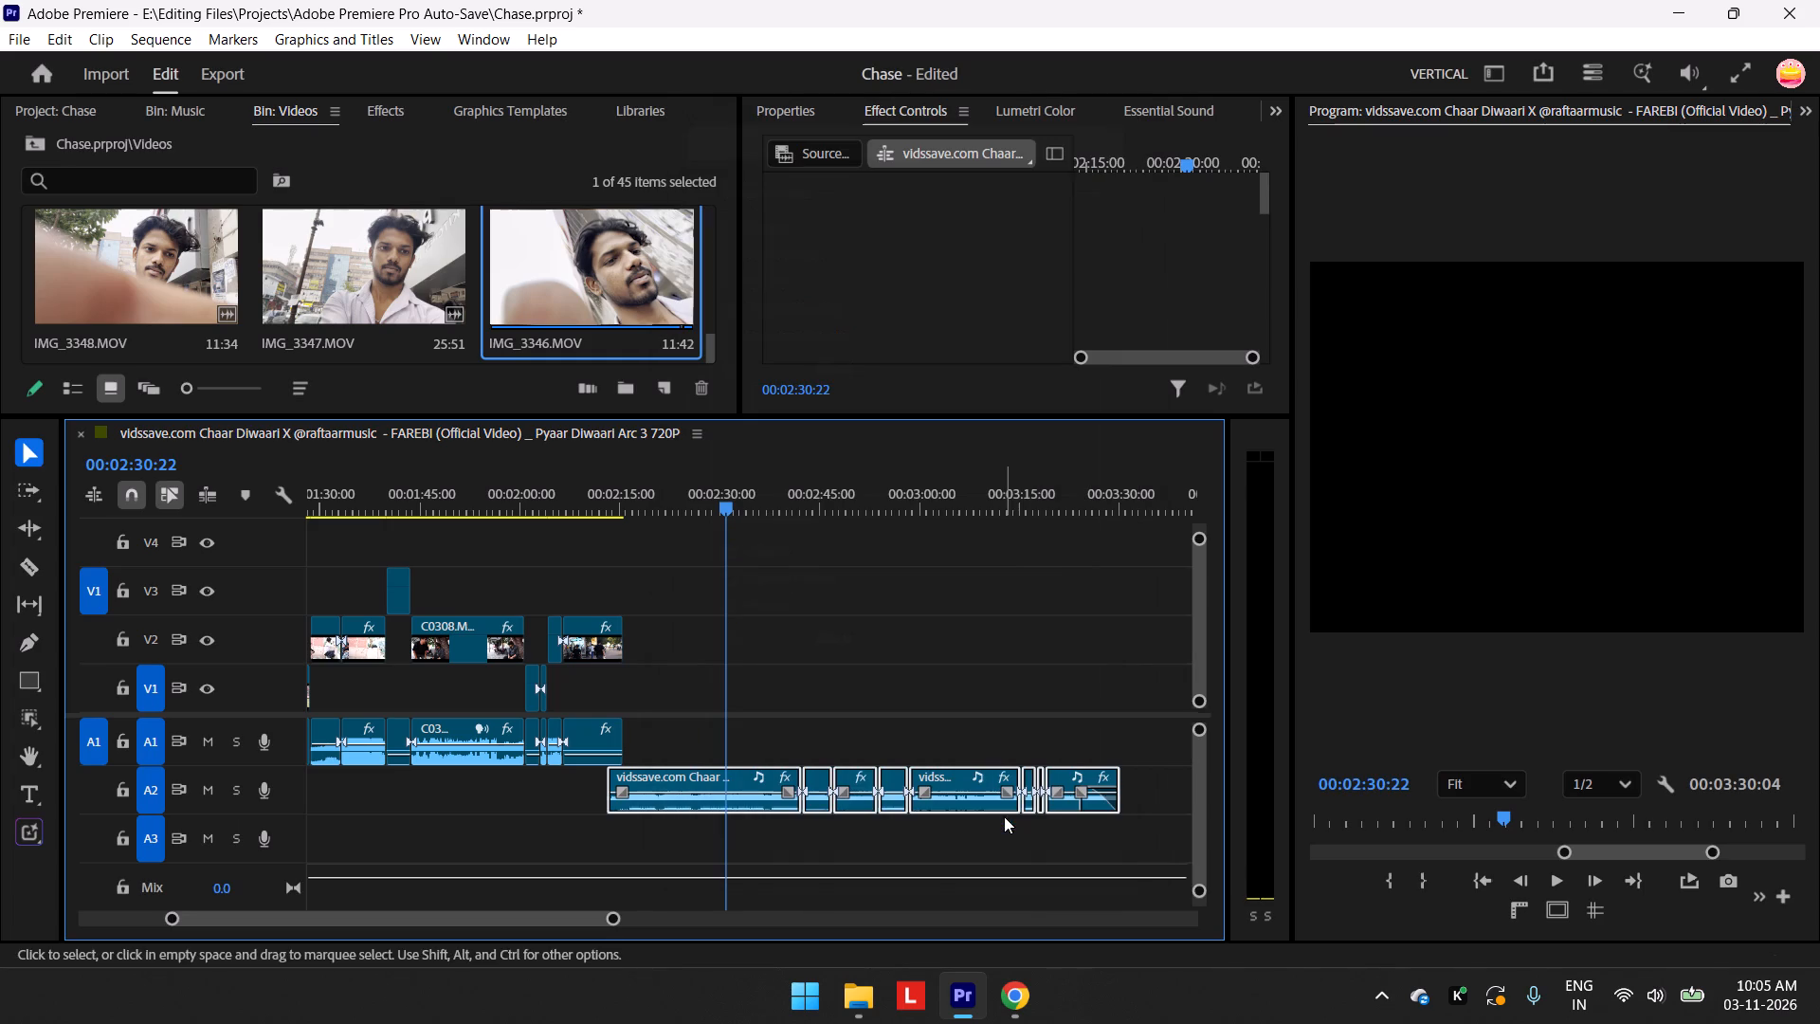
Play the A2 music from about 00:02:13, and delete every music clip on A2 after the first long one.
{"action": "left_click_drag", "start_coordinate": [711, 506], "coordinate": [619, 550]}
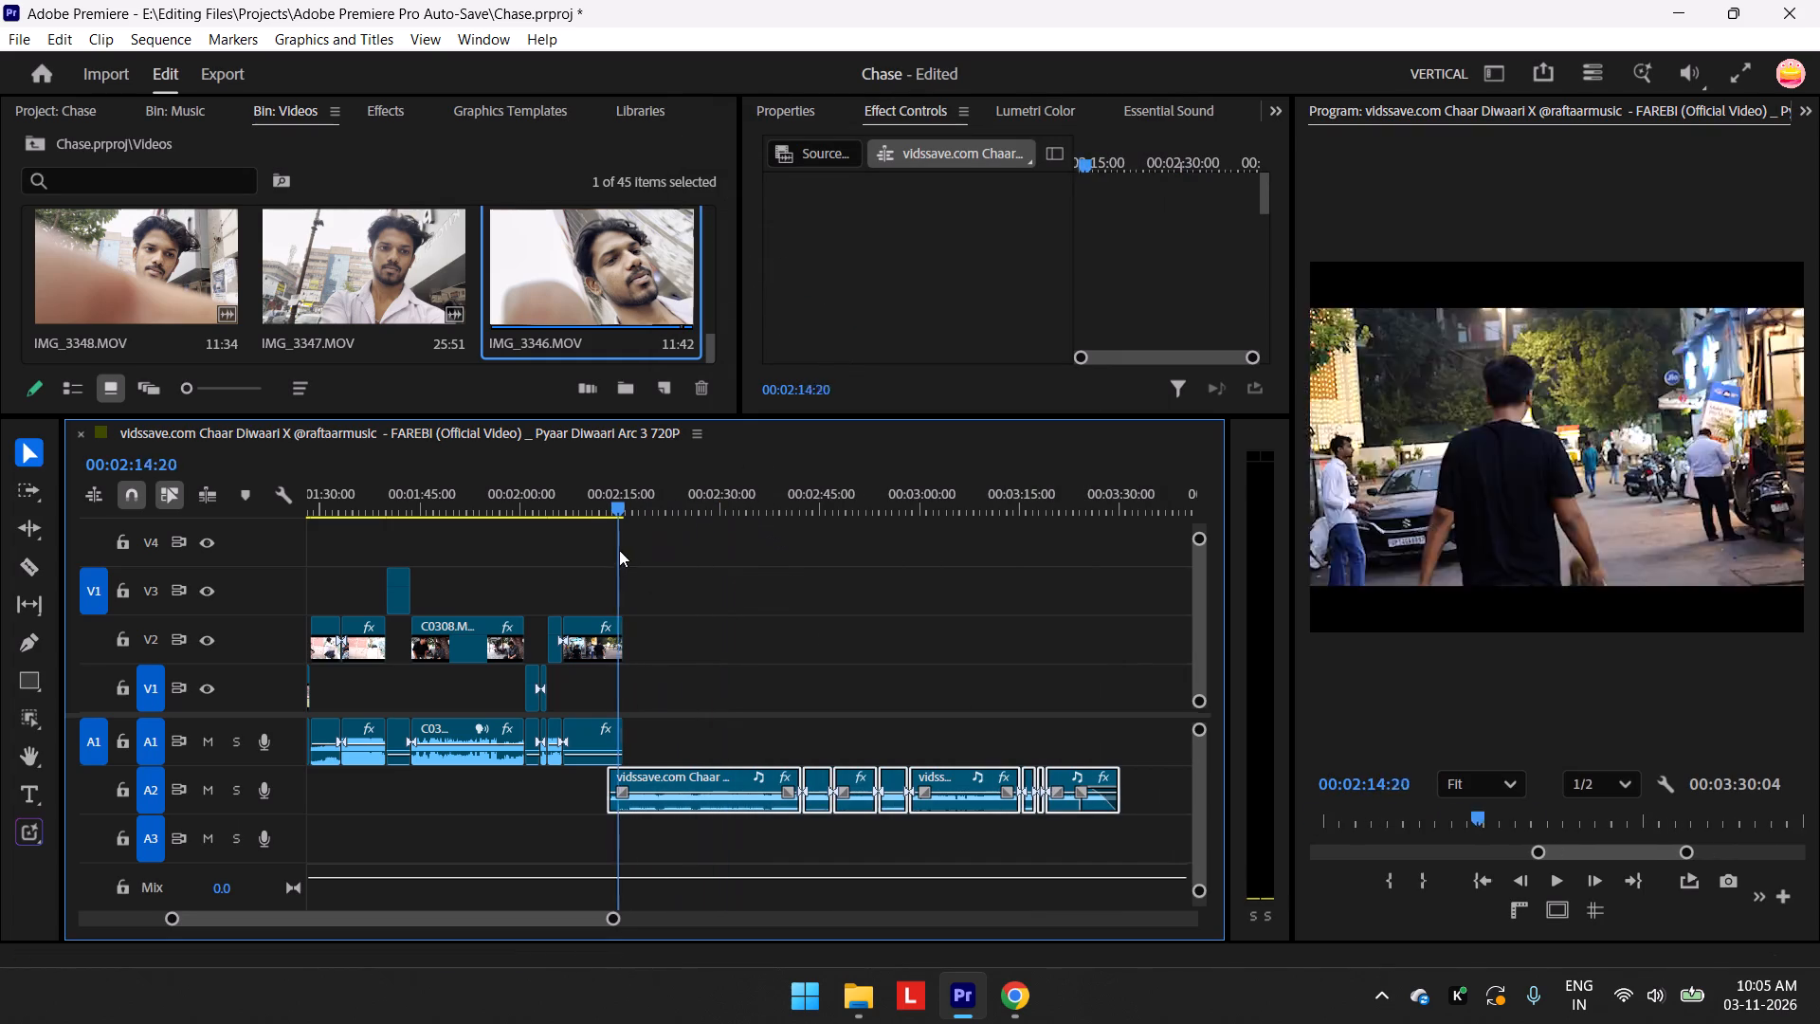
{"action": "left_click_drag", "start_coordinate": [619, 550], "coordinate": [609, 557]}
{"action": "key", "text": "space"}
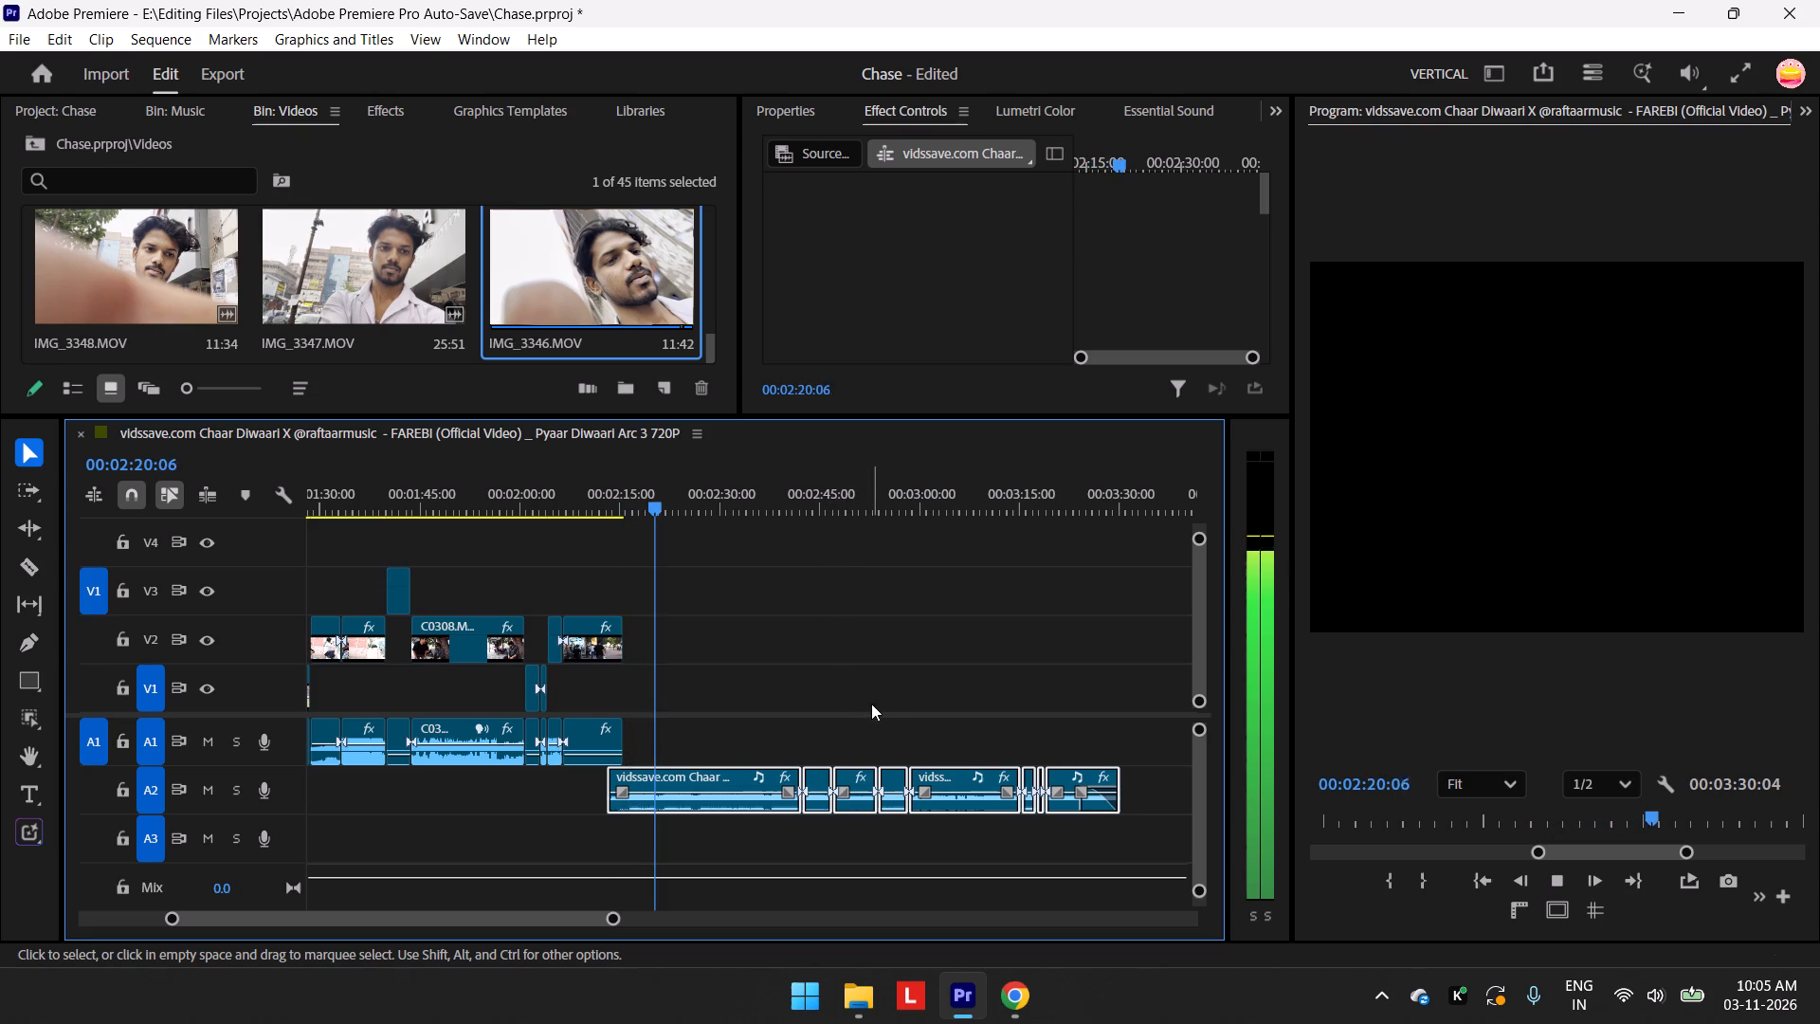
{"action": "key", "text": "space"}
{"action": "left_click_drag", "start_coordinate": [821, 848], "coordinate": [1034, 771]}
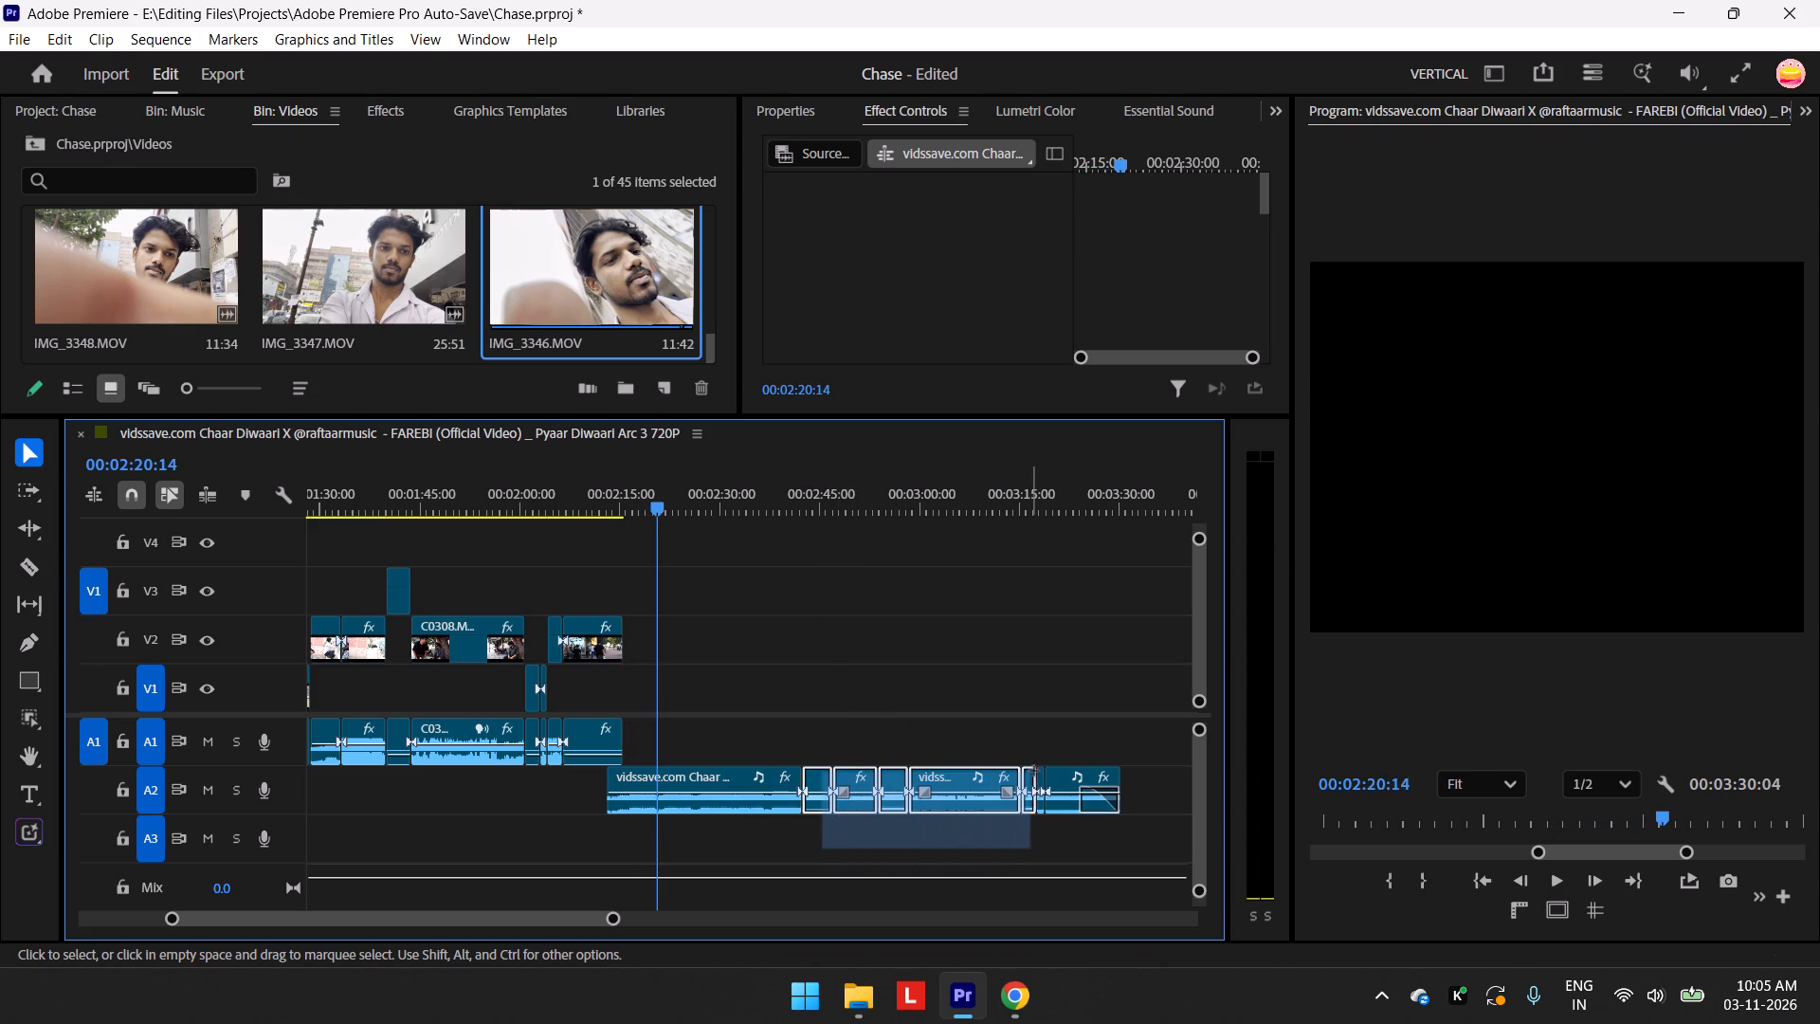
{"action": "left_click_drag", "start_coordinate": [1034, 771], "coordinate": [1078, 768]}
{"action": "key", "text": "BackSpace"}
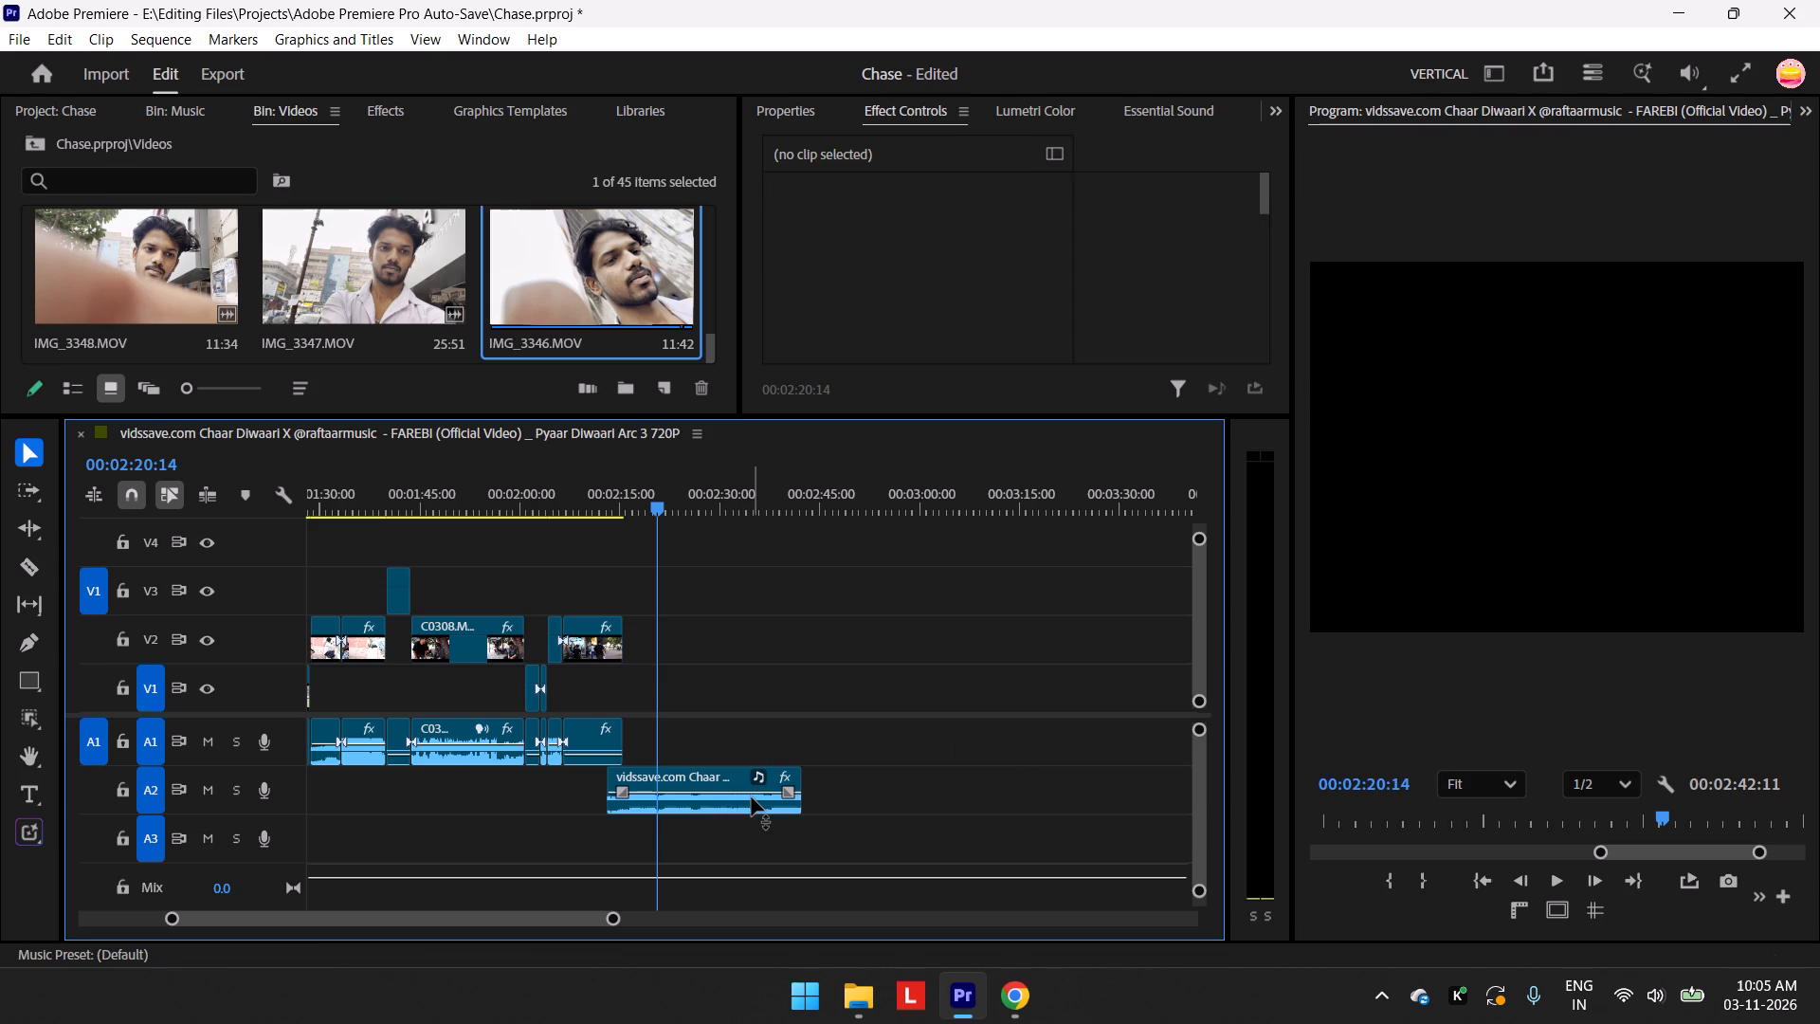
Move the remaining long music clip from A2 to A3, starting at about 00:00:37.
{"action": "left_click", "coordinate": [752, 797]}
{"action": "left_click_drag", "start_coordinate": [656, 503], "coordinate": [212, 521]}
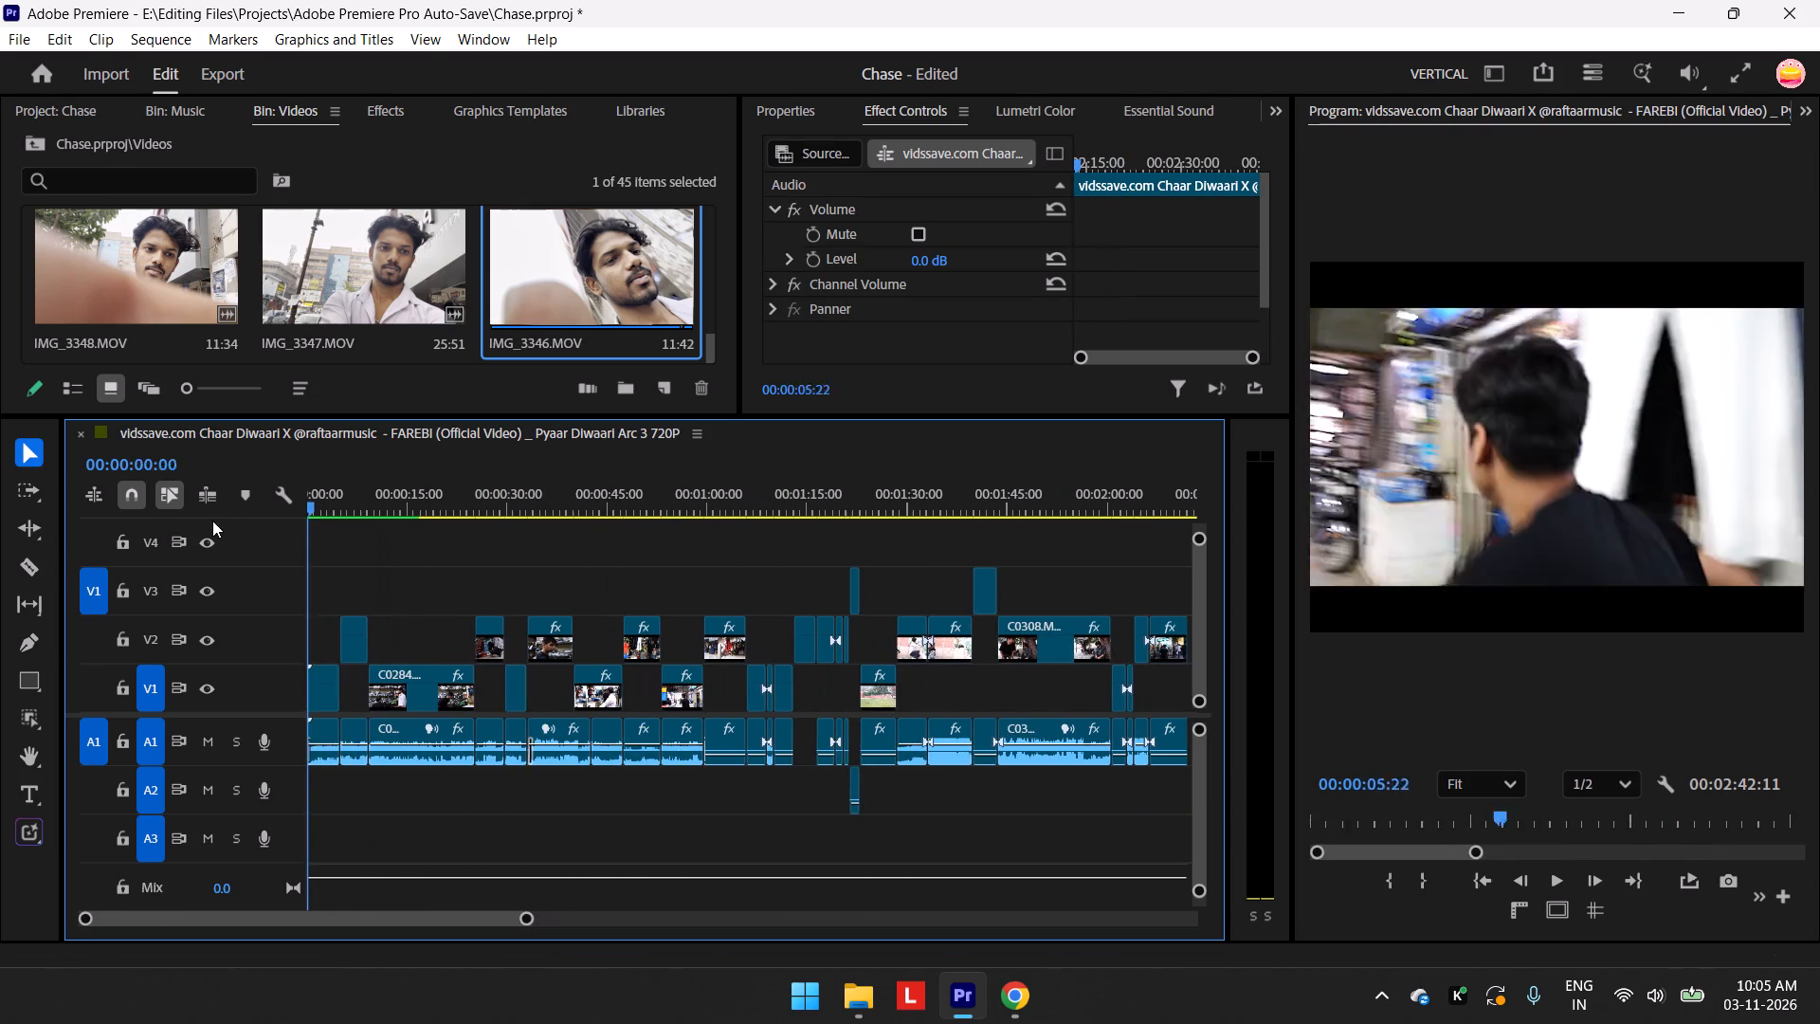
{"action": "left_click_drag", "start_coordinate": [212, 521], "coordinate": [1210, 672]}
{"action": "key", "text": "minus"}
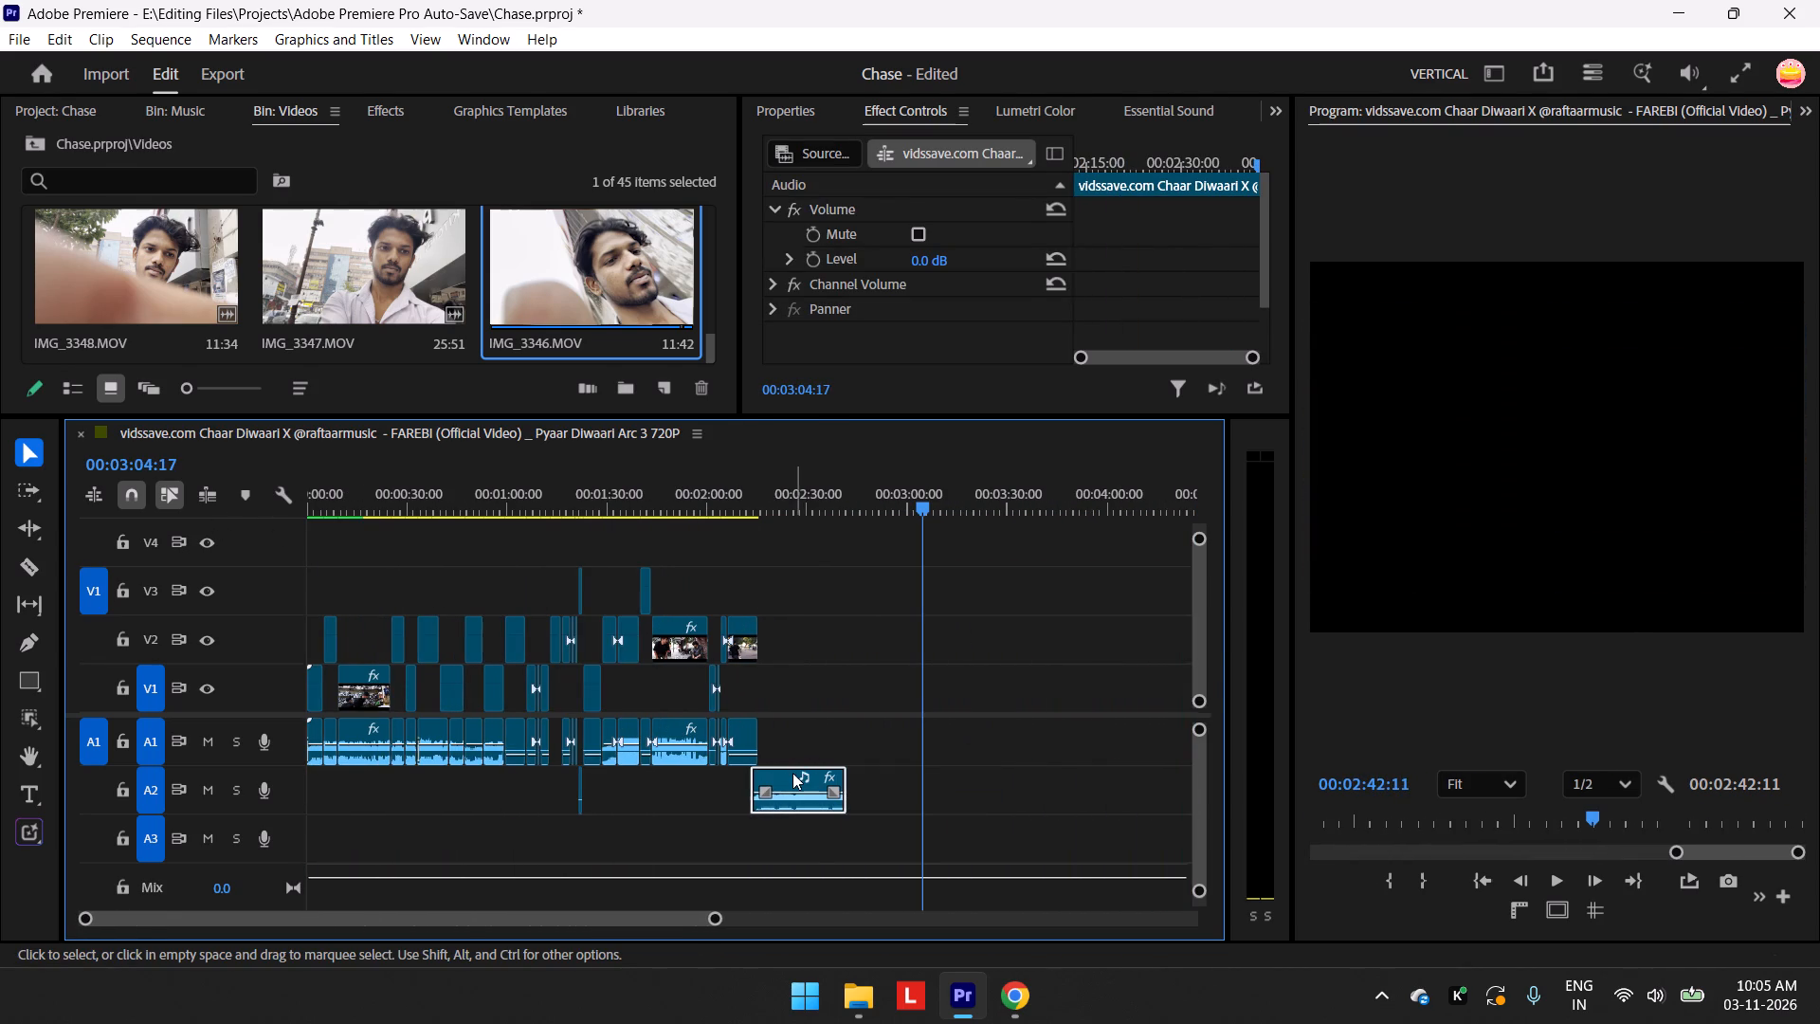
{"action": "left_click_drag", "start_coordinate": [780, 774], "coordinate": [422, 798]}
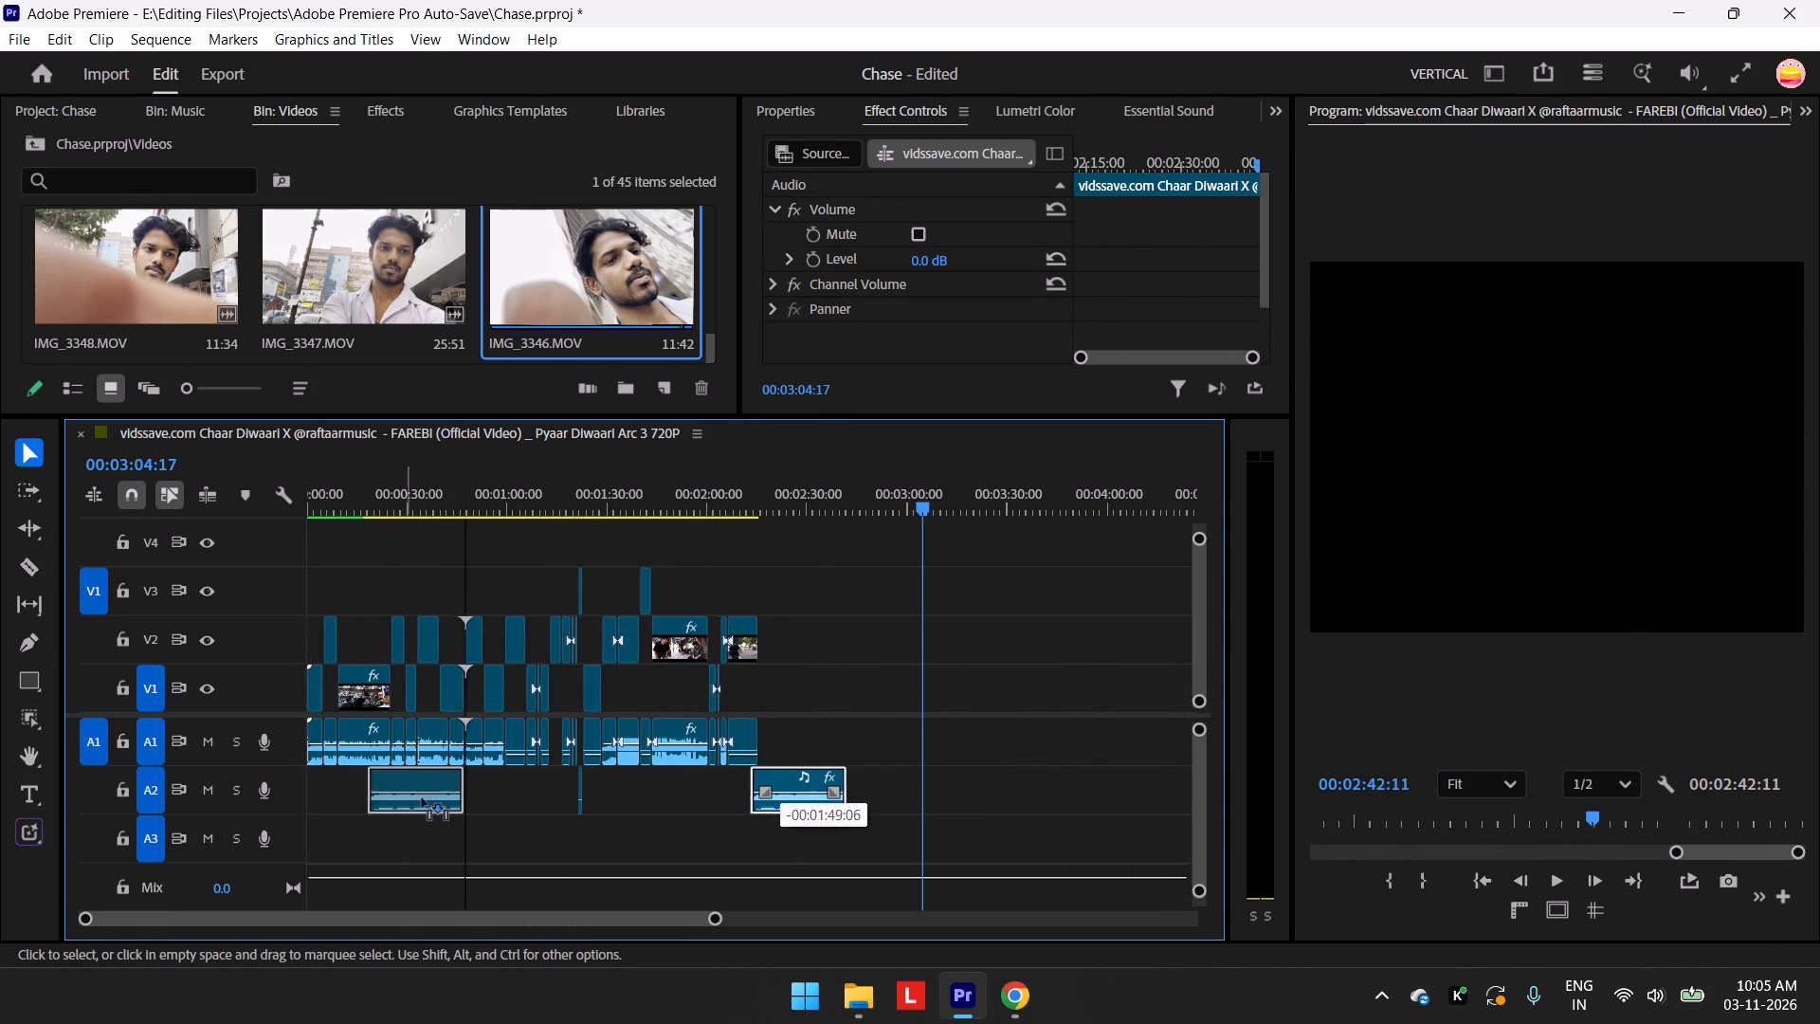
{"action": "left_click_drag", "start_coordinate": [422, 798], "coordinate": [317, 825]}
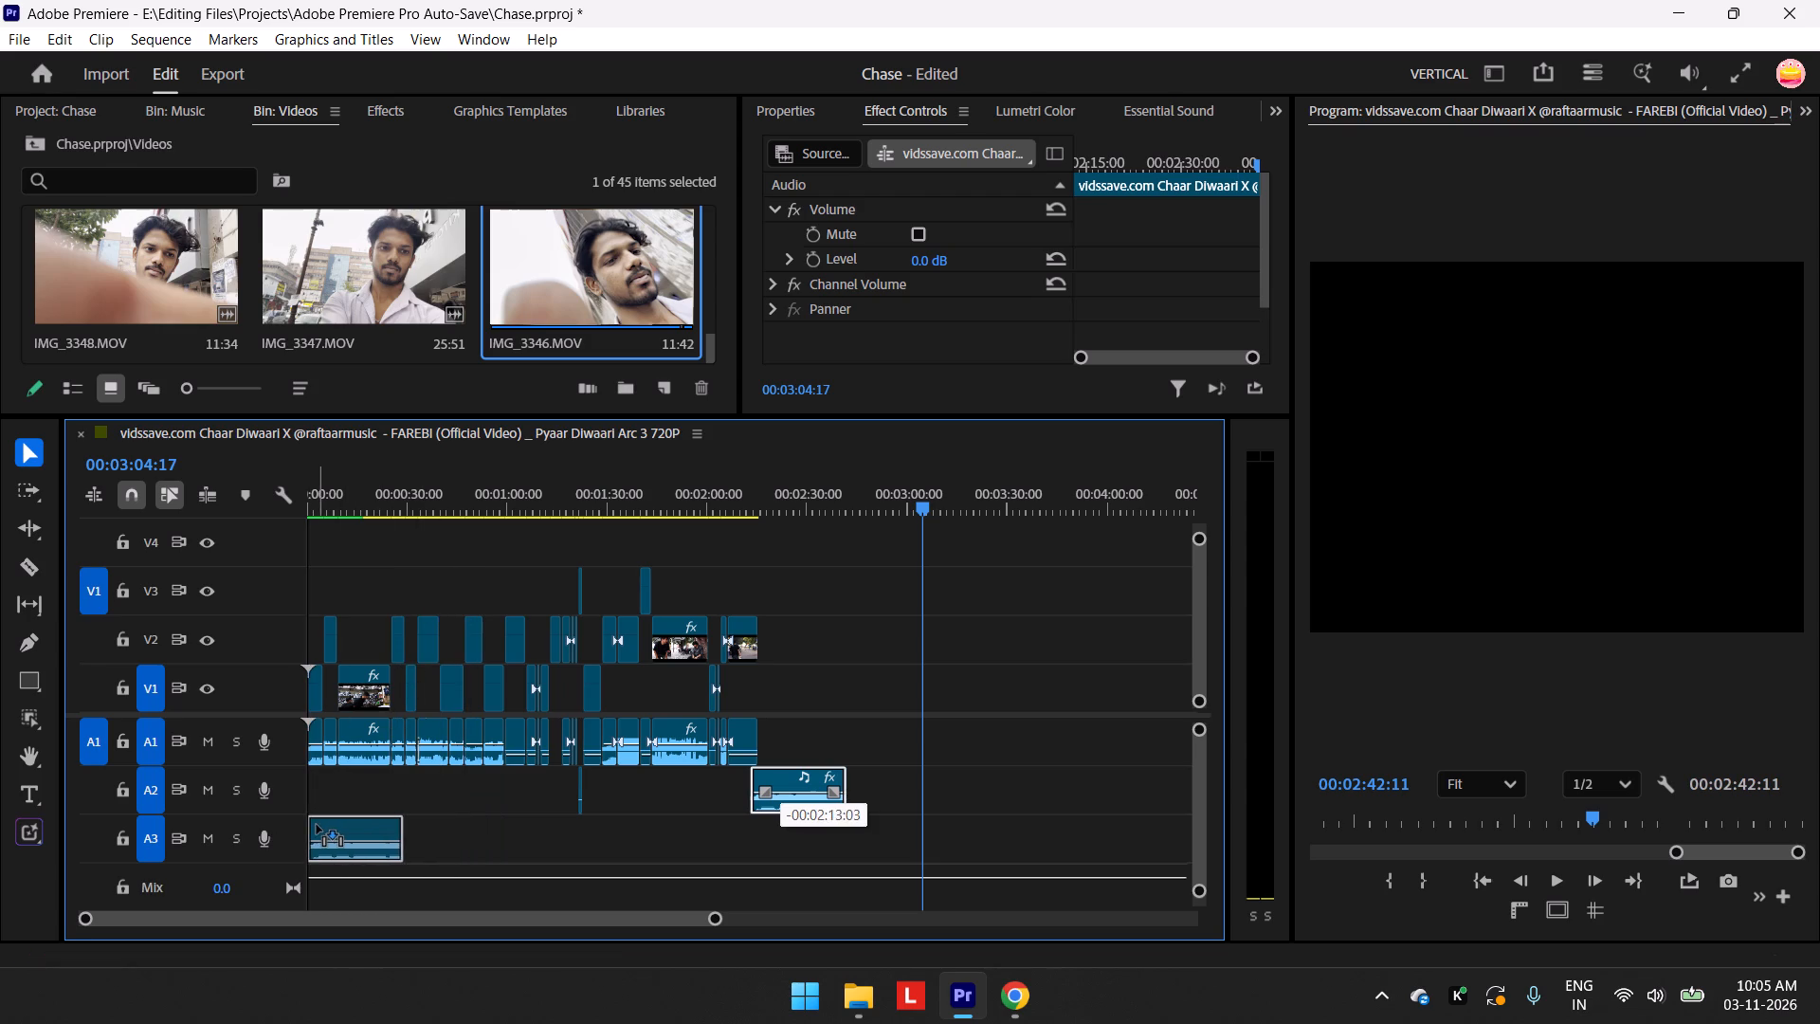
{"action": "left_click_drag", "start_coordinate": [317, 825], "coordinate": [458, 842]}
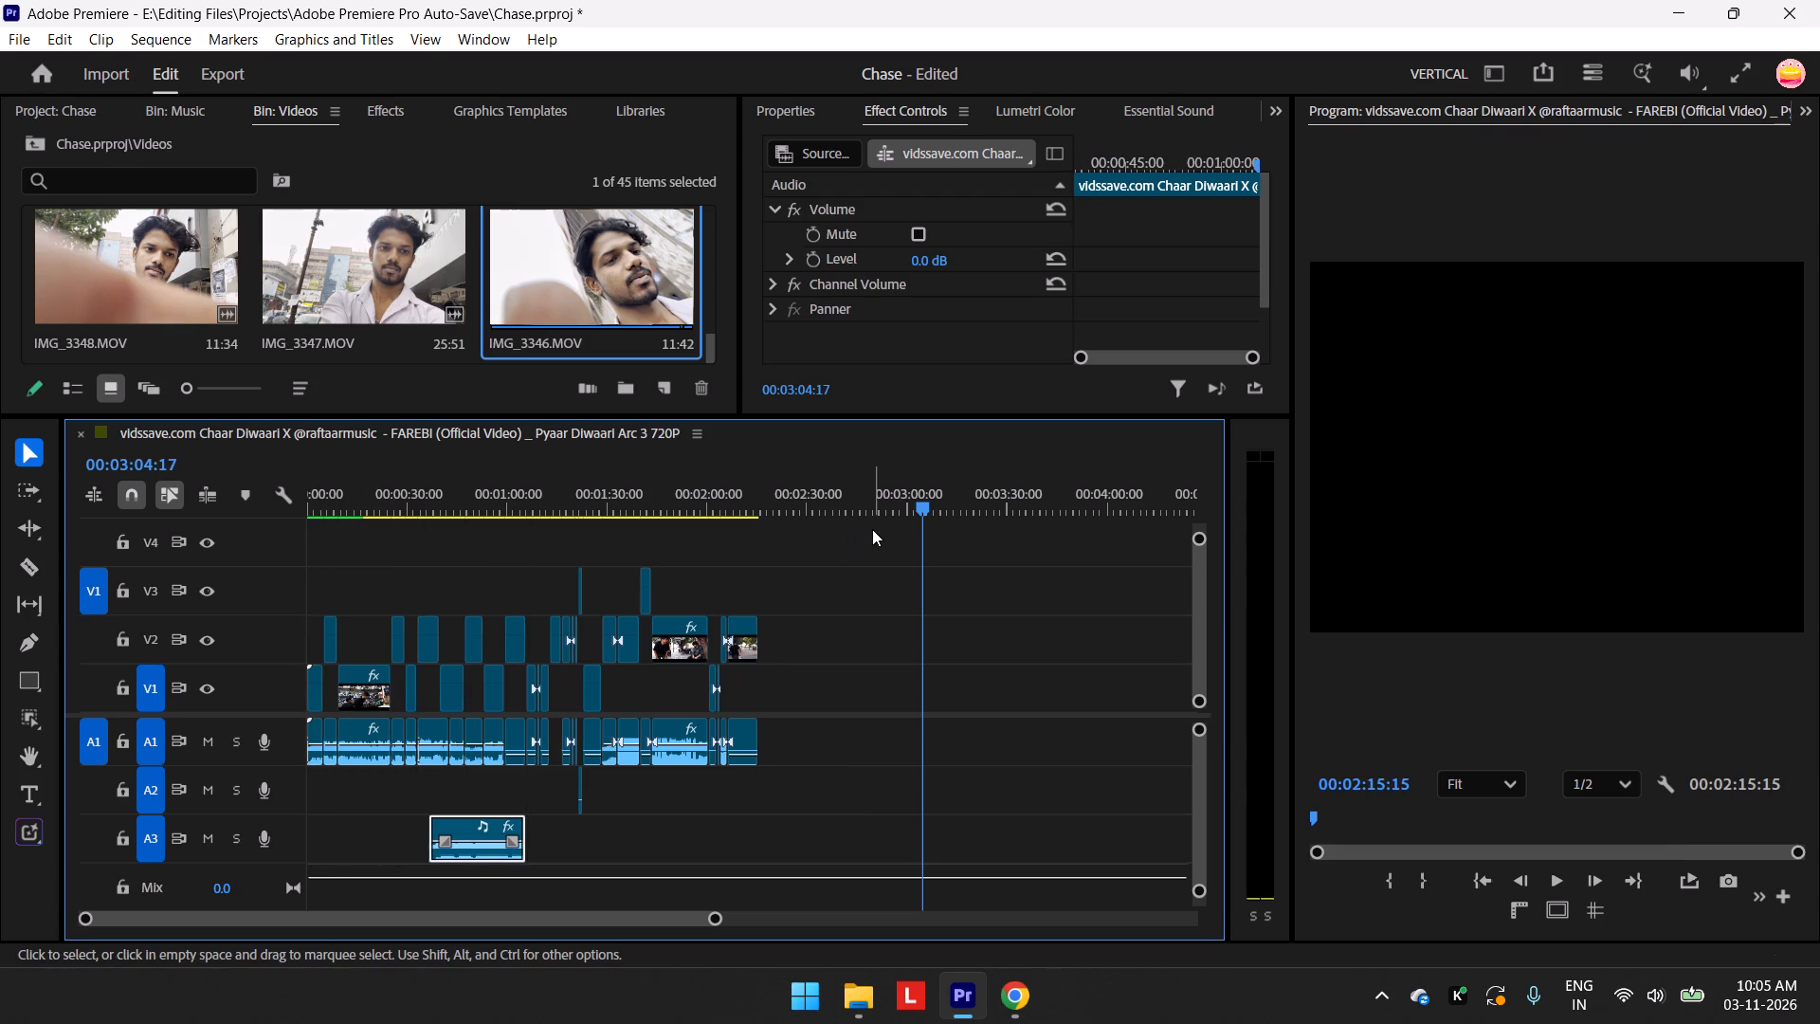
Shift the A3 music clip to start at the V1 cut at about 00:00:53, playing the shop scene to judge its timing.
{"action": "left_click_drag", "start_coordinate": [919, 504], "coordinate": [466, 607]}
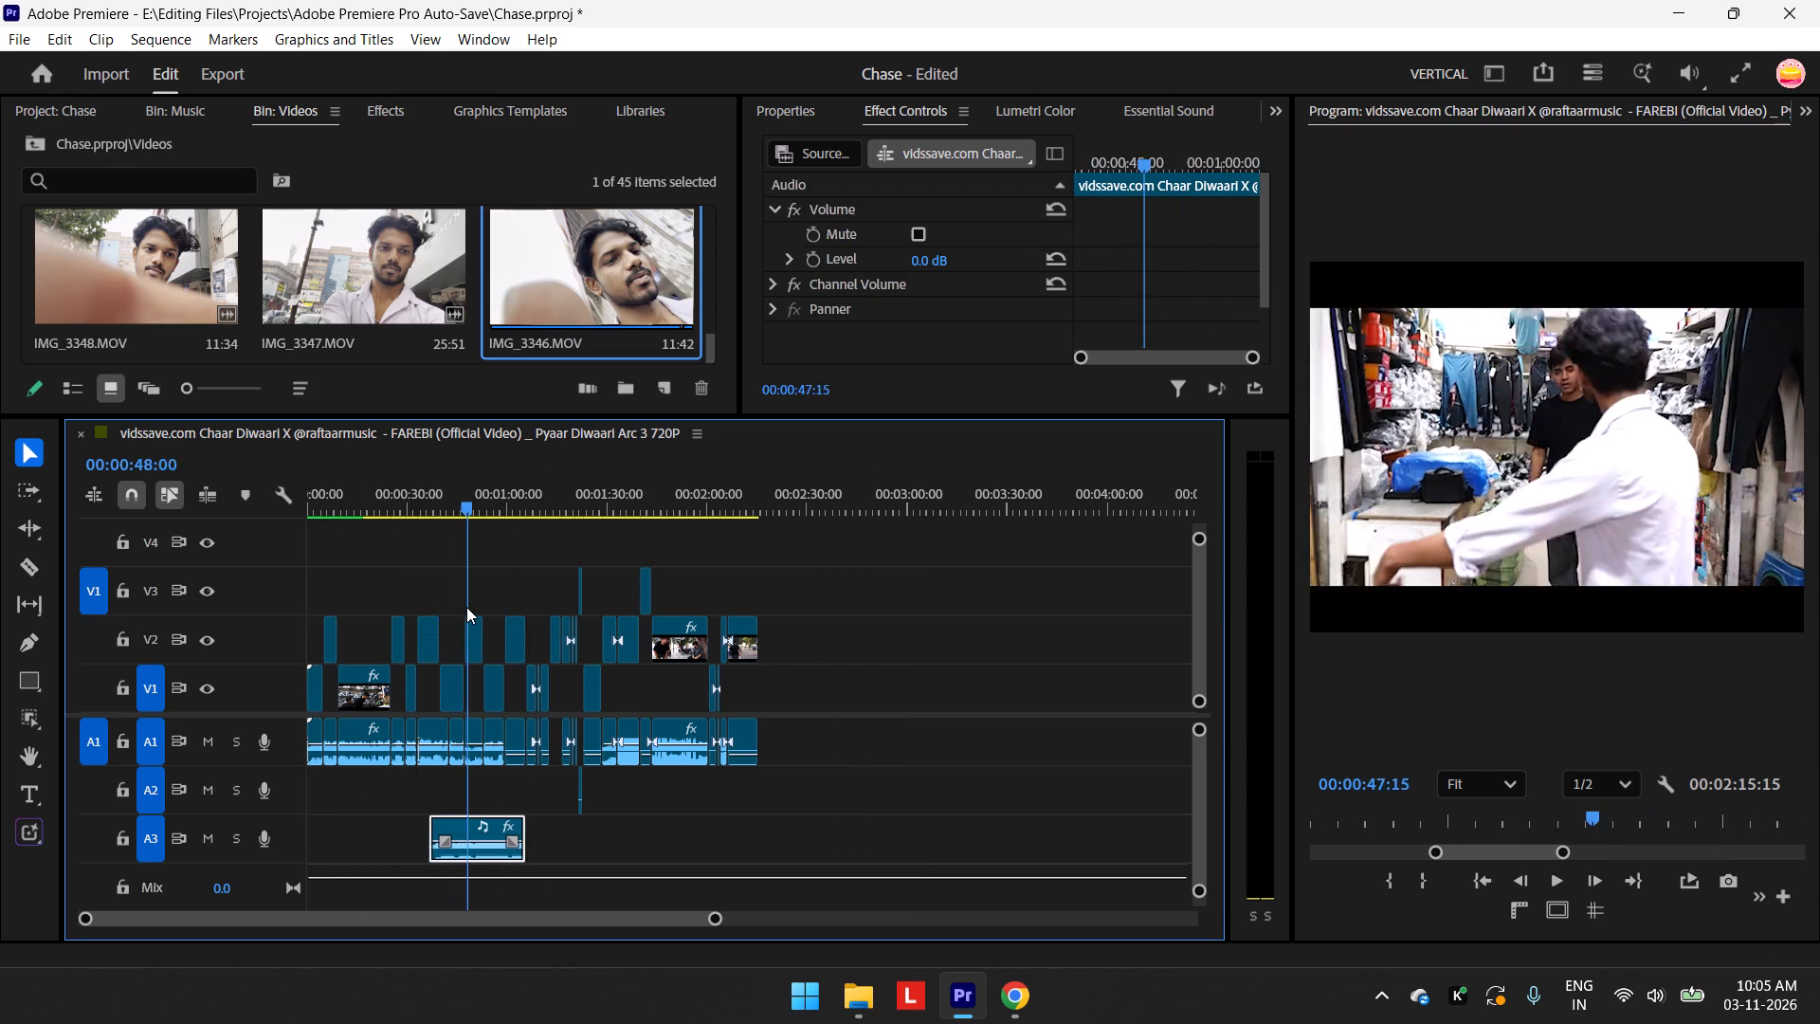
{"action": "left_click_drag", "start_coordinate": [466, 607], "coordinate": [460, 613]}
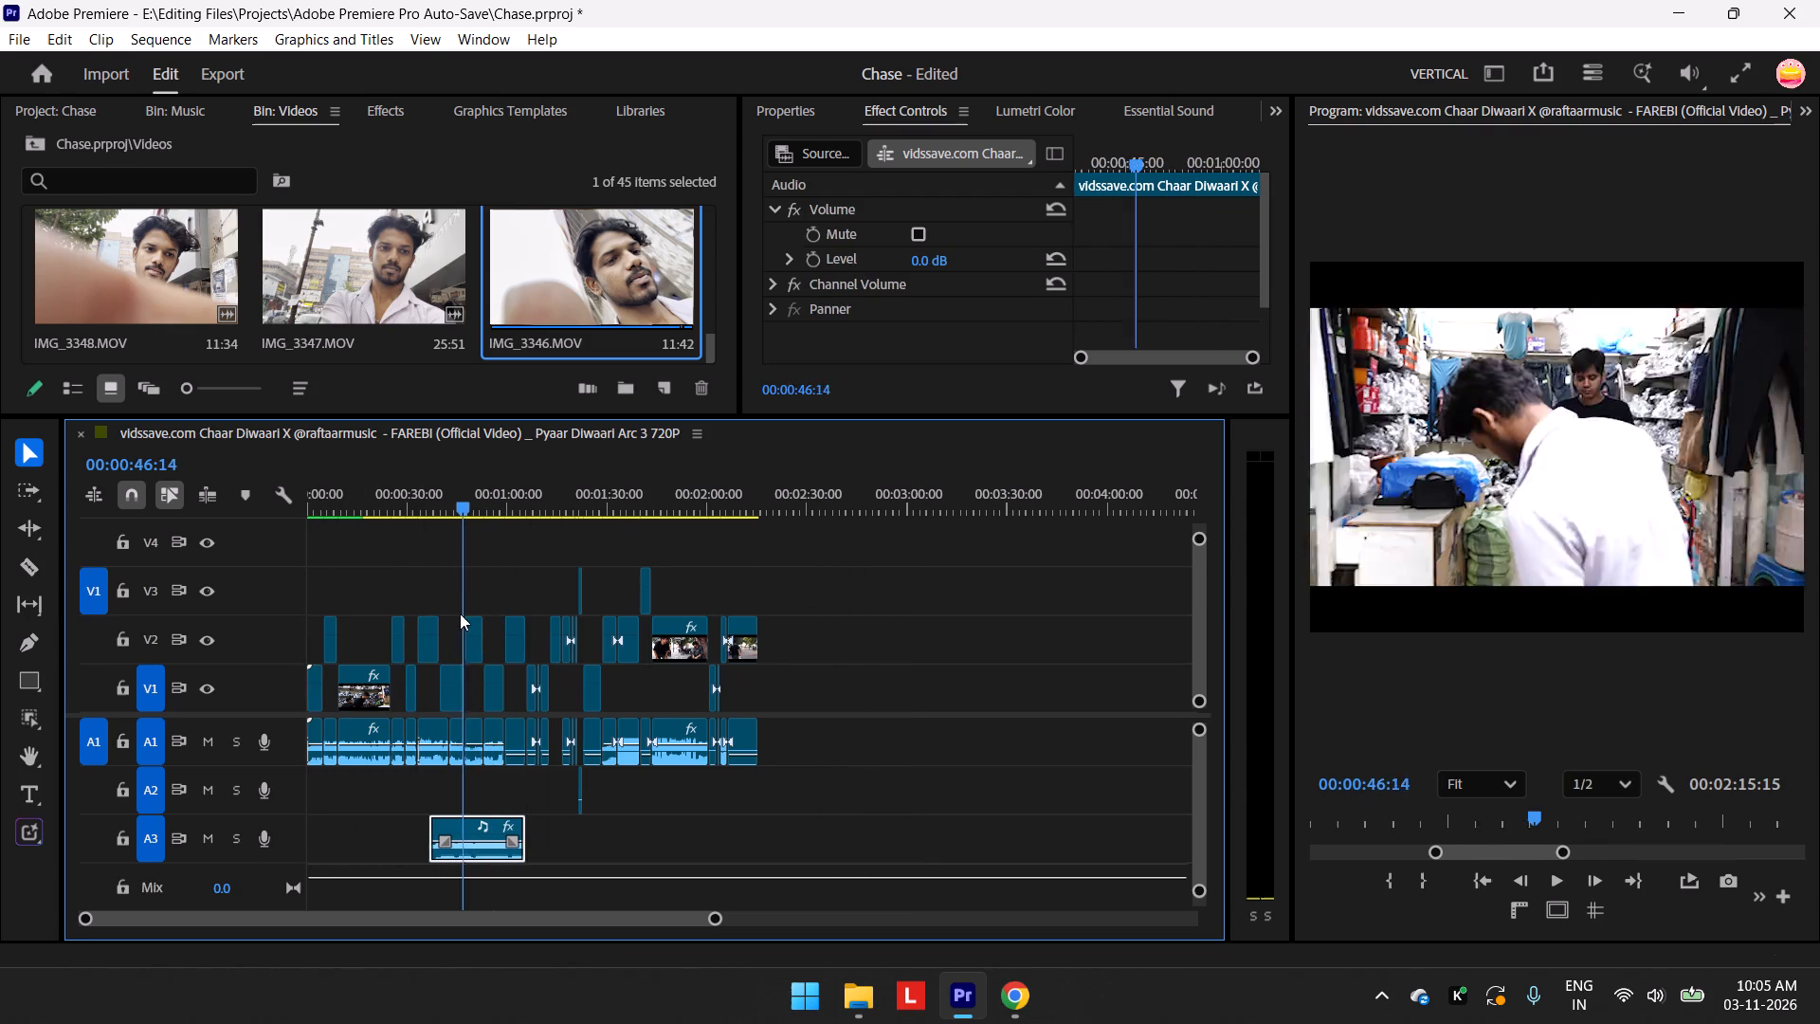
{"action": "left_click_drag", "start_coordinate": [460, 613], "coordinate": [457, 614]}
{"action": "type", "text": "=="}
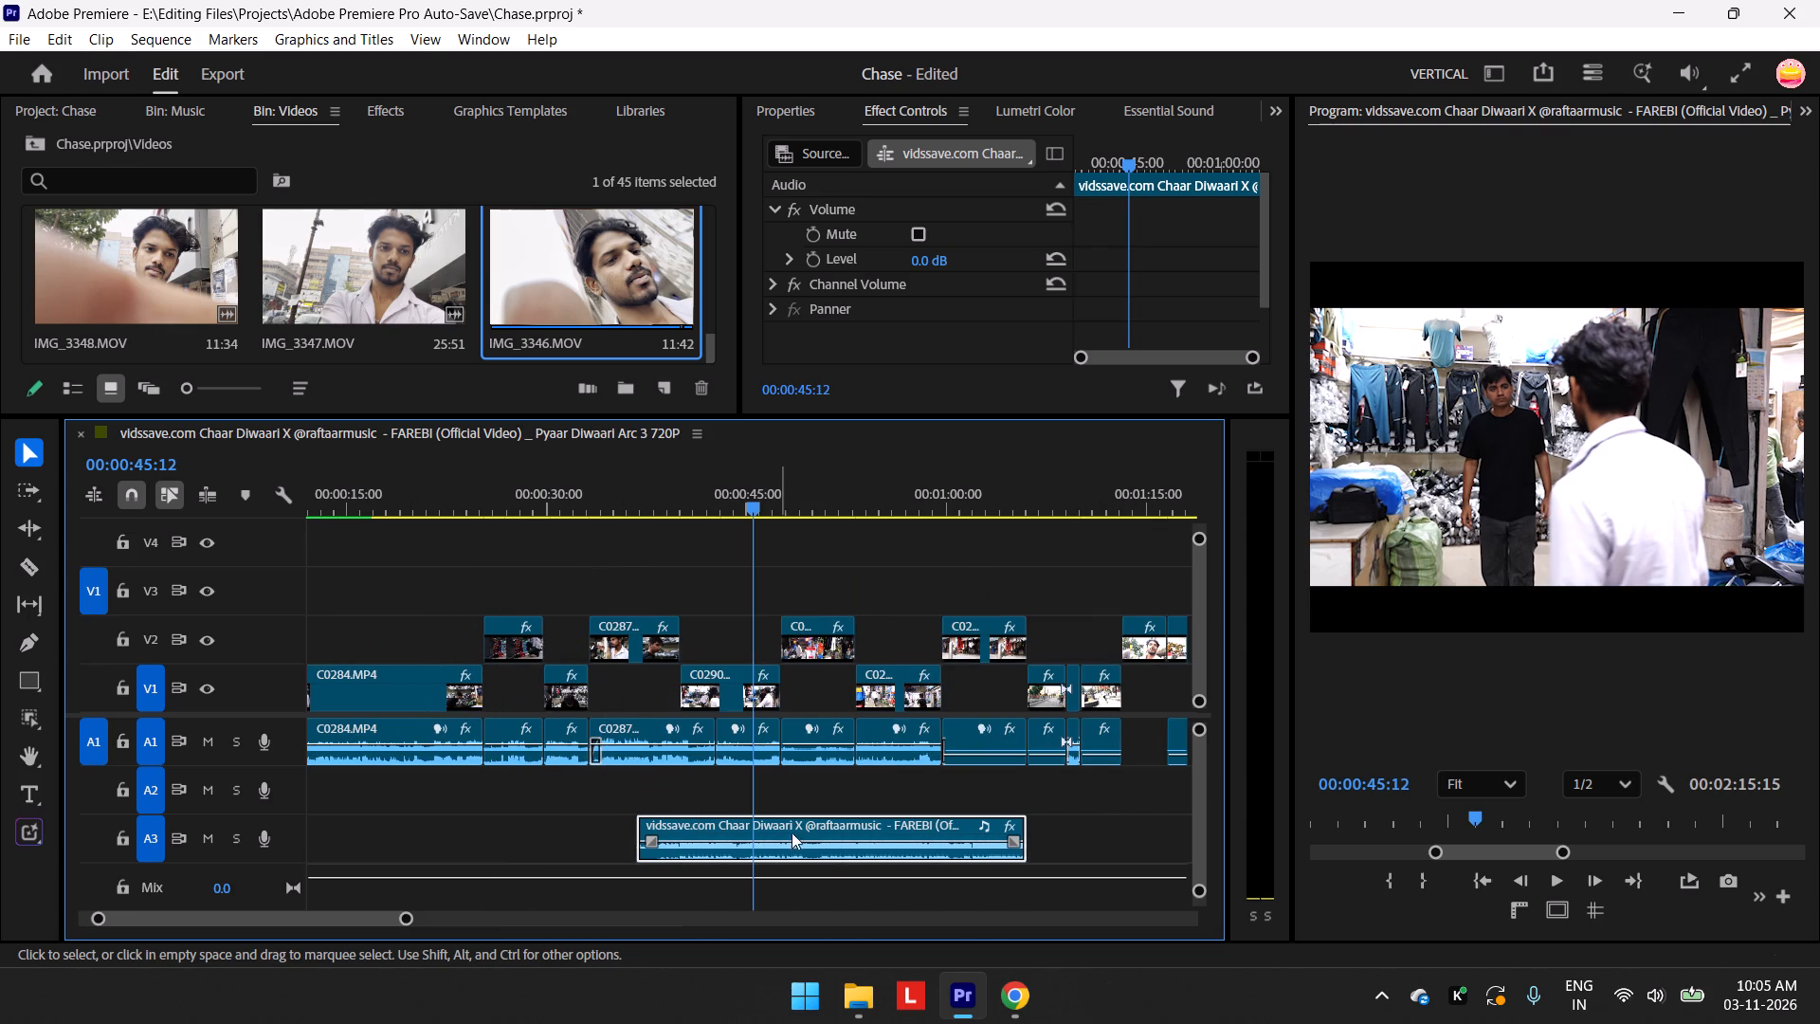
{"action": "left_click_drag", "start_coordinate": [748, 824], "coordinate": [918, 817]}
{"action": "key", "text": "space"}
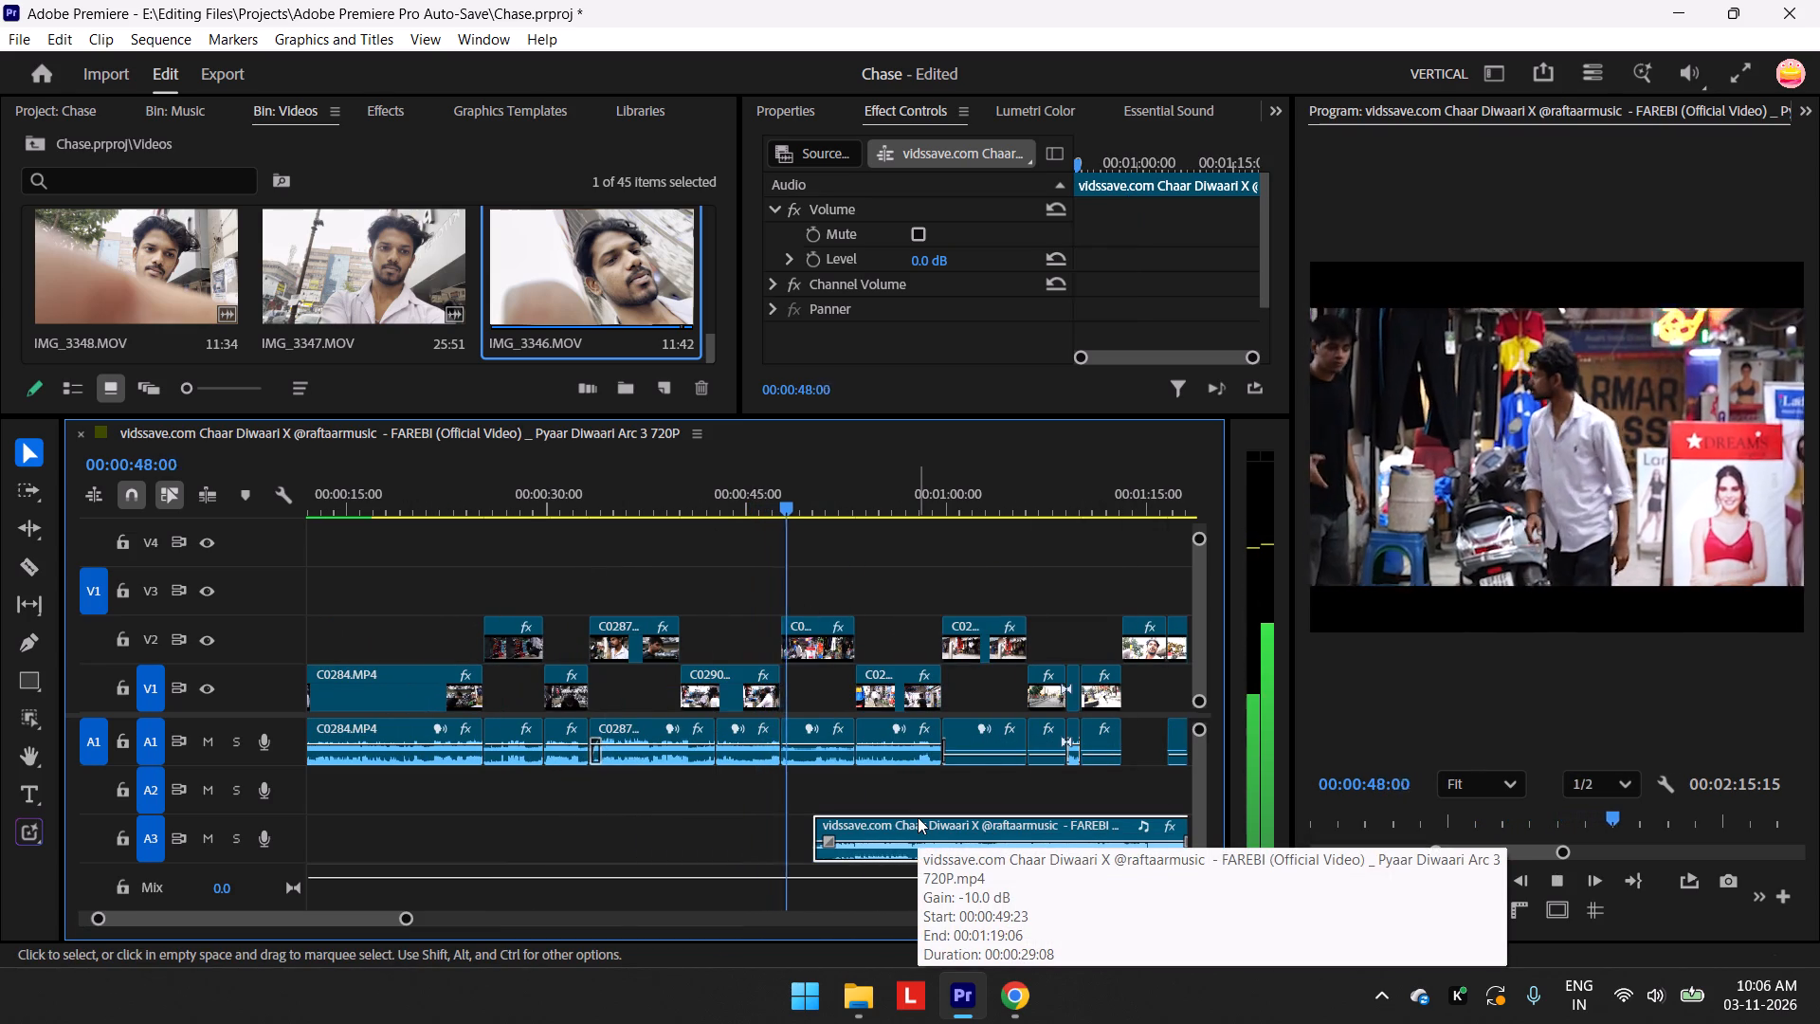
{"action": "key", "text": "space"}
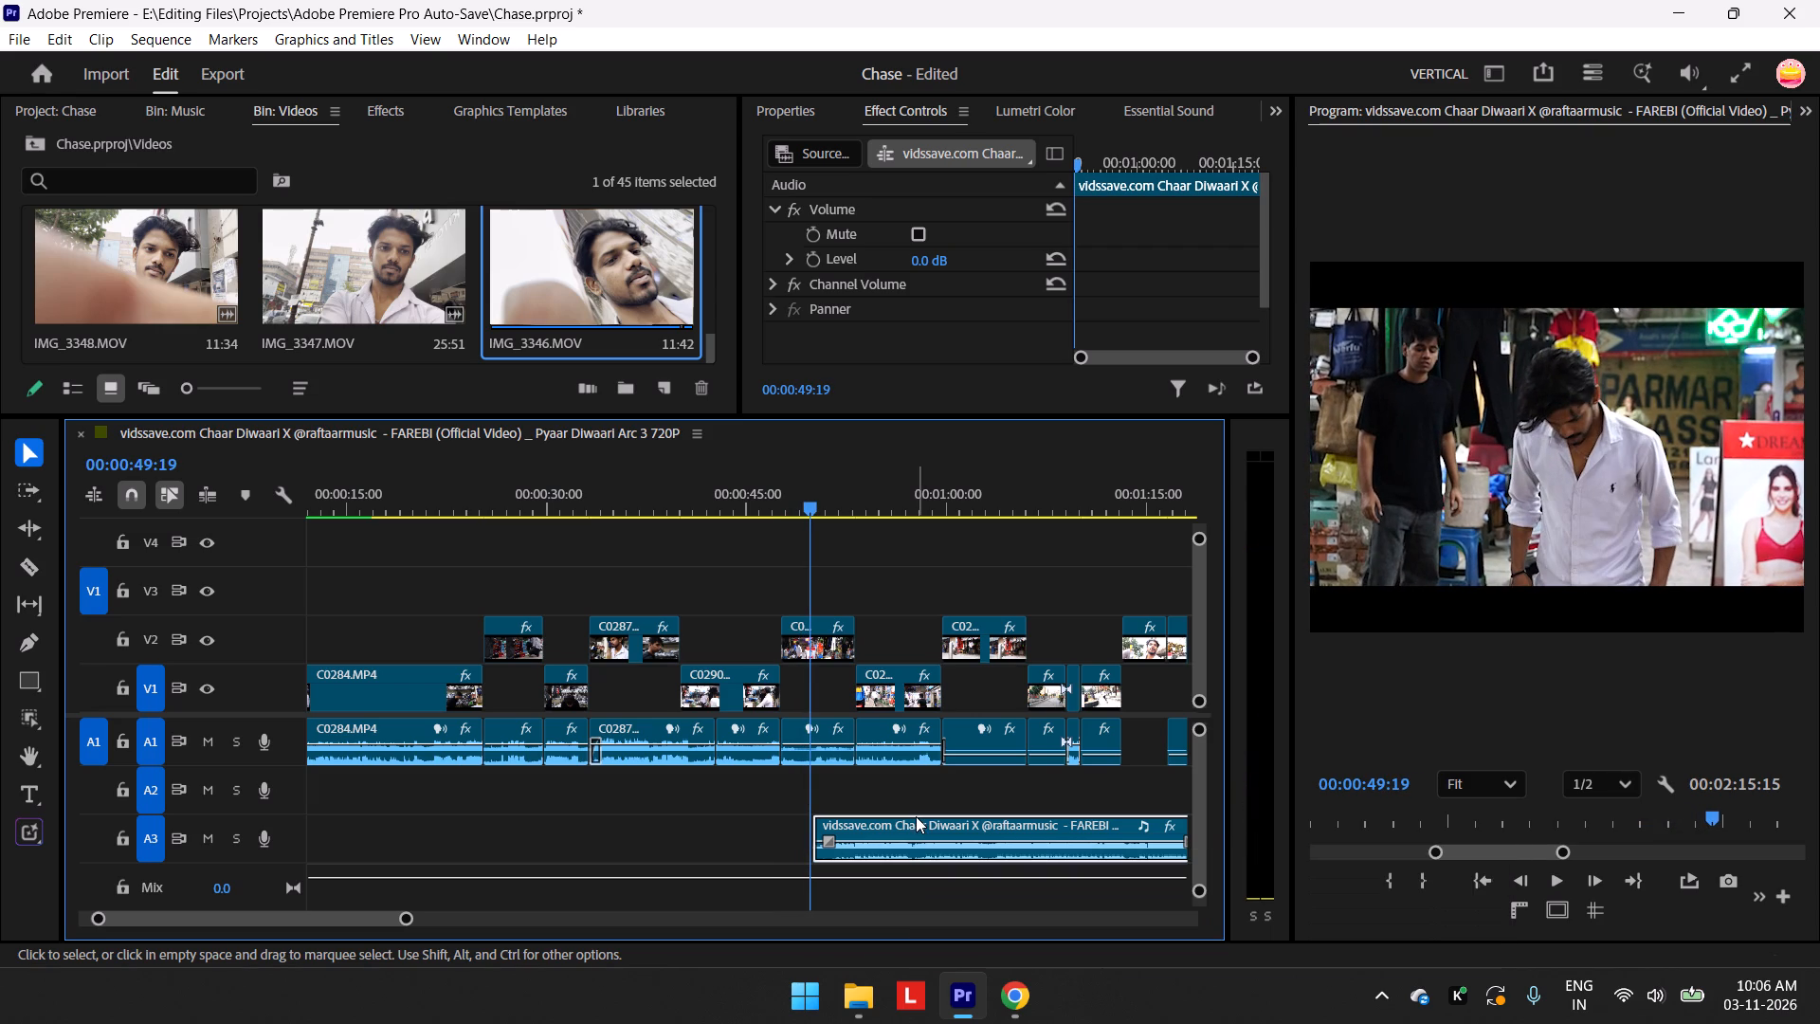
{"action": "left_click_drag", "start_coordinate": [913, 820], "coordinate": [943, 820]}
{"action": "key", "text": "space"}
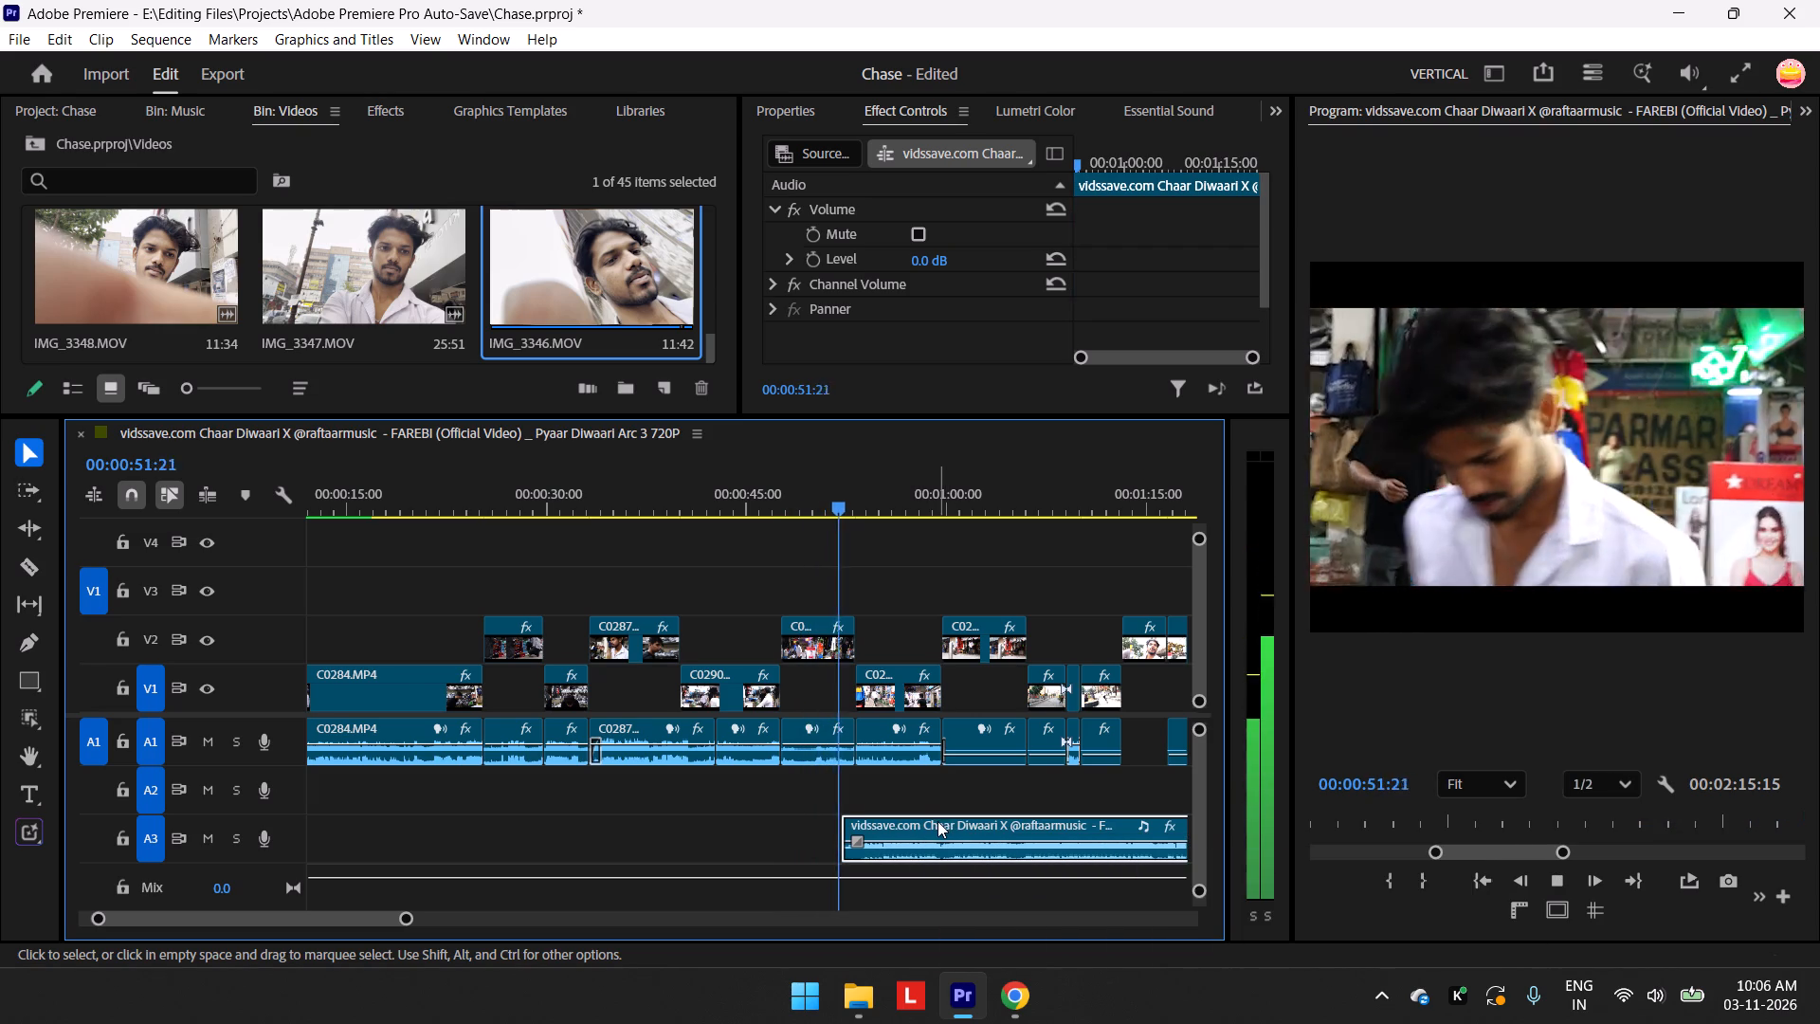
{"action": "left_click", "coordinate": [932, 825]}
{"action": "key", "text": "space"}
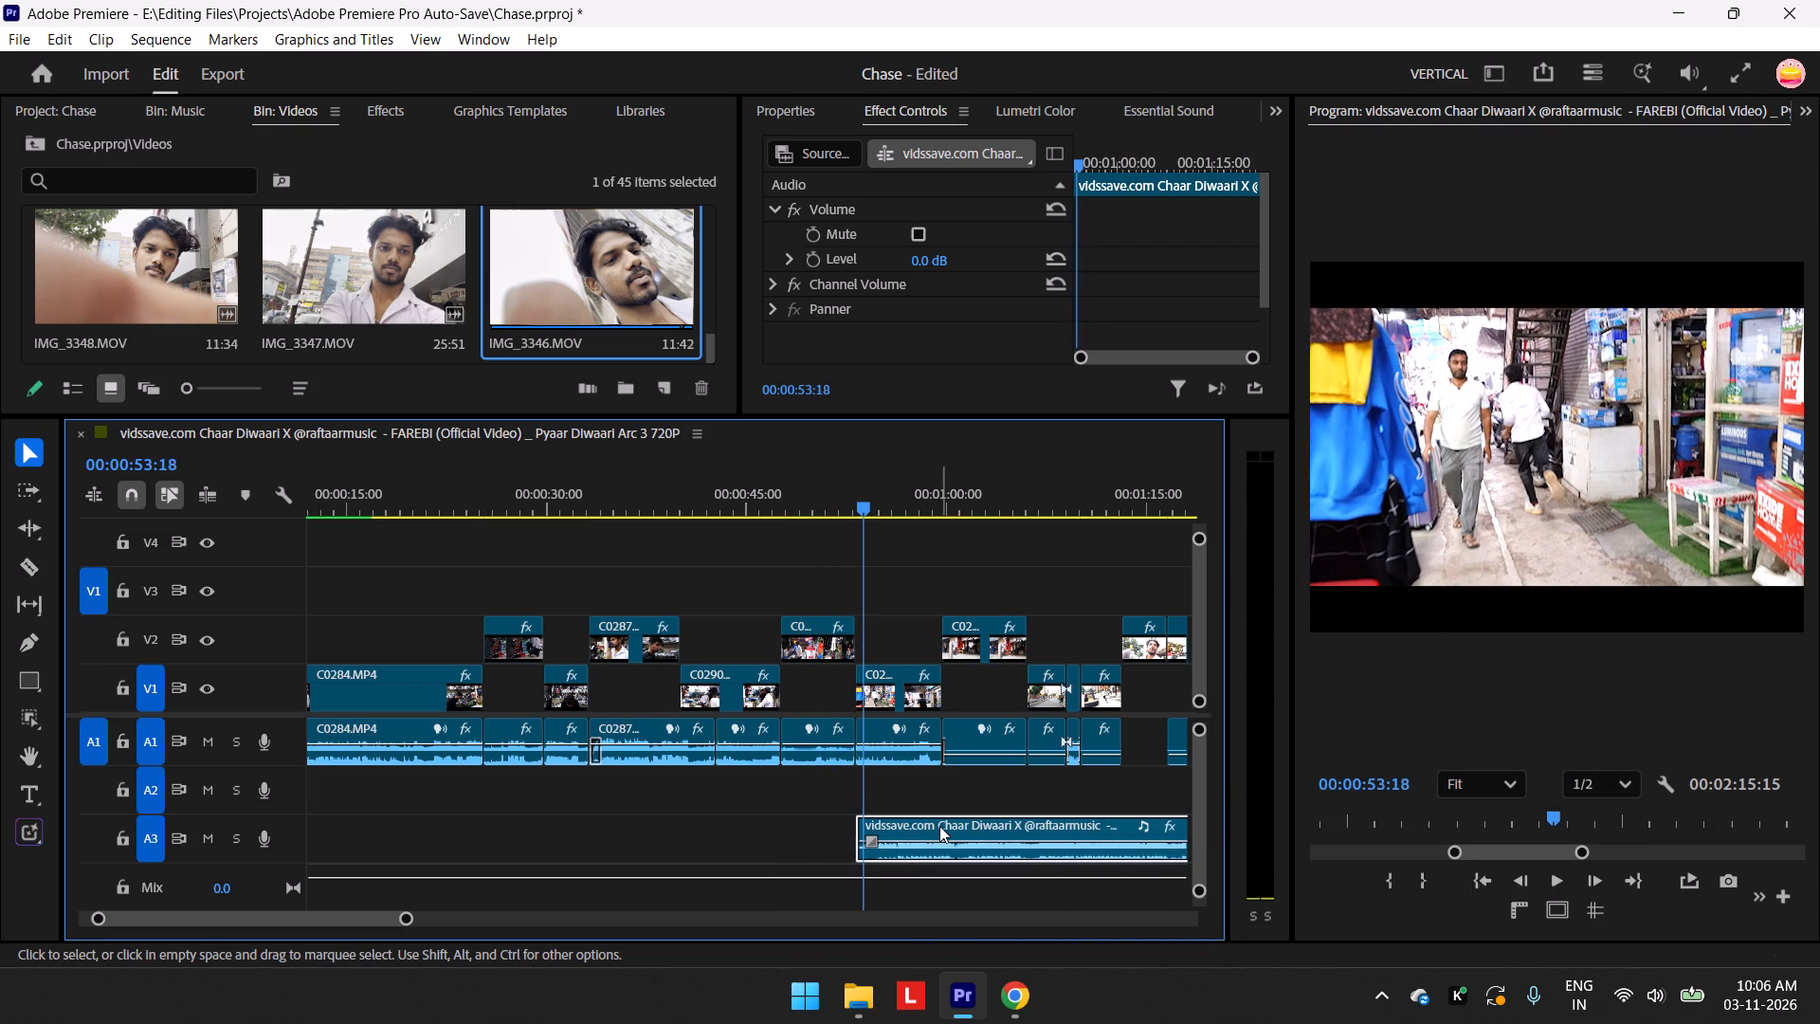
Scrub and play from about 00:00:52 to 00:00:56 to examine how the music start fits the shop shots.
{"action": "left_click_drag", "start_coordinate": [863, 501], "coordinate": [854, 506]}
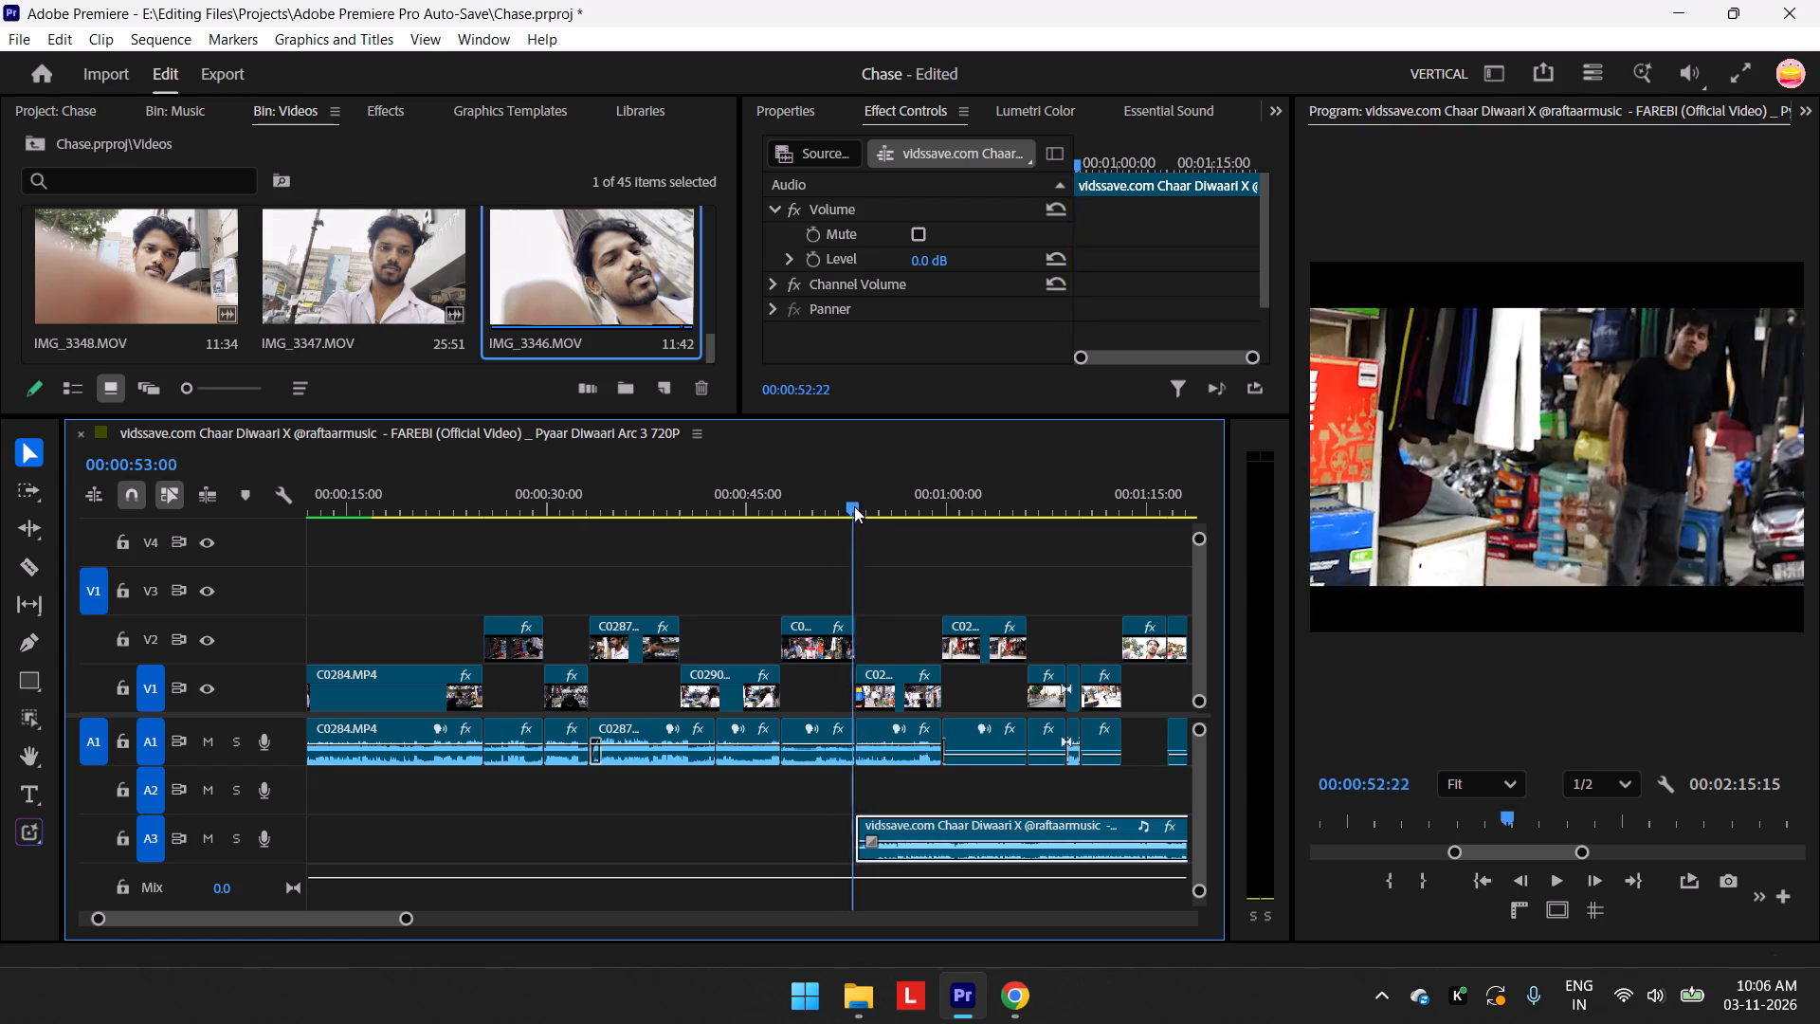
{"action": "left_click_drag", "start_coordinate": [854, 506], "coordinate": [860, 505]}
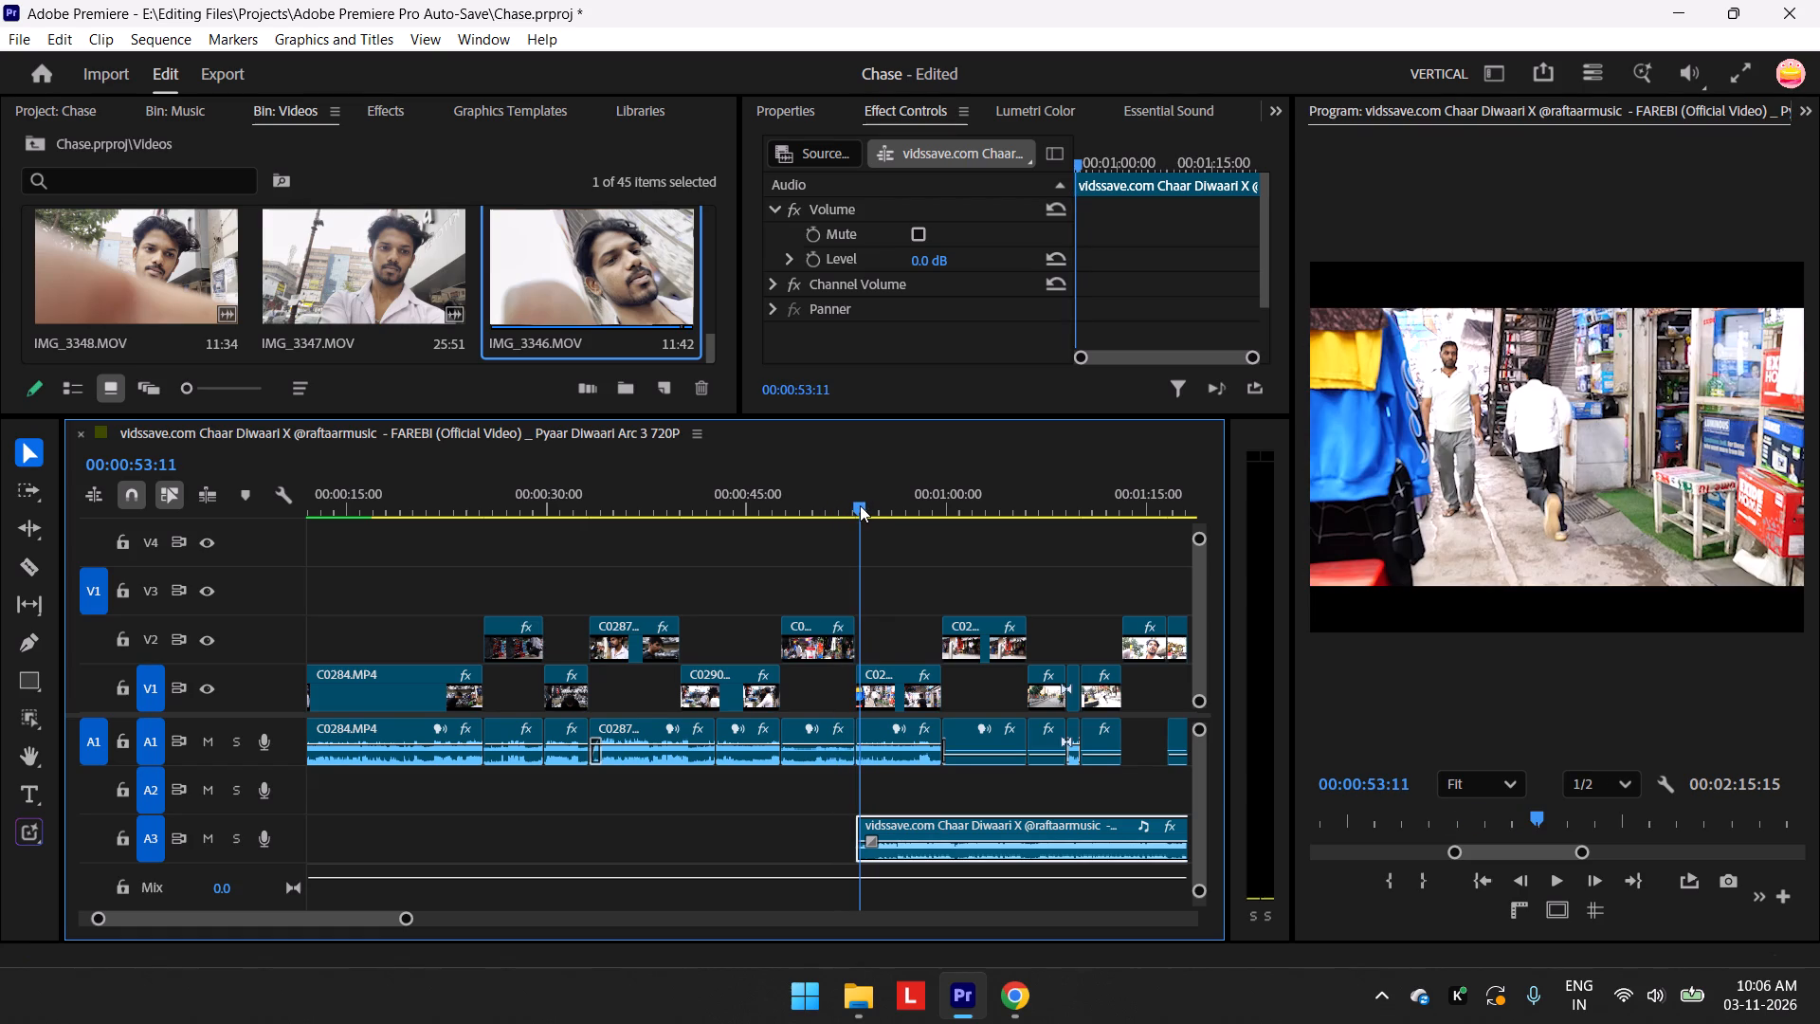
{"action": "left_click_drag", "start_coordinate": [860, 505], "coordinate": [896, 518]}
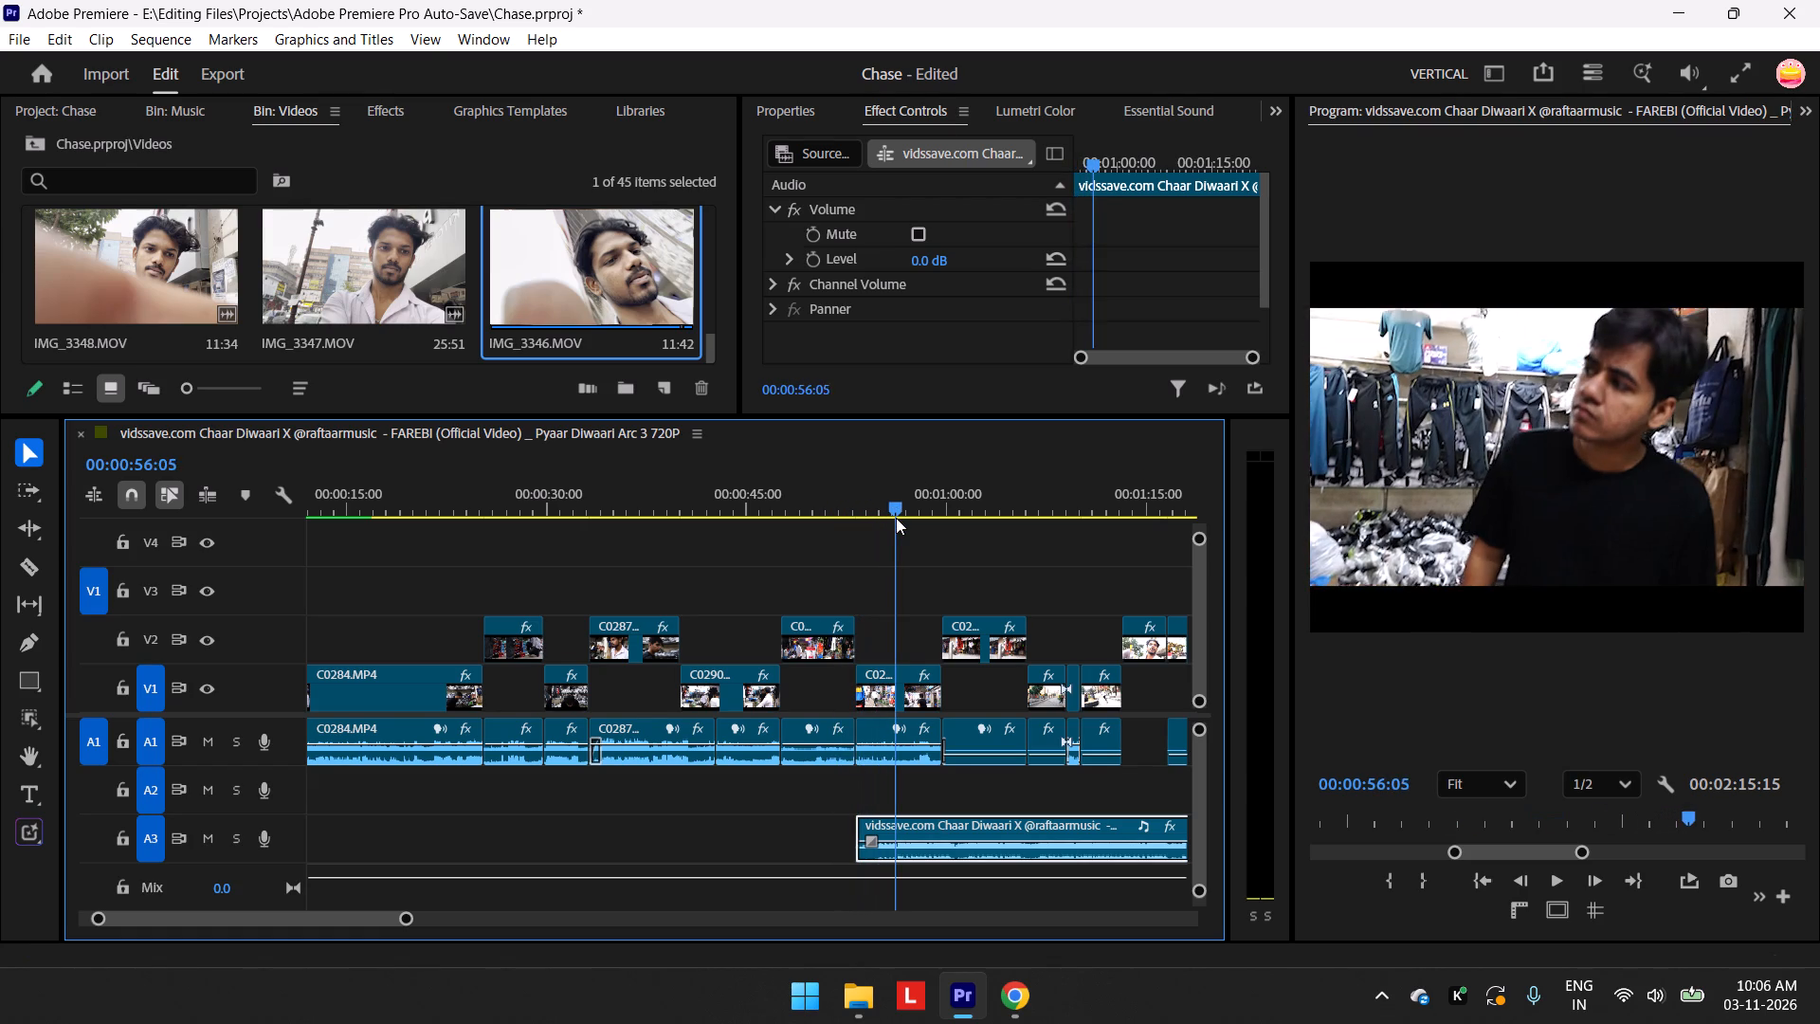
{"action": "left_click_drag", "start_coordinate": [896, 518], "coordinate": [847, 542]}
{"action": "key", "text": "space"}
{"action": "key", "text": "space"}
{"action": "key", "text": "space"}
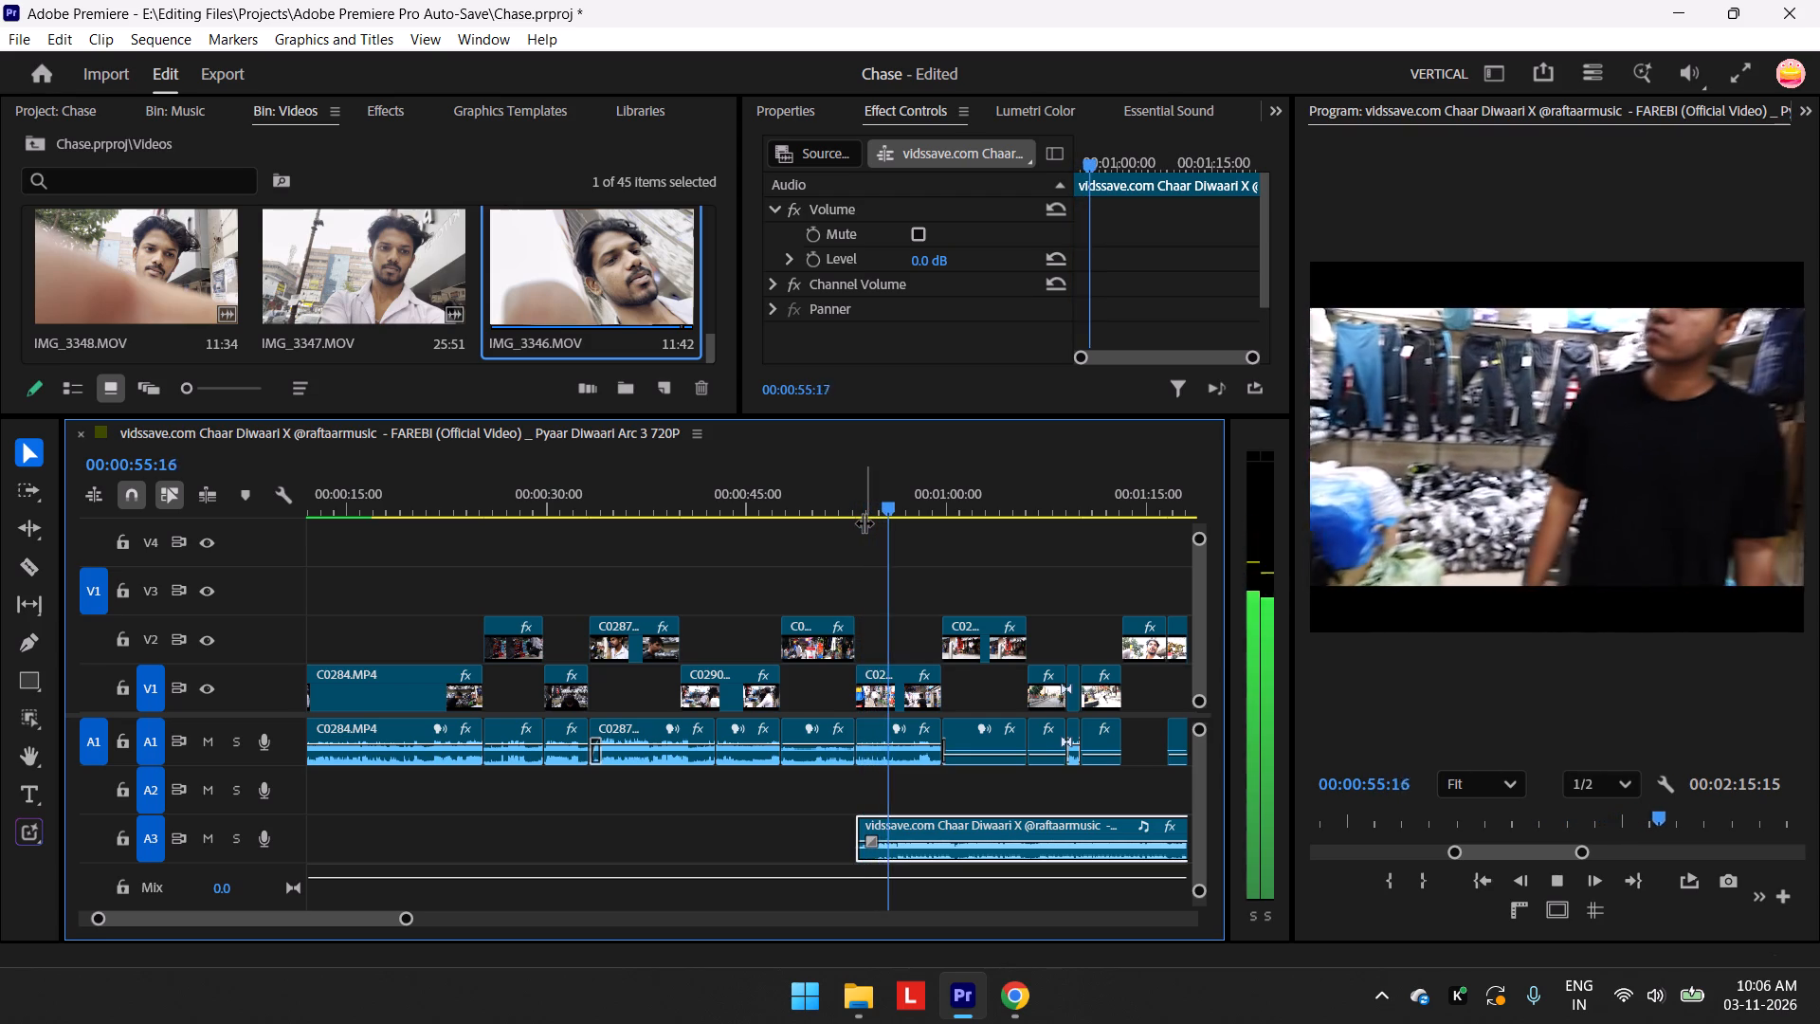
{"action": "key", "text": "space"}
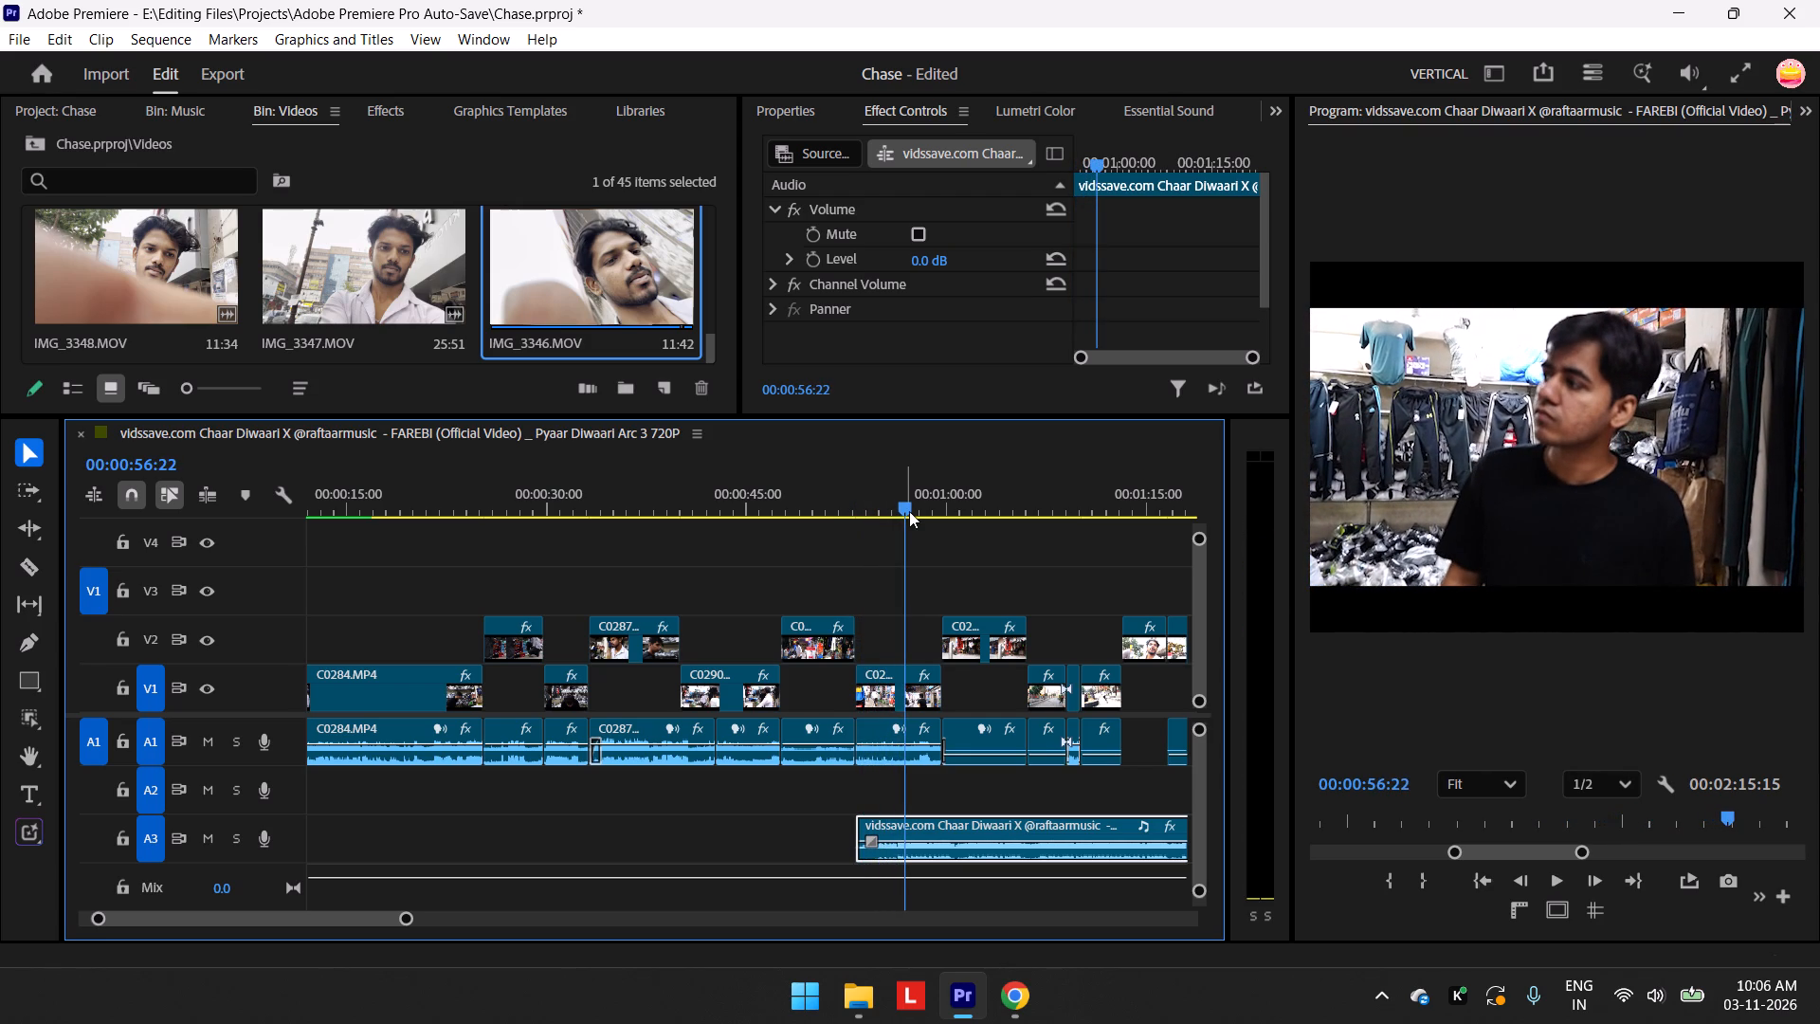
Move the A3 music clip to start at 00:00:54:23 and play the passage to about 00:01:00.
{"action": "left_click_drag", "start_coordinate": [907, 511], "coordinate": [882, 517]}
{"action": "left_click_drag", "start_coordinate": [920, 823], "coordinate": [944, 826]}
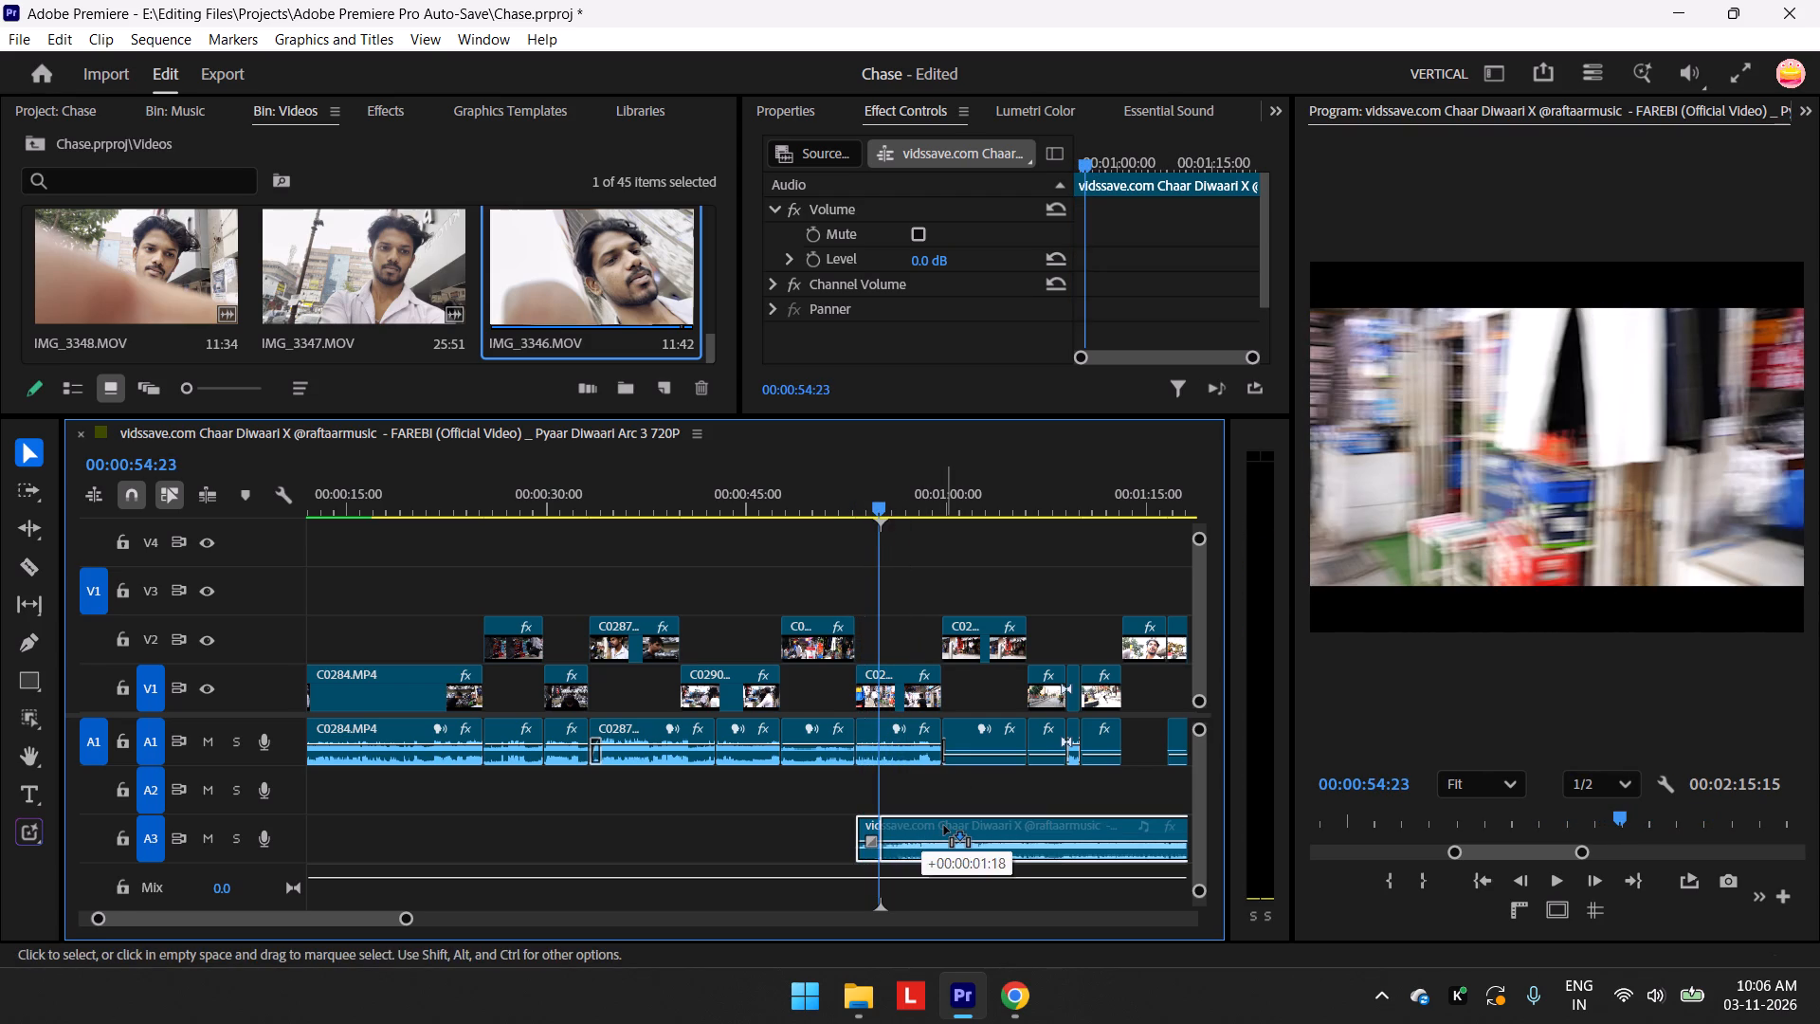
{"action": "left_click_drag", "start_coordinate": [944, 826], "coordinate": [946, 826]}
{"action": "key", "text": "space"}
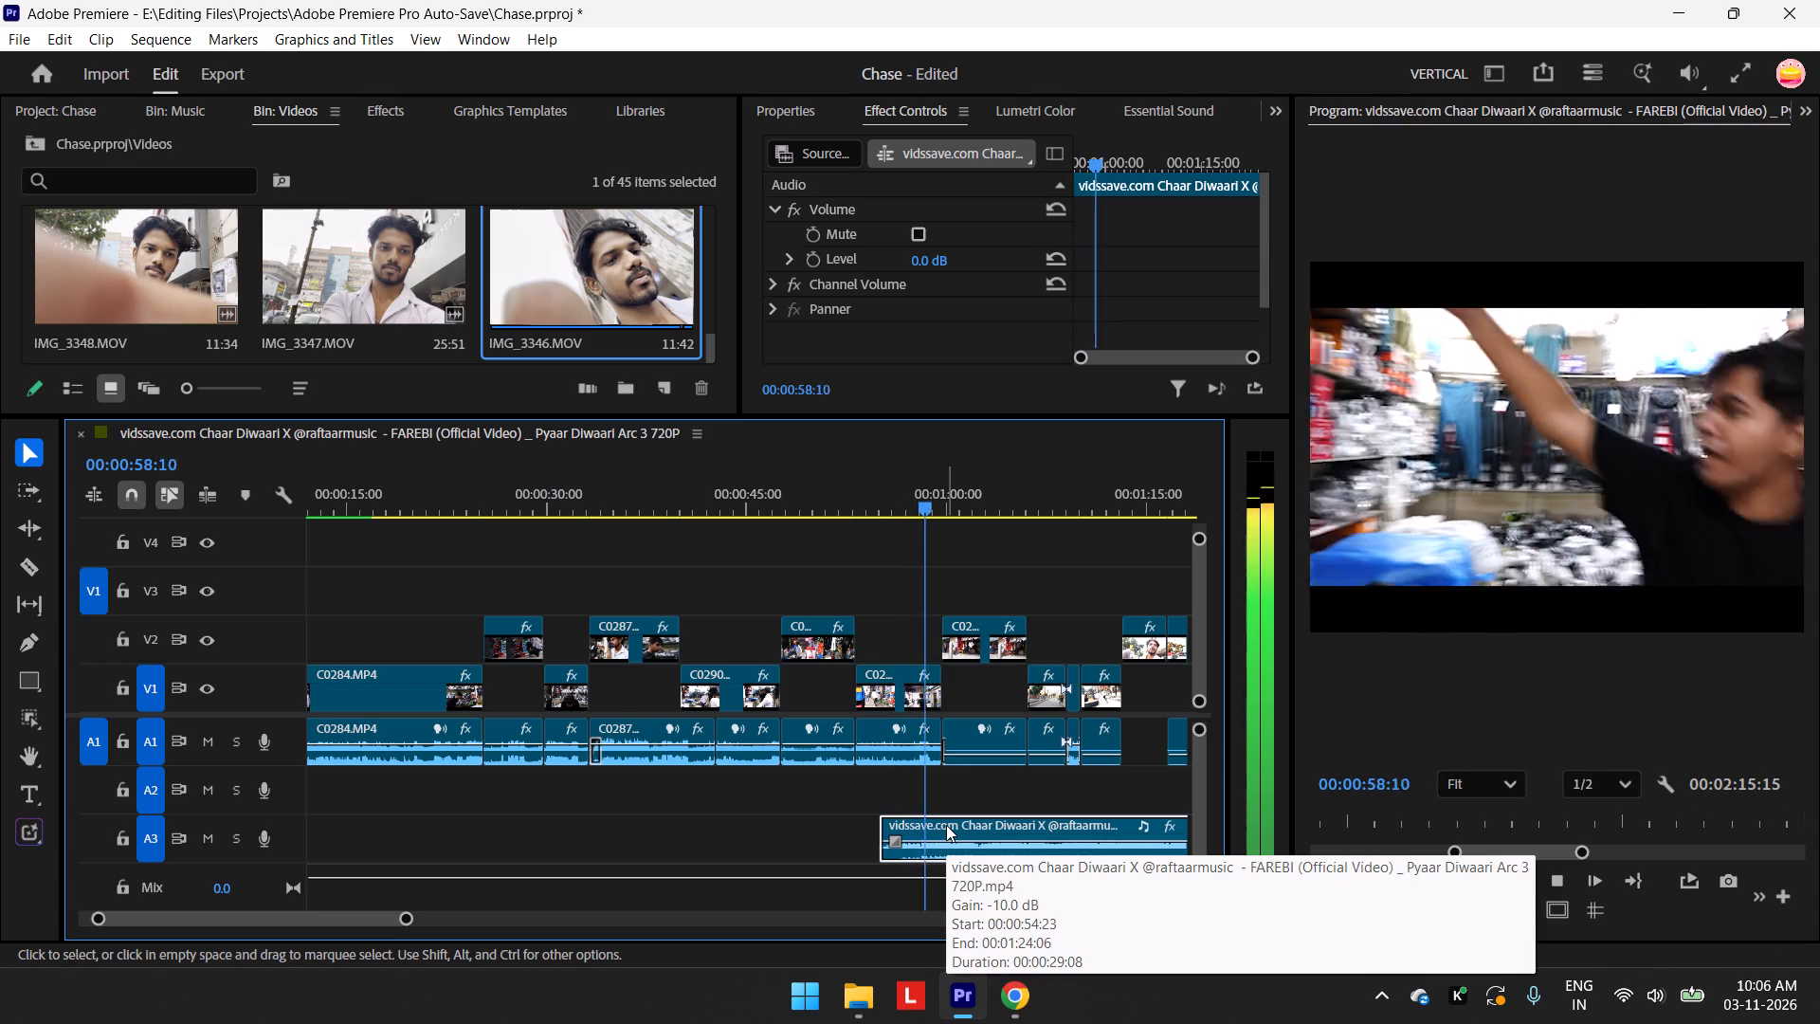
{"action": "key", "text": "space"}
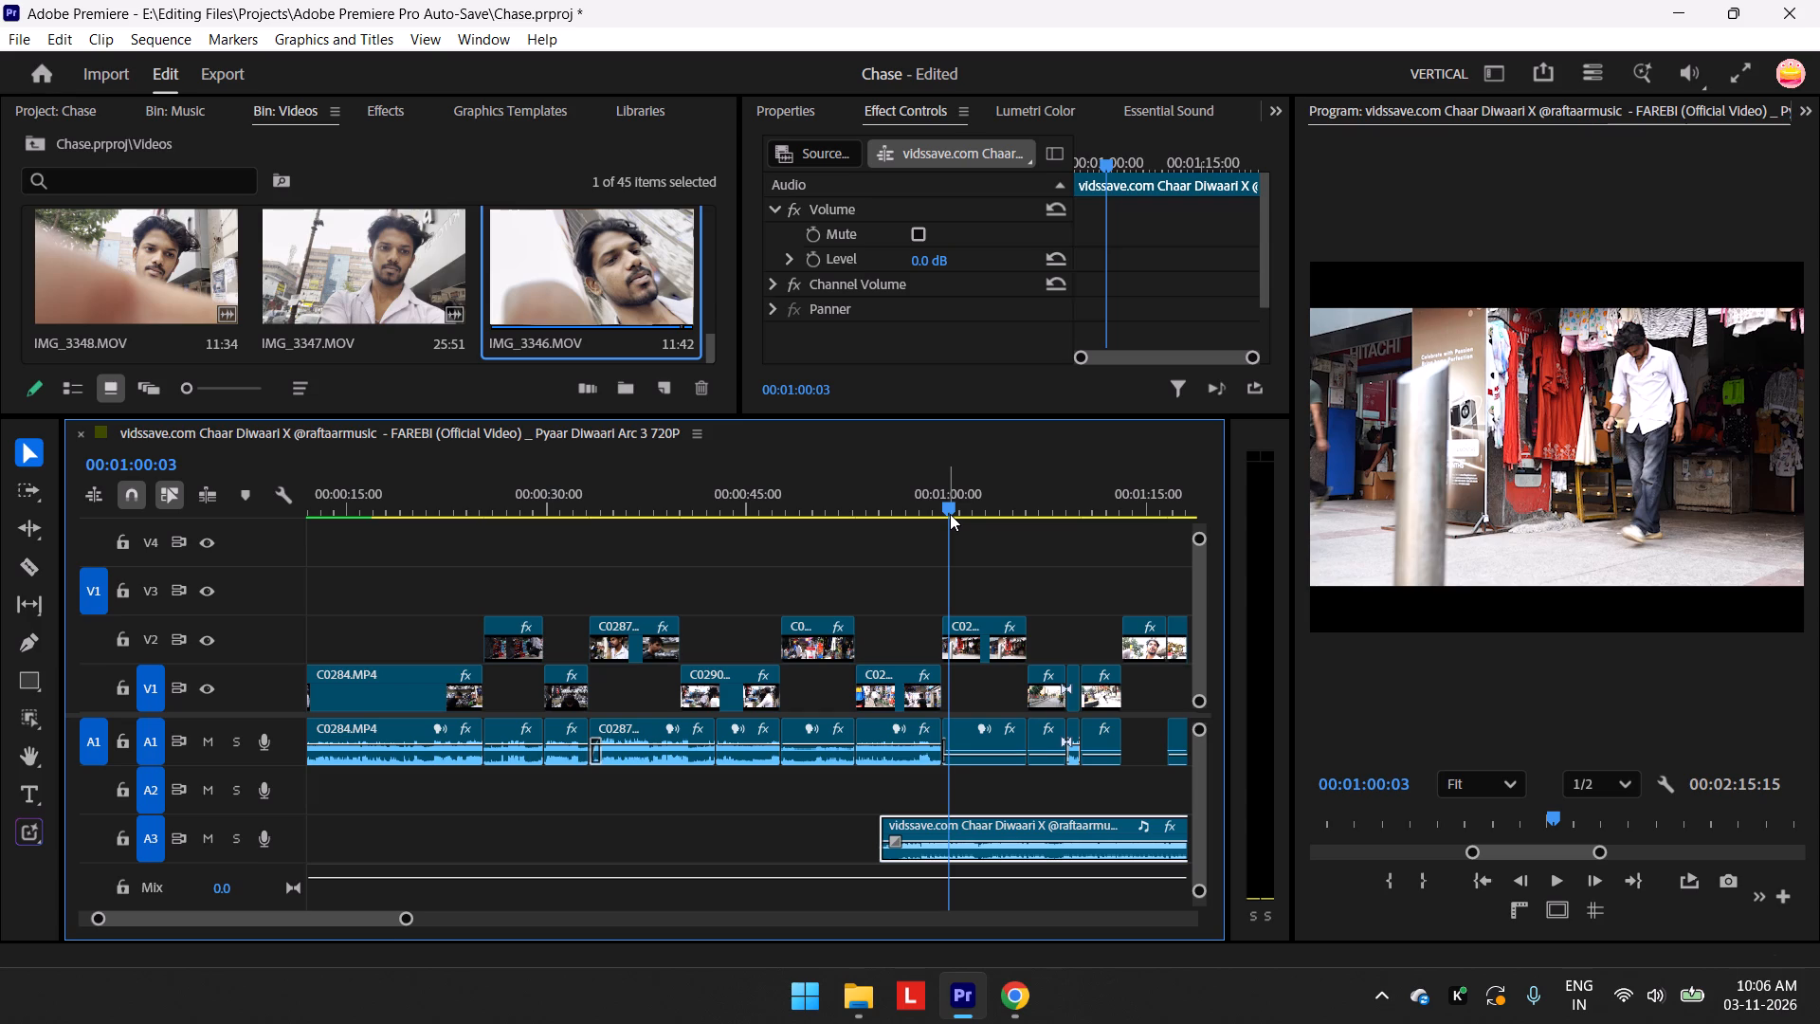
Replay the passage from about 00:00:54:23 to 00:00:58 to check the music against the raised-arm action in the shop.
{"action": "left_click", "coordinate": [947, 507]}
{"action": "left_click", "coordinate": [884, 527]}
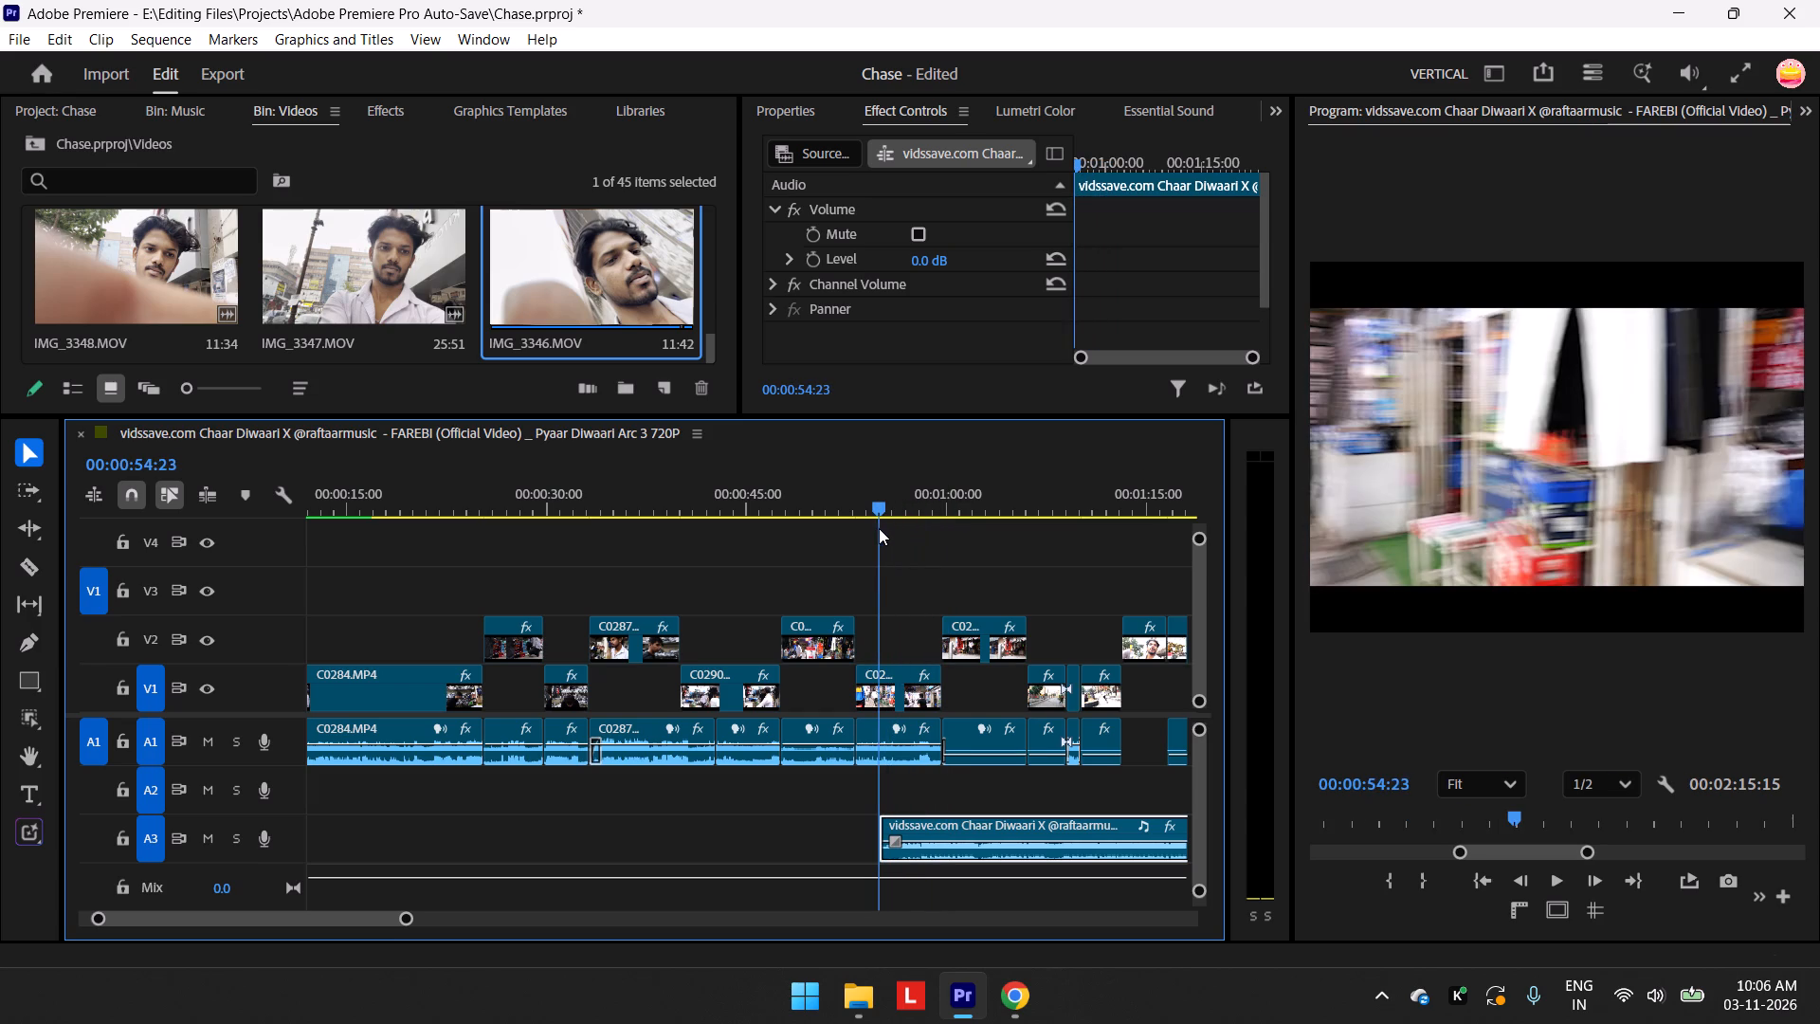
{"action": "key", "text": "space"}
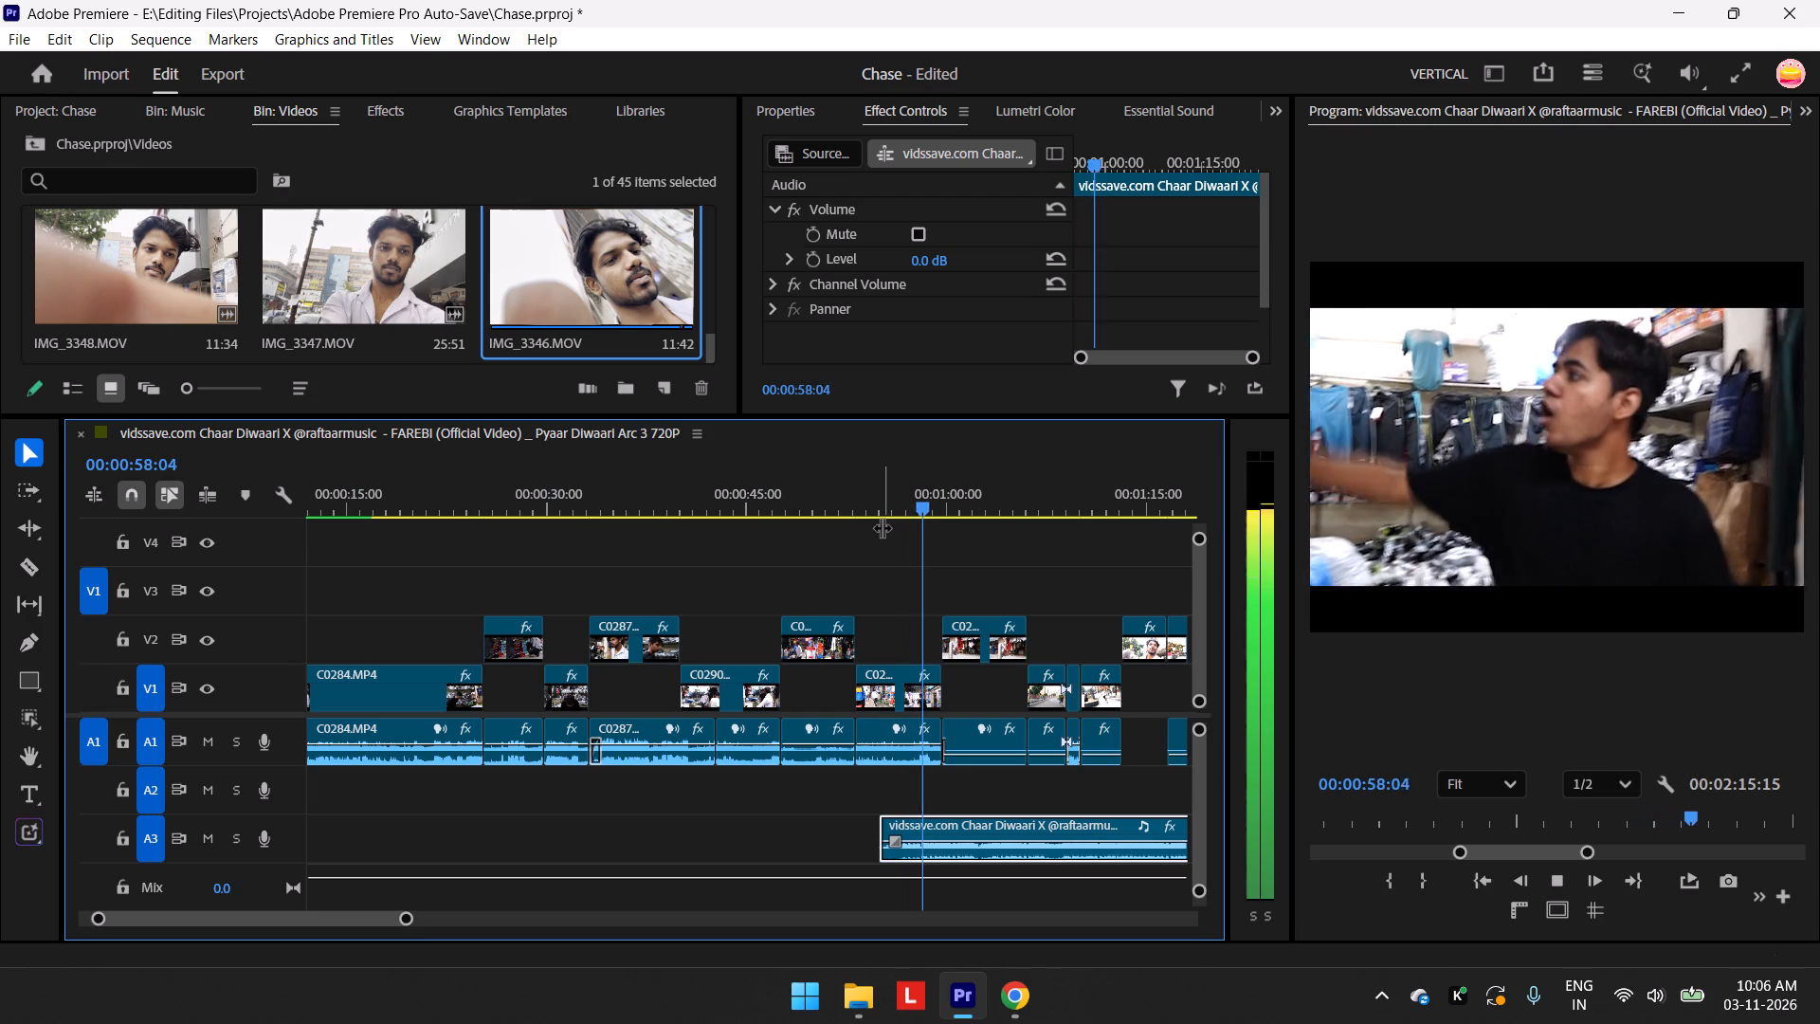
{"action": "key", "text": "space"}
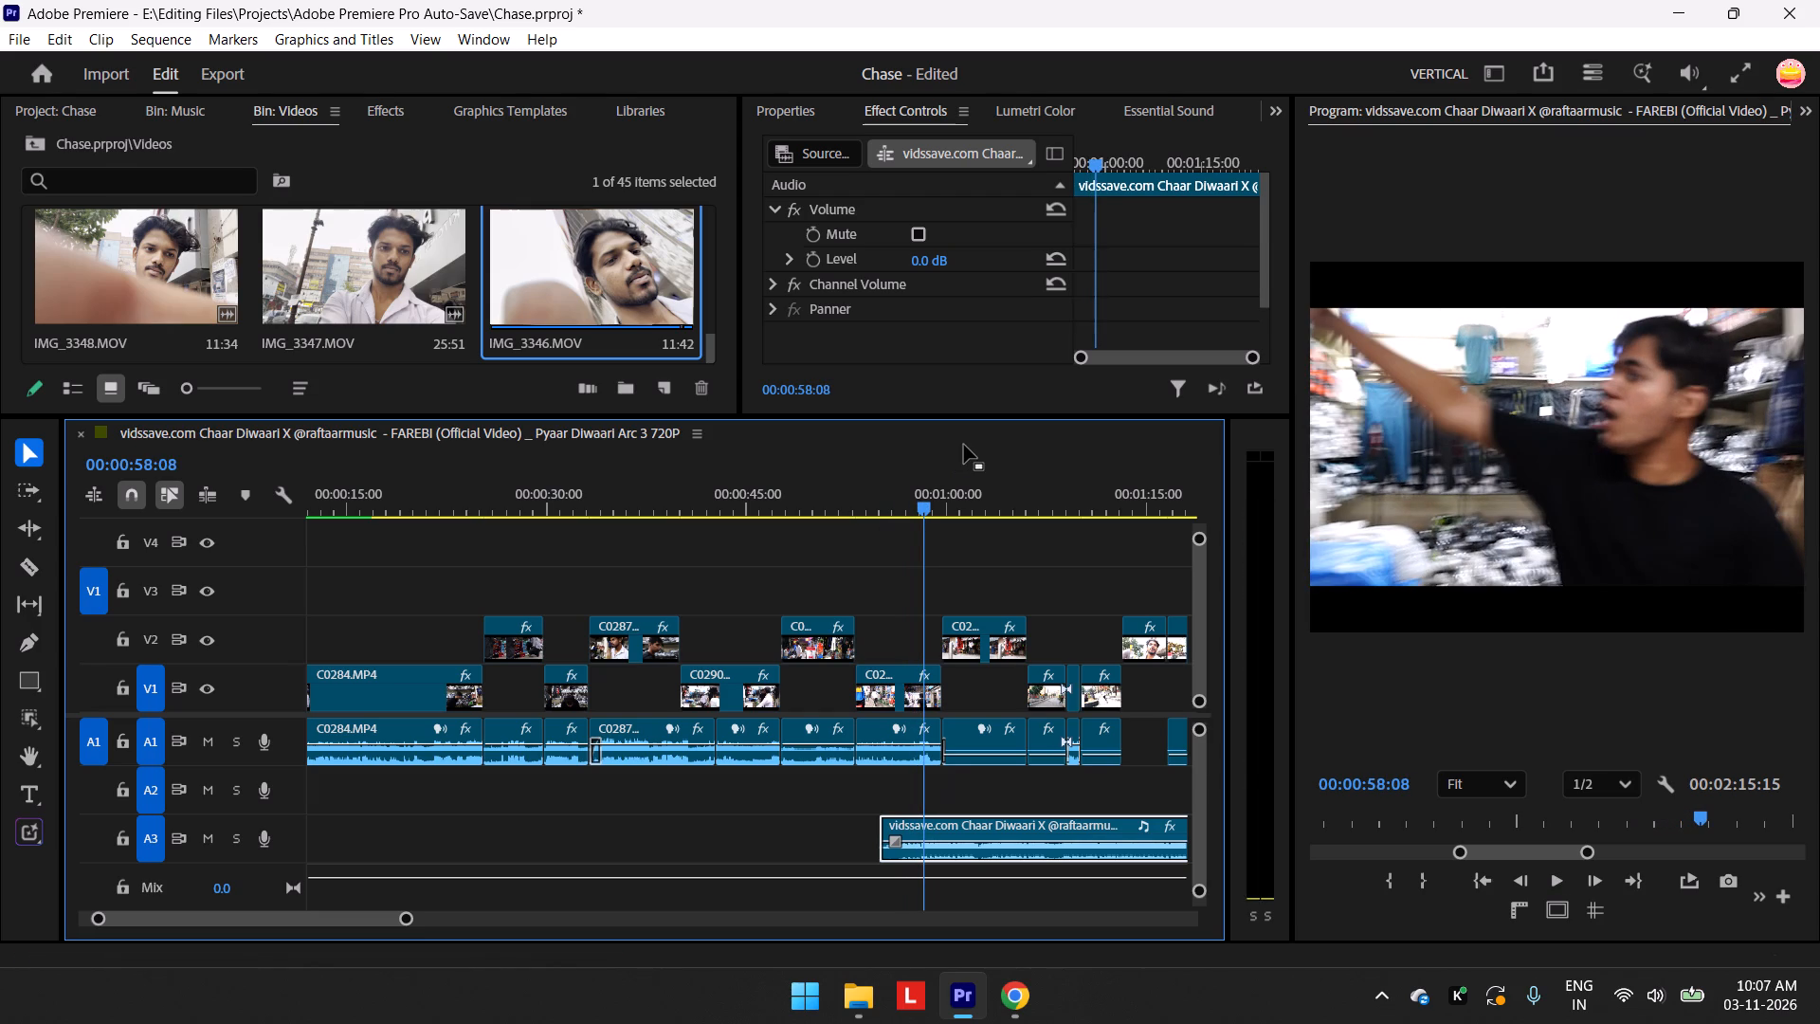
{"action": "left_click_drag", "start_coordinate": [921, 499], "coordinate": [884, 527]}
{"action": "key", "text": "space"}
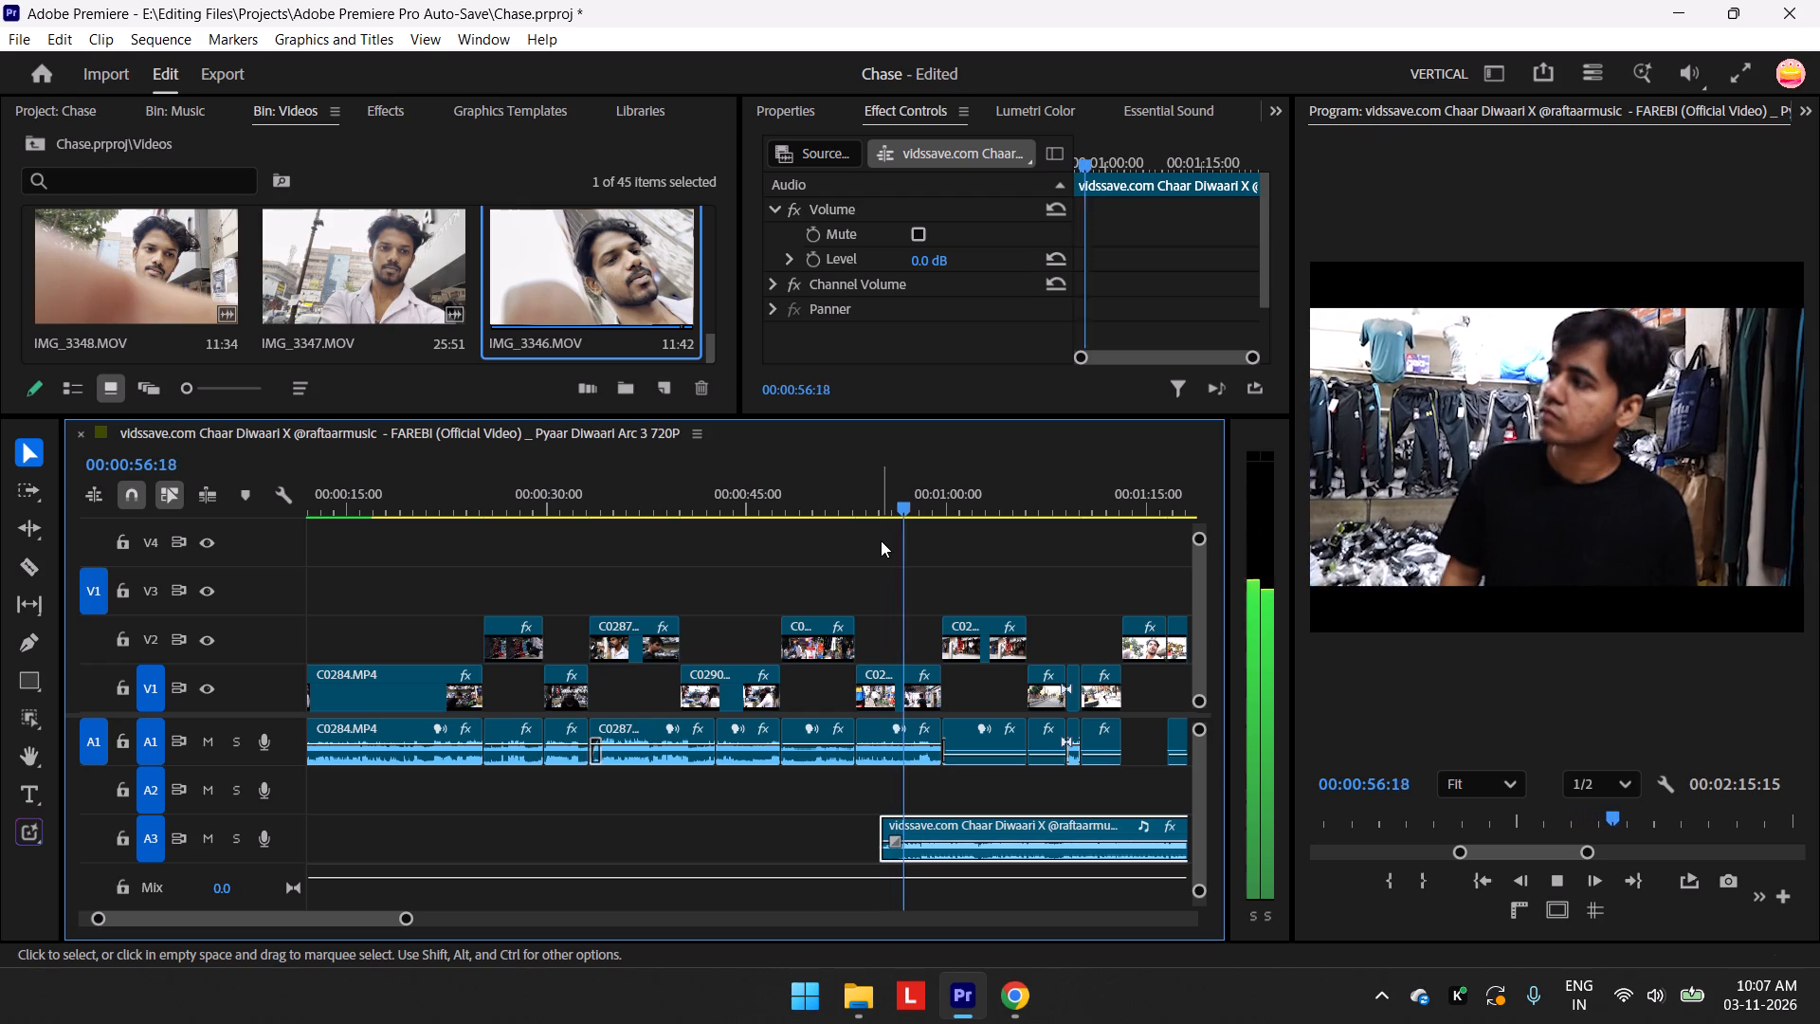
{"action": "key", "text": "space"}
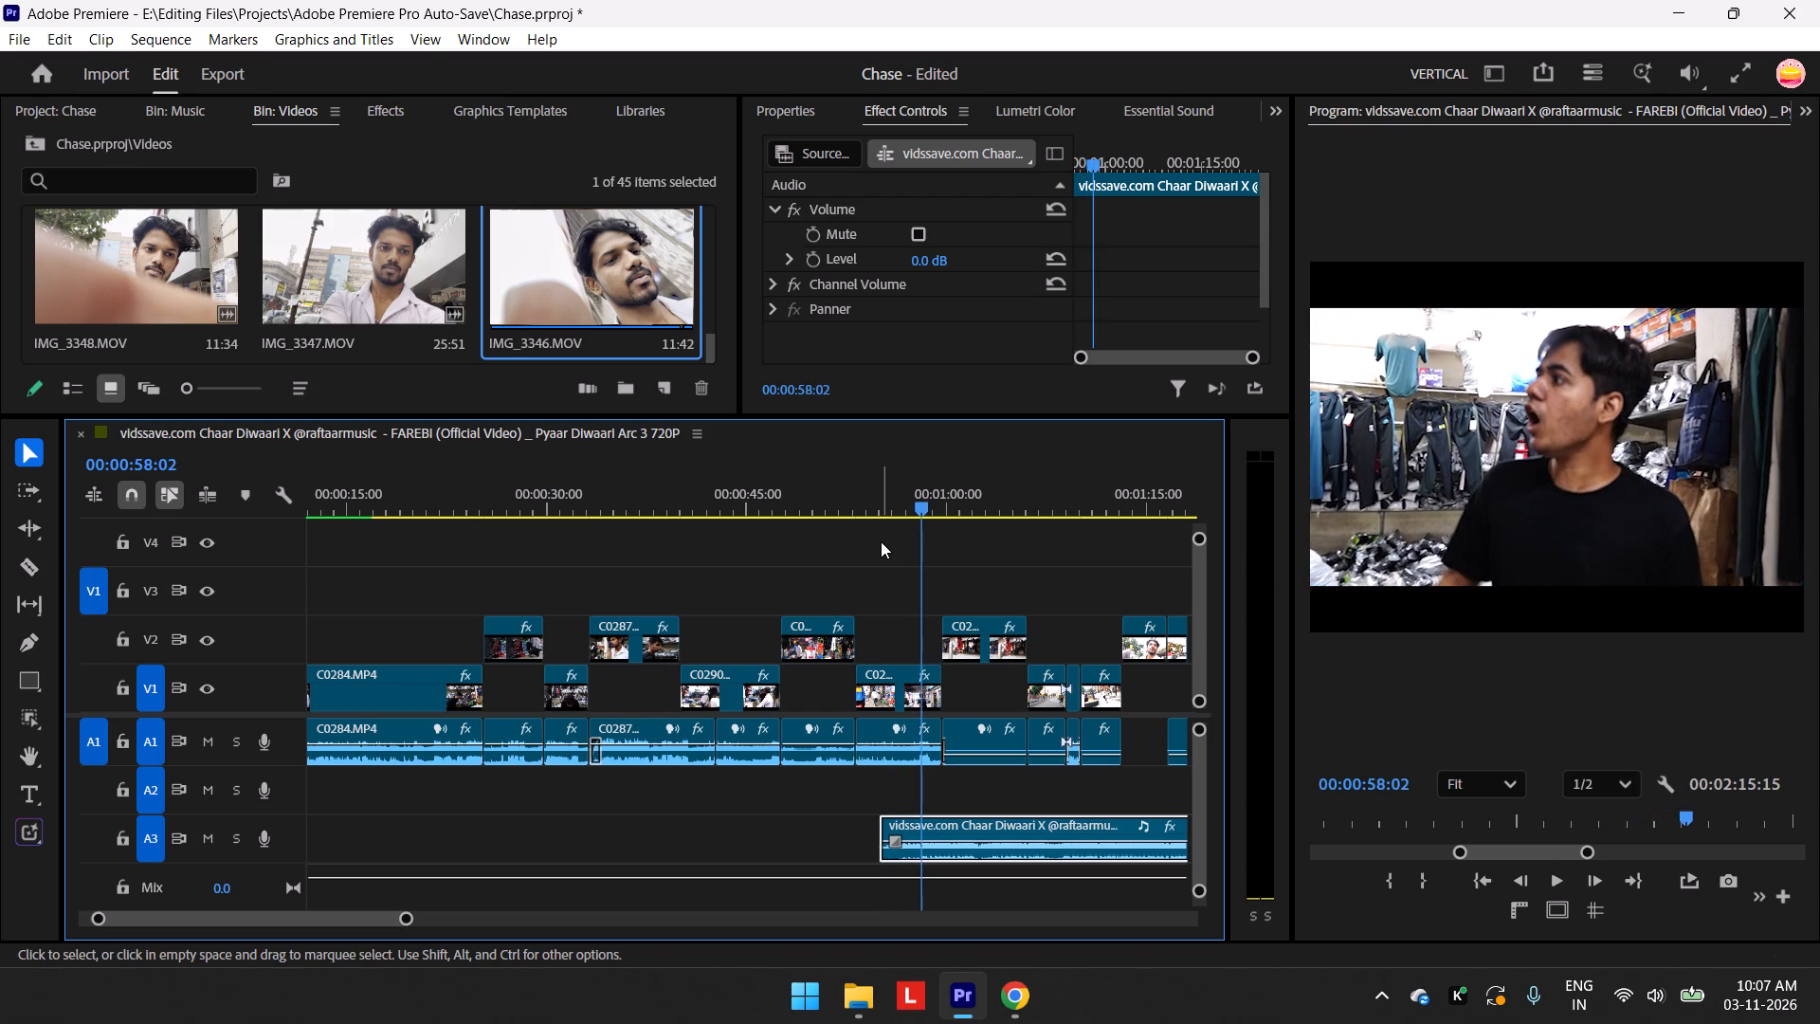
{"action": "left_click", "coordinate": [921, 502]}
{"action": "key", "text": "space"}
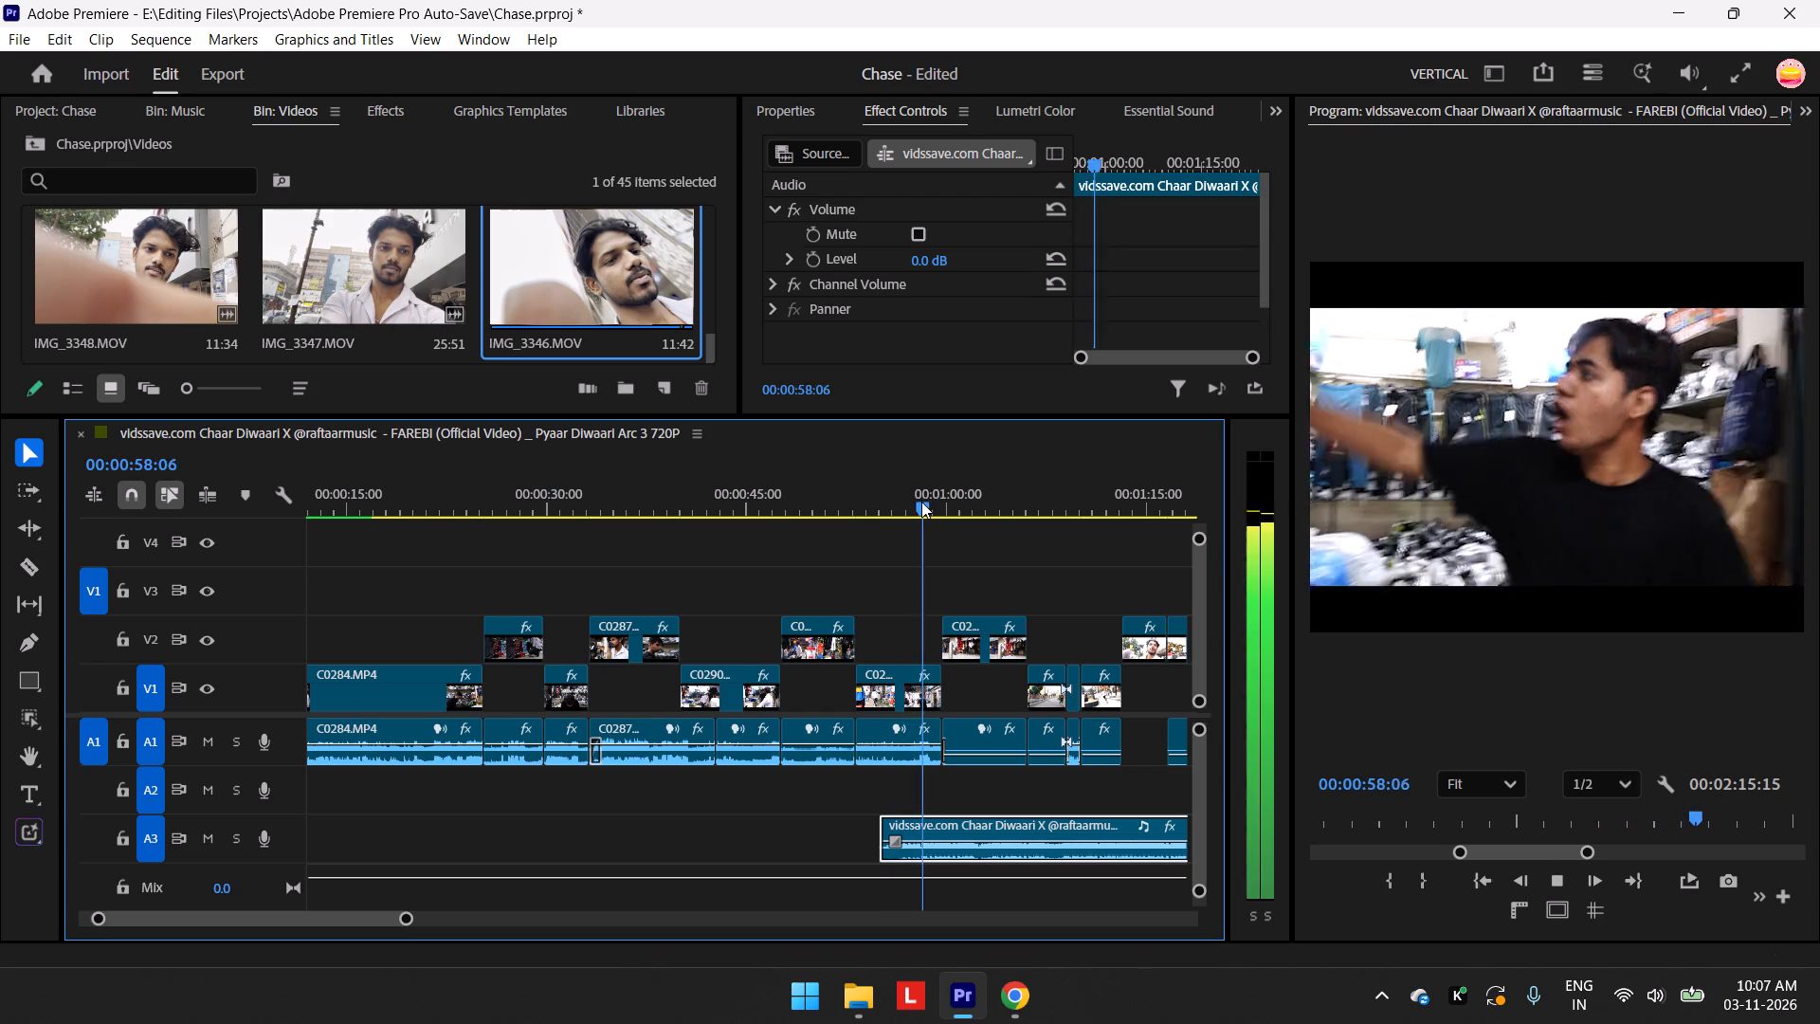
{"action": "key", "text": "space"}
Move the A3 music clip to start at 00:00:55:18 and play it against the shop and street shots.
{"action": "left_click_drag", "start_coordinate": [922, 501], "coordinate": [909, 507]}
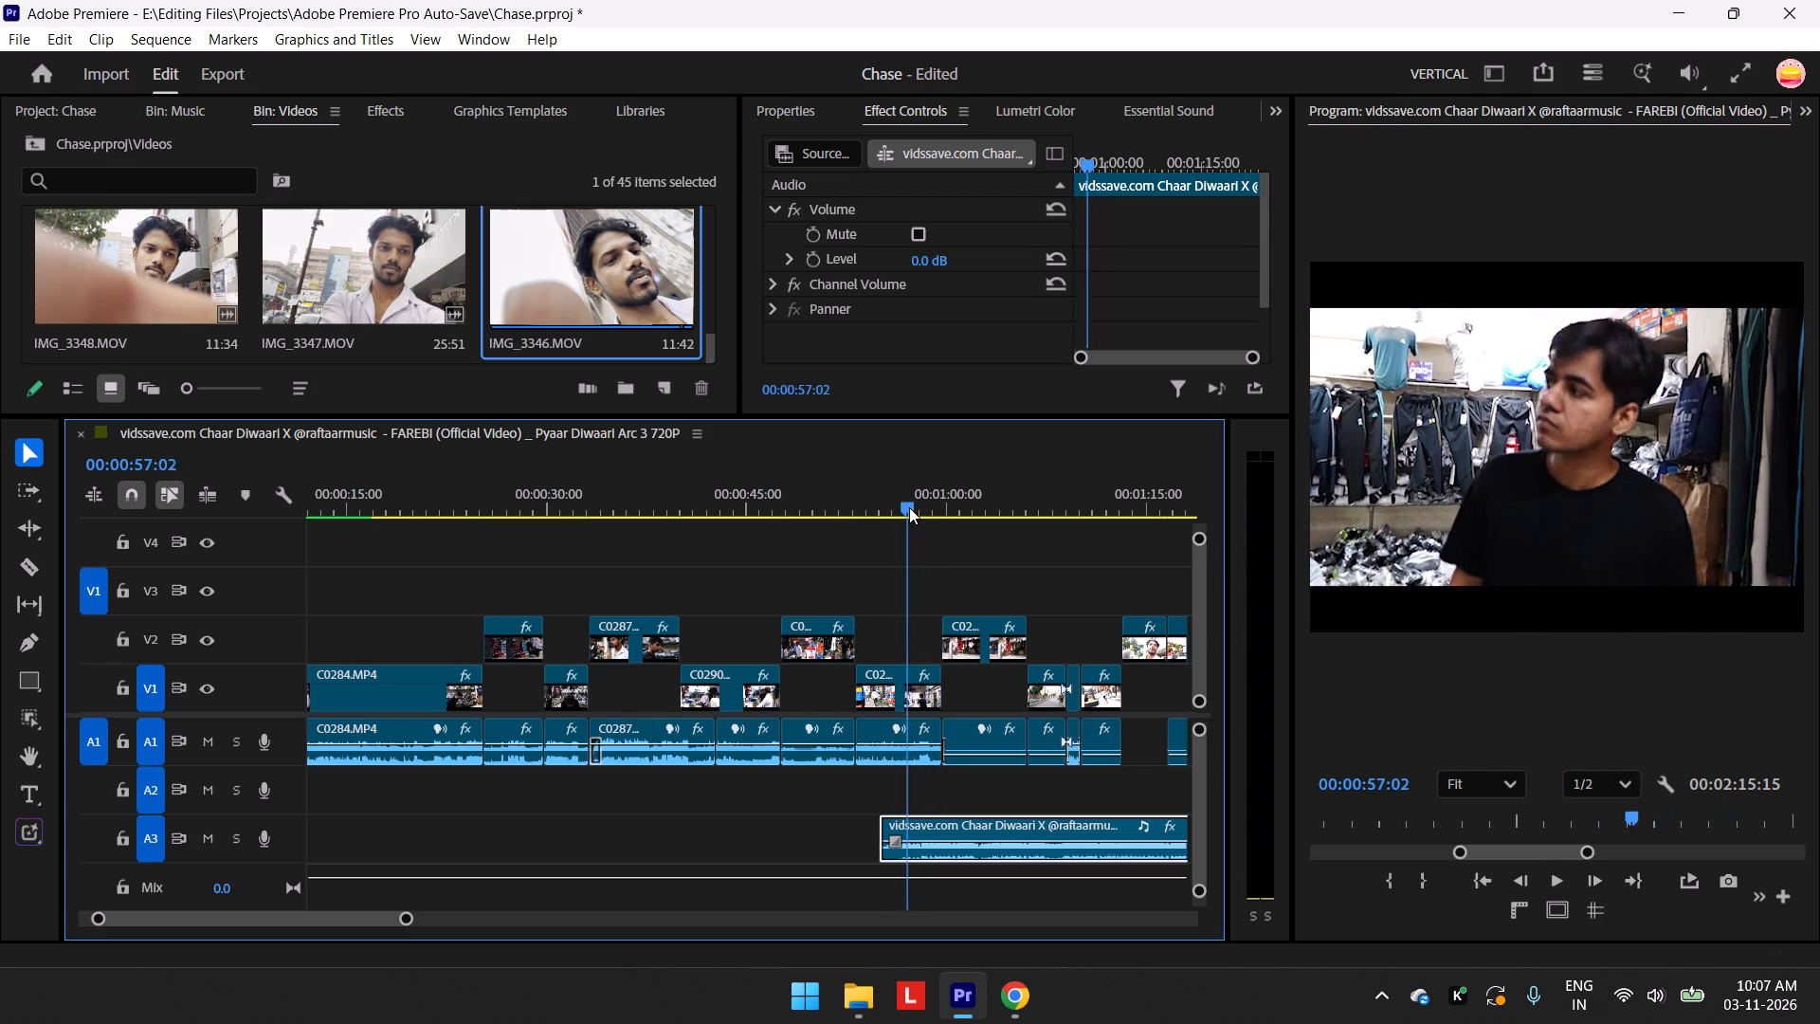
{"action": "left_click_drag", "start_coordinate": [909, 507], "coordinate": [892, 514]}
{"action": "left_click", "coordinate": [957, 821]}
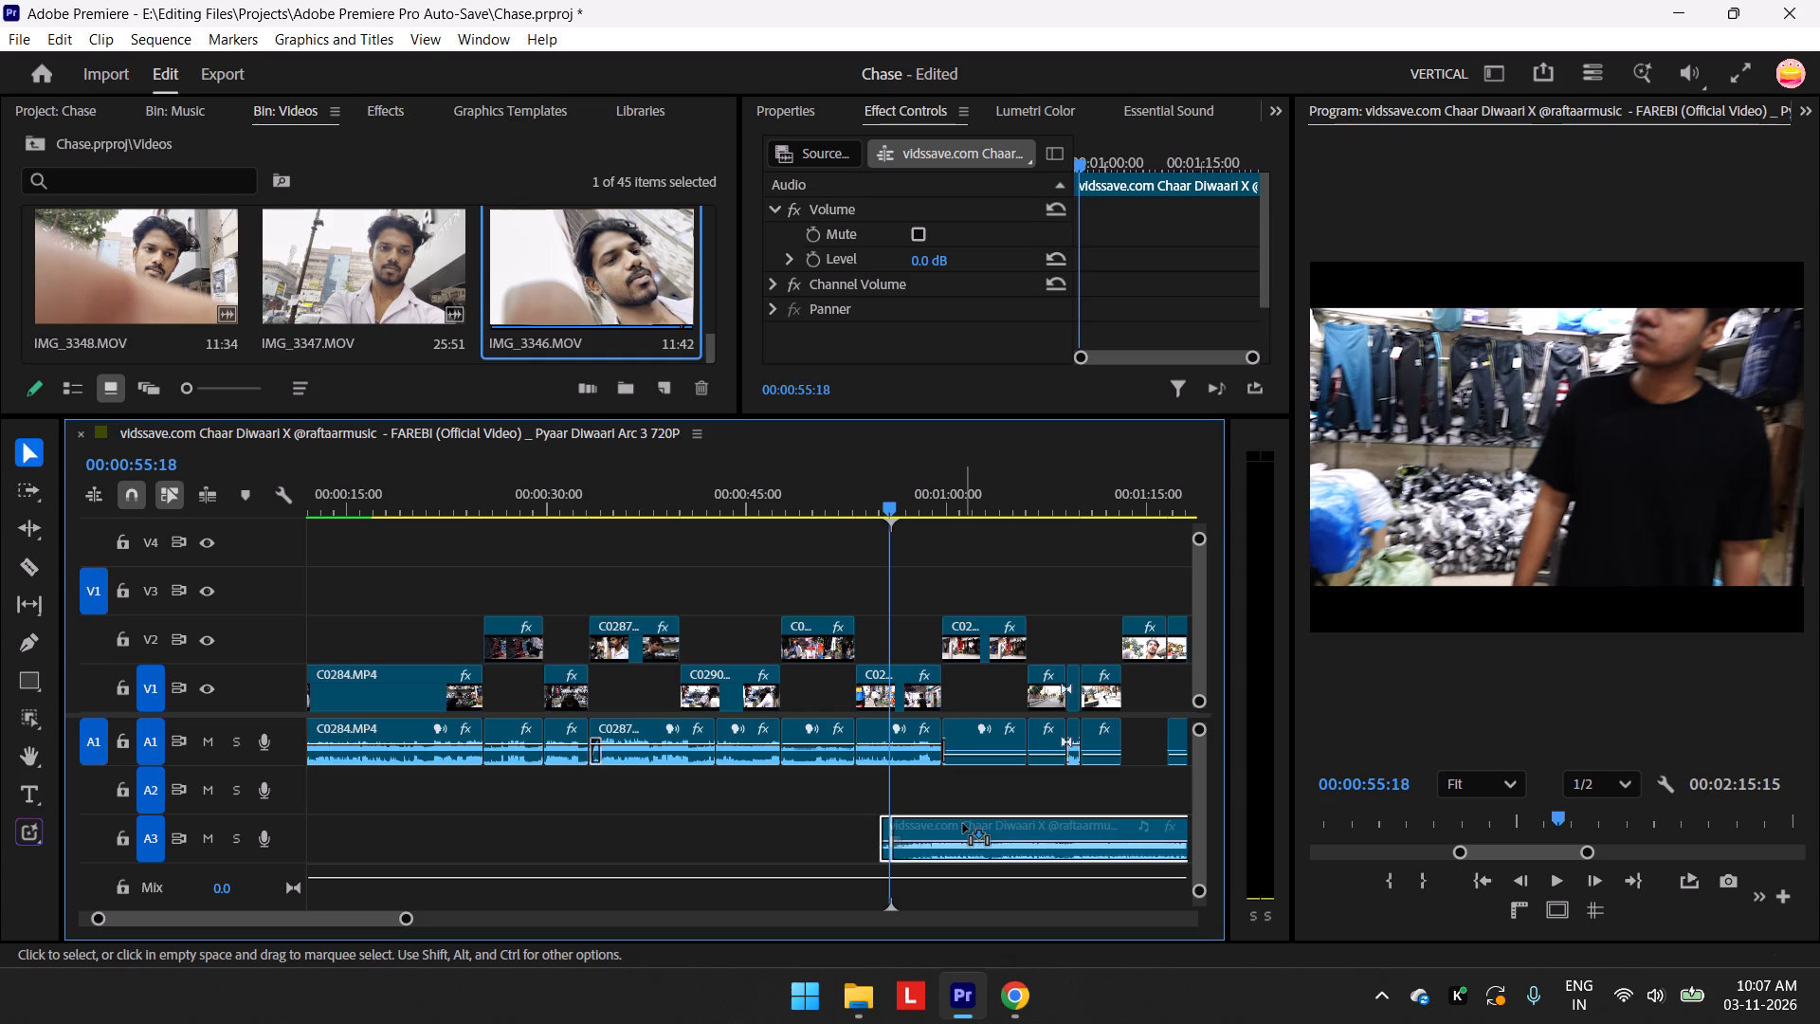
{"action": "key", "text": "space"}
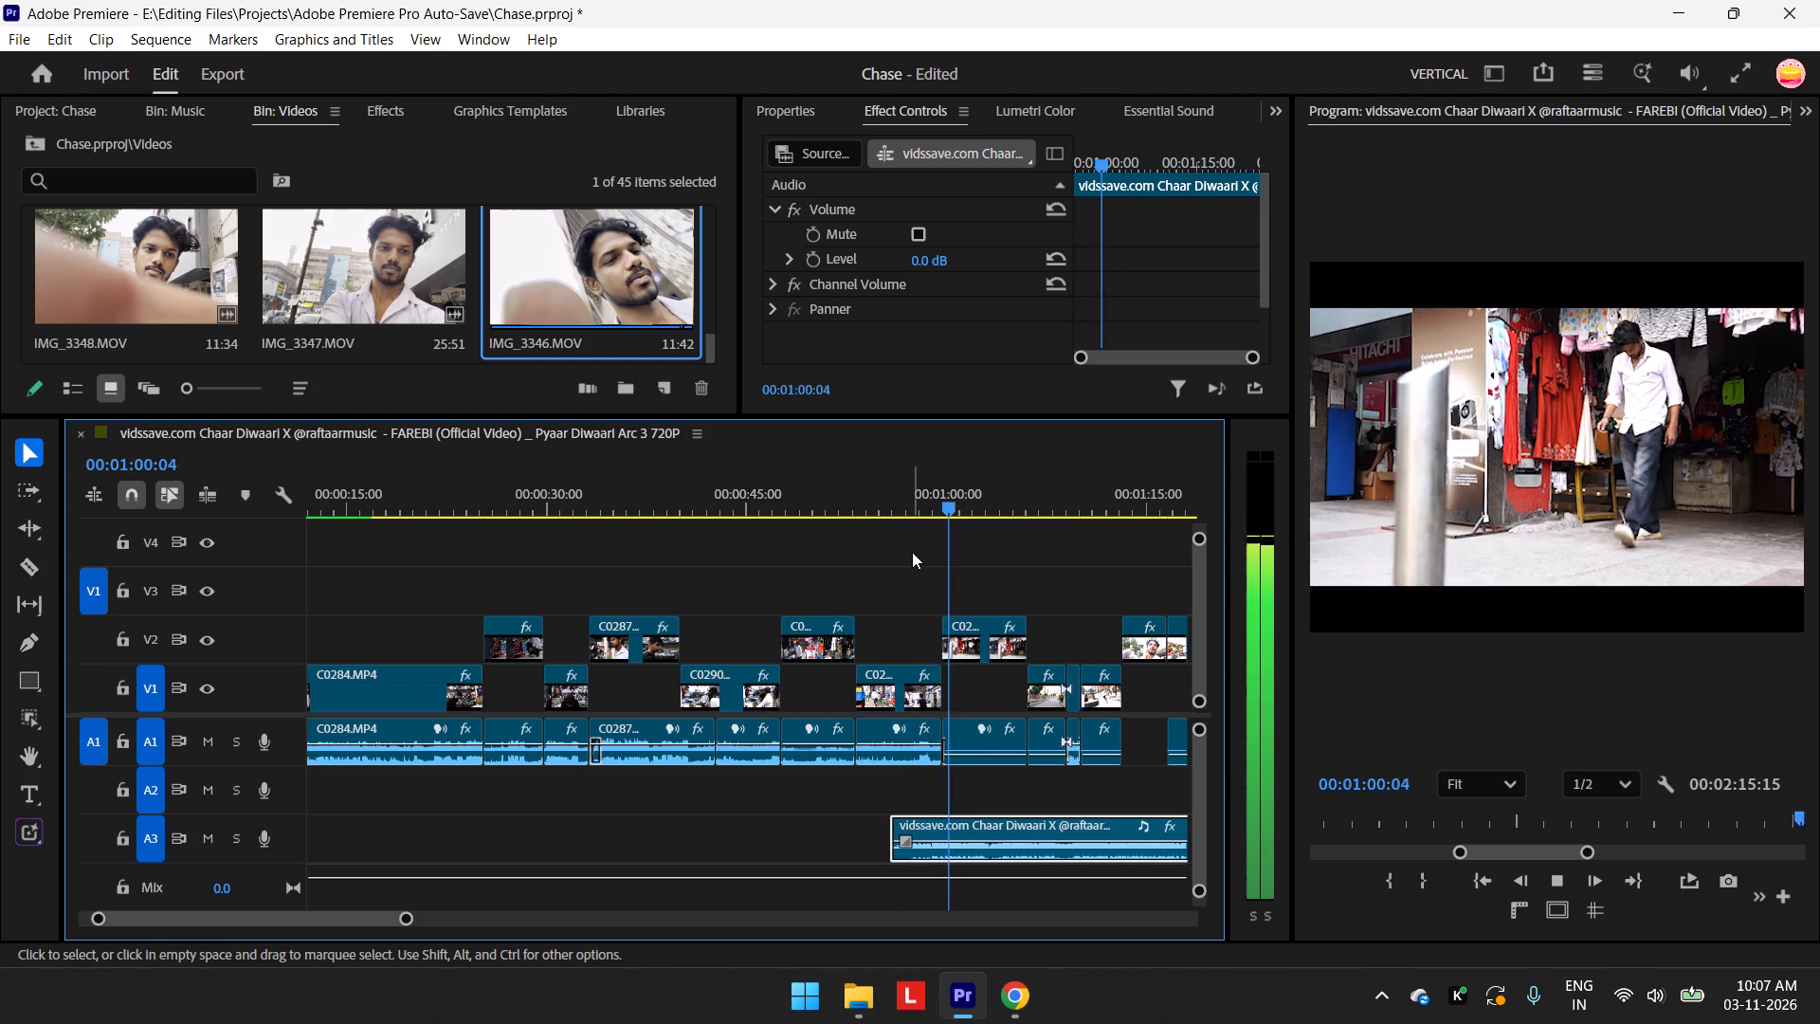
{"action": "key", "text": "space"}
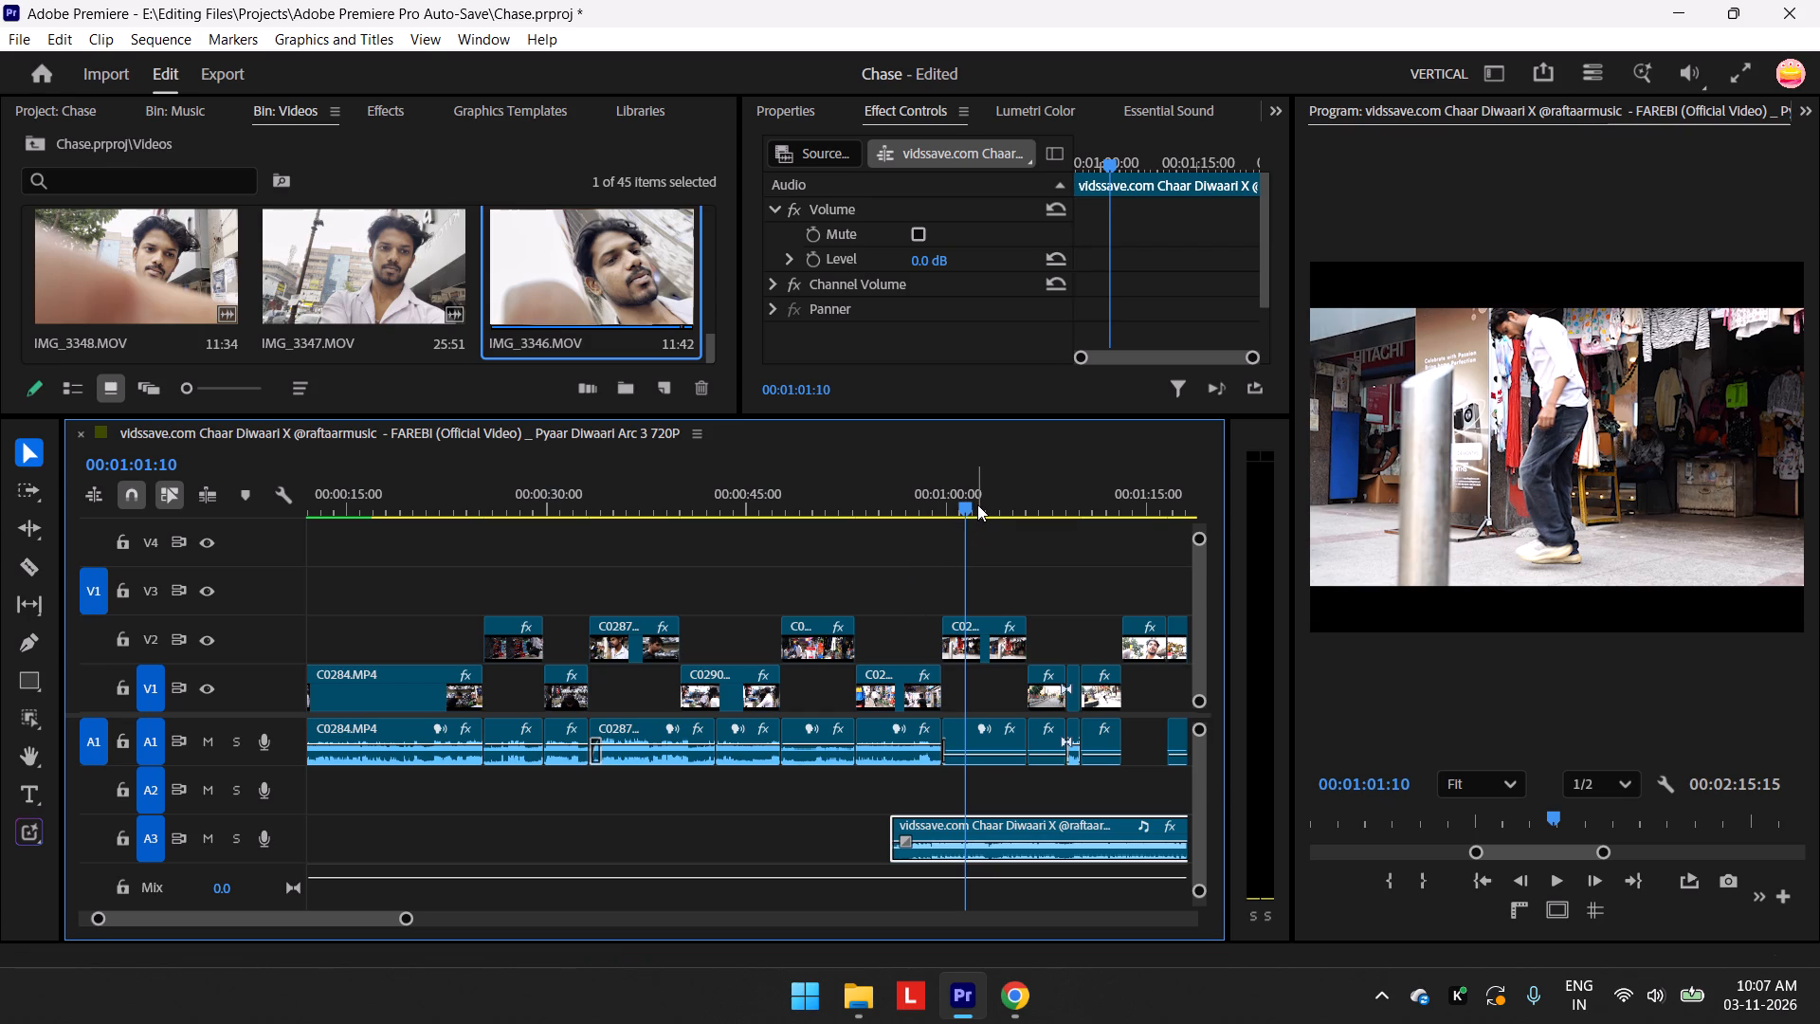
{"action": "left_click_drag", "start_coordinate": [970, 509], "coordinate": [890, 539]}
{"action": "key", "text": "space"}
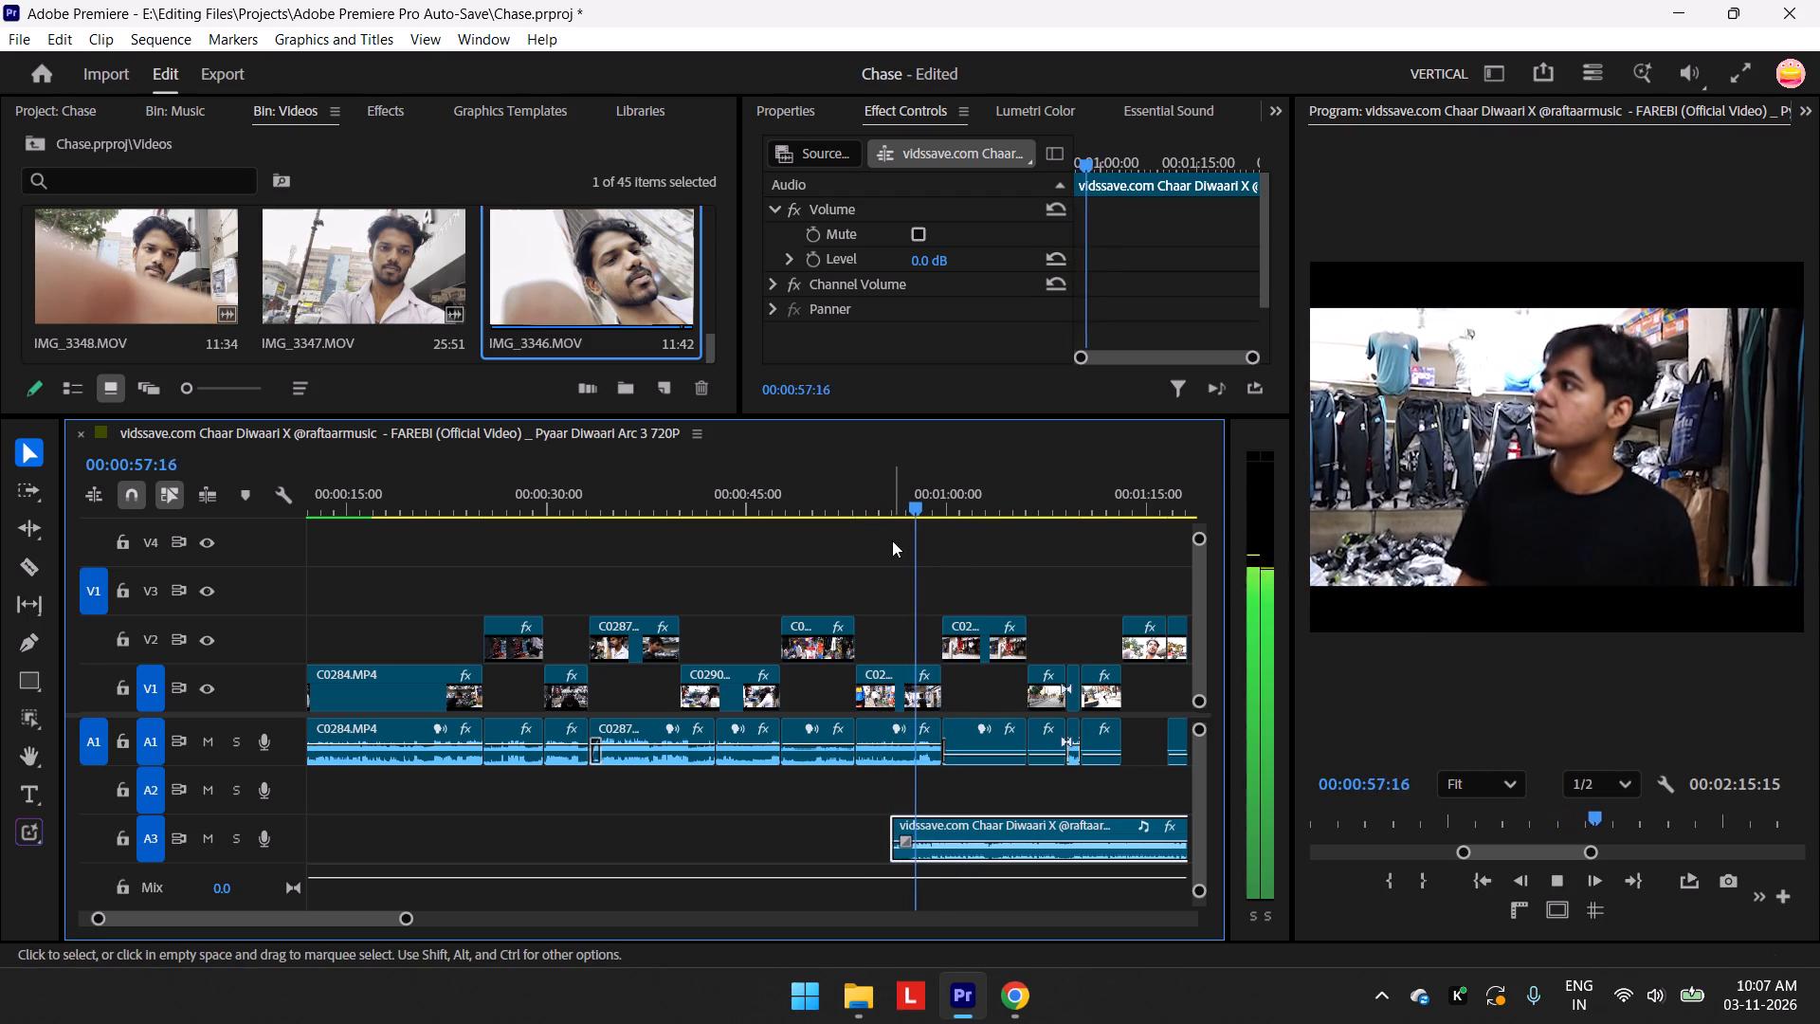
Move the music clip from A3 to A2 at the same start time and play the passage to about 00:01:21.
{"action": "key", "text": "space"}
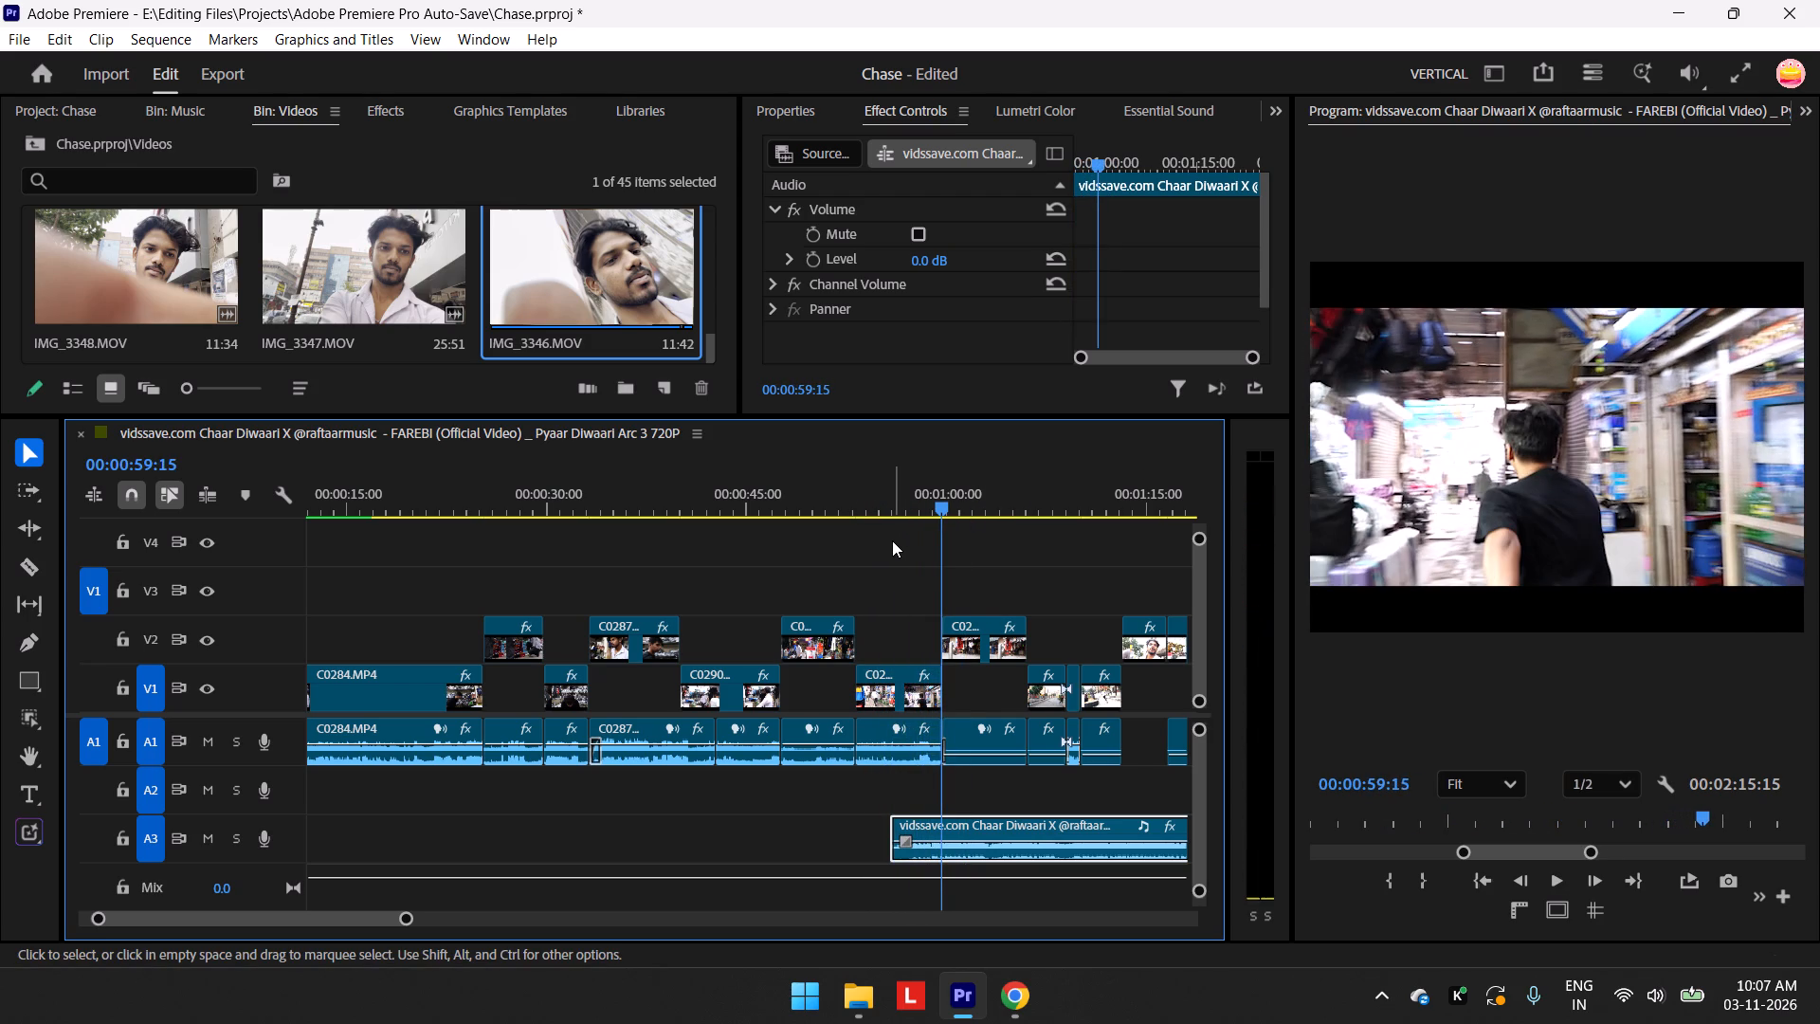
{"action": "key", "text": "space"}
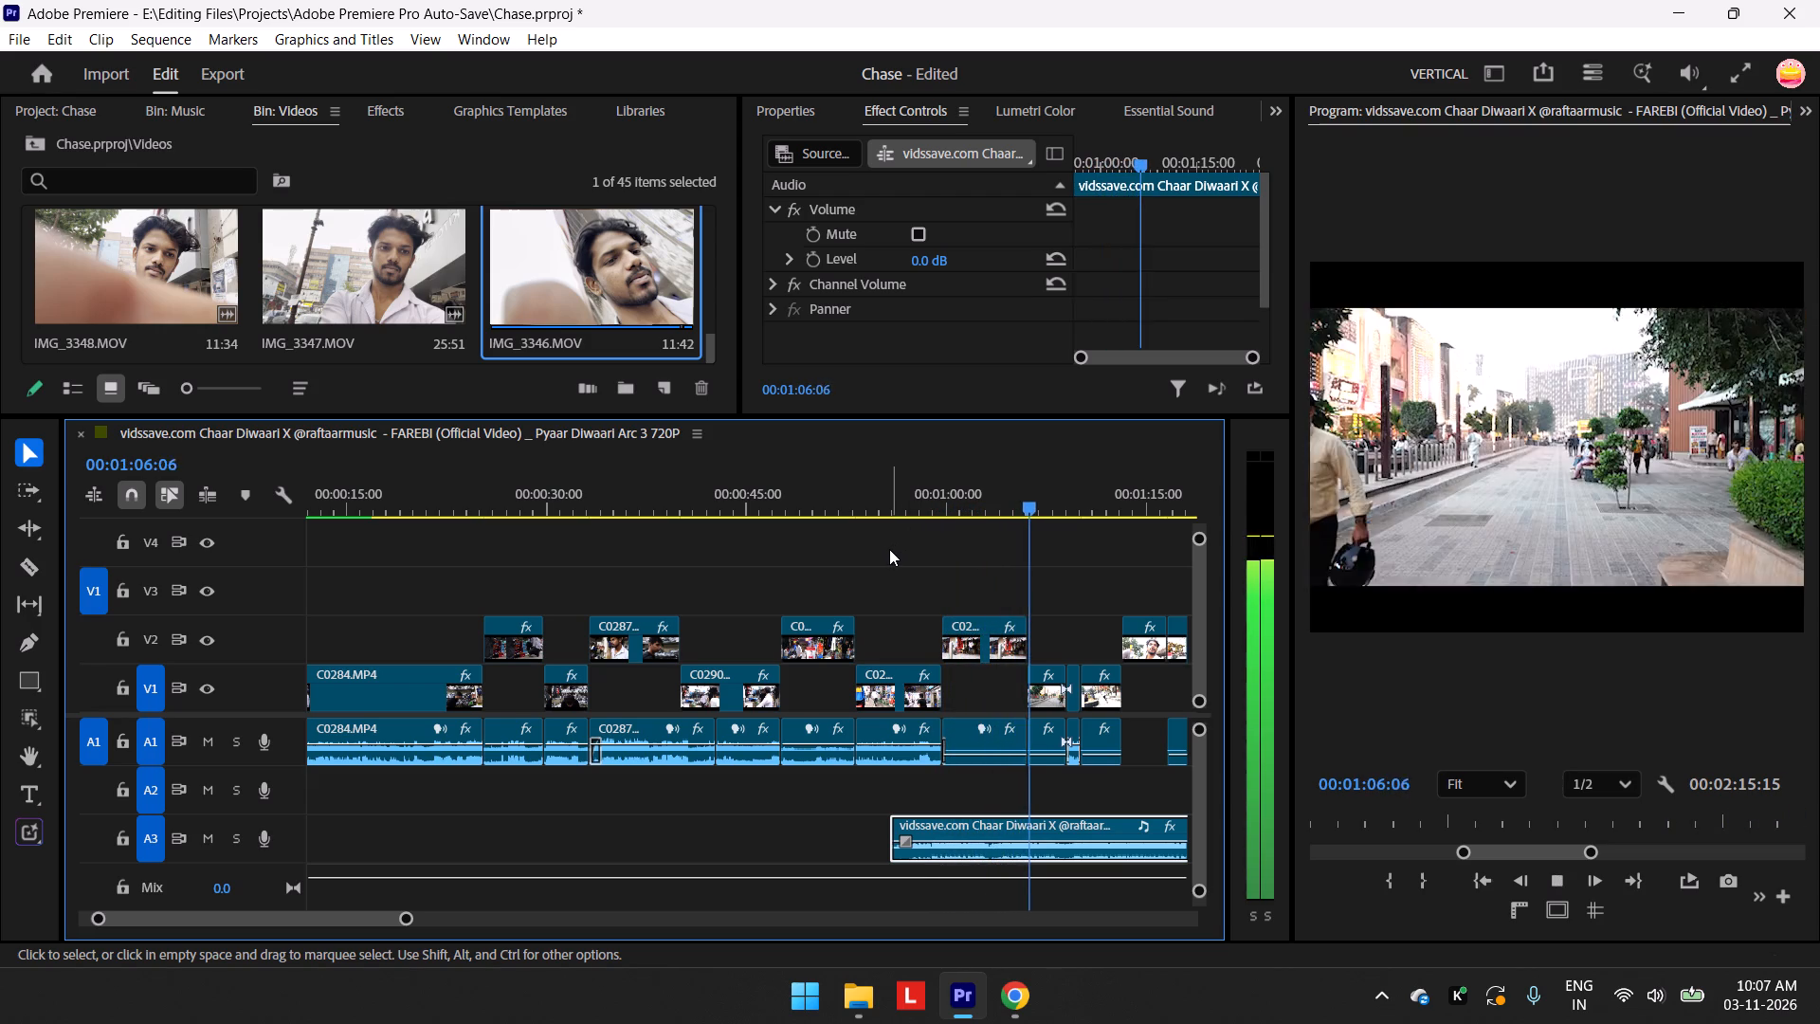
{"action": "left_click_drag", "start_coordinate": [993, 825], "coordinate": [994, 785]}
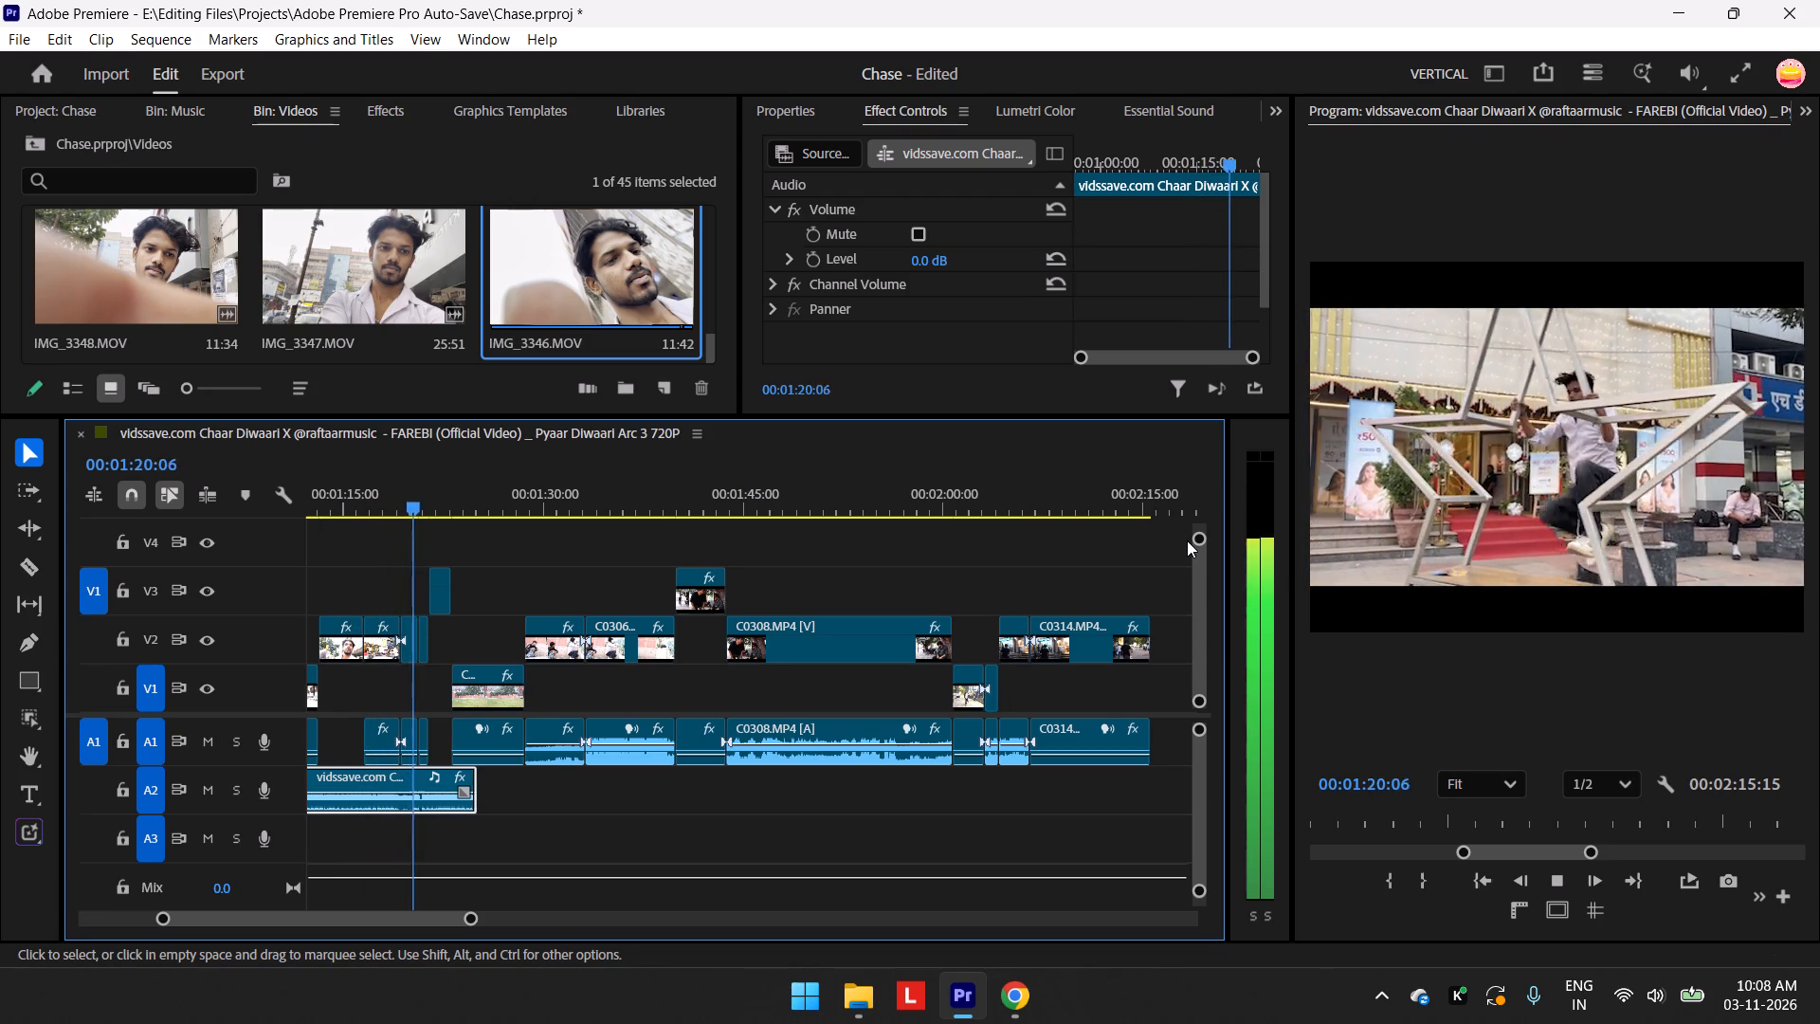
{"action": "key", "text": "space"}
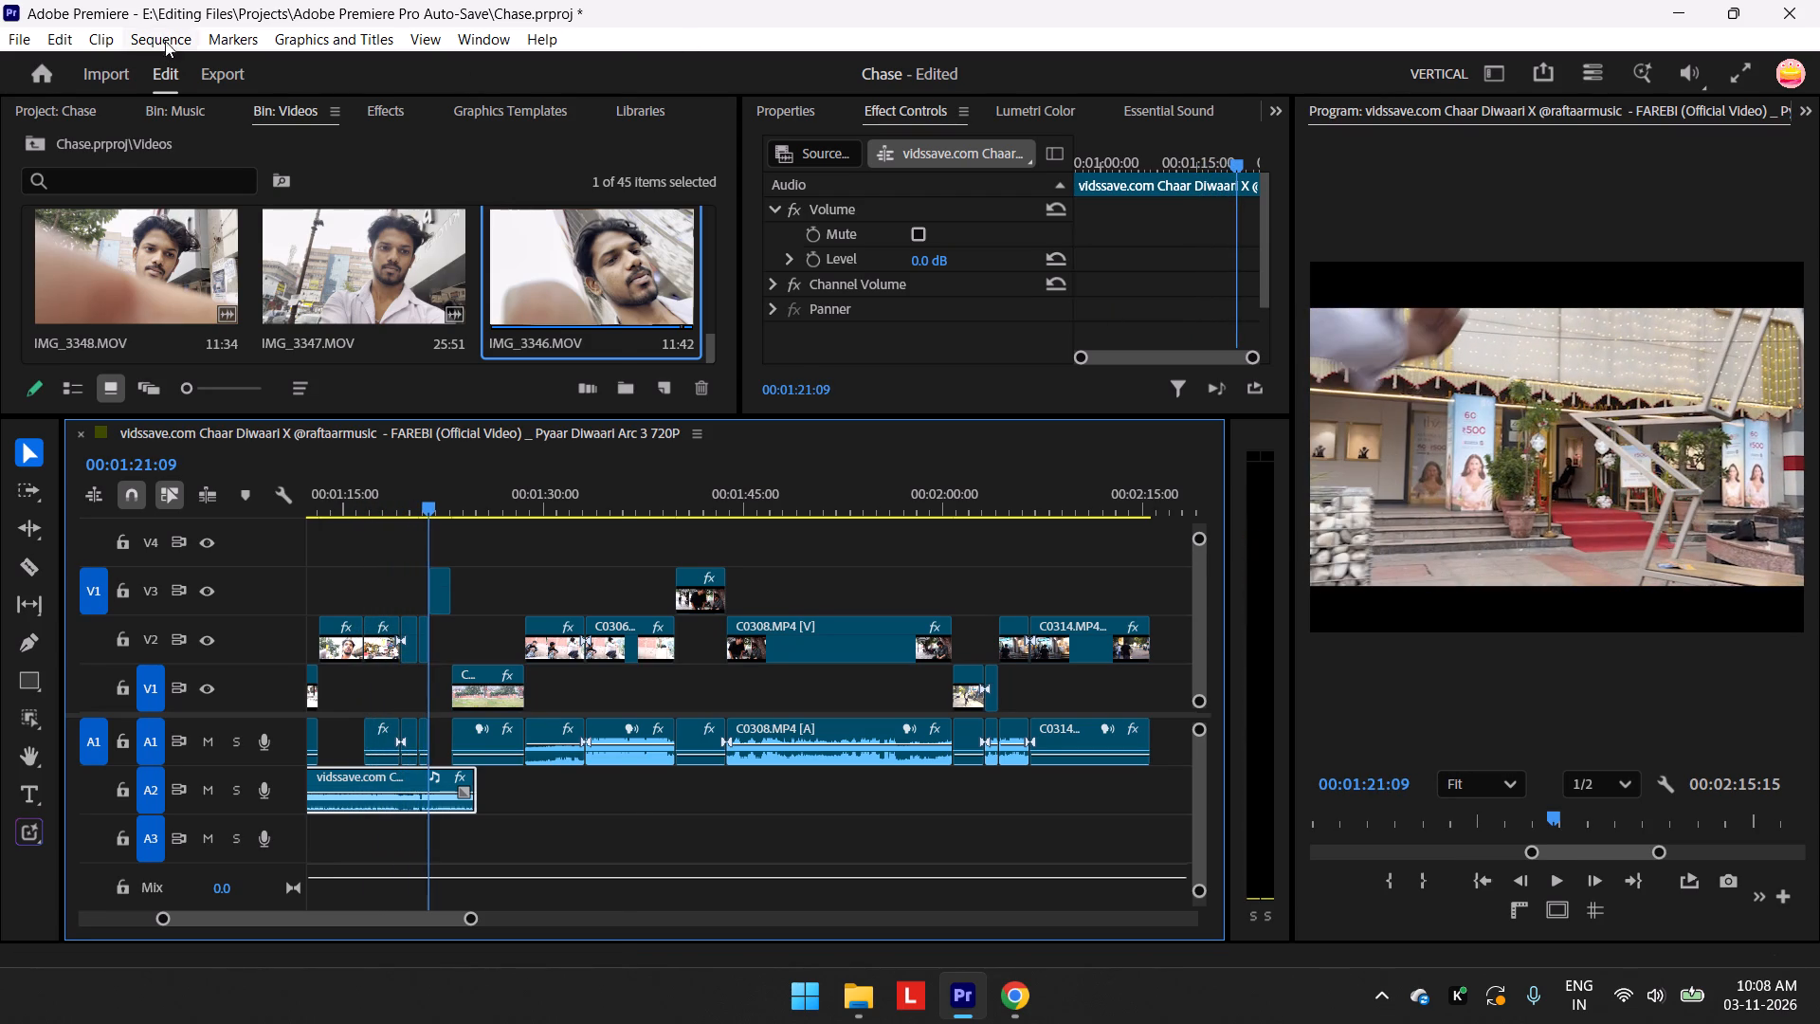
Set the sequence's horizontal frame size to 1920 in Sequence Settings and apply the change.
{"action": "left_click", "coordinate": [169, 38]}
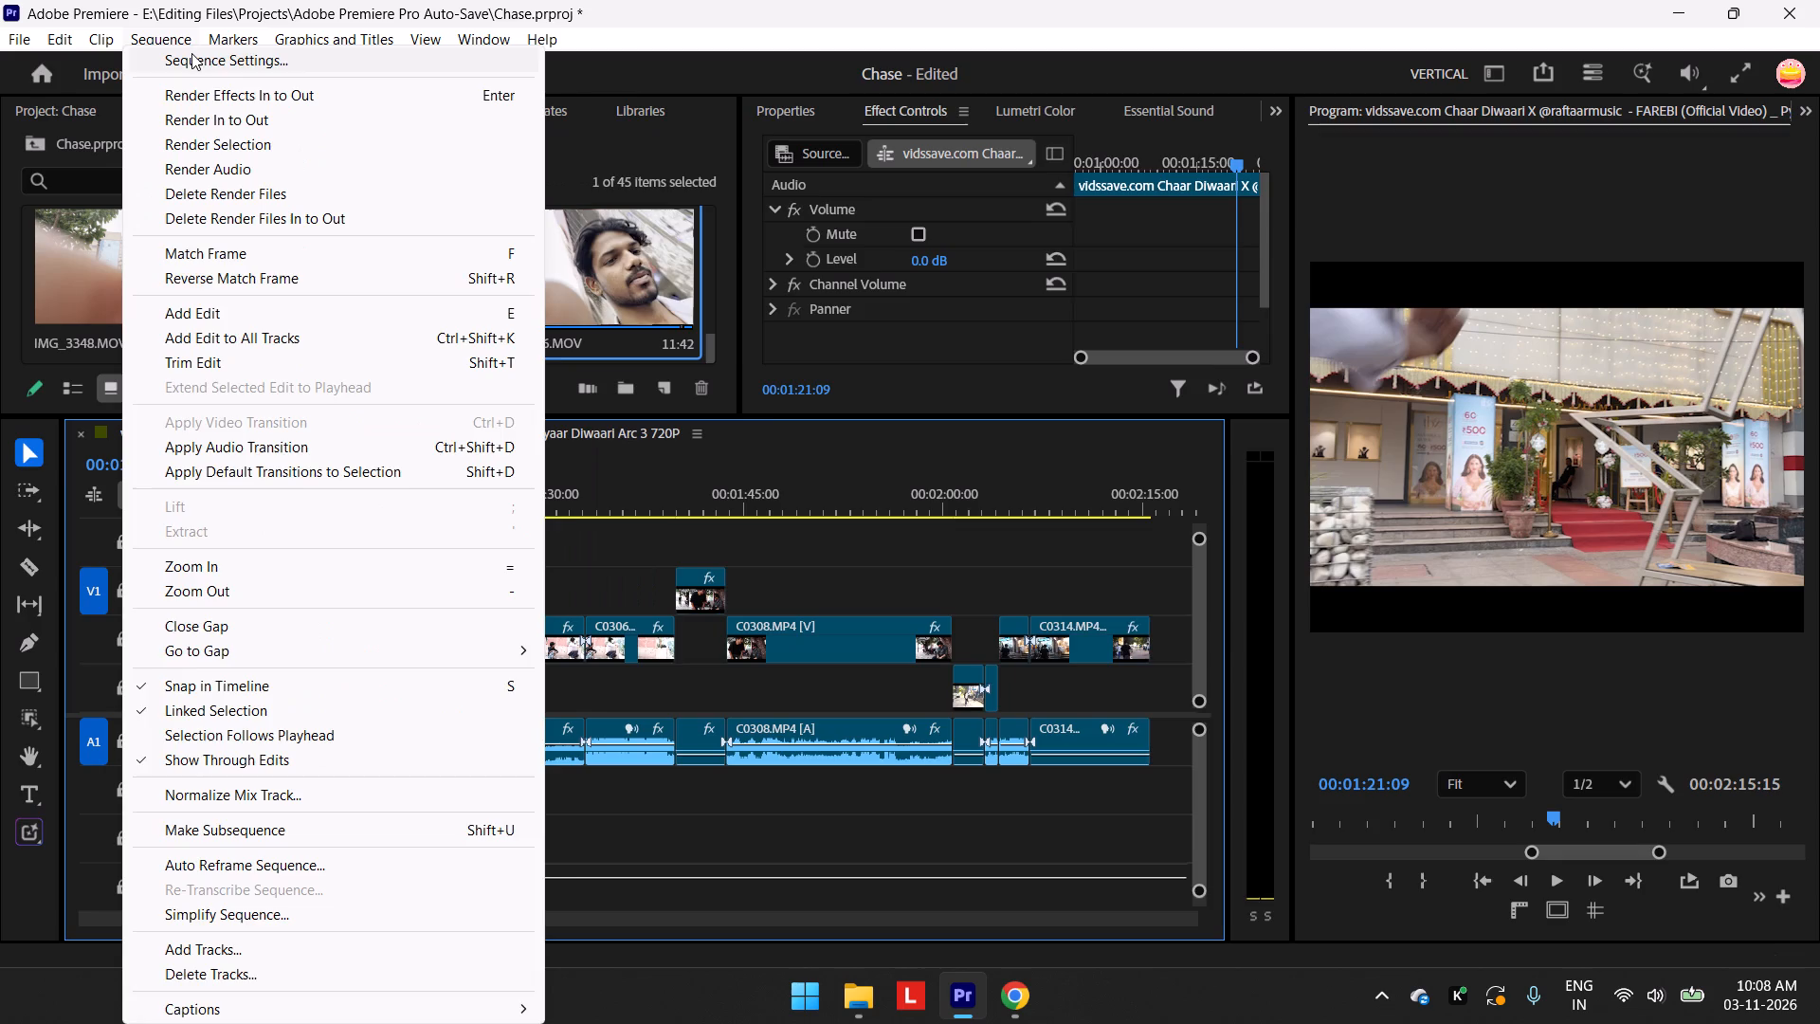
{"action": "left_click", "coordinate": [191, 53]}
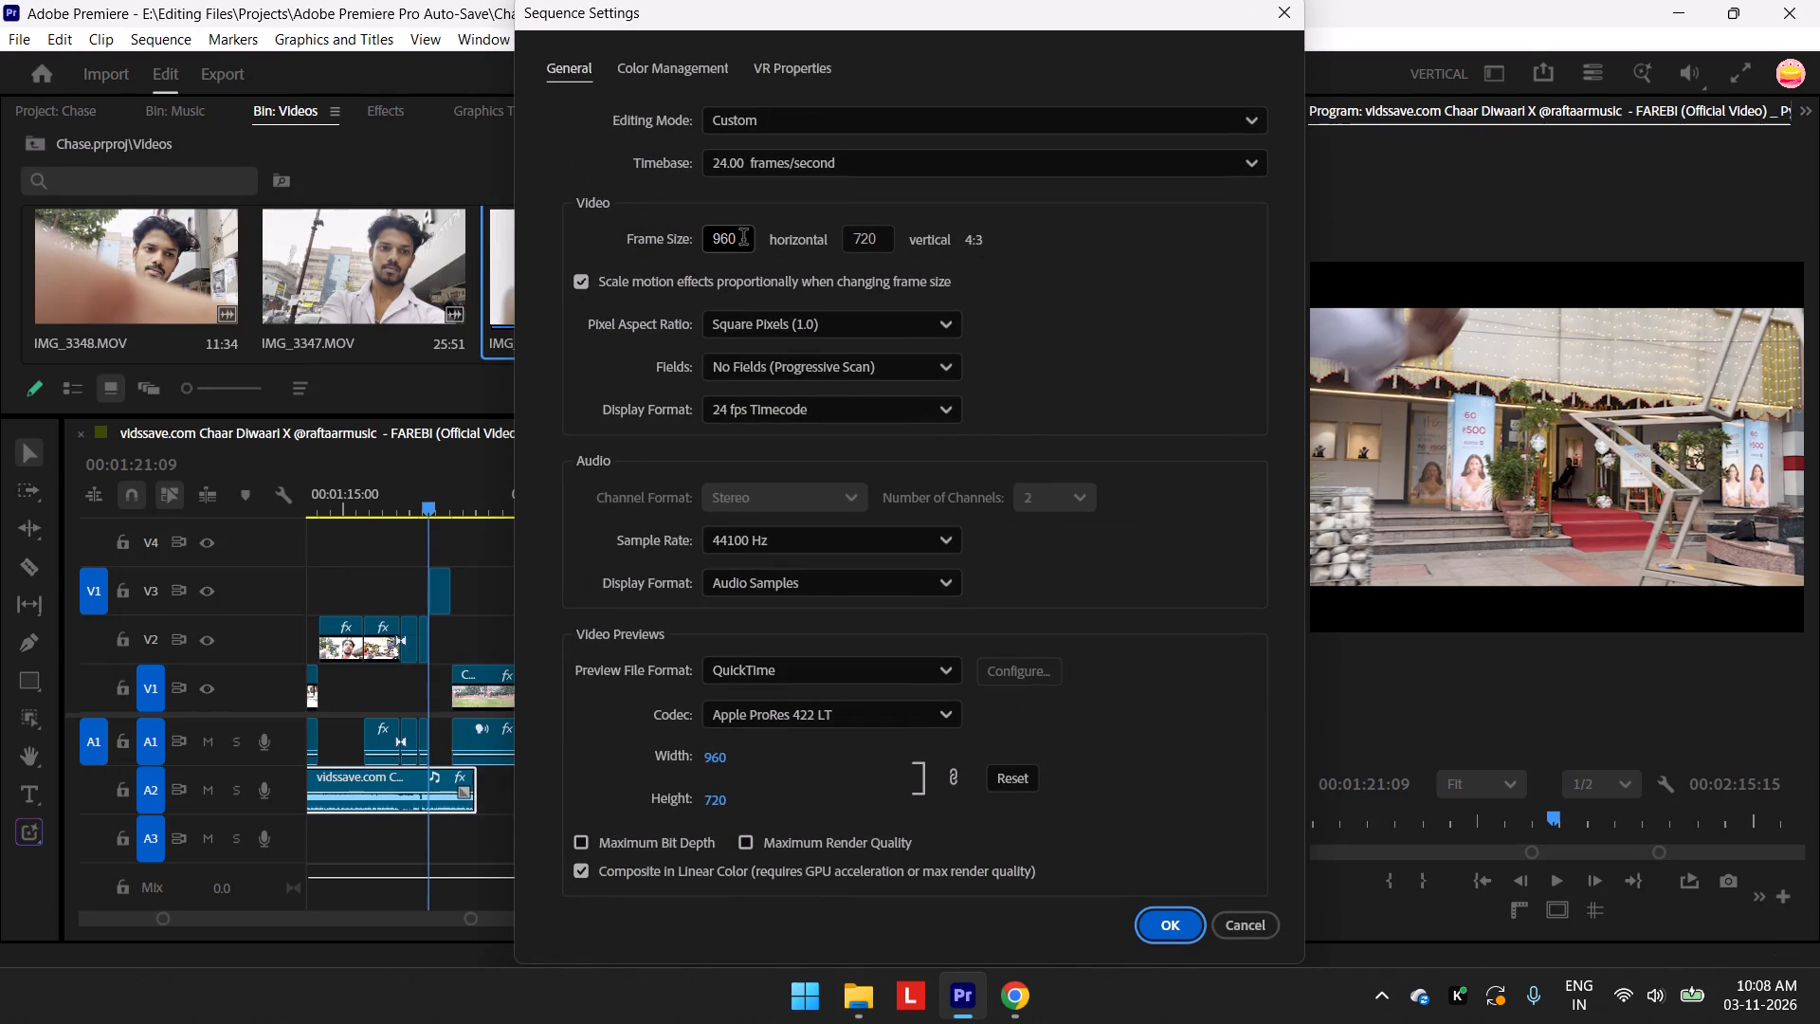
{"action": "left_click_drag", "start_coordinate": [742, 239], "coordinate": [694, 240]}
{"action": "type", "text": "1920"}
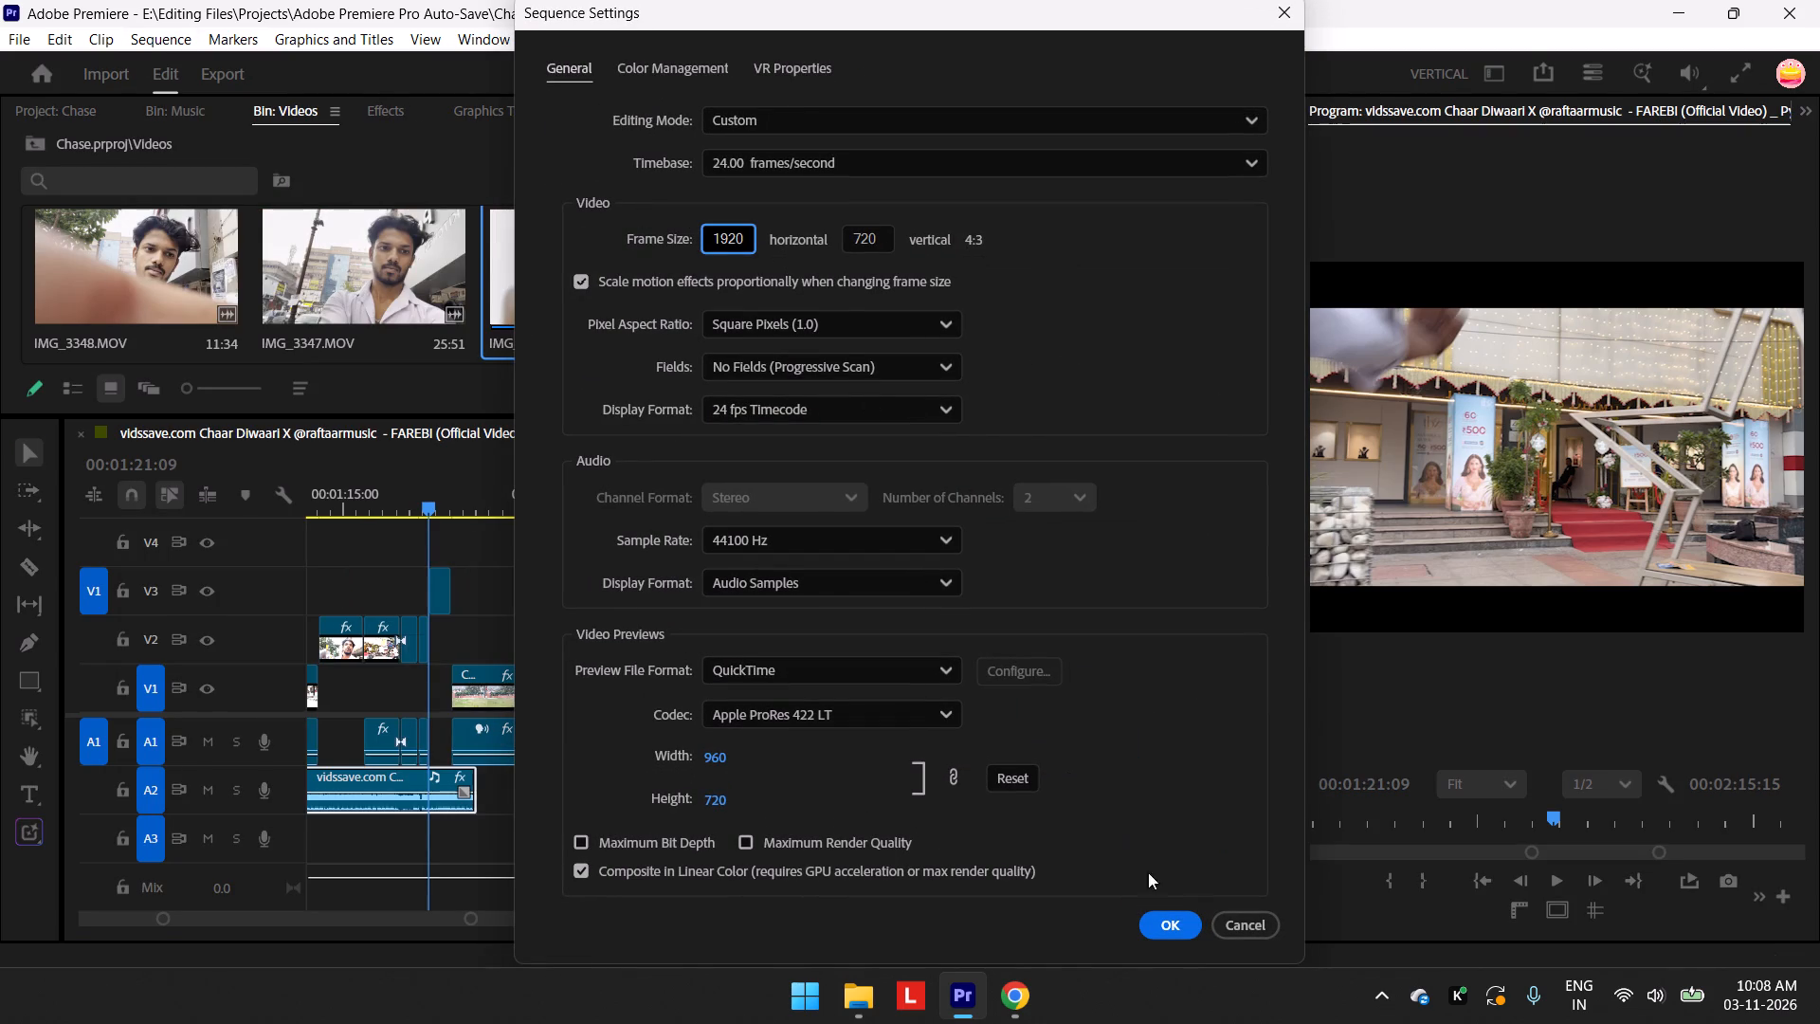
{"action": "left_click", "coordinate": [1170, 924]}
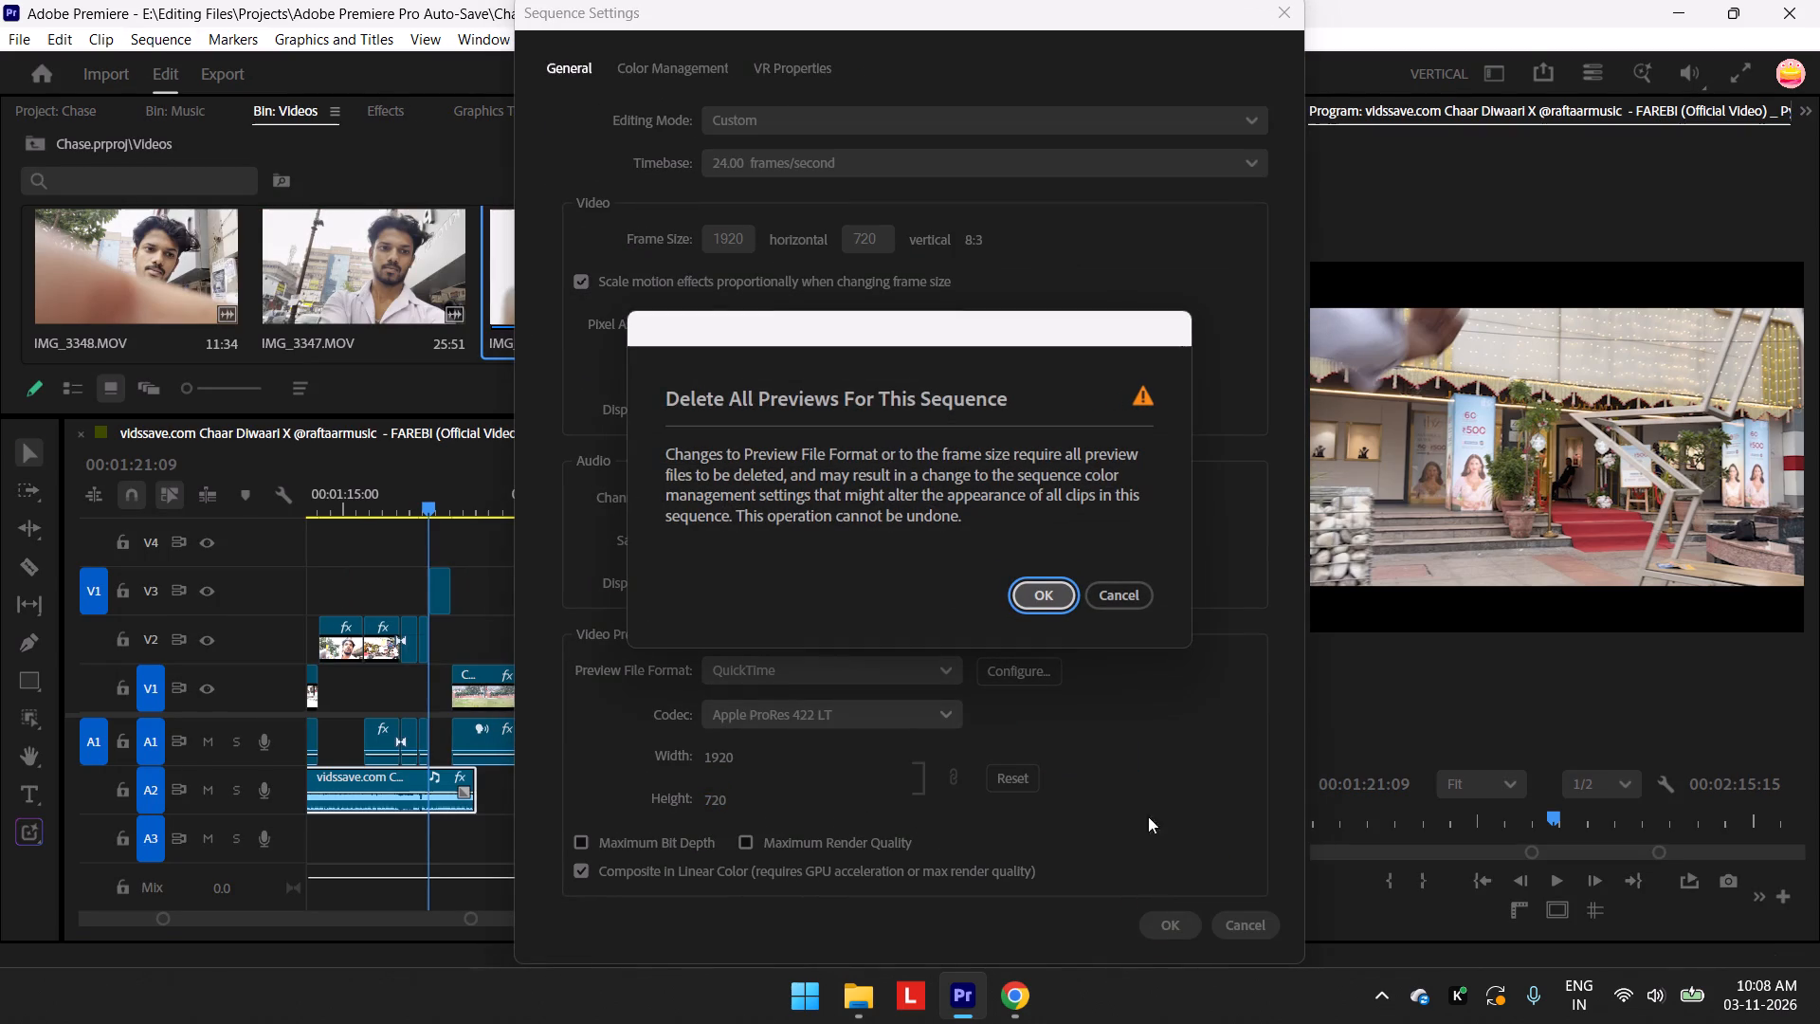
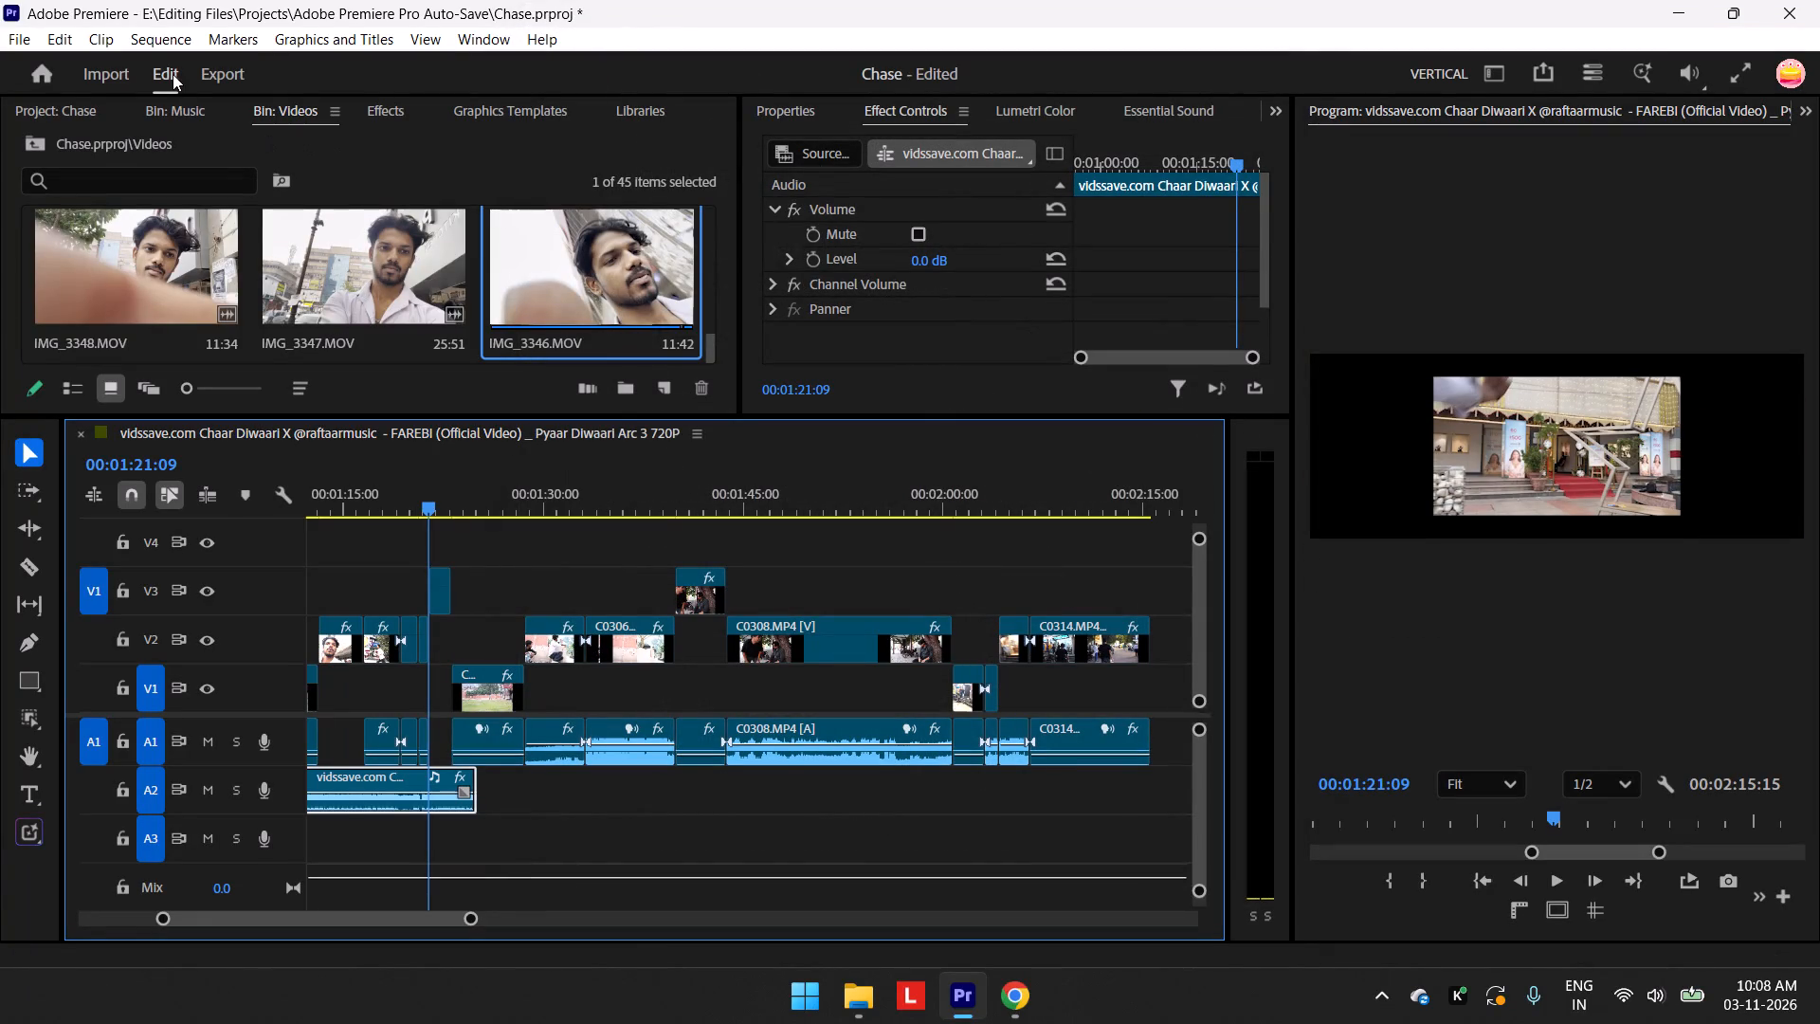
Undo the last frame-size change and set the sequence frame to 1920 horizontal by 960 vertical, accepting deletion of its previews.
{"action": "key", "text": "ctrl+z"}
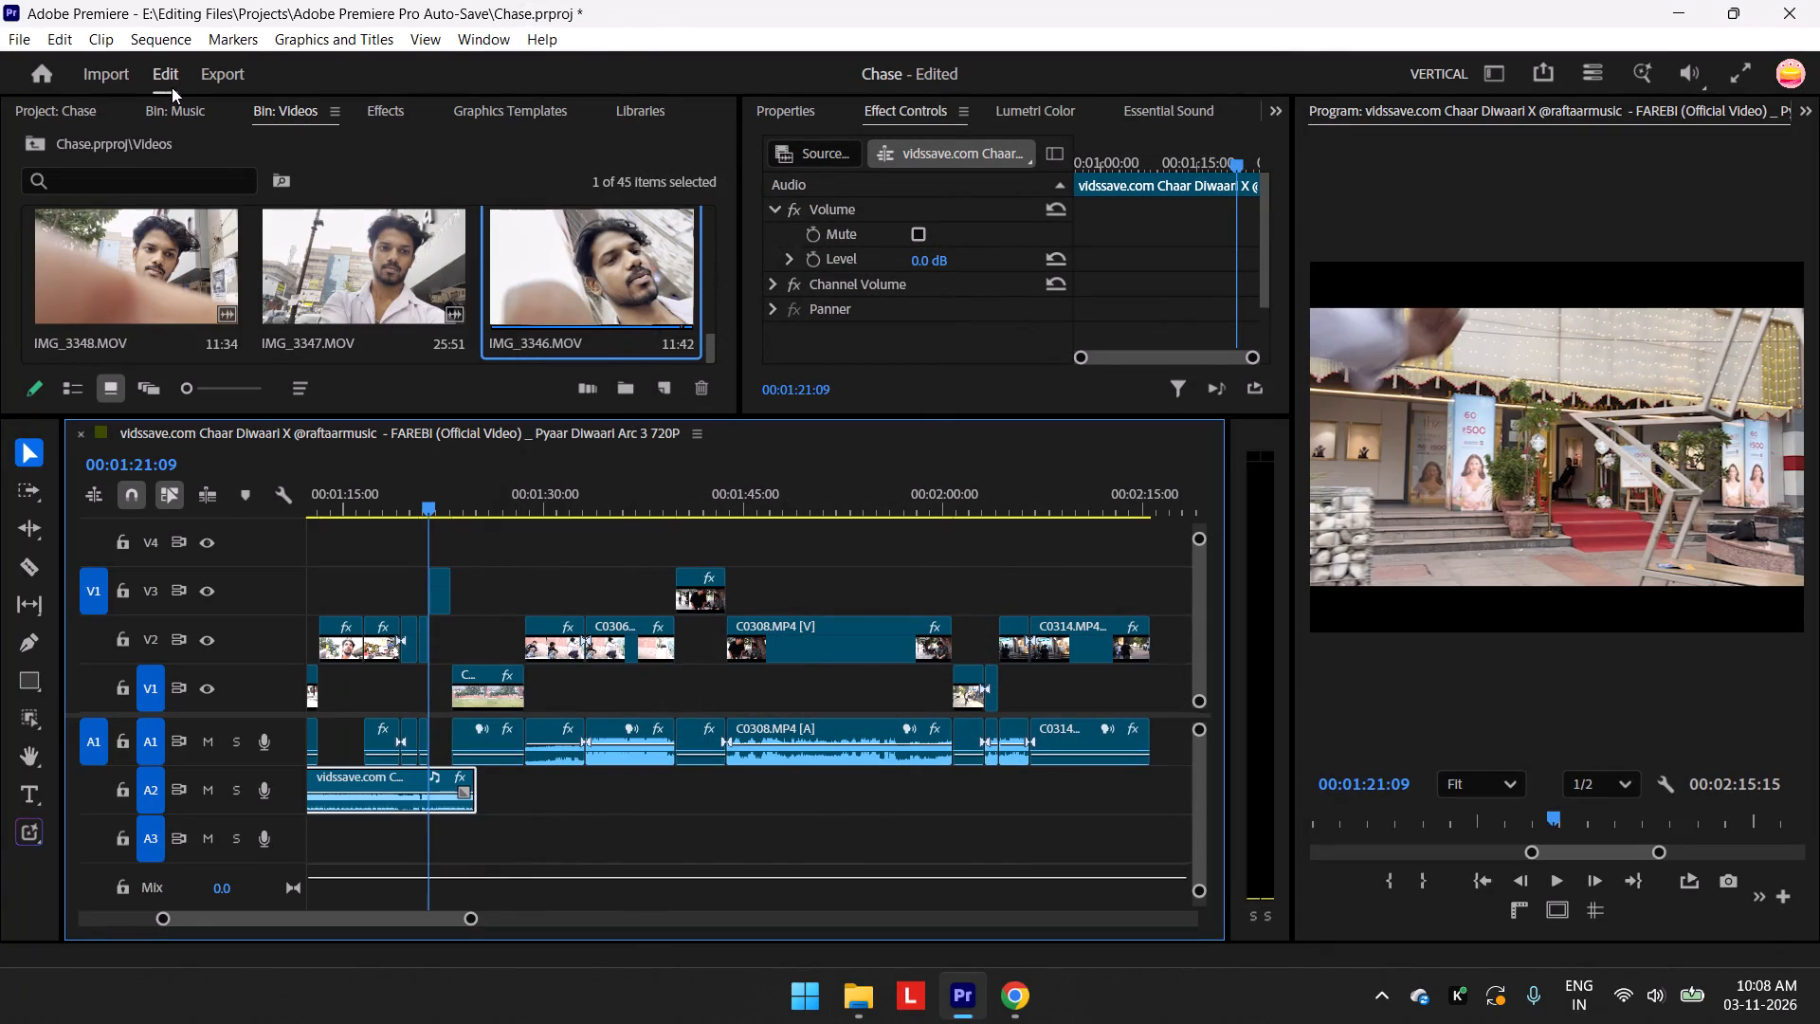
{"action": "left_click", "coordinate": [155, 32]}
{"action": "left_click", "coordinate": [259, 62]}
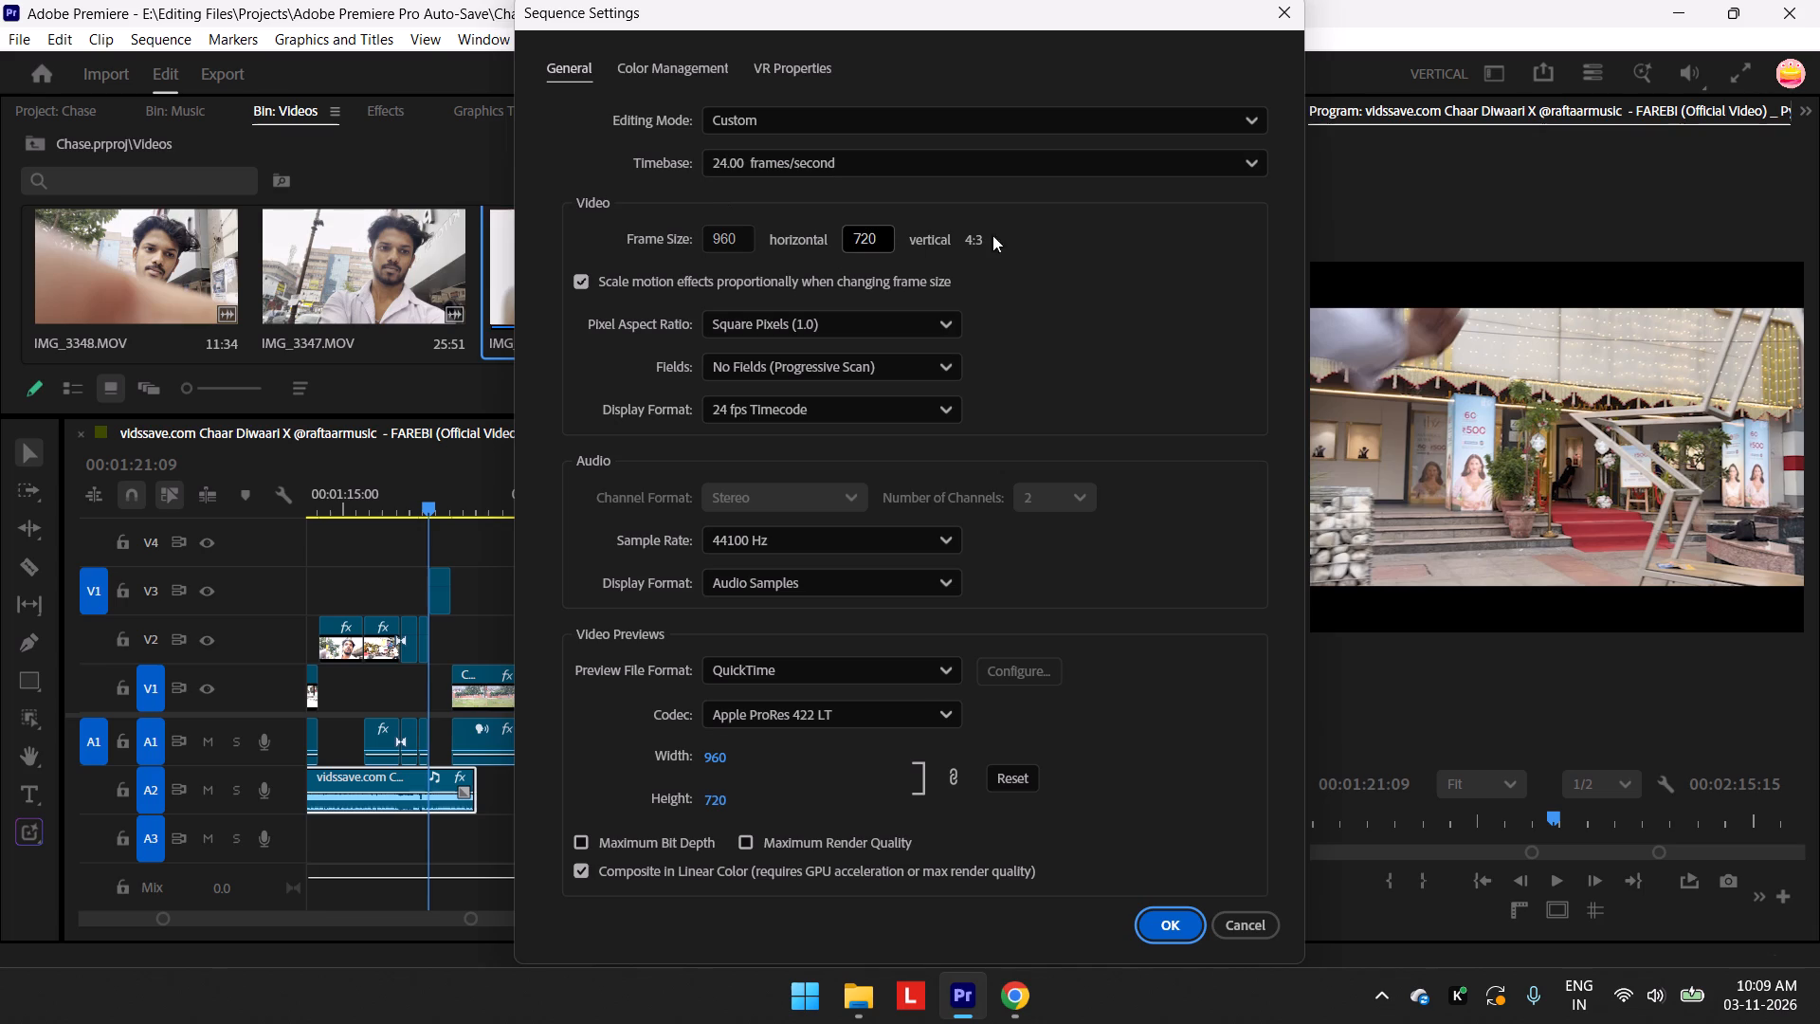
{"action": "left_click_drag", "start_coordinate": [740, 235], "coordinate": [701, 237]}
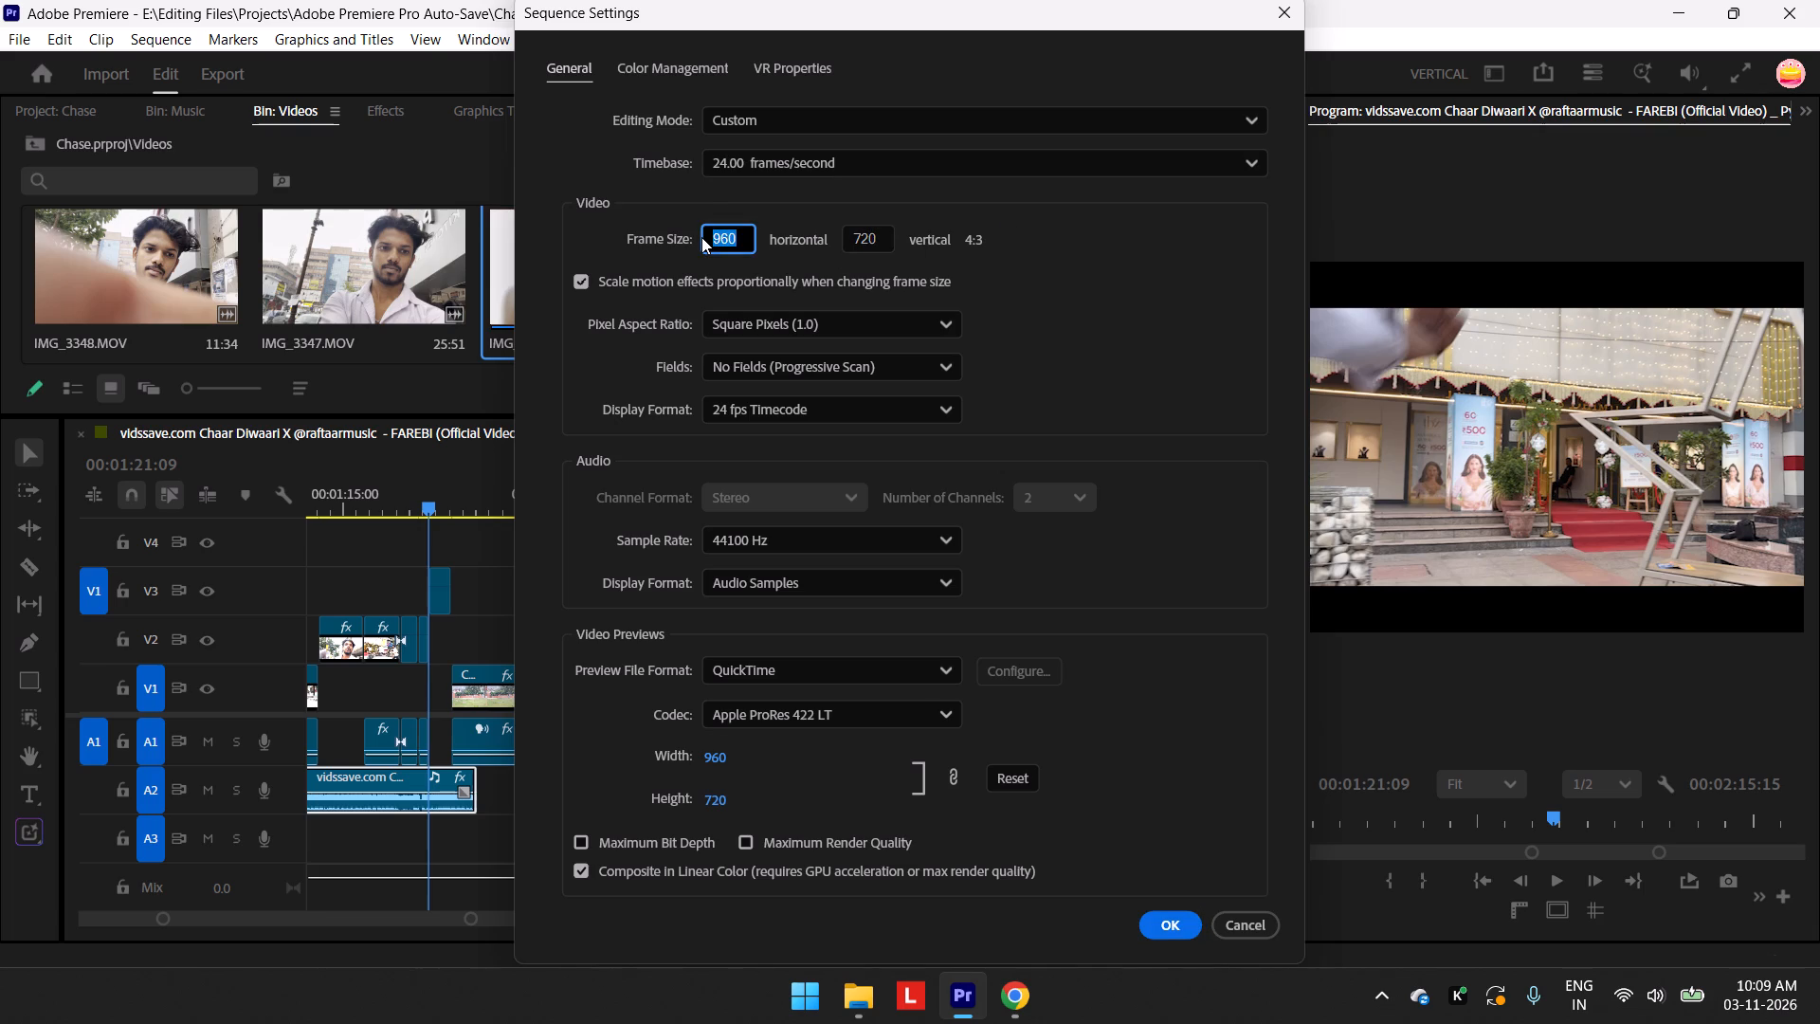
{"action": "type", "text": "1920"}
{"action": "left_click_drag", "start_coordinate": [882, 233], "coordinate": [846, 240]}
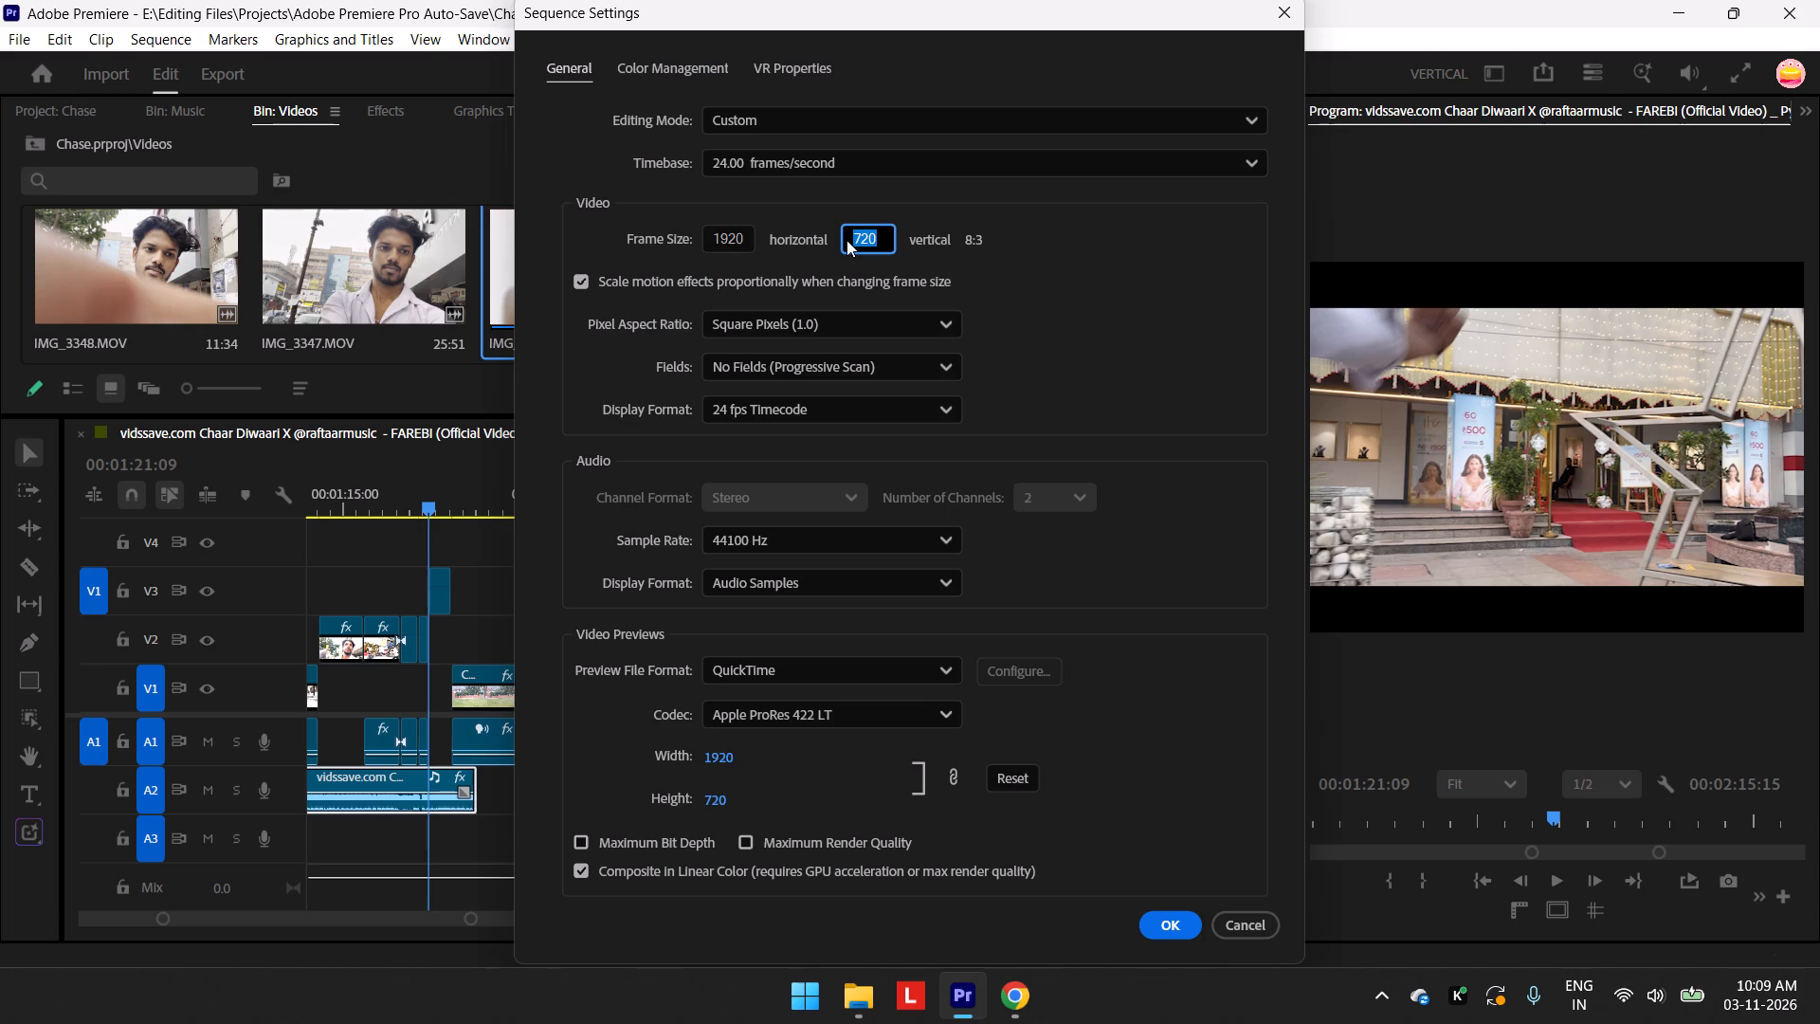
{"action": "key", "text": "9"}
{"action": "type", "text": "60"}
{"action": "key", "text": "Return"}
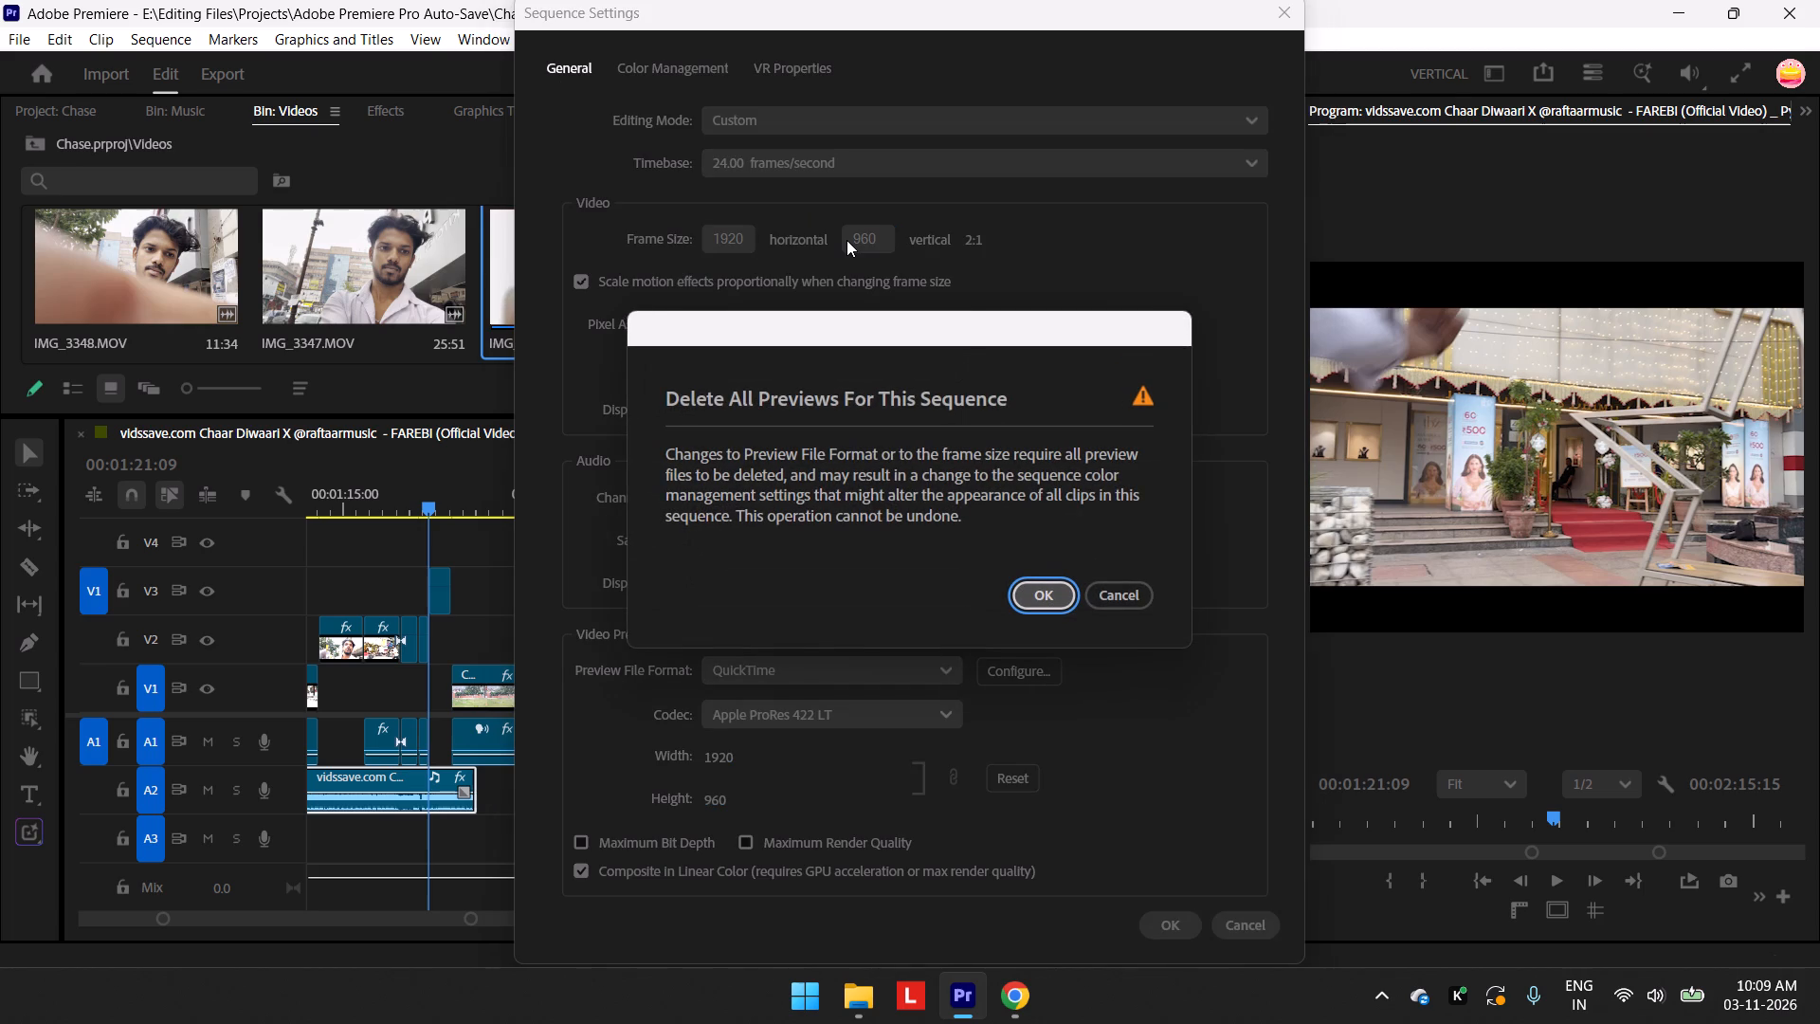
{"action": "left_click", "coordinate": [1037, 589]}
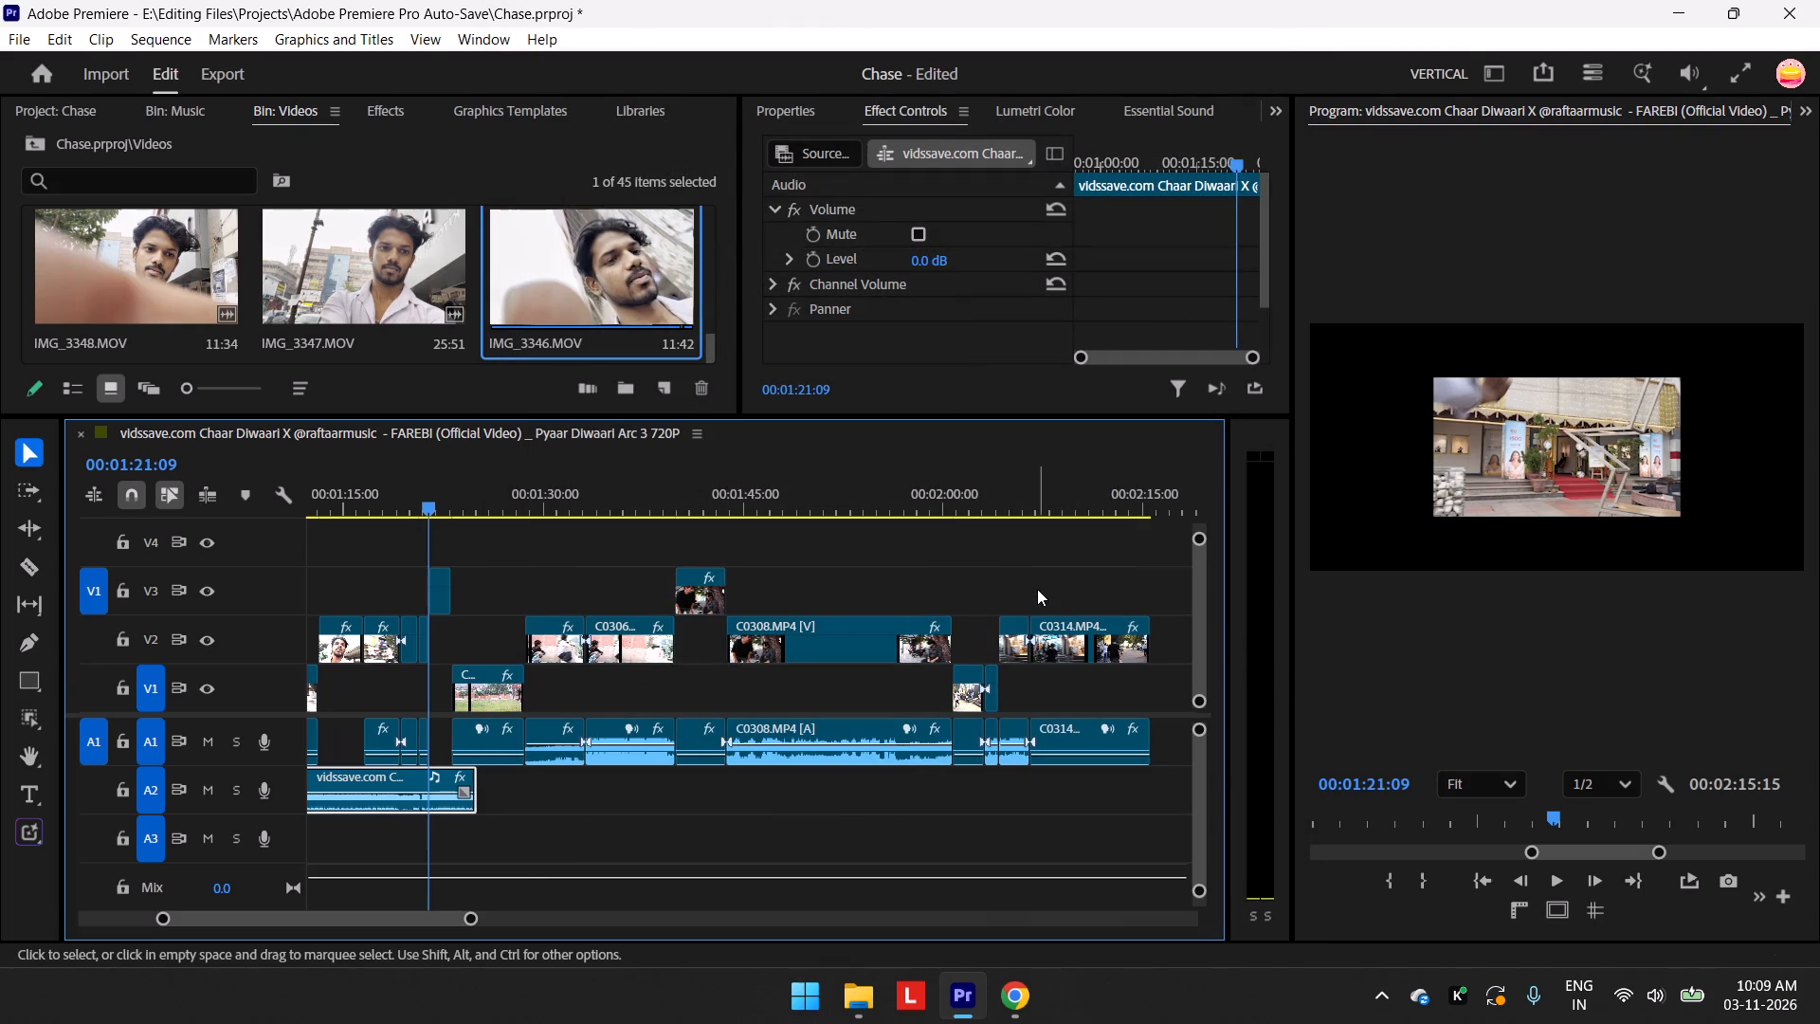
Scrub back through the street and shop shots to the sequence's start to check how they fill the new frame.
{"action": "left_click_drag", "start_coordinate": [428, 503], "coordinate": [331, 532]}
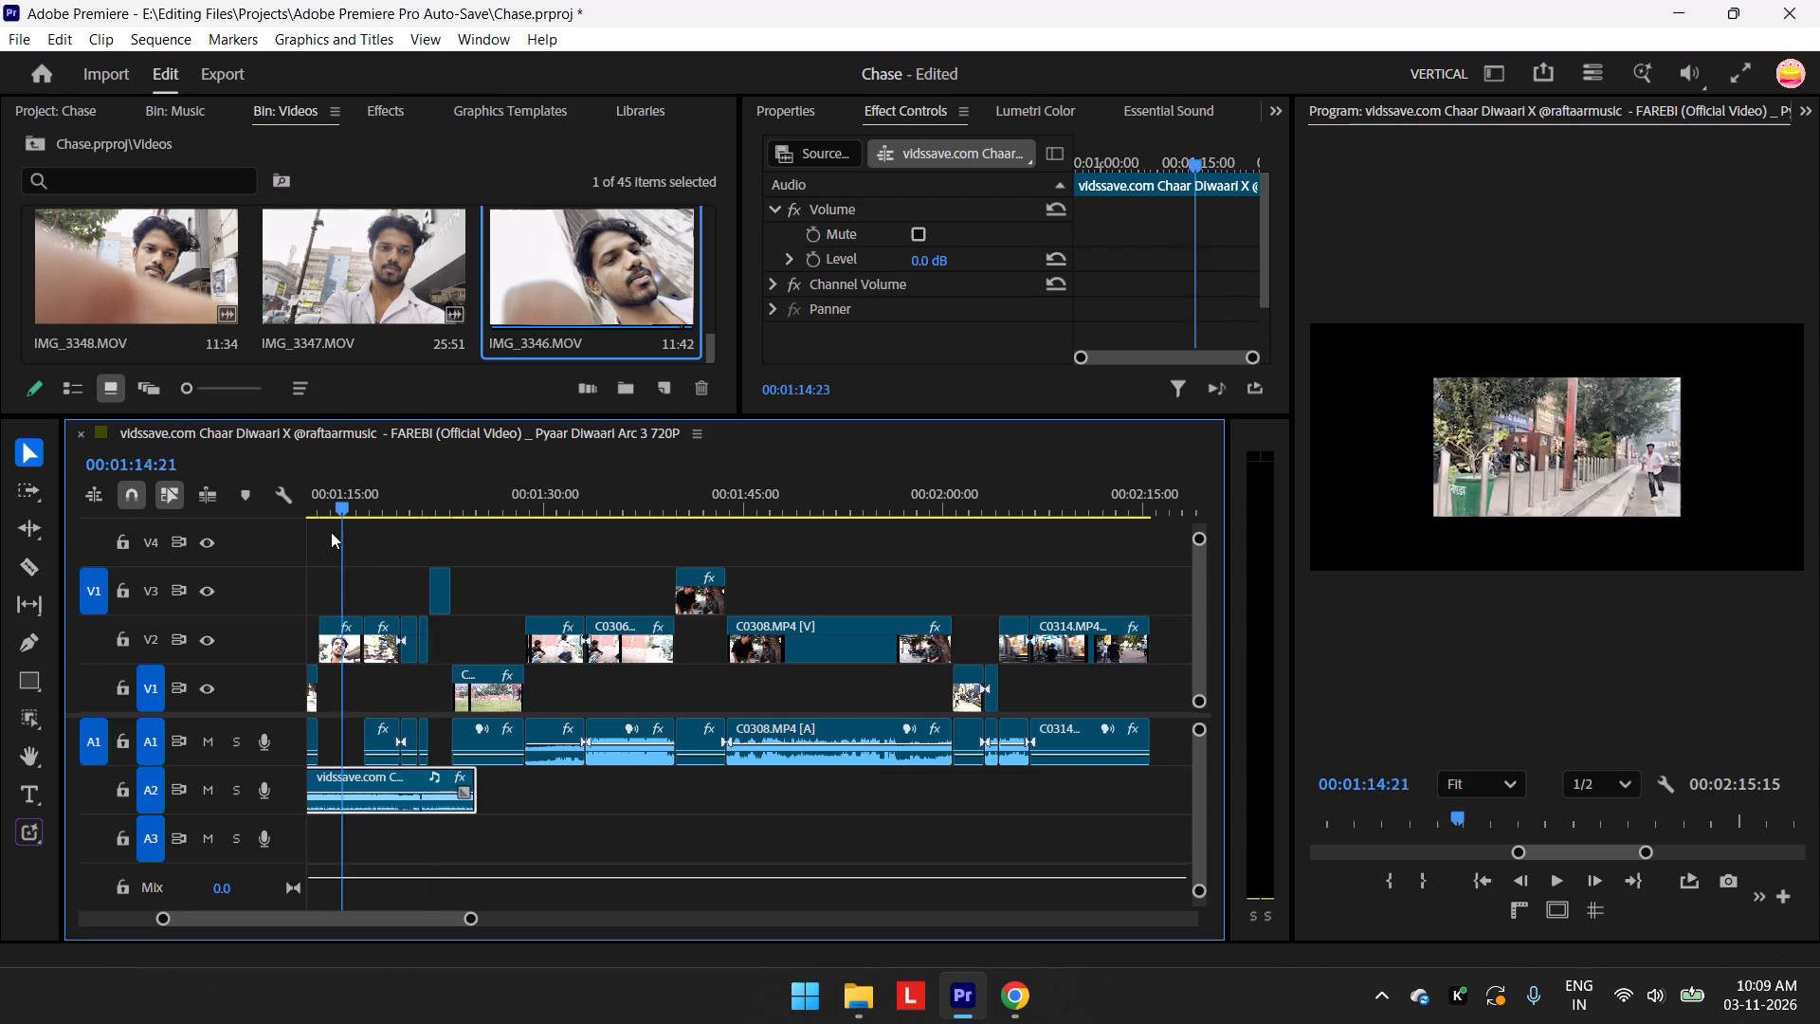
{"action": "left_click_drag", "start_coordinate": [331, 532], "coordinate": [663, 505]}
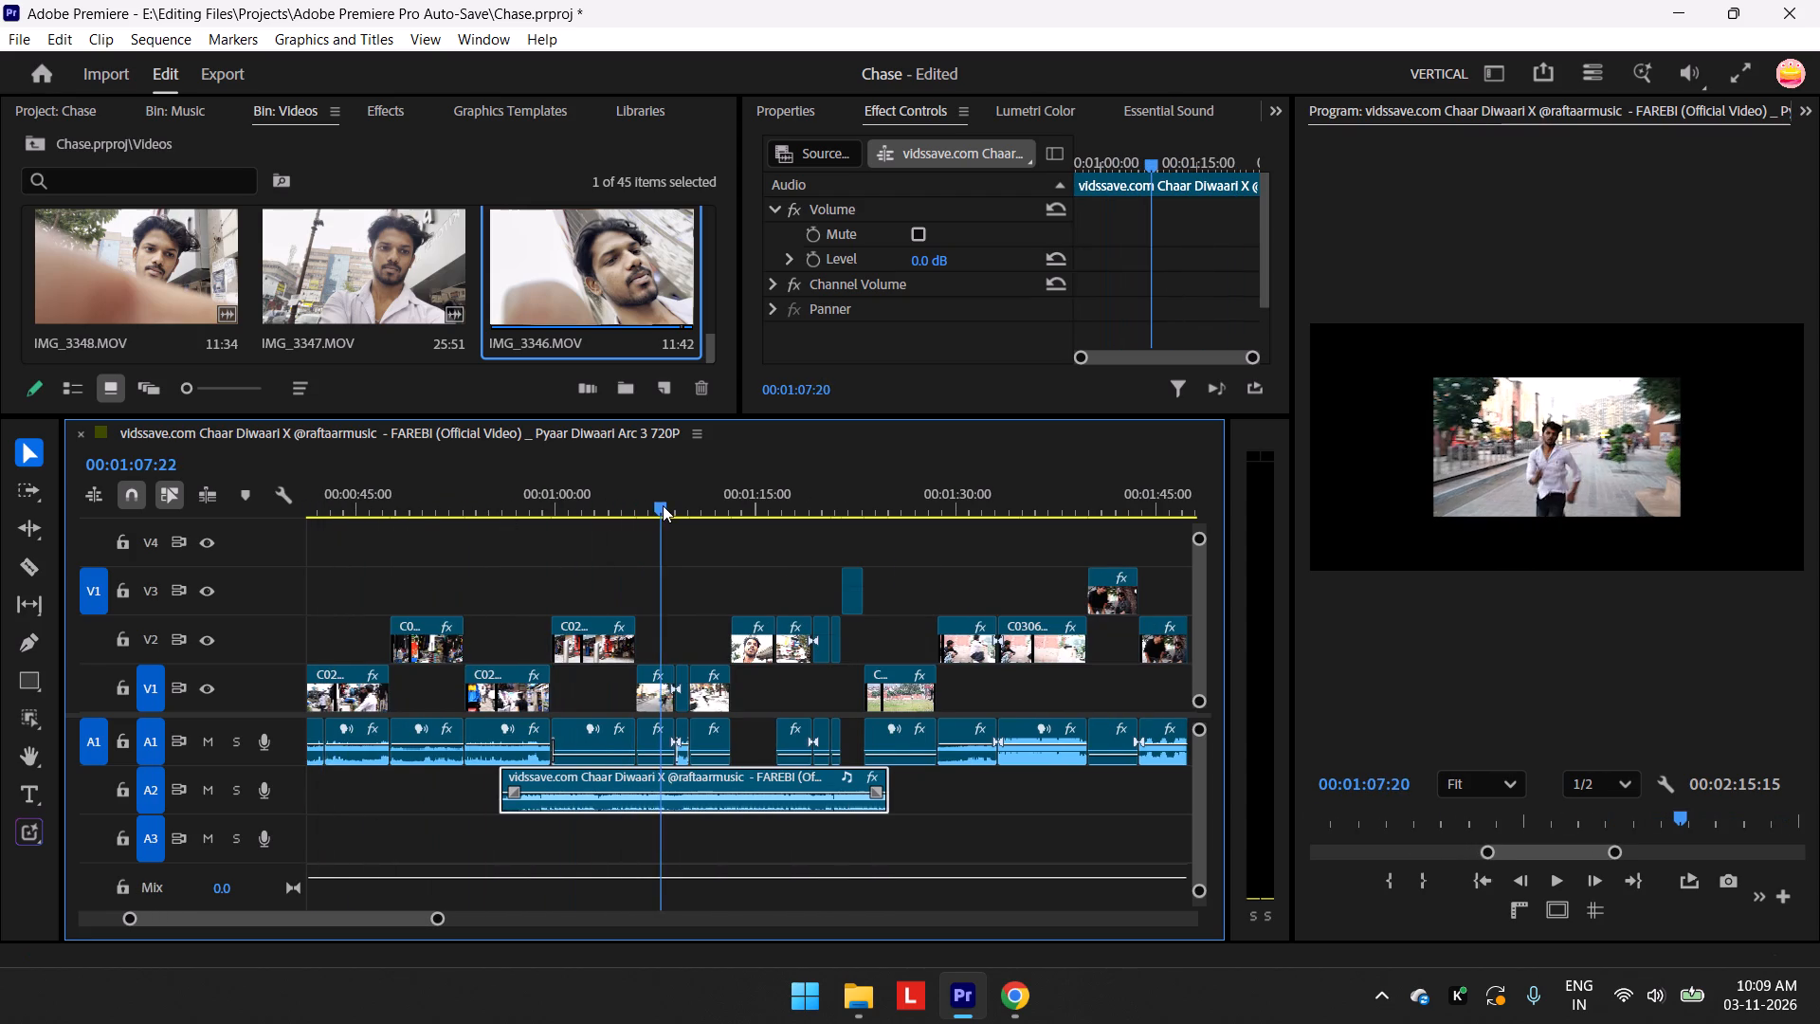
{"action": "left_click_drag", "start_coordinate": [663, 505], "coordinate": [264, 579]}
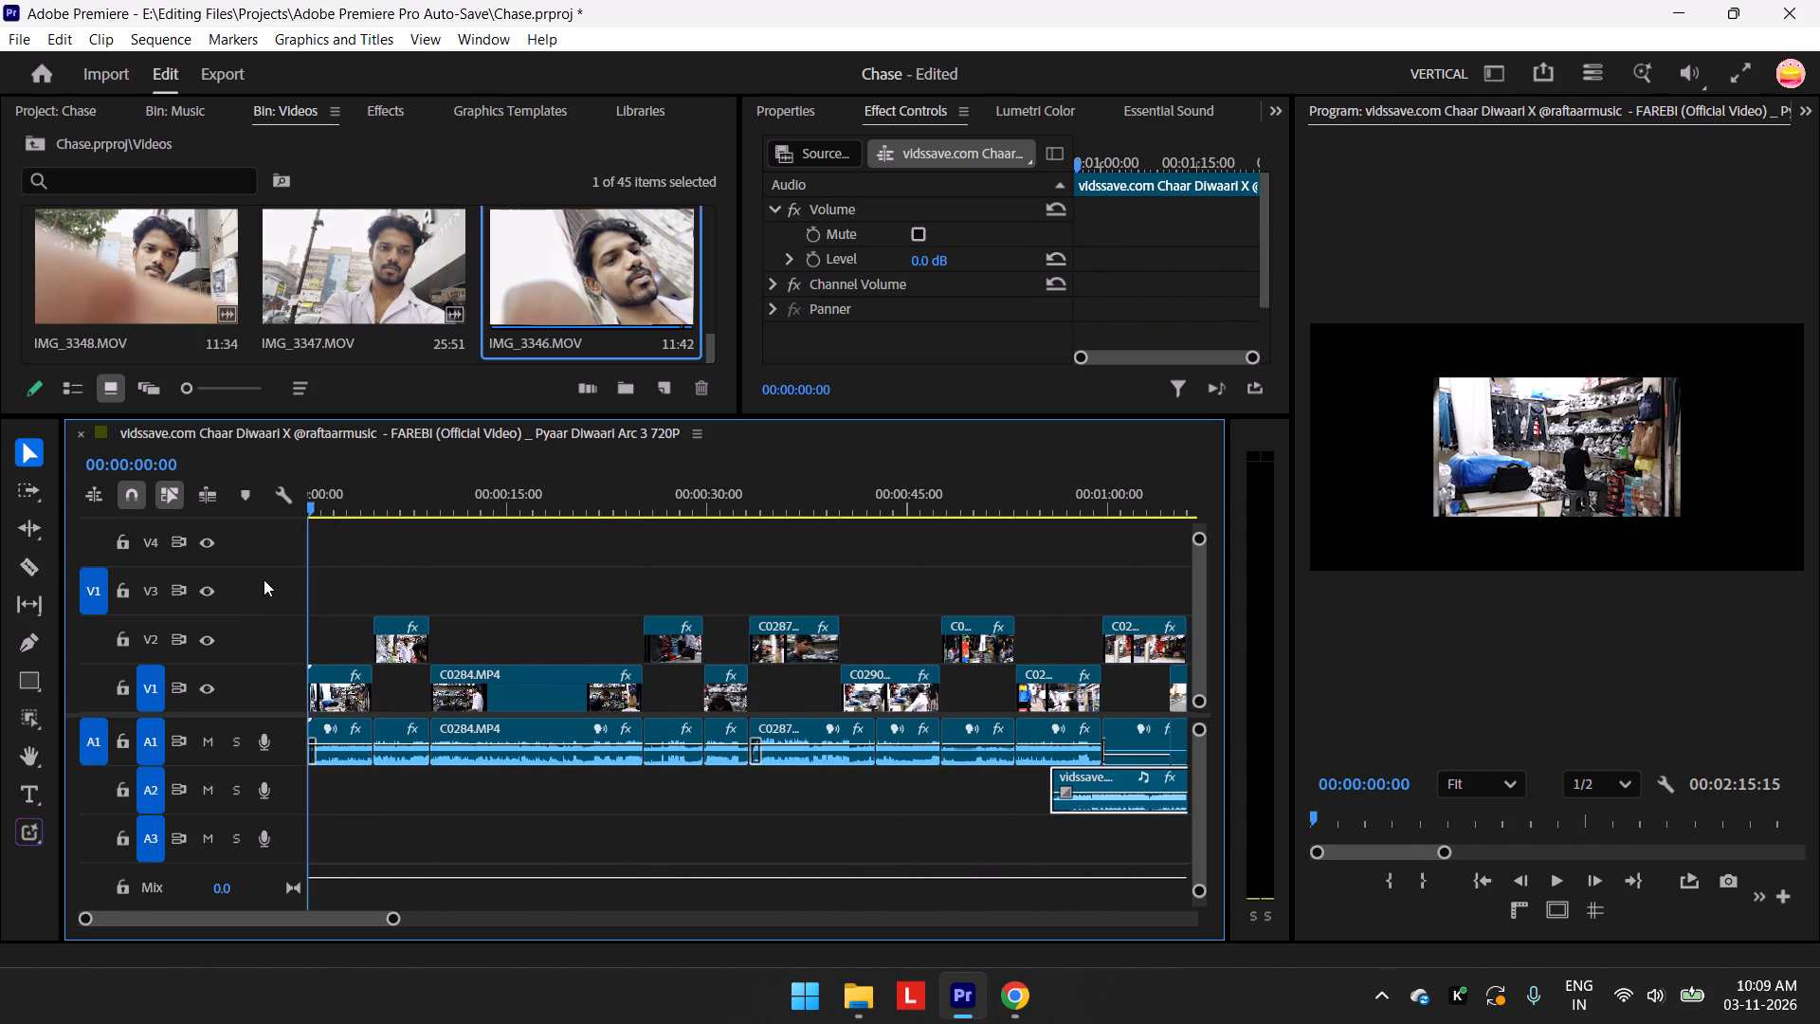
{"action": "left_click_drag", "start_coordinate": [264, 579], "coordinate": [498, 579]}
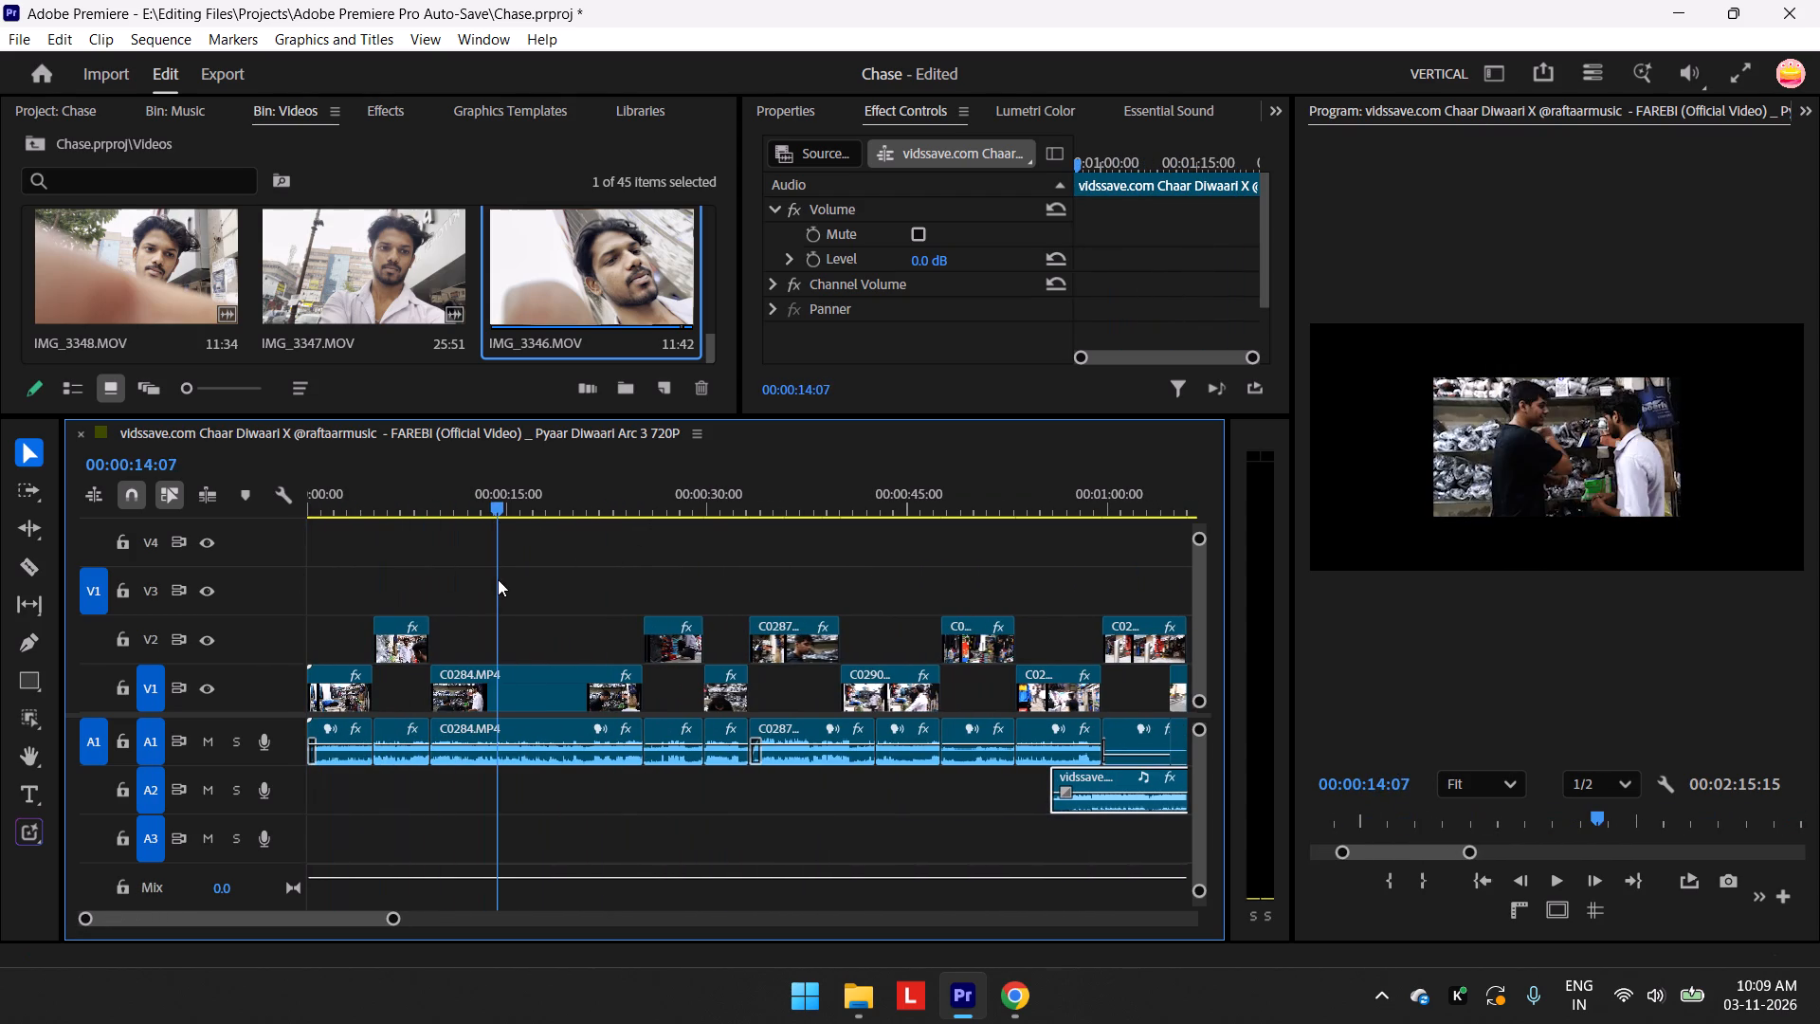
{"action": "left_click_drag", "start_coordinate": [498, 579], "coordinate": [514, 640]}
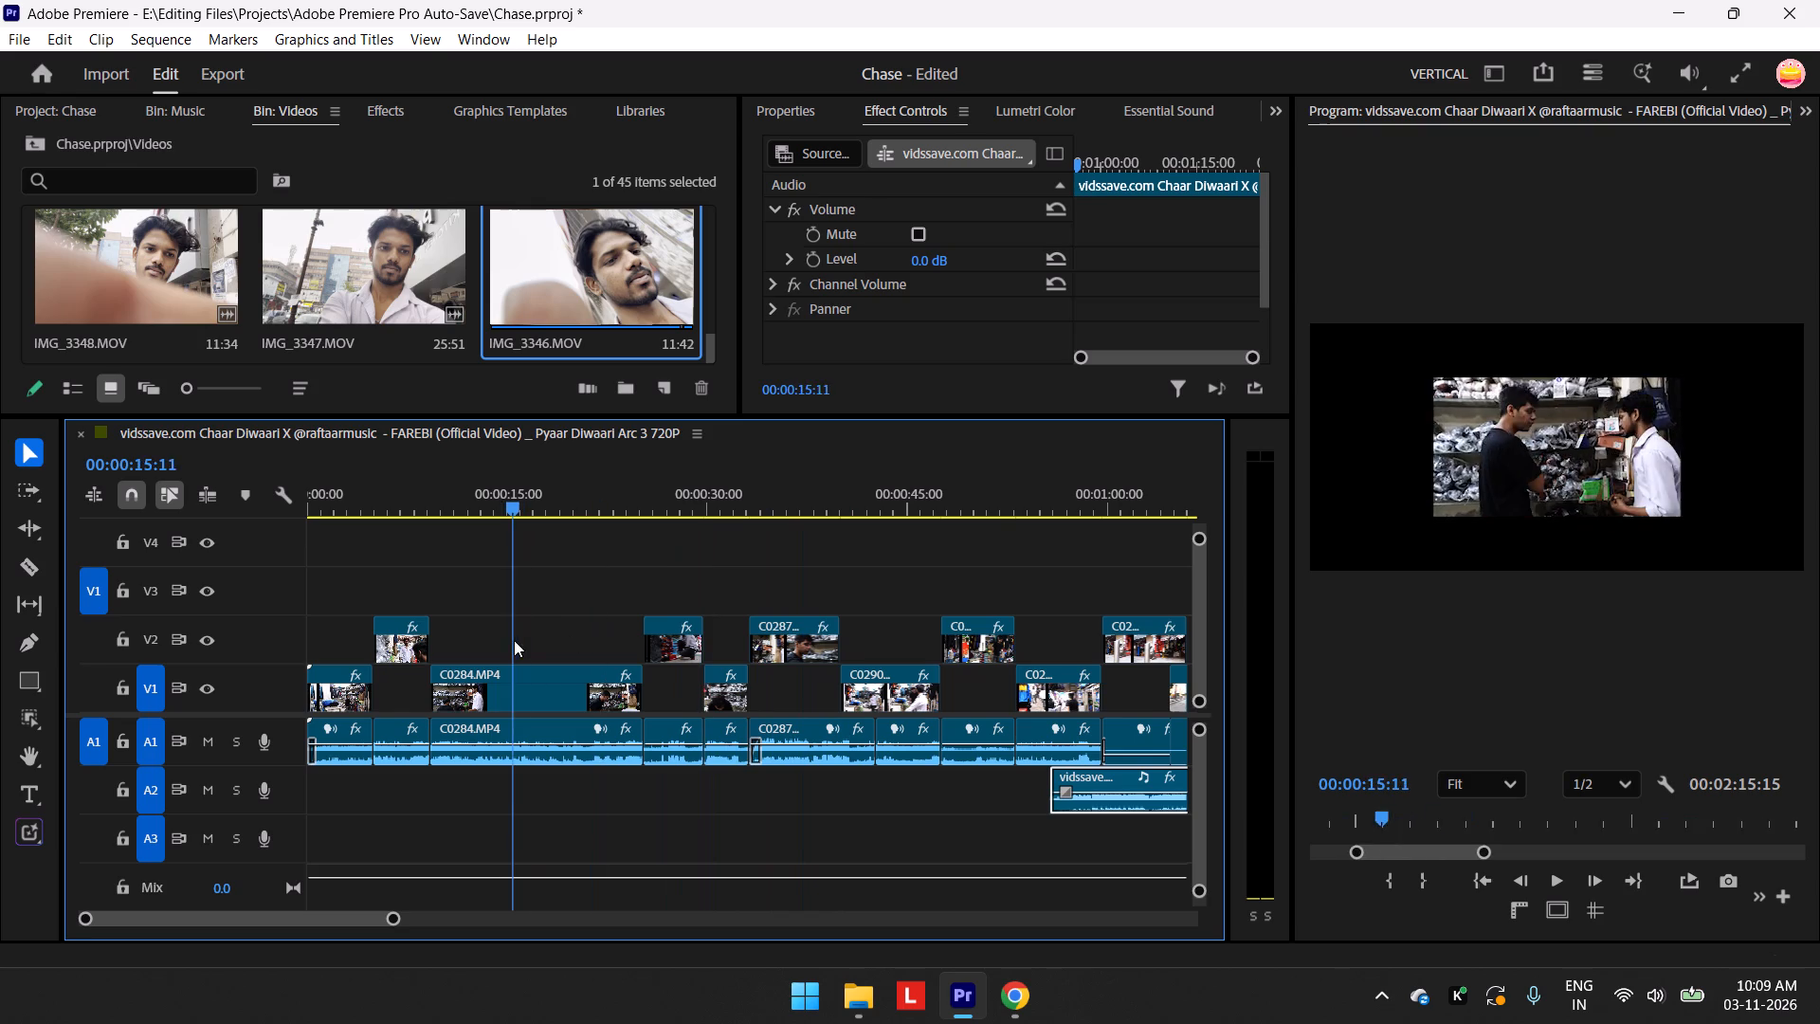
{"action": "left_click_drag", "start_coordinate": [514, 640], "coordinate": [324, 656]}
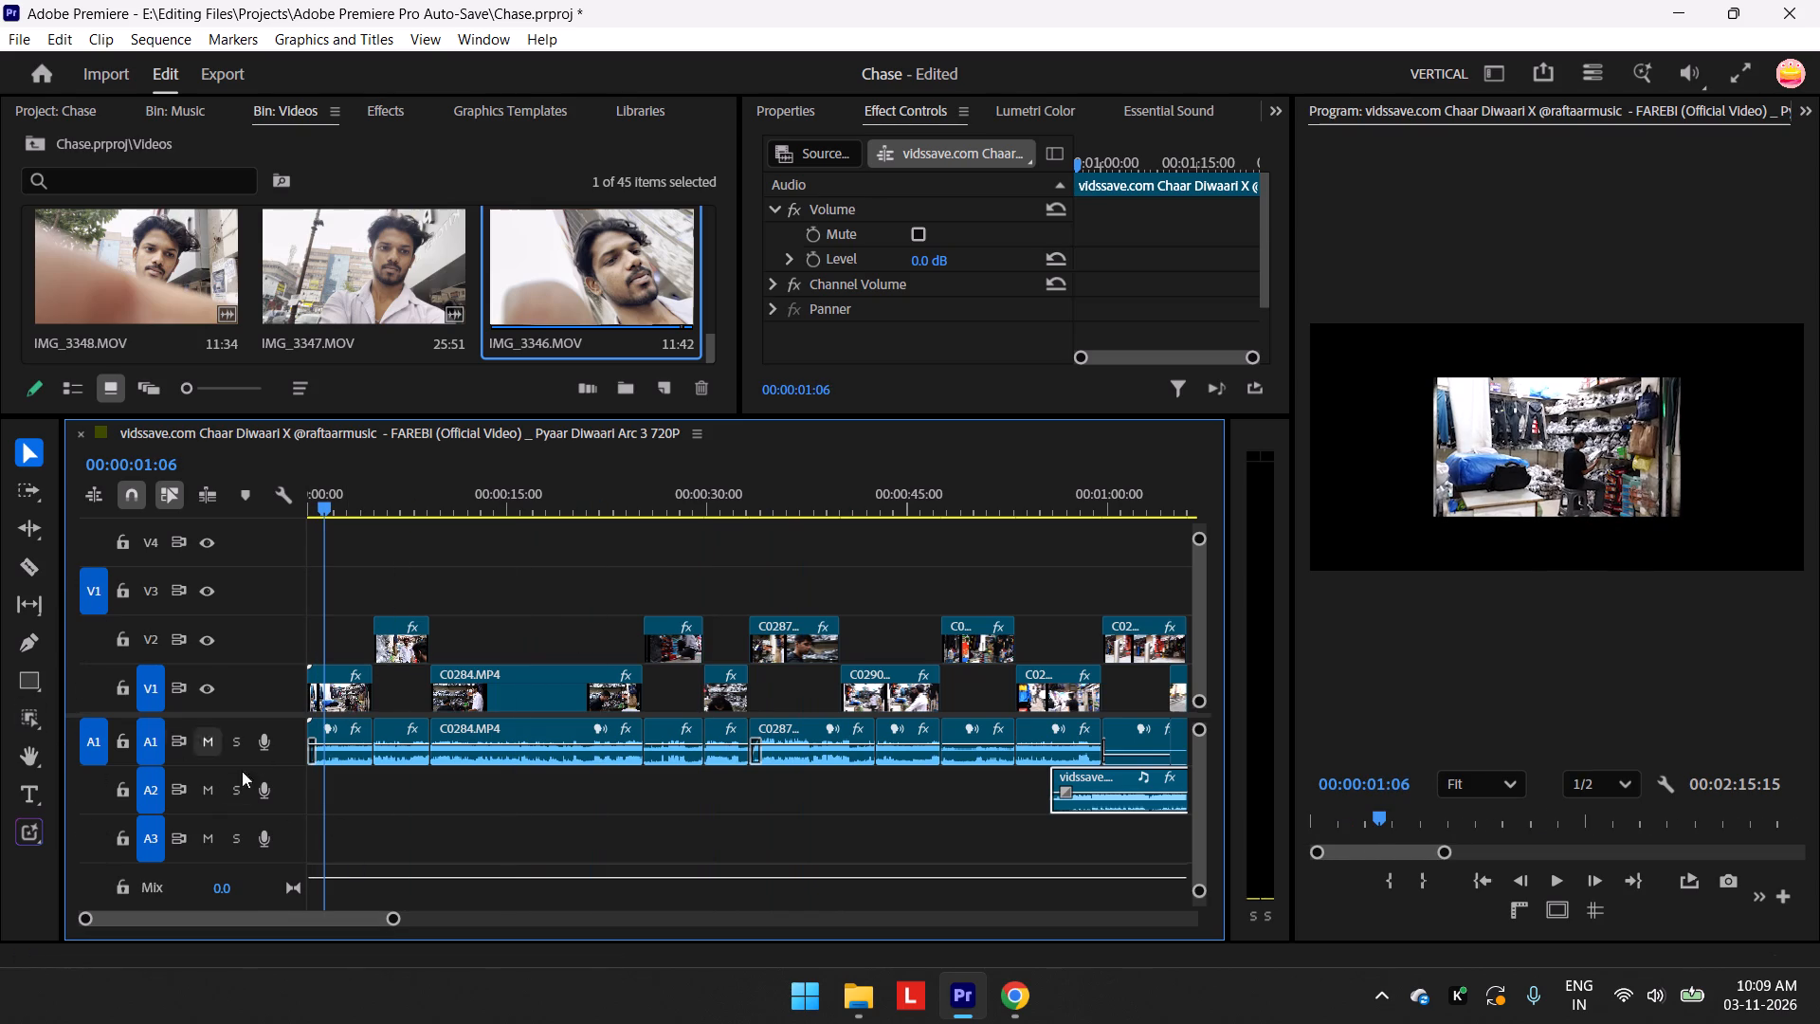
Create a 1920 by 960 adjustment layer at 24.00 fps with square pixels in the Videos bin.
{"action": "left_click", "coordinate": [655, 388]}
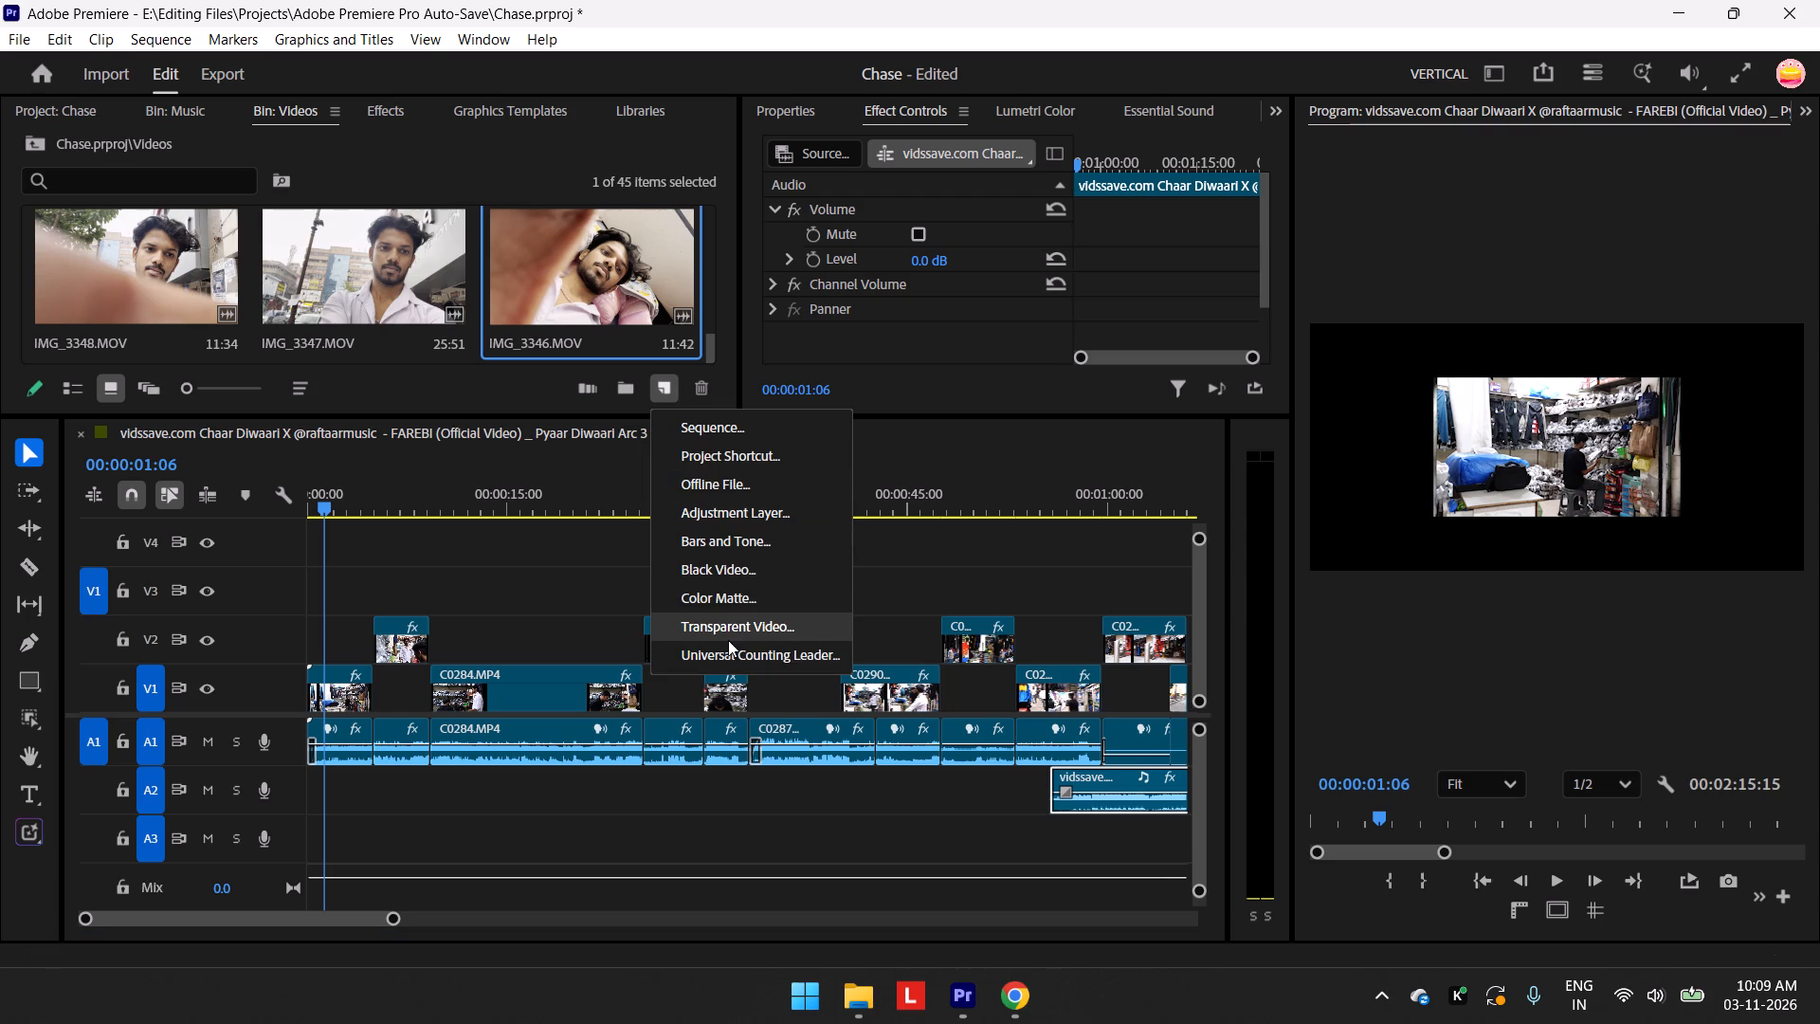
{"action": "left_click", "coordinate": [741, 512]}
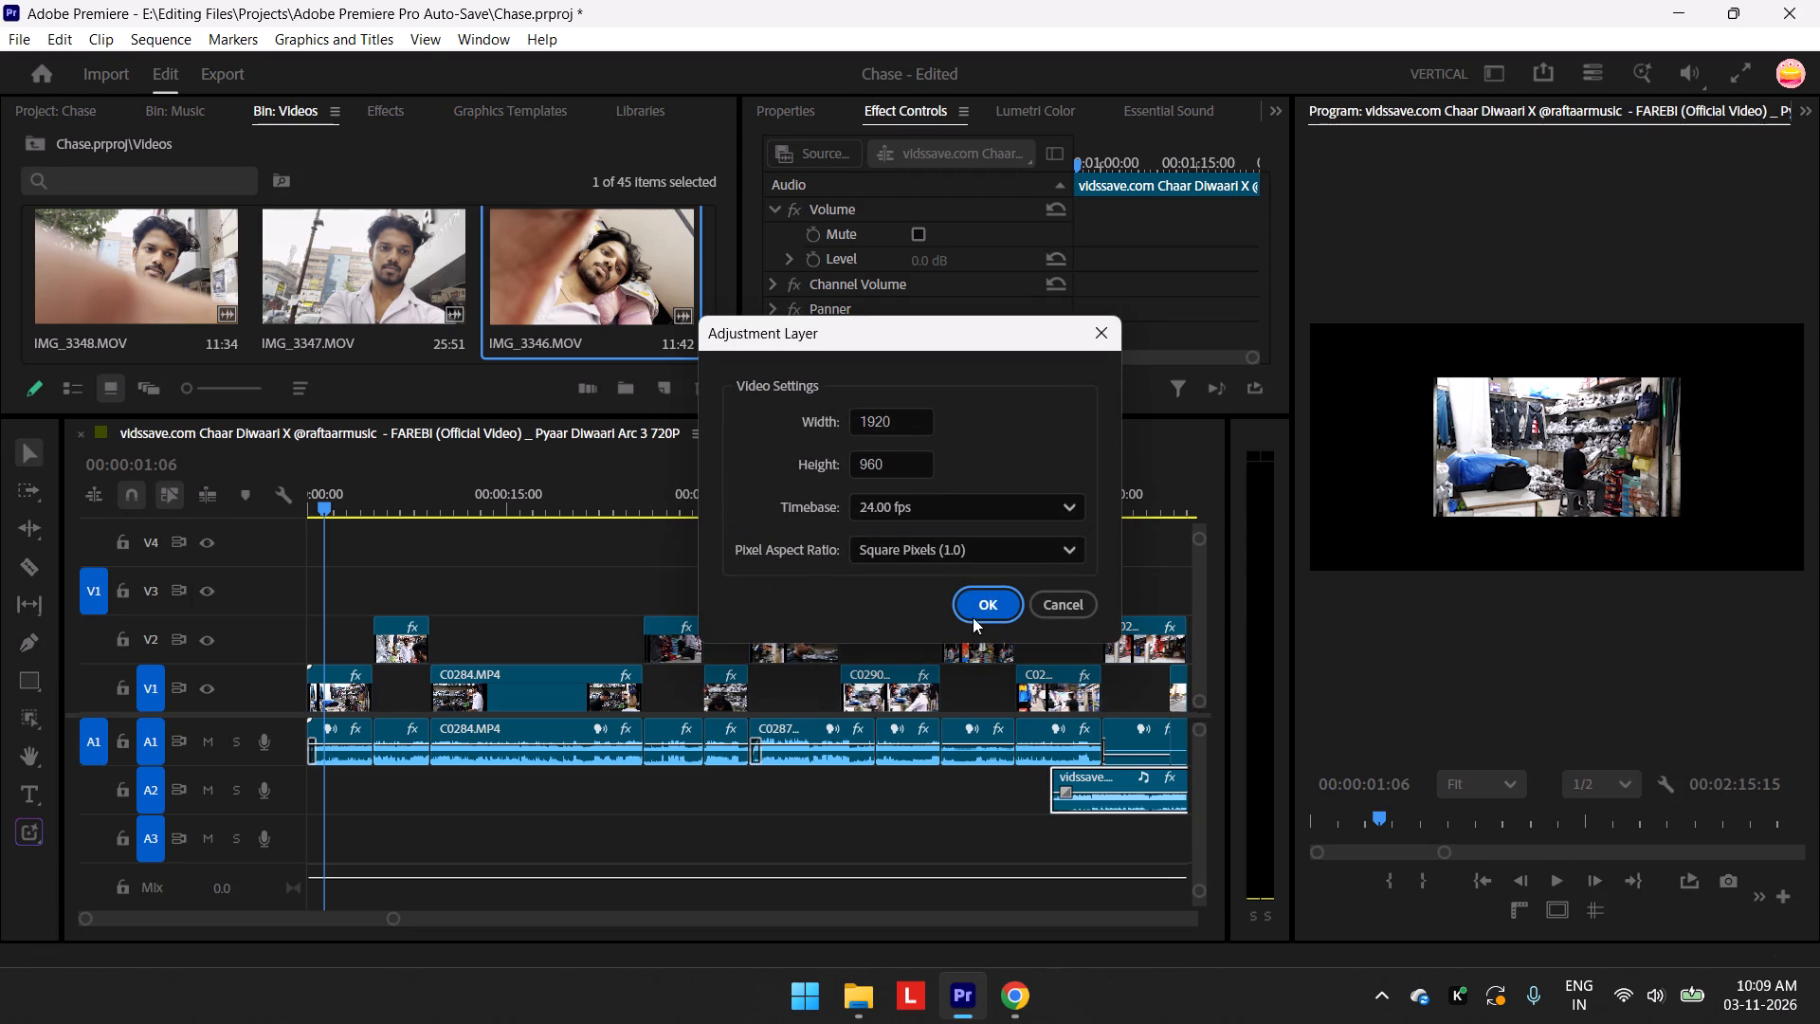
{"action": "left_click", "coordinate": [976, 617]}
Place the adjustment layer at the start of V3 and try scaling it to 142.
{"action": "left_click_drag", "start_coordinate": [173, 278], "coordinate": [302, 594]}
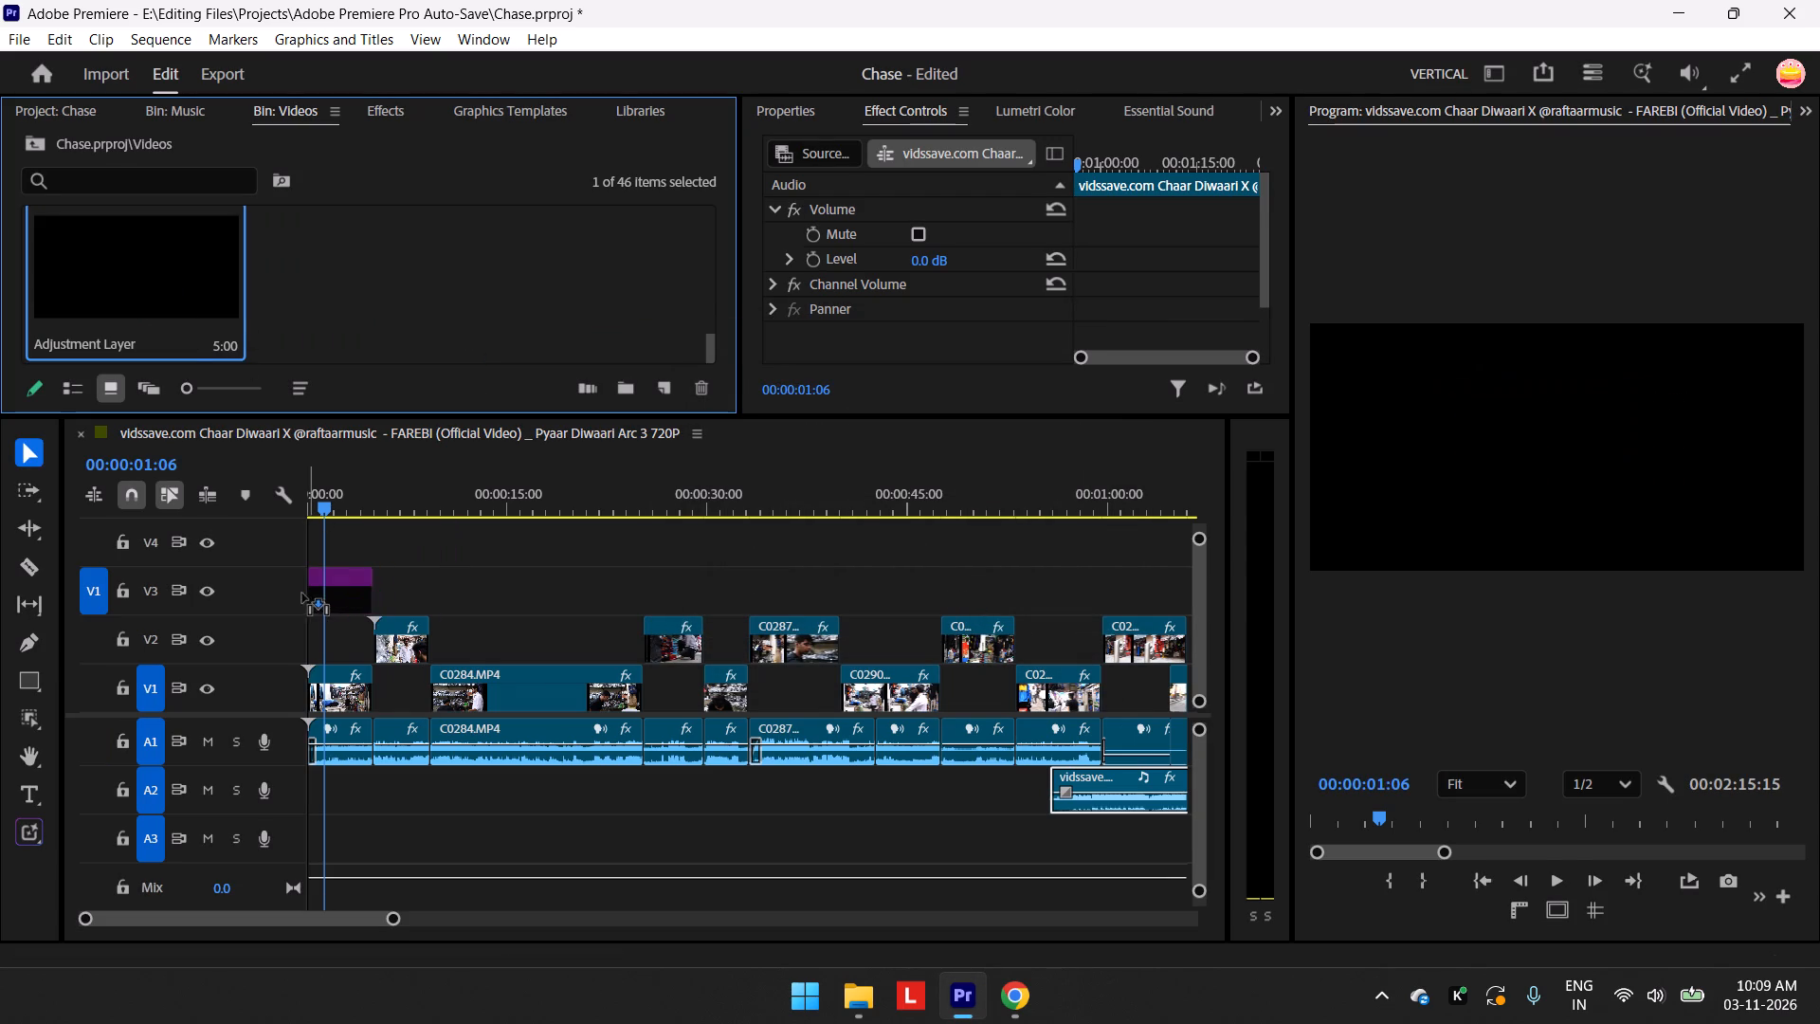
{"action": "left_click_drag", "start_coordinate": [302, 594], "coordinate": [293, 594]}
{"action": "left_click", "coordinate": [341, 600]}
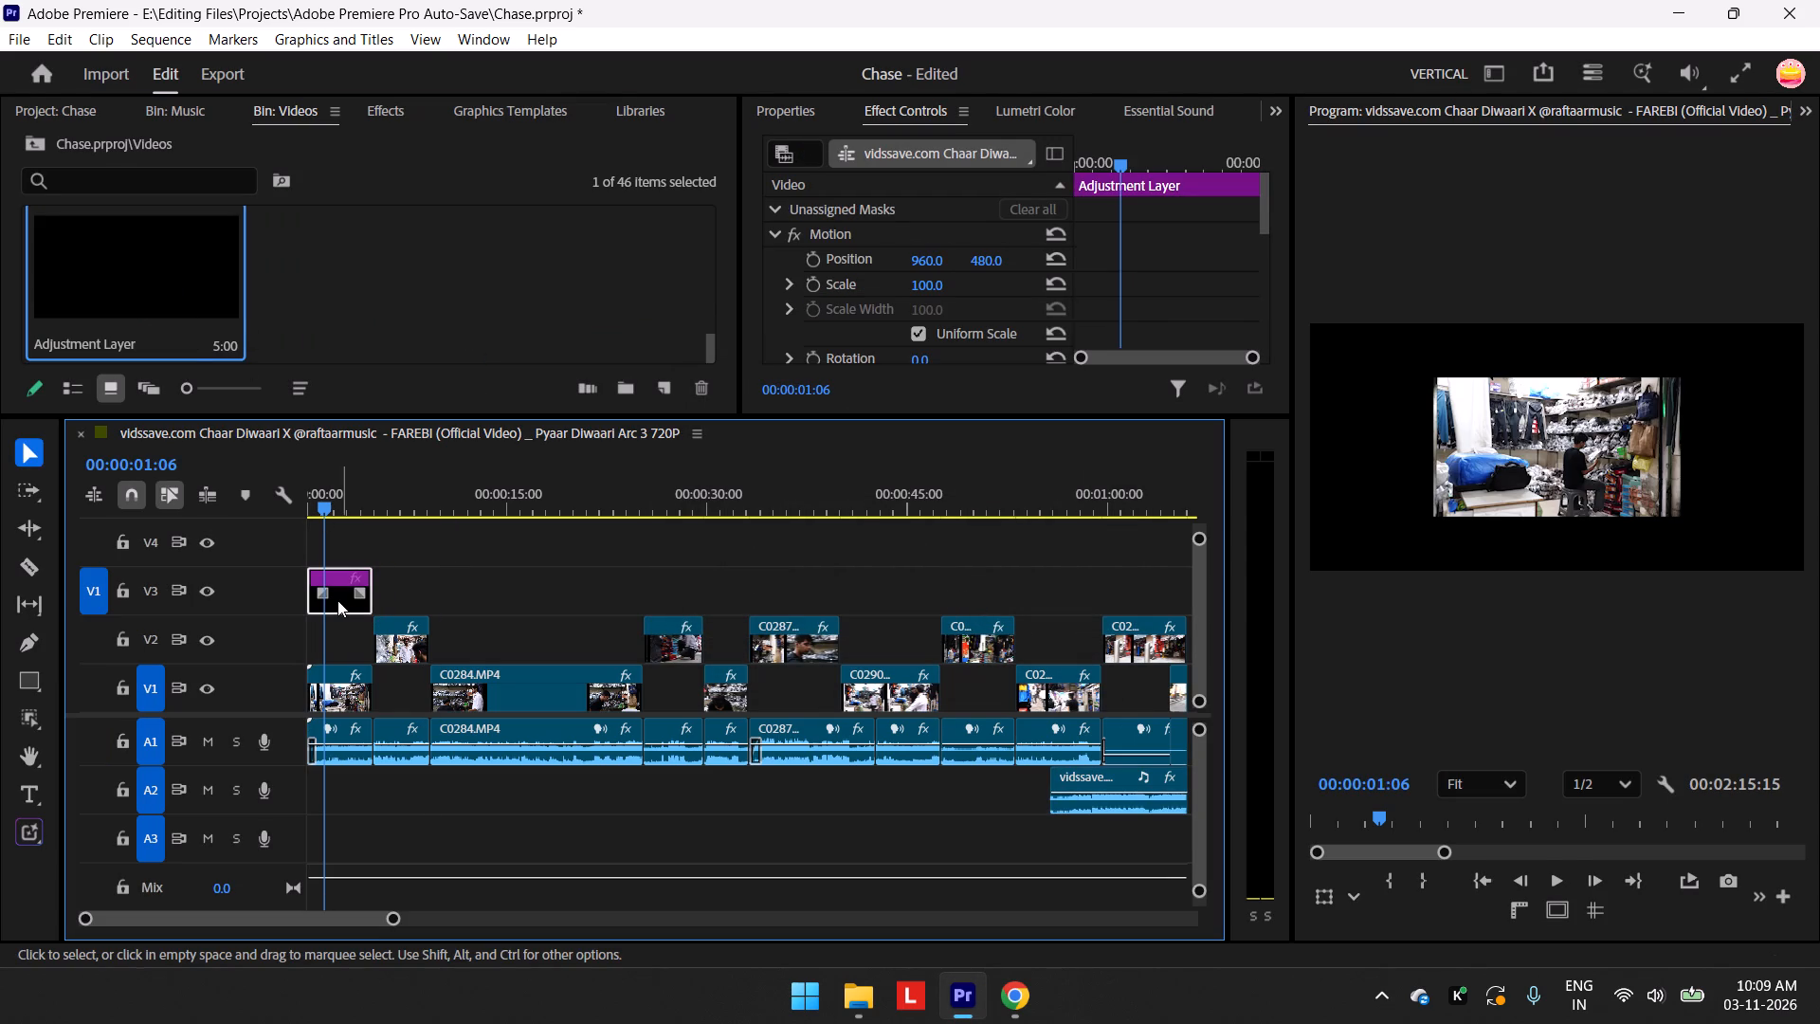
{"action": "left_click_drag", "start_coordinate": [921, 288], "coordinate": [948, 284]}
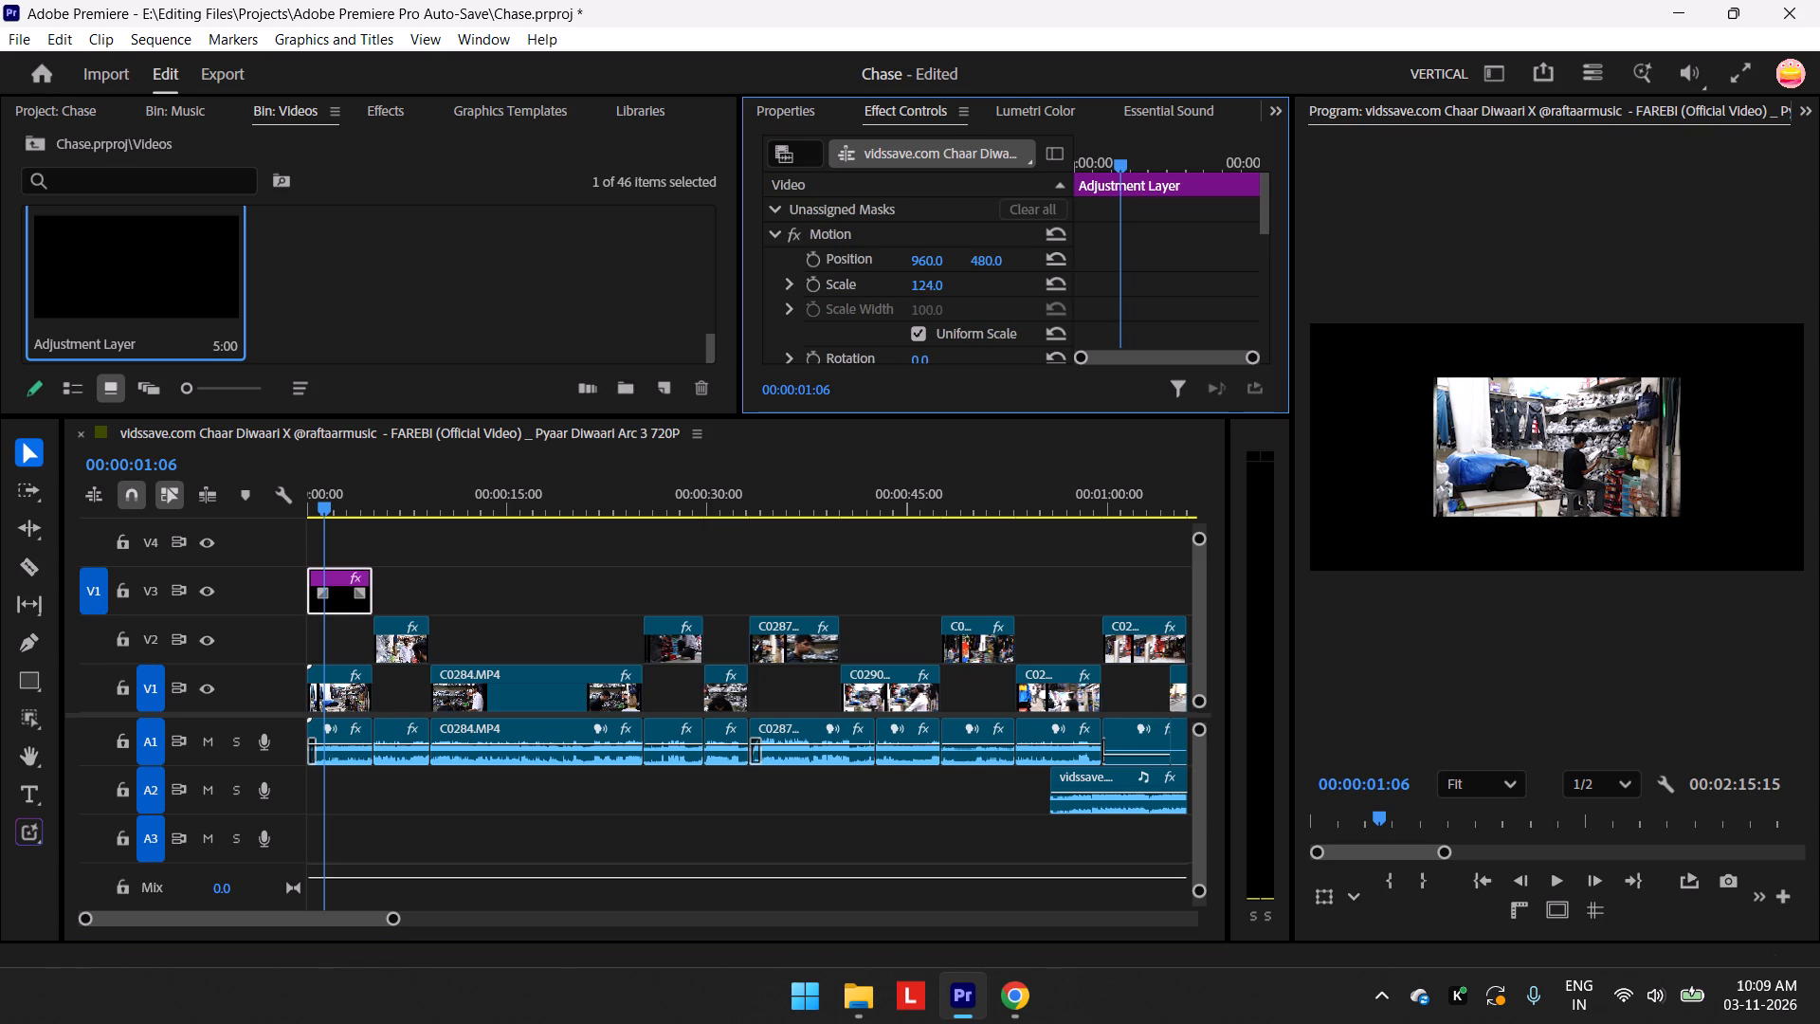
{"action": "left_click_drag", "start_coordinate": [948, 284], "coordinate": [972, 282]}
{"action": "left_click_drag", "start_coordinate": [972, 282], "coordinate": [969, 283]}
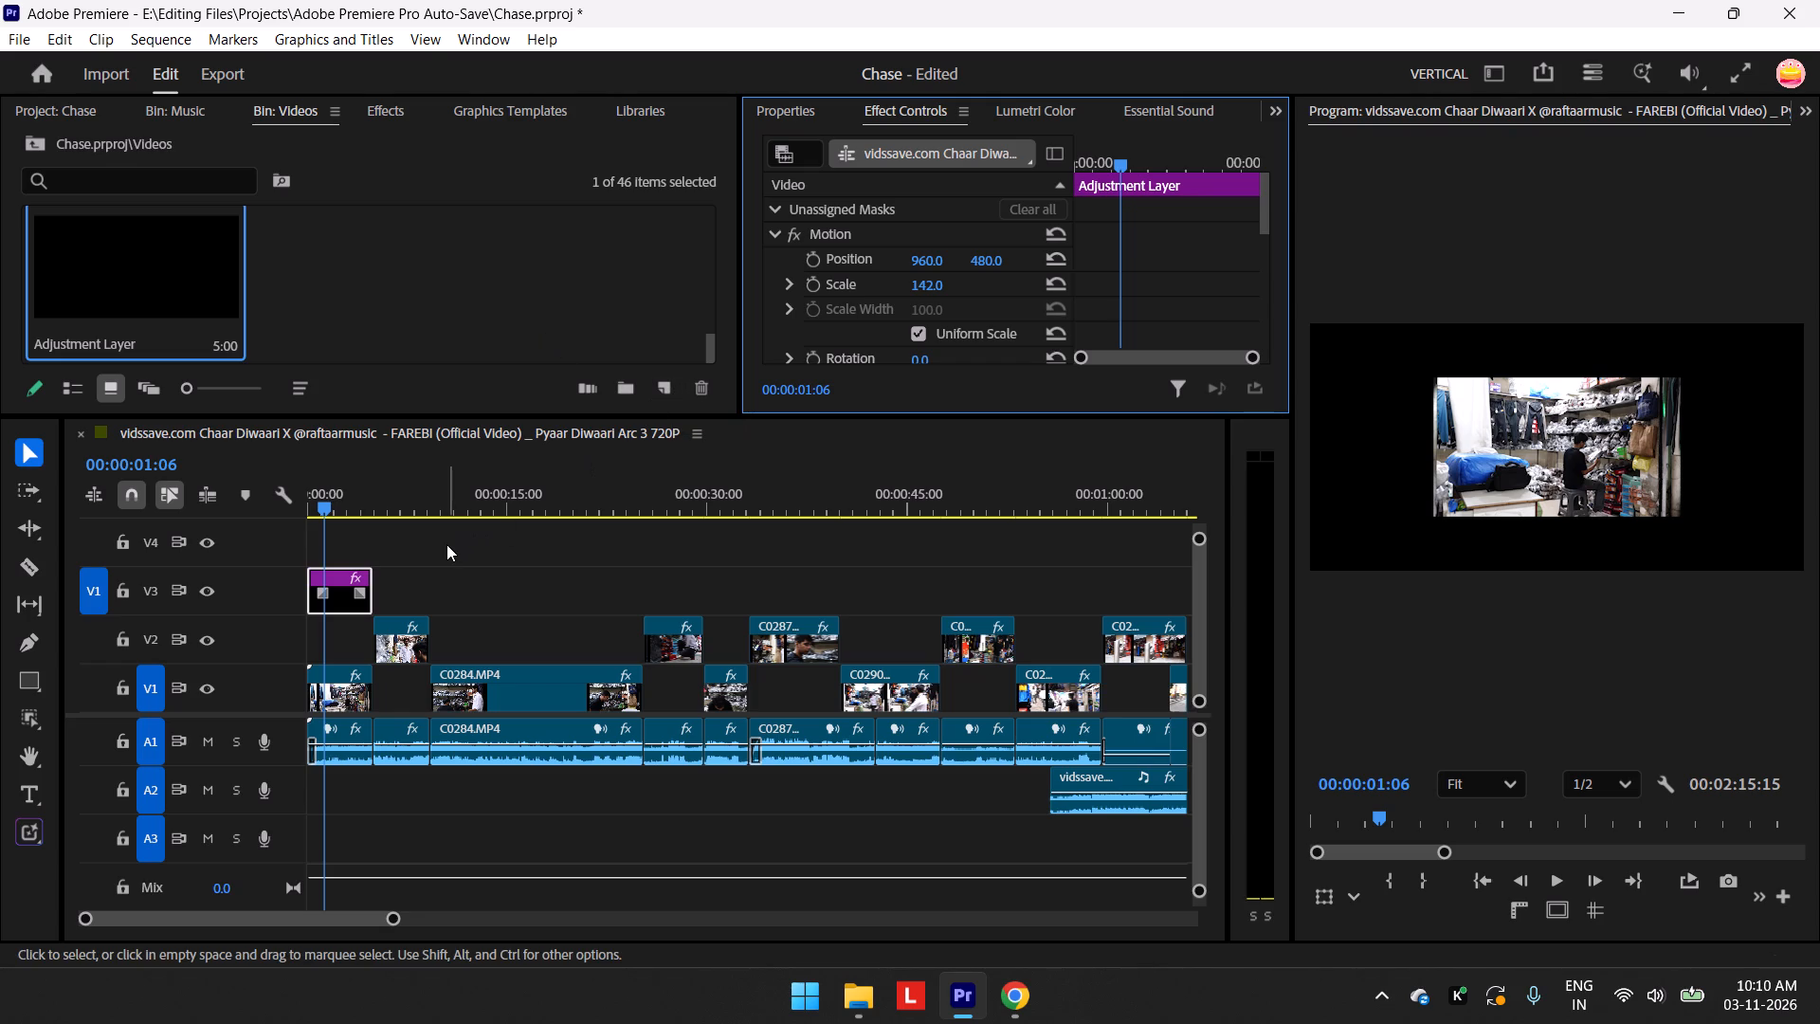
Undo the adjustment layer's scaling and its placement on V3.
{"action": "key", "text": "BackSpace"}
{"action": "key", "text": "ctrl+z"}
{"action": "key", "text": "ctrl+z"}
Set the scale of the first V1 clip, C0281.MP4, to 100.
{"action": "left_click", "coordinate": [344, 702]}
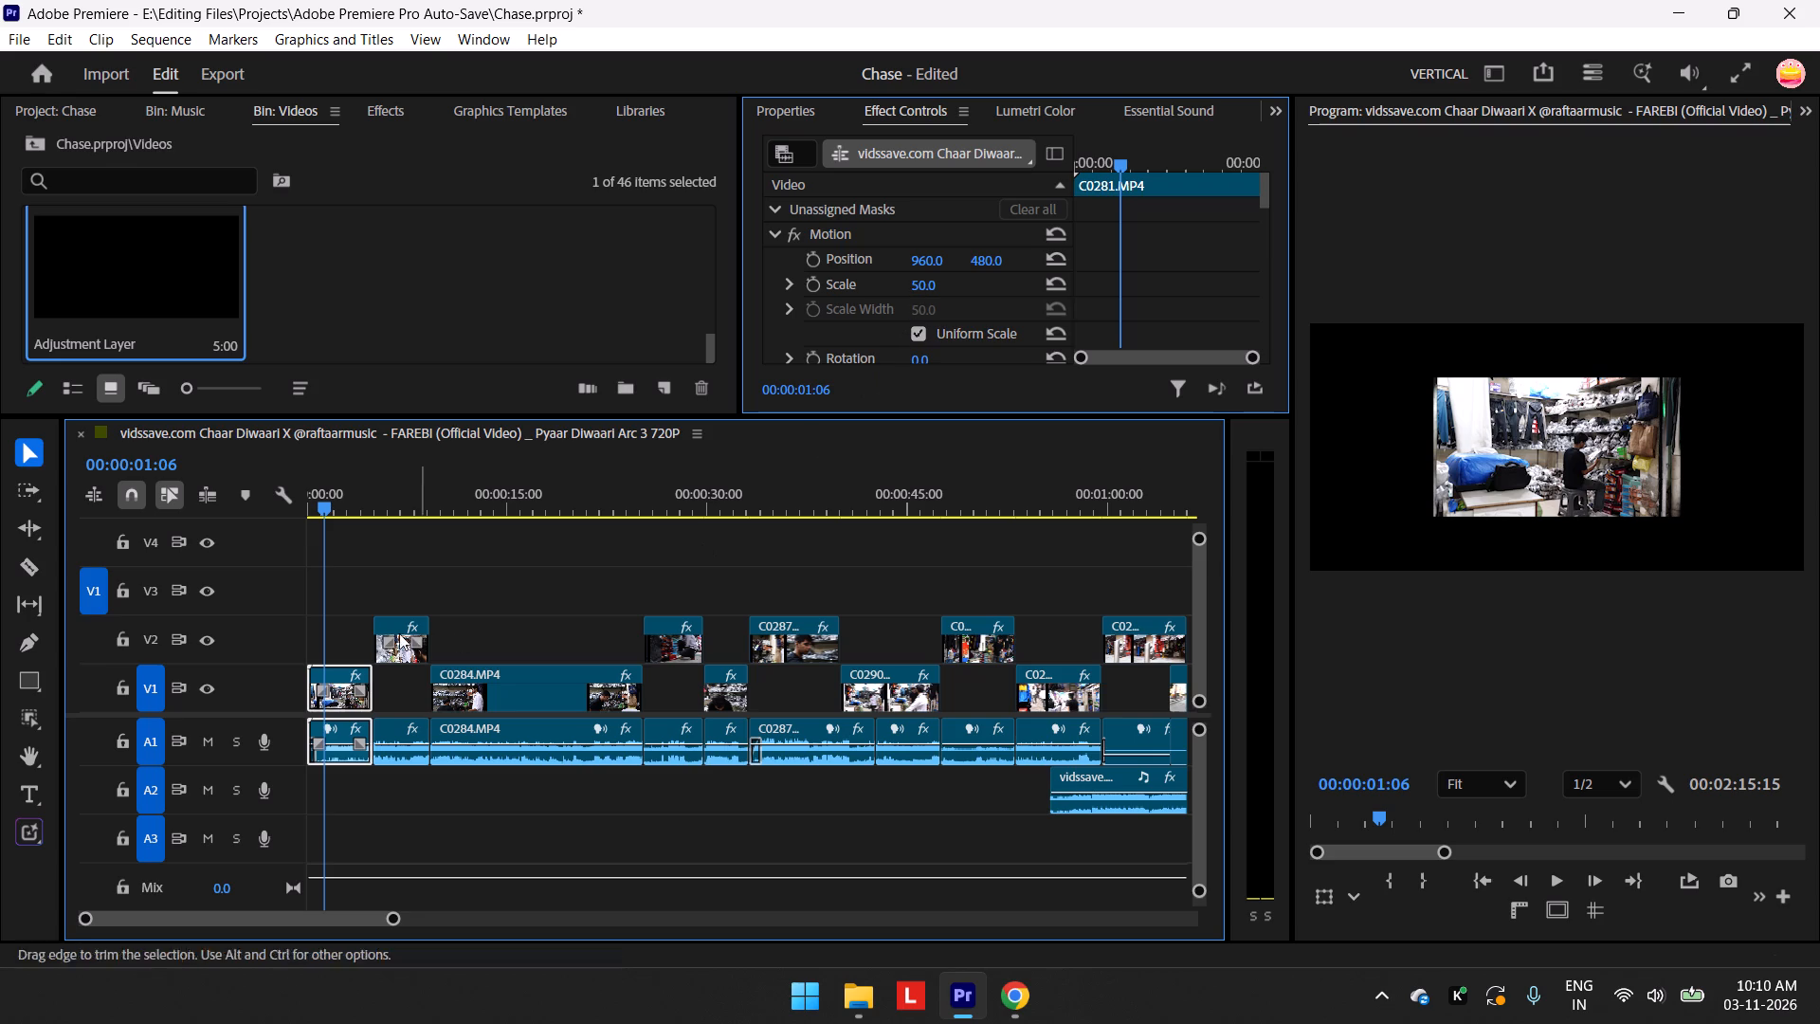
{"action": "left_click", "coordinate": [927, 282]}
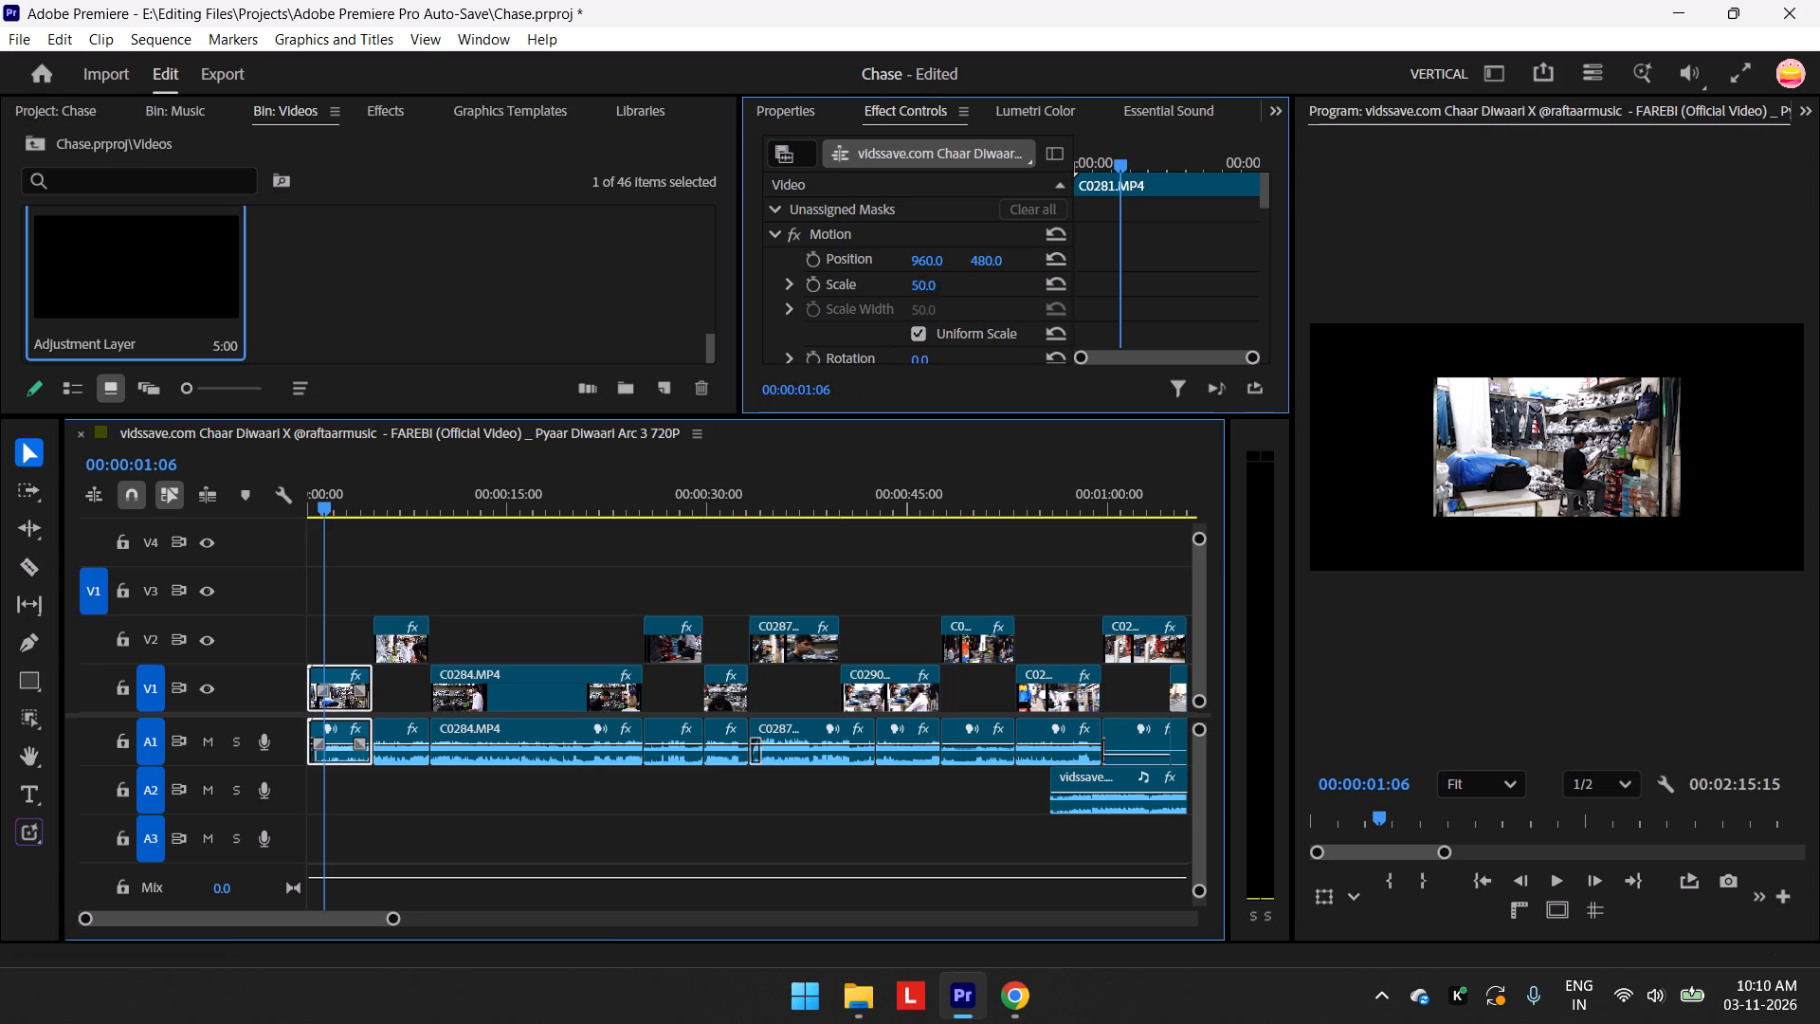
{"action": "type", "text": "1000"}
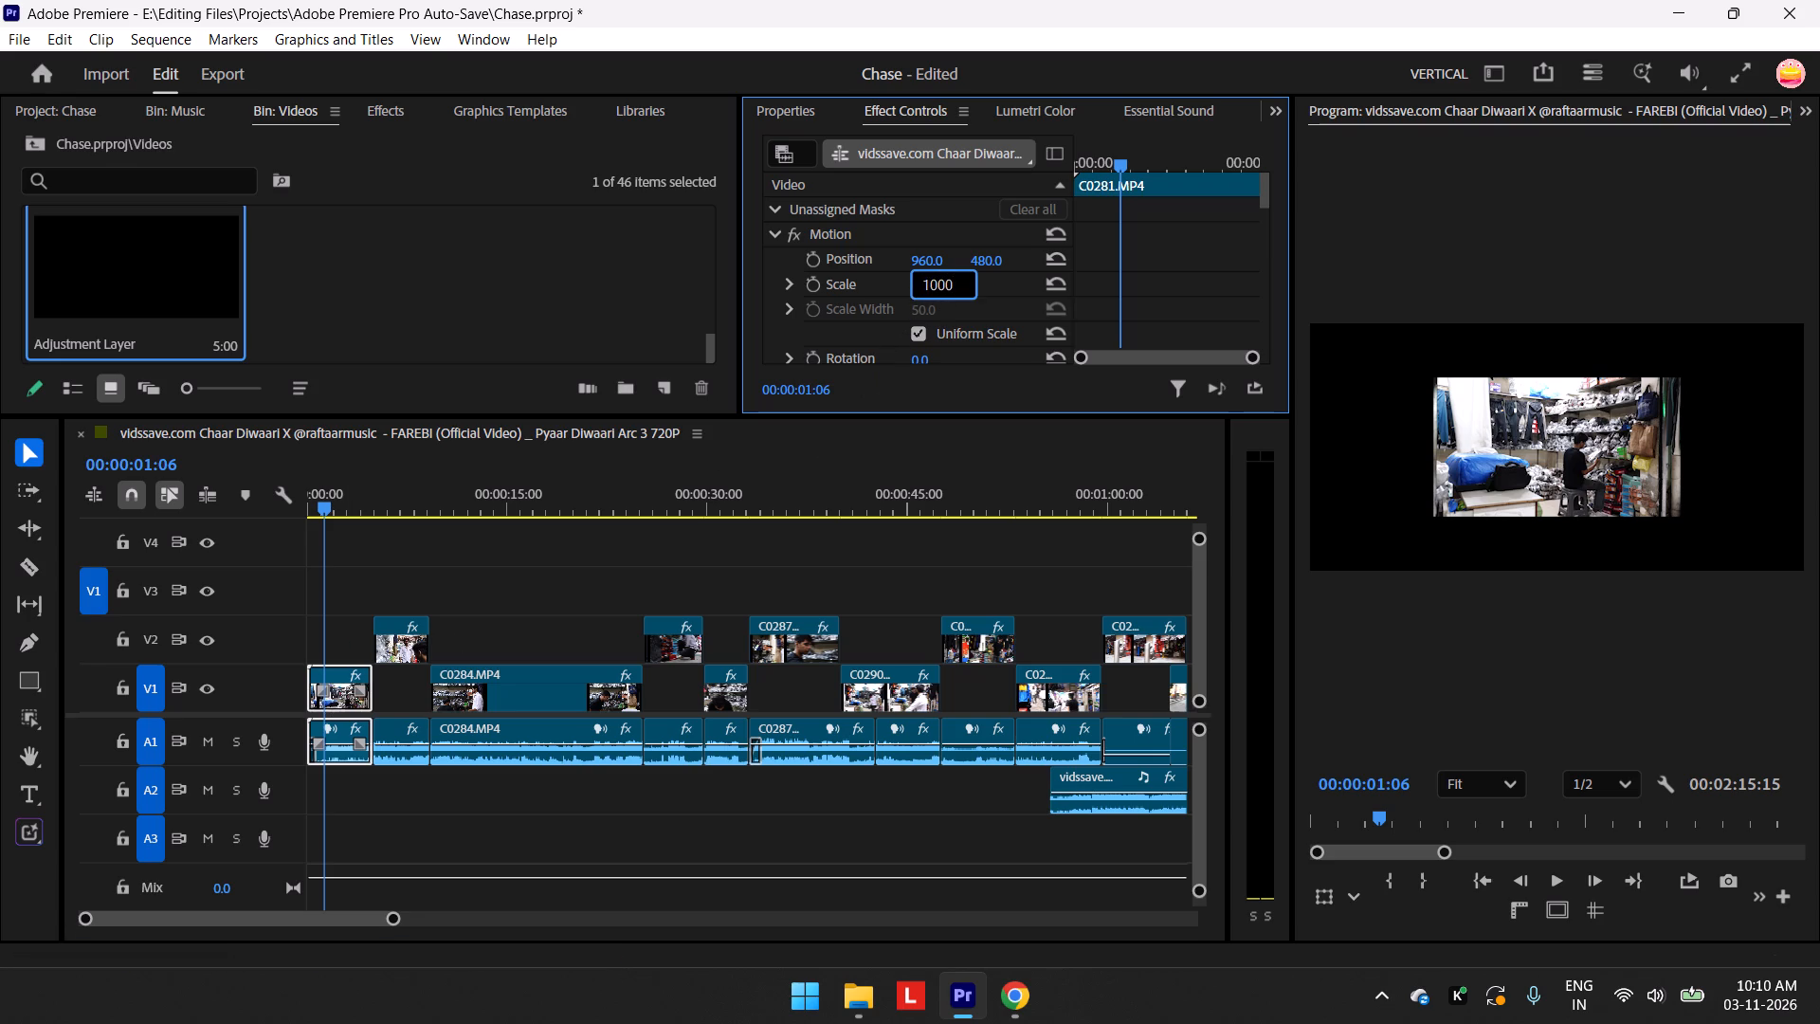
{"action": "key", "text": "BackSpace"}
{"action": "key", "text": "Return"}
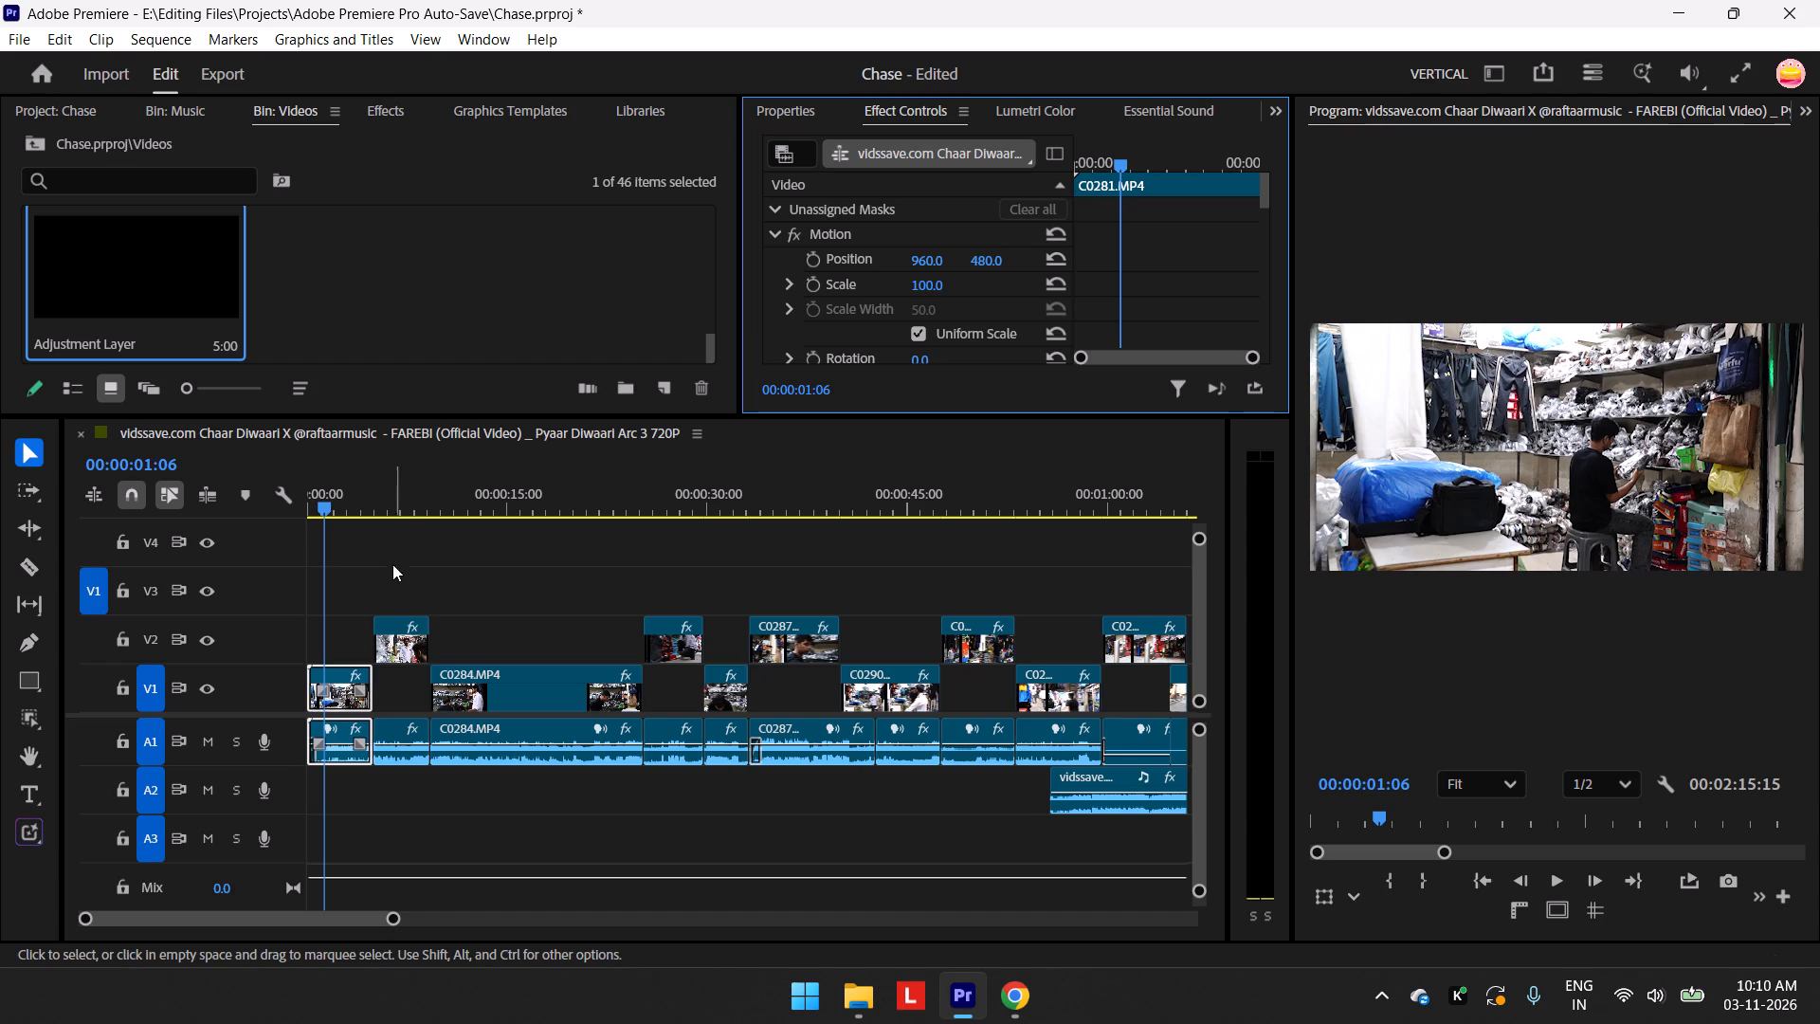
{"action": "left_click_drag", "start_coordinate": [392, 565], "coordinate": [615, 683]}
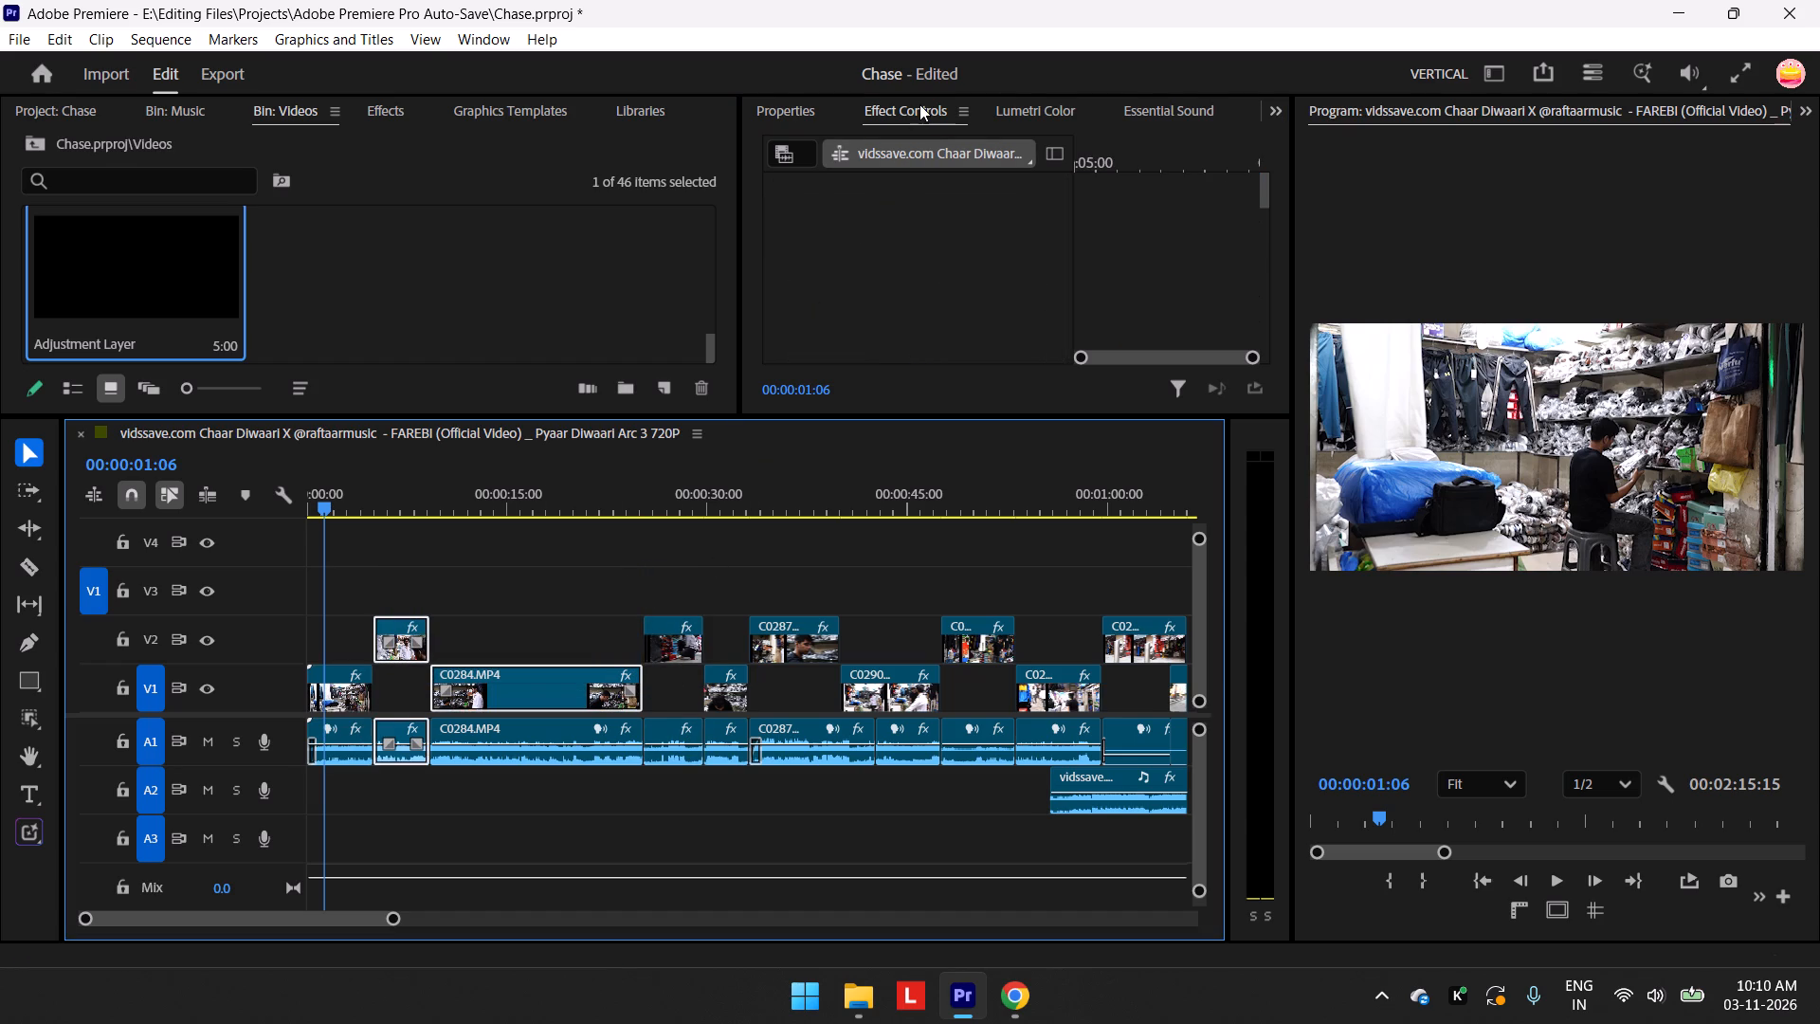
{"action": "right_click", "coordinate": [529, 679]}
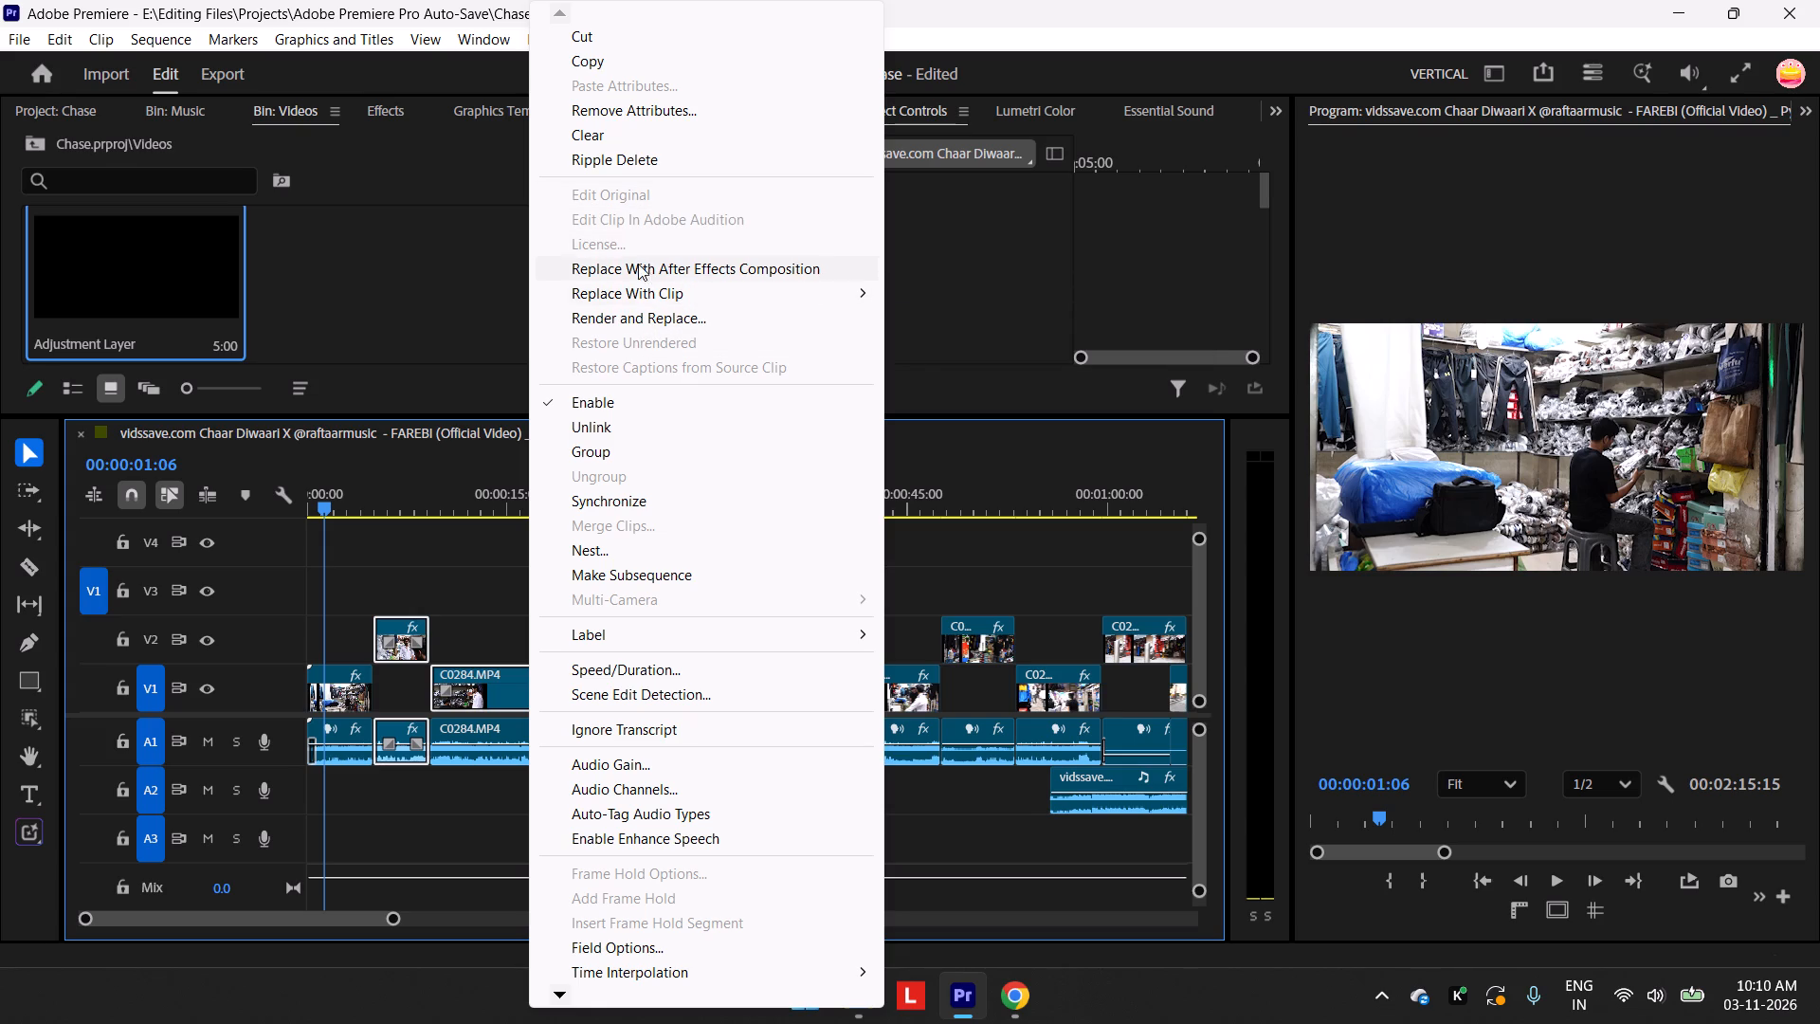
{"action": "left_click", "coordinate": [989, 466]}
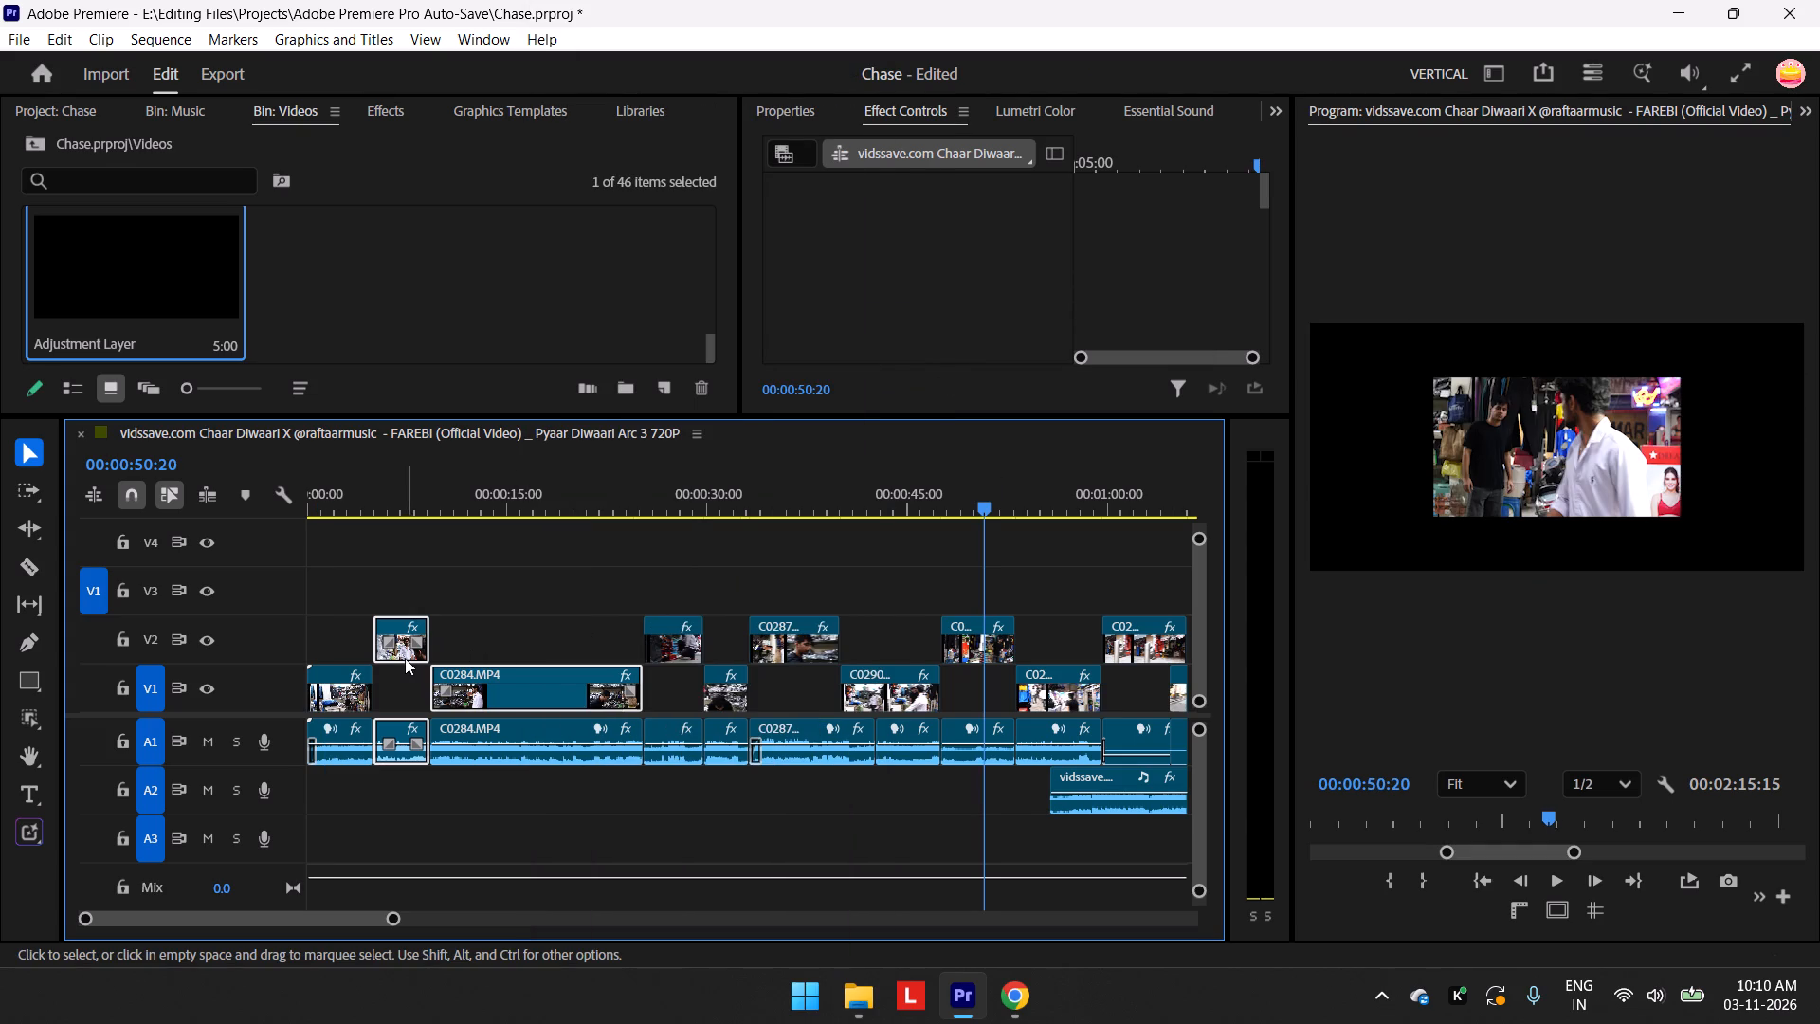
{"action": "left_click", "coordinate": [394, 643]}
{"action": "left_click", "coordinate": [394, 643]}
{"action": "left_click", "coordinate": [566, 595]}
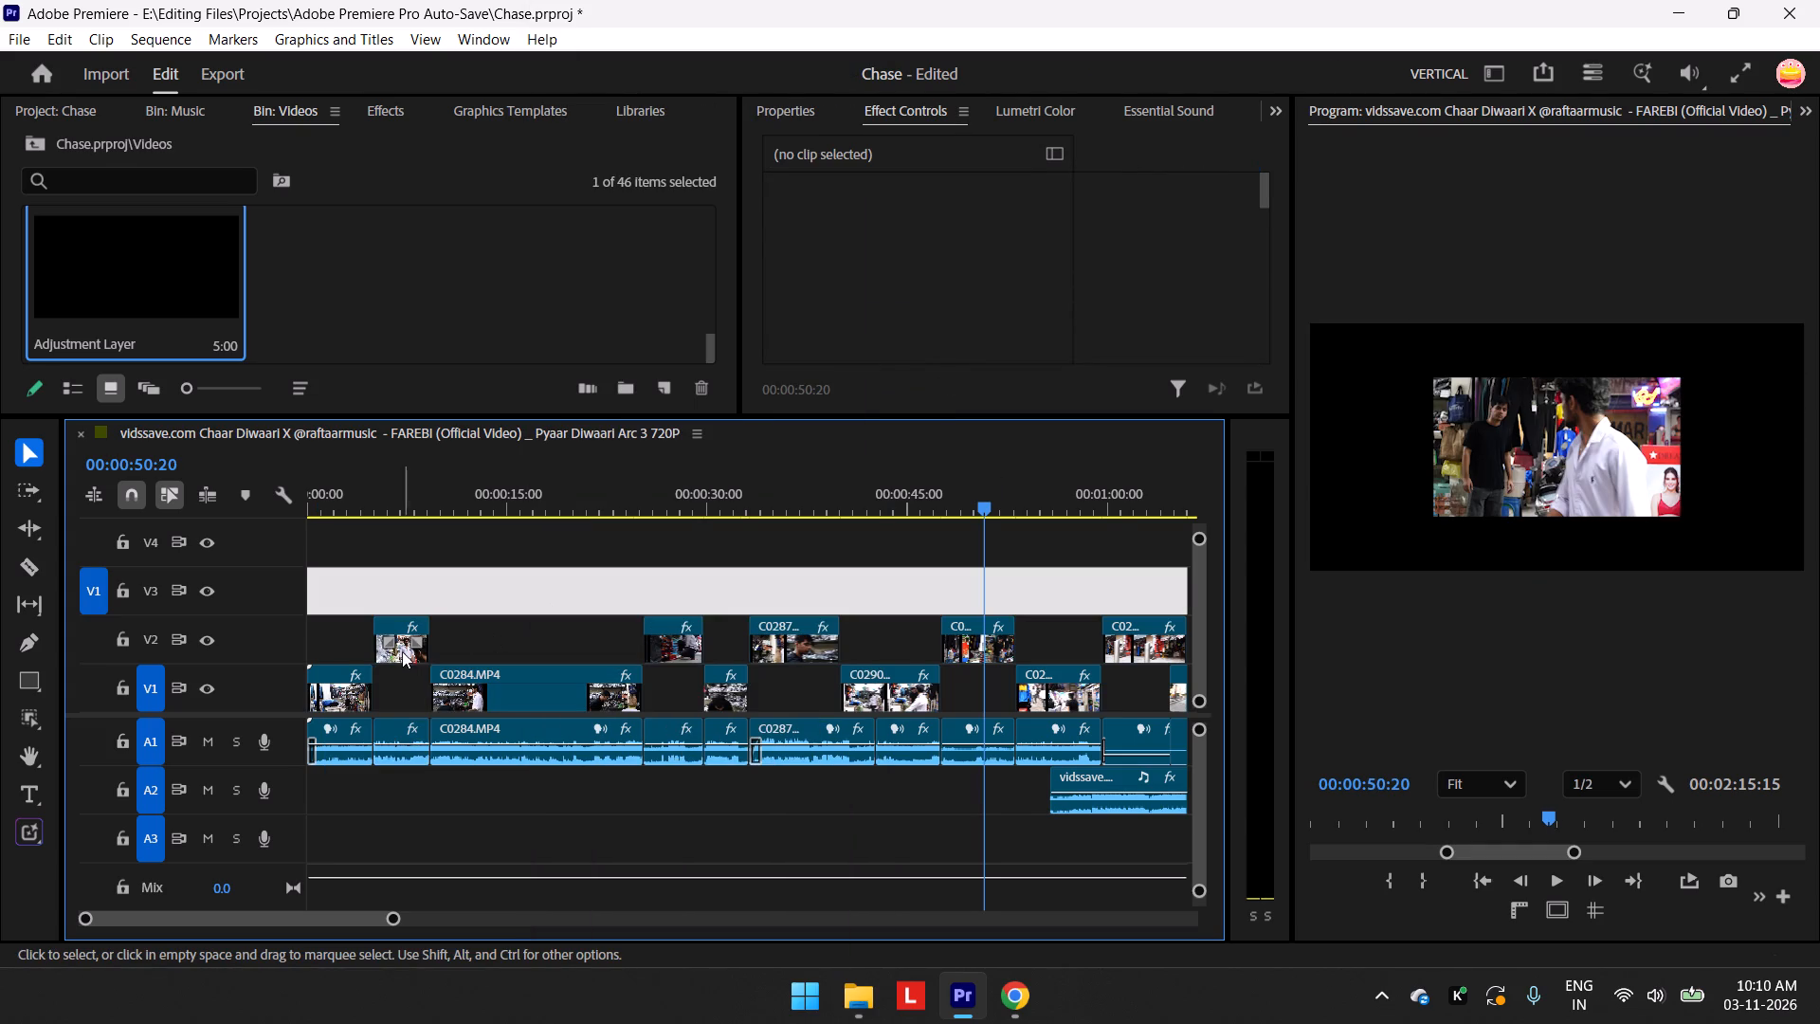
Set the scale of the first V2 clip, C0282.MP4, to 100.
{"action": "left_click", "coordinate": [402, 650]}
{"action": "left_click", "coordinate": [917, 286]}
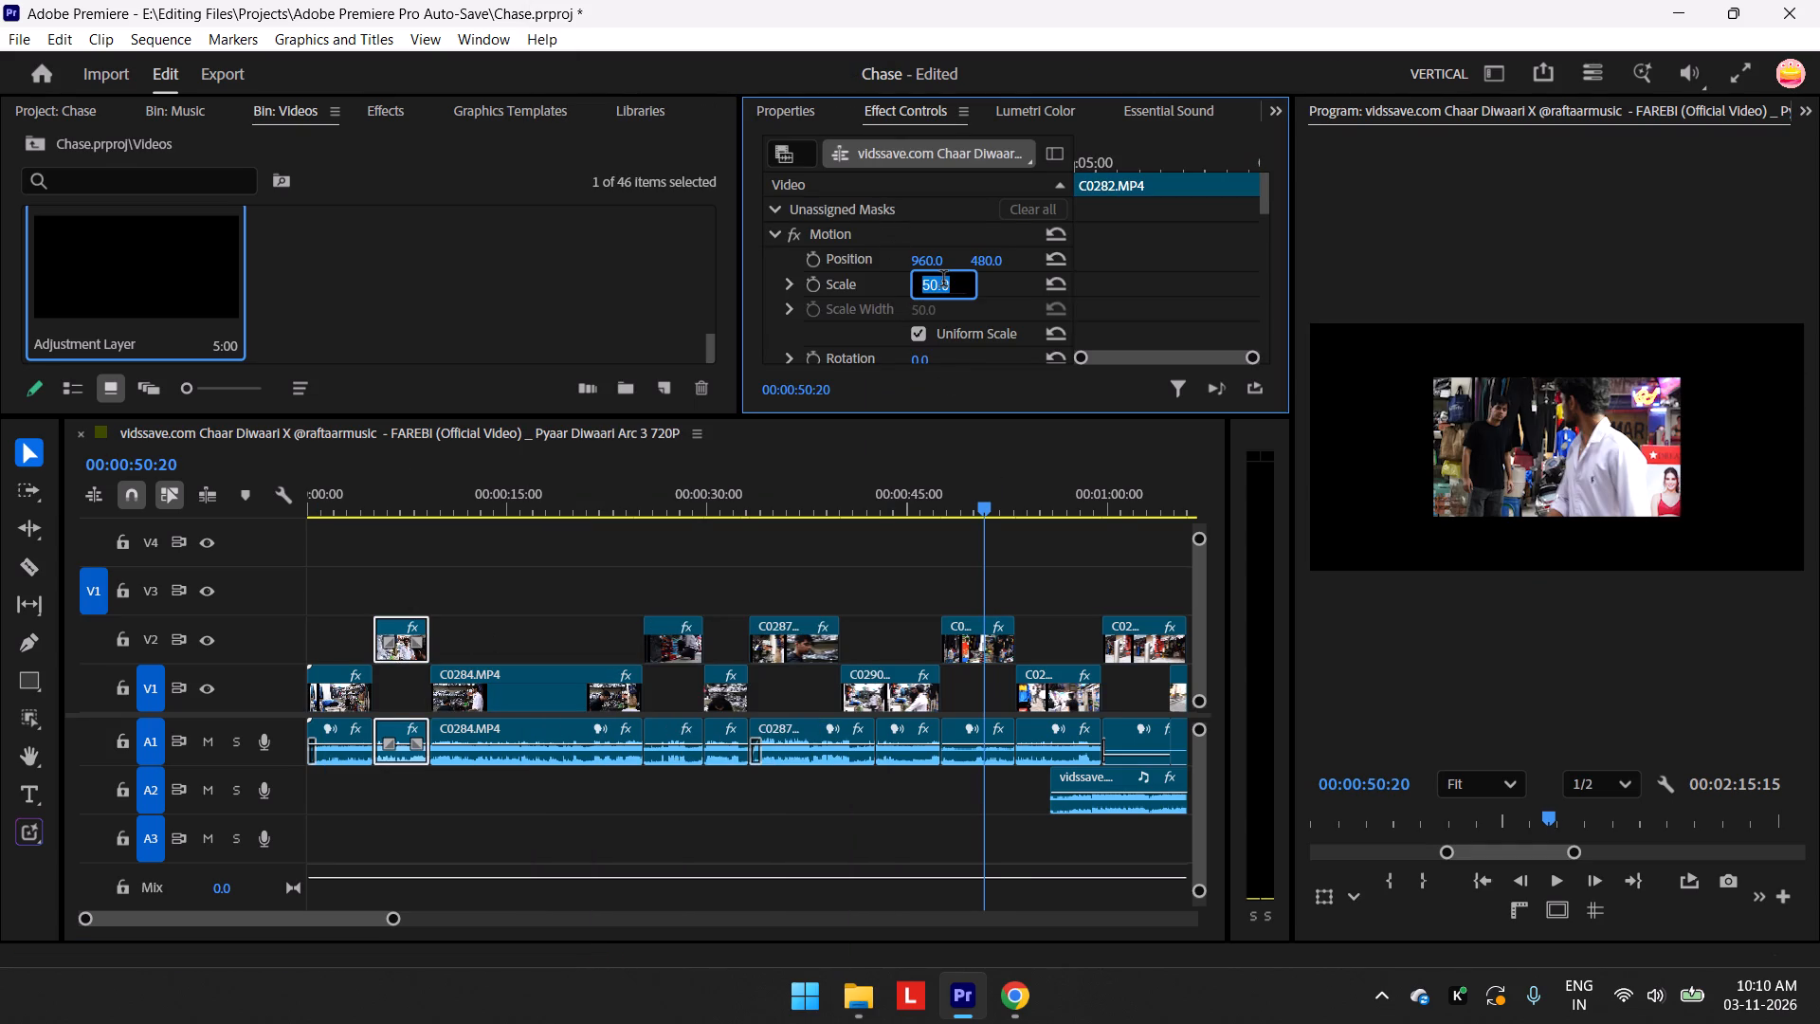
{"action": "type", "text": "100"}
{"action": "key", "text": "Return"}
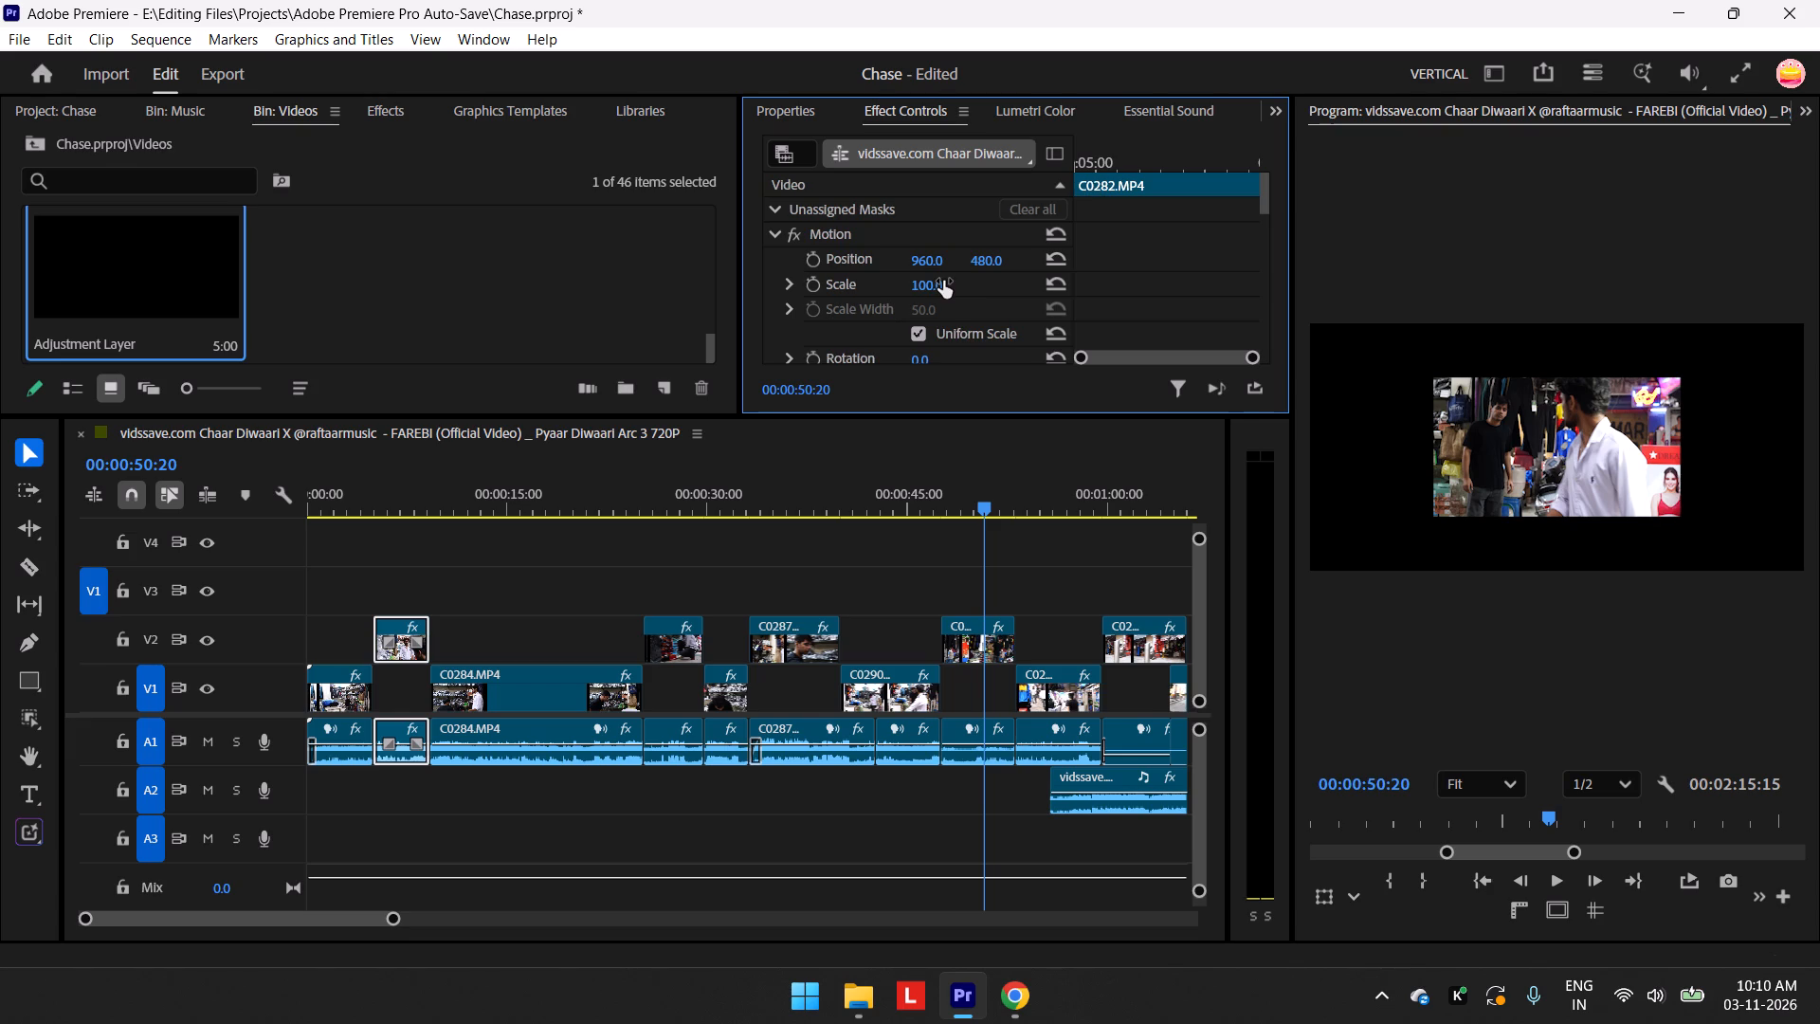
Set the scale of the C0284.MP4 clip on V1 to 100.
{"action": "left_click", "coordinate": [555, 678]}
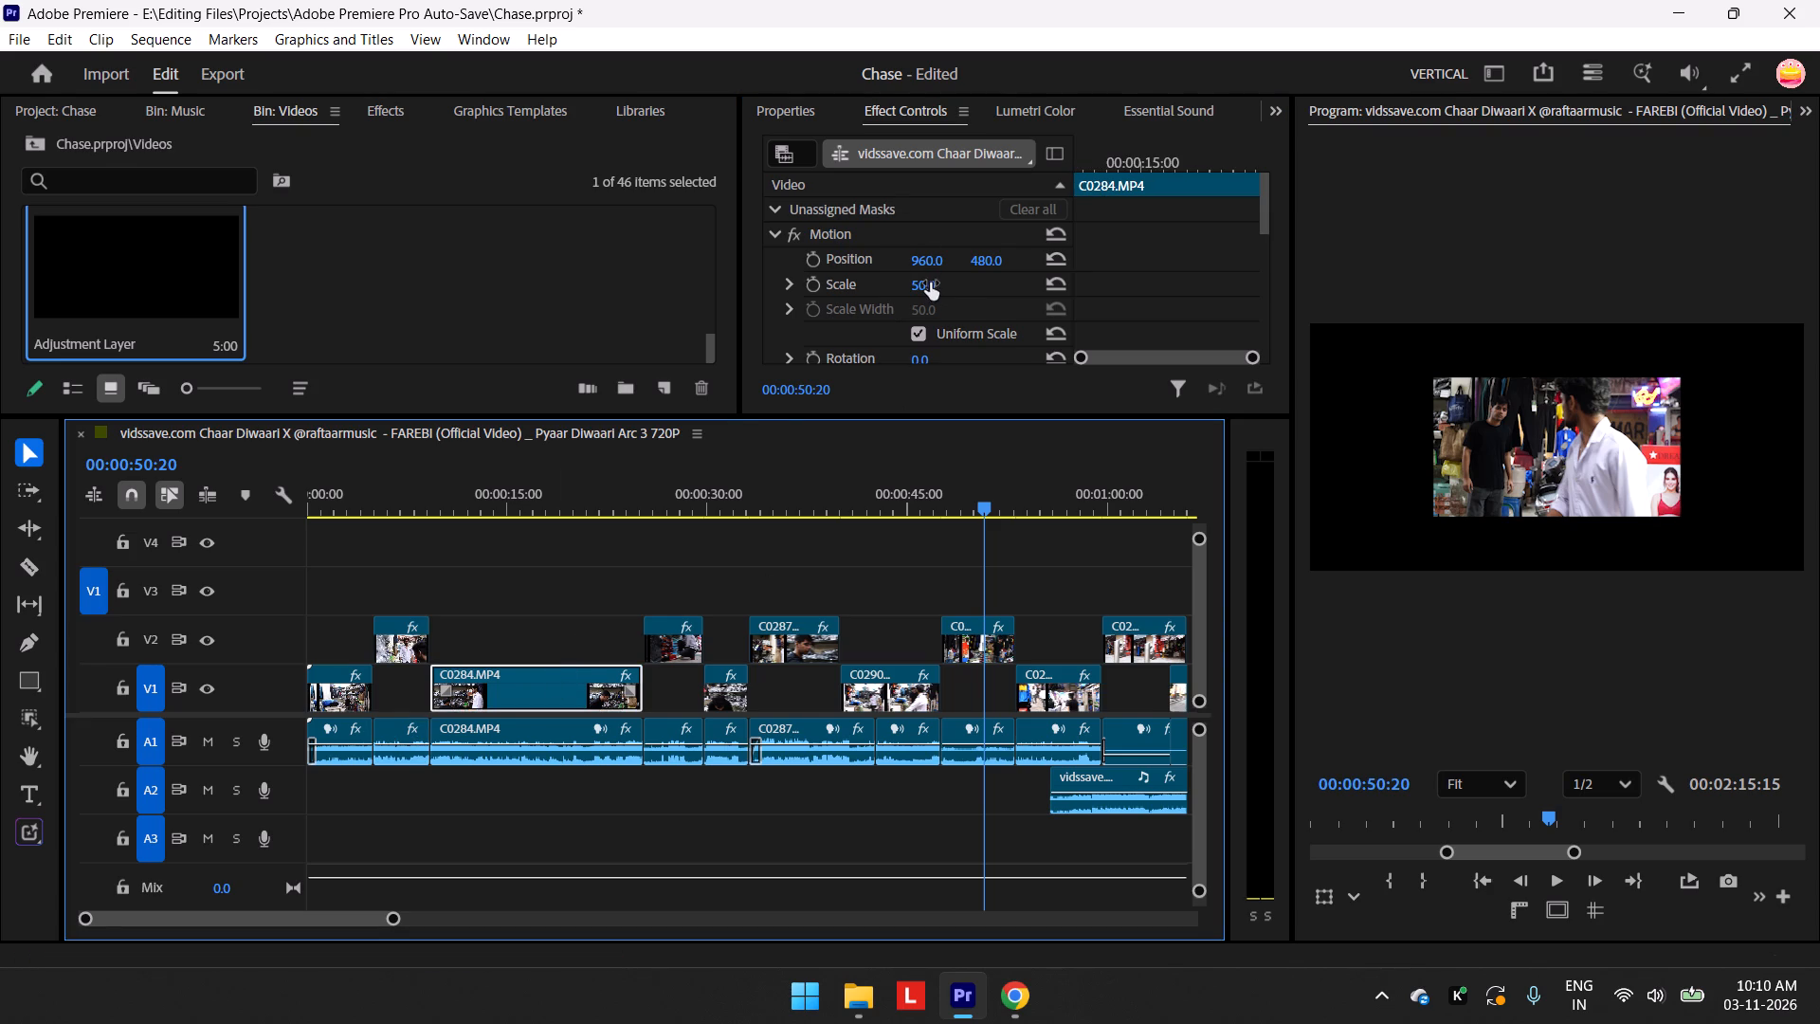
{"action": "left_click", "coordinate": [930, 283]}
{"action": "type", "text": "100"}
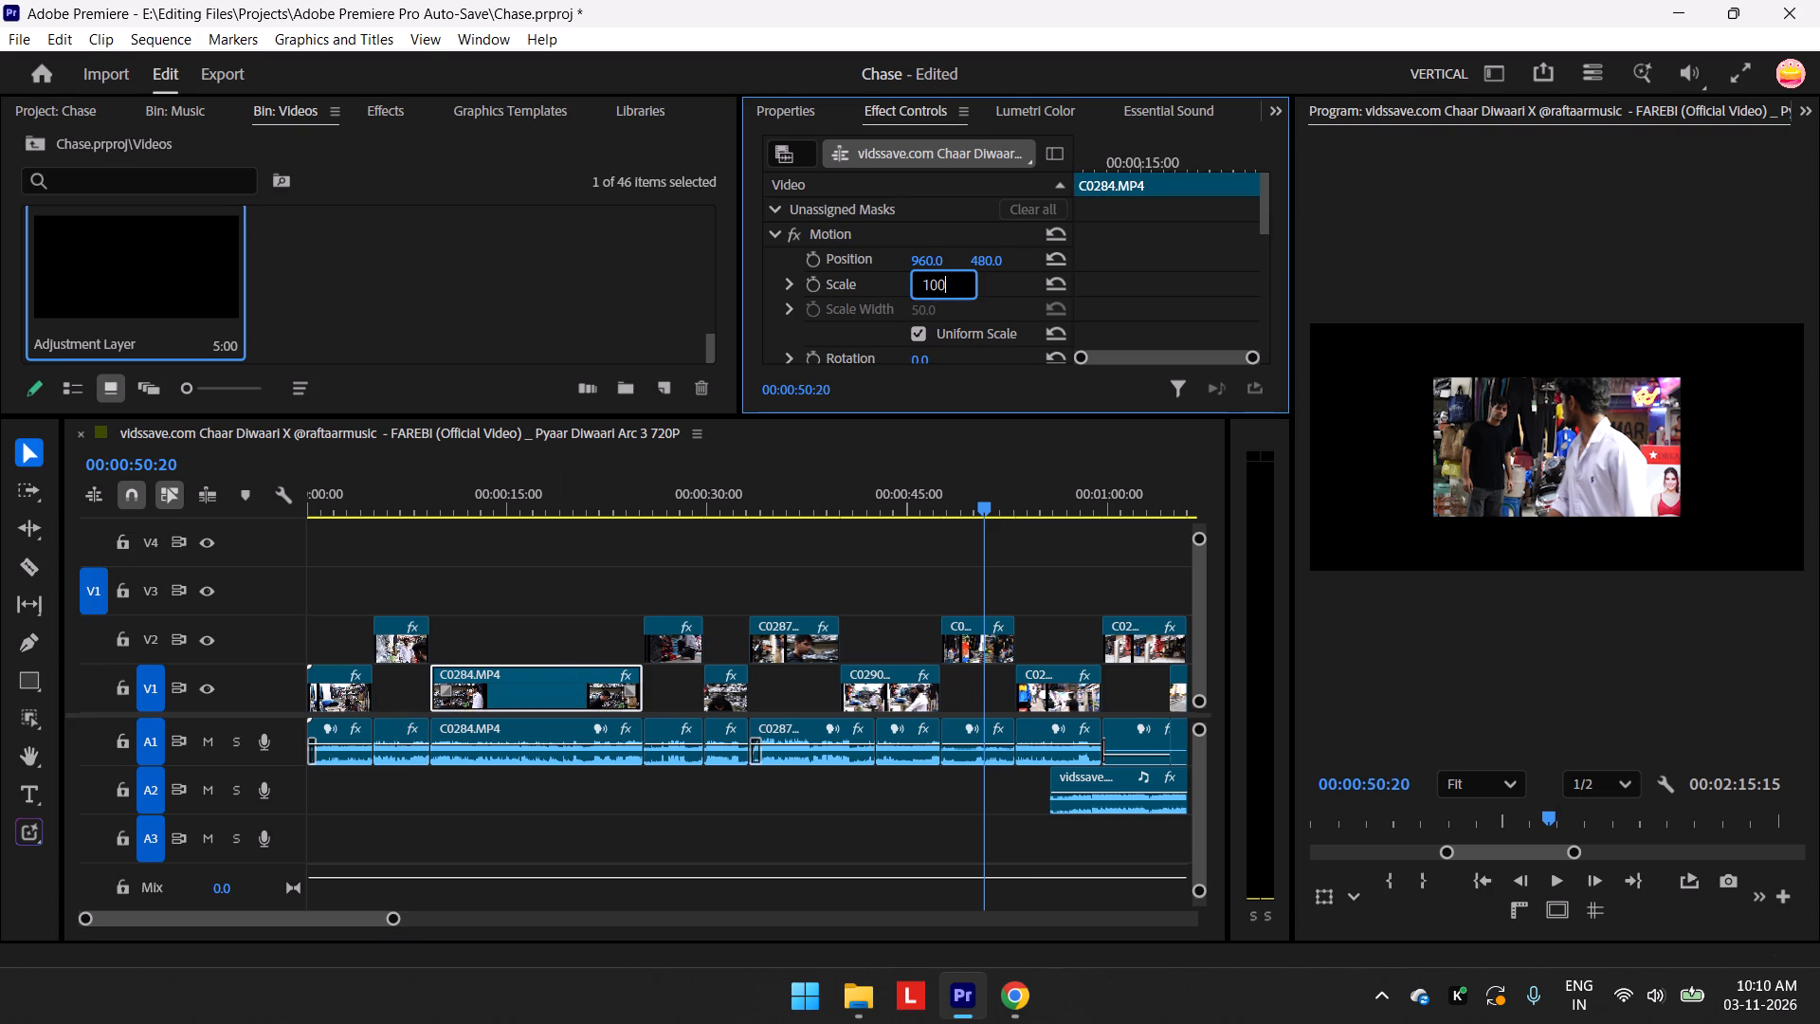
{"action": "key", "text": "Return"}
Set the scale of the C0285.MP4 clip on V2, right after C0284.MP4, to 100.
{"action": "left_click", "coordinate": [671, 638]}
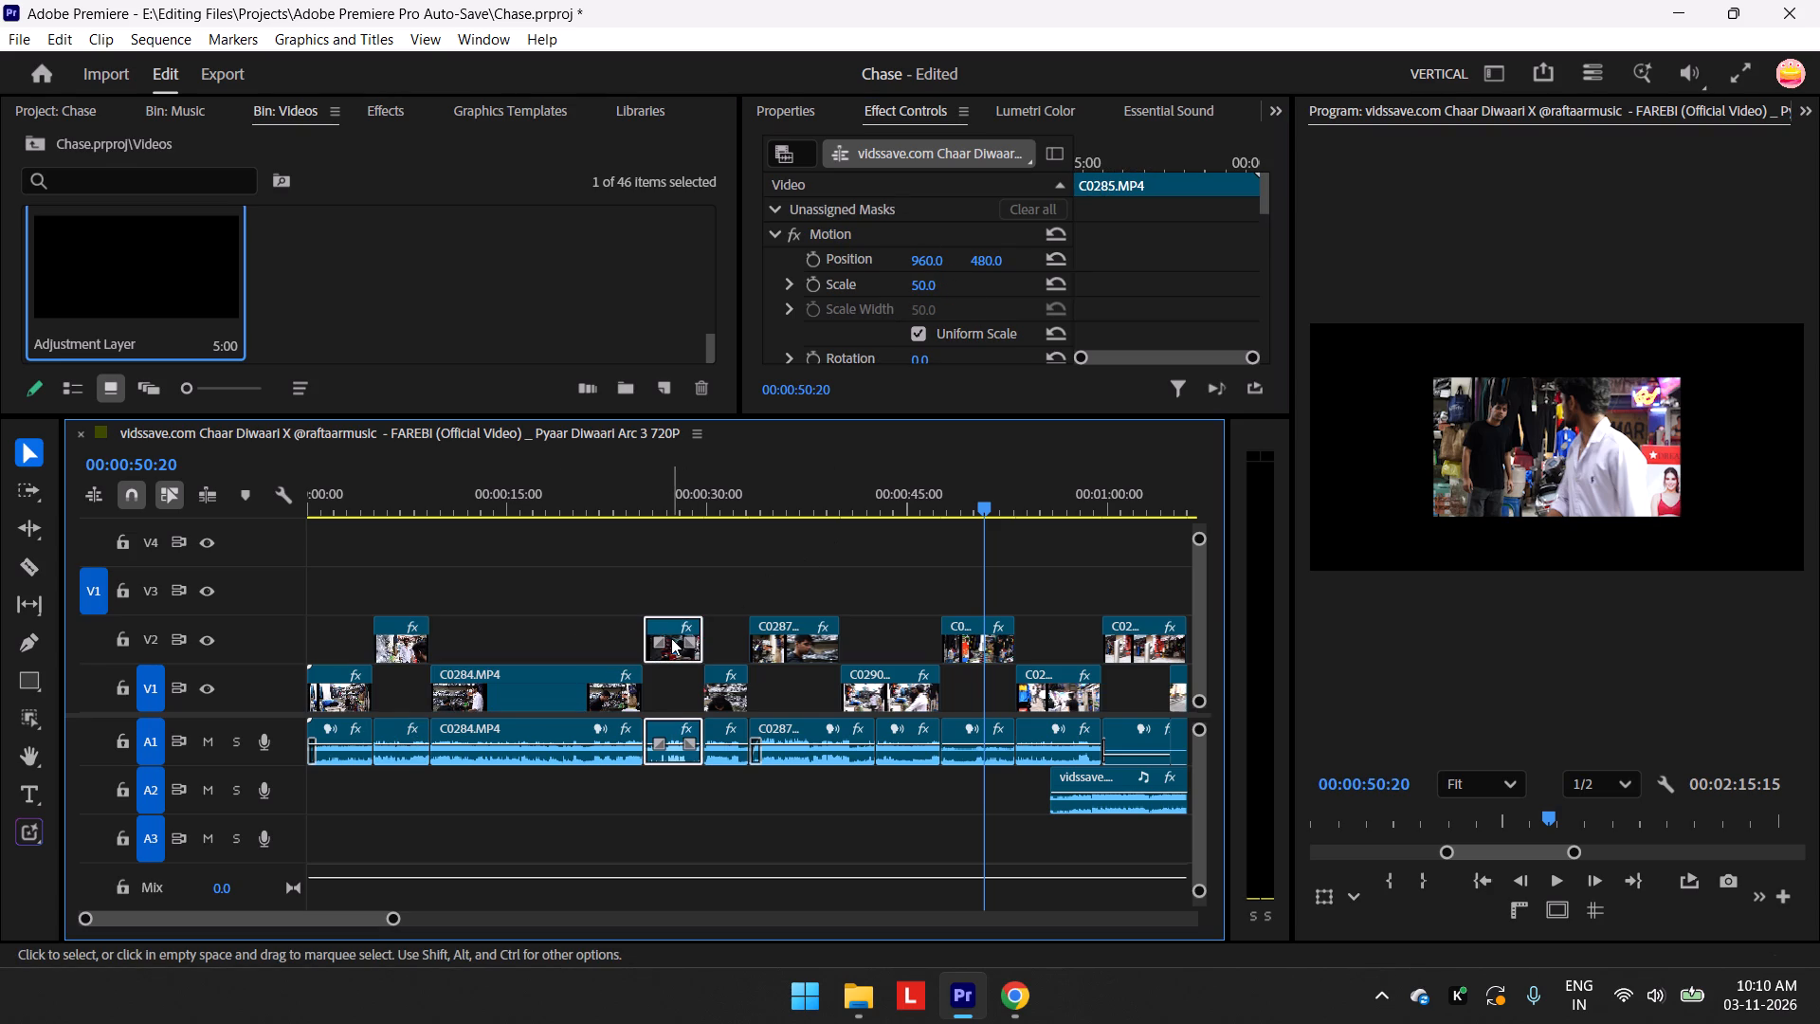
{"action": "left_click", "coordinate": [905, 297]}
{"action": "left_click", "coordinate": [919, 284]}
{"action": "type", "text": "100"}
{"action": "key", "text": "Return"}
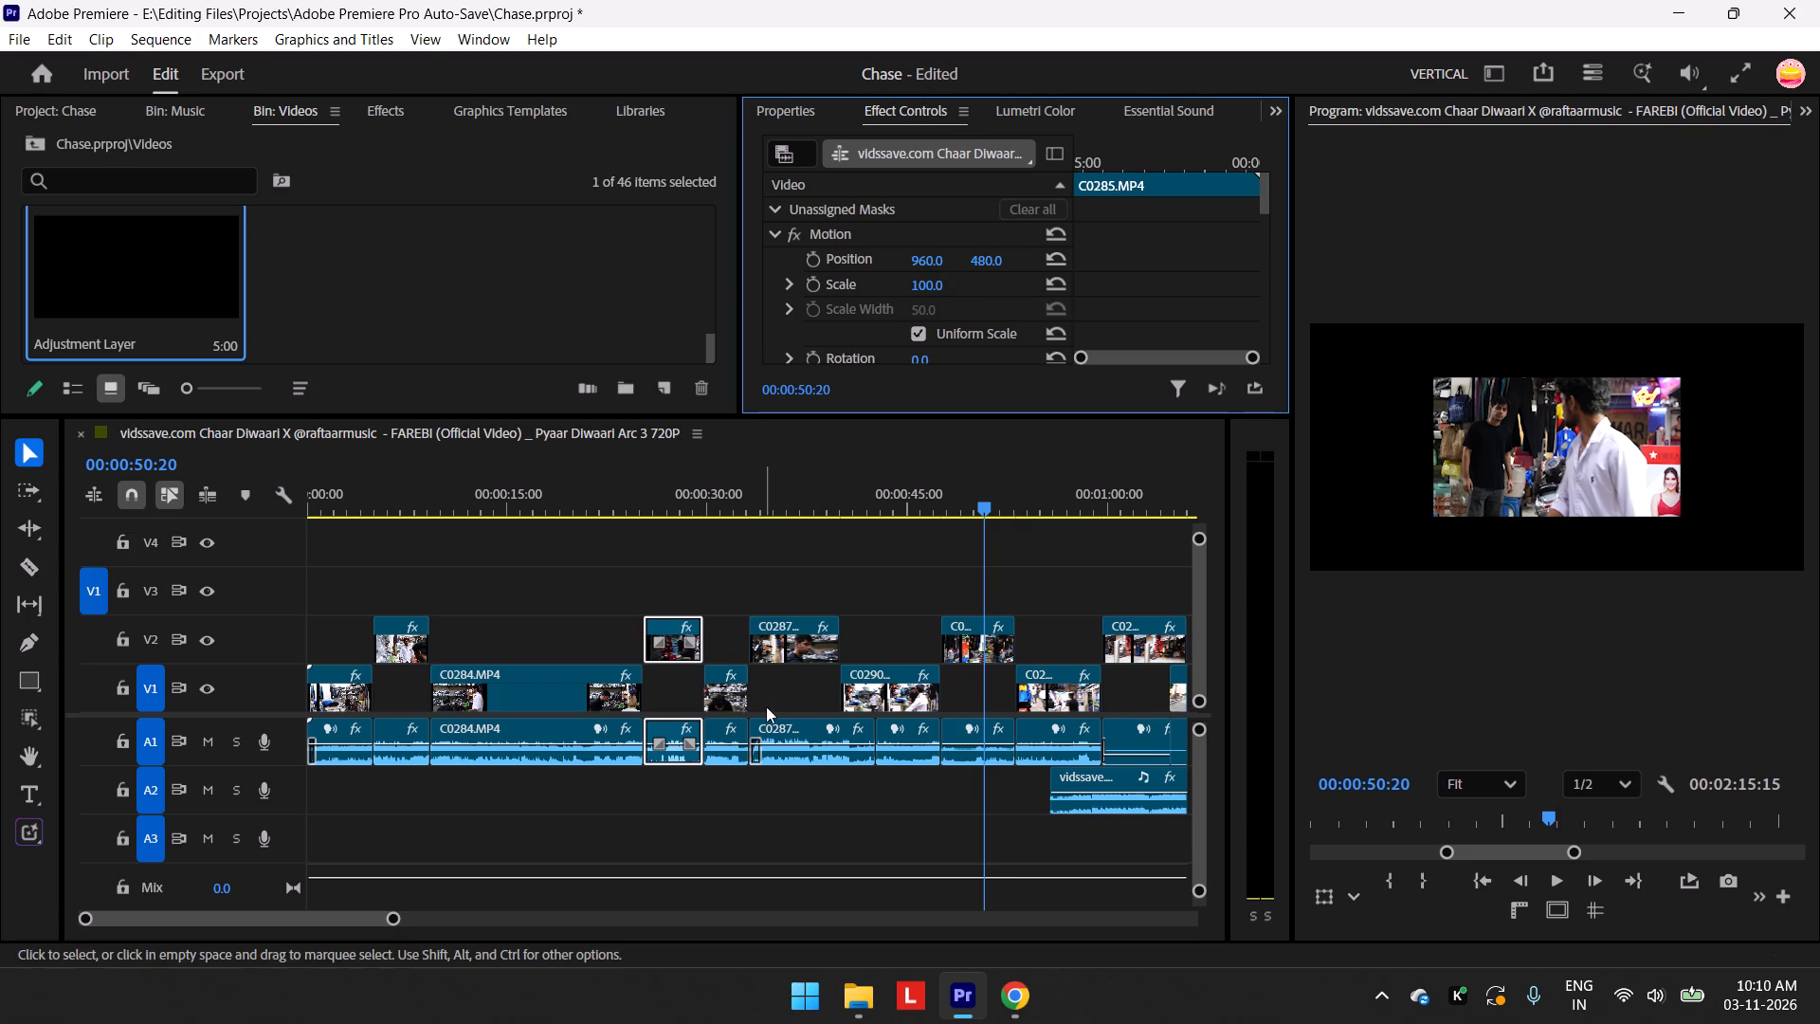
Set the scale of the C0286.MP4 clip on V1 to 100.
{"action": "left_click", "coordinate": [736, 702]}
{"action": "left_click", "coordinate": [914, 281]}
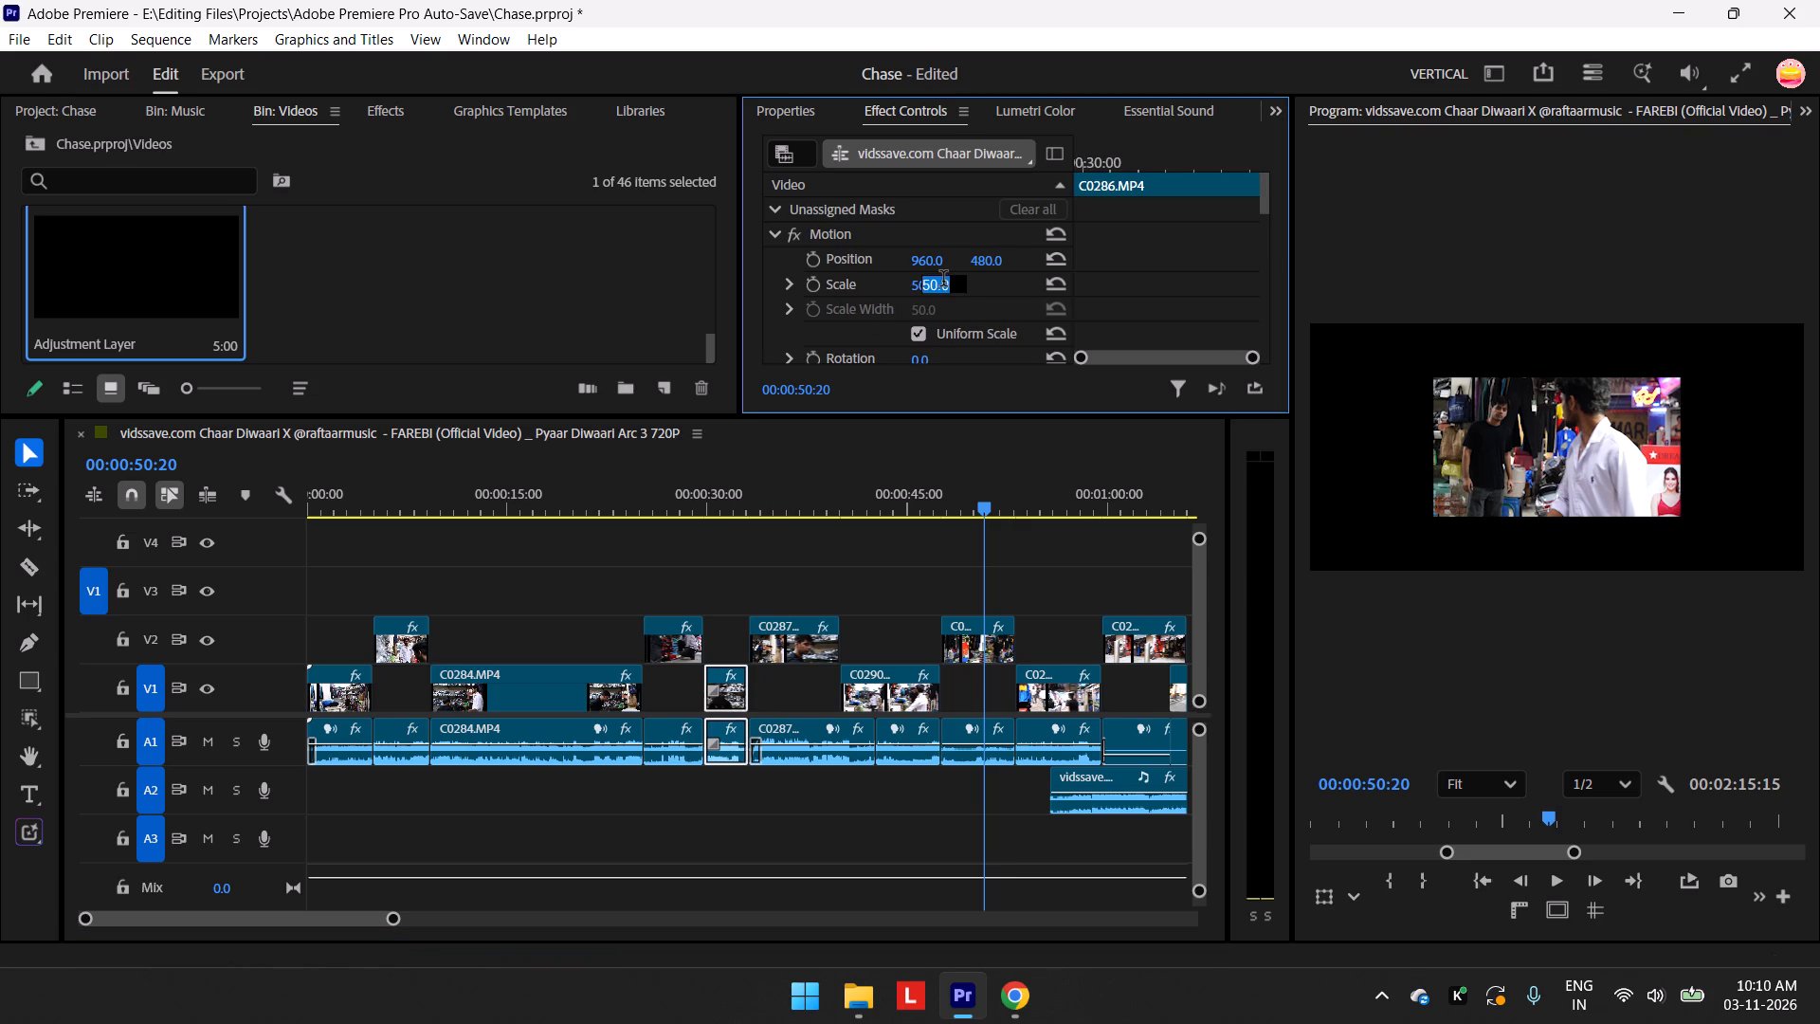
{"action": "type", "text": "100"}
{"action": "key", "text": "Return"}
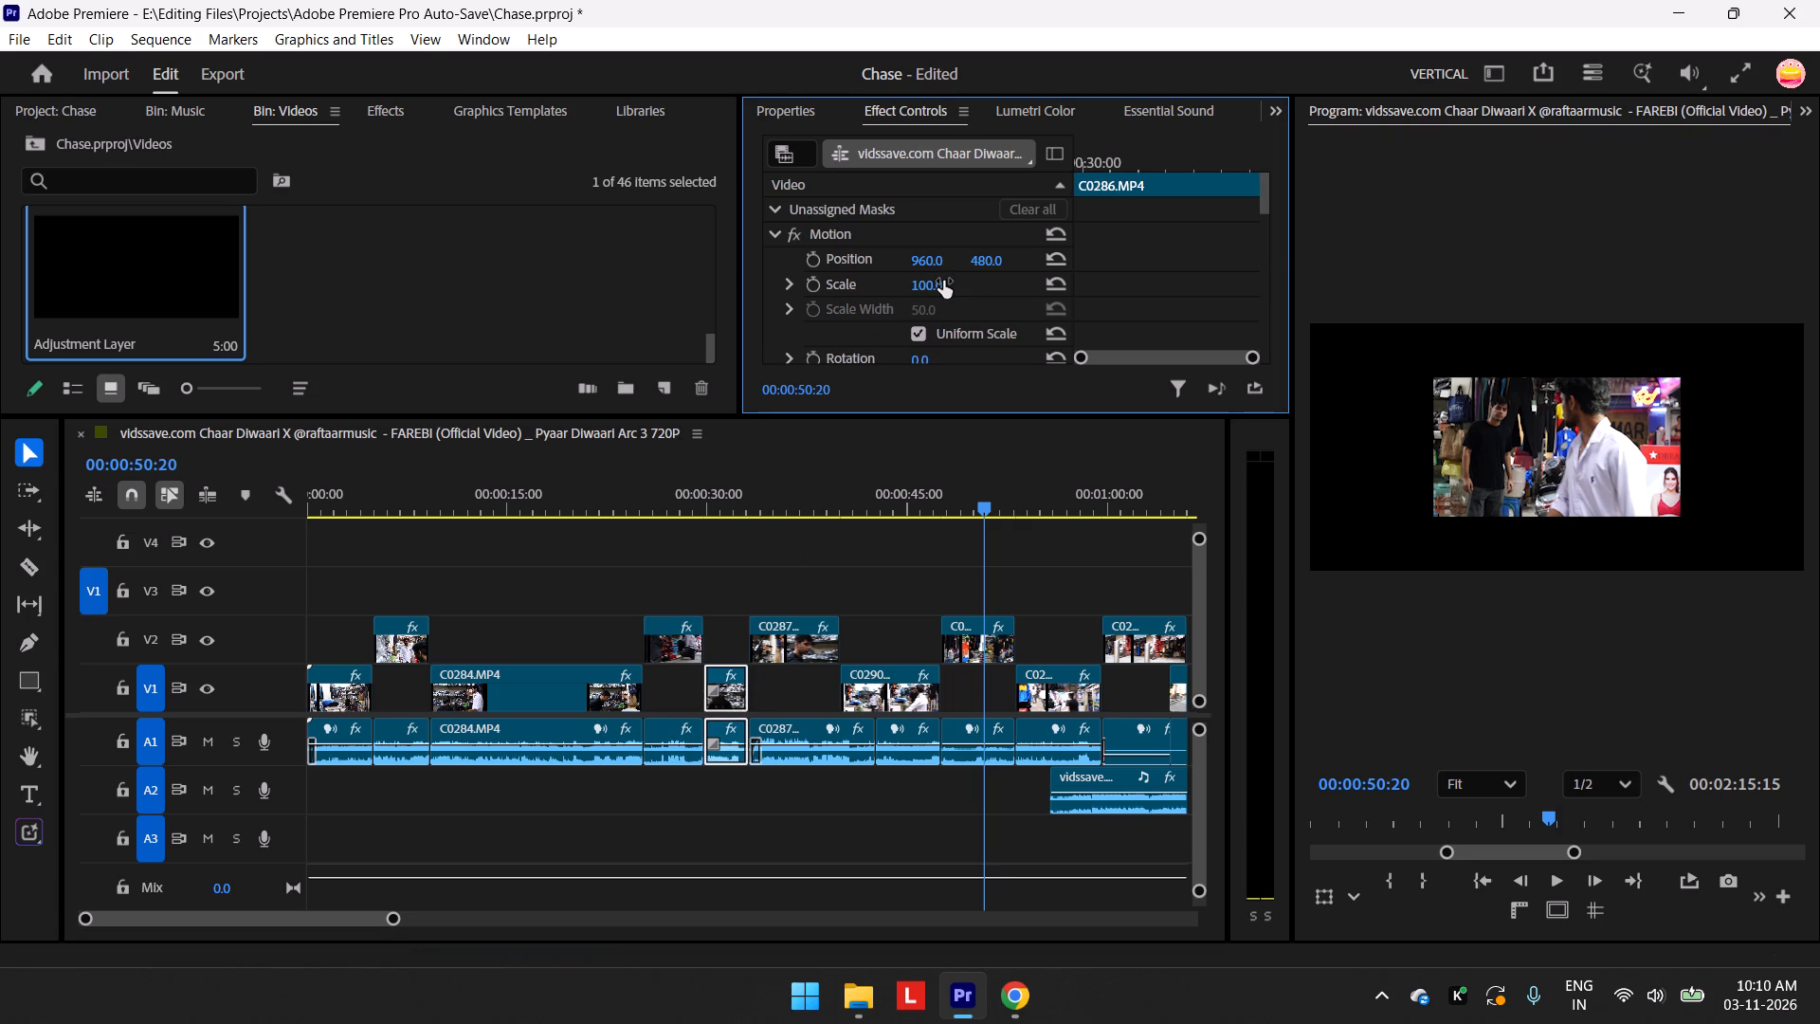
Set the scale of the C0287.MP4 clip on V2 to 100.
{"action": "left_click", "coordinate": [800, 653]}
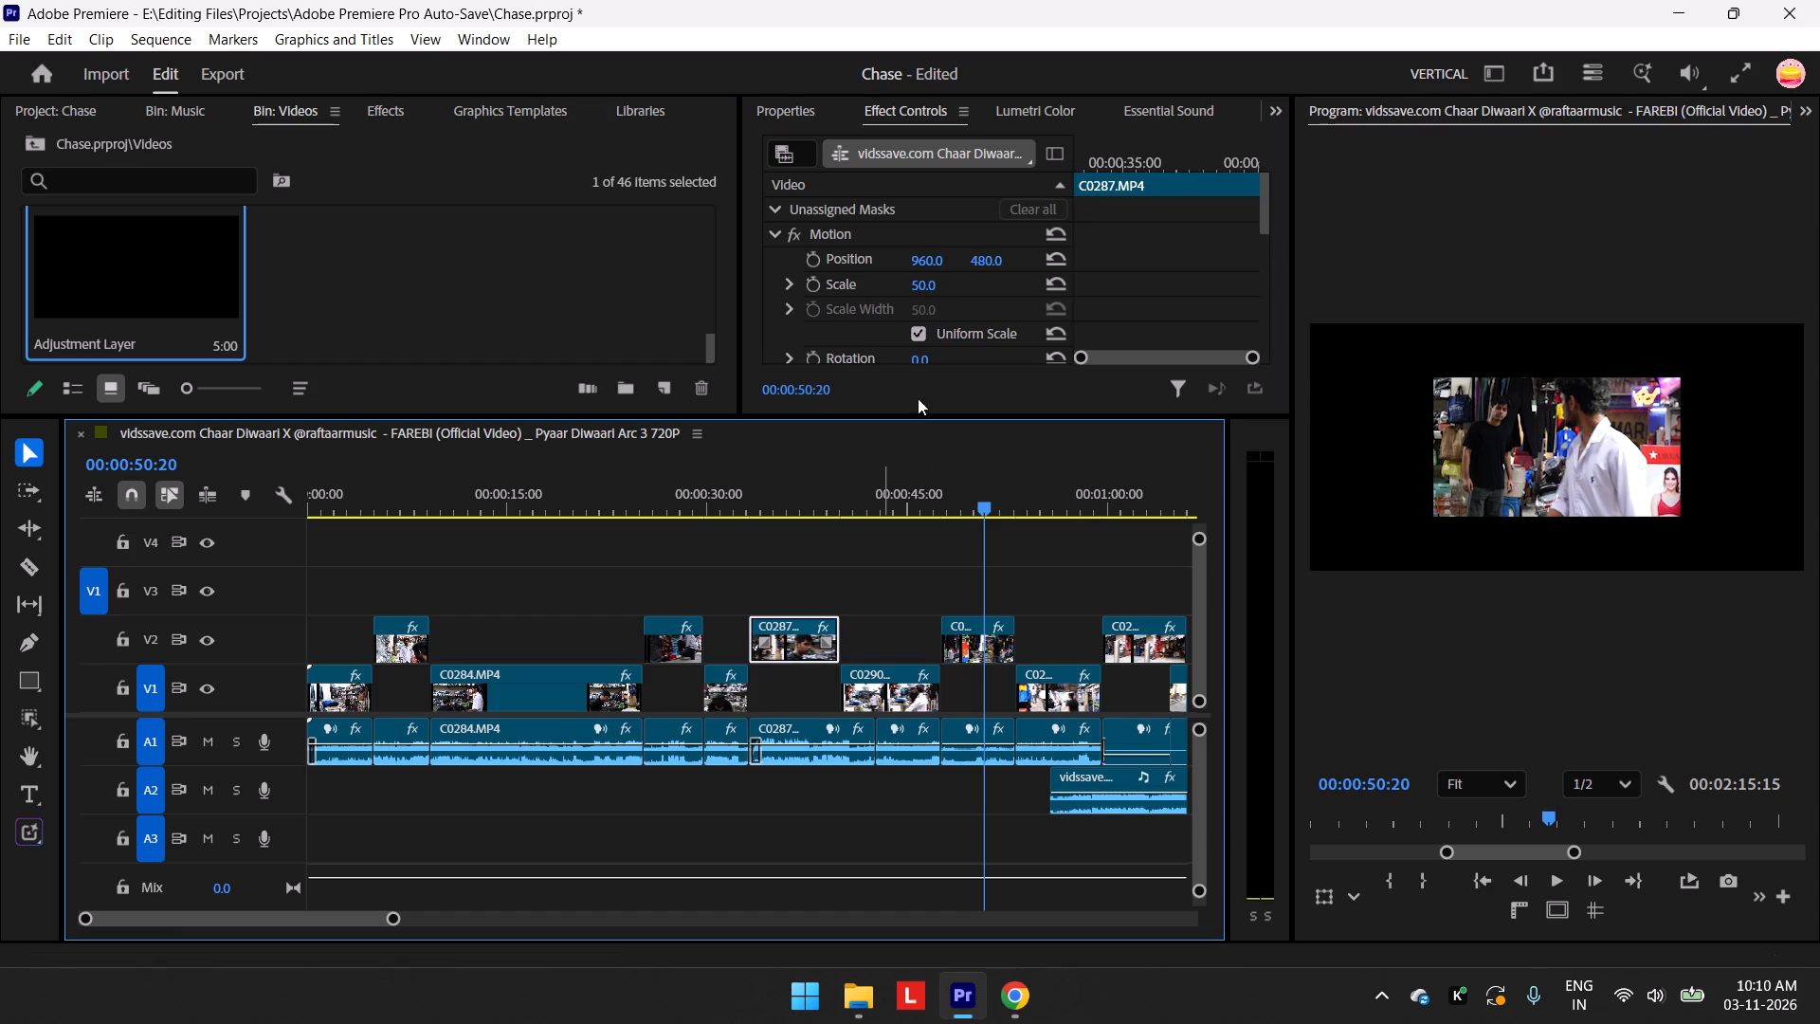
{"action": "left_click", "coordinate": [918, 284]}
{"action": "type", "text": "100"}
{"action": "key", "text": "Return"}
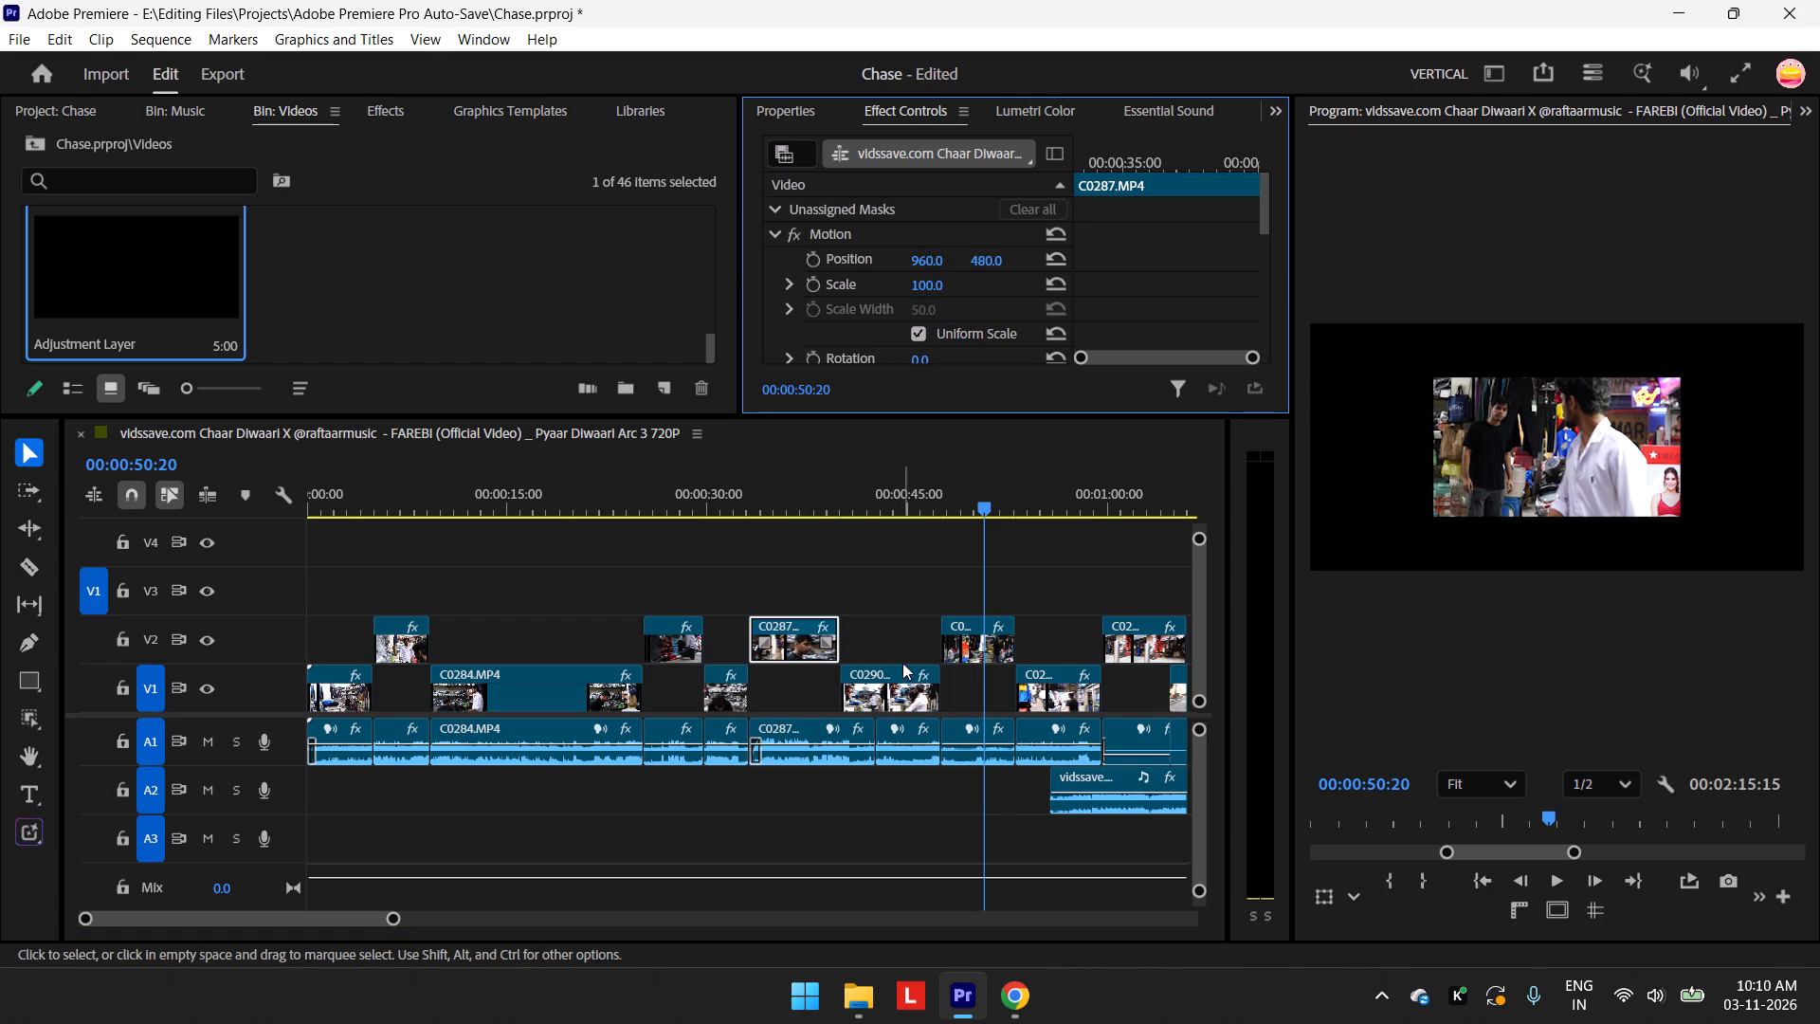
Set the scale of the first C0290.MP4 clip on V1, right after C0287.MP4, to 100.
{"action": "left_click", "coordinate": [892, 688]}
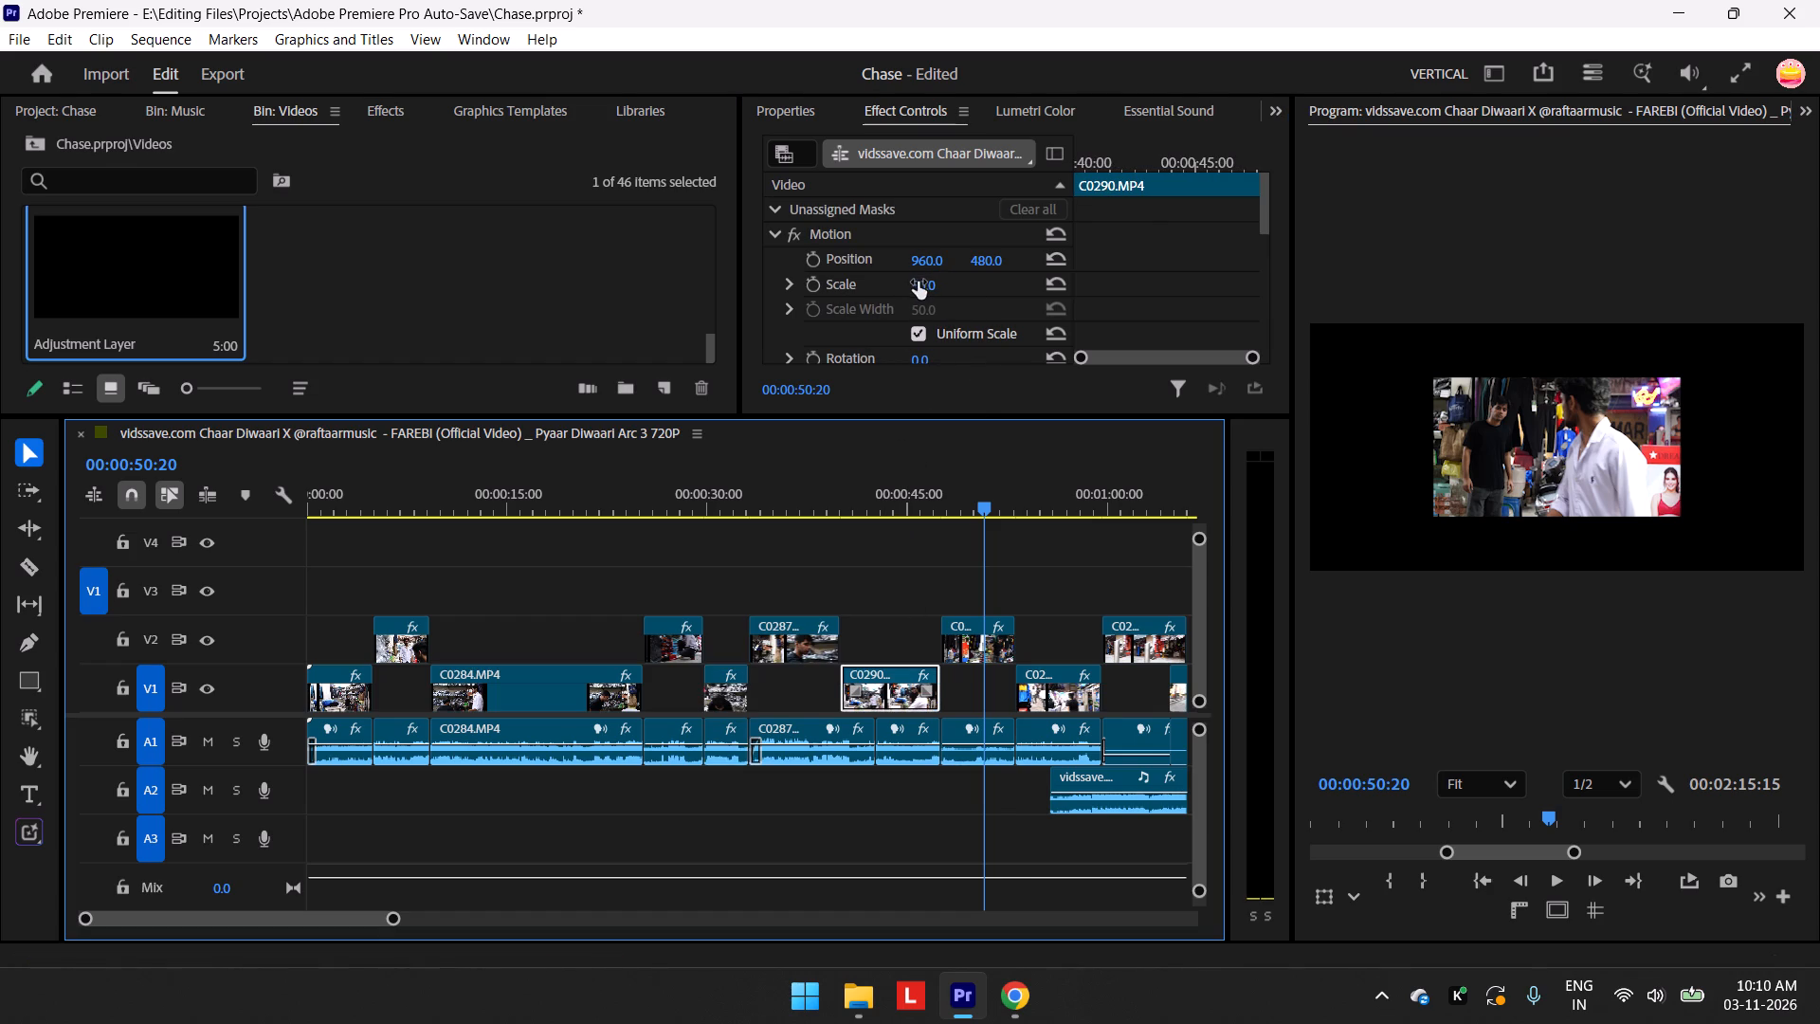
{"action": "left_click", "coordinate": [918, 282]}
{"action": "type", "text": "100"}
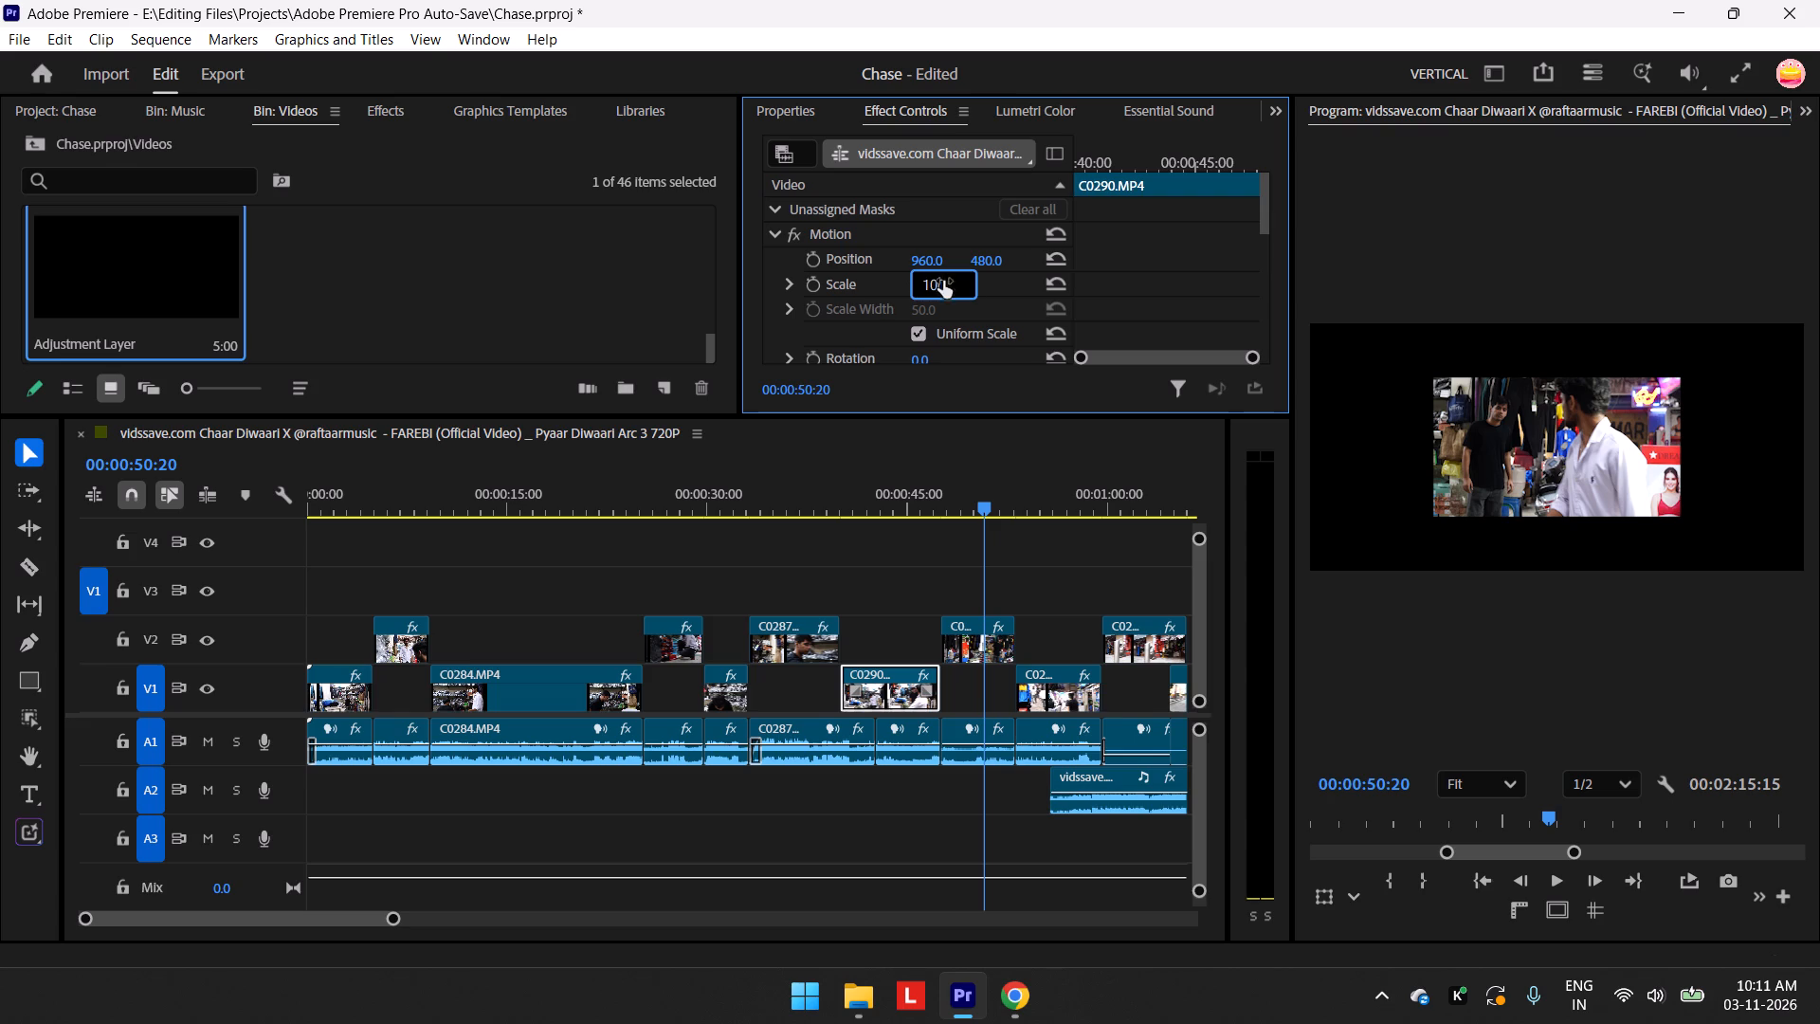
{"action": "key", "text": "Return"}
Set the scale of the C0291.MP4 clip on V2 to 100.
{"action": "left_click", "coordinate": [985, 646]}
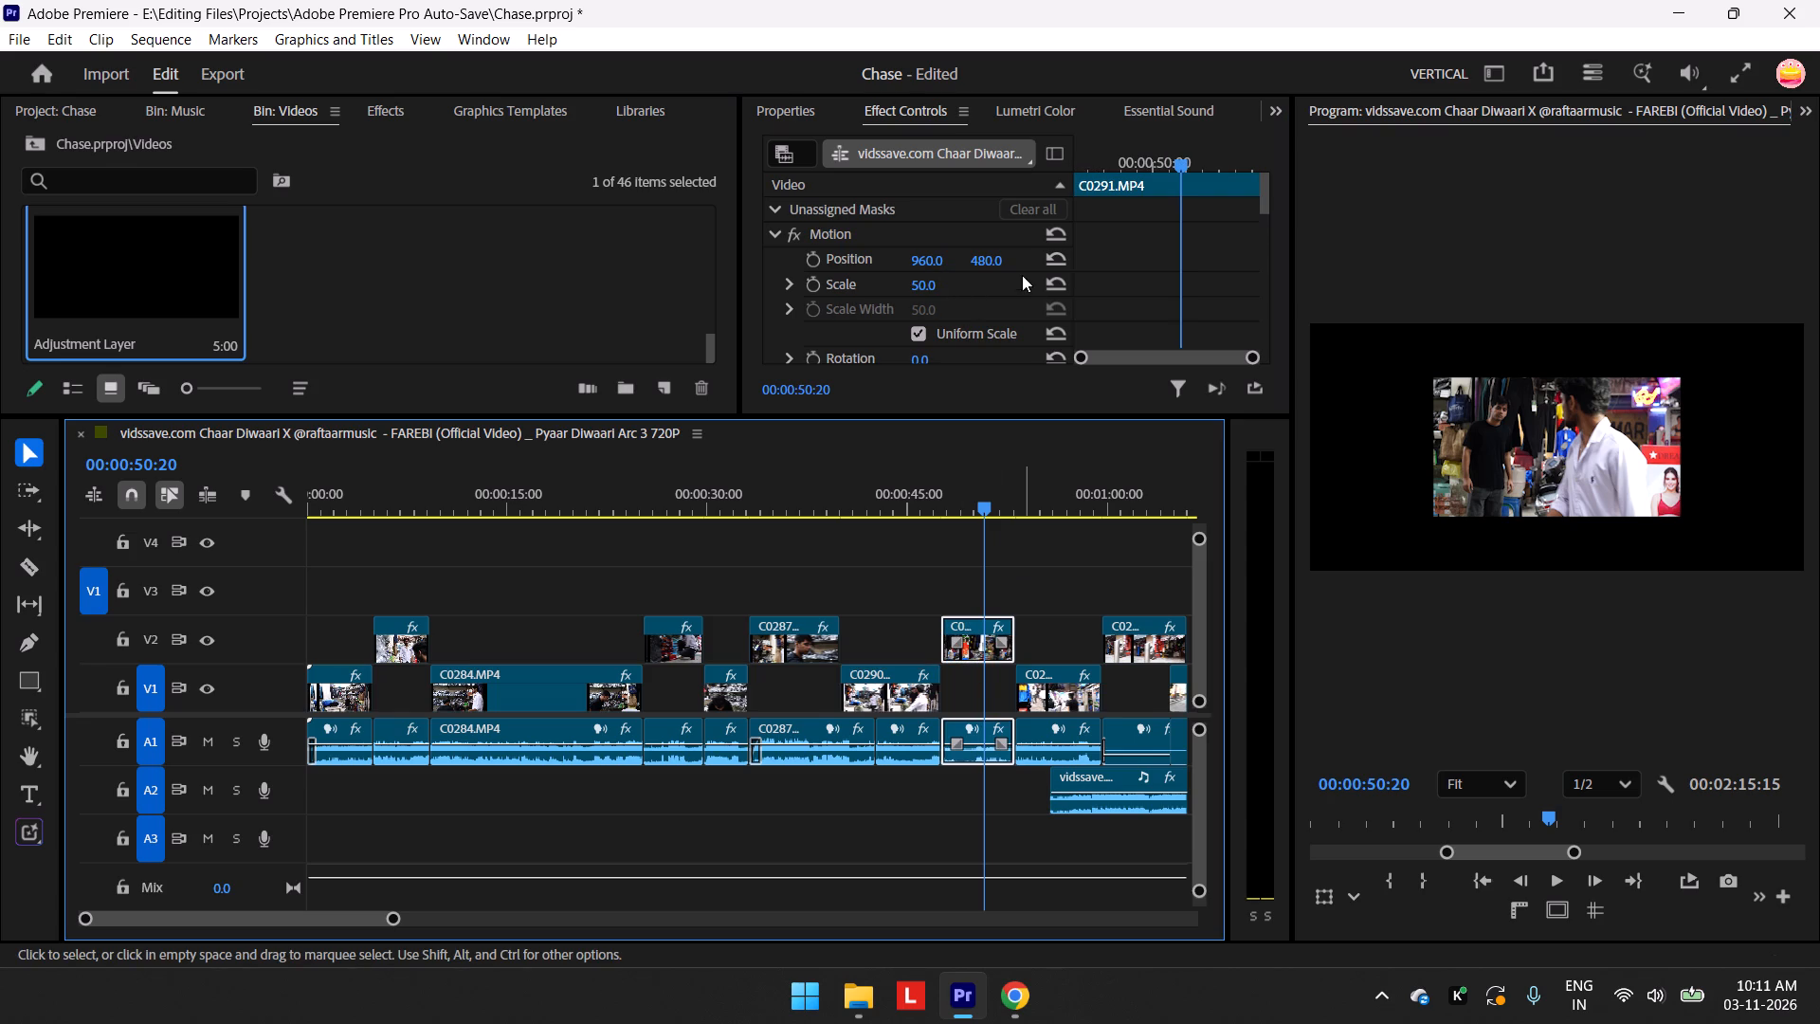
{"action": "left_click", "coordinate": [924, 282]}
{"action": "type", "text": "100"}
{"action": "key", "text": "Return"}
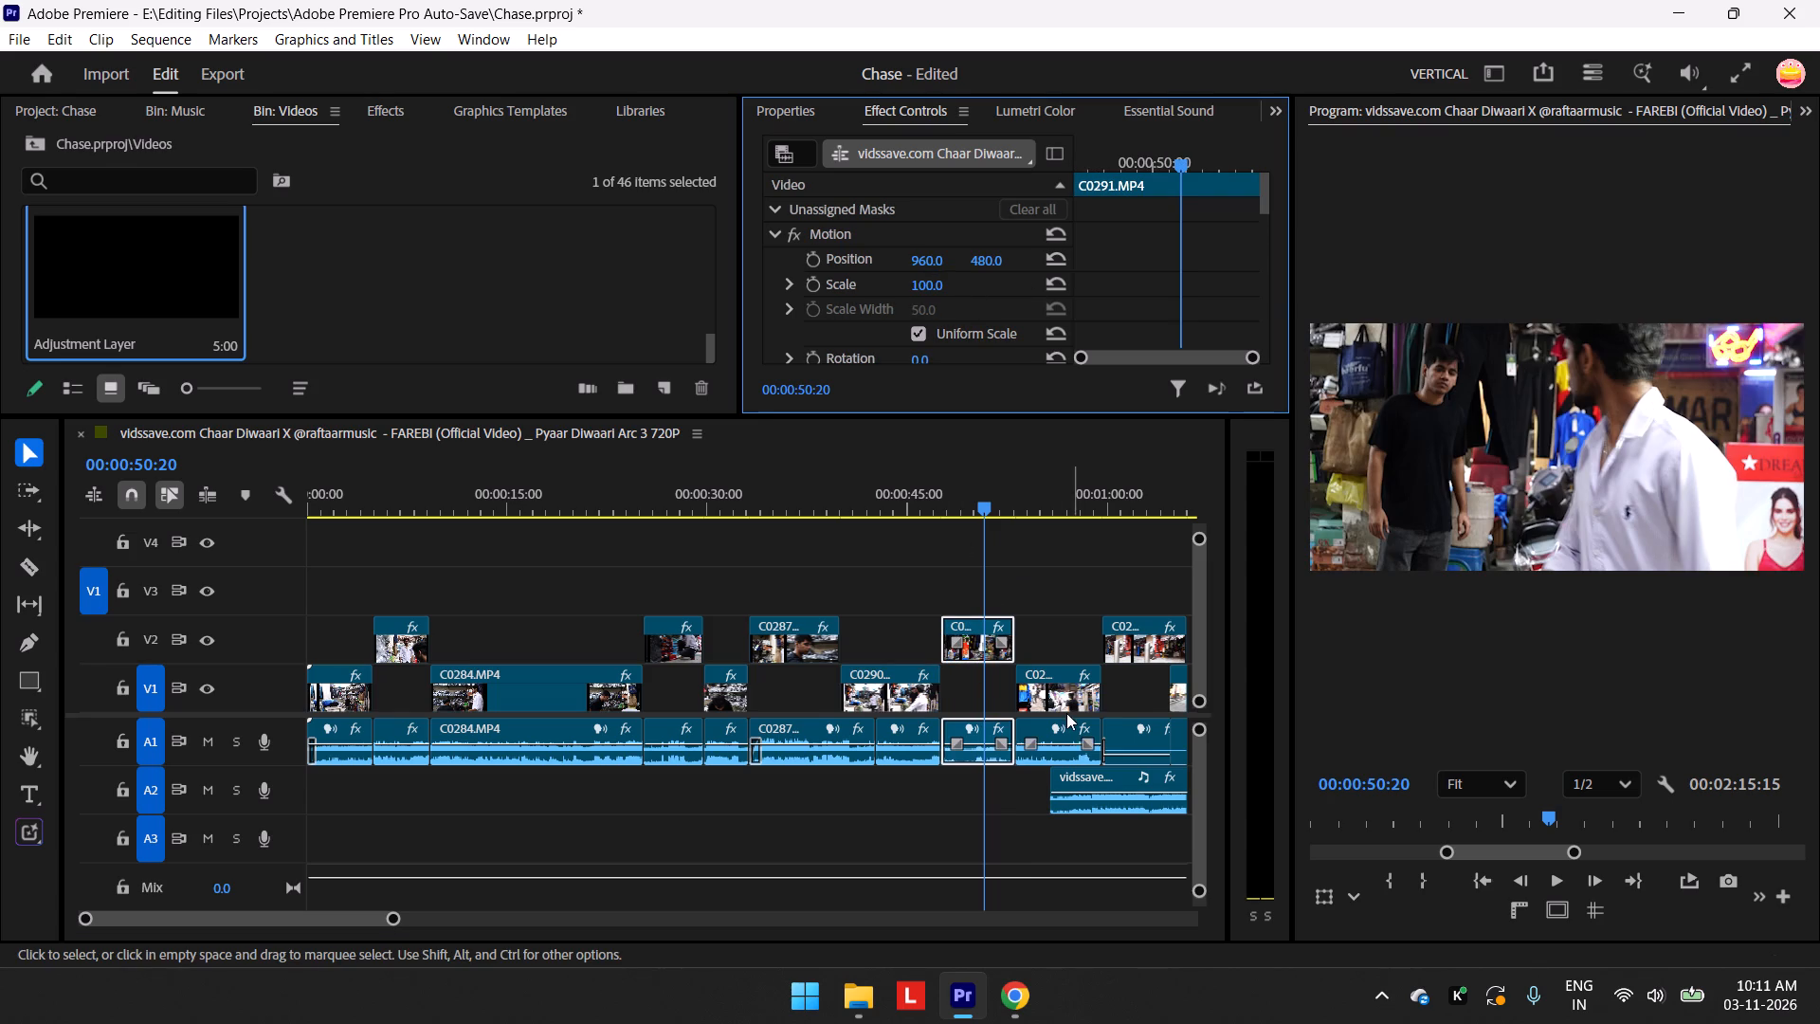
Set the scale of the second C0290.MP4 clip on V1, right after C0291.MP4, to 100.
{"action": "left_click", "coordinate": [1060, 703]}
{"action": "left_click", "coordinate": [917, 281]}
{"action": "type", "text": "100"}
{"action": "key", "text": "Return"}
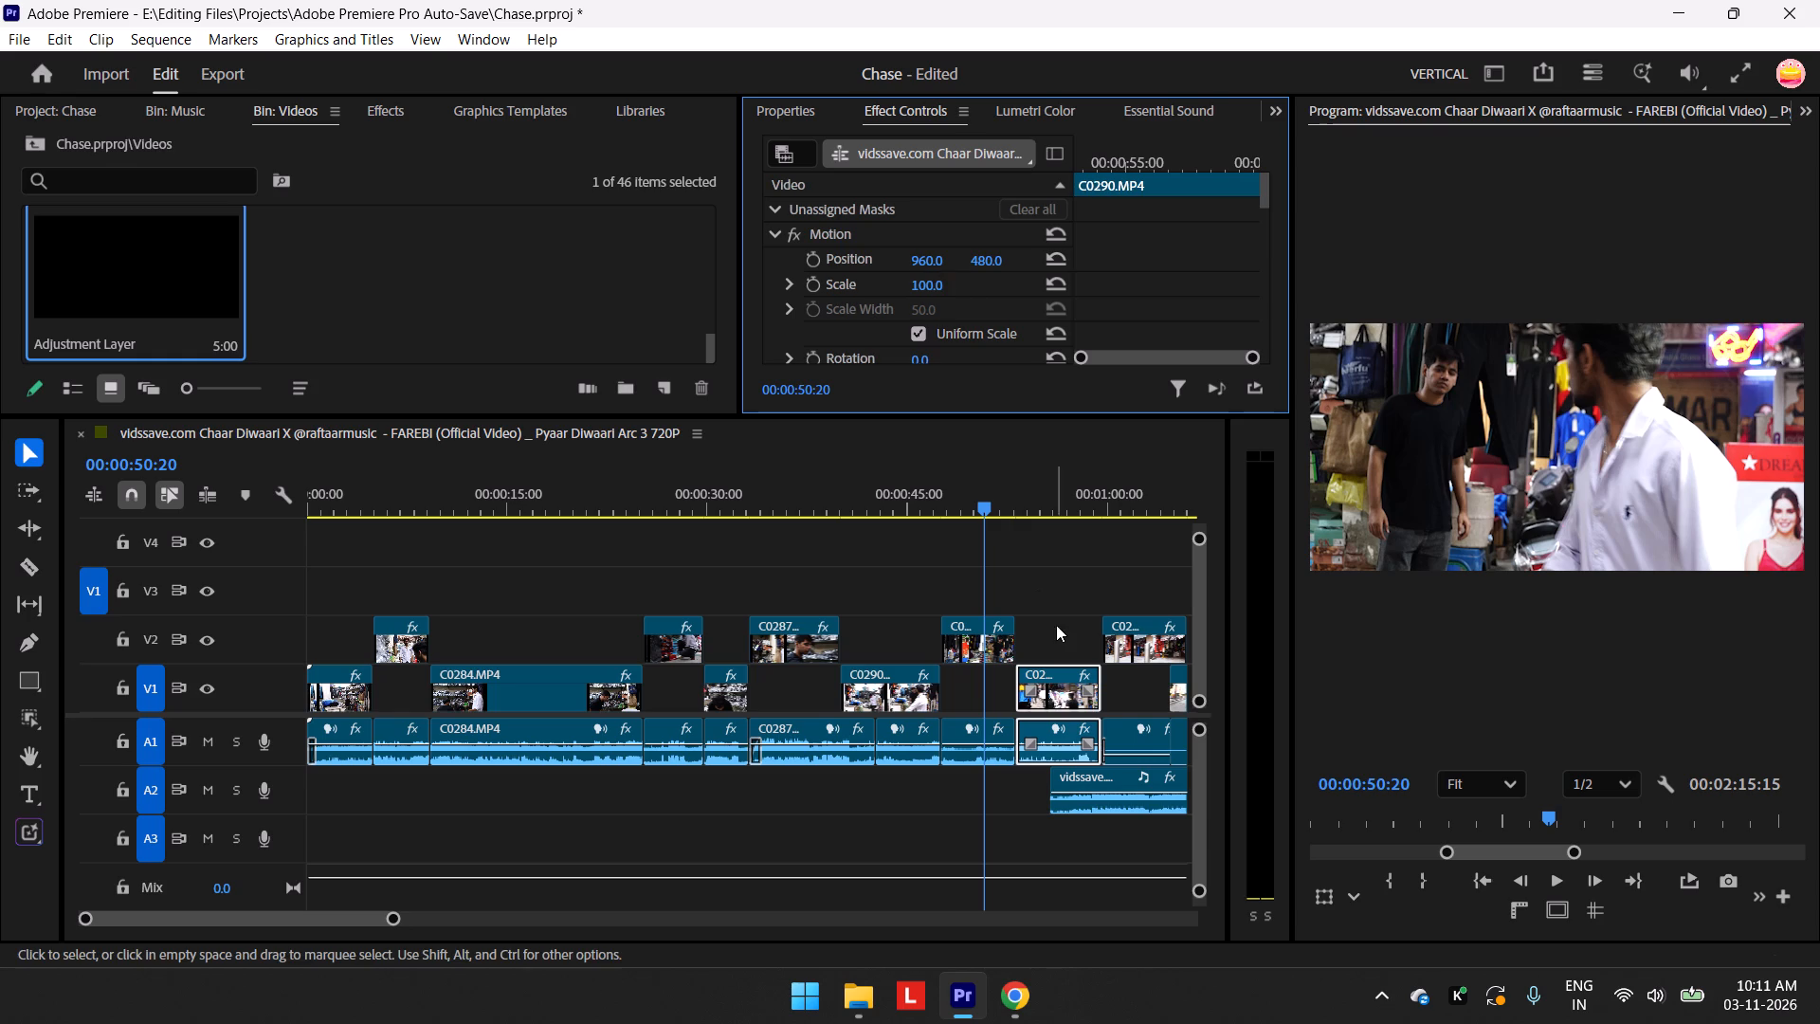
Set the scale of the C0298.MP4 clip on V2, starting near 00:01:00:00, to 100.
{"action": "left_click", "coordinate": [1145, 649]}
{"action": "left_click", "coordinate": [919, 284]}
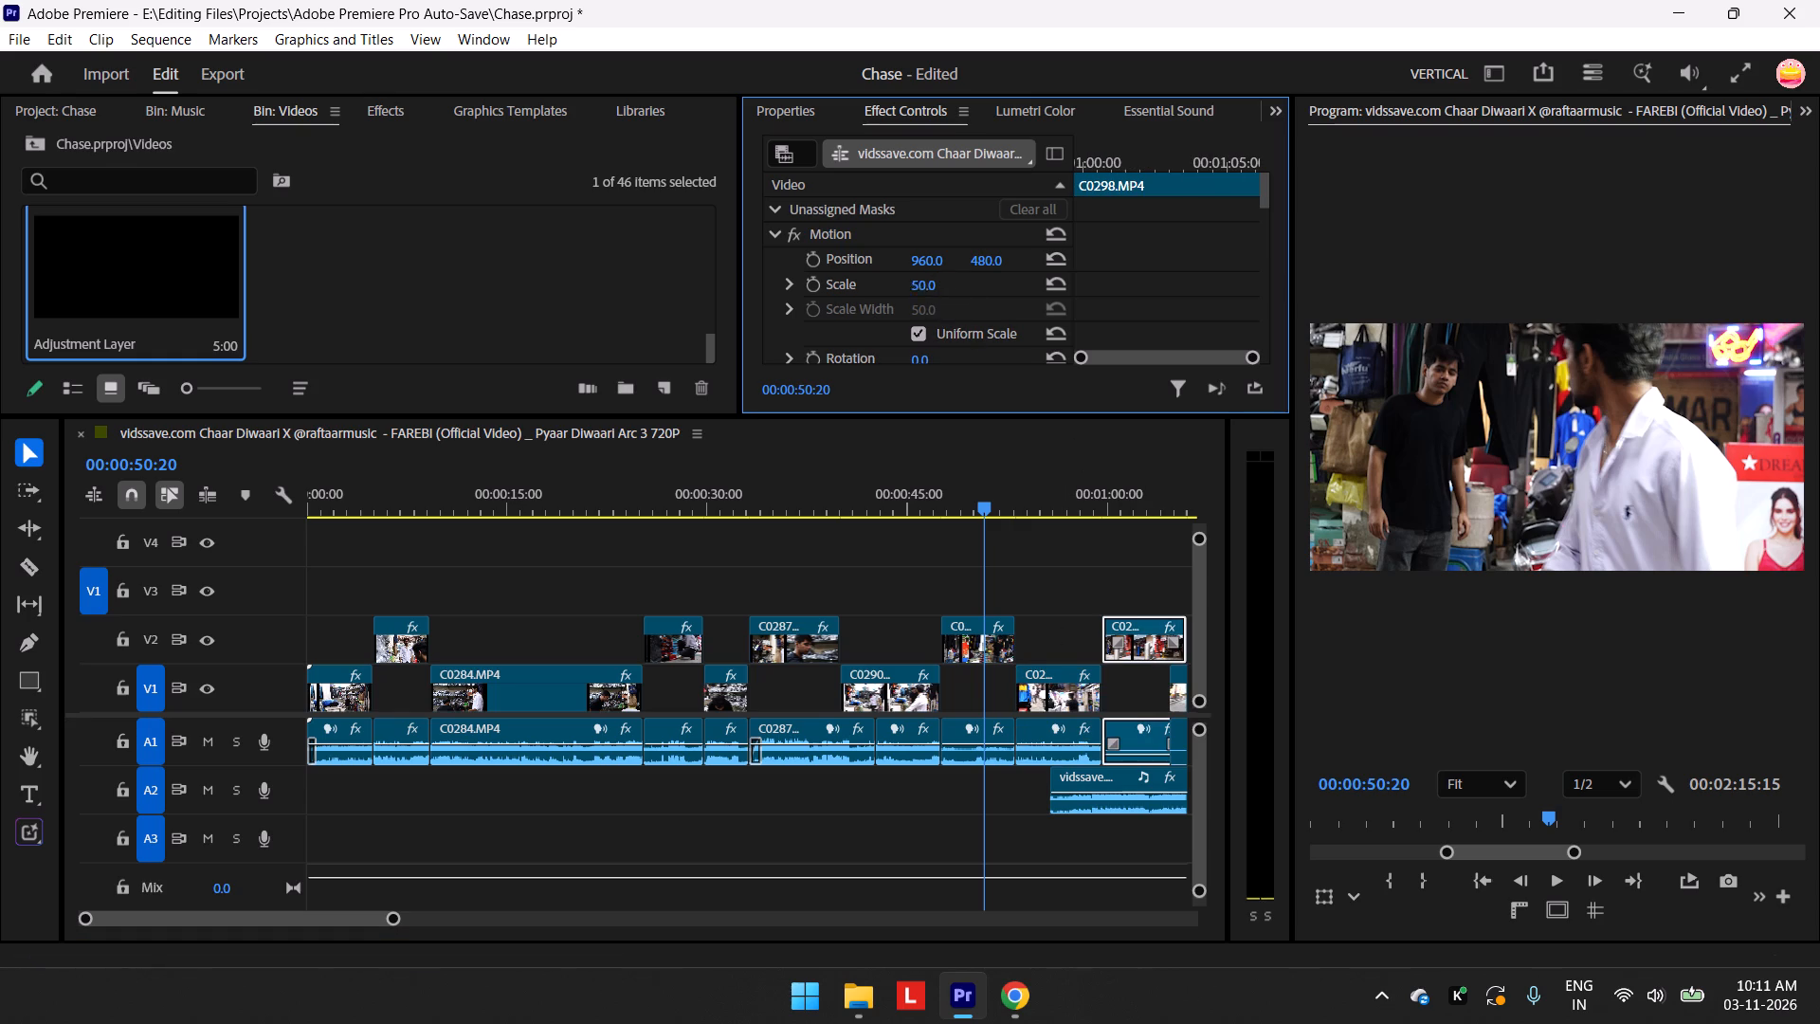
{"action": "key", "text": "1"}
{"action": "type", "text": "00"}
{"action": "key", "text": "Return"}
Set the scale of the first C0310.MP4 piece on V1, right after C0298.MP4, to 100.
{"action": "scroll", "coordinate": [987, 571], "scroll_direction": "up", "scroll_amount": 1}
{"action": "scroll", "coordinate": [1063, 582], "scroll_direction": "down", "scroll_amount": 2}
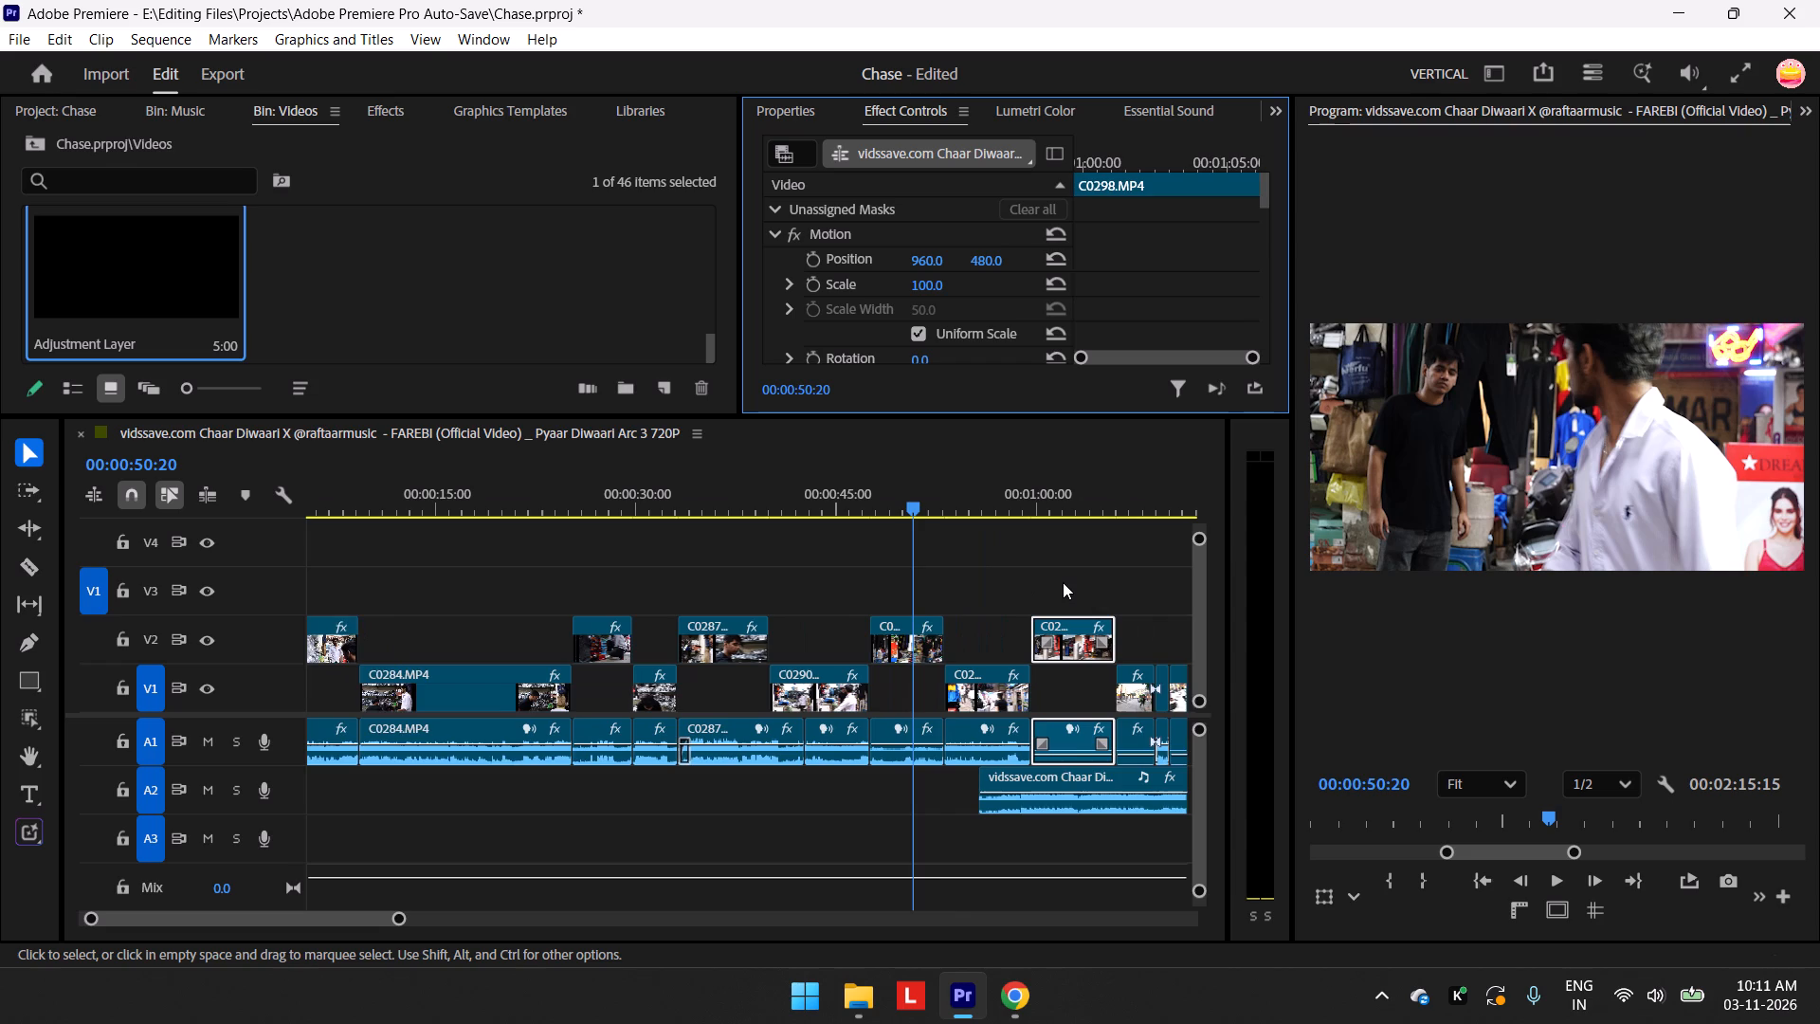
{"action": "scroll", "coordinate": [1064, 581], "scroll_direction": "down", "scroll_amount": 13}
{"action": "left_click", "coordinate": [677, 687]}
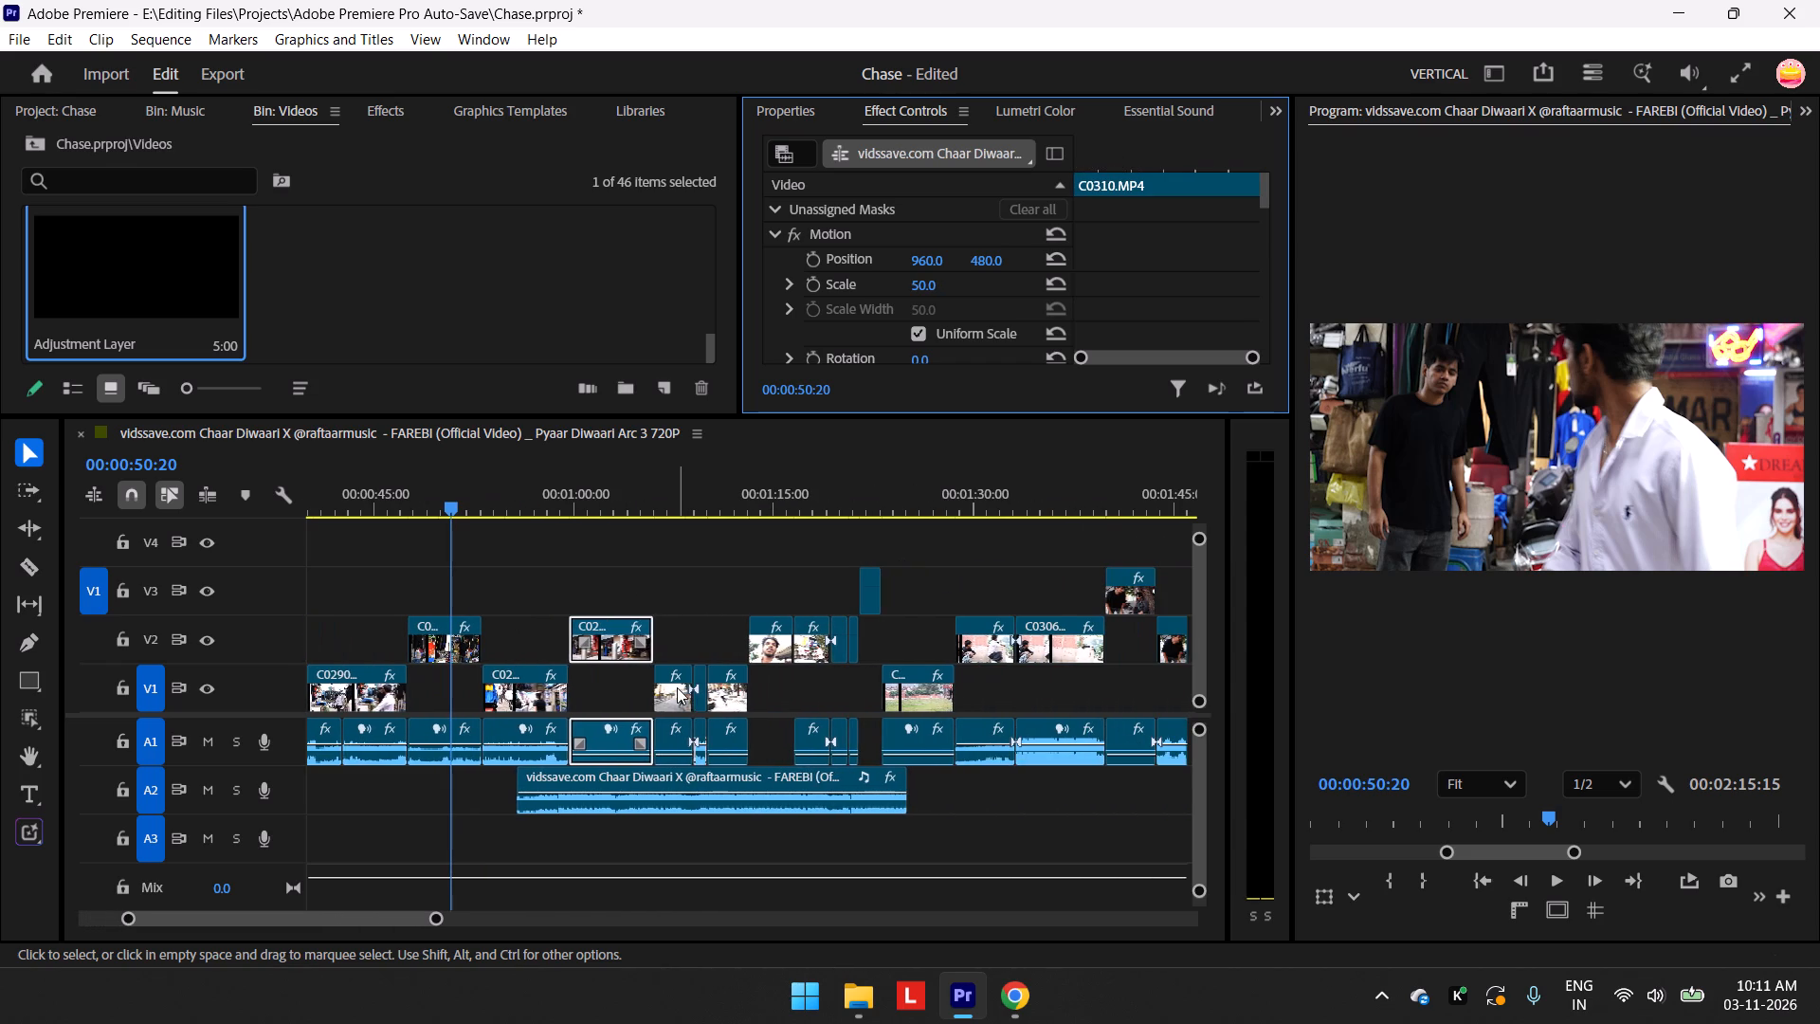
{"action": "left_click", "coordinate": [916, 280]}
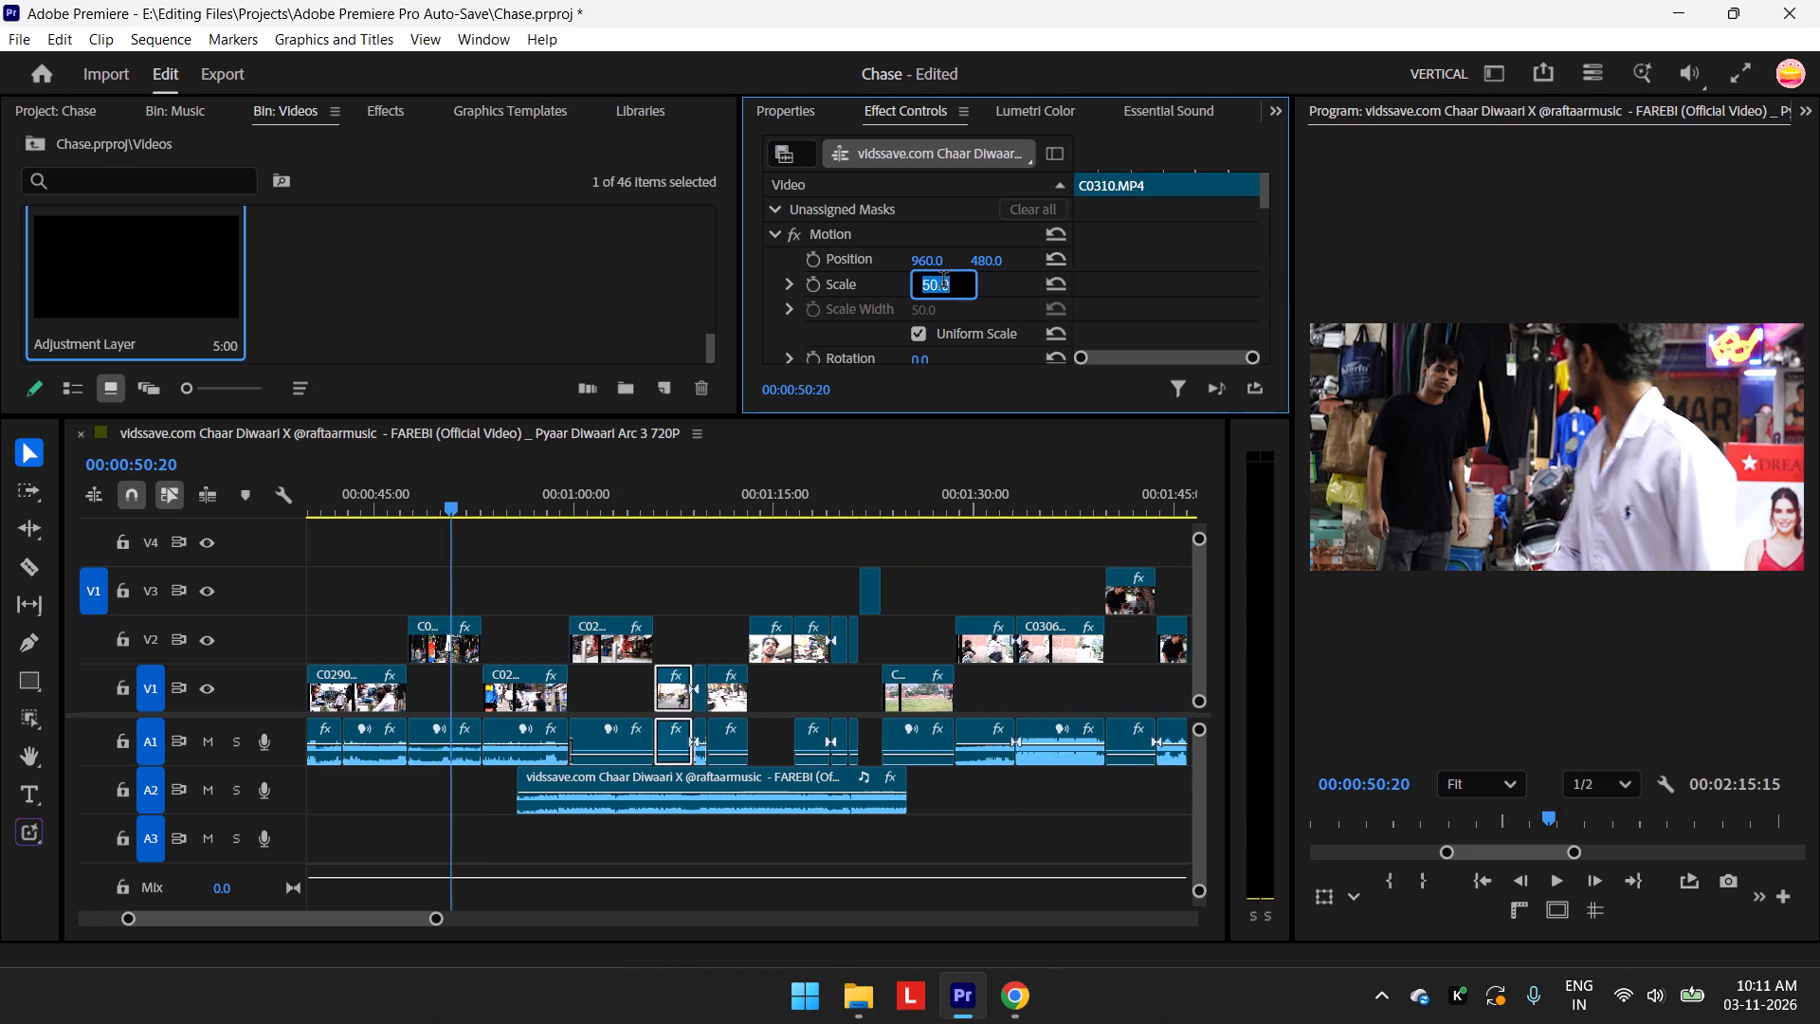
{"action": "type", "text": "100"}
{"action": "key", "text": "Return"}
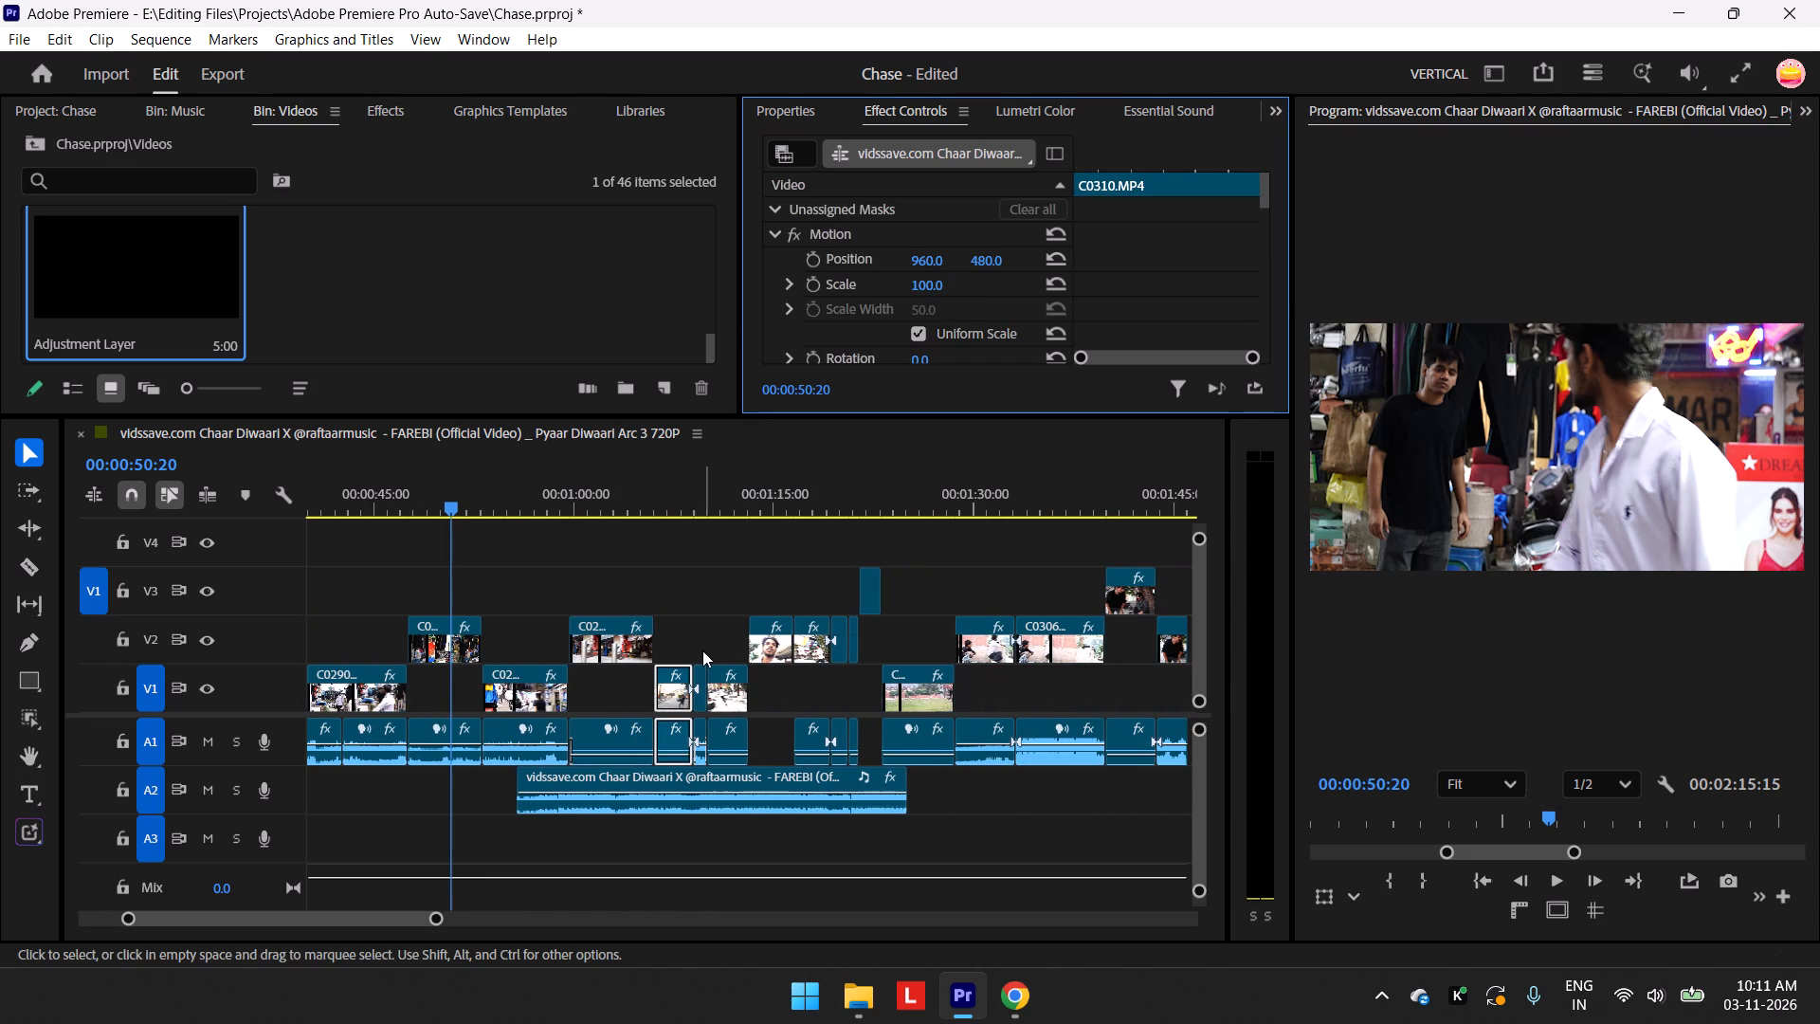
Set the scale of the short second C0310.MP4 piece on V1, near 00:01:09:12, to 100.
{"action": "left_click", "coordinate": [701, 671]}
{"action": "left_click", "coordinate": [923, 289]}
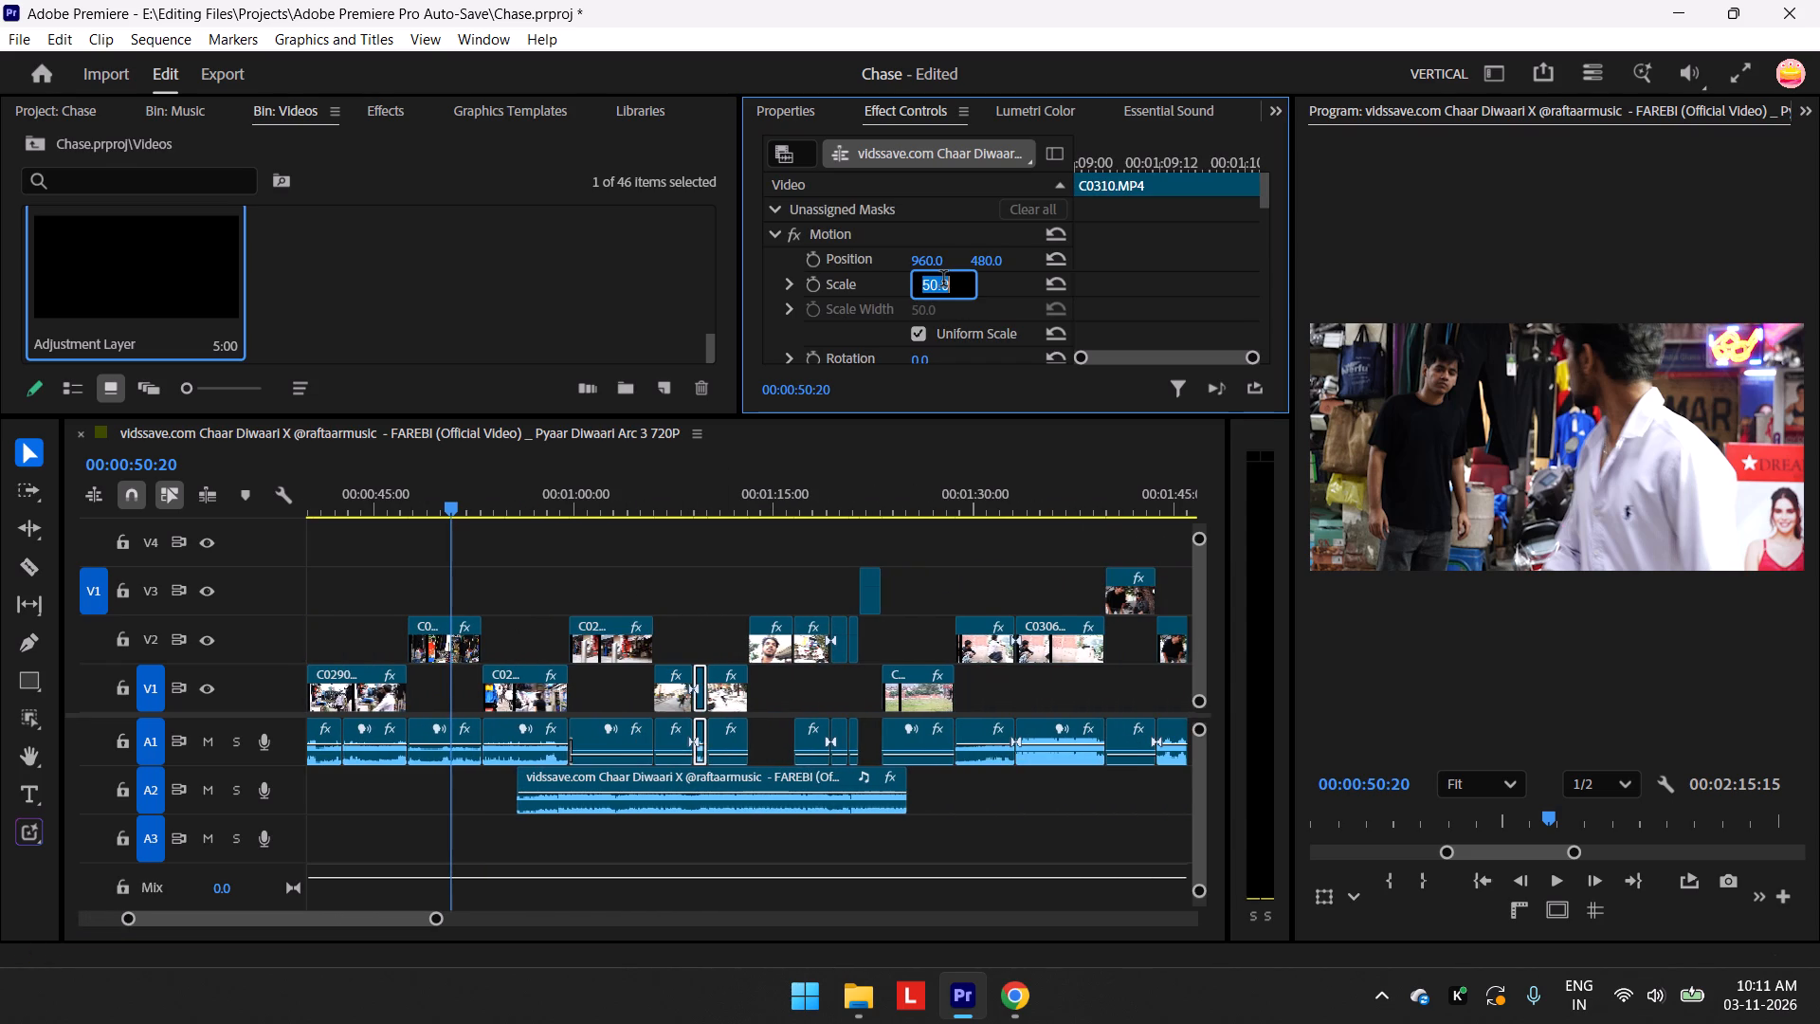
{"action": "type", "text": "100"}
{"action": "key", "text": "Return"}
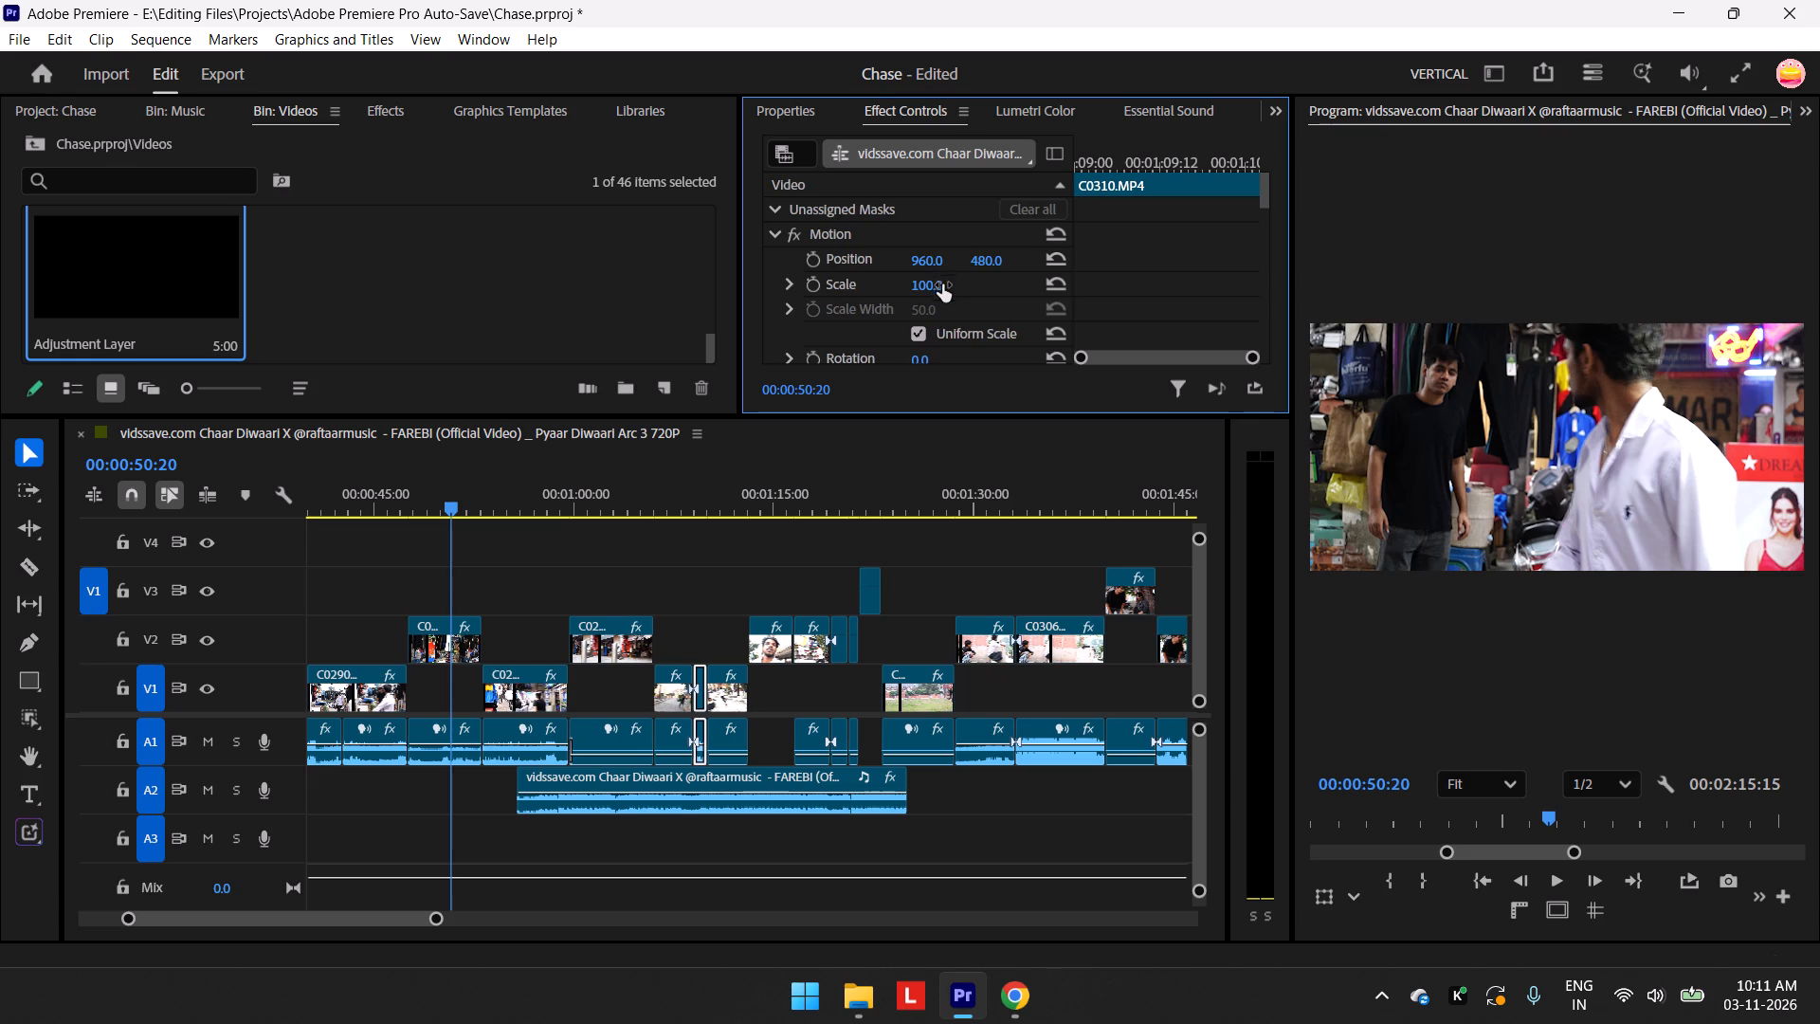
Set the scale of the IMG_3350.MOV clip on V1, right after the short C0310.MP4 piece, to 100.
{"action": "left_click", "coordinate": [717, 689]}
{"action": "left_click", "coordinate": [729, 689]}
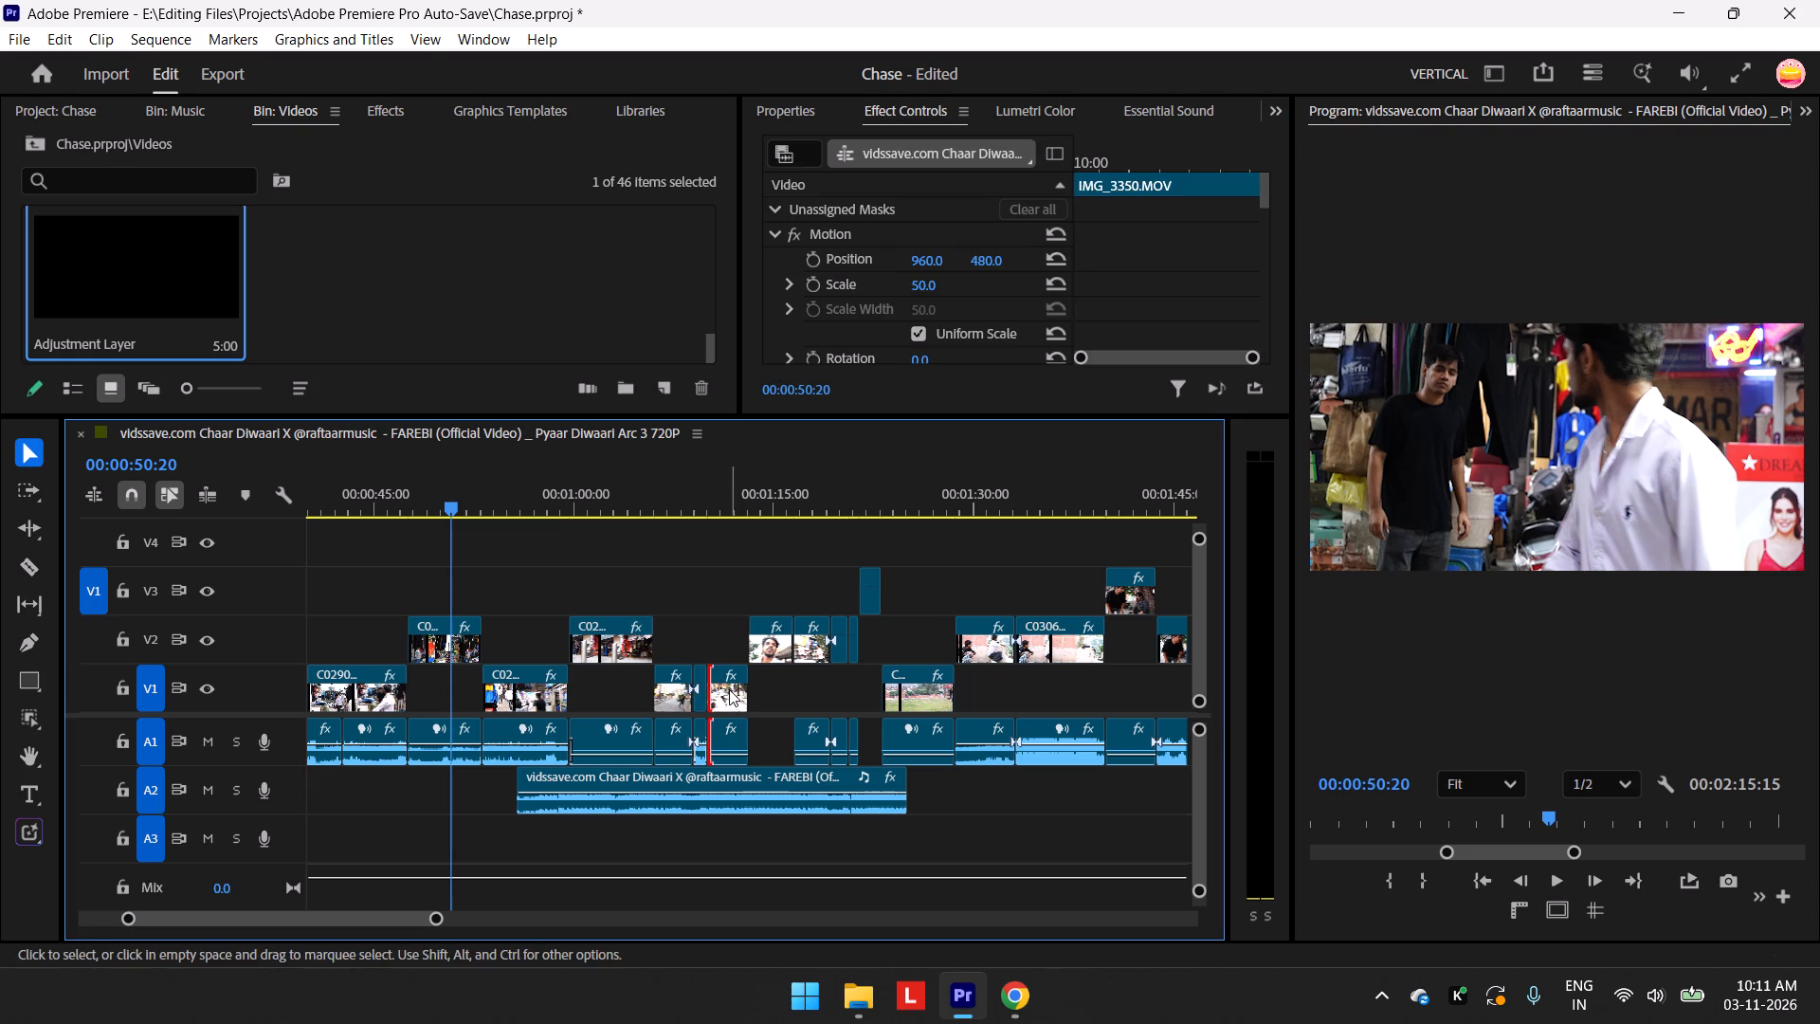
{"action": "left_click", "coordinate": [919, 286]}
{"action": "type", "text": "100"}
{"action": "key", "text": "Return"}
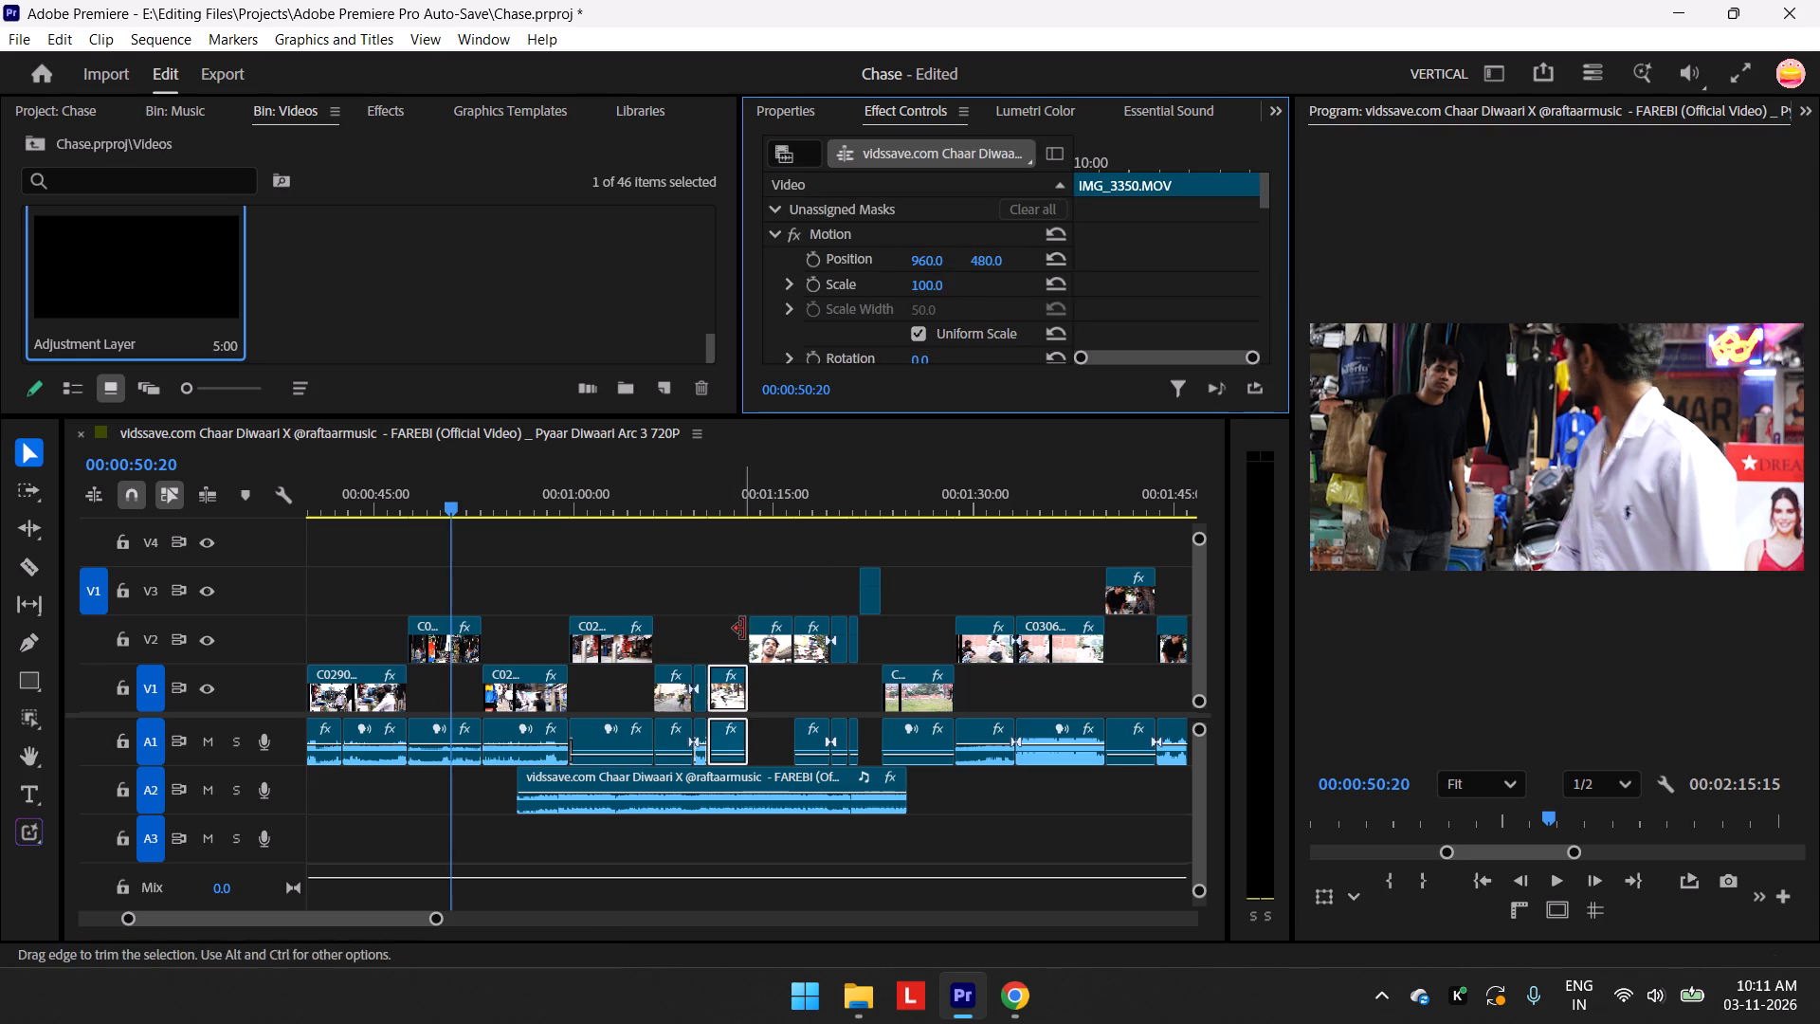
Set the scale of the IMG_3348.MOV clip on V2, near 00:01:15:00, to 100.
{"action": "left_click", "coordinate": [767, 645]}
{"action": "left_click", "coordinate": [920, 284]}
{"action": "type", "text": "100"}
{"action": "key", "text": "Return"}
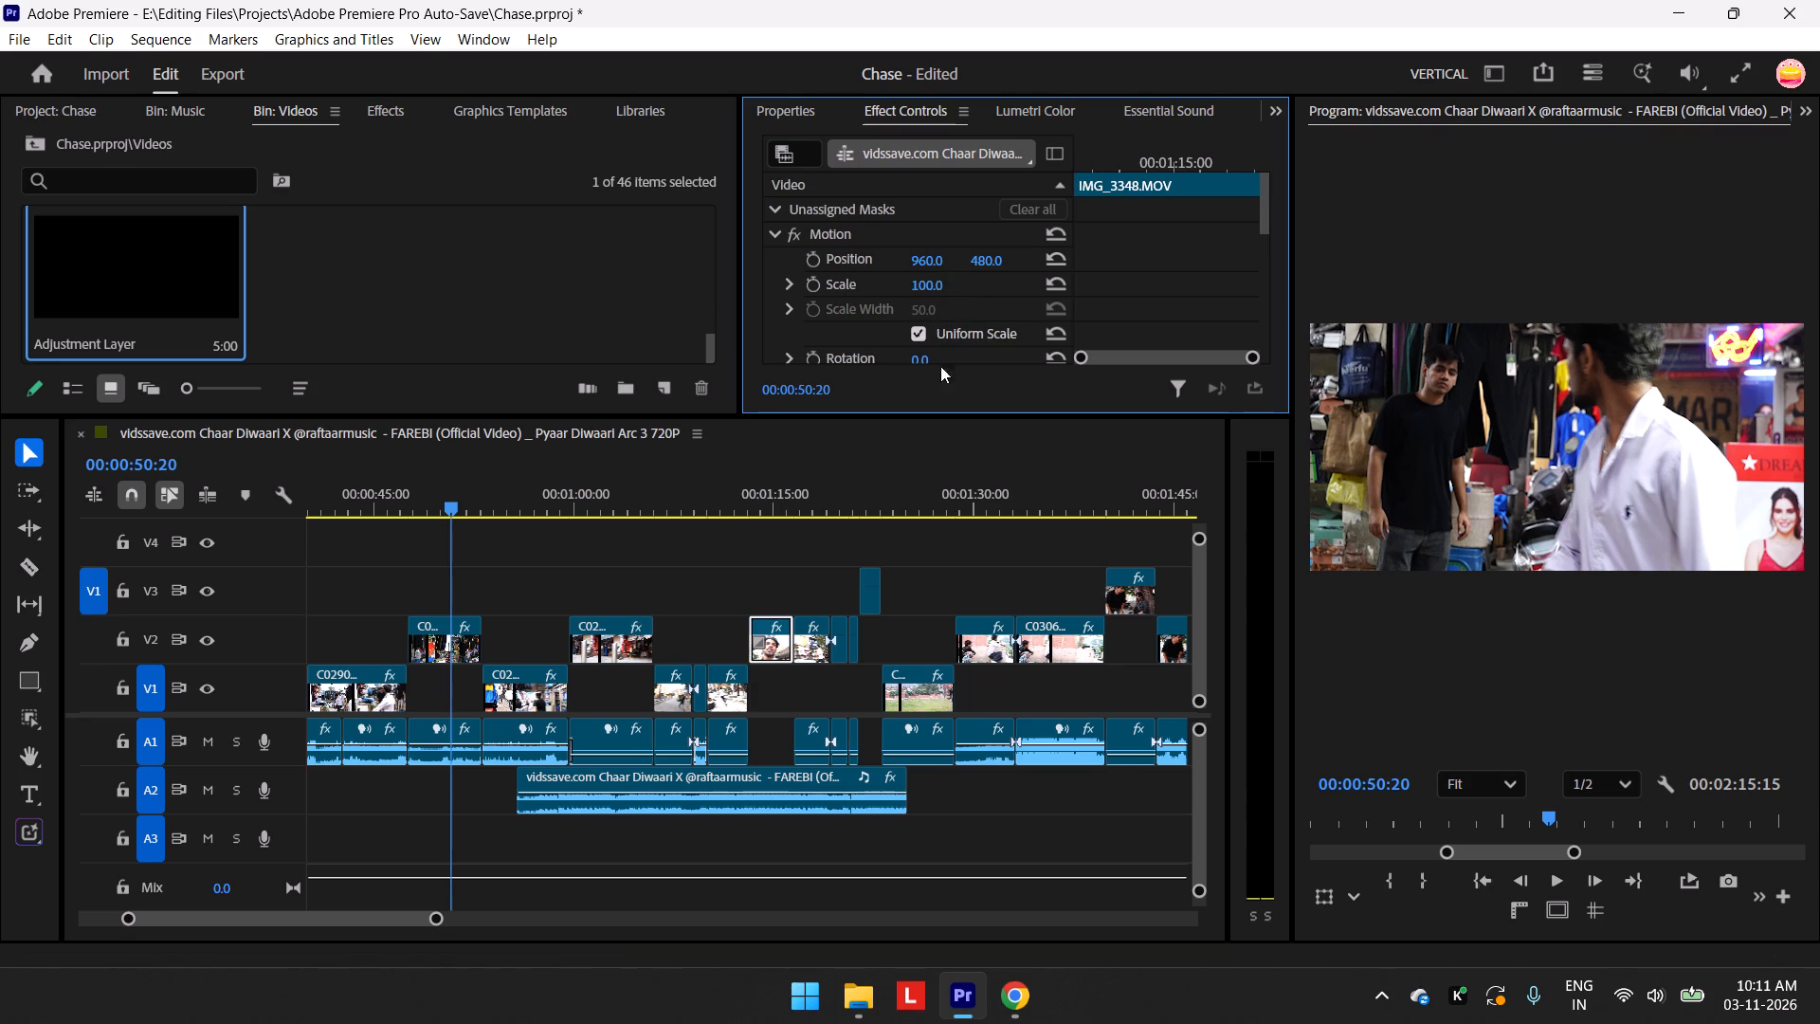
Set the scale of the first IMG_3351 (1).MOV piece on V2, right after IMG_3348.MOV, to 100.
{"action": "left_click", "coordinate": [806, 649]}
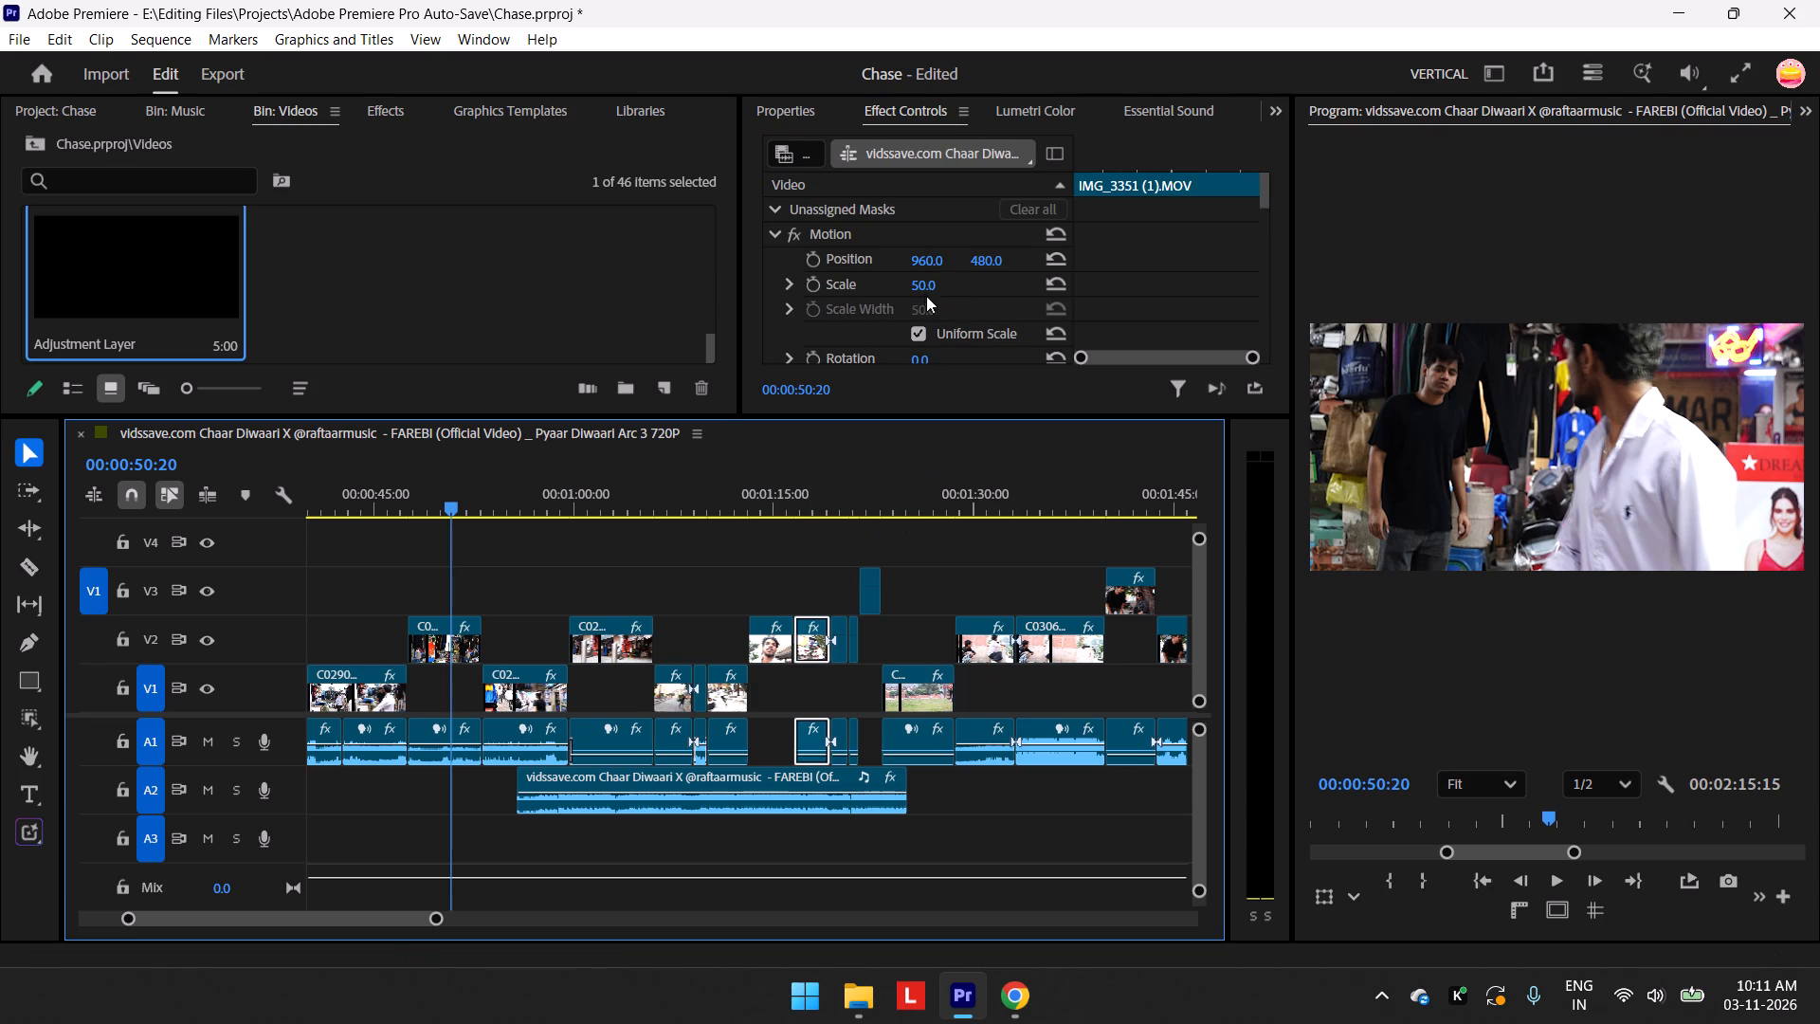
{"action": "left_click", "coordinate": [923, 290]}
{"action": "type", "text": "100"}
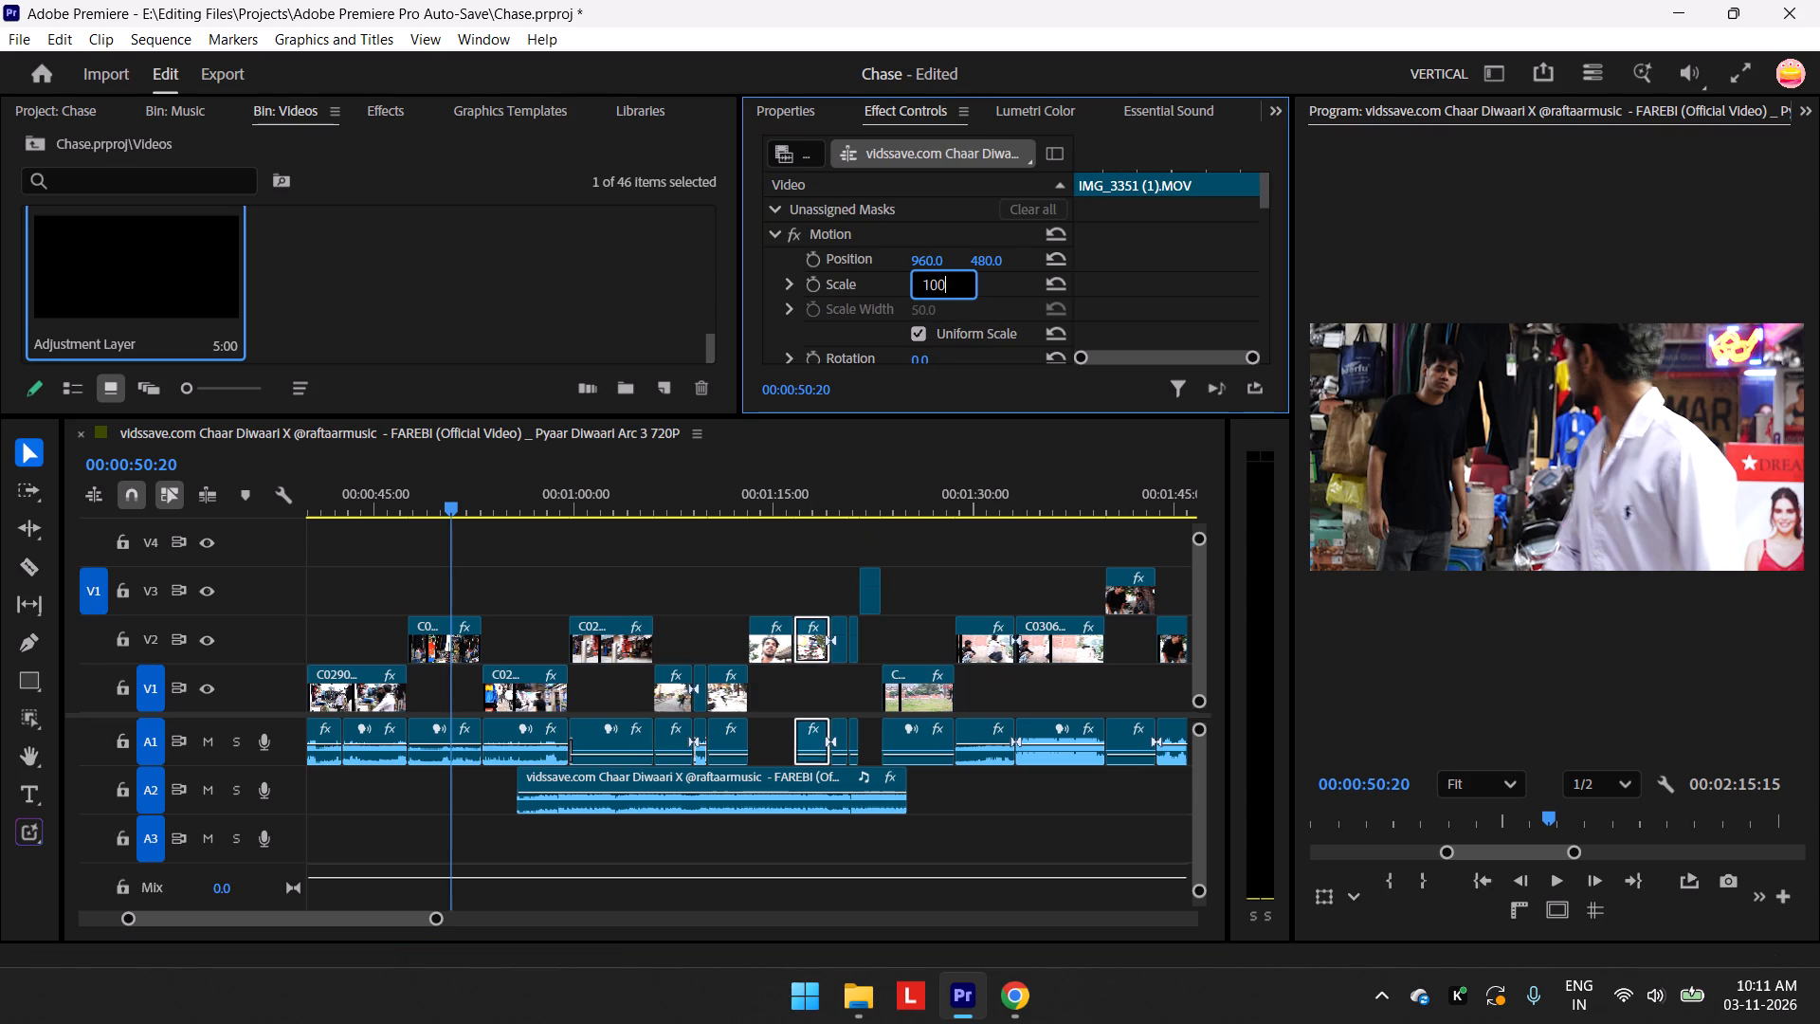
{"action": "key", "text": "Return"}
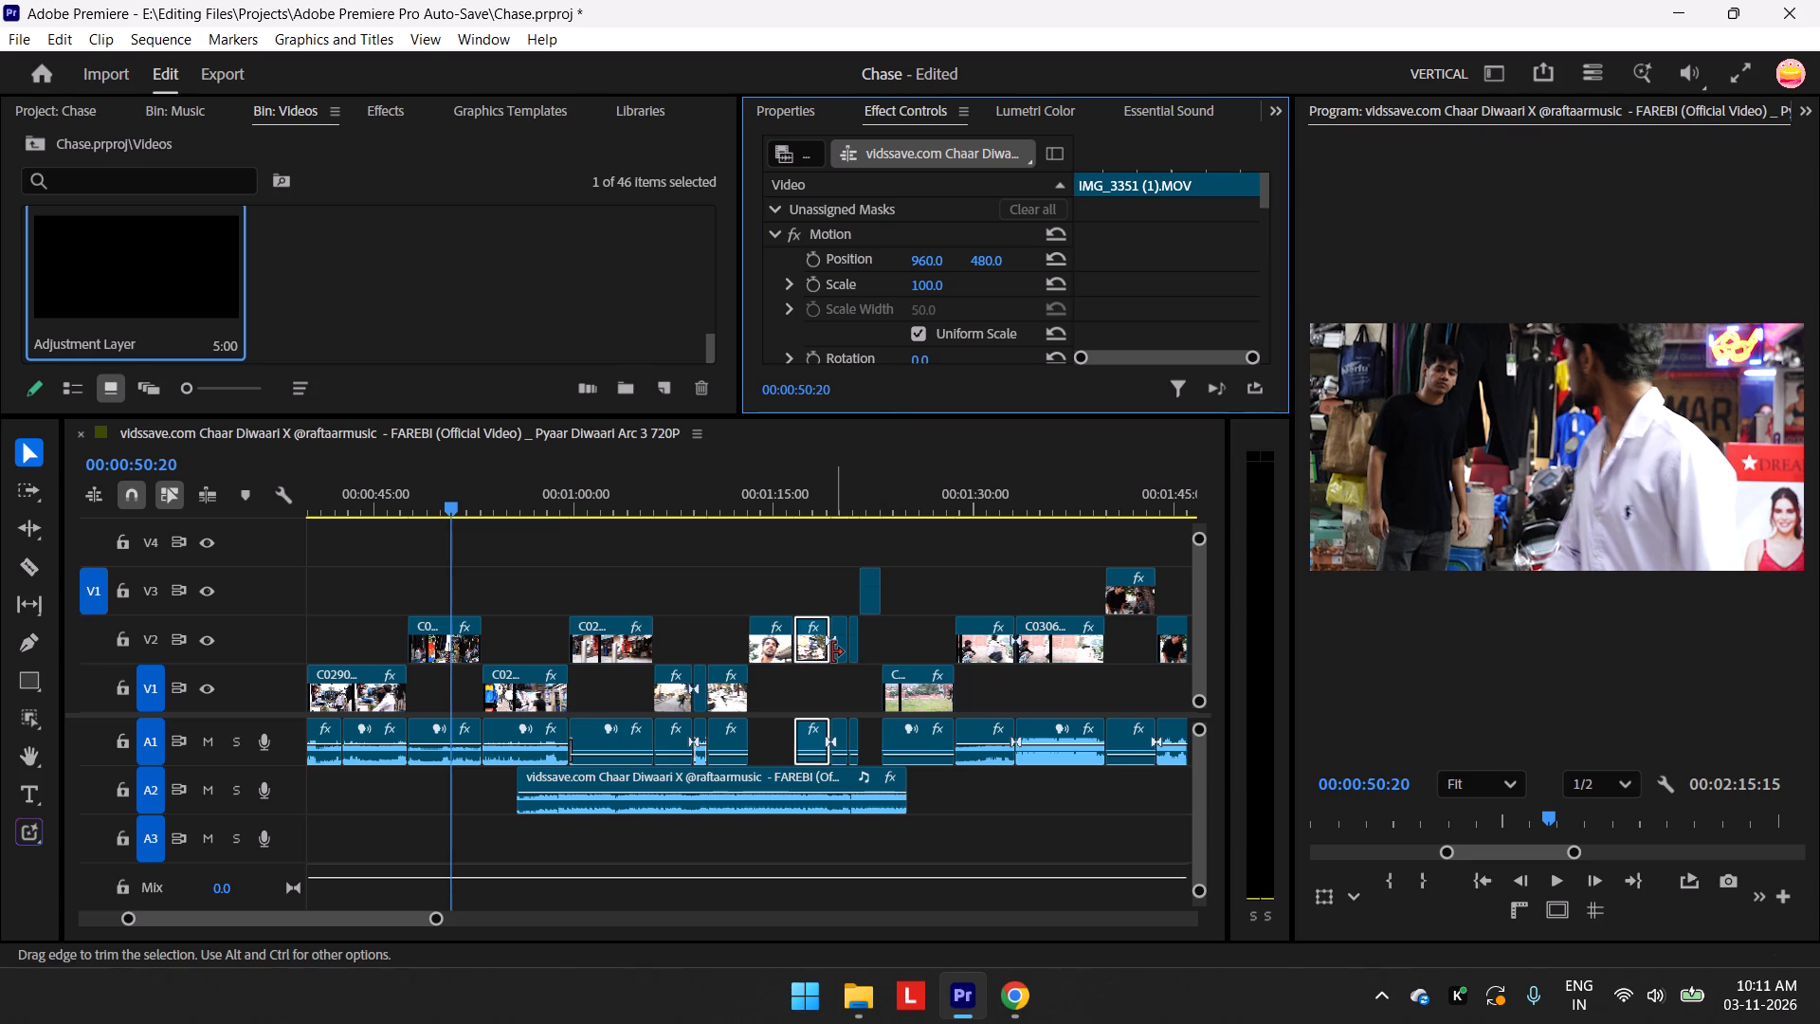
Set the scale of the short second IMG_3351 (1).MOV piece on V2, near 00:01:20:00, to 100.
{"action": "left_click", "coordinate": [840, 646]}
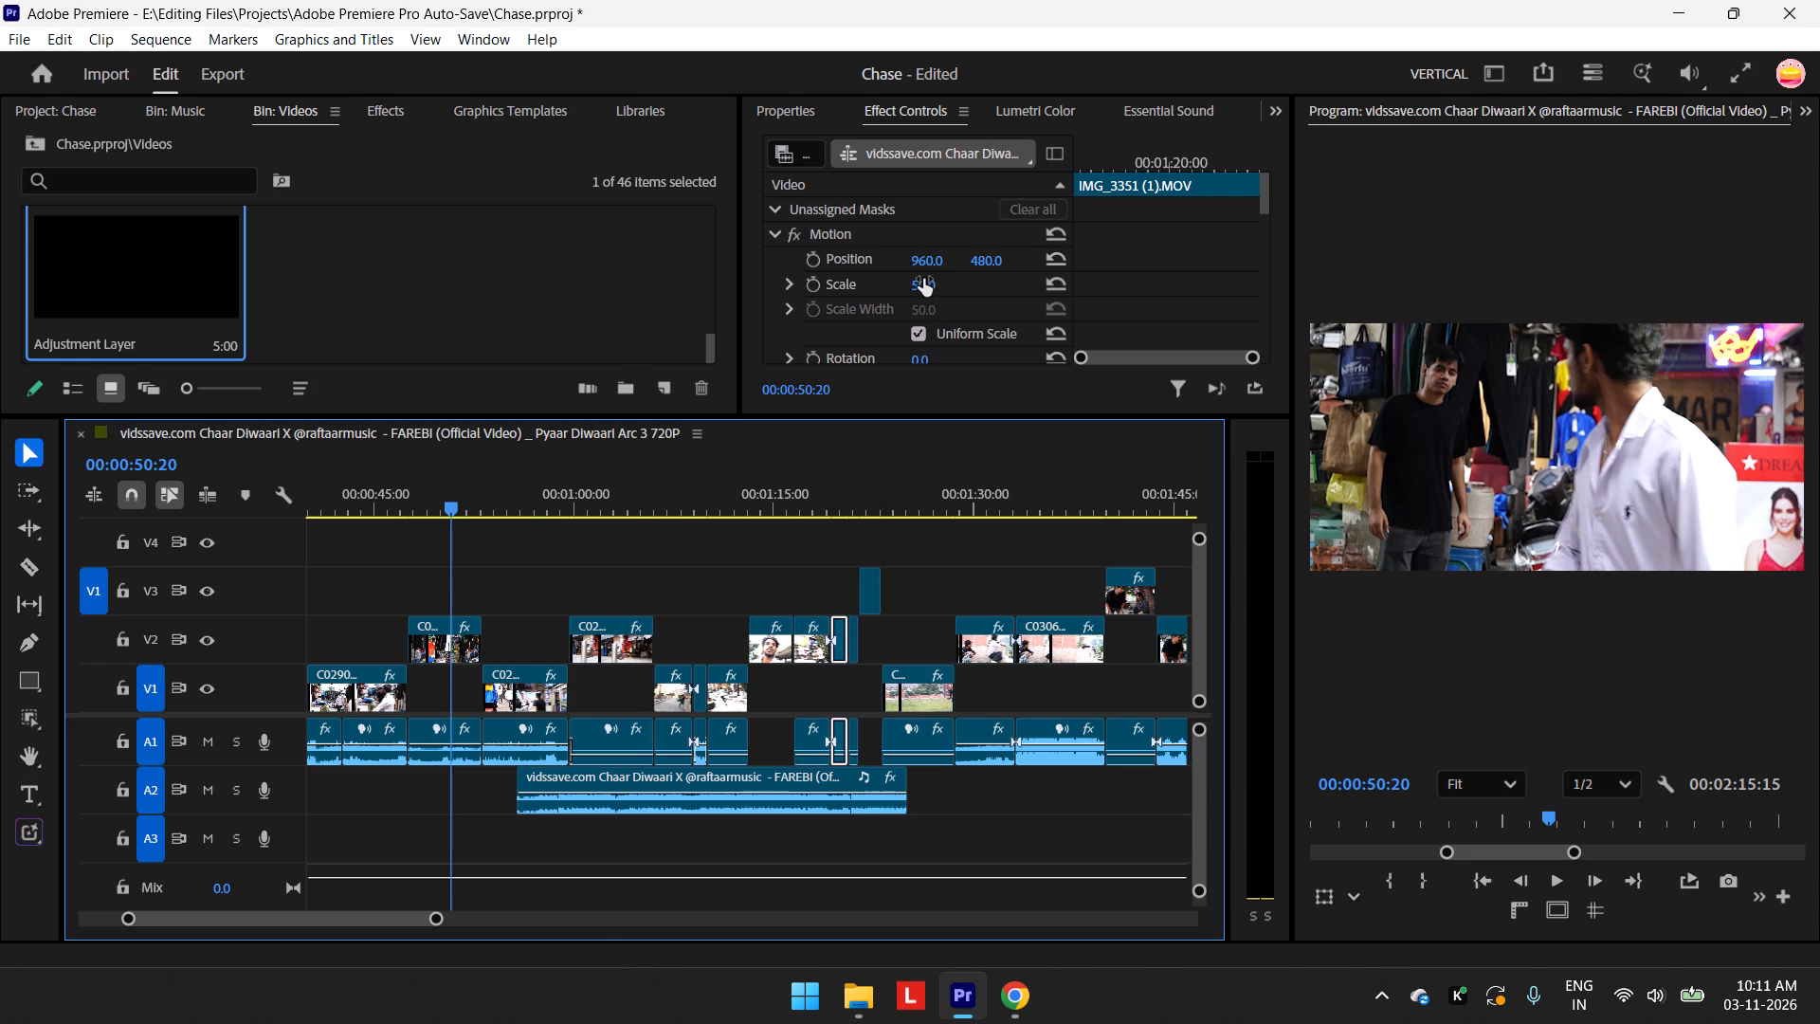
{"action": "left_click", "coordinate": [923, 279]}
{"action": "type", "text": "100"}
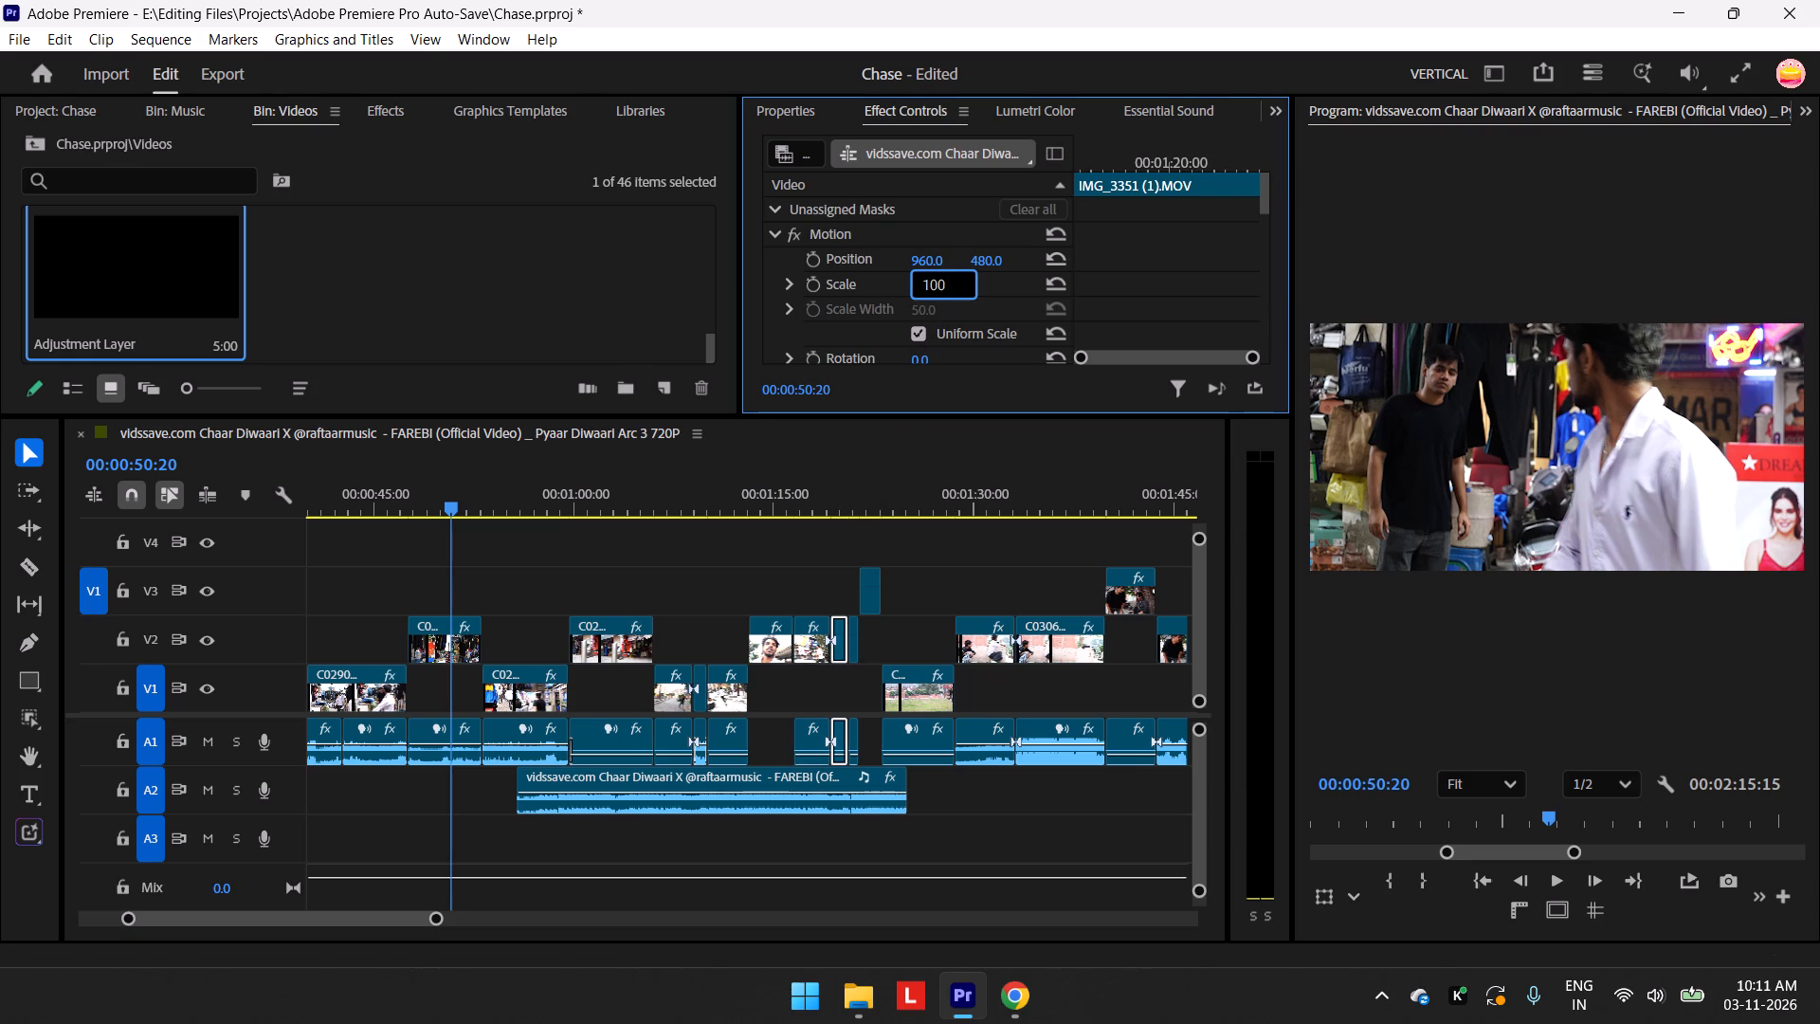
{"action": "key", "text": "Return"}
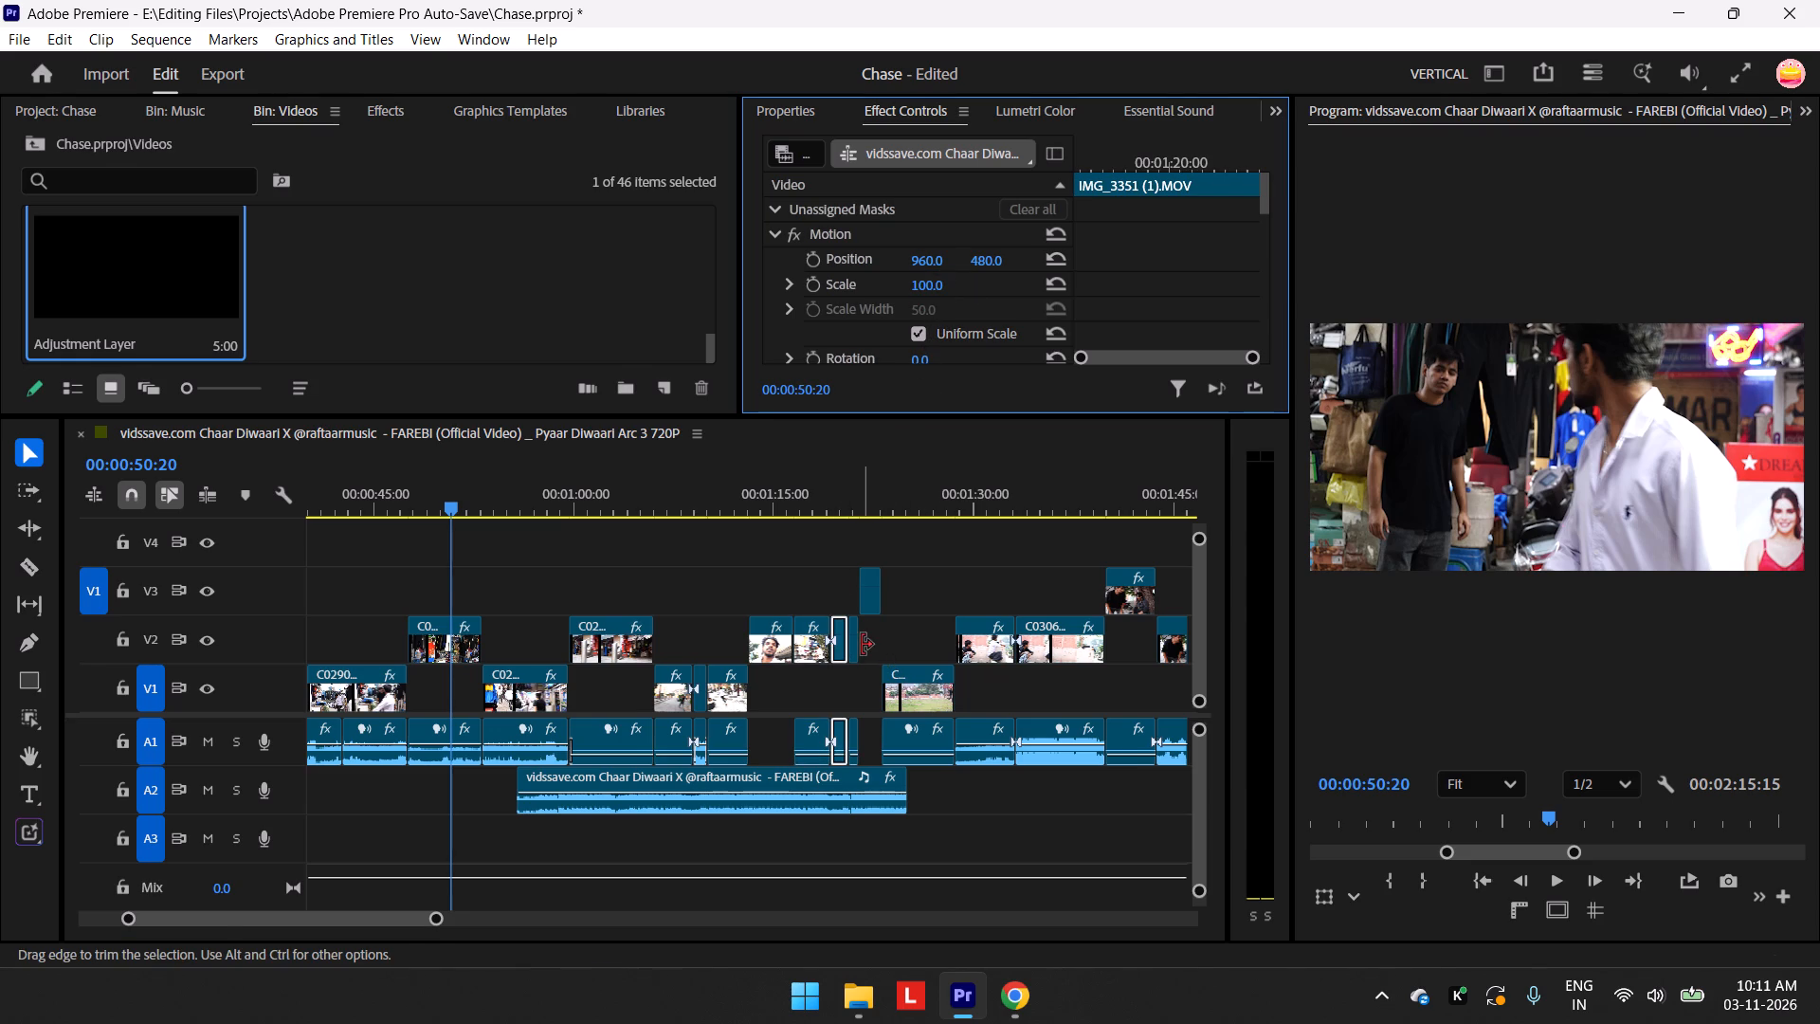
Set the scale of the narrow third IMG_3351 (1).MOV piece on V2, near 00:01:21:00, to 100.
{"action": "left_click", "coordinate": [857, 640]}
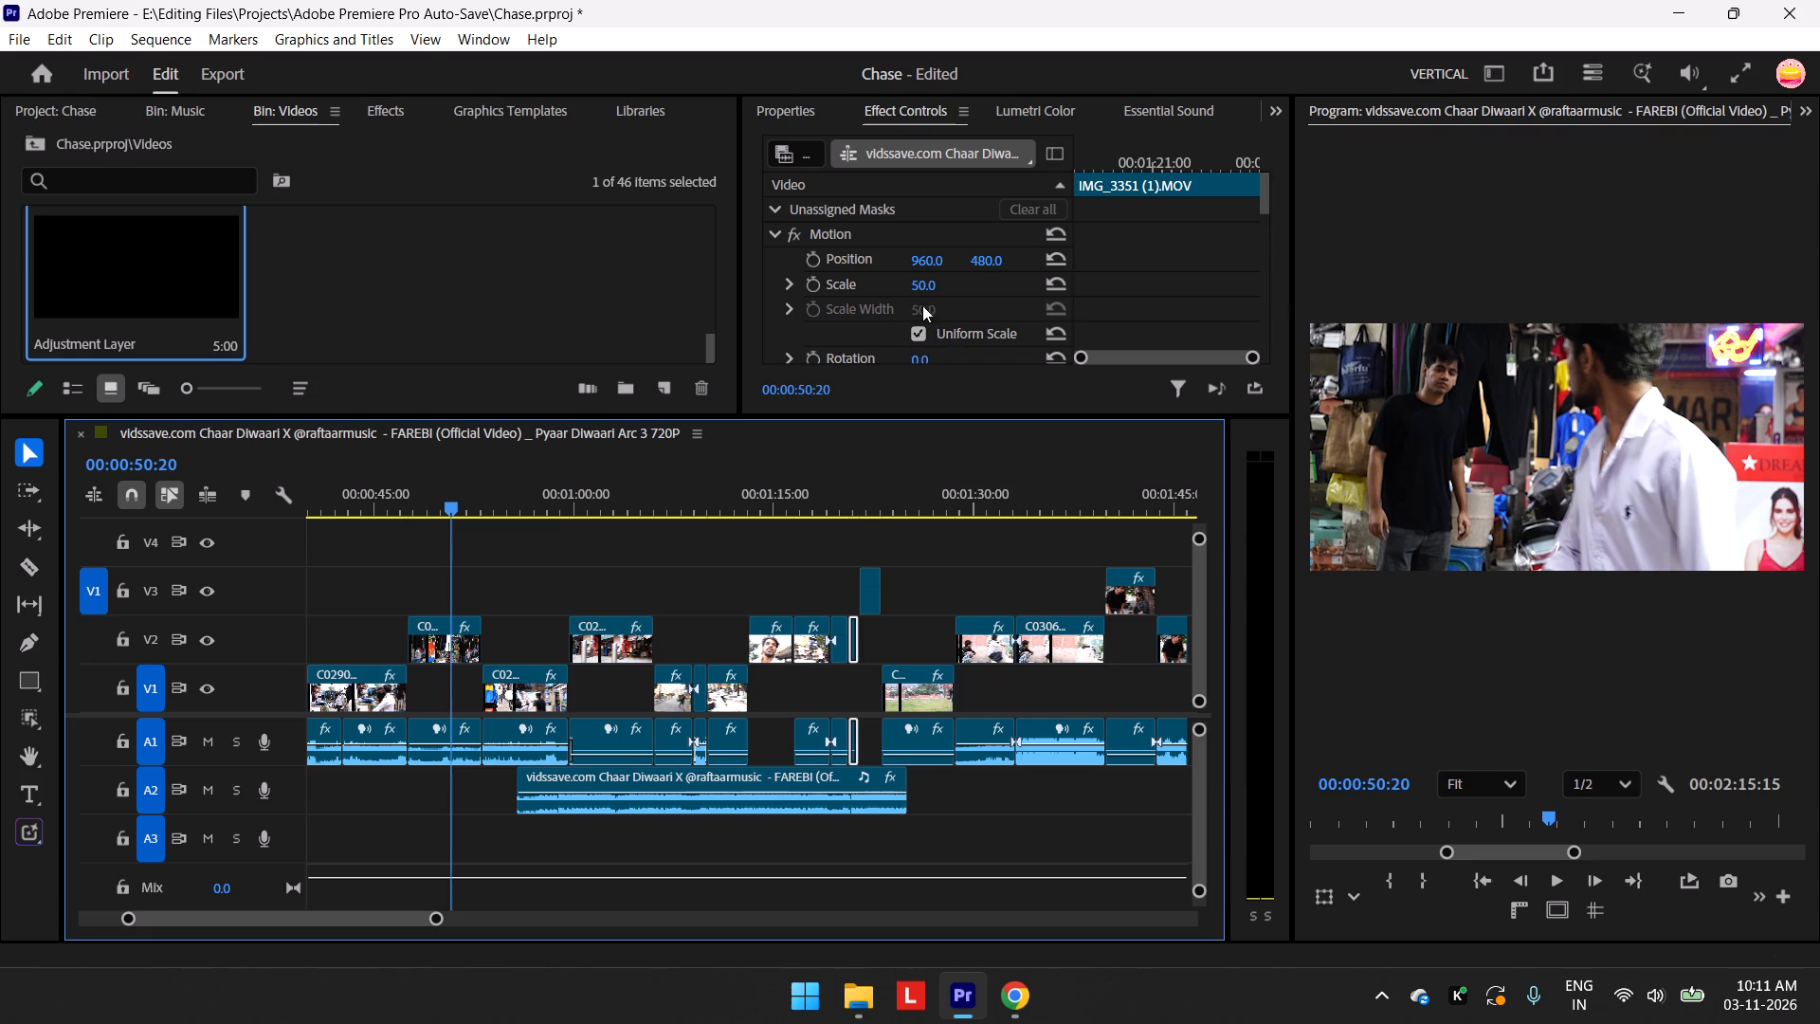
{"action": "left_click", "coordinate": [923, 283]}
{"action": "type", "text": "100"}
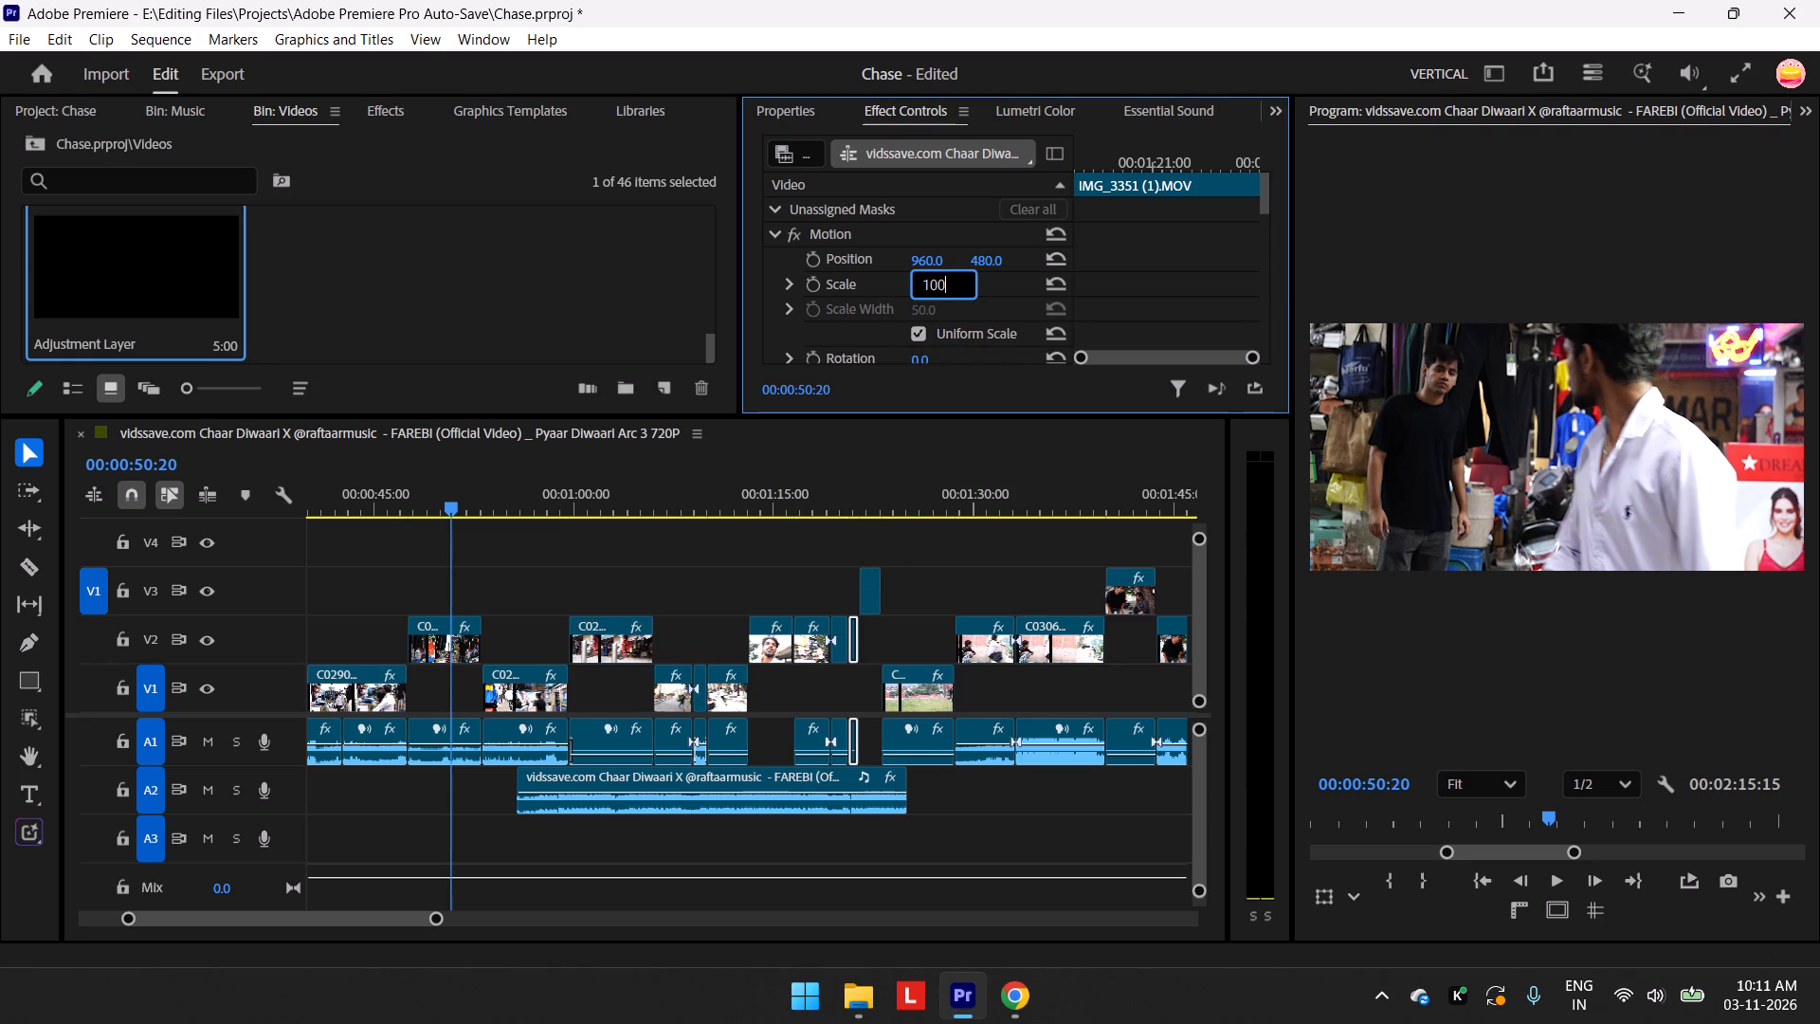
{"action": "key", "text": "Return"}
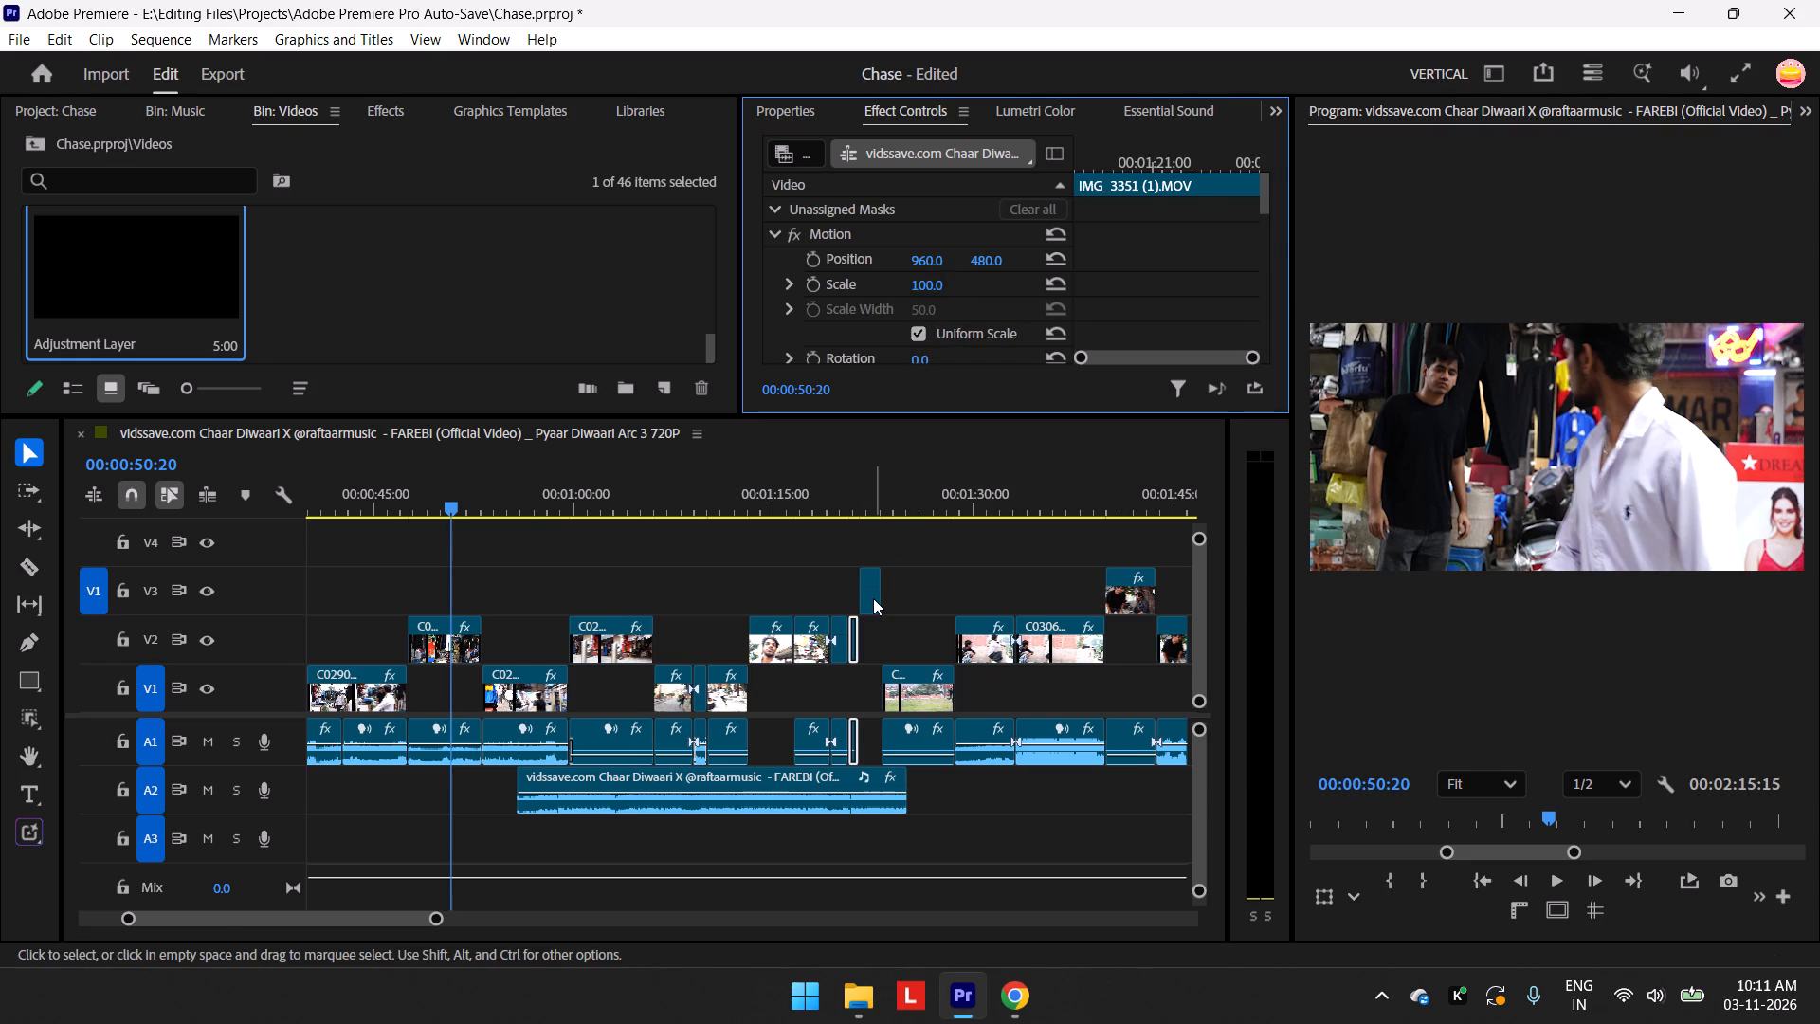
Set the scale of the short IMG_3352.MOV clip on V3, near 00:01:22:00, to 100.
{"action": "left_click", "coordinate": [874, 598]}
{"action": "left_click", "coordinate": [924, 283]}
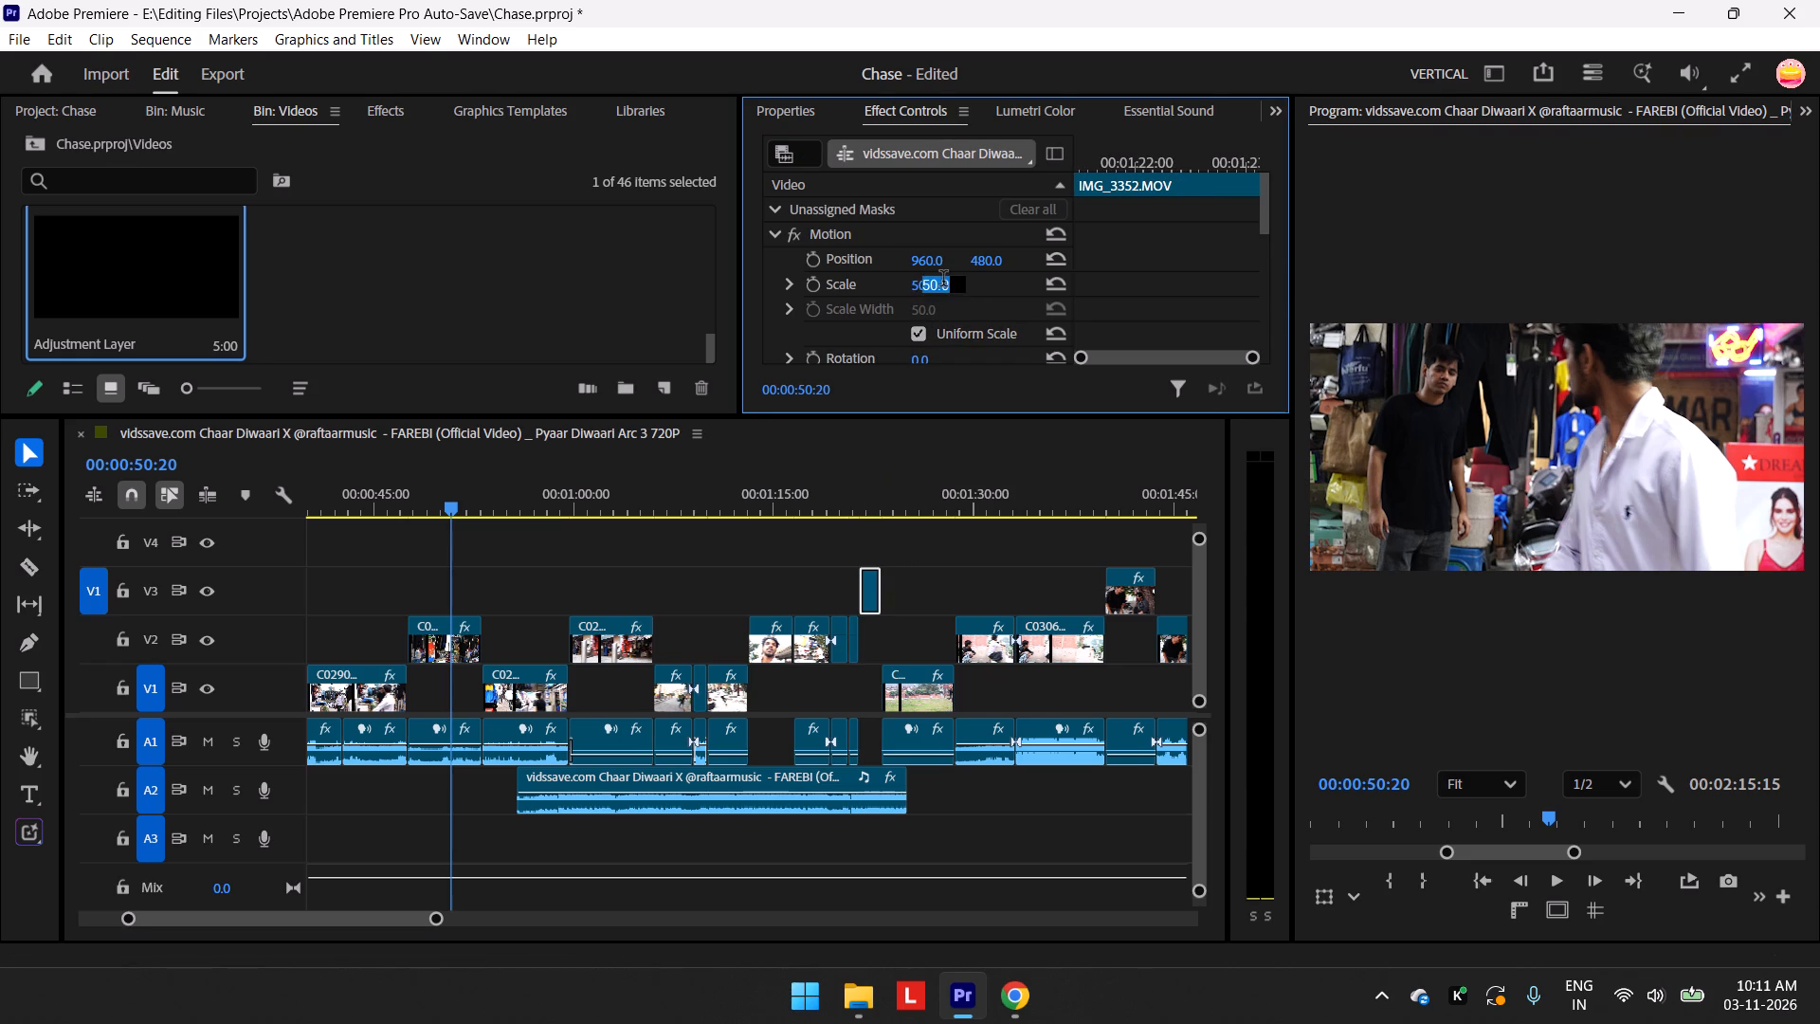
{"action": "type", "text": "100"}
{"action": "key", "text": "Return"}
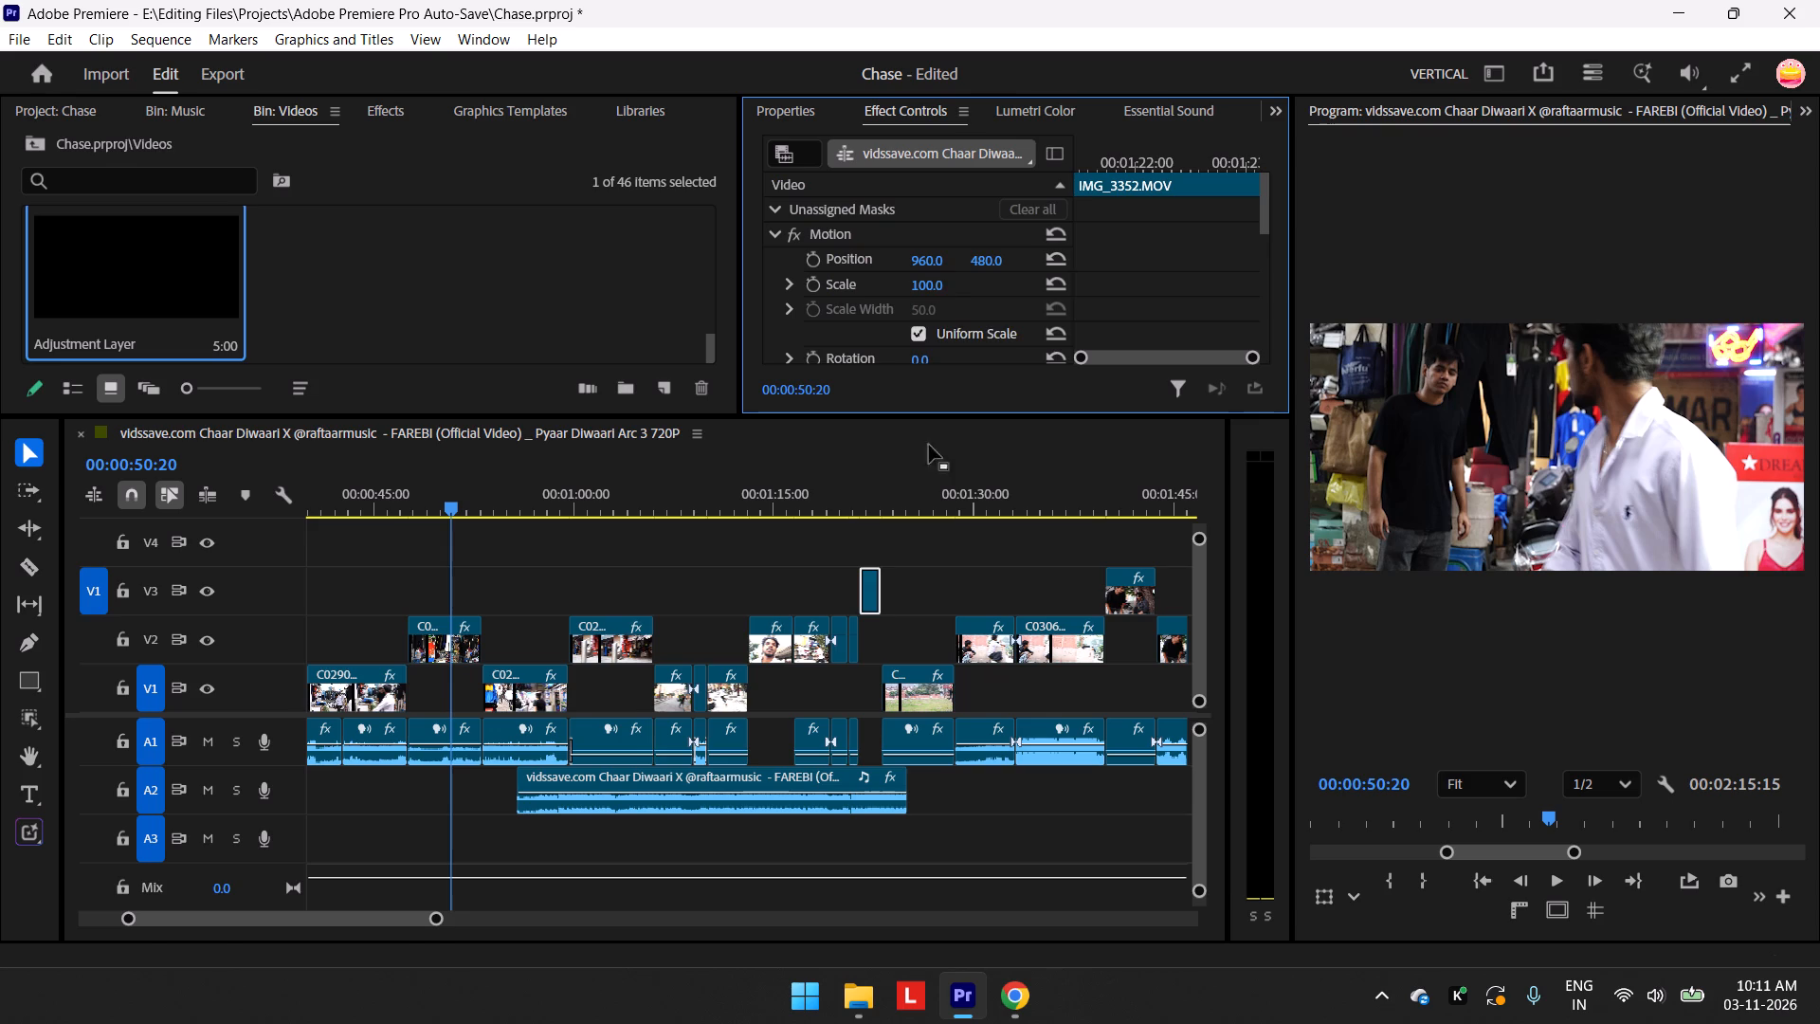
Set the scale of the C0301.MP4 clip on V1, near 00:01:25:00, to 100.
{"action": "left_click", "coordinate": [915, 686]}
{"action": "left_click", "coordinate": [919, 284]}
{"action": "type", "text": "100"}
{"action": "key", "text": "Return"}
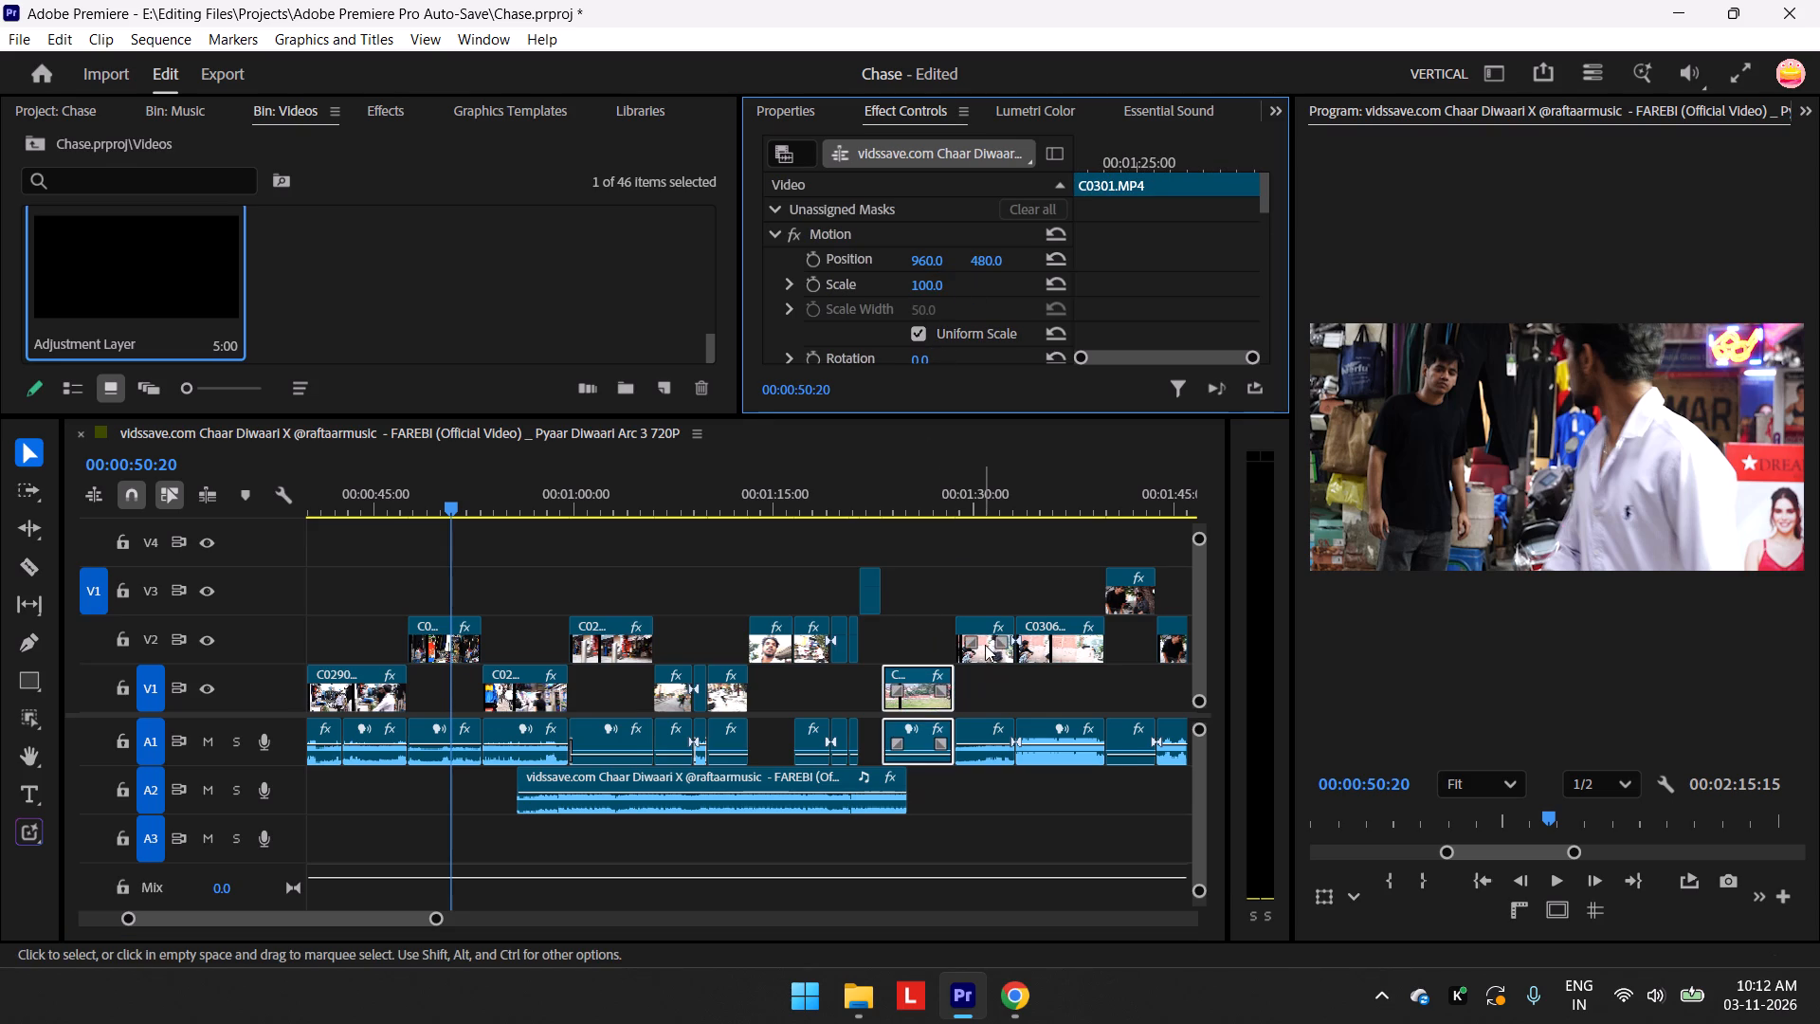
Set the scale of the first C0306.MP4 clip on V2, near 00:01:30:00, to 100.
{"action": "left_click", "coordinate": [985, 645]}
{"action": "left_click", "coordinate": [918, 286]}
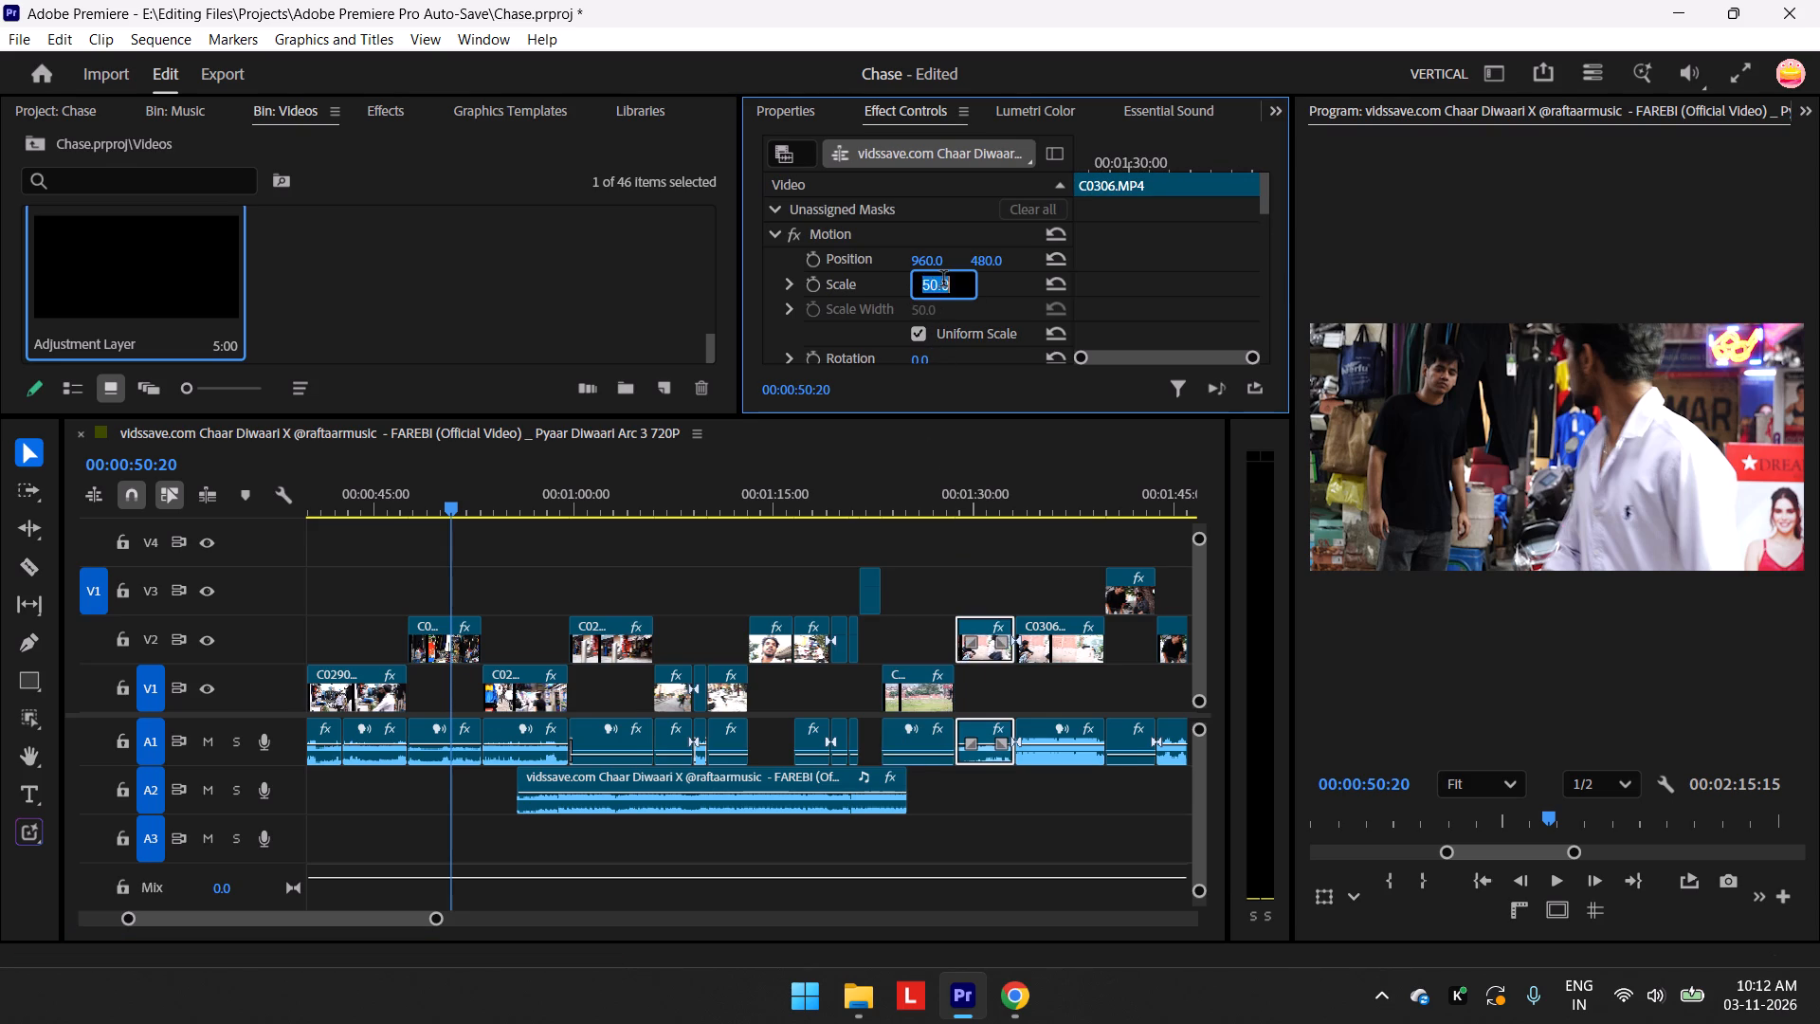
{"action": "type", "text": "100"}
{"action": "key", "text": "Return"}
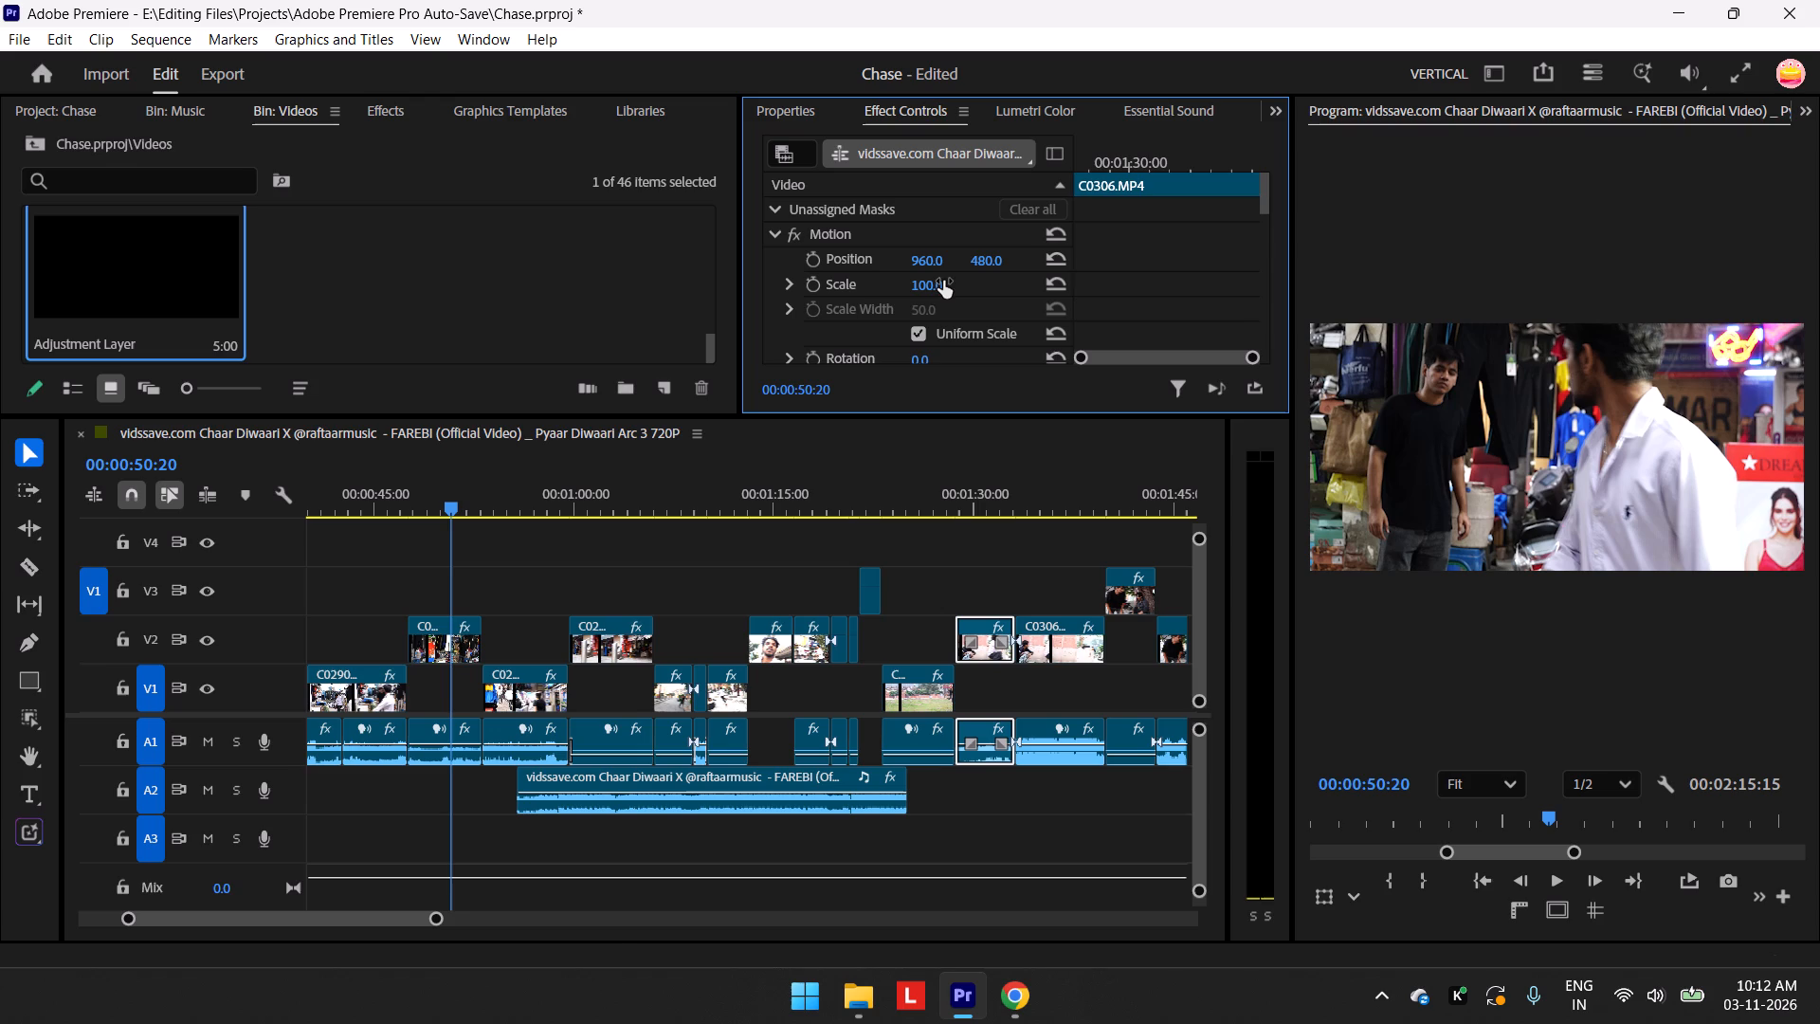
Set the scale of the second C0306.MP4 clip on V2, near 00:01:35:00, to 100.
{"action": "left_click", "coordinate": [1030, 657]}
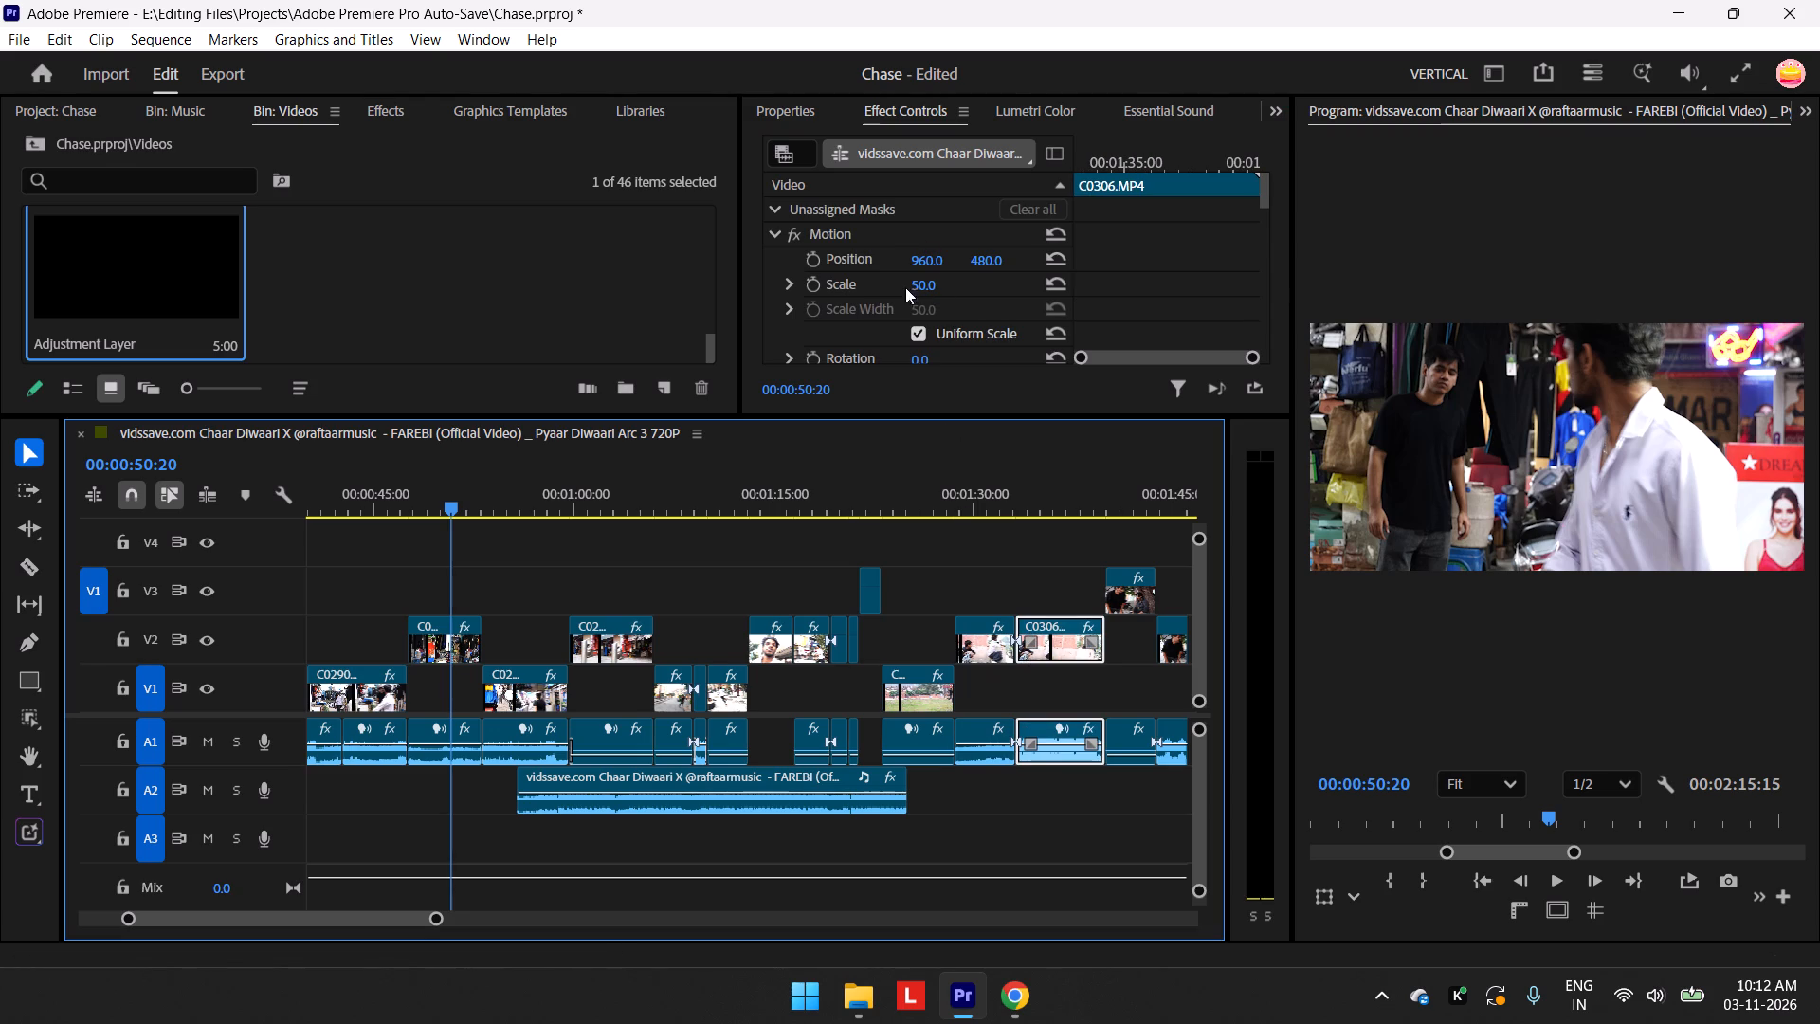
{"action": "left_click", "coordinate": [918, 289]}
{"action": "type", "text": "100"}
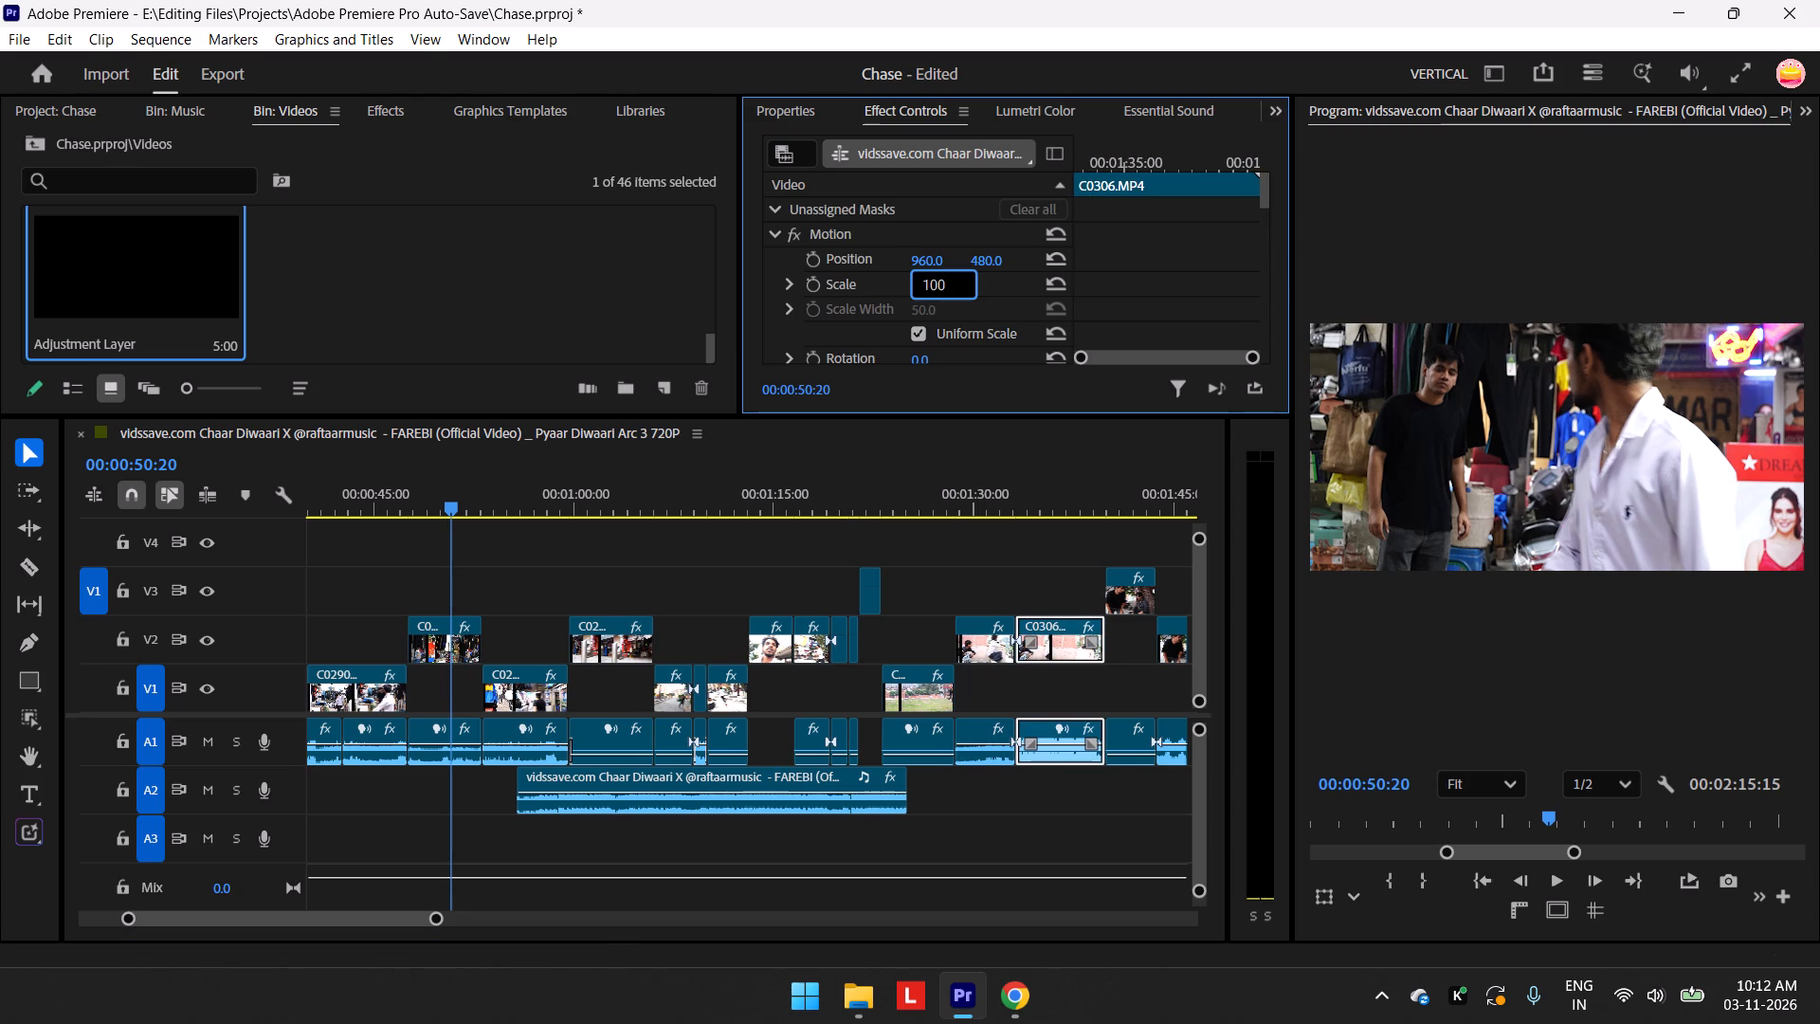
{"action": "key", "text": "Return"}
Set the scale of the short C0308.MP4 clip on V3, near 00:01:42:00, to 100.
{"action": "scroll", "coordinate": [953, 540], "scroll_direction": "up", "scroll_amount": 2}
{"action": "scroll", "coordinate": [953, 540], "scroll_direction": "down", "scroll_amount": 10}
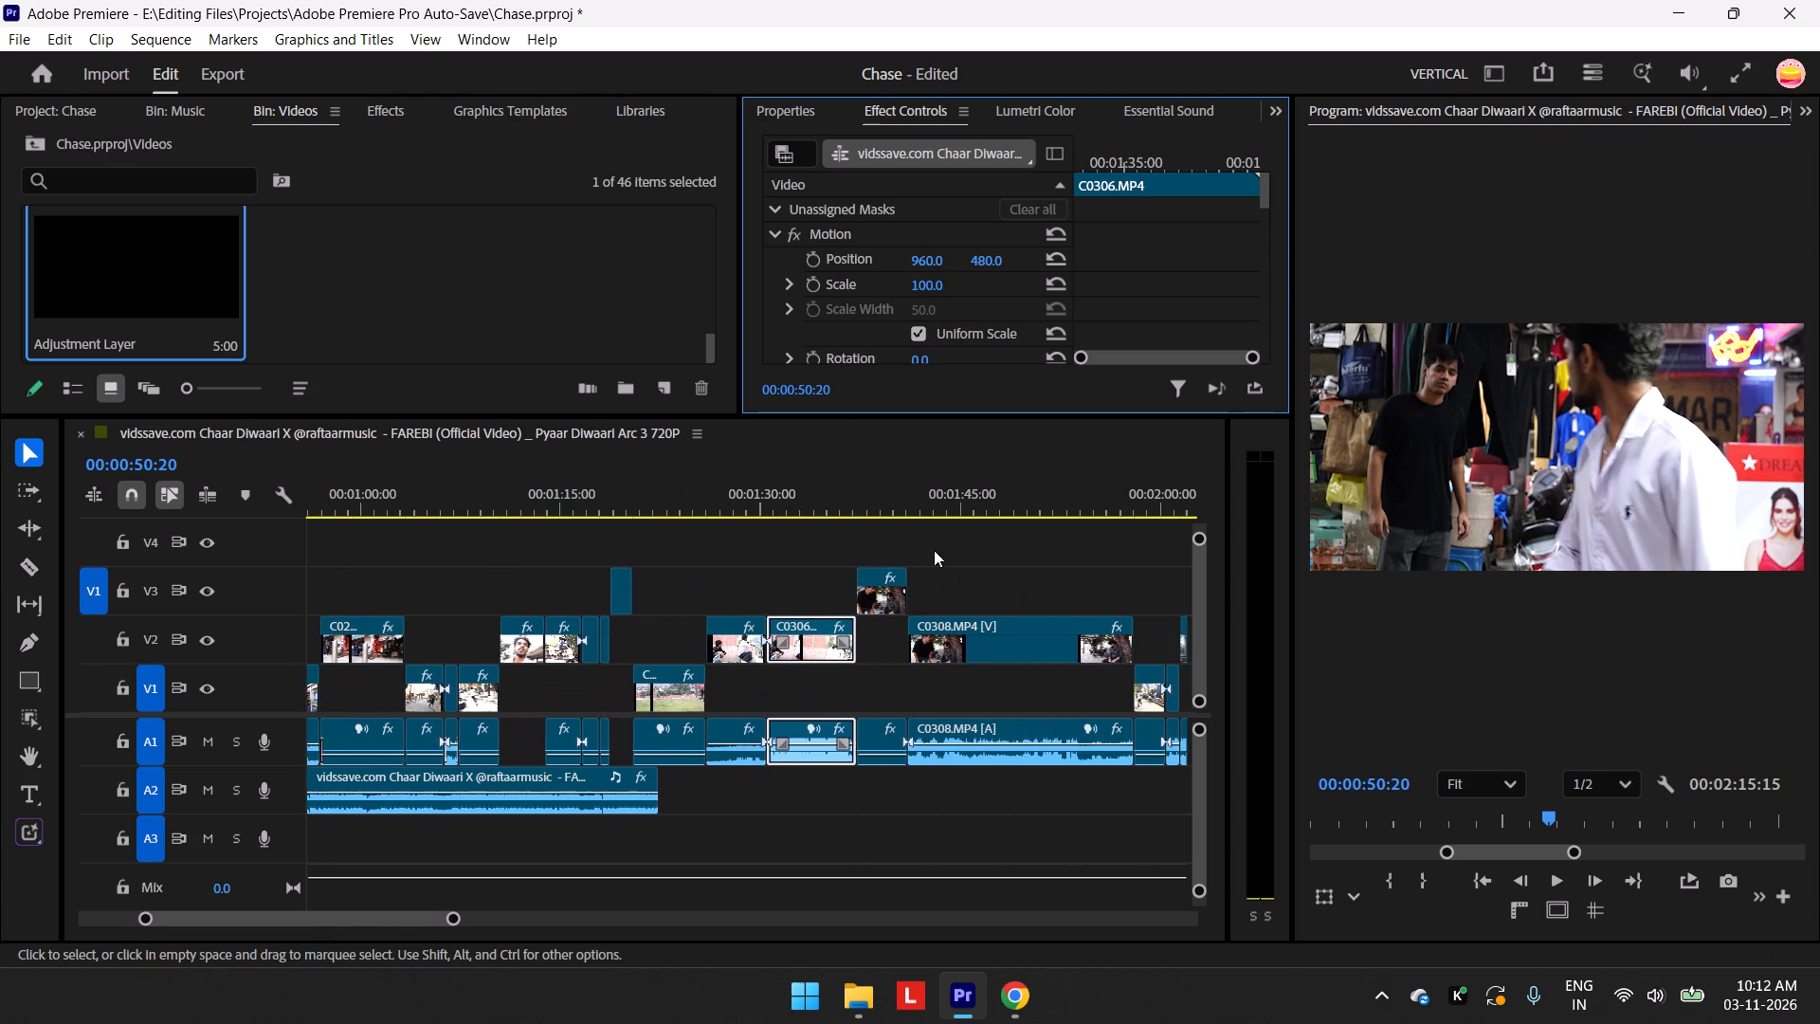
{"action": "left_click", "coordinate": [847, 606]}
{"action": "left_click", "coordinate": [917, 277]}
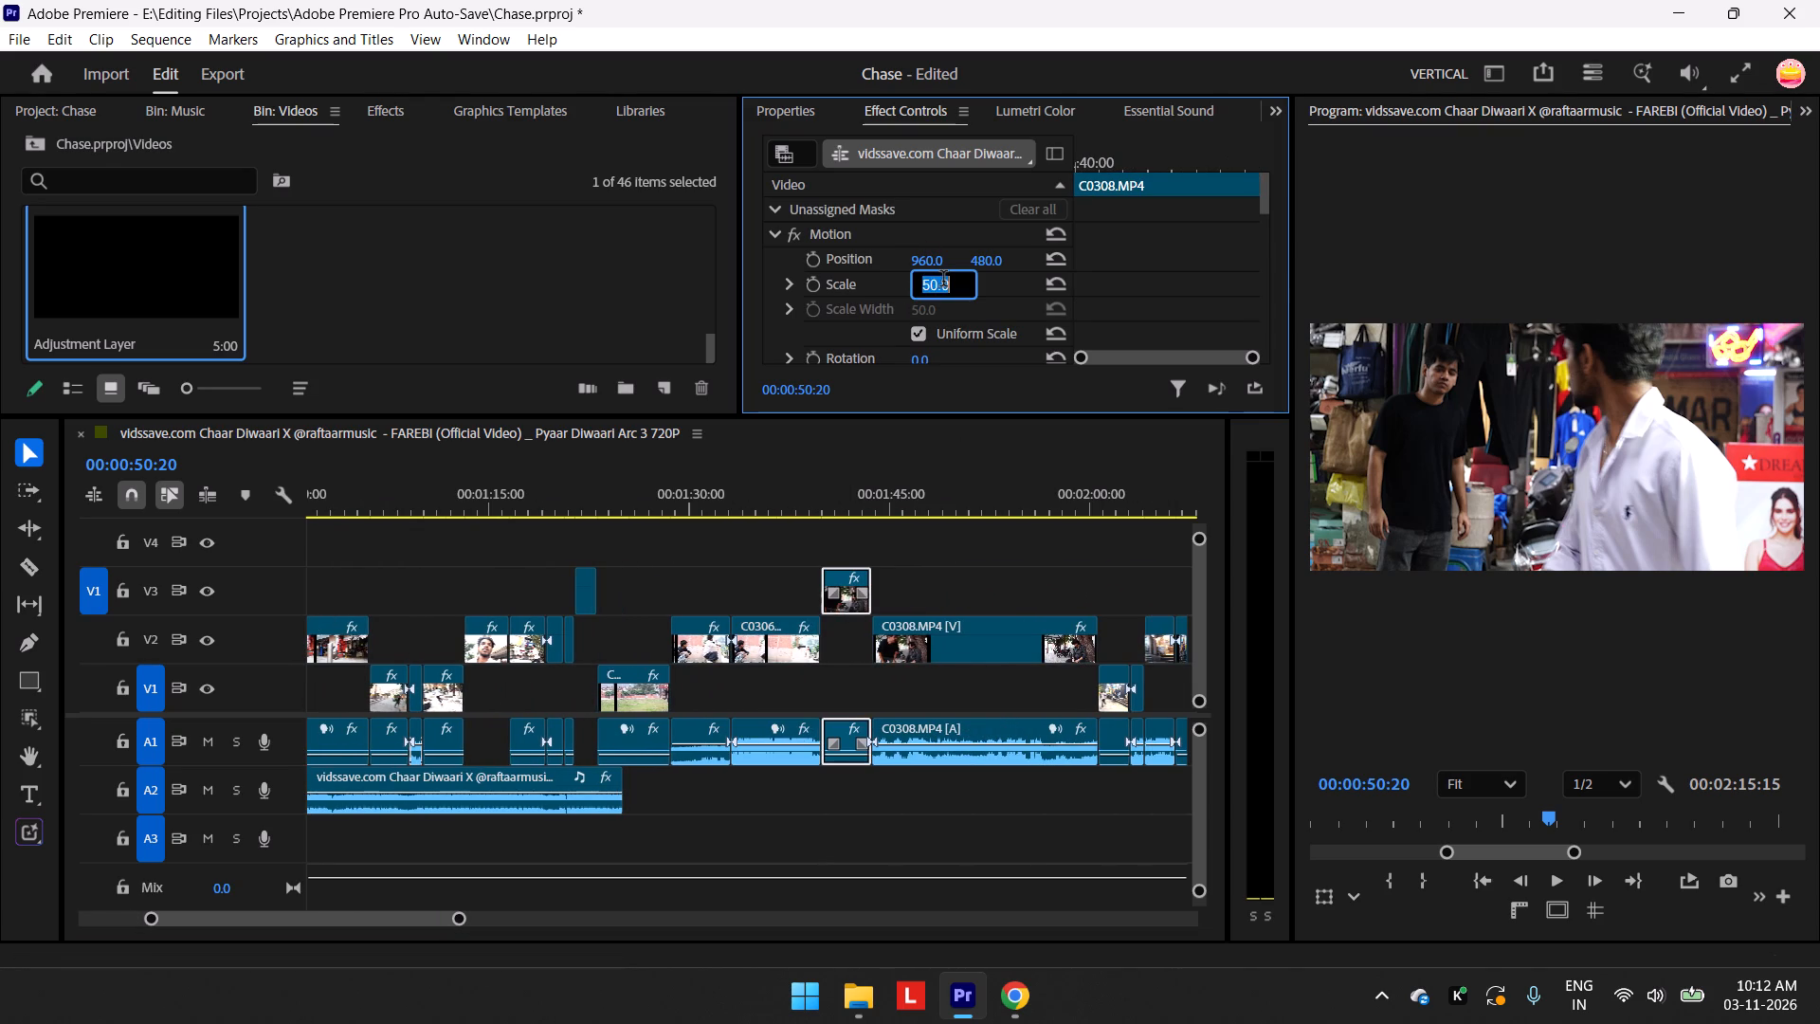
{"action": "type", "text": "100"}
{"action": "key", "text": "Return"}
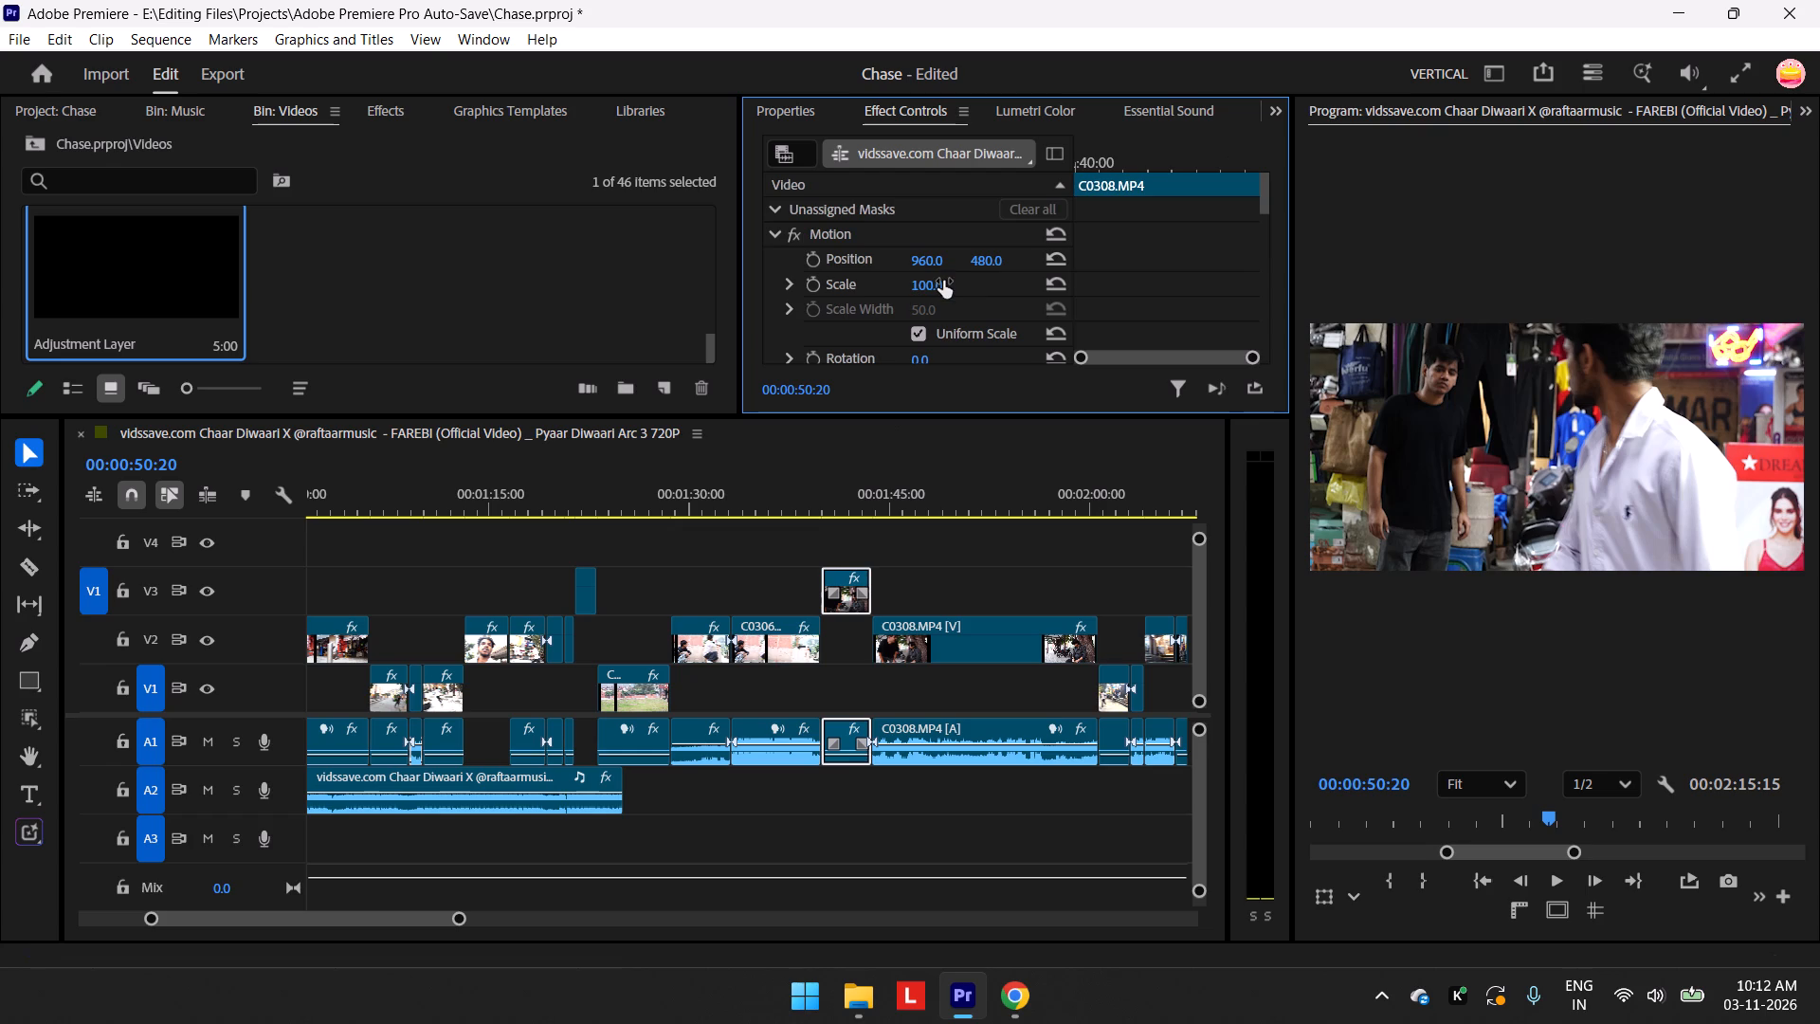
Set the scale of the long C0308.MP4 clip on V2, near 00:01:50:00, to 100.
{"action": "left_click", "coordinate": [996, 637]}
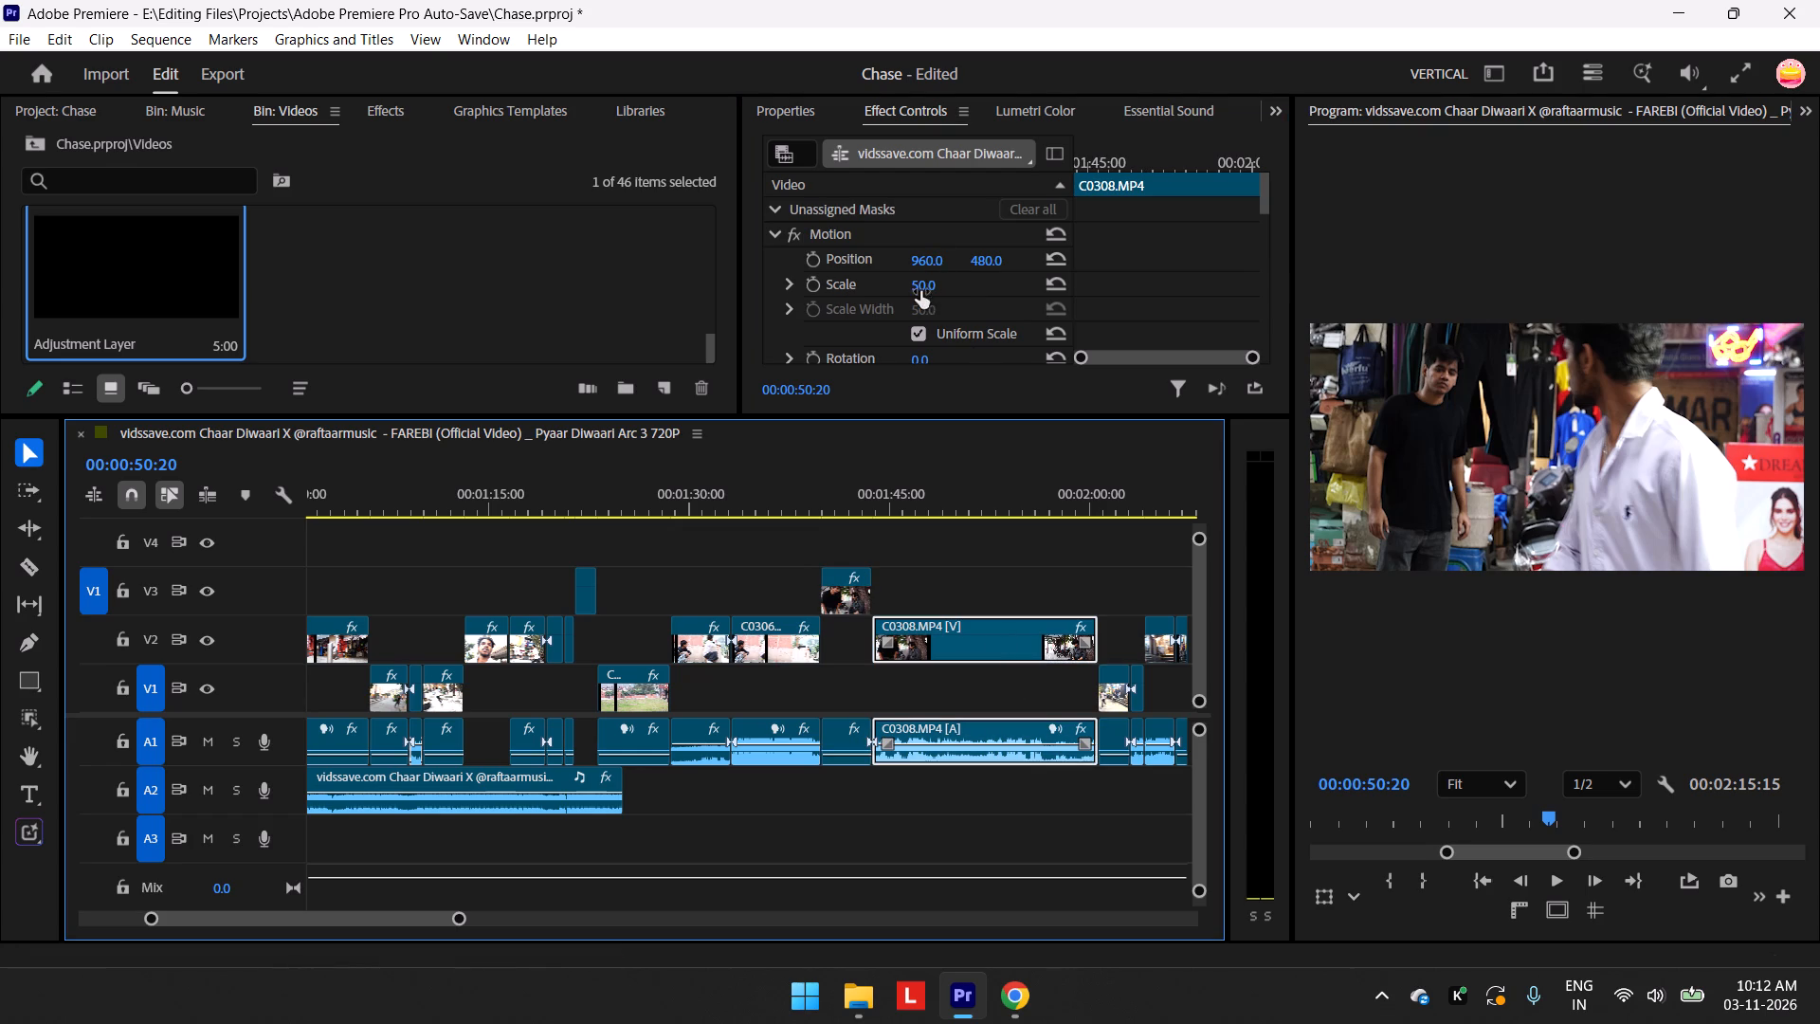
{"action": "left_click", "coordinate": [920, 283]}
{"action": "key", "text": "1"}
{"action": "type", "text": "00"}
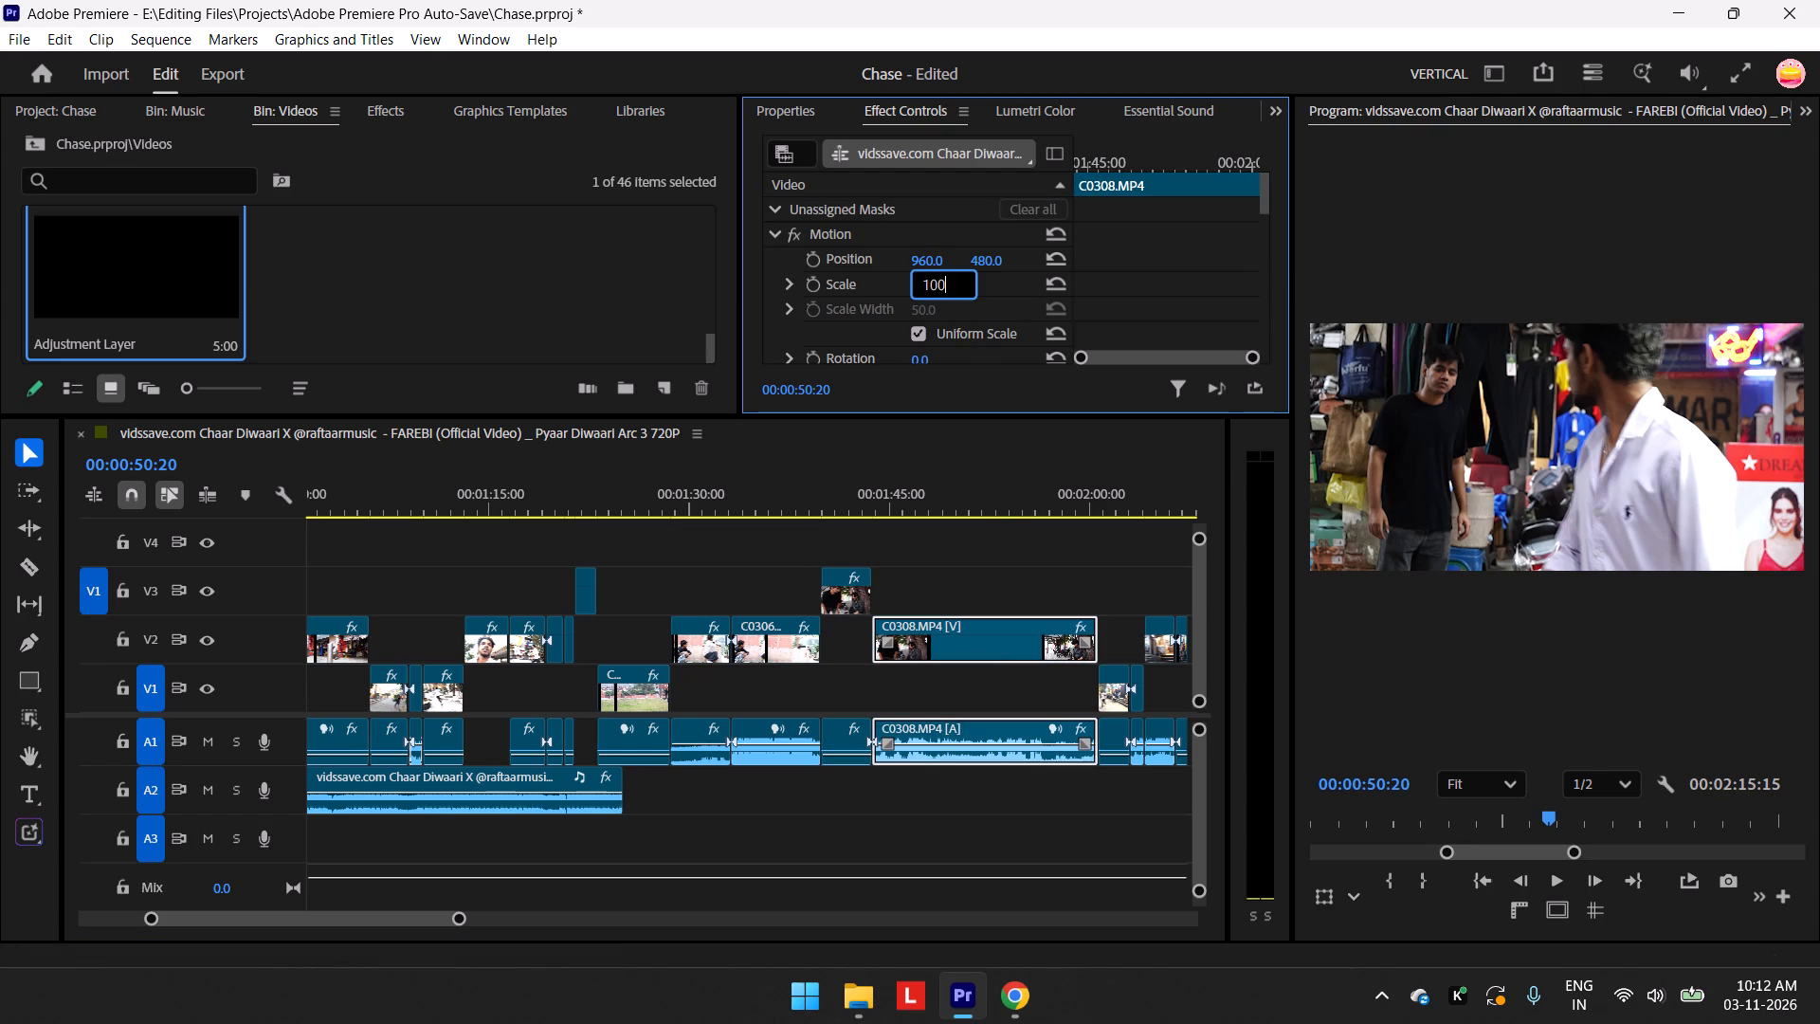
{"action": "key", "text": "Return"}
Set the scale of the first IMG_3355.MOV piece on V1, near 00:02:02:00, to 100.
{"action": "scroll", "coordinate": [1008, 590], "scroll_direction": "down", "scroll_amount": 1}
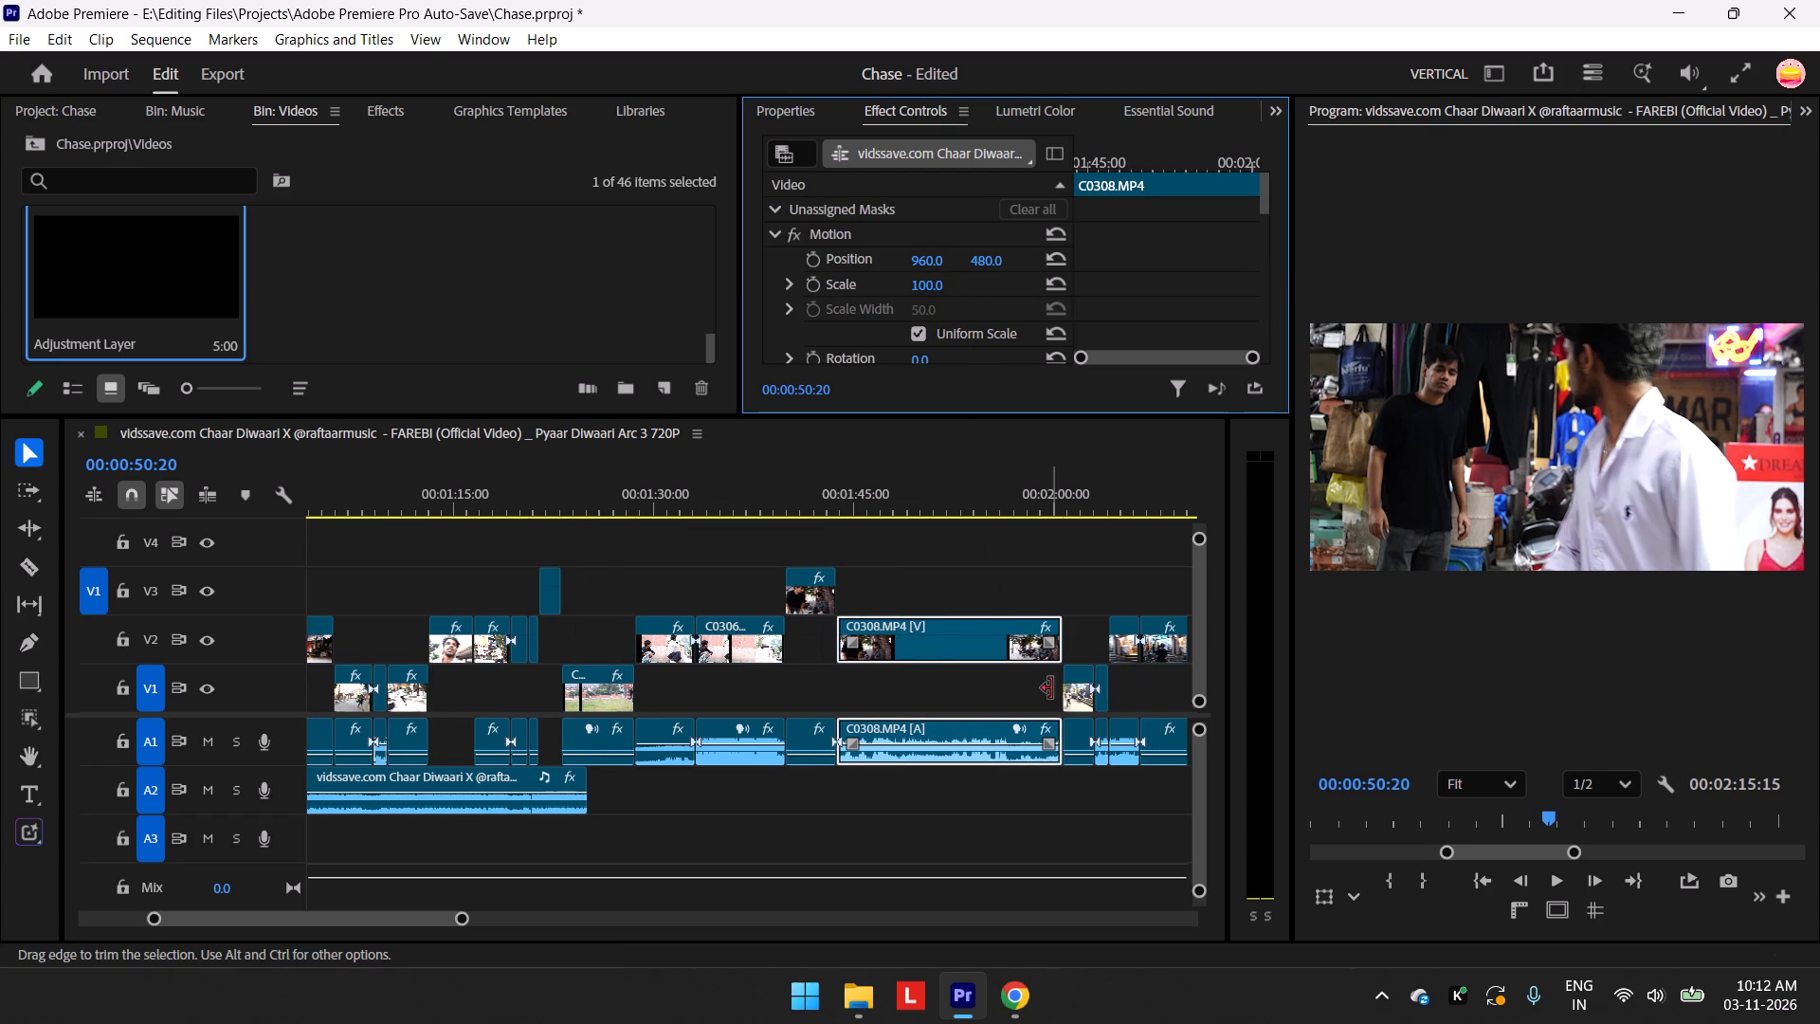
{"action": "left_click", "coordinate": [1083, 700]}
{"action": "left_click", "coordinate": [913, 283]}
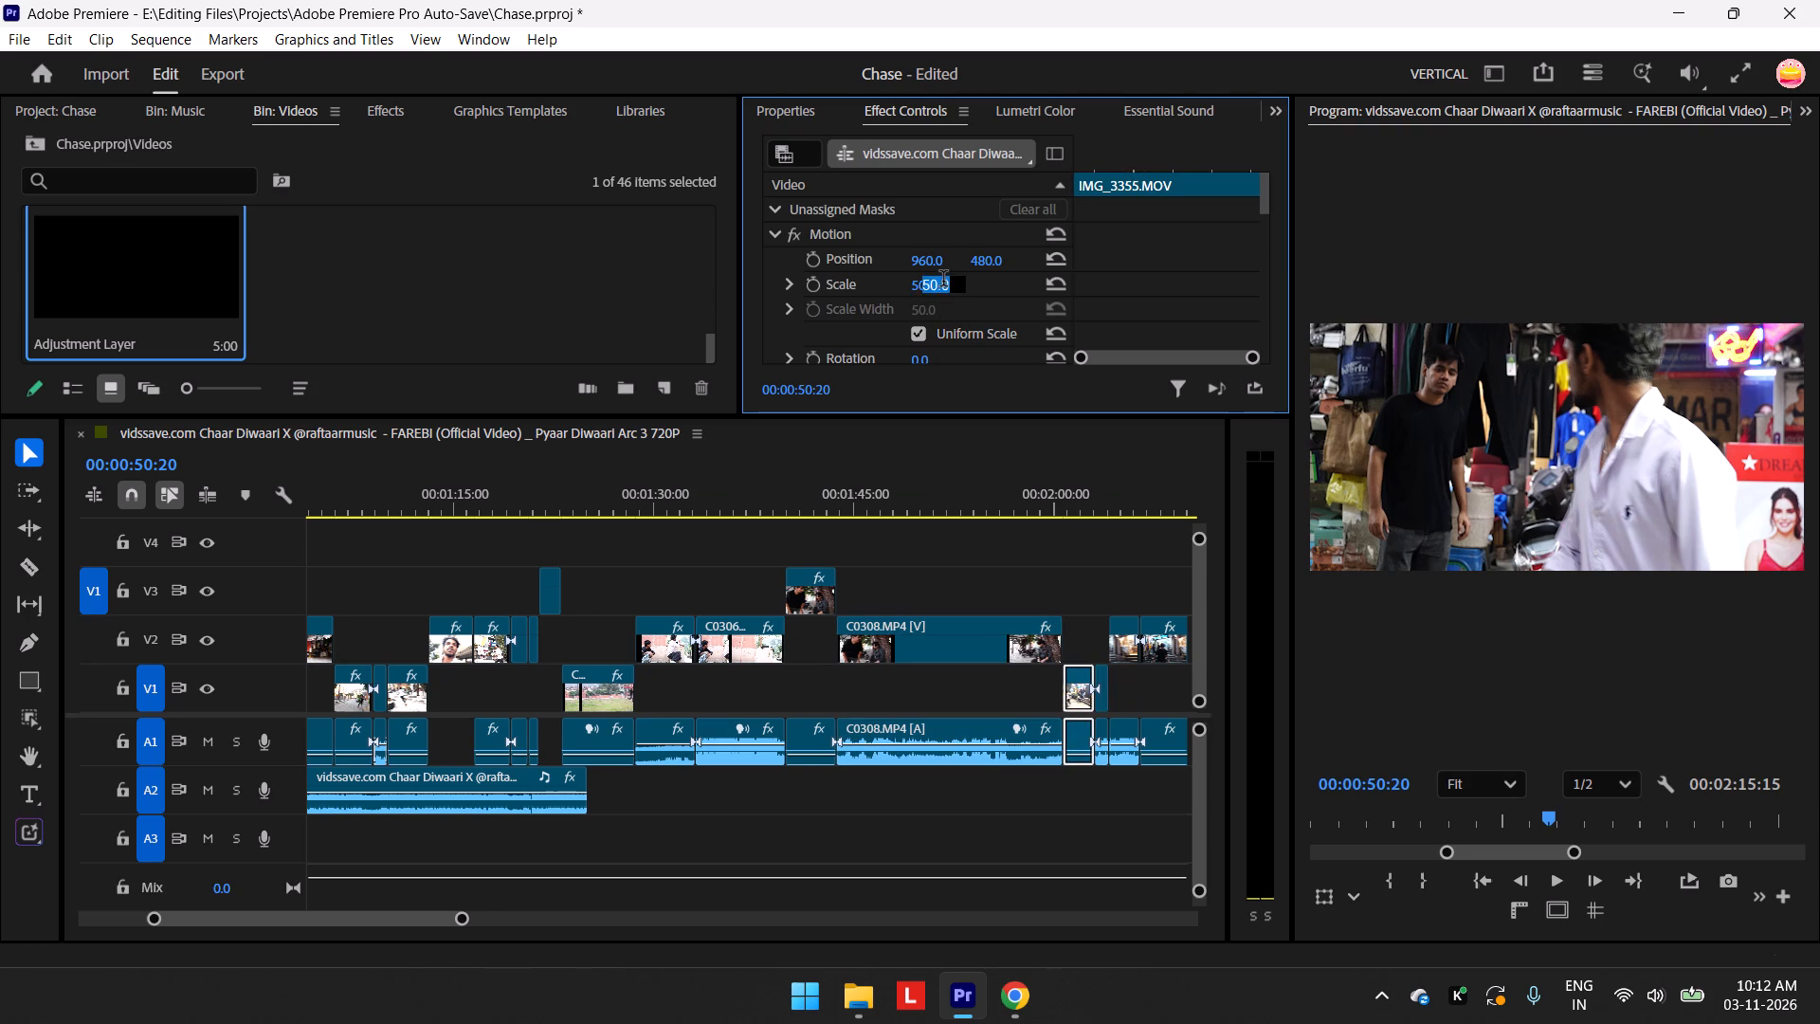
{"action": "type", "text": "100"}
{"action": "key", "text": "Return"}
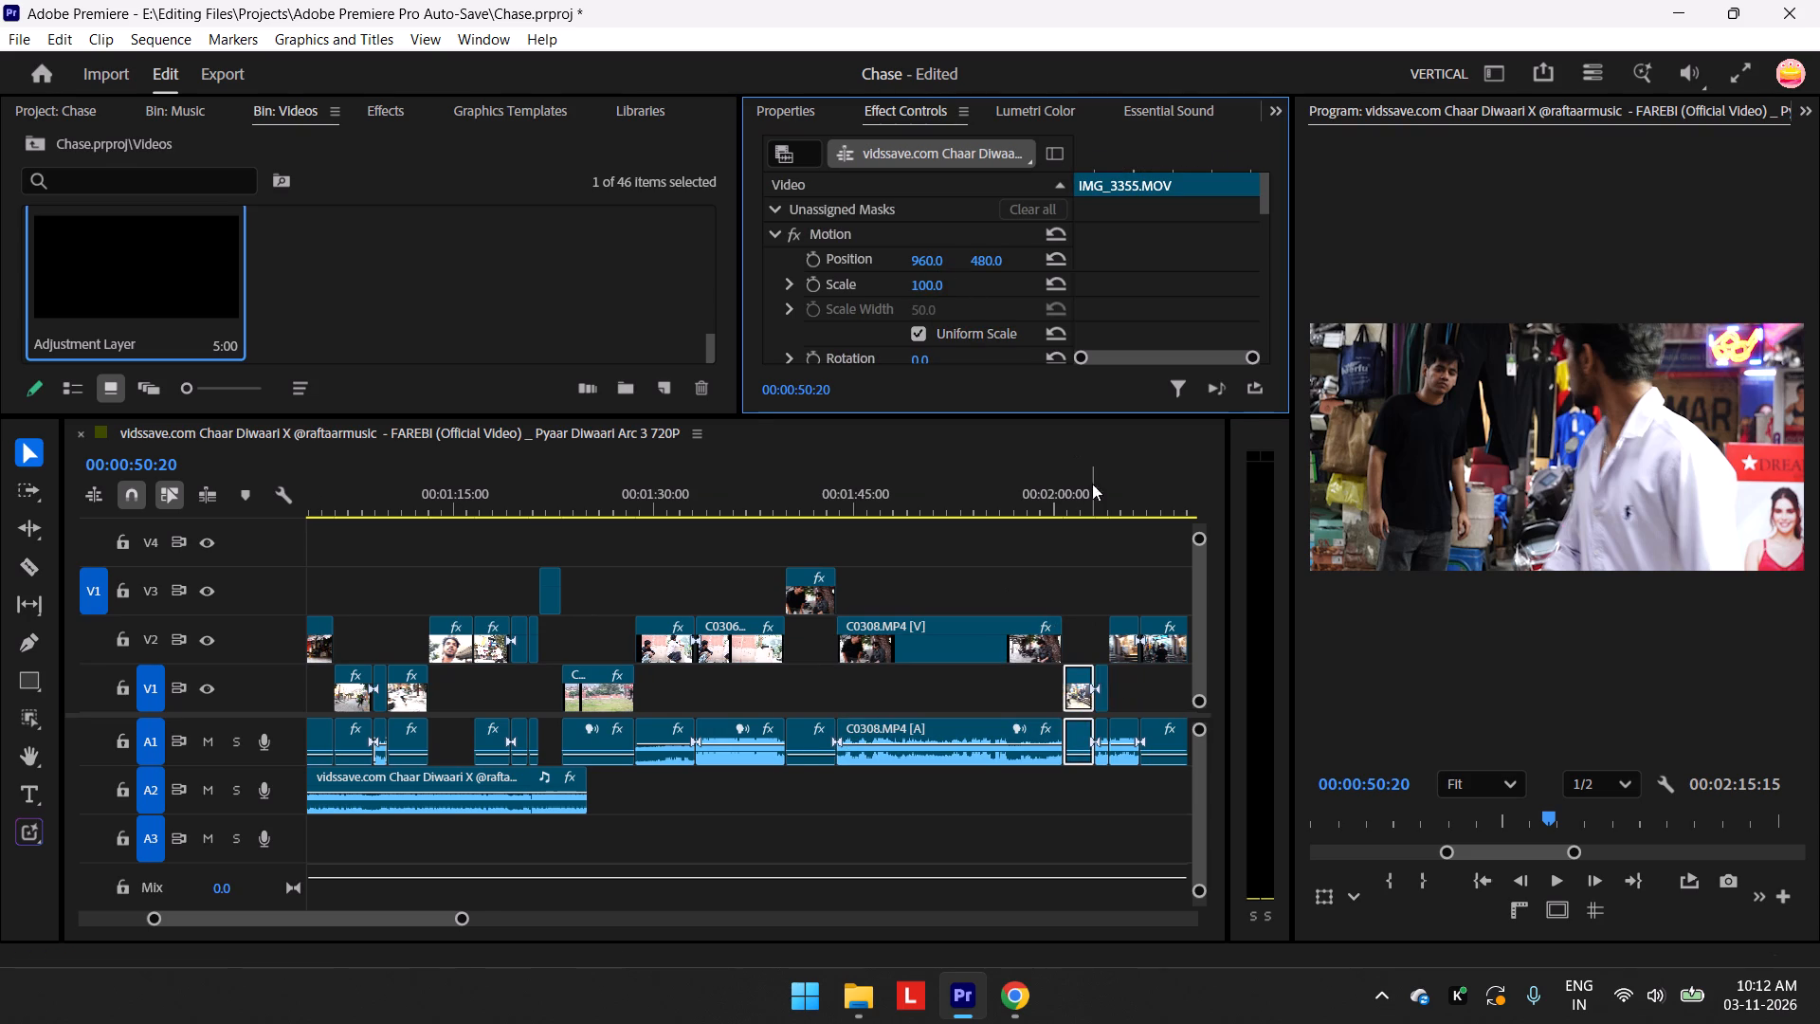
Set the scale of the narrow second IMG_3355.MOV piece on V1, near 00:02:03:12, to 100.
{"action": "left_click", "coordinate": [1104, 688]}
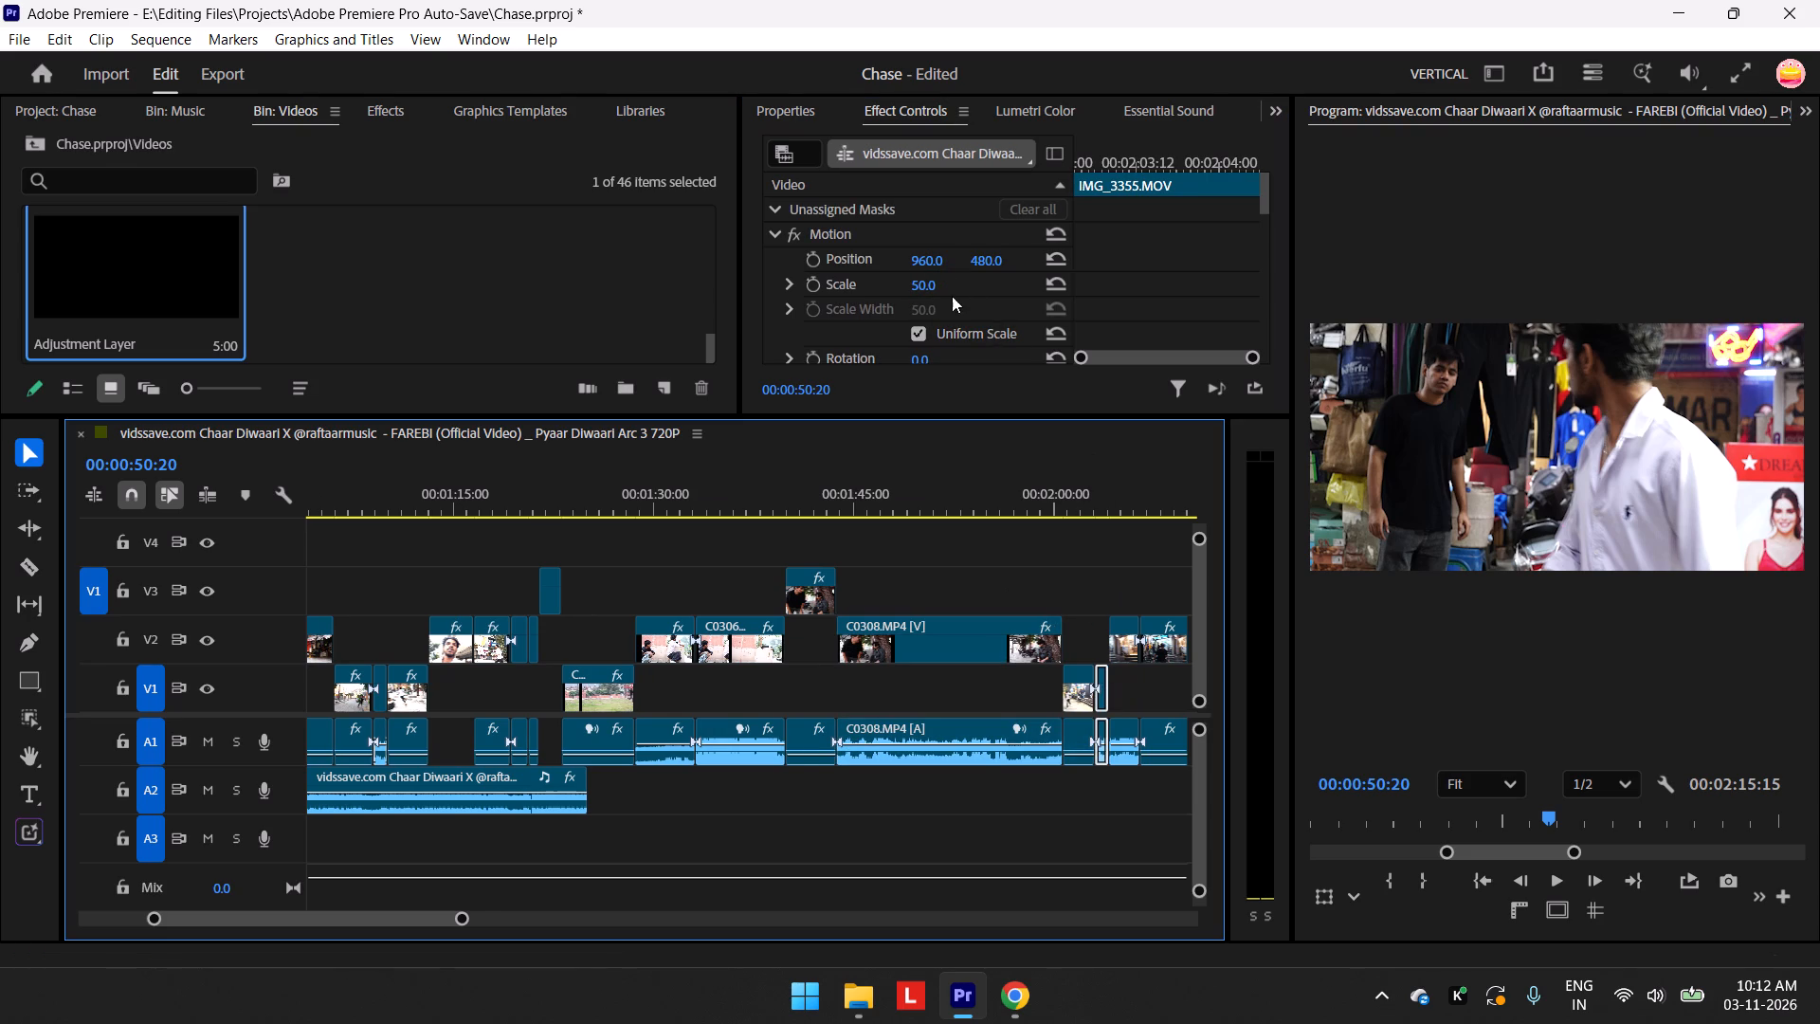
{"action": "left_click", "coordinate": [919, 282]}
{"action": "key", "text": "1"}
{"action": "type", "text": "00"}
{"action": "key", "text": "Return"}
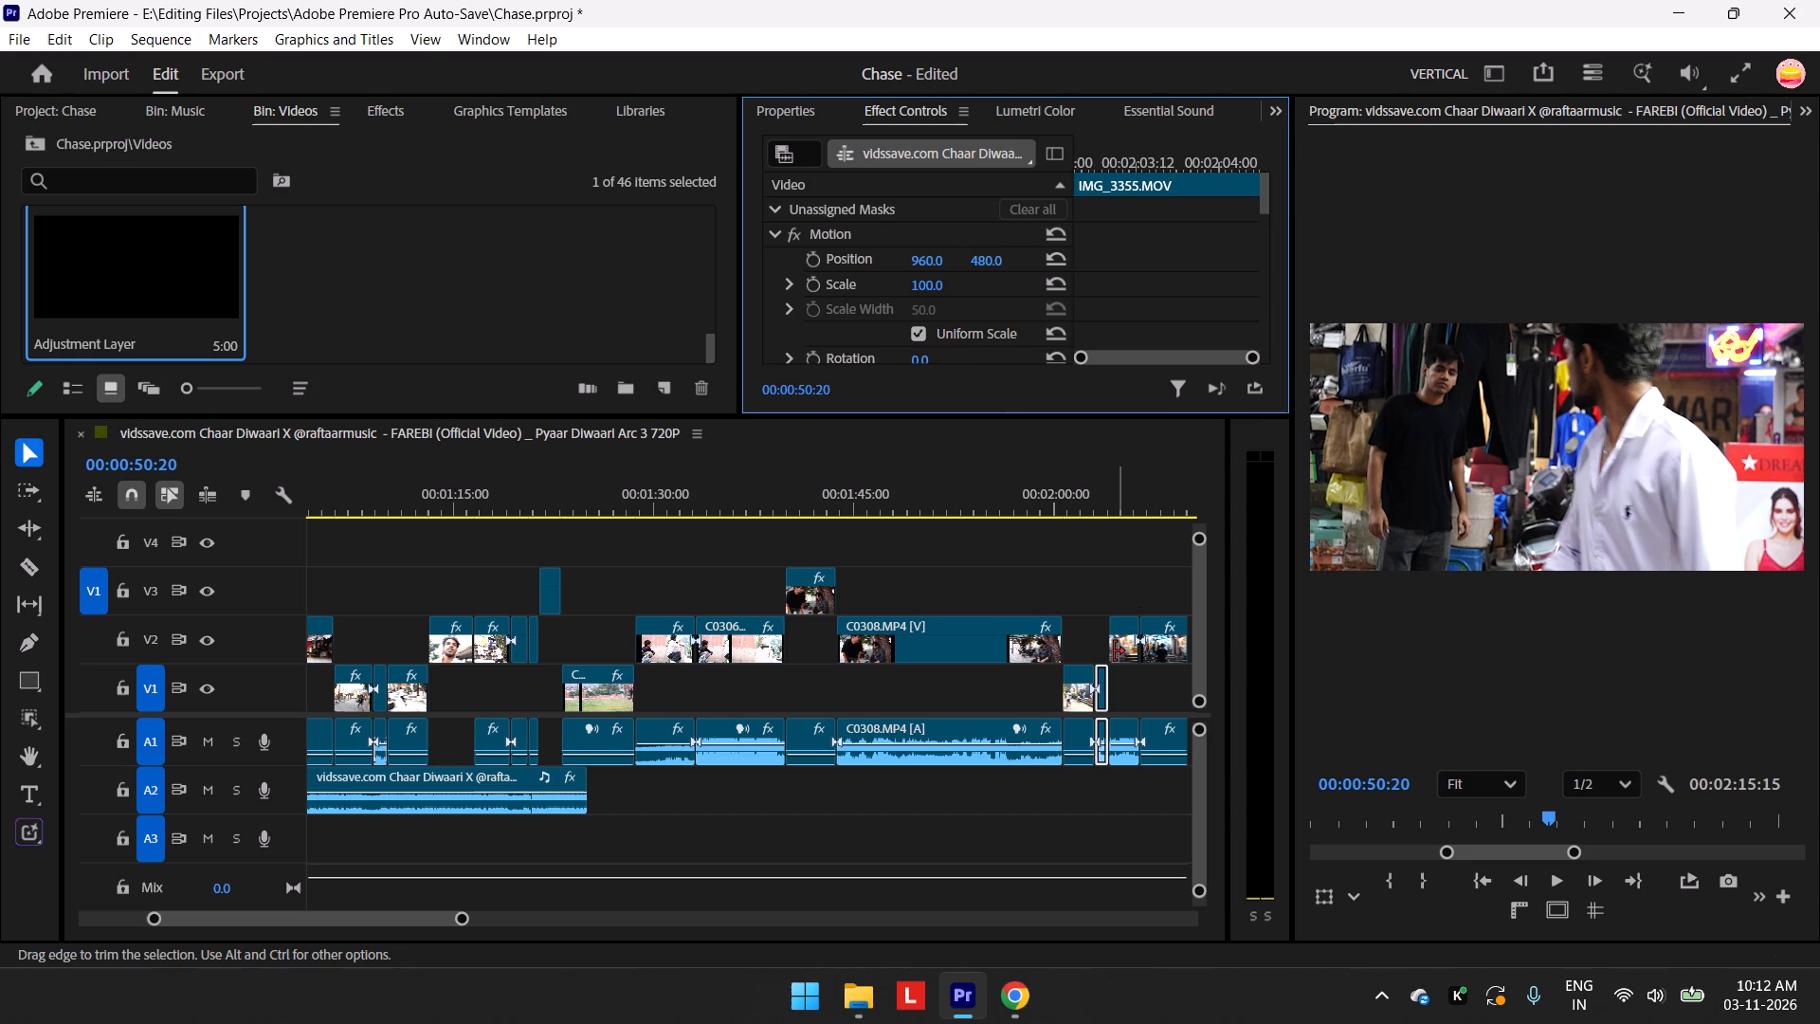
Set the scale of the first, shorter C0314.MP4 clip on V2, near 00:02:05:00, to 100.
{"action": "left_click", "coordinate": [1130, 649]}
{"action": "left_click", "coordinate": [916, 284]}
{"action": "type", "text": "100"}
{"action": "key", "text": "Return"}
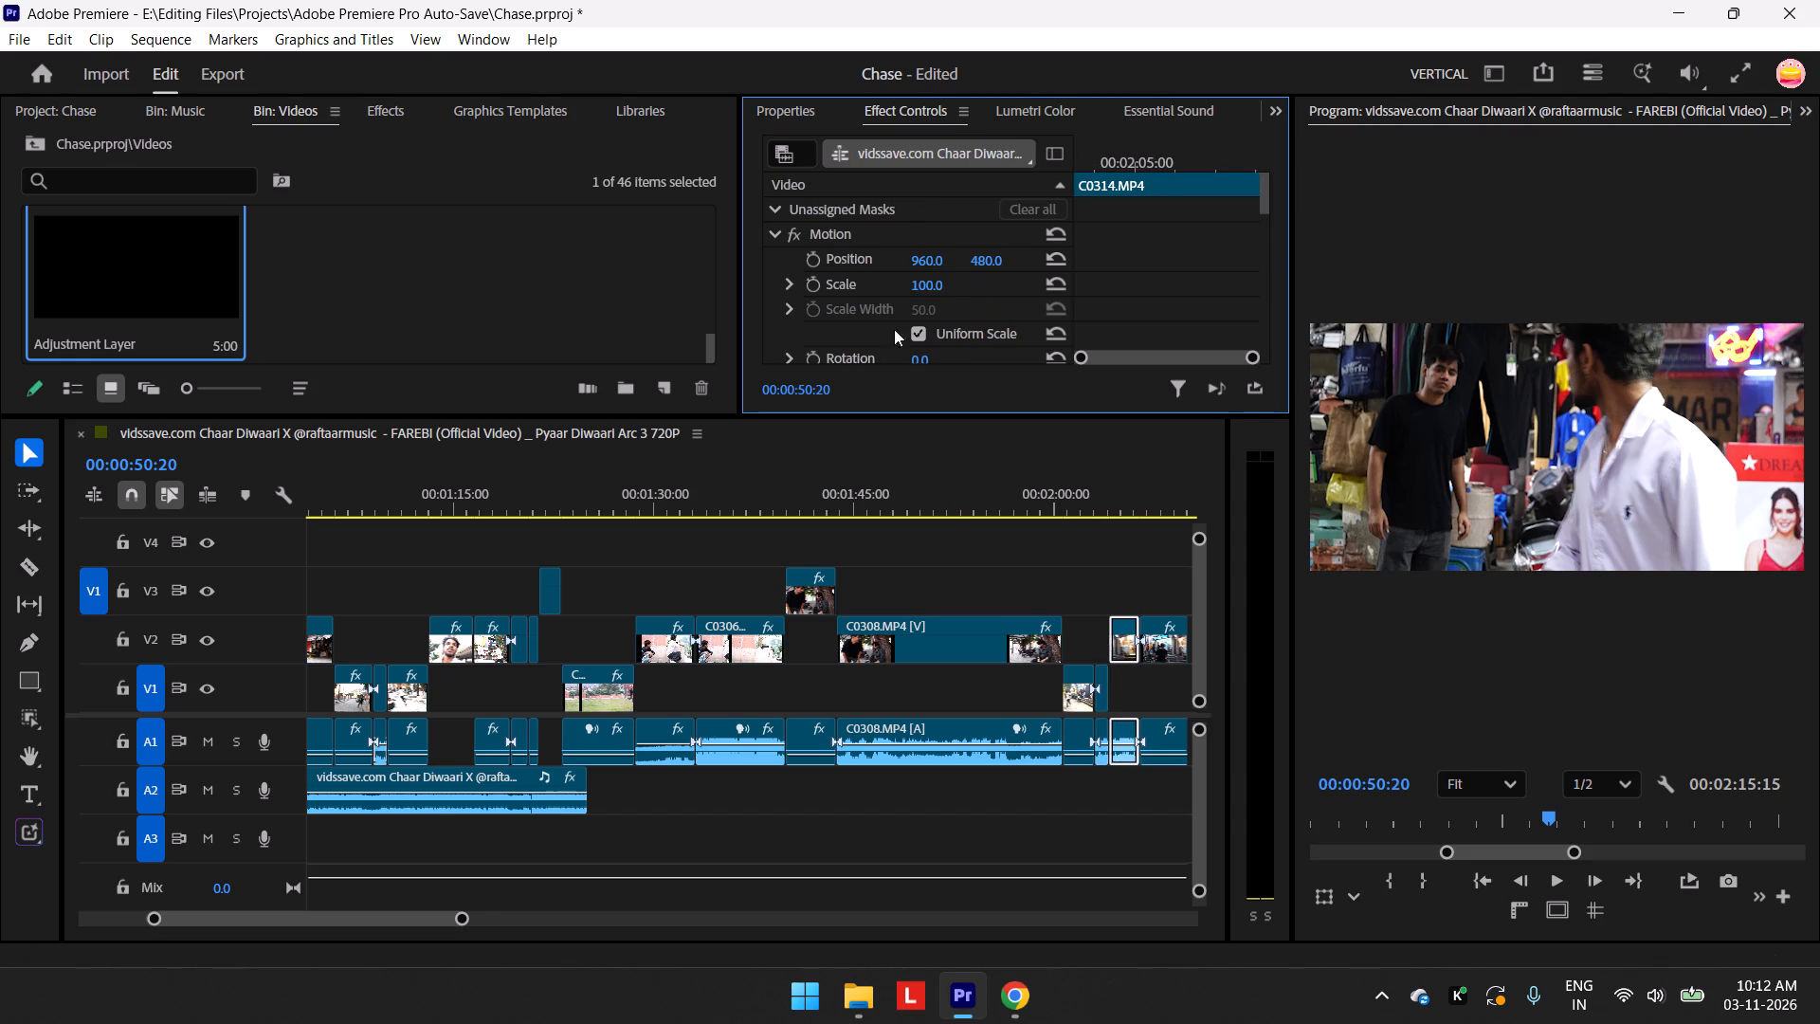
Set the scale of the last C0314.MP4 clip on V2, near 00:02:10:00, to 100.
{"action": "left_click", "coordinate": [1176, 652]}
{"action": "left_click", "coordinate": [914, 280]}
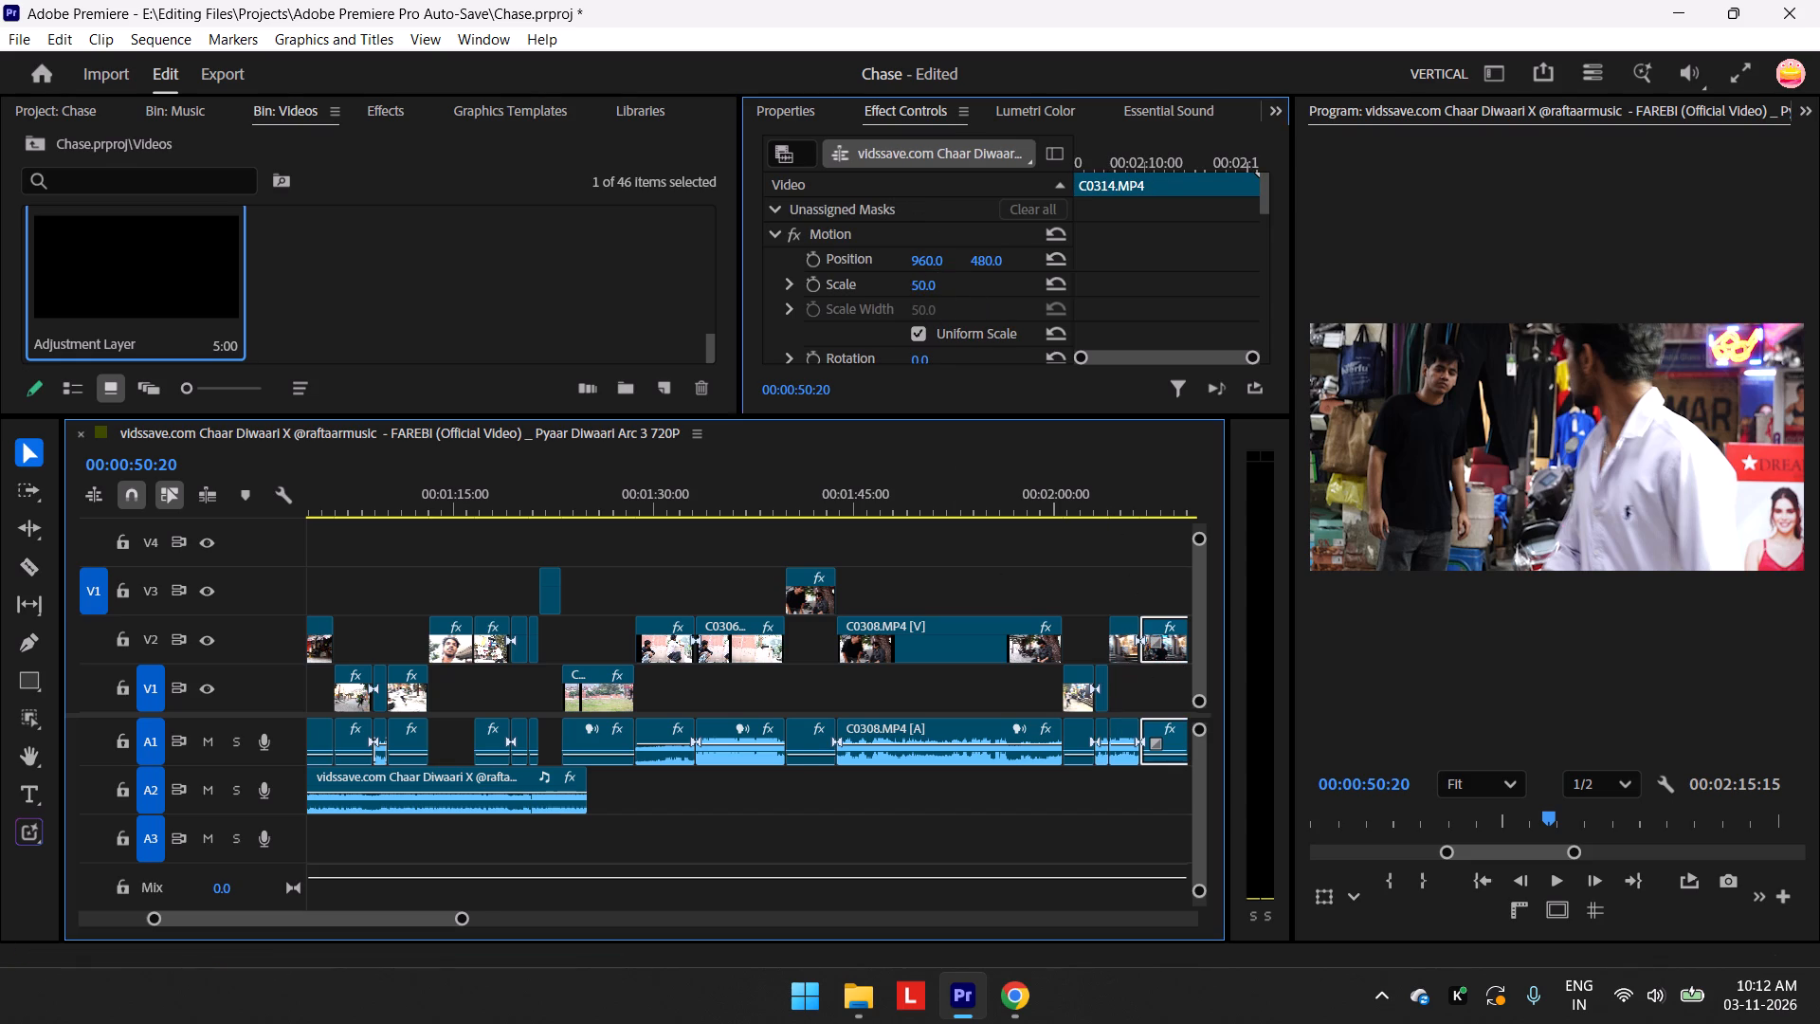
{"action": "type", "text": "100"}
{"action": "key", "text": "Return"}
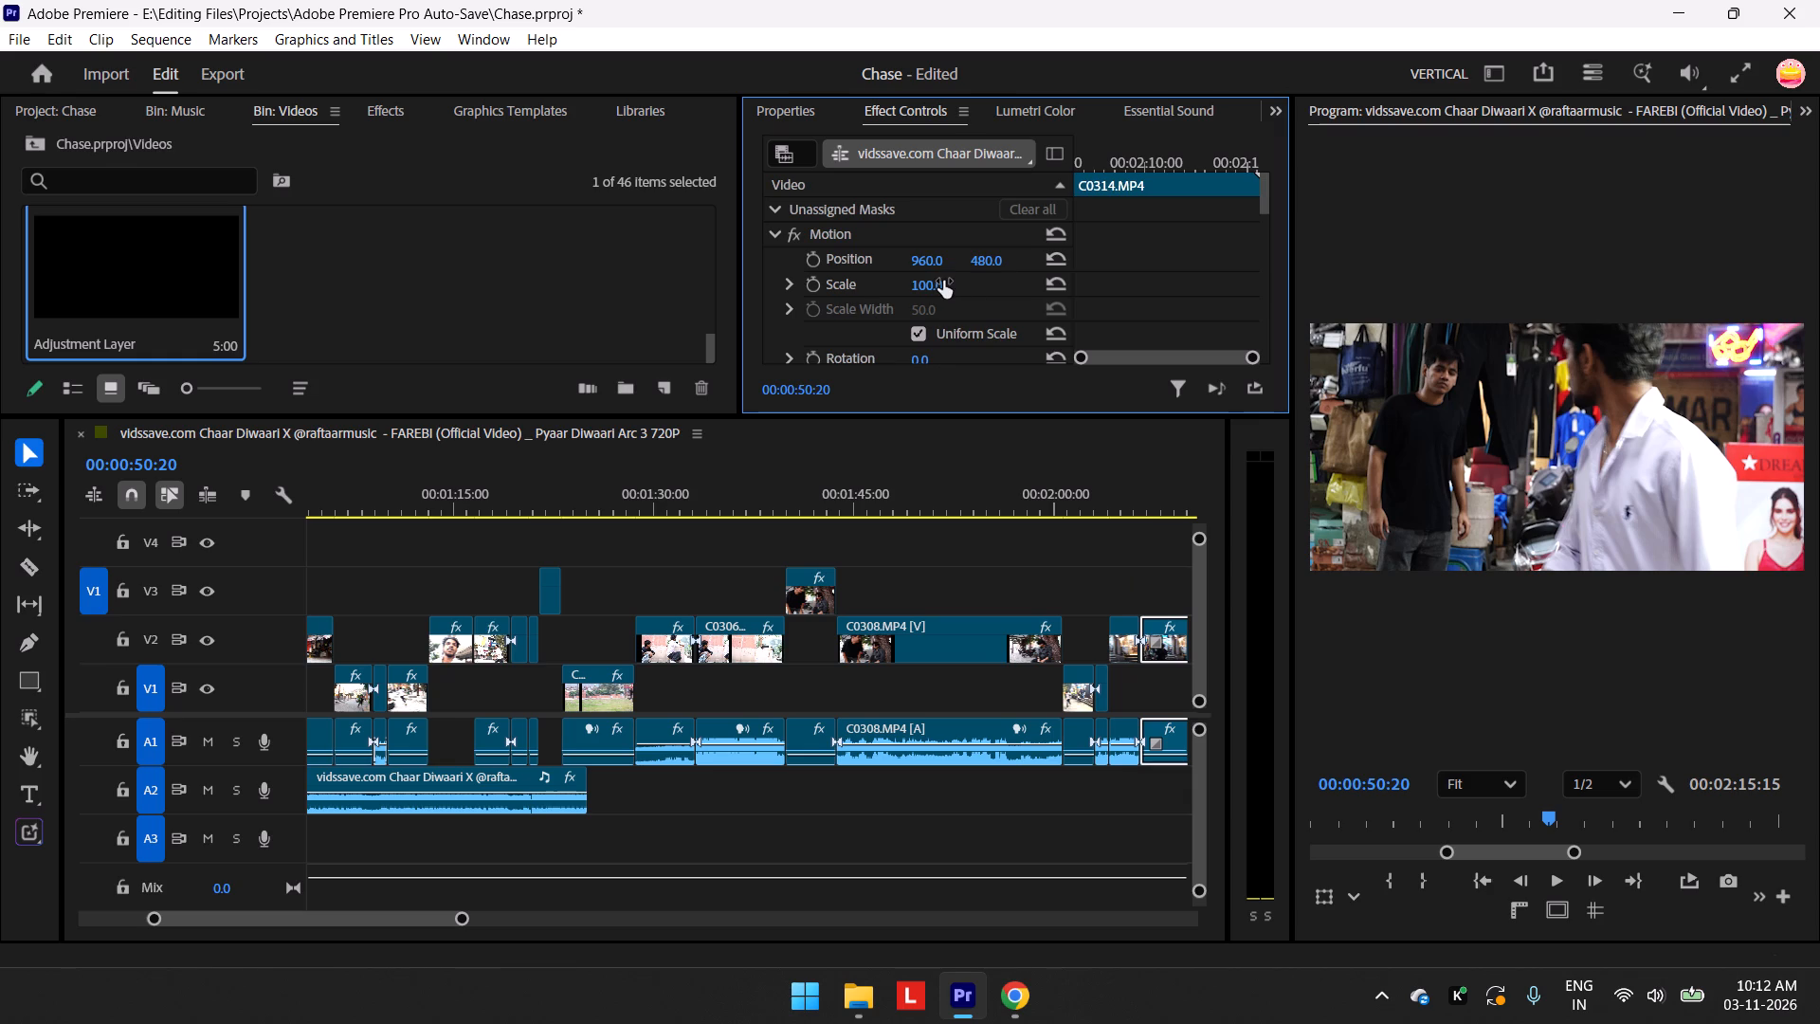
Play back the sequence around 00:00:51:00 and 00:00:54:00 to check the picture and where the music starts.
{"action": "scroll", "coordinate": [1023, 576], "scroll_direction": "down", "scroll_amount": 8}
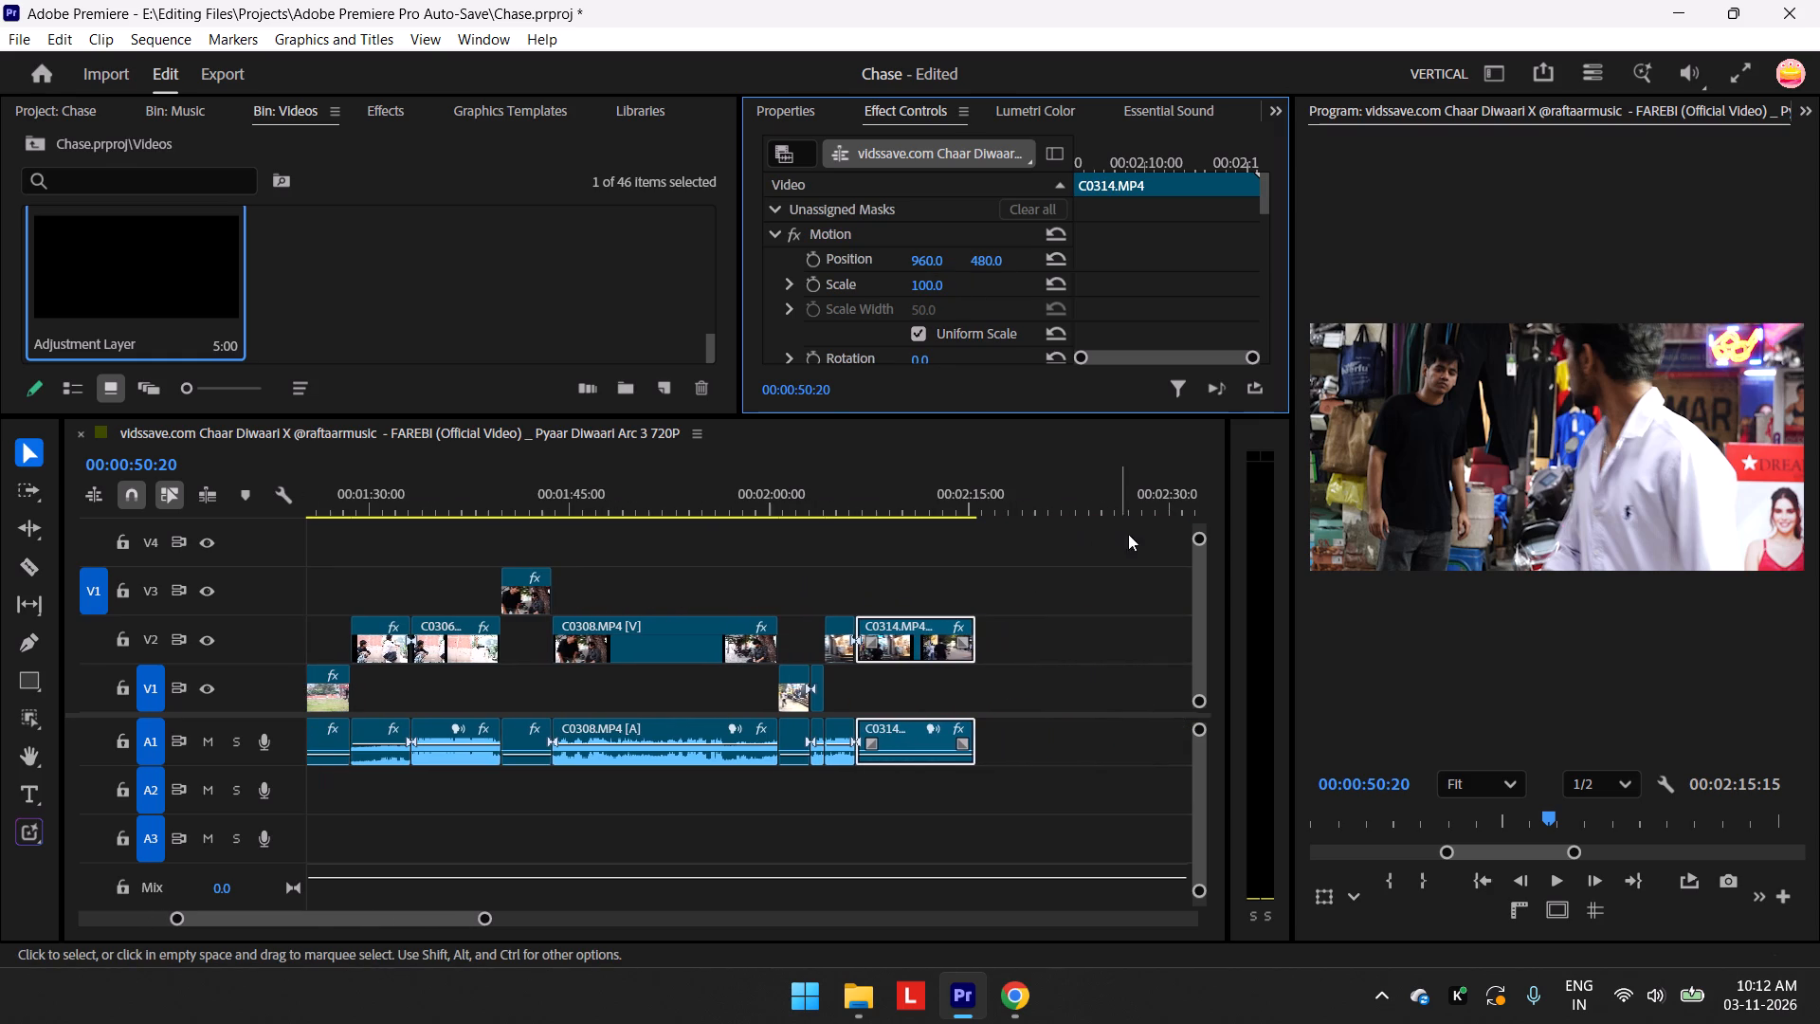
{"action": "scroll", "coordinate": [1009, 593], "scroll_direction": "up", "scroll_amount": 15}
{"action": "key", "text": "space"}
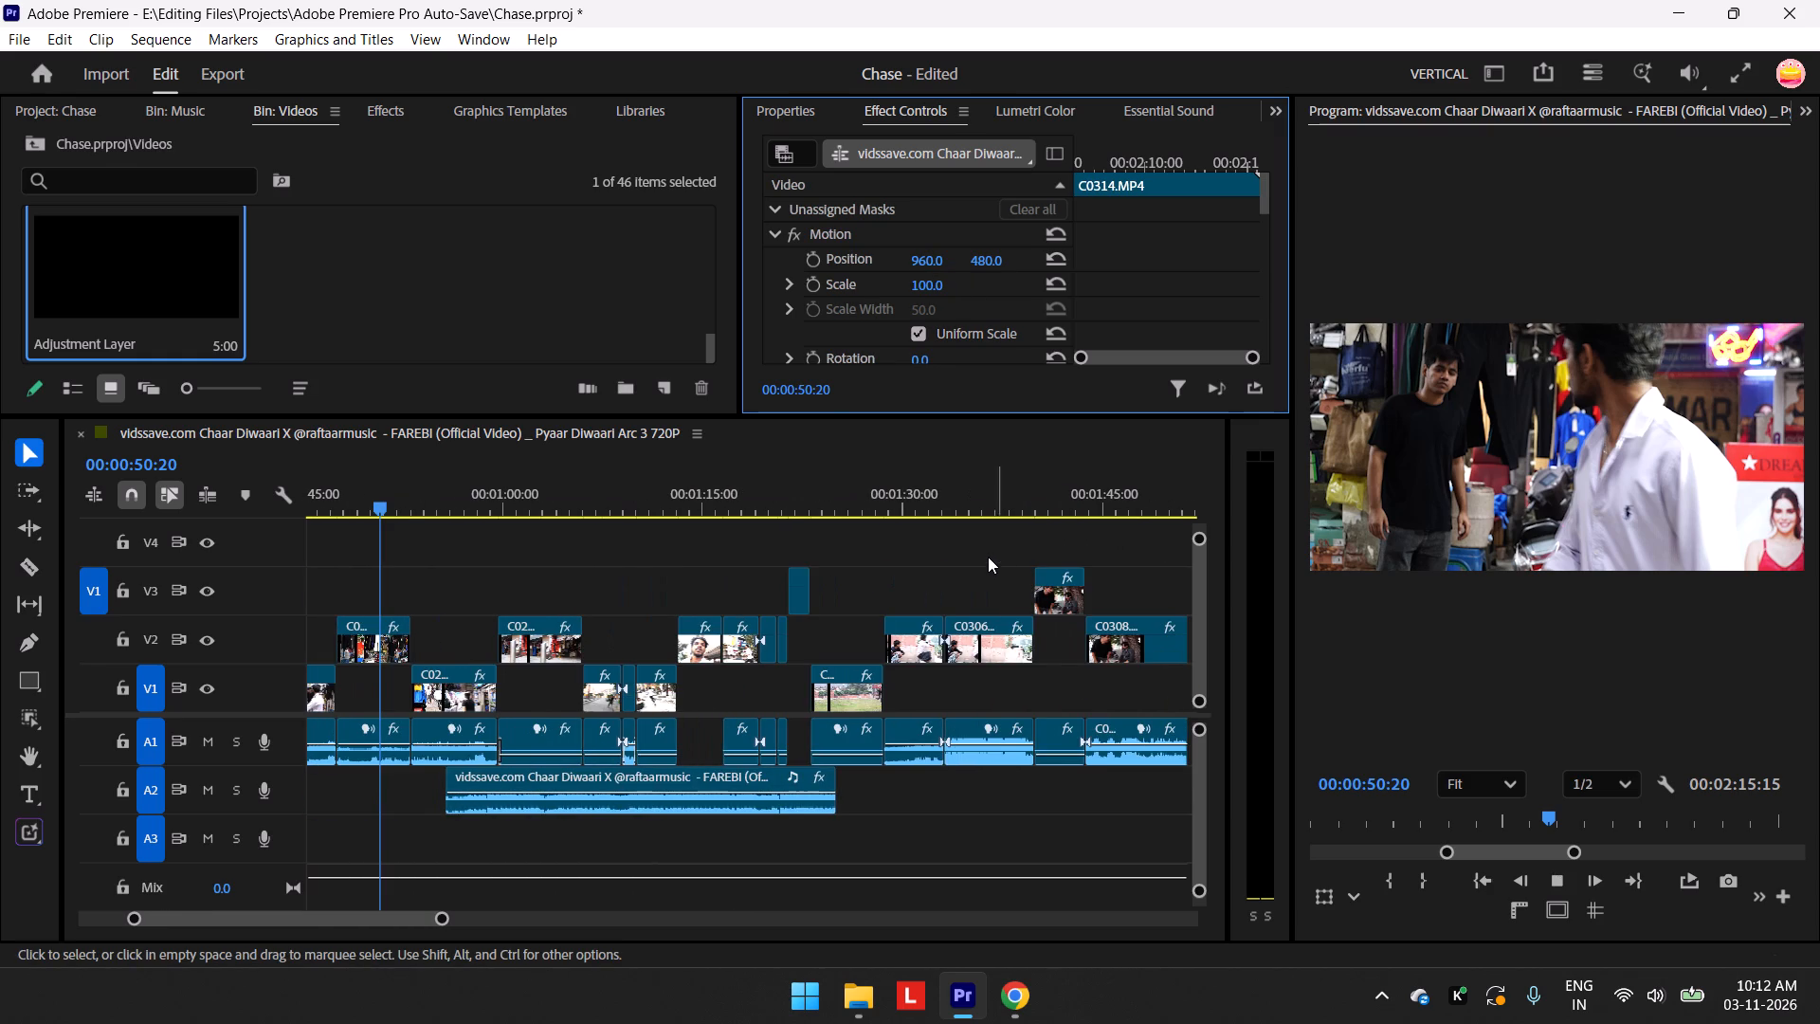
{"action": "key", "text": "space"}
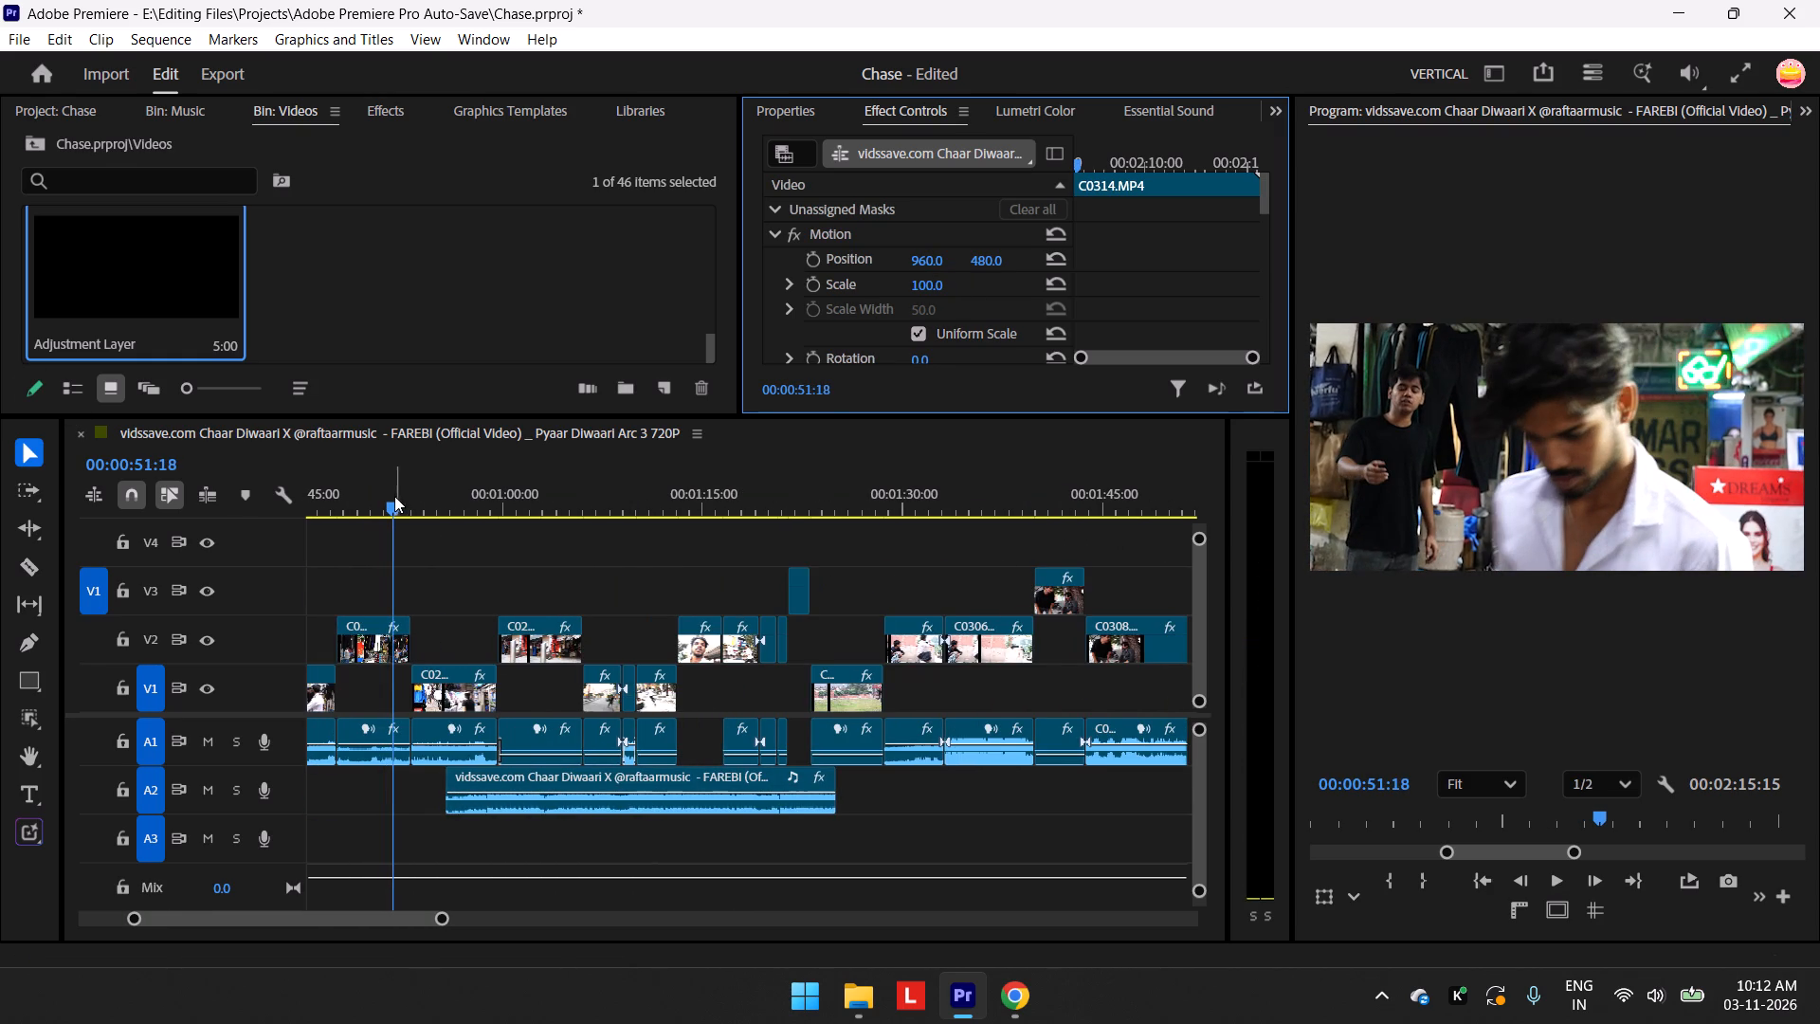
{"action": "left_click_drag", "start_coordinate": [393, 502], "coordinate": [424, 505]}
{"action": "key", "text": "space"}
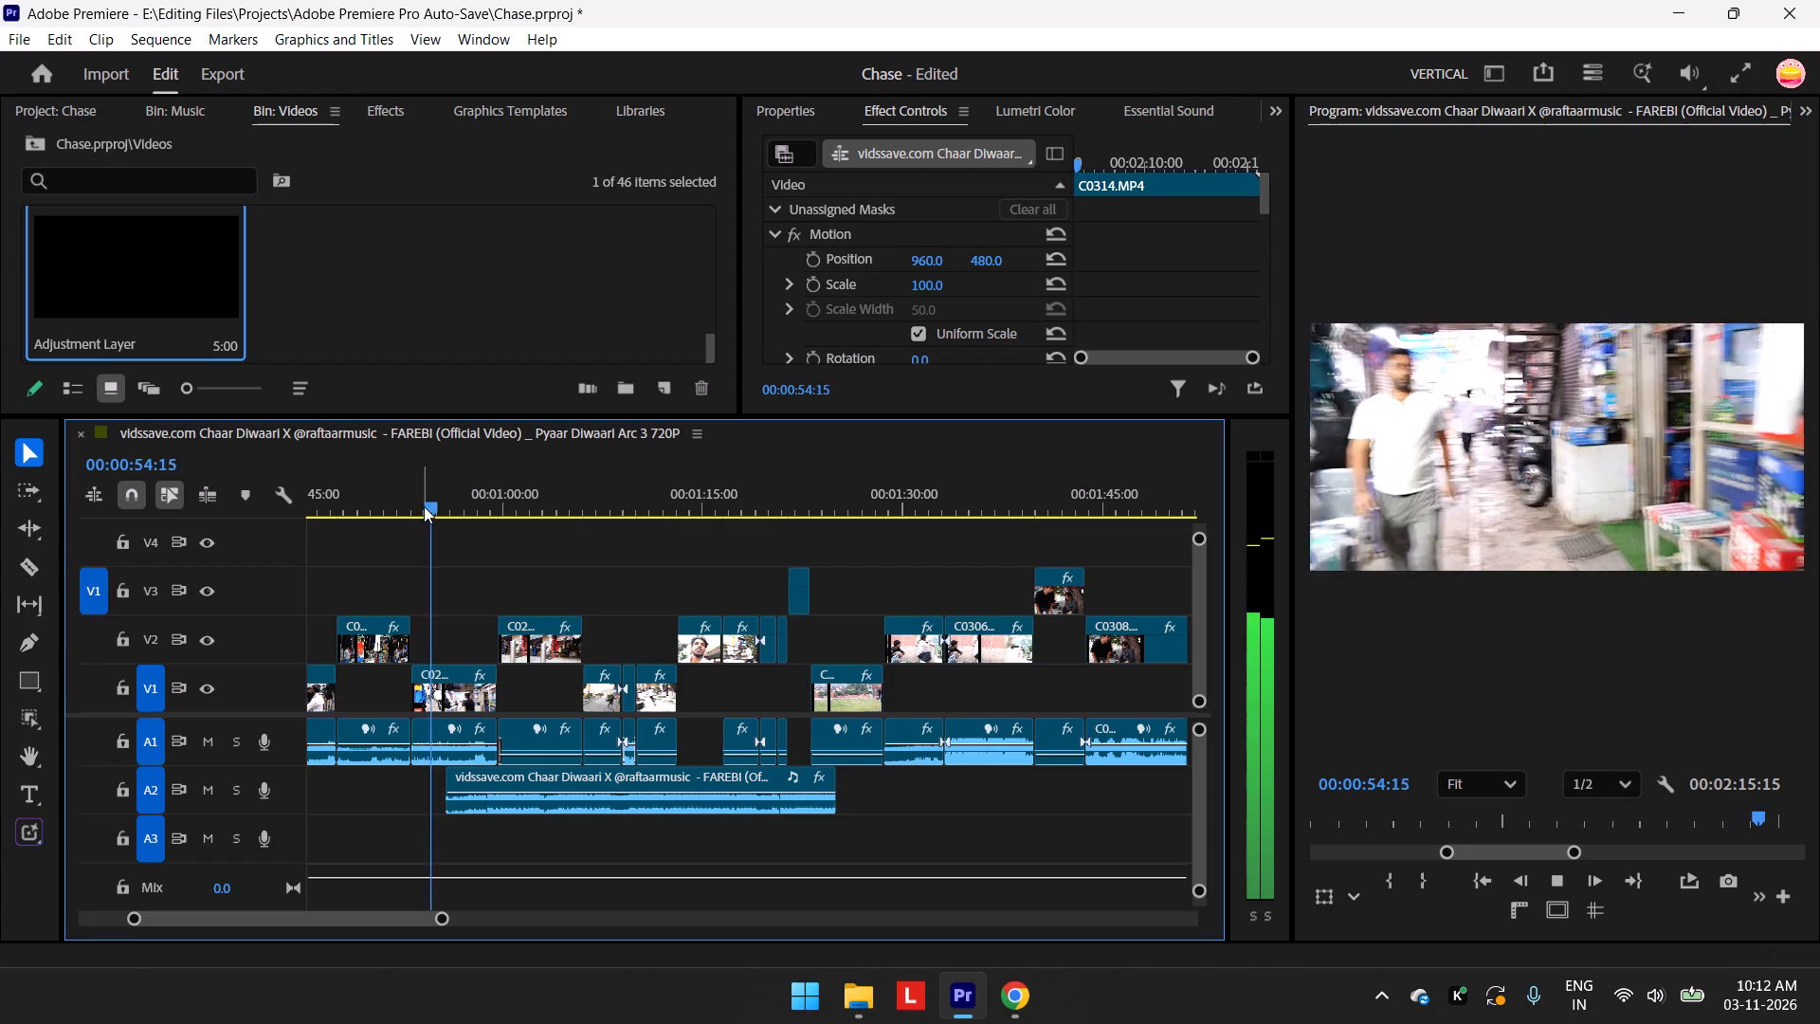
{"action": "key", "text": "space"}
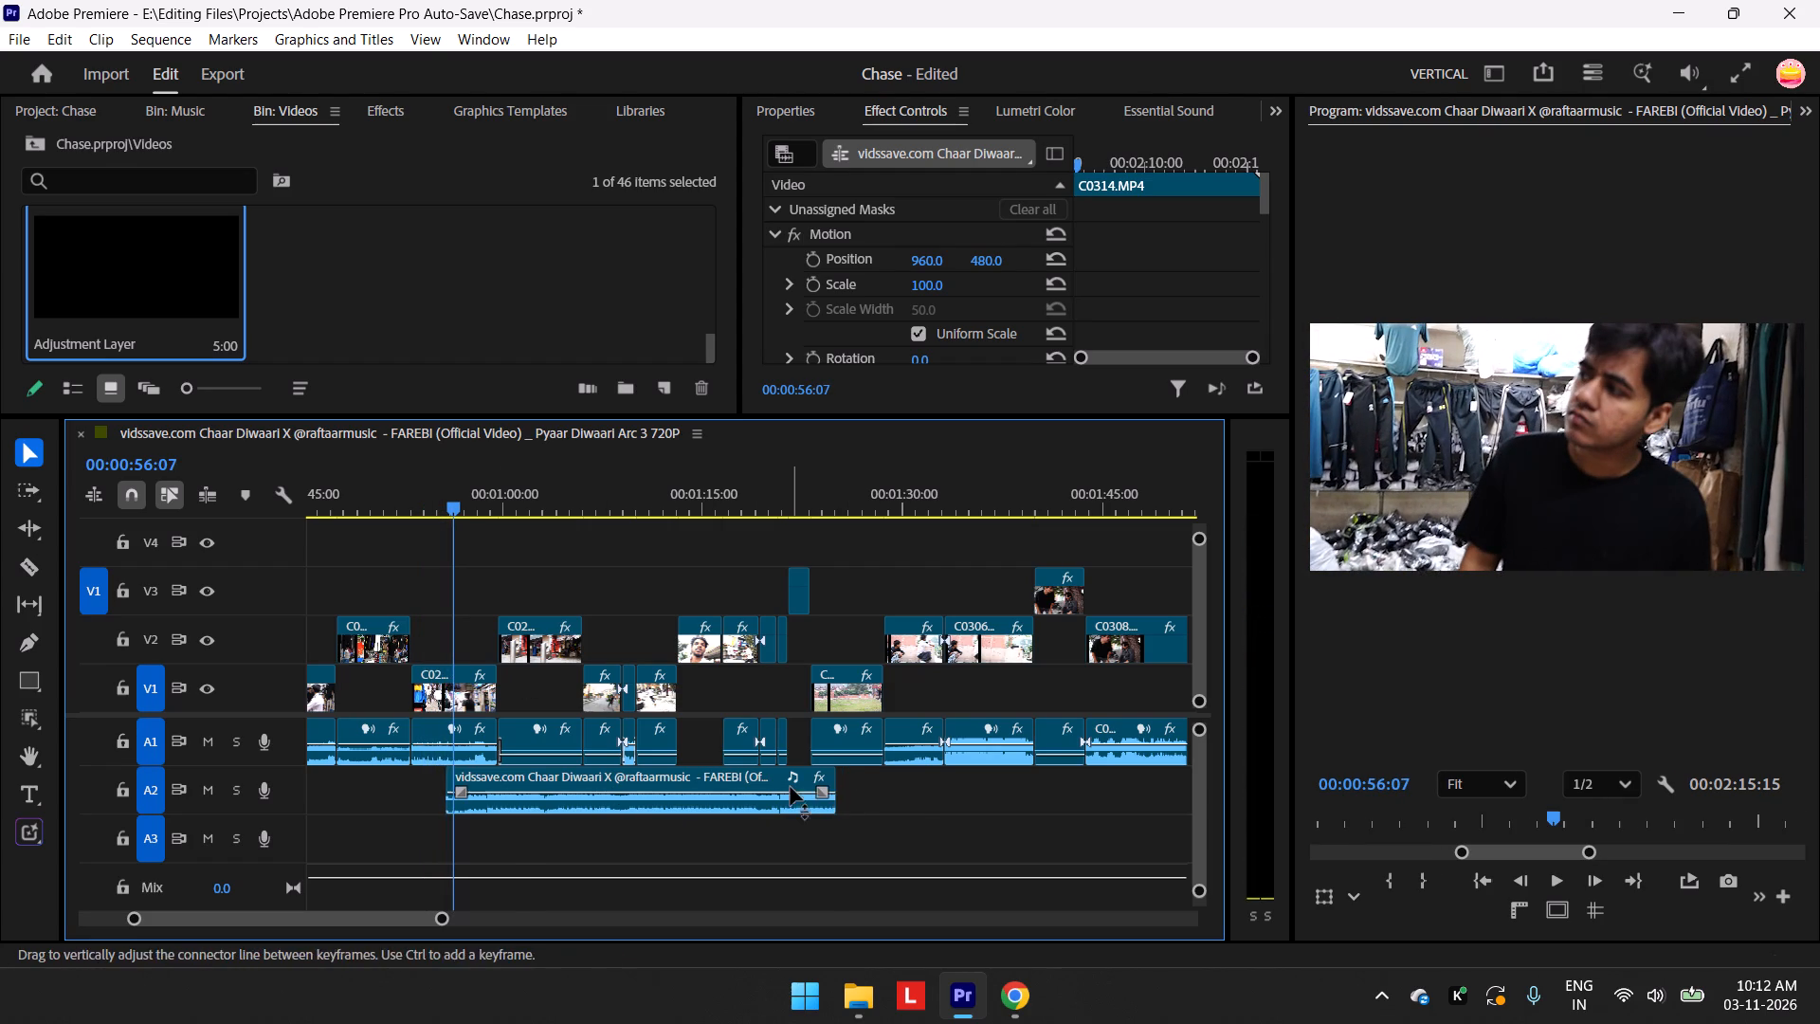
Extend the end of the music clip on A2 to the end of the last C0314.MP4 clip.
{"action": "left_click", "coordinate": [916, 800]}
{"action": "left_click", "coordinate": [818, 806]}
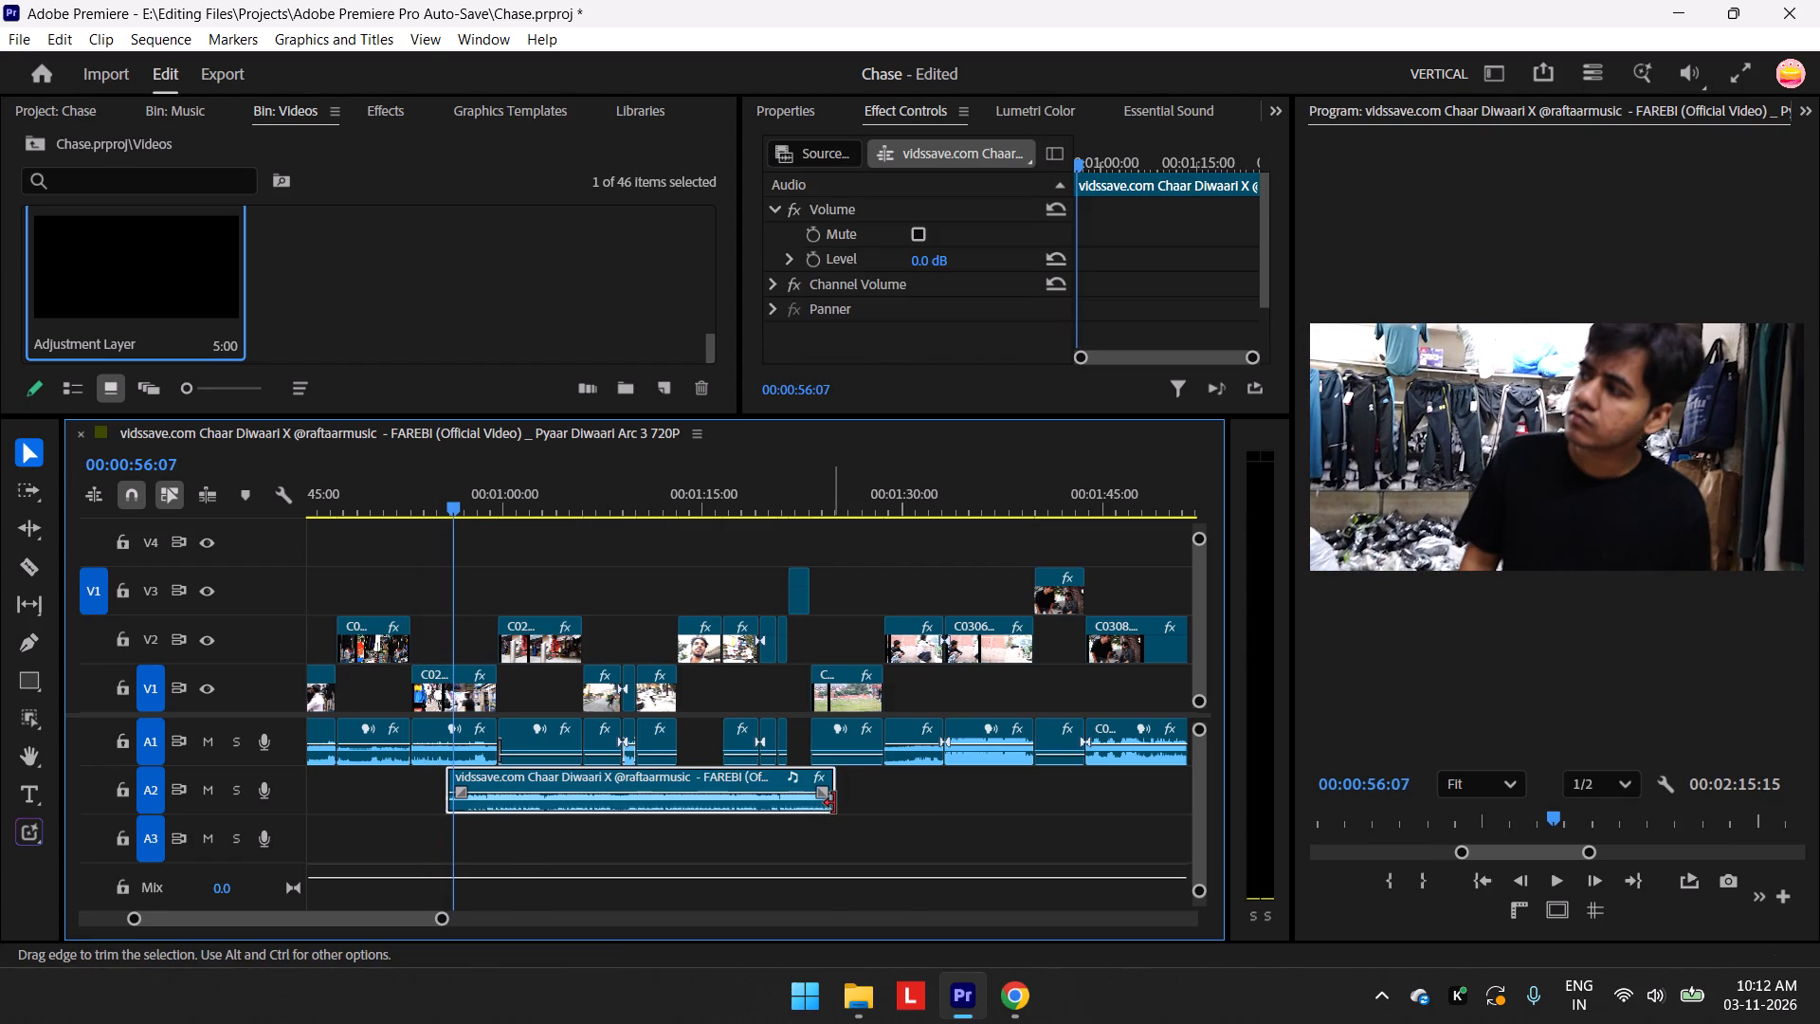
{"action": "left_click_drag", "start_coordinate": [834, 803], "coordinate": [701, 814]}
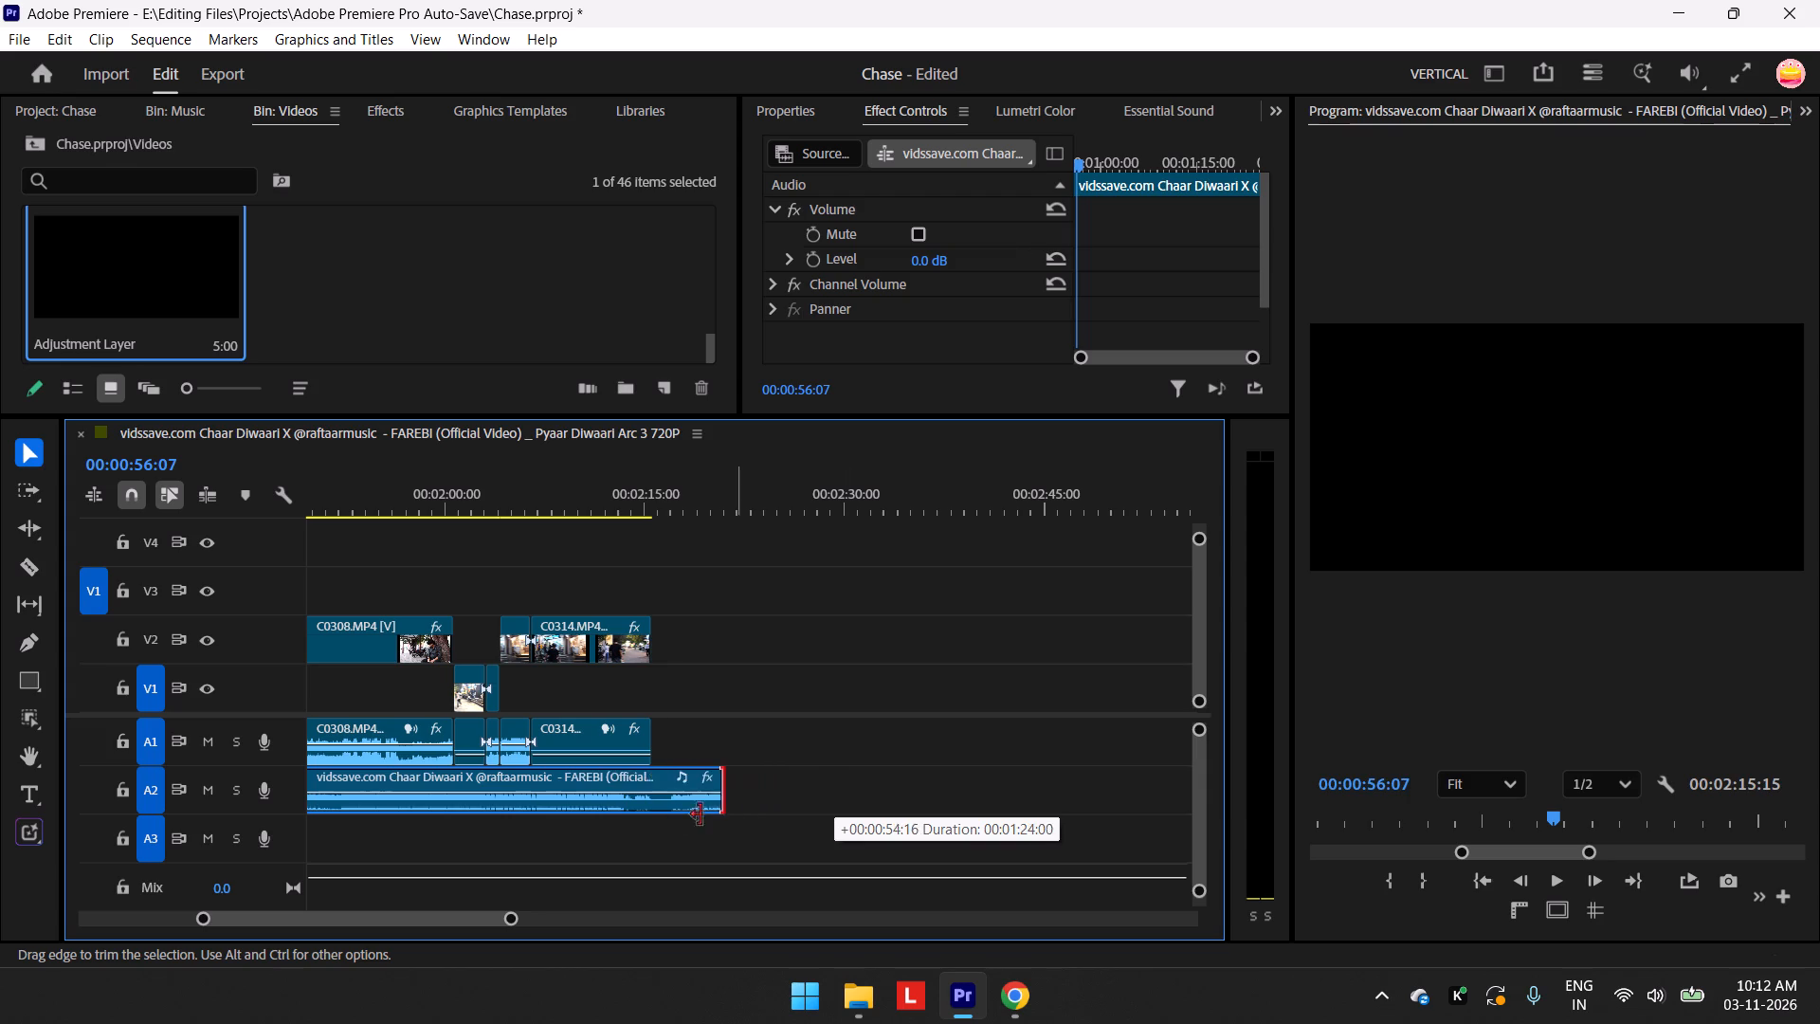
{"action": "left_click_drag", "start_coordinate": [701, 814], "coordinate": [658, 811]}
Move the playhead to about 00:00:58:03 and open the Audio Gain settings of the extended music clip on A2.
{"action": "scroll", "coordinate": [755, 712], "scroll_direction": "down", "scroll_amount": 9}
{"action": "scroll", "coordinate": [755, 711], "scroll_direction": "up", "scroll_amount": 5}
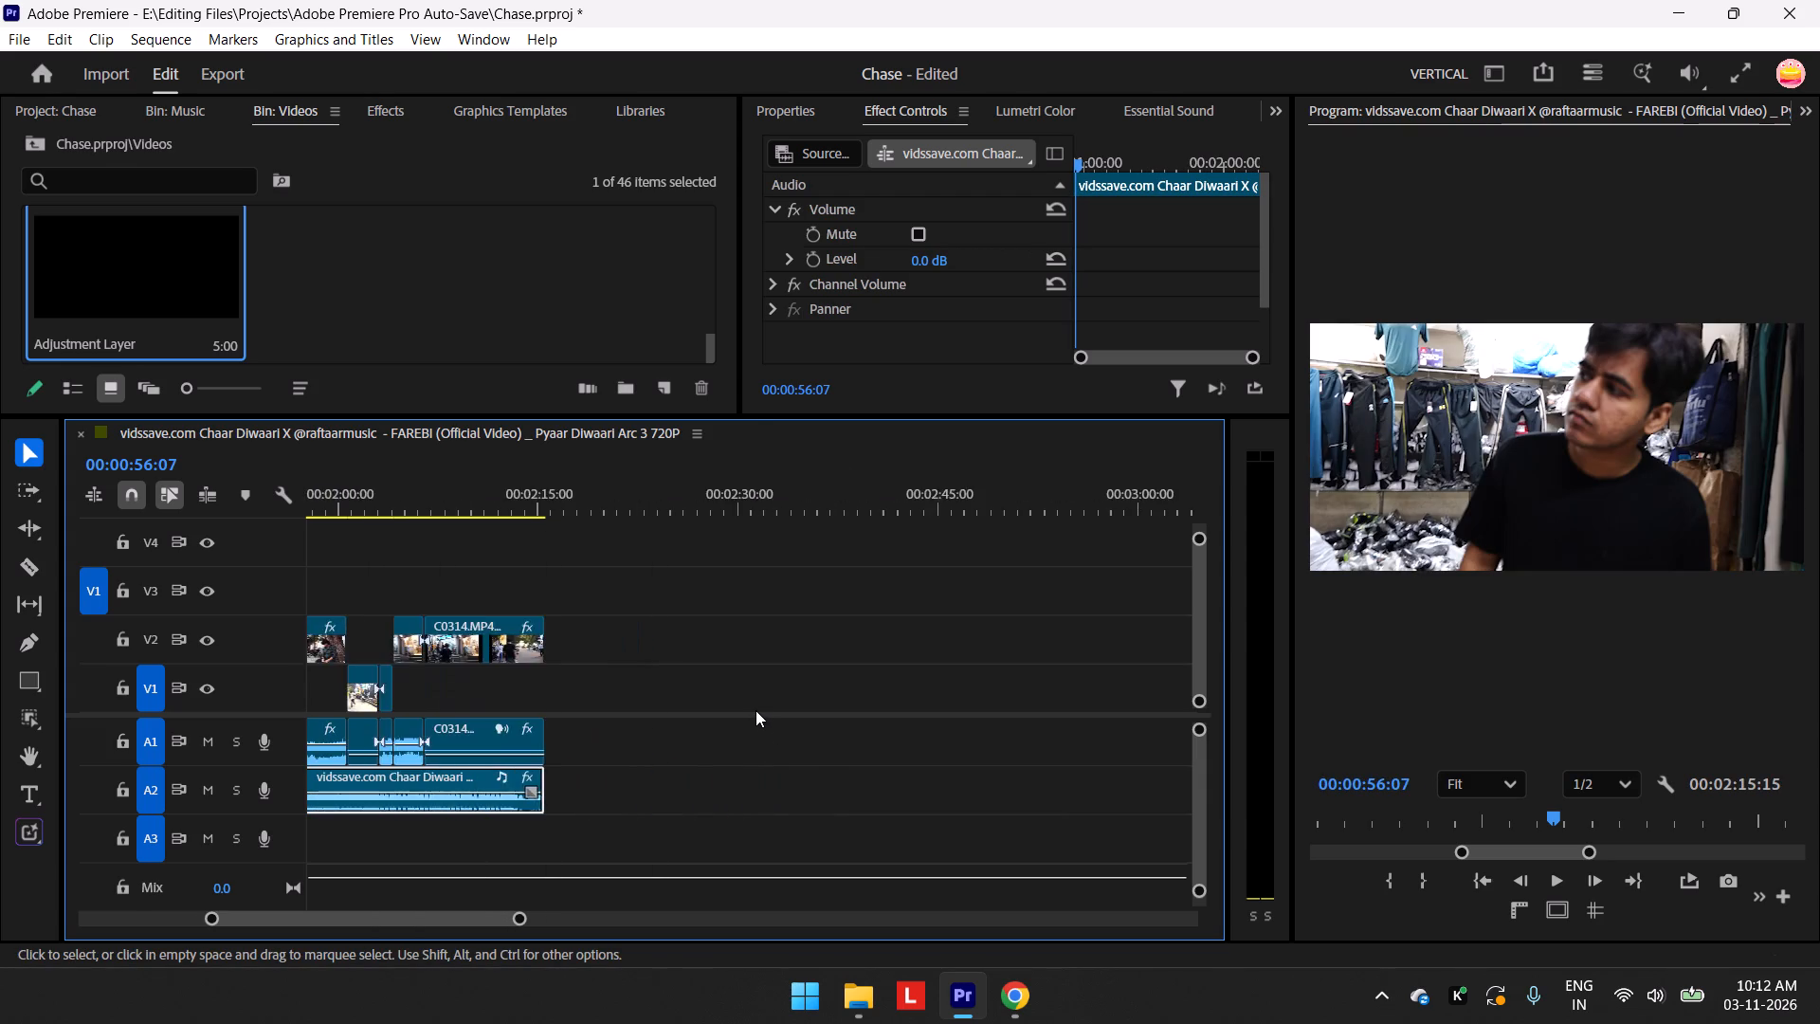
{"action": "scroll", "coordinate": [755, 710], "scroll_direction": "up", "scroll_amount": 9}
{"action": "scroll", "coordinate": [759, 707], "scroll_direction": "down", "scroll_amount": 1}
{"action": "scroll", "coordinate": [759, 707], "scroll_direction": "up", "scroll_amount": 11}
{"action": "scroll", "coordinate": [619, 782], "scroll_direction": "up", "scroll_amount": 4}
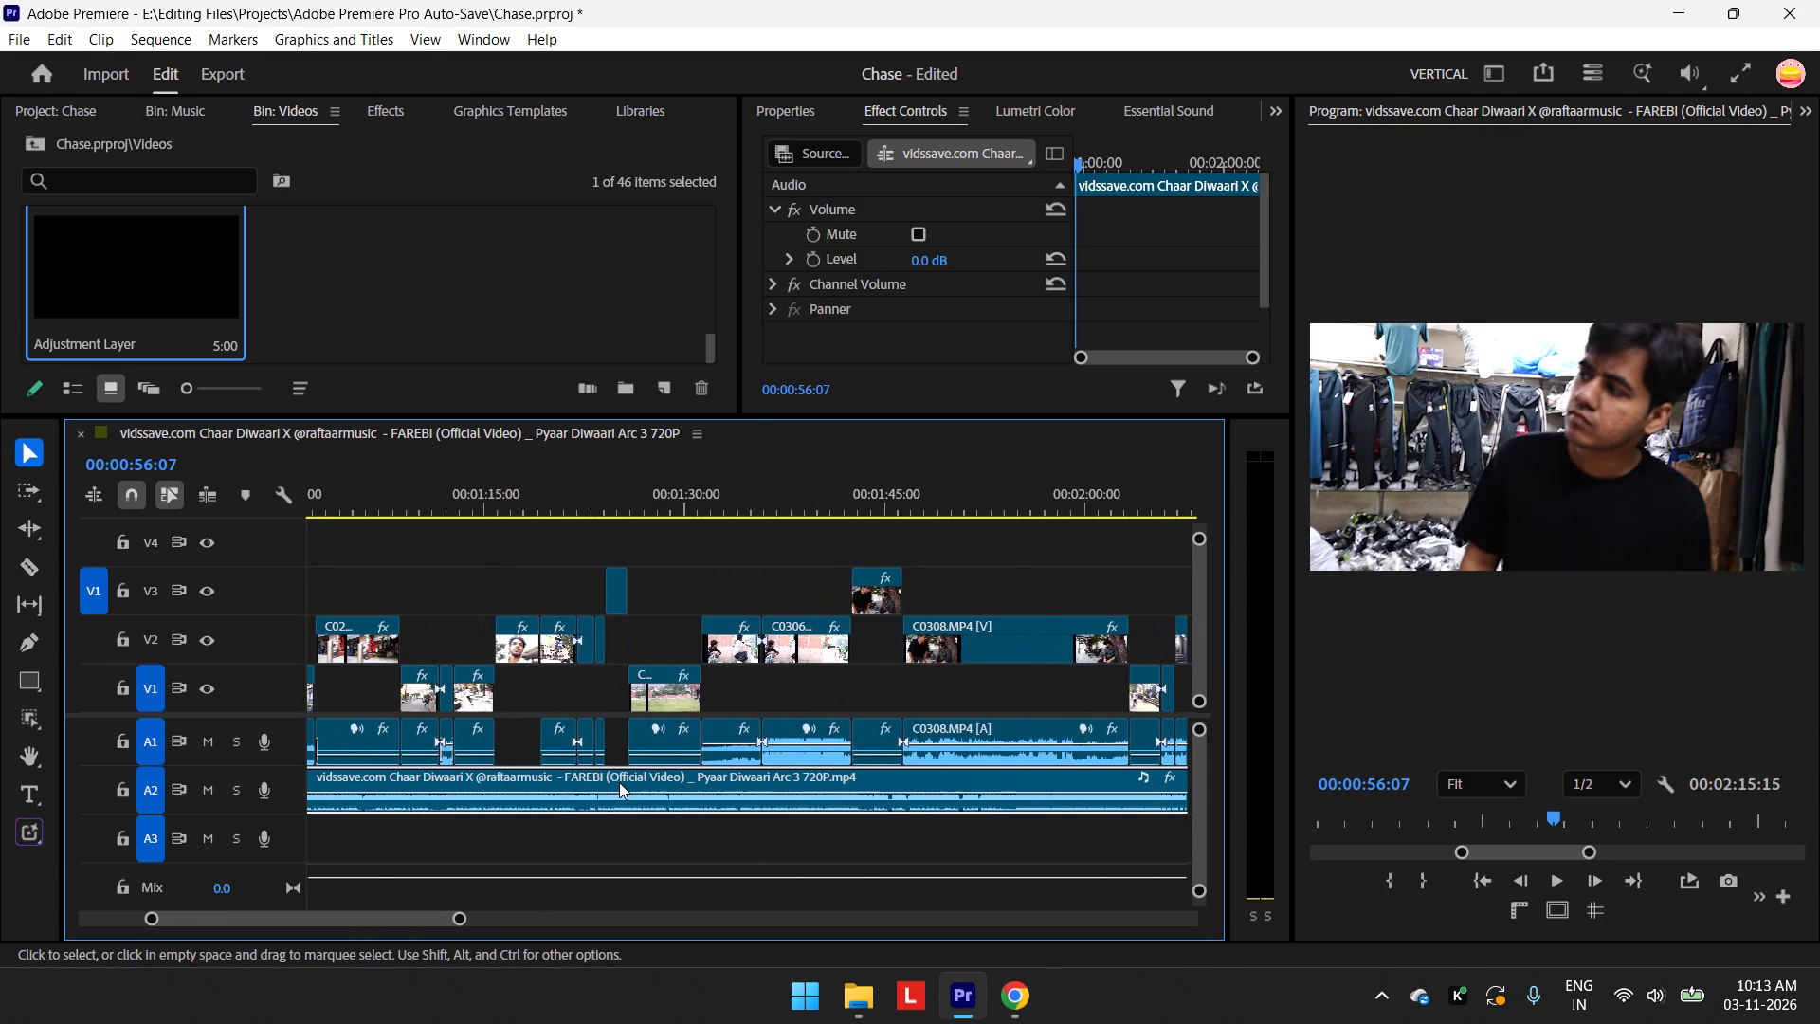
{"action": "scroll", "coordinate": [619, 782], "scroll_direction": "up", "scroll_amount": 3}
{"action": "left_click_drag", "start_coordinate": [383, 510], "coordinate": [408, 510]}
{"action": "right_click", "coordinate": [530, 788]}
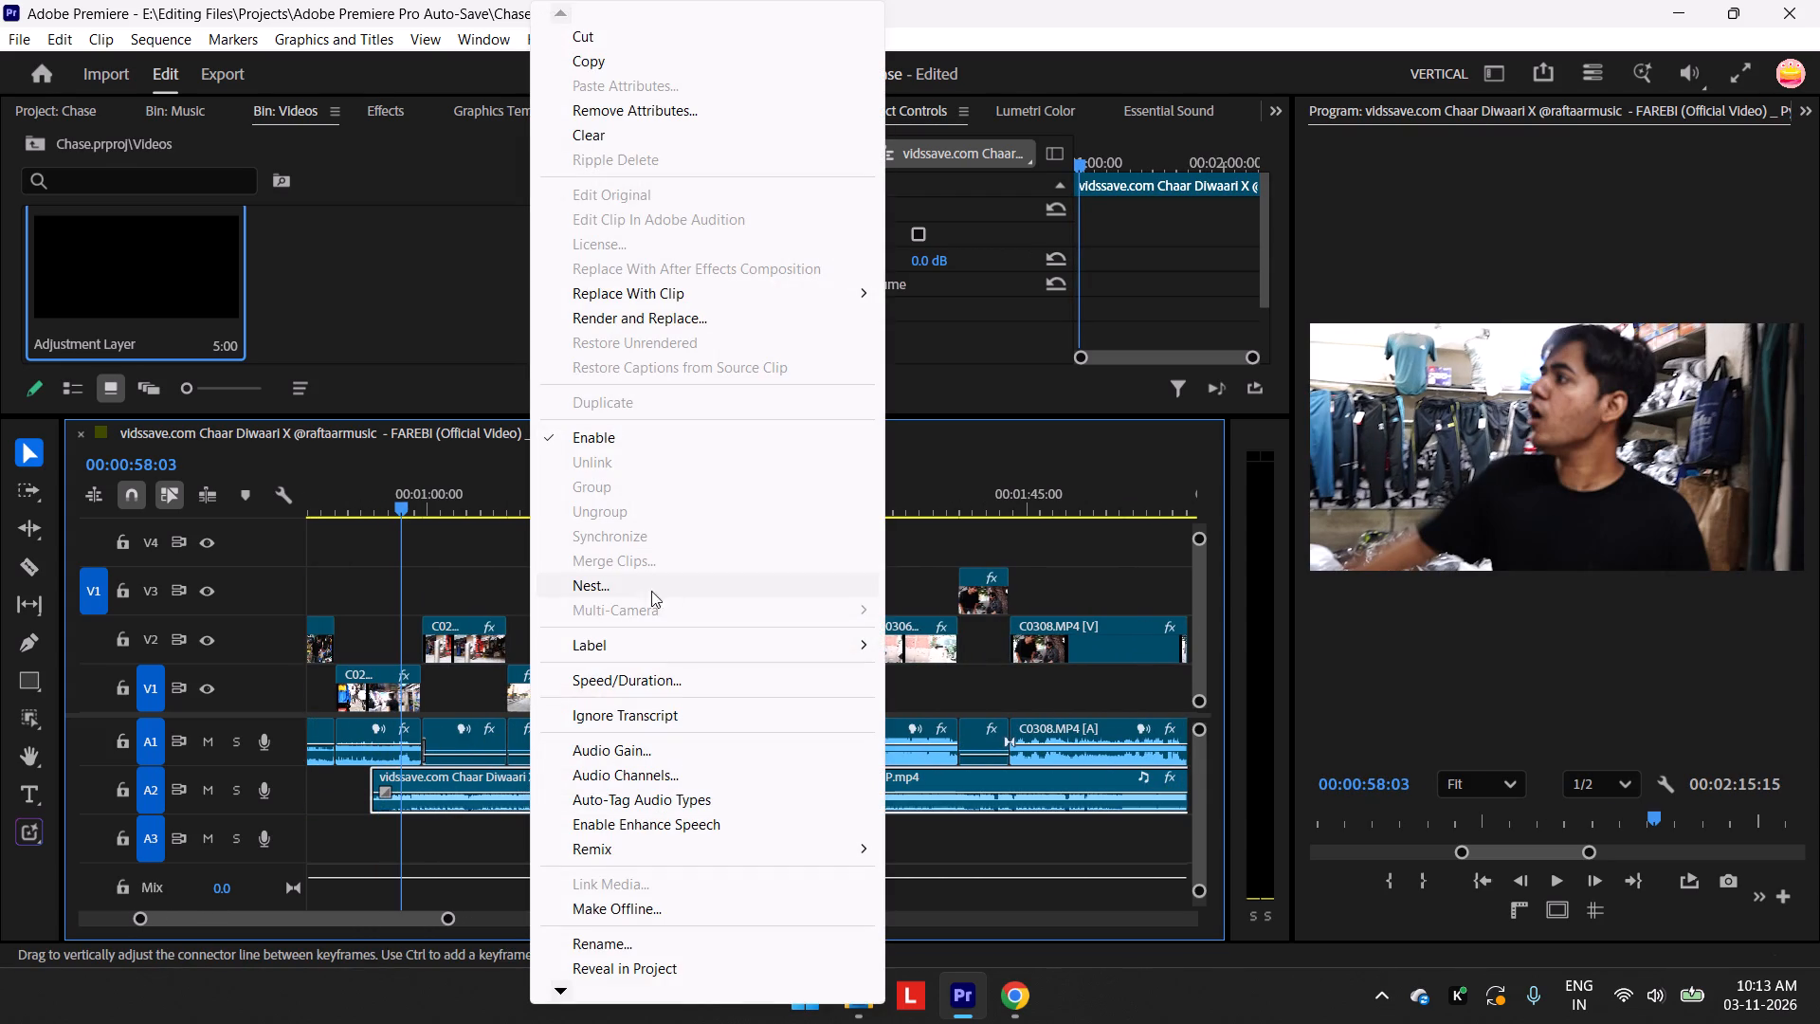
{"action": "left_click", "coordinate": [630, 749]}
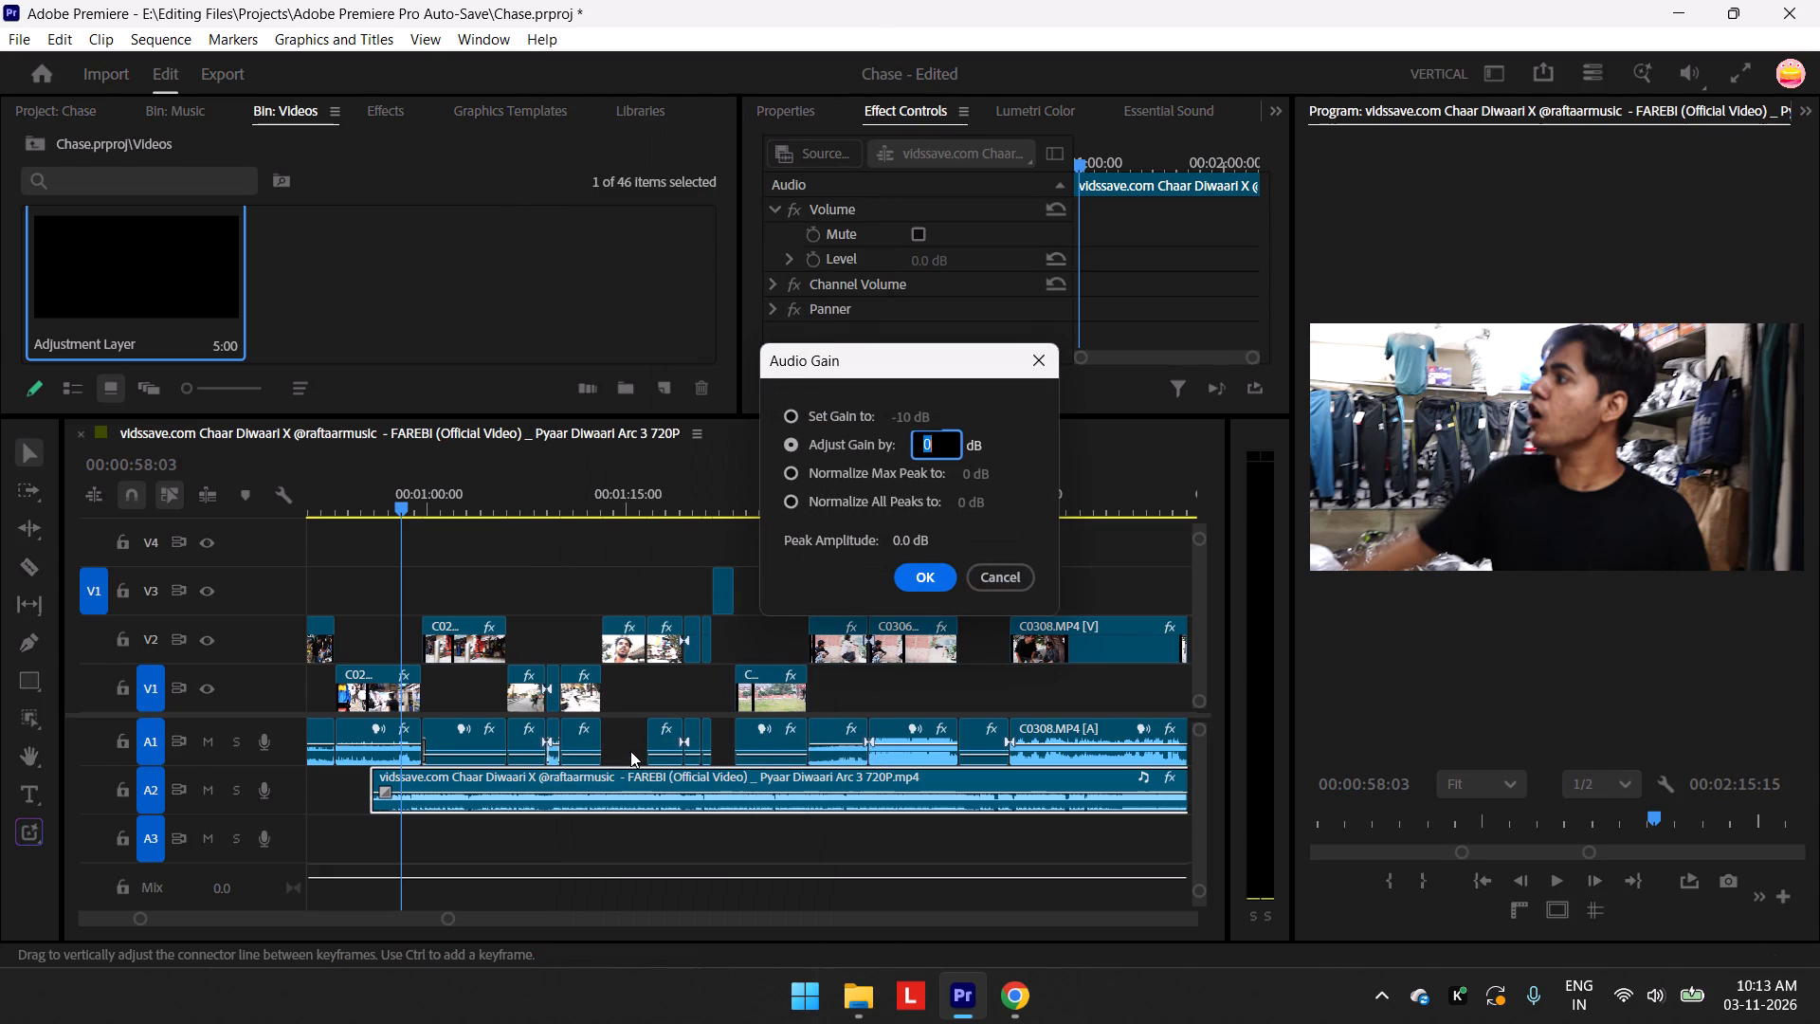
Adjust the gain of the music clip on A2 by -8 dB.
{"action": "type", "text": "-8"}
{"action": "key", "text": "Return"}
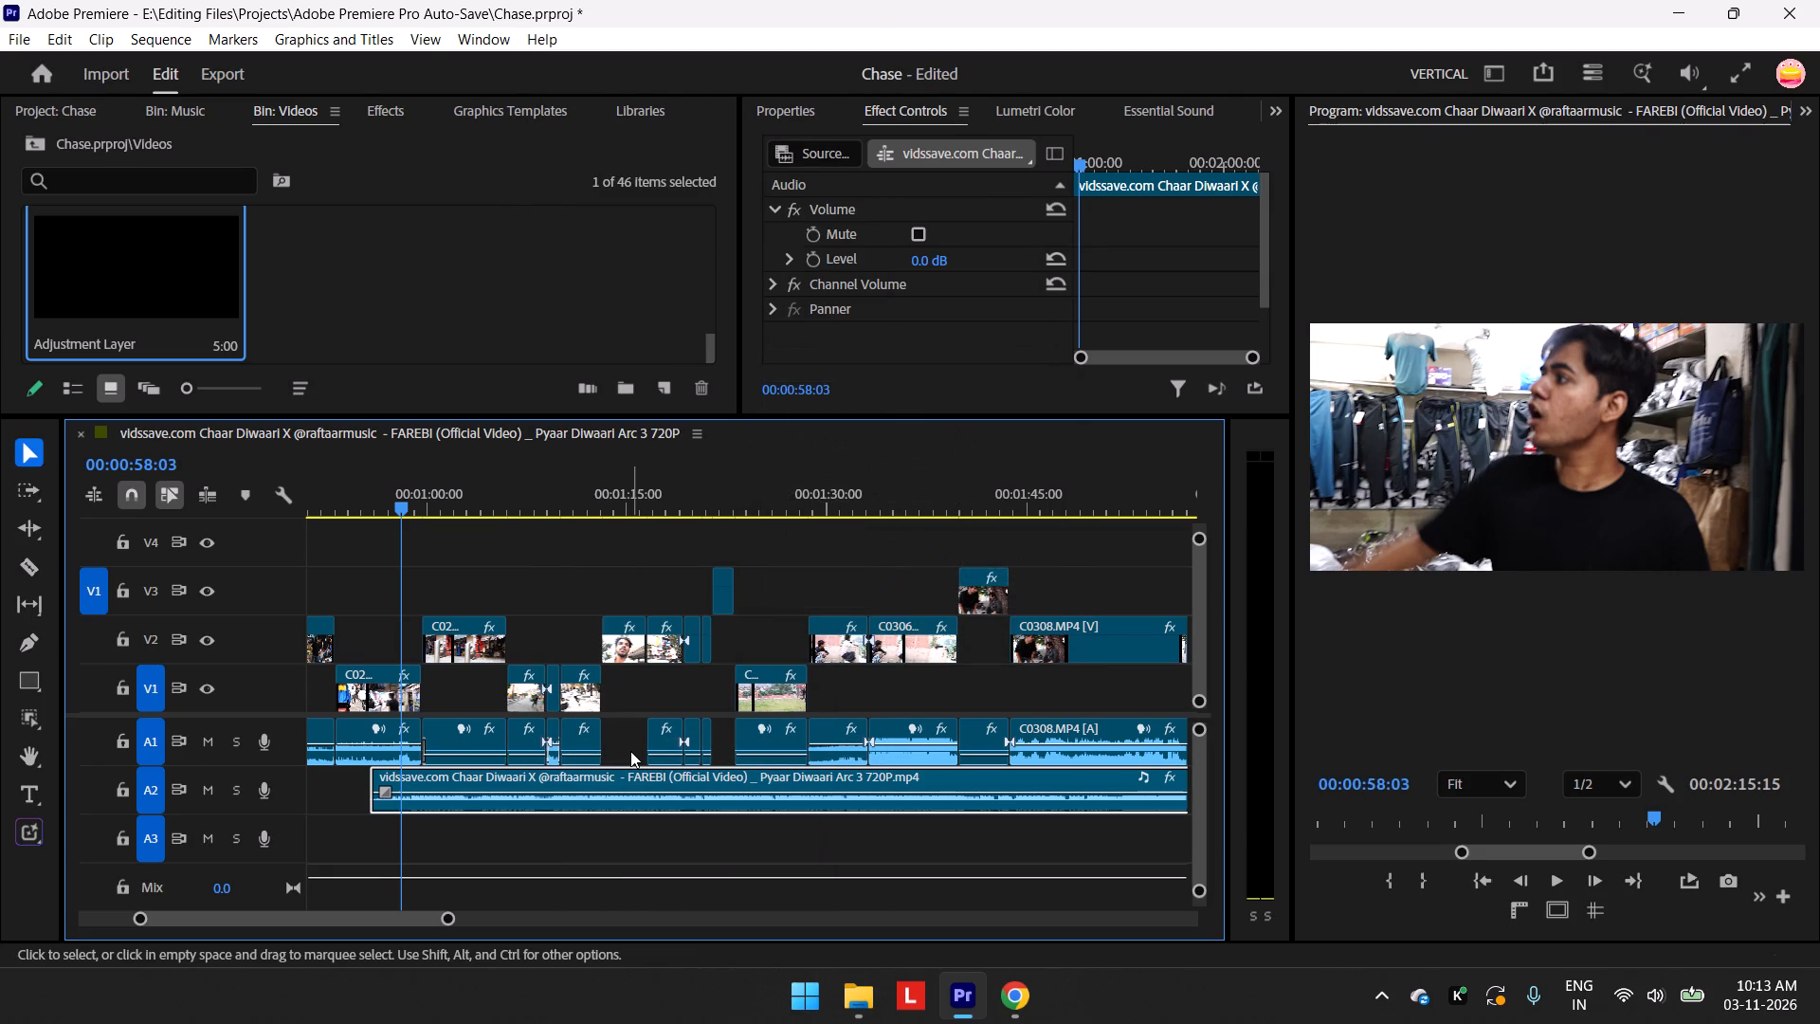
Play back the sequence from 00:00:58:03 to about 00:01:44:18 with the system volume adjusted, checking the music level against the chase shots.
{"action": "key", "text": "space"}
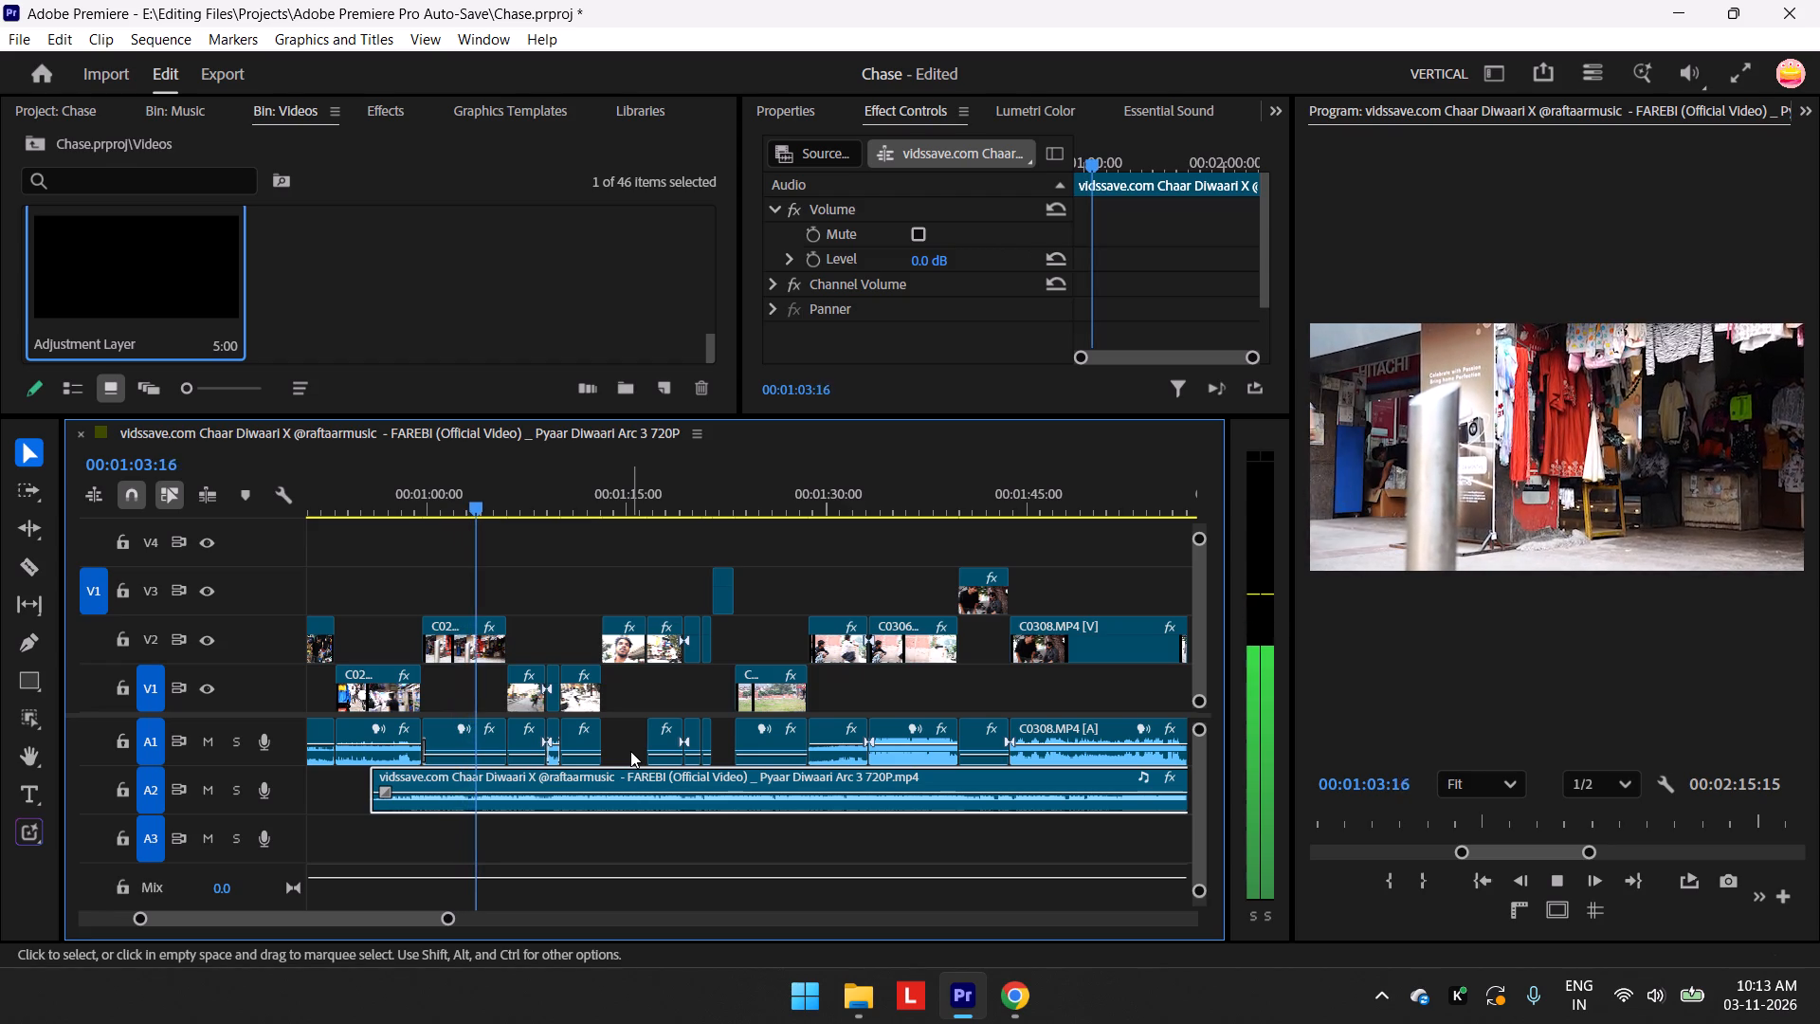
{"action": "left_click", "coordinate": [1650, 990]}
{"action": "left_click", "coordinate": [1639, 850]}
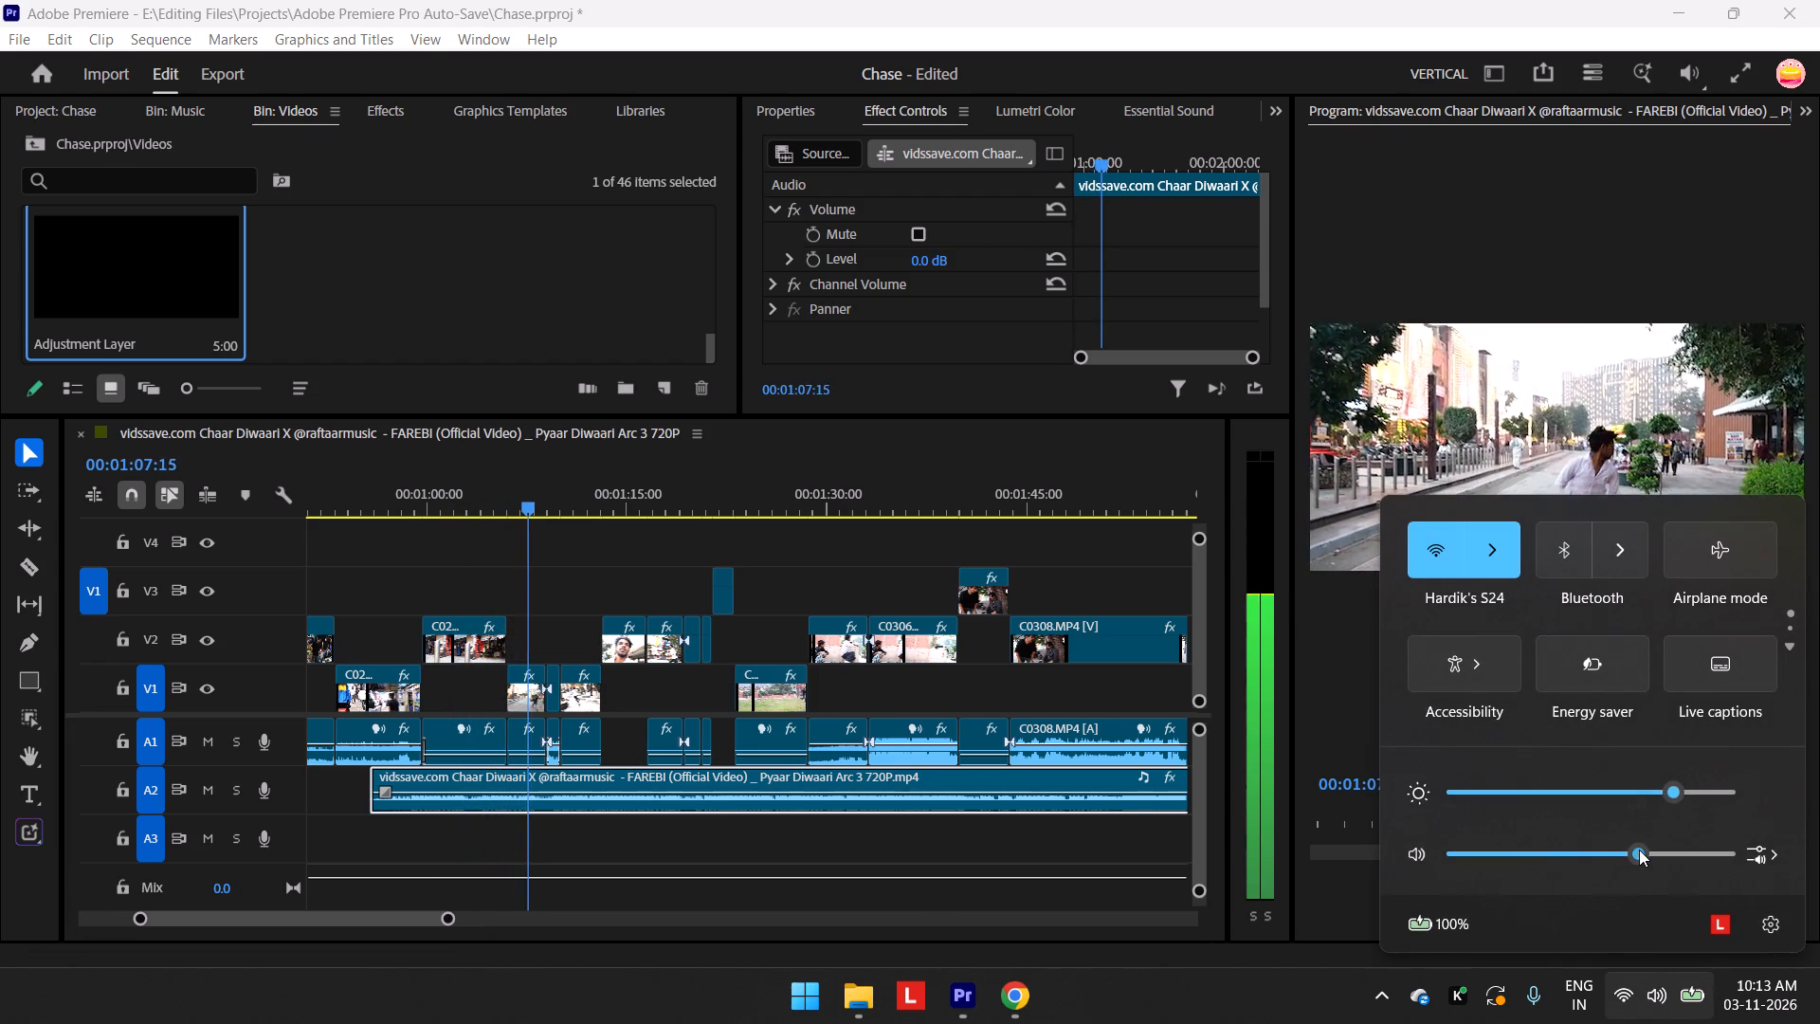
{"action": "left_click", "coordinate": [951, 831]}
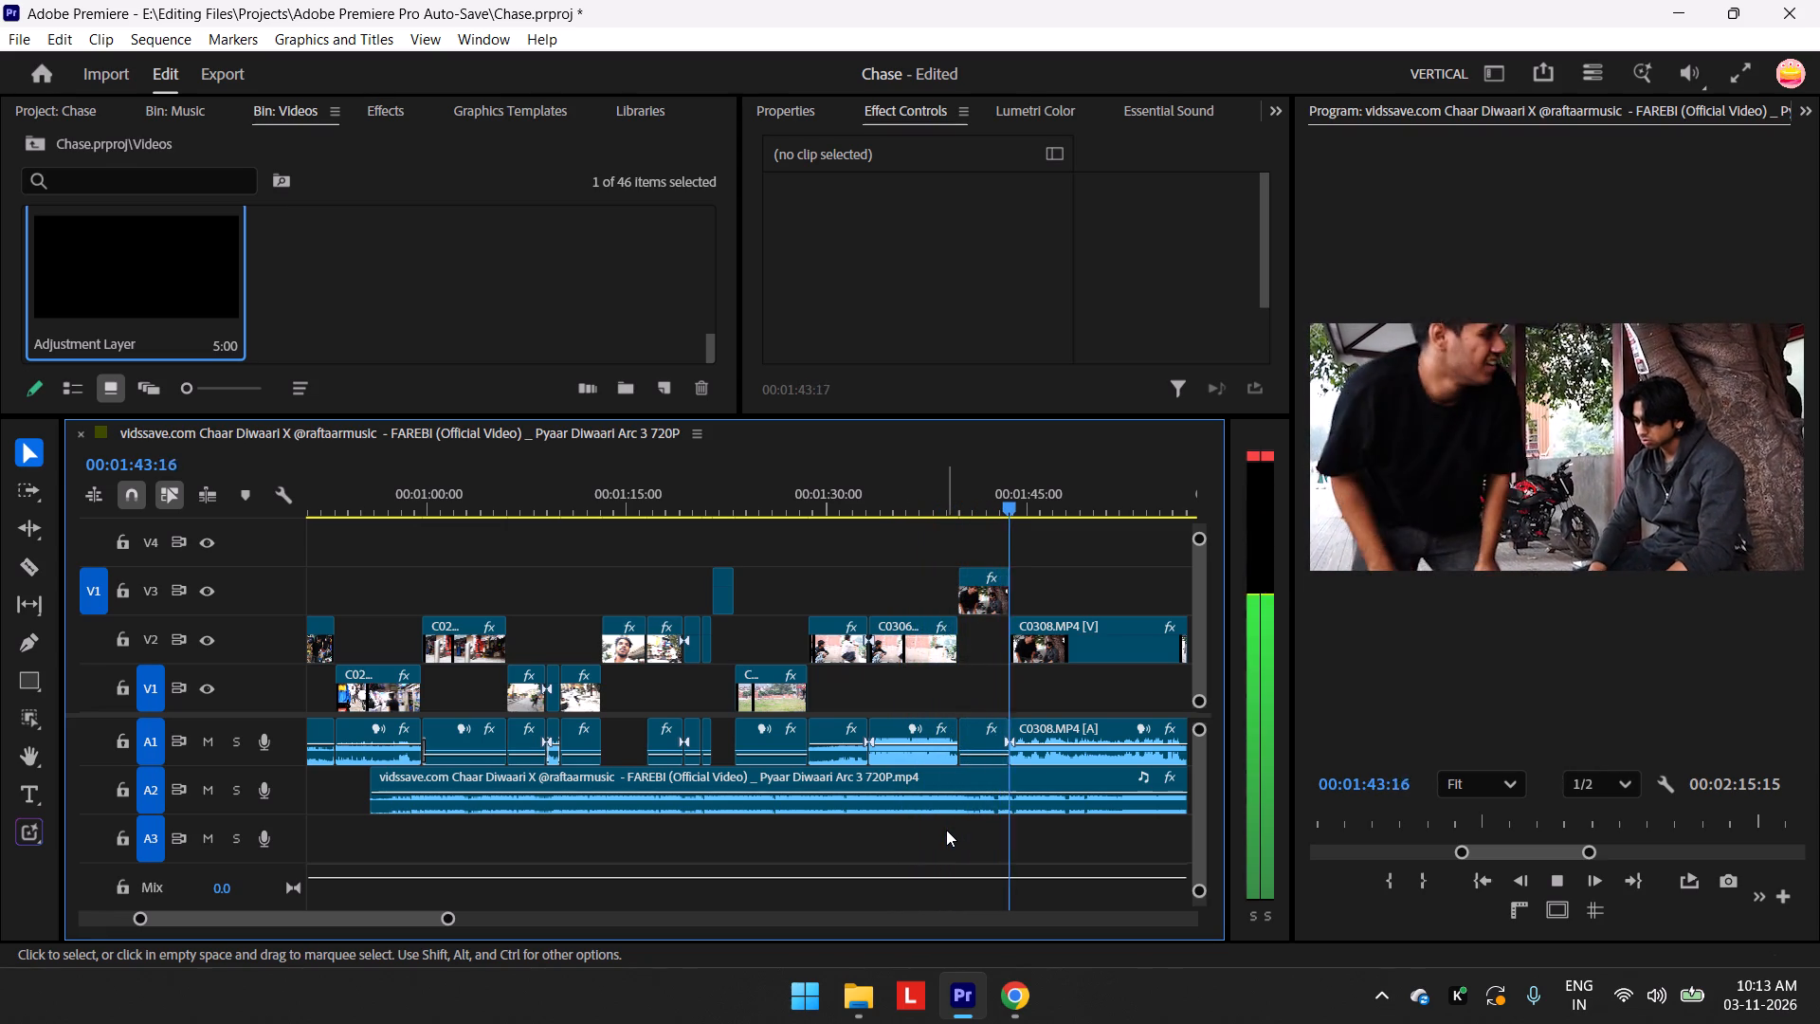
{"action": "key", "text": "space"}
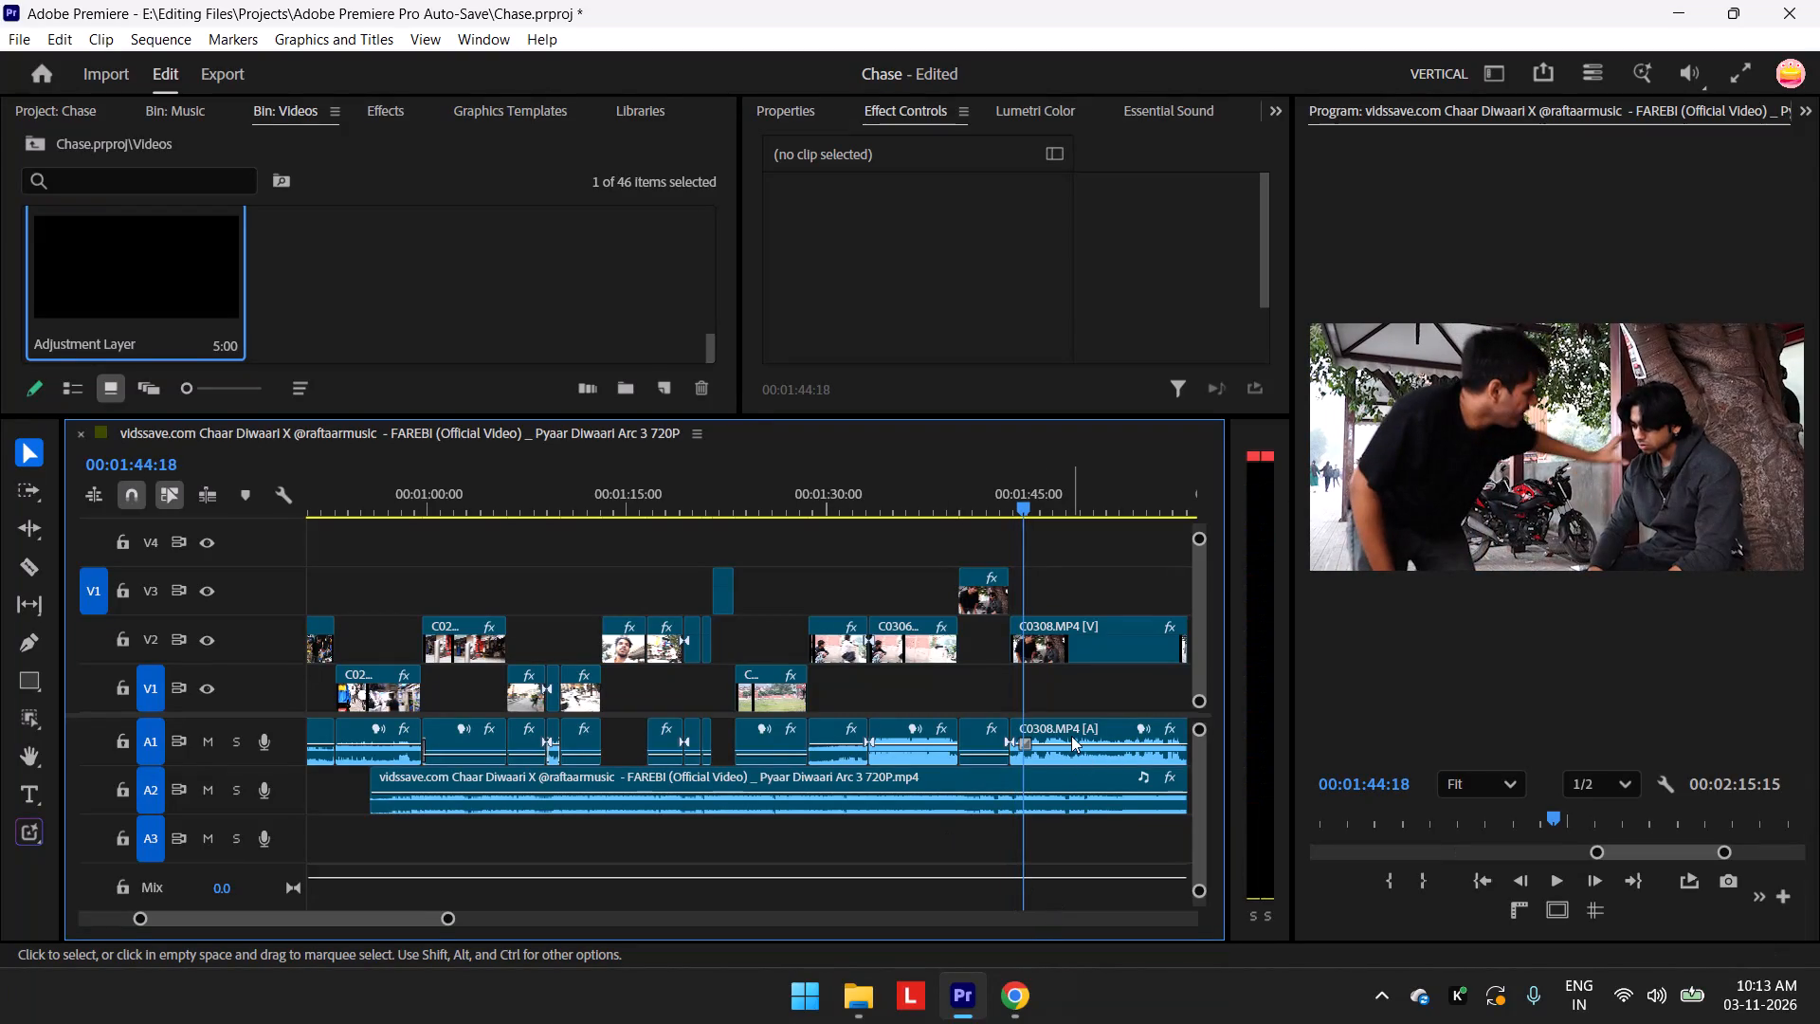
Split the music clip on A2 at the start and at the end of the long C0308.MP4 clip.
{"action": "key", "text": "c"}
{"action": "left_click", "coordinate": [1014, 785]}
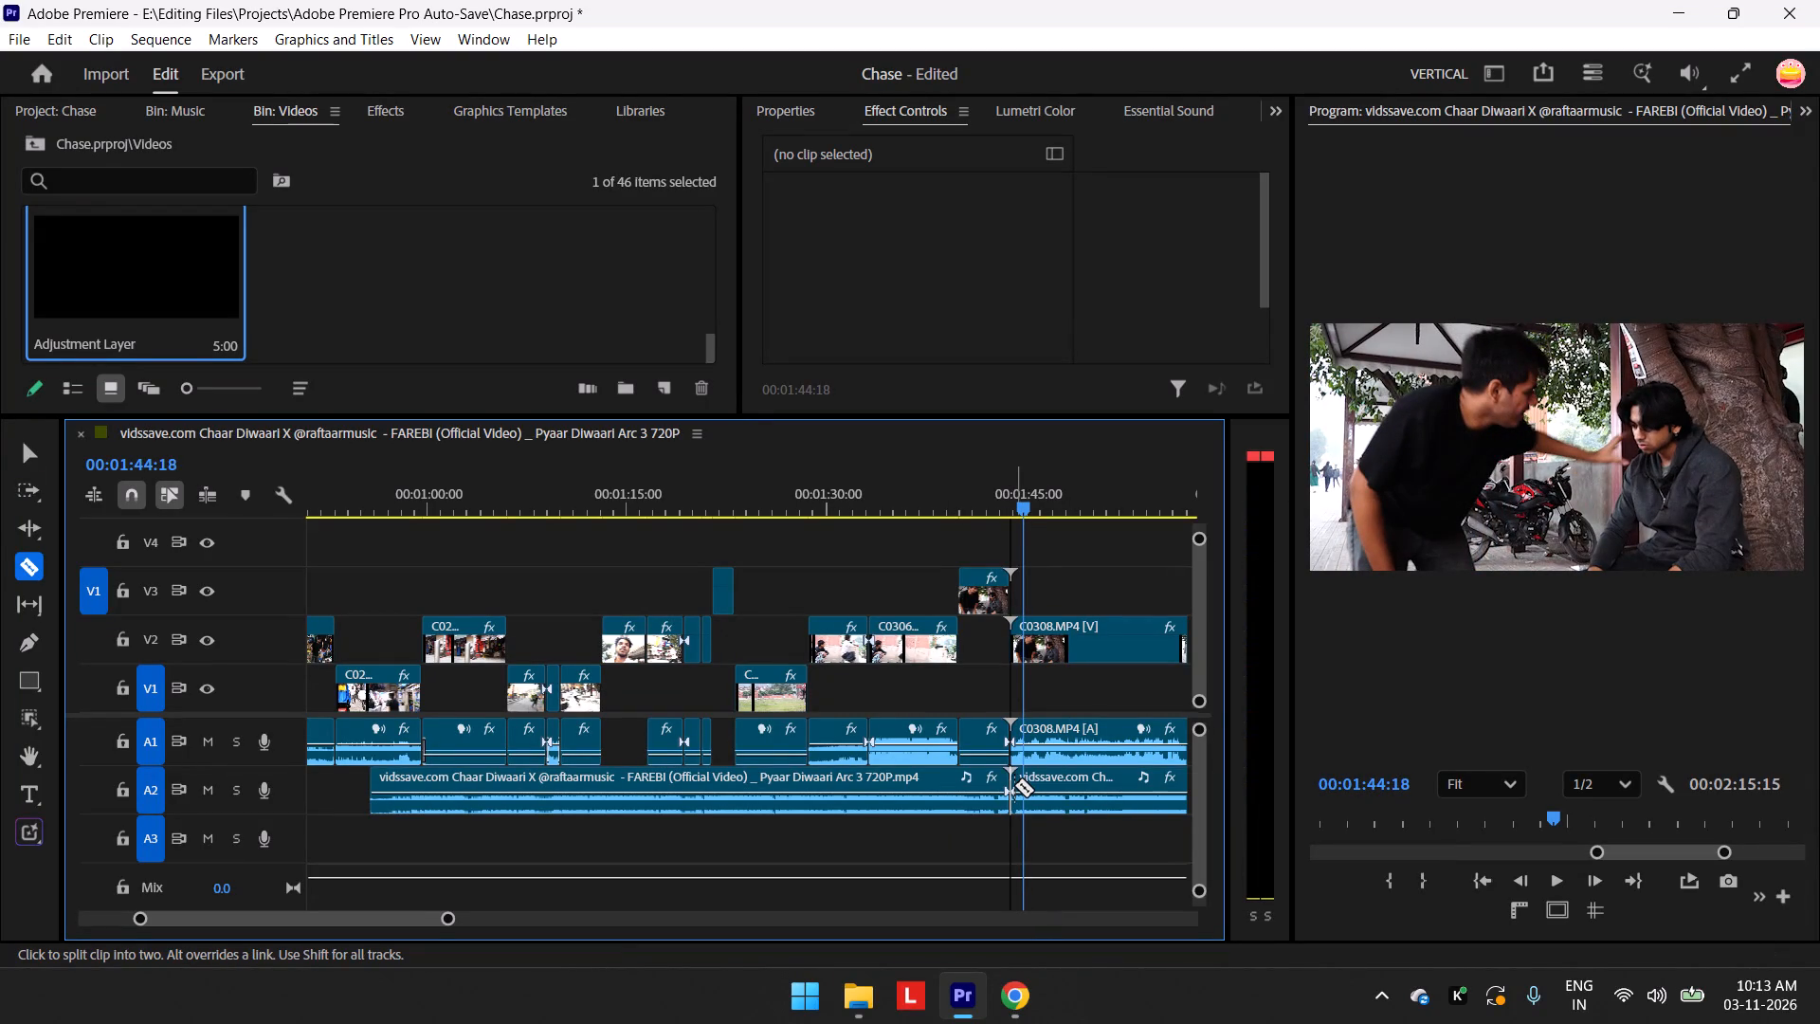
{"action": "key", "text": "space"}
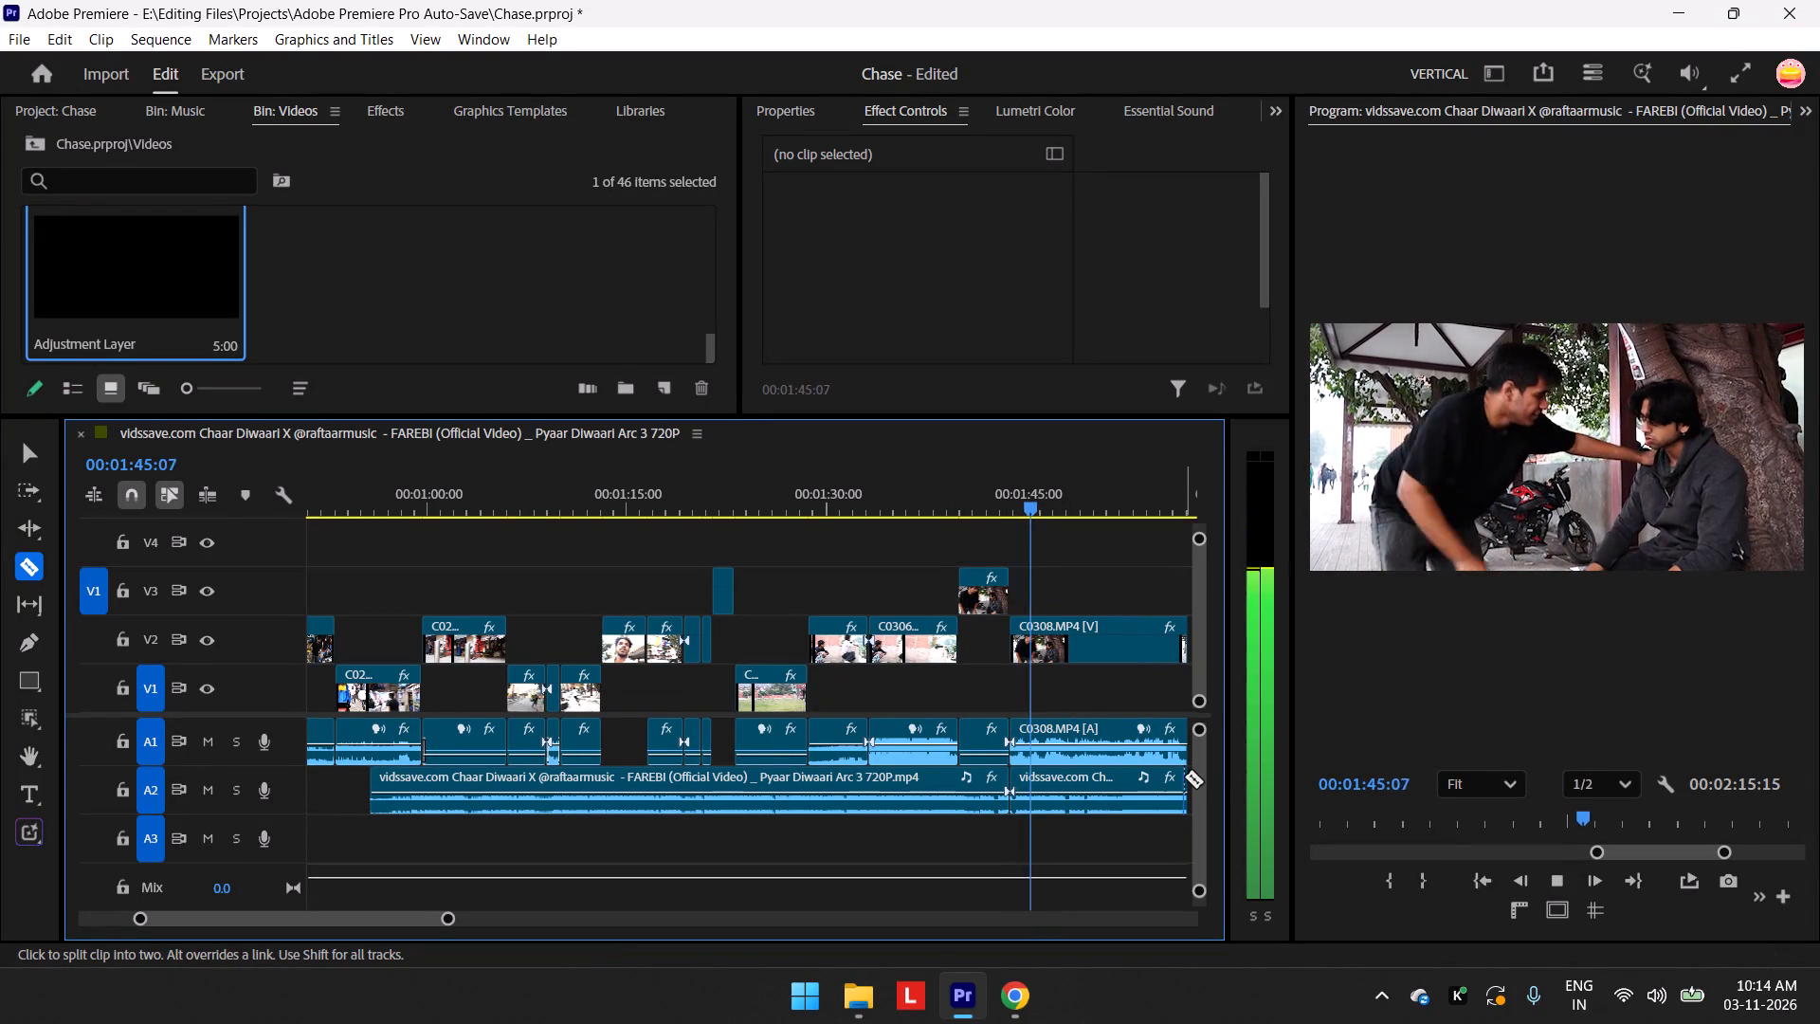
{"action": "scroll", "coordinate": [1121, 704], "scroll_direction": "down", "scroll_amount": 2}
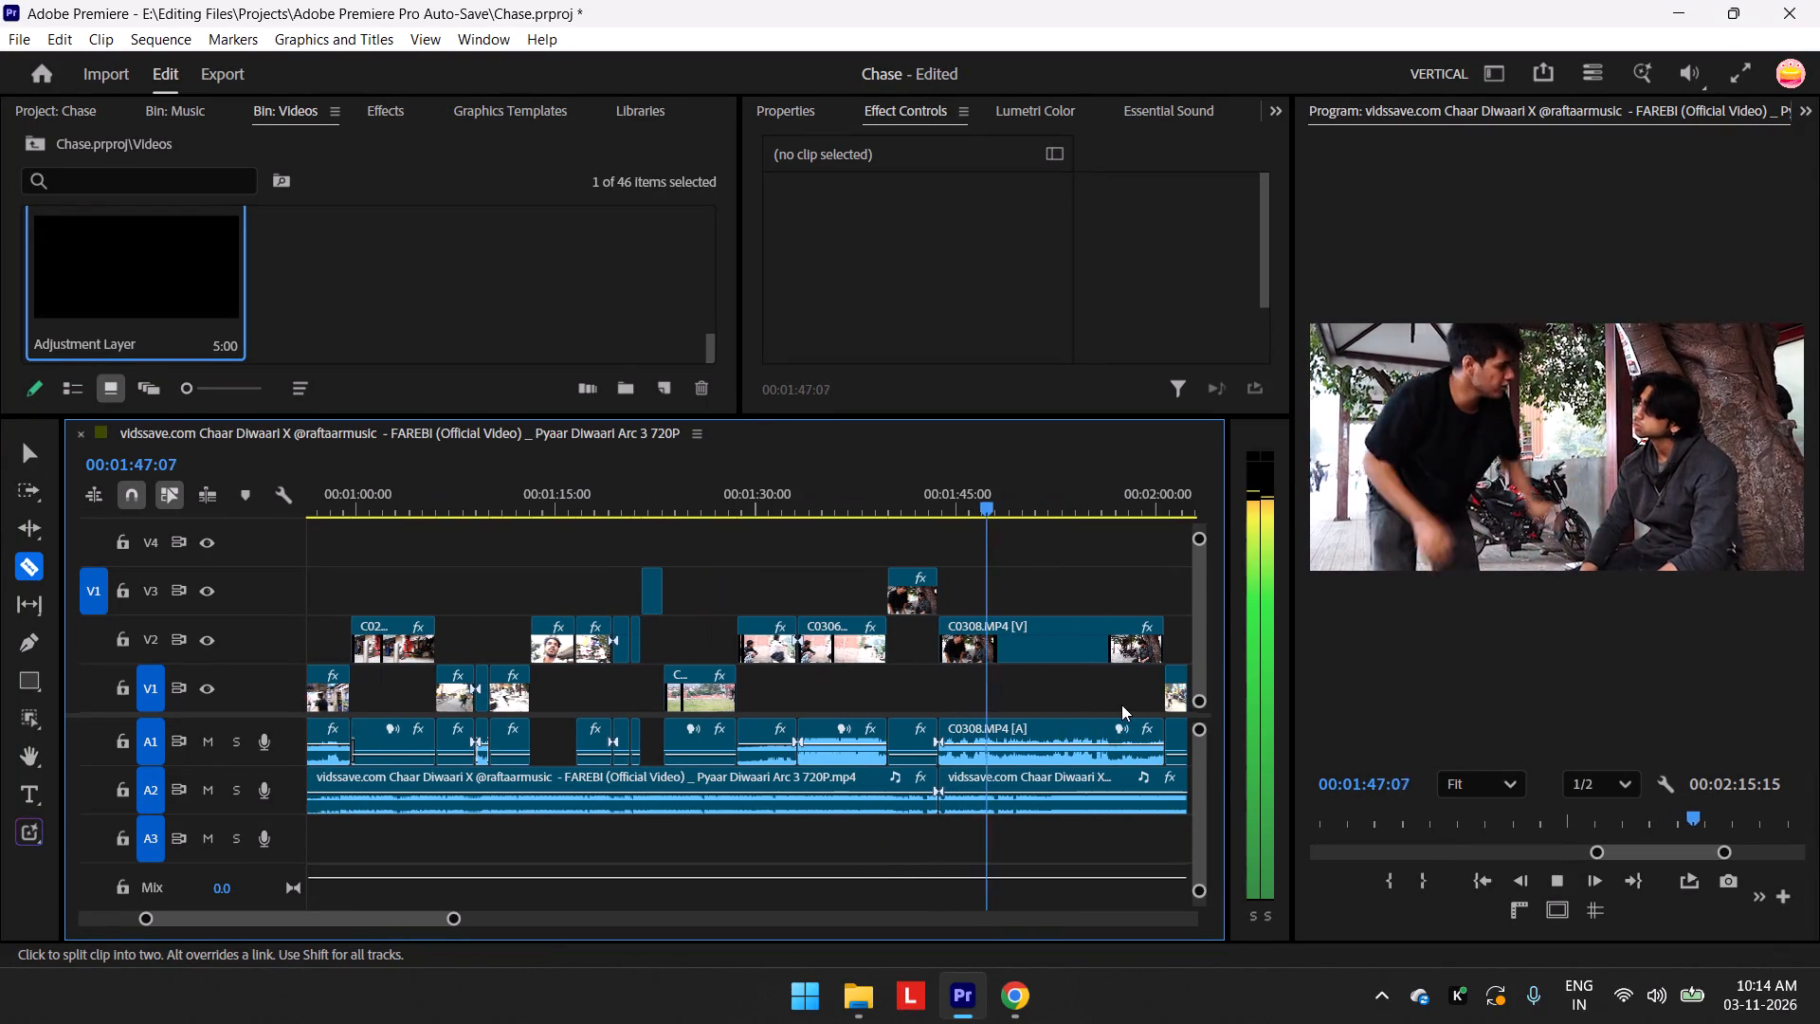
{"action": "scroll", "coordinate": [1121, 704], "scroll_direction": "down", "scroll_amount": 2}
{"action": "left_click", "coordinate": [1100, 789]}
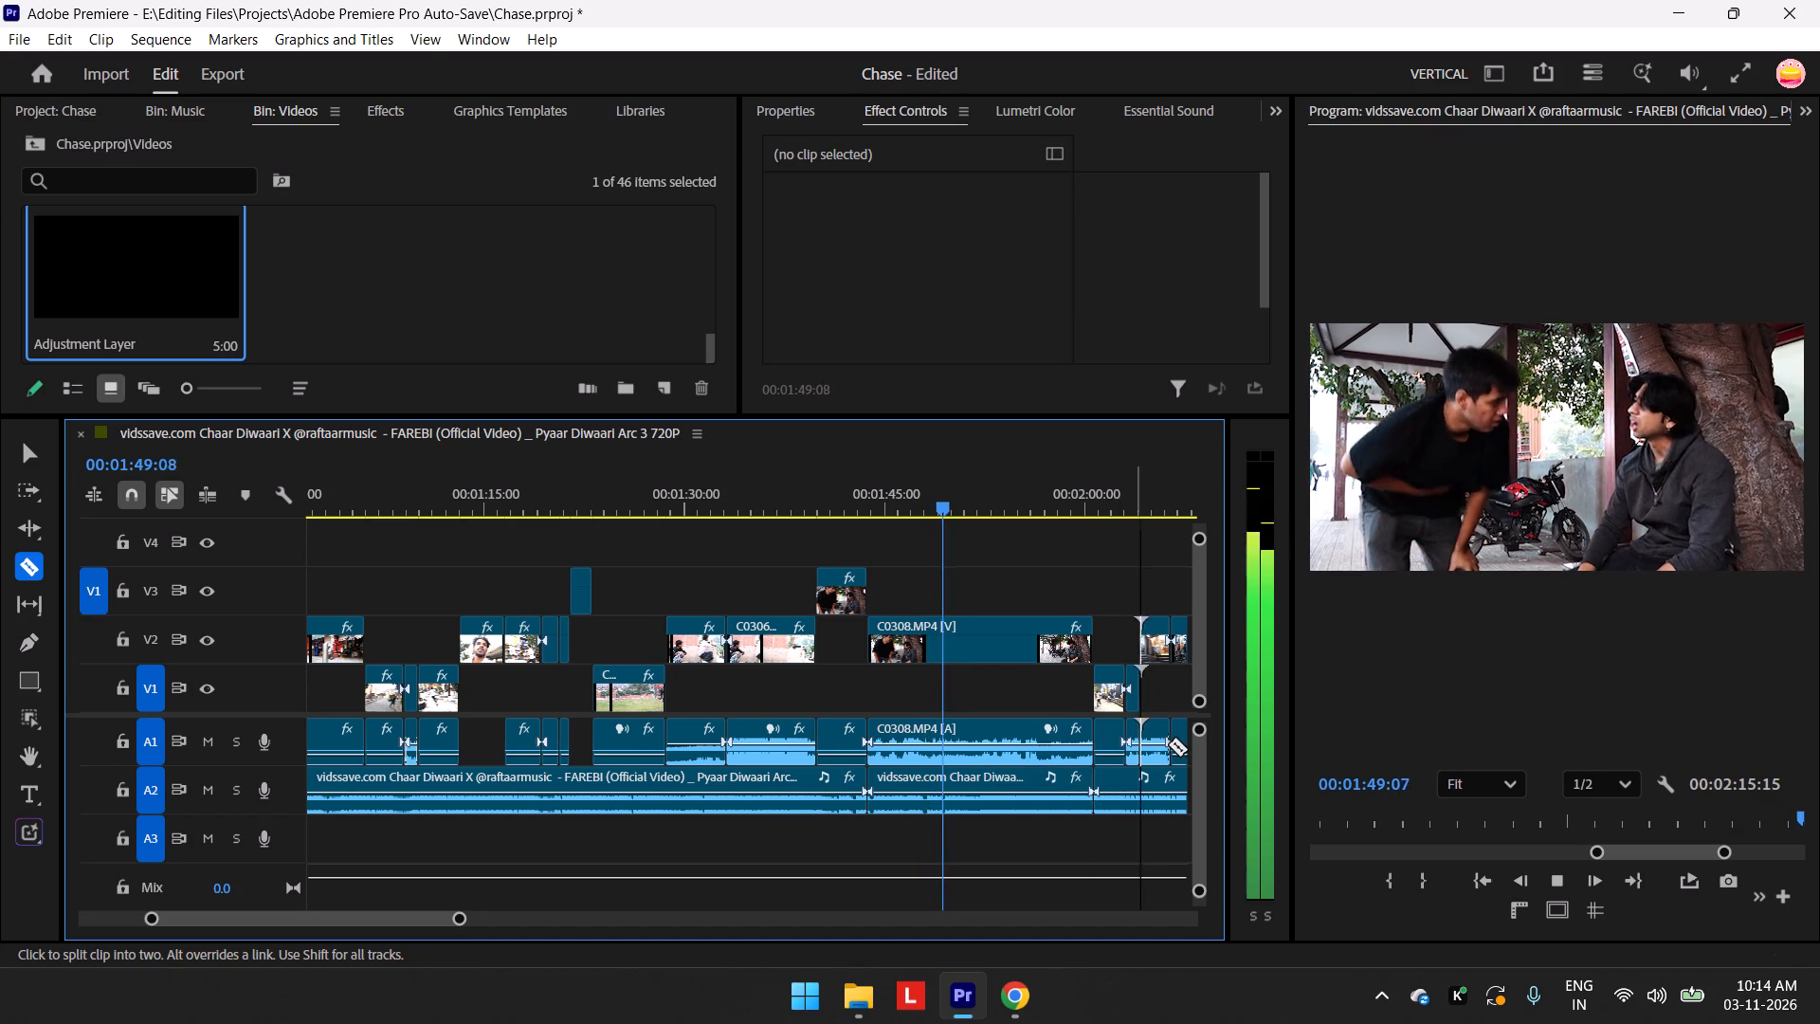
Adjust the gain of the music piece under the long C0308.MP4 clip by -5 dB.
{"action": "key", "text": "v"}
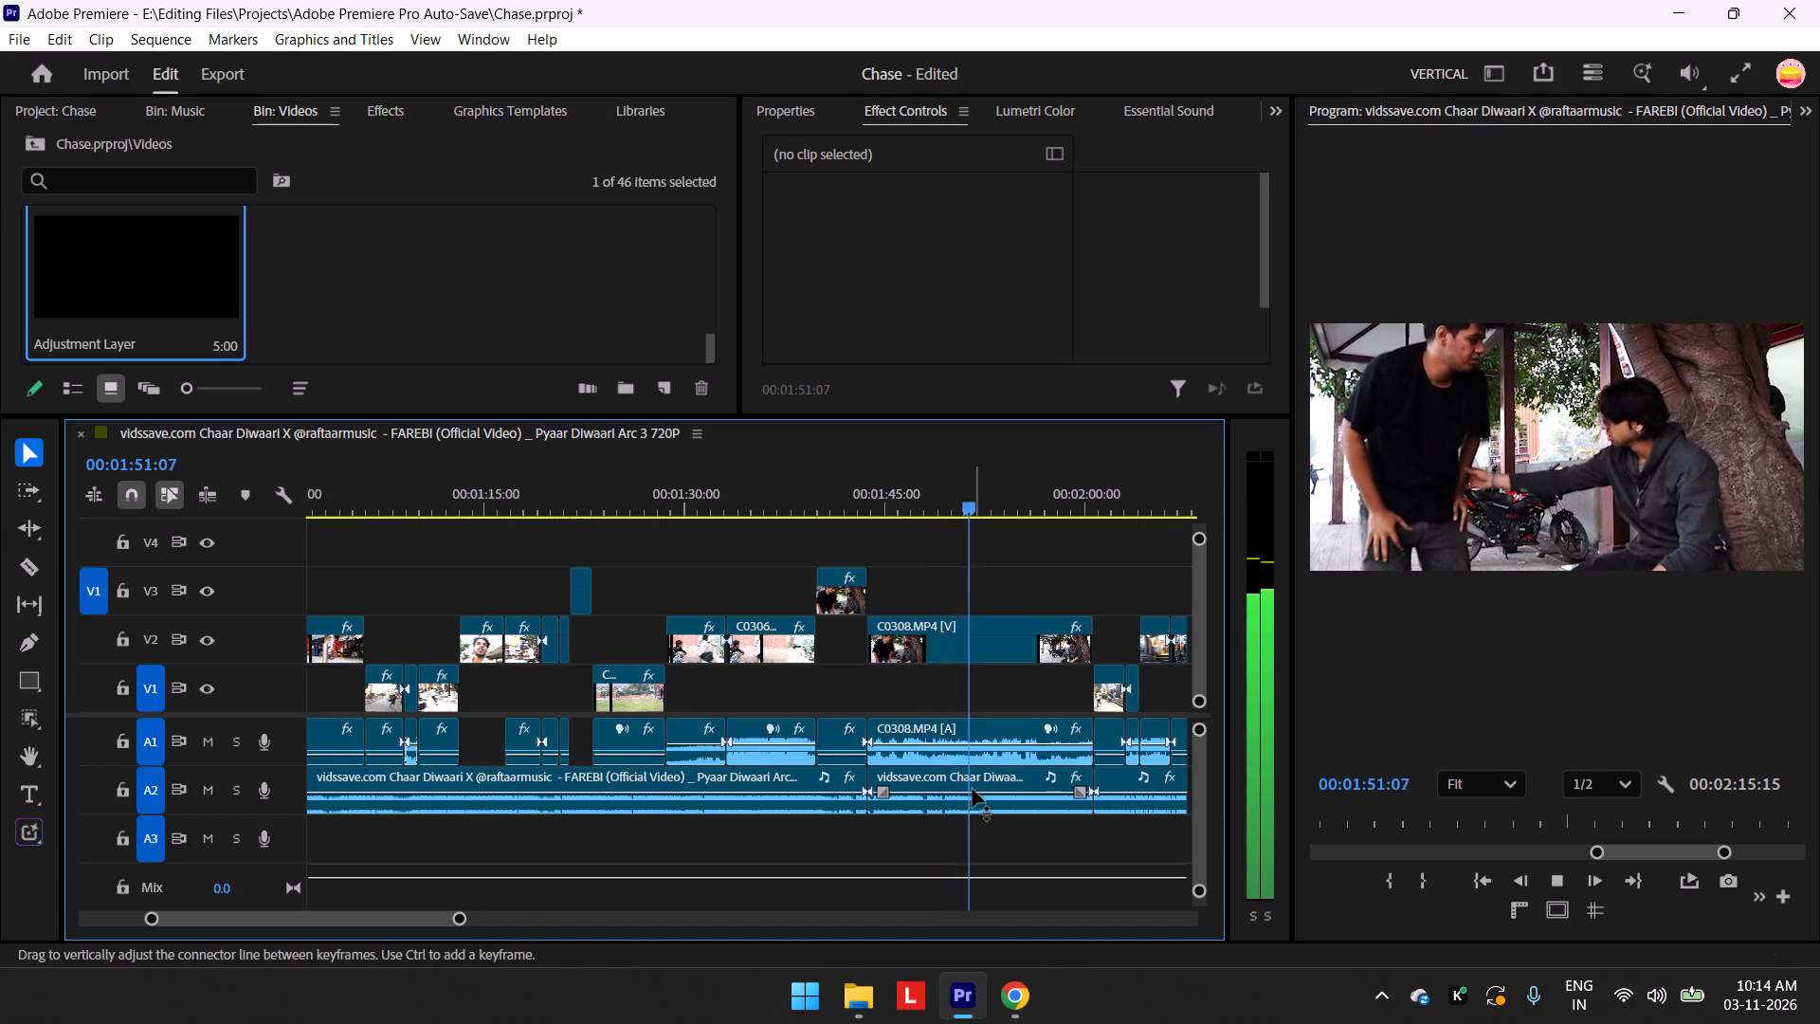
{"action": "left_click", "coordinate": [973, 785]}
{"action": "right_click", "coordinate": [973, 785]}
{"action": "left_click", "coordinate": [1097, 752]}
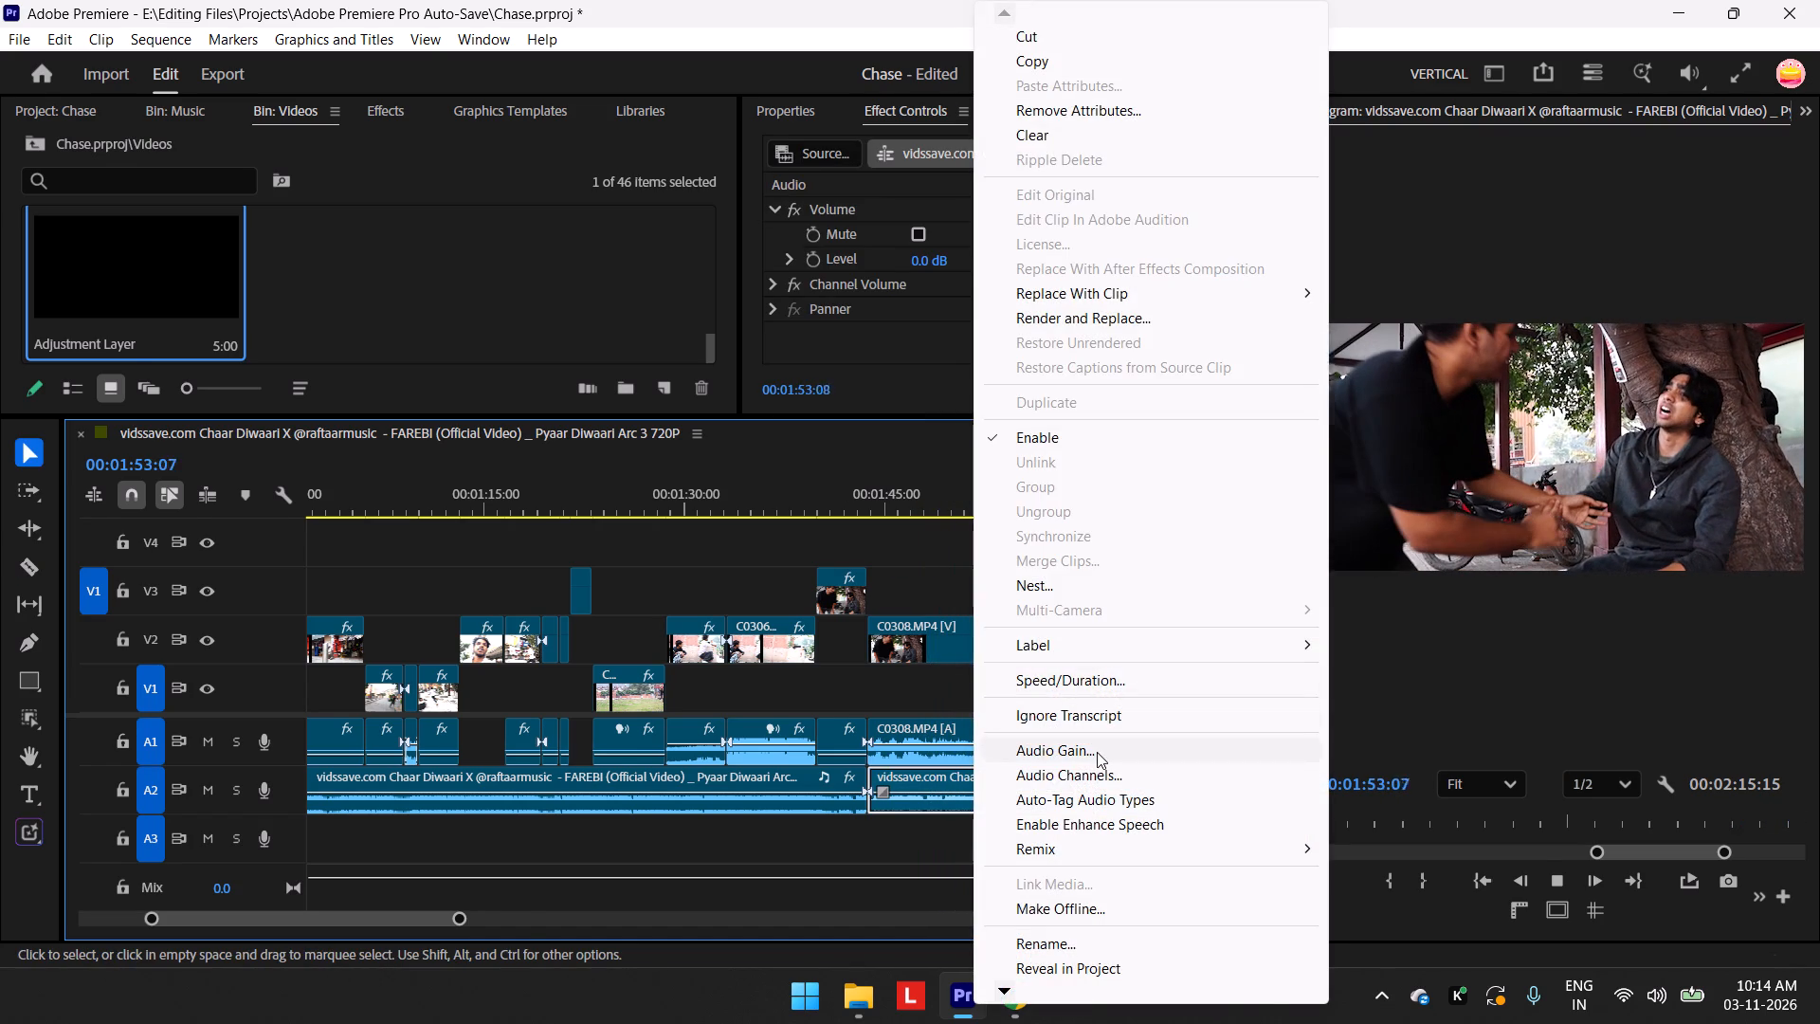
{"action": "type", "text": "-5"}
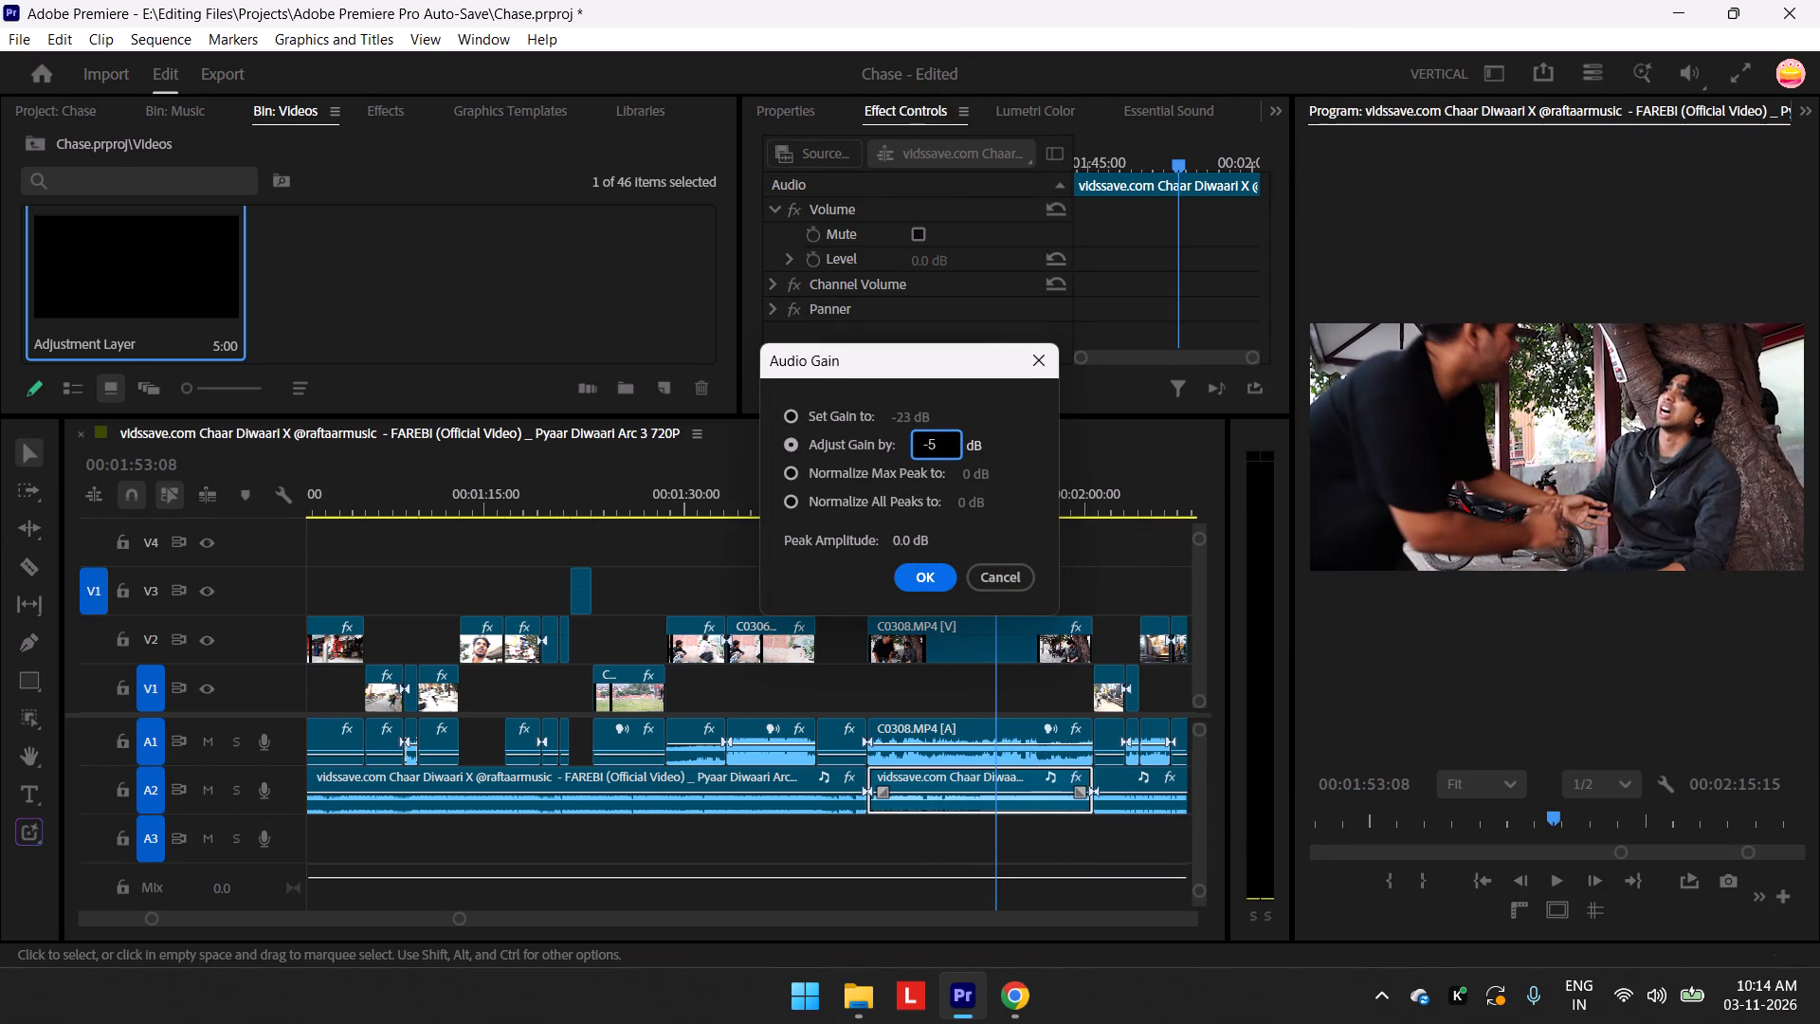
{"action": "key", "text": "Return"}
Apply the DeNoise audio effect to the audio of the long C0308.MP4 clip on A1.
{"action": "left_click_drag", "start_coordinate": [989, 505], "coordinate": [865, 544]}
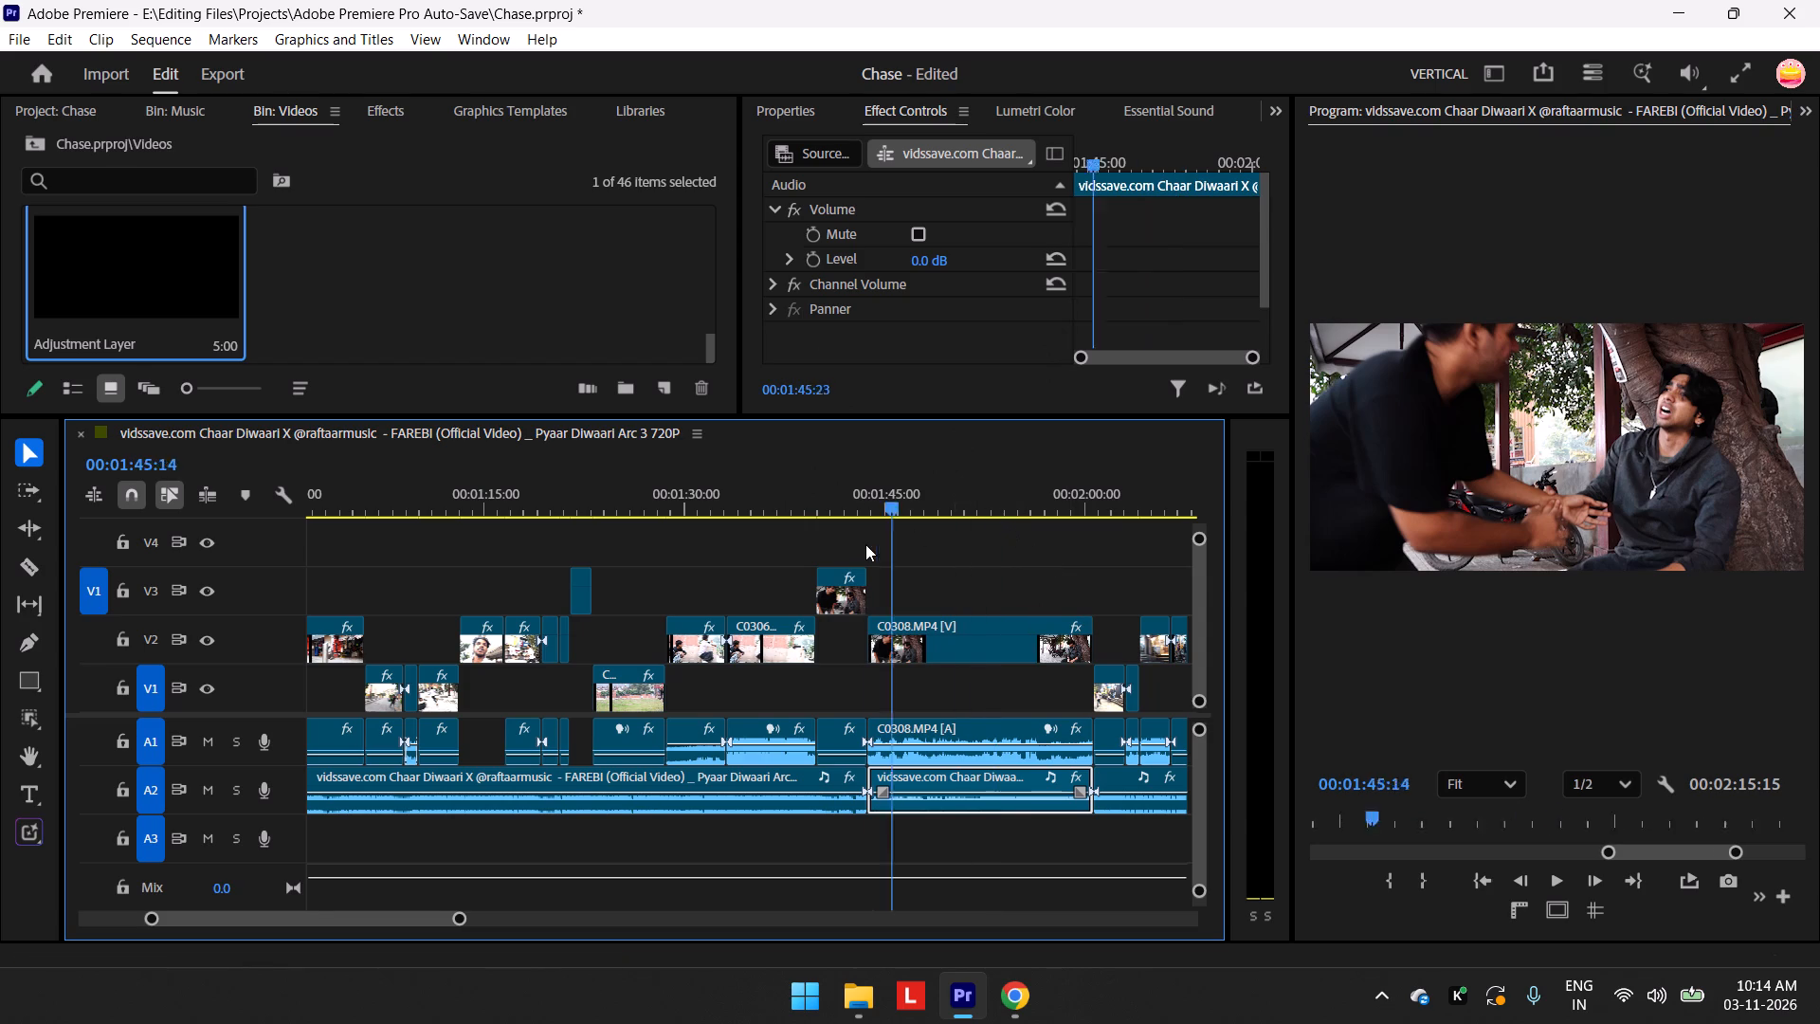
{"action": "left_click_drag", "start_coordinate": [865, 544], "coordinate": [850, 547]}
{"action": "key", "text": "space"}
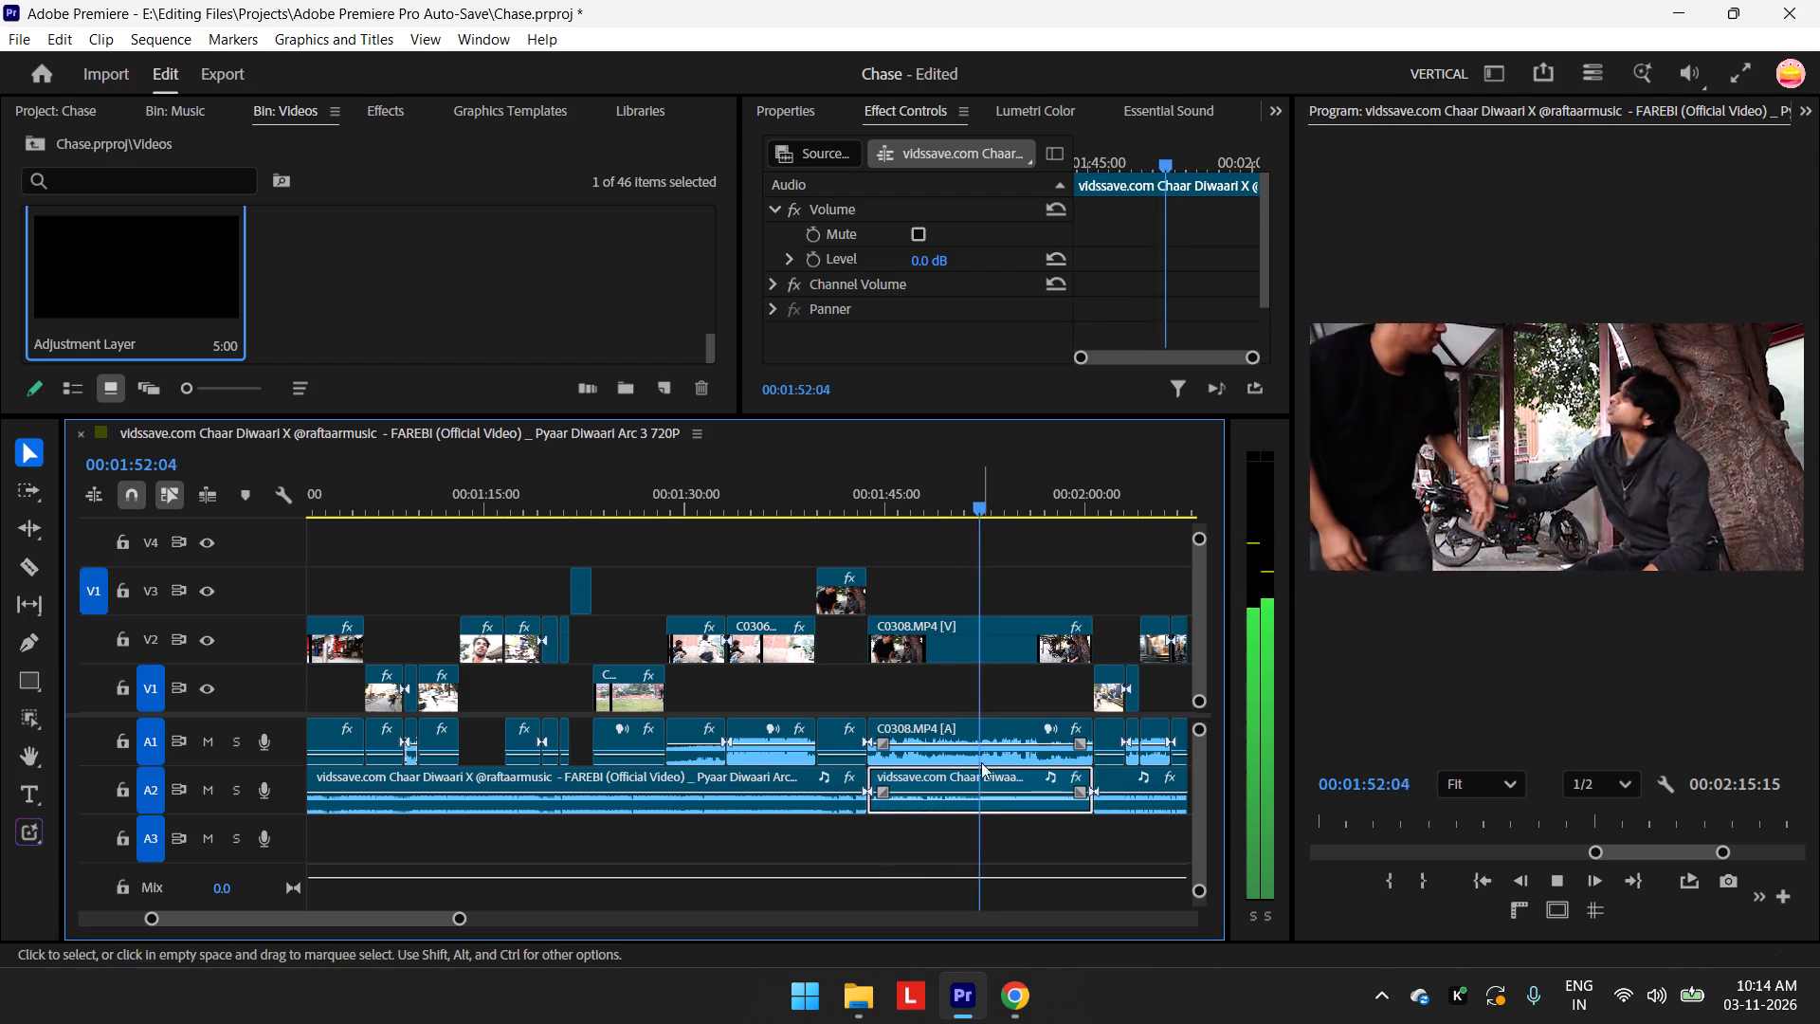
{"action": "left_click", "coordinate": [972, 731]}
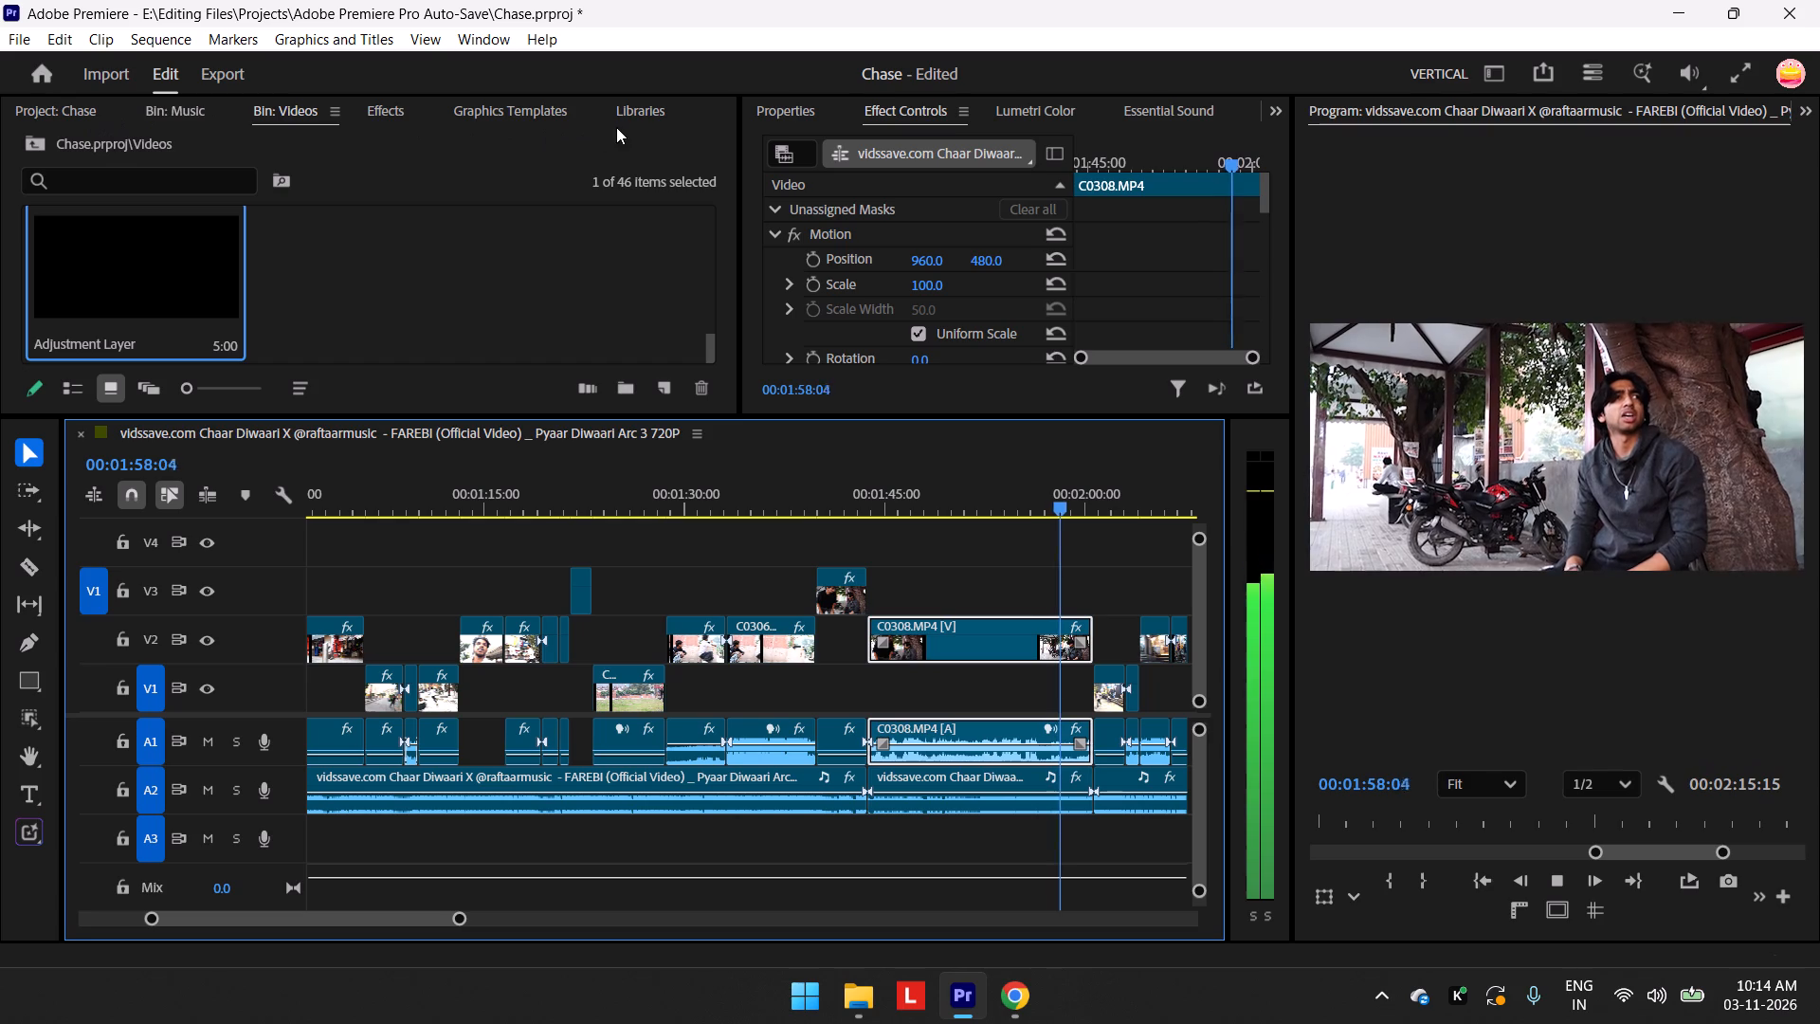
{"action": "left_click", "coordinate": [374, 104]}
{"action": "left_click", "coordinate": [134, 155]}
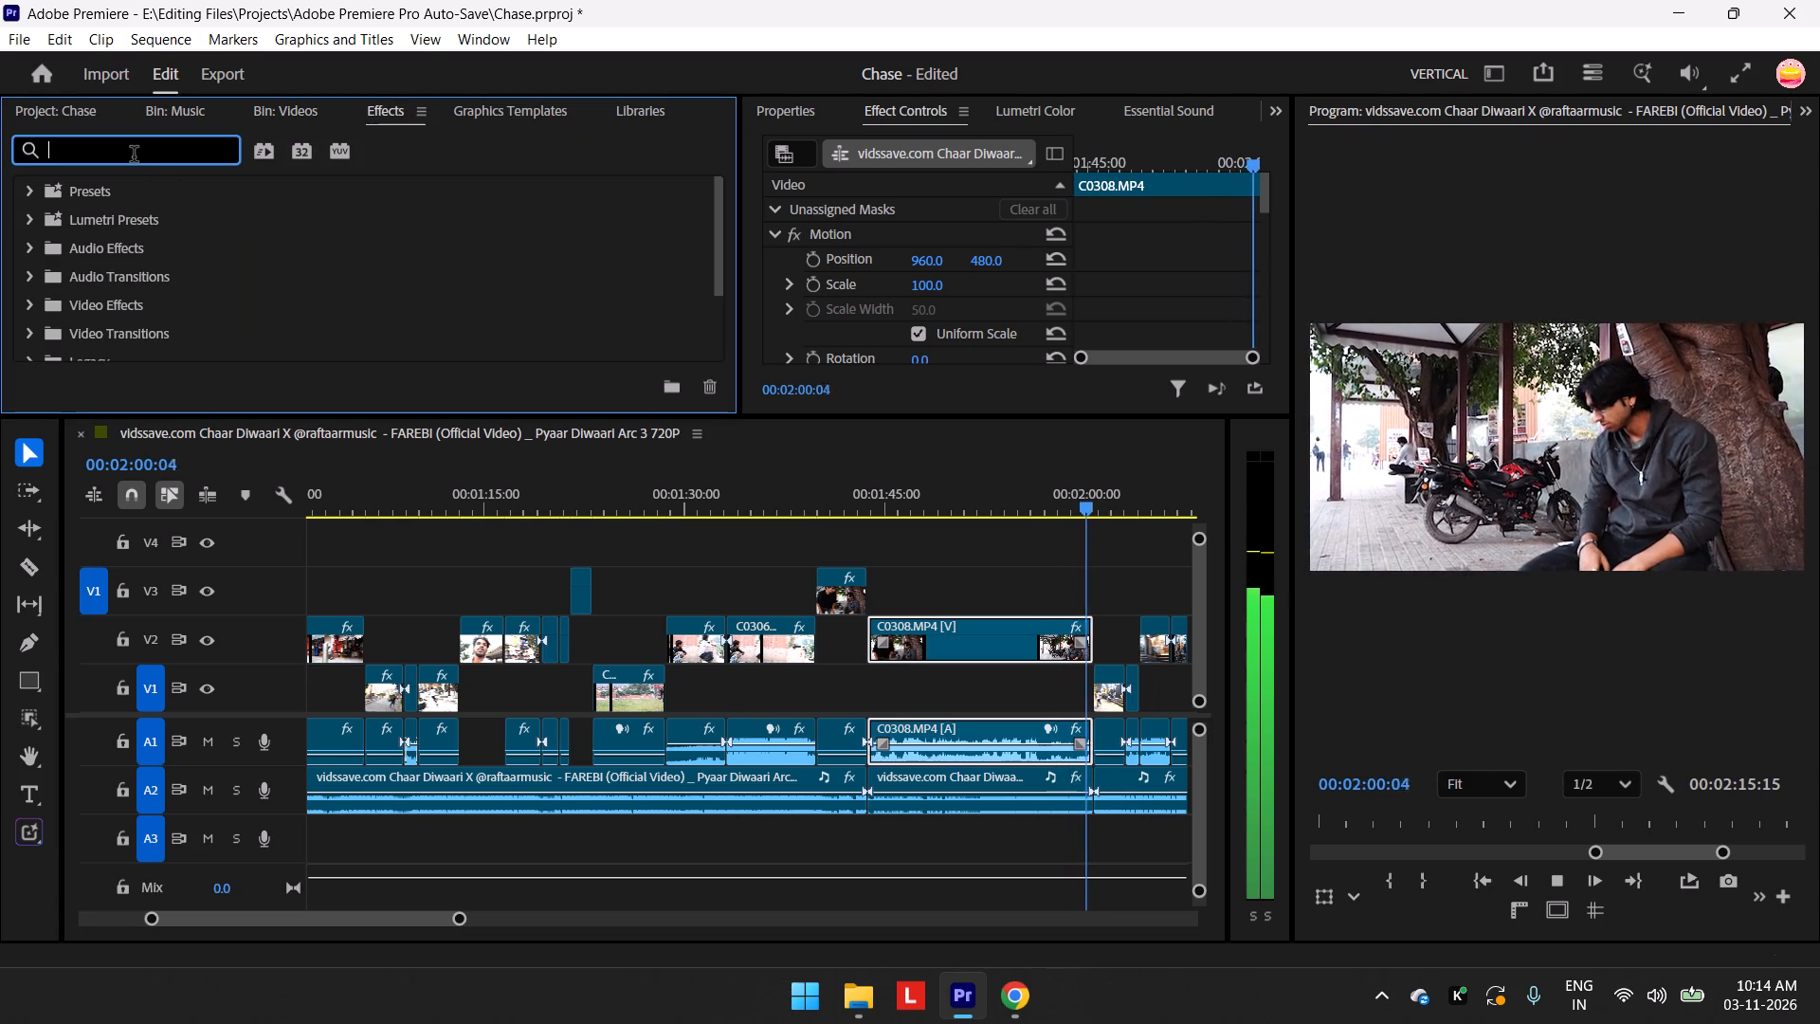
{"action": "type", "text": "denoise"}
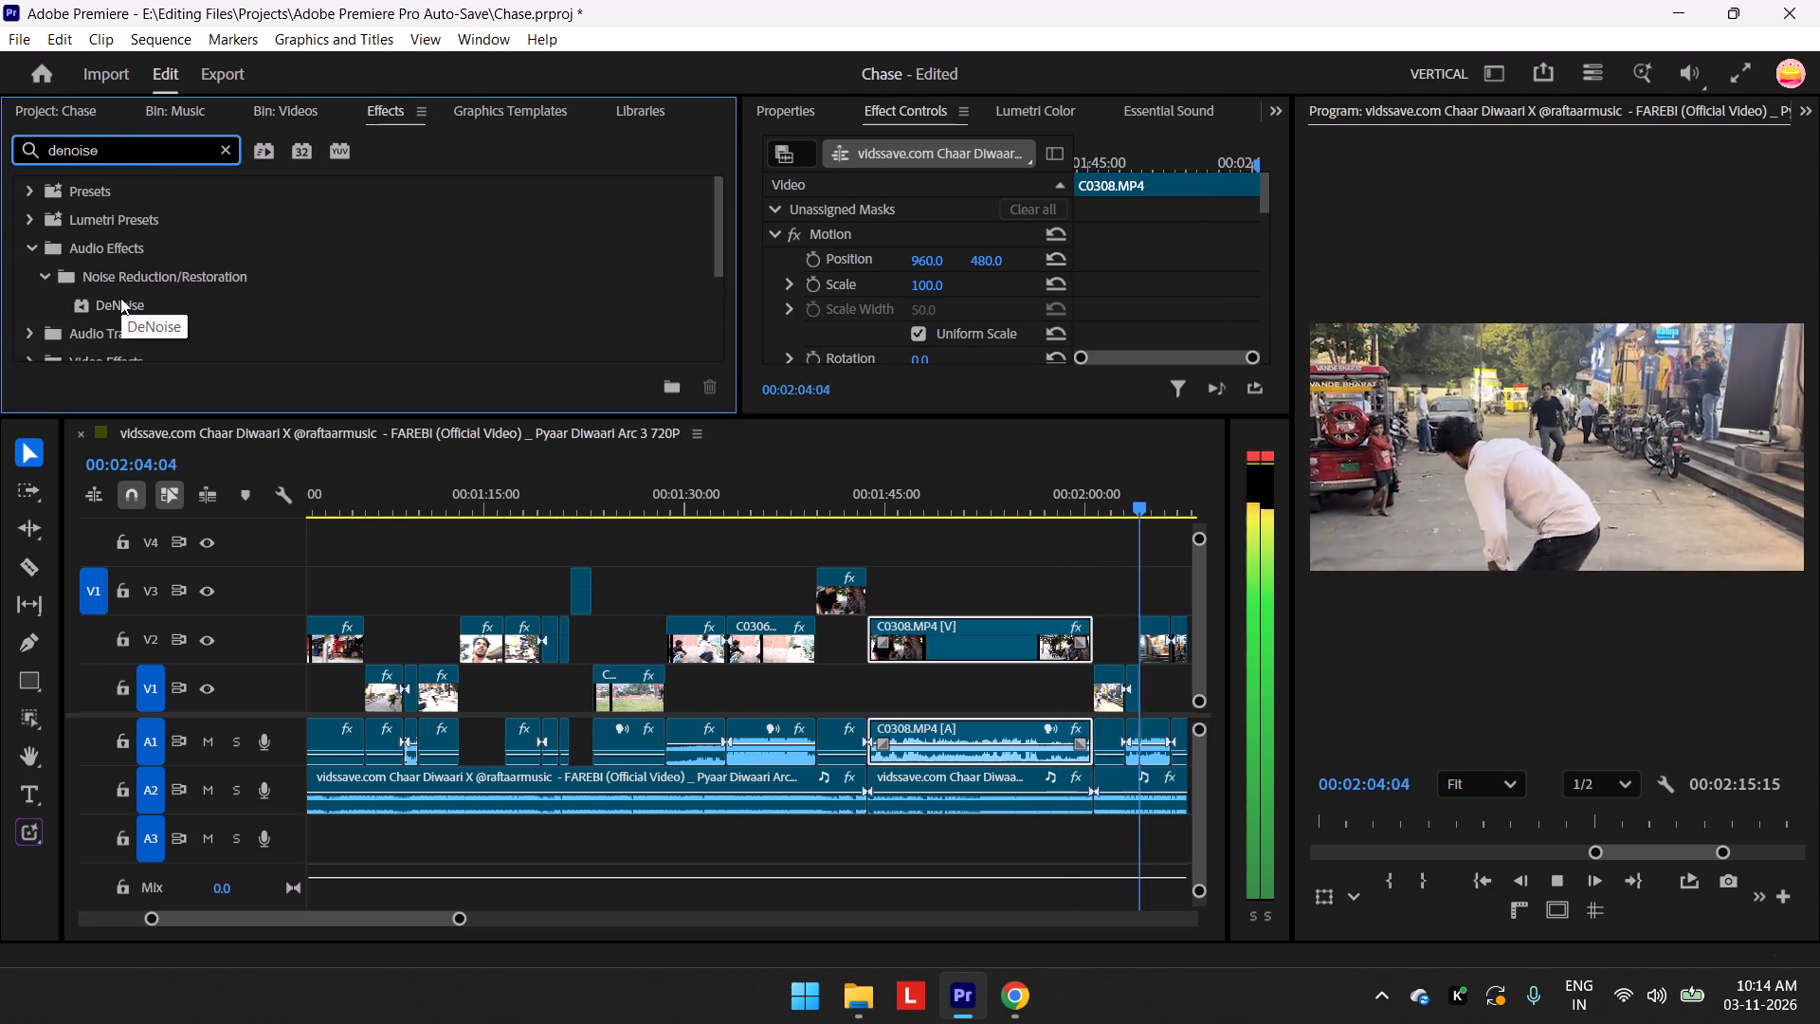
{"action": "left_click_drag", "start_coordinate": [120, 298], "coordinate": [525, 664]}
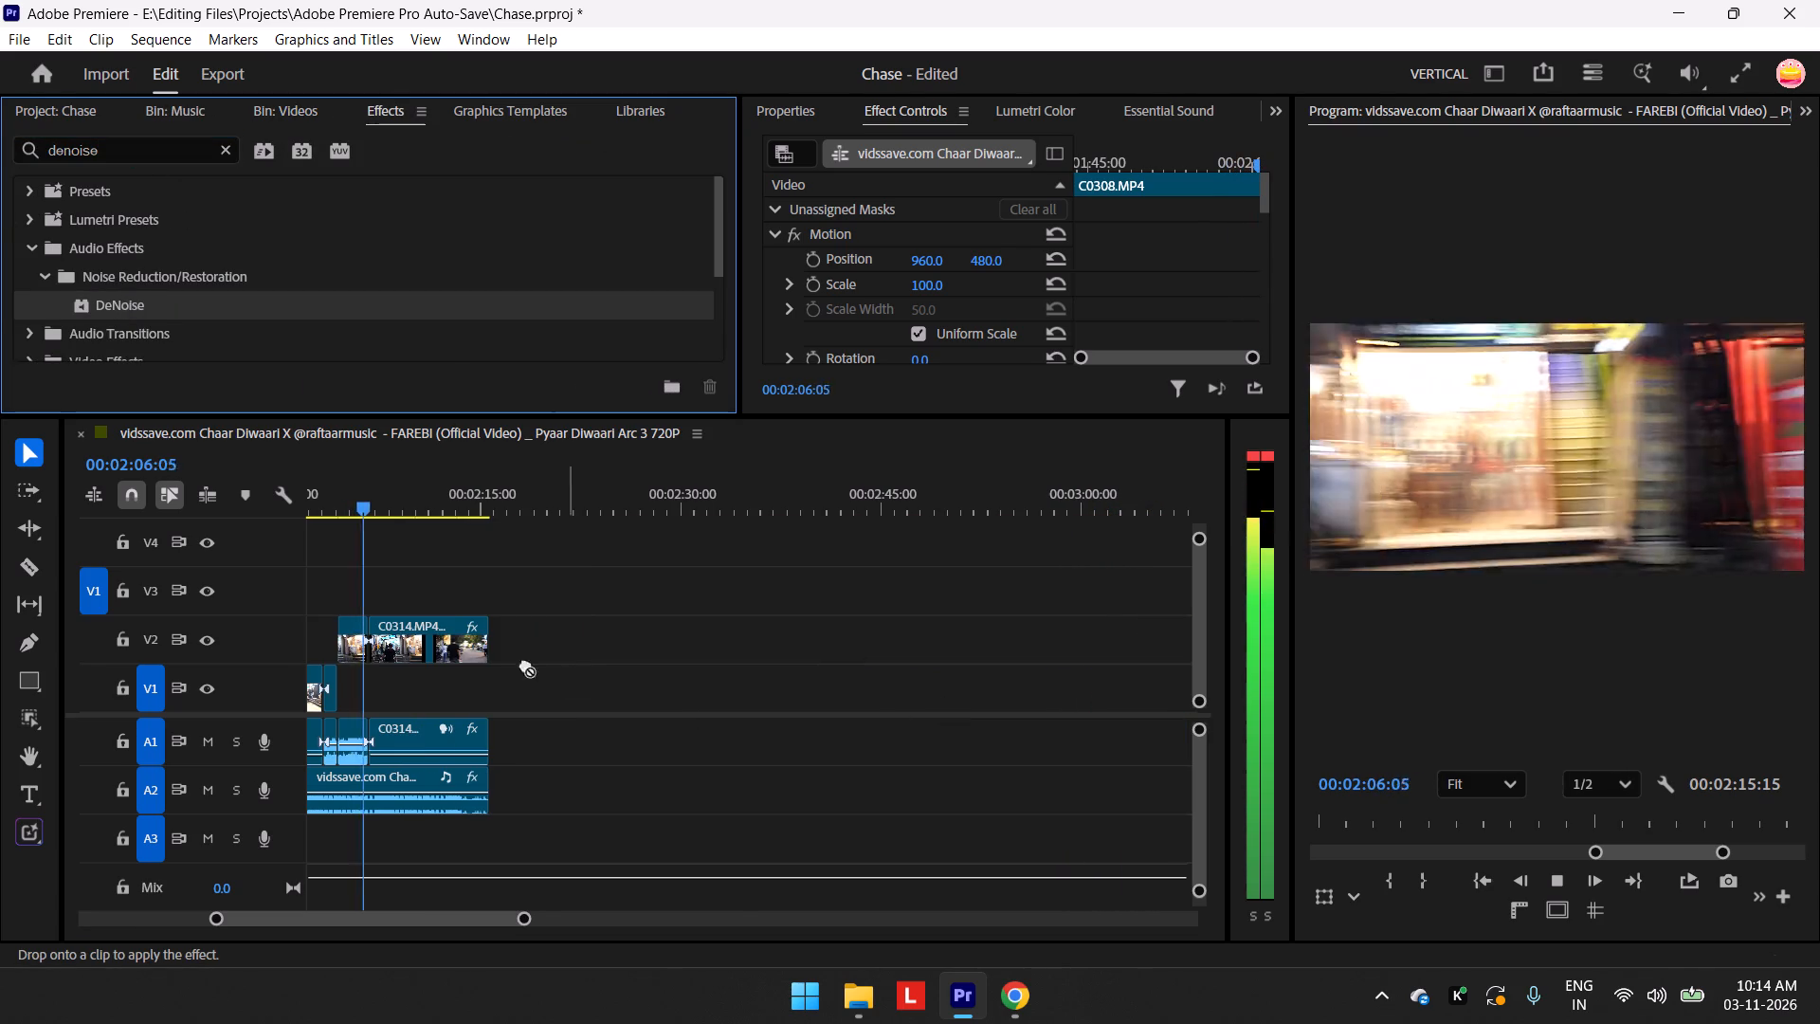
{"action": "left_click_drag", "start_coordinate": [525, 664], "coordinate": [425, 582]}
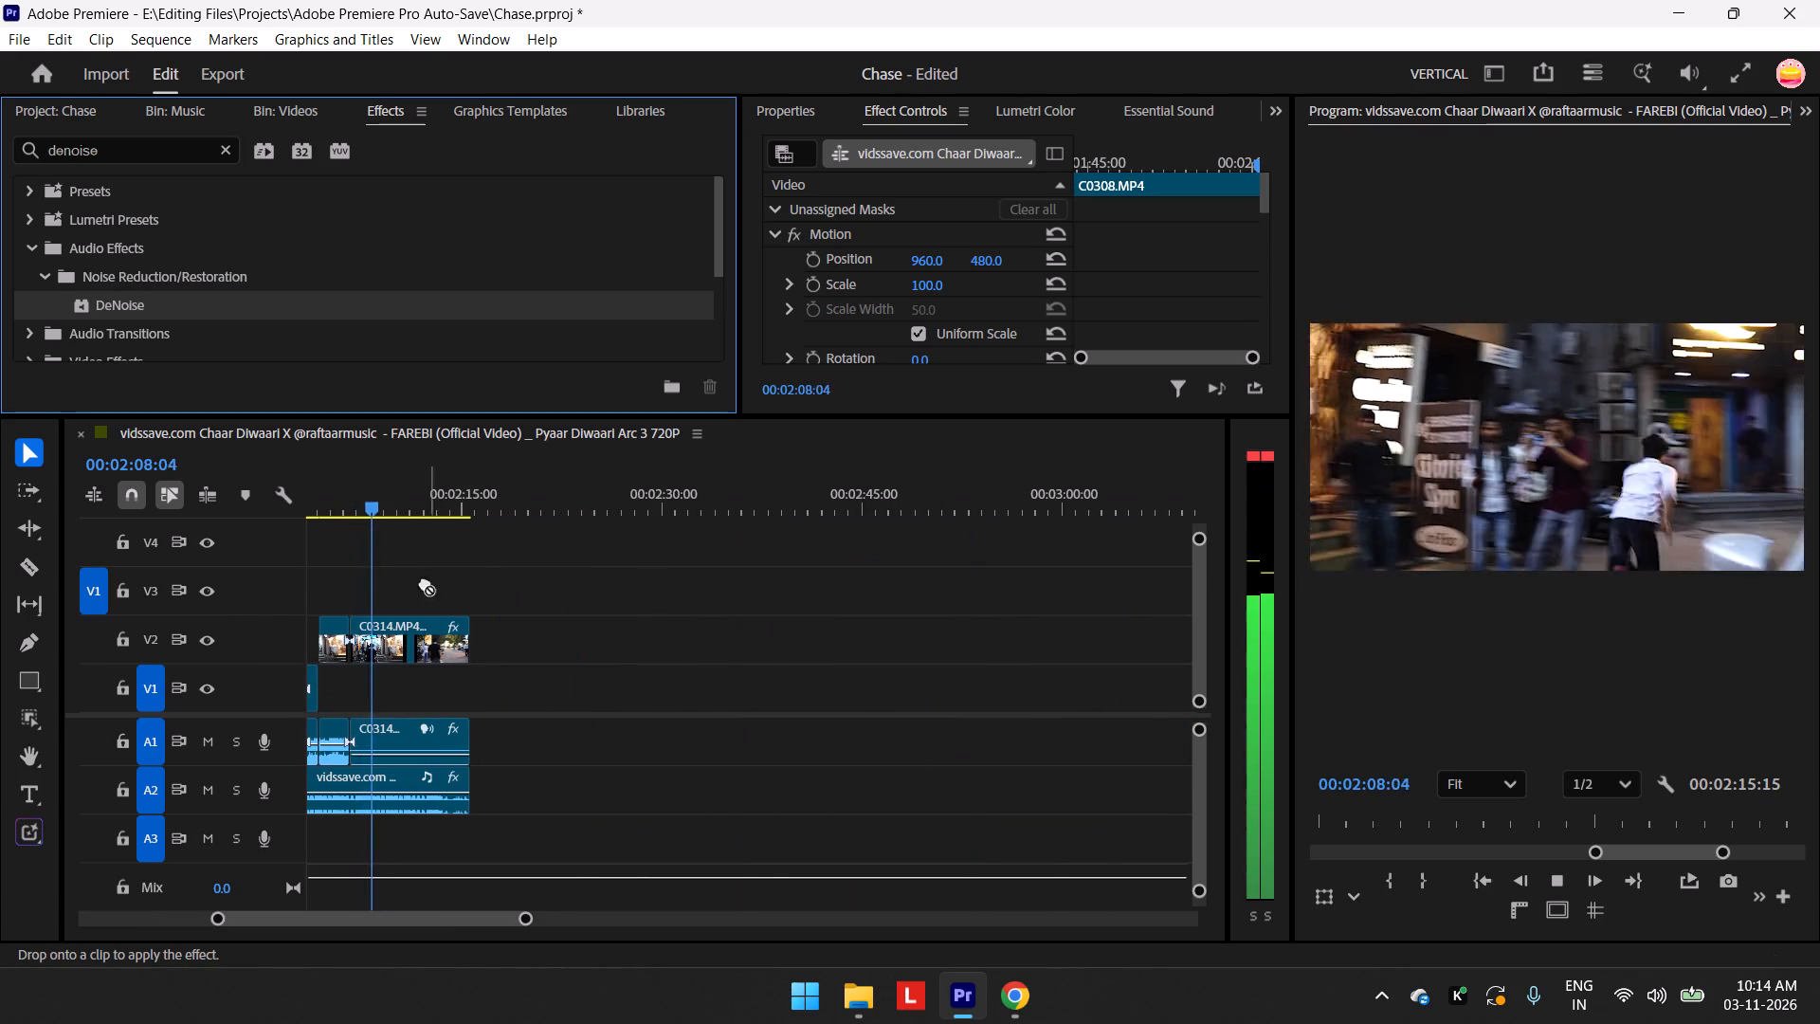
{"action": "left_click_drag", "start_coordinate": [425, 582], "coordinate": [444, 285]}
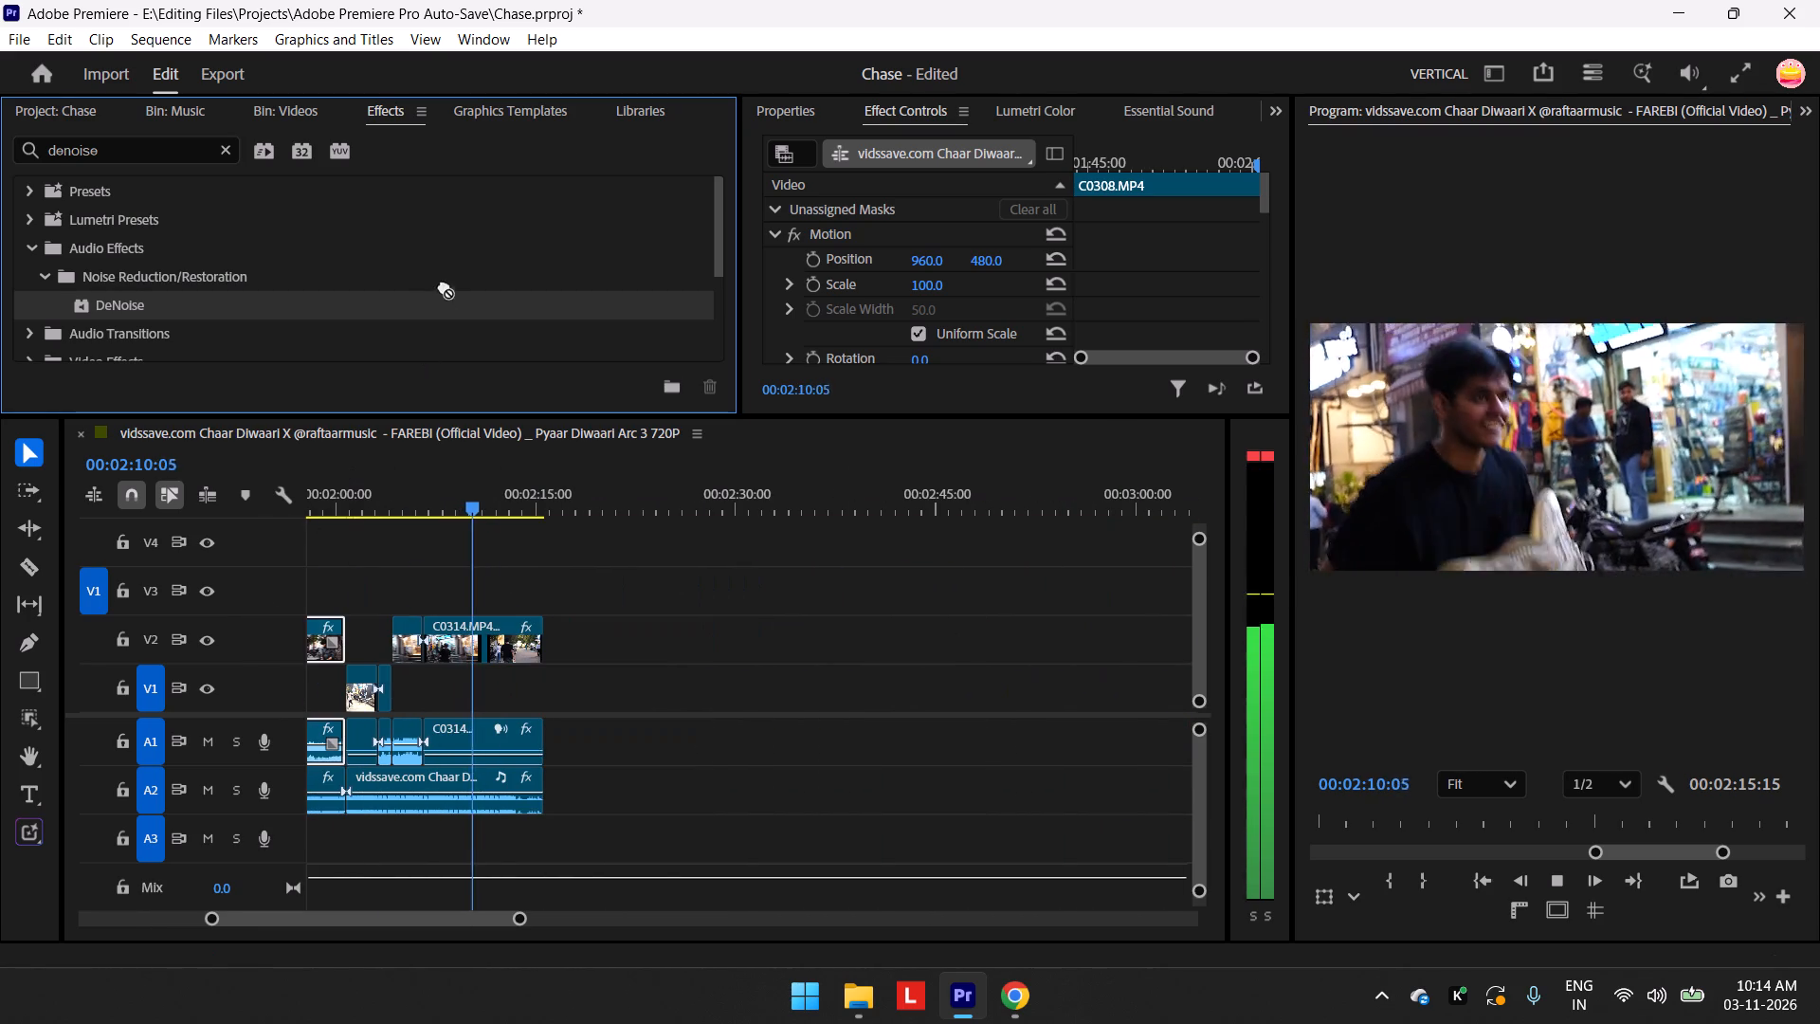
{"action": "left_click_drag", "start_coordinate": [444, 285], "coordinate": [438, 222]}
{"action": "left_click_drag", "start_coordinate": [483, 504], "coordinate": [253, 558]}
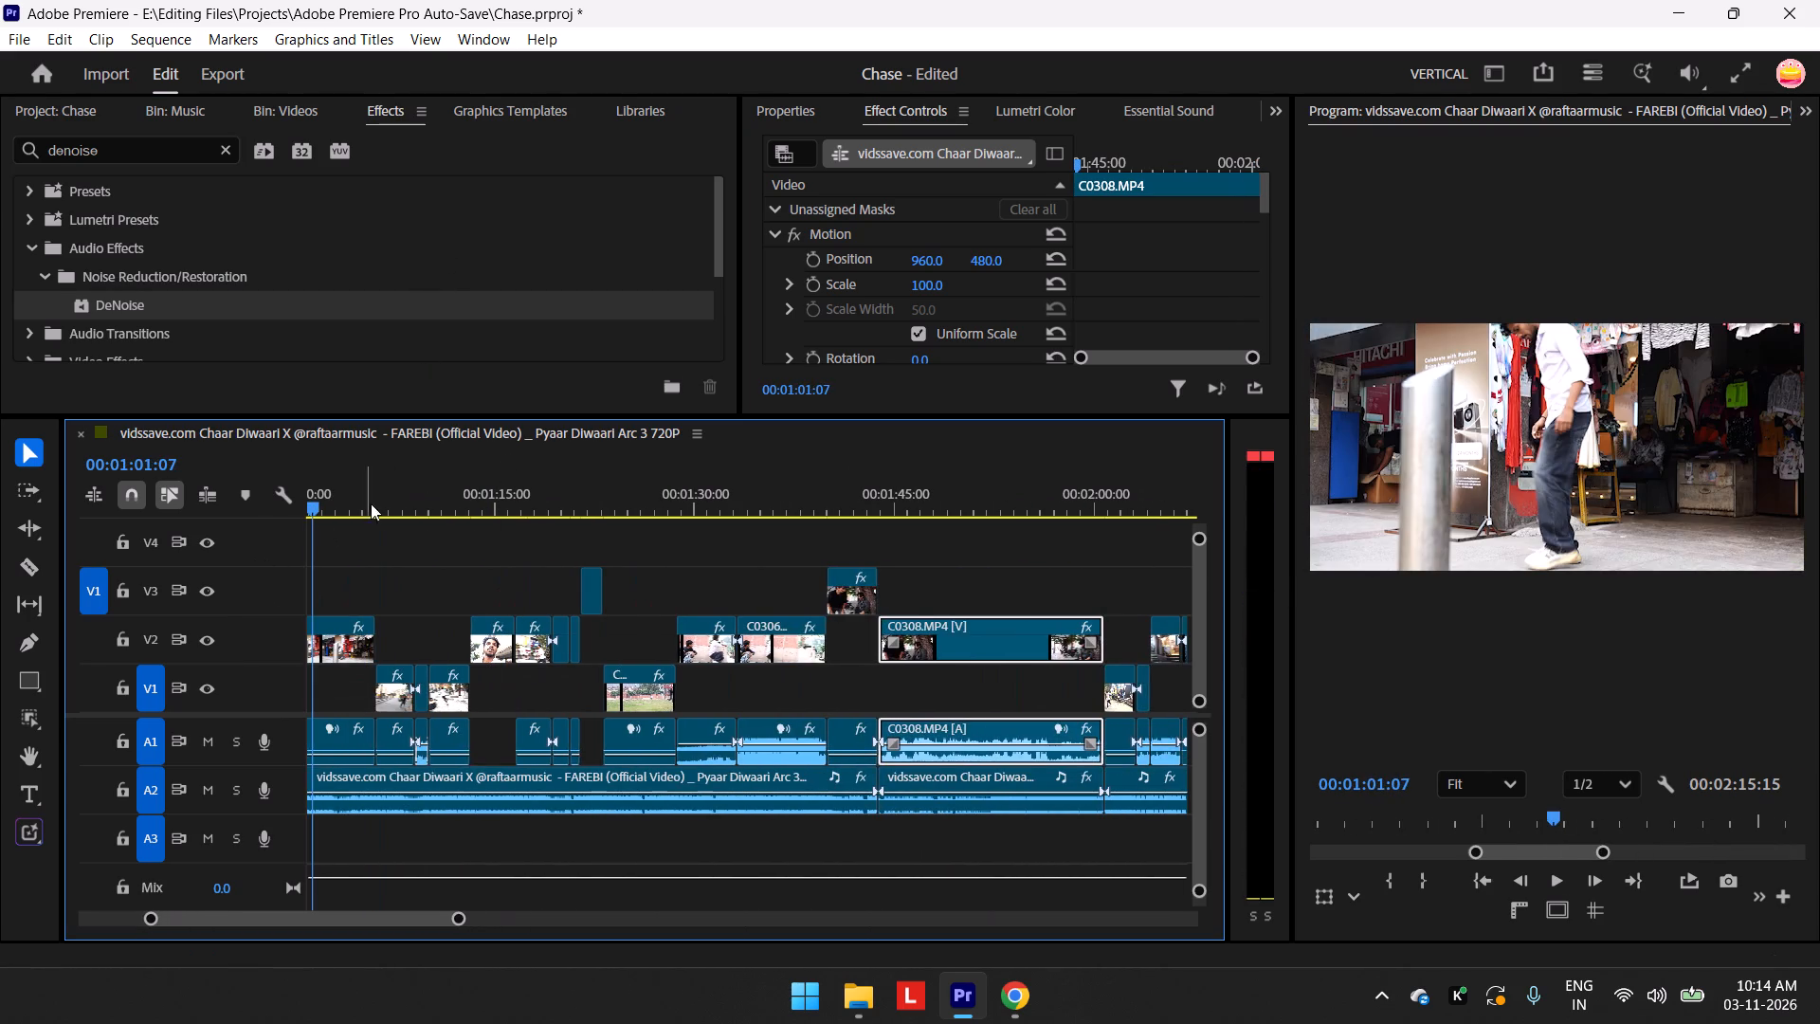
{"action": "key", "text": "space"}
{"action": "key", "text": "space"}
{"action": "left_click_drag", "start_coordinate": [1116, 503], "coordinate": [1084, 536]}
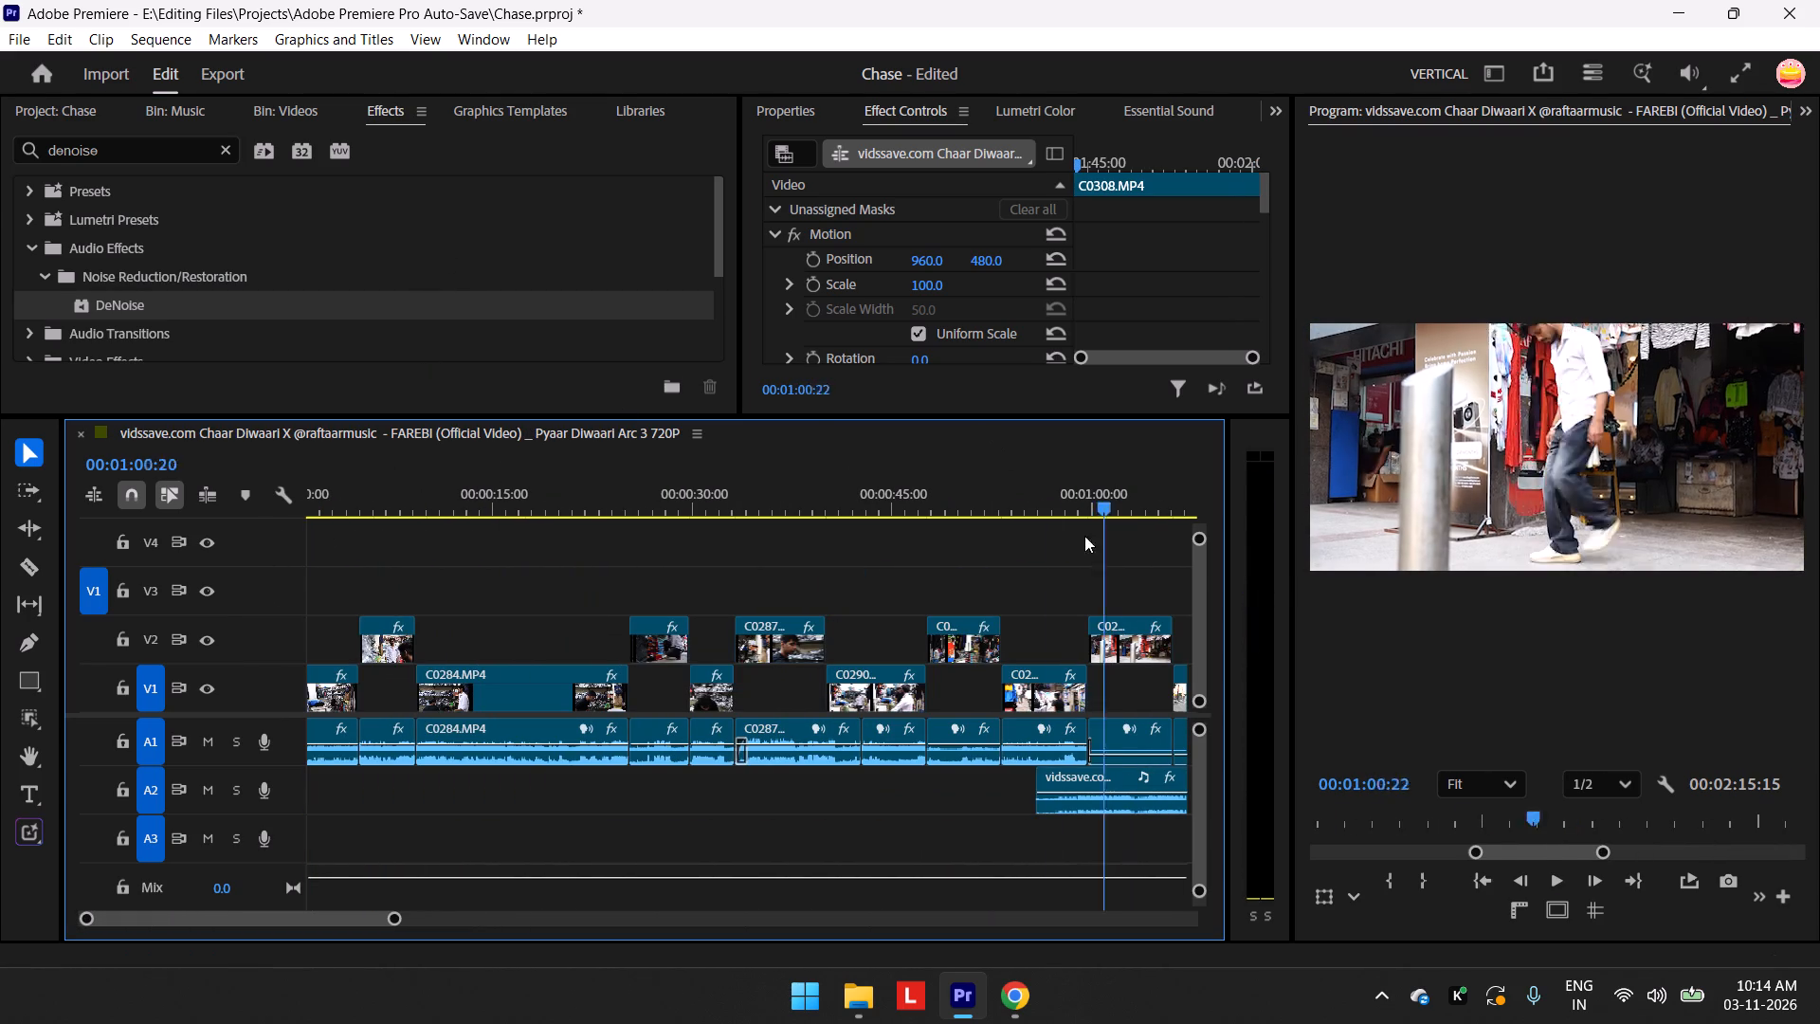
{"action": "left_click_drag", "start_coordinate": [1084, 536], "coordinate": [979, 717]}
{"action": "left_click_drag", "start_coordinate": [167, 309], "coordinate": [891, 746]}
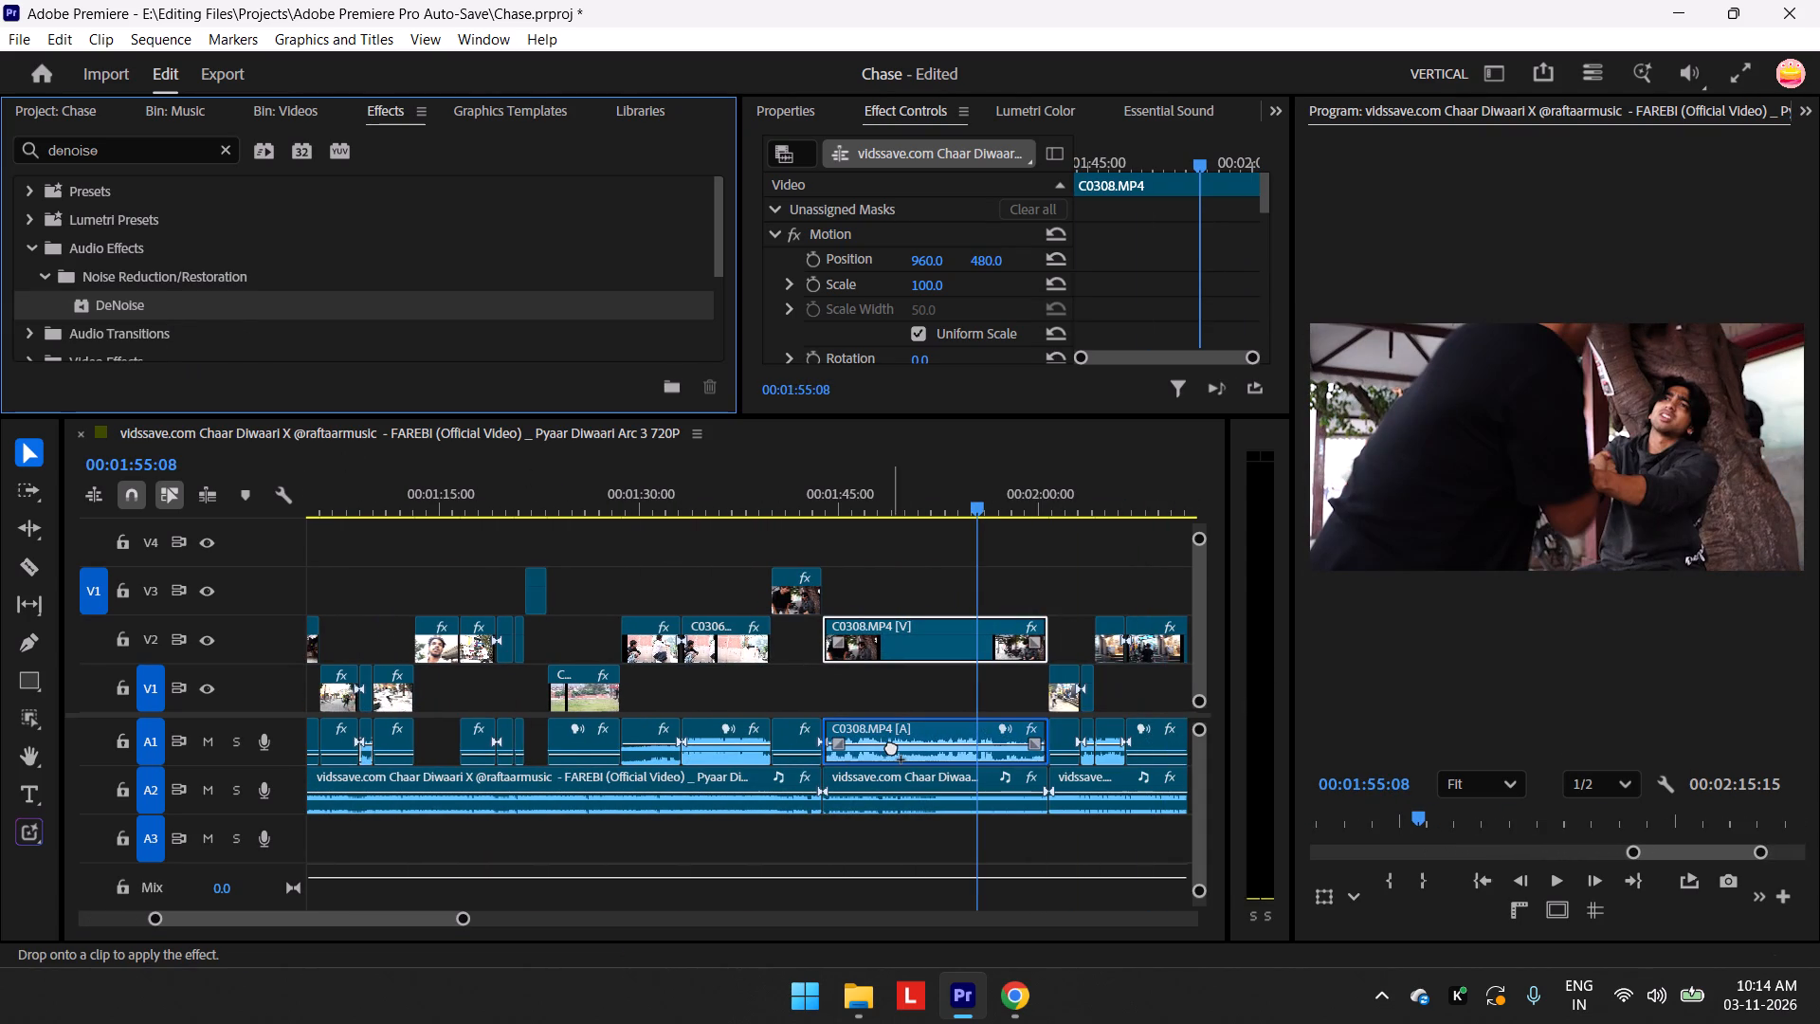
{"action": "left_click_drag", "start_coordinate": [891, 746], "coordinate": [898, 746]}
Set the DeNoise effect of the C0308.MP4 clip to the Heavy Noise Reduction preset with an amount of 57%.
{"action": "scroll", "coordinate": [919, 232], "scroll_direction": "down", "scroll_amount": 20}
{"action": "scroll", "coordinate": [919, 232], "scroll_direction": "down", "scroll_amount": 9}
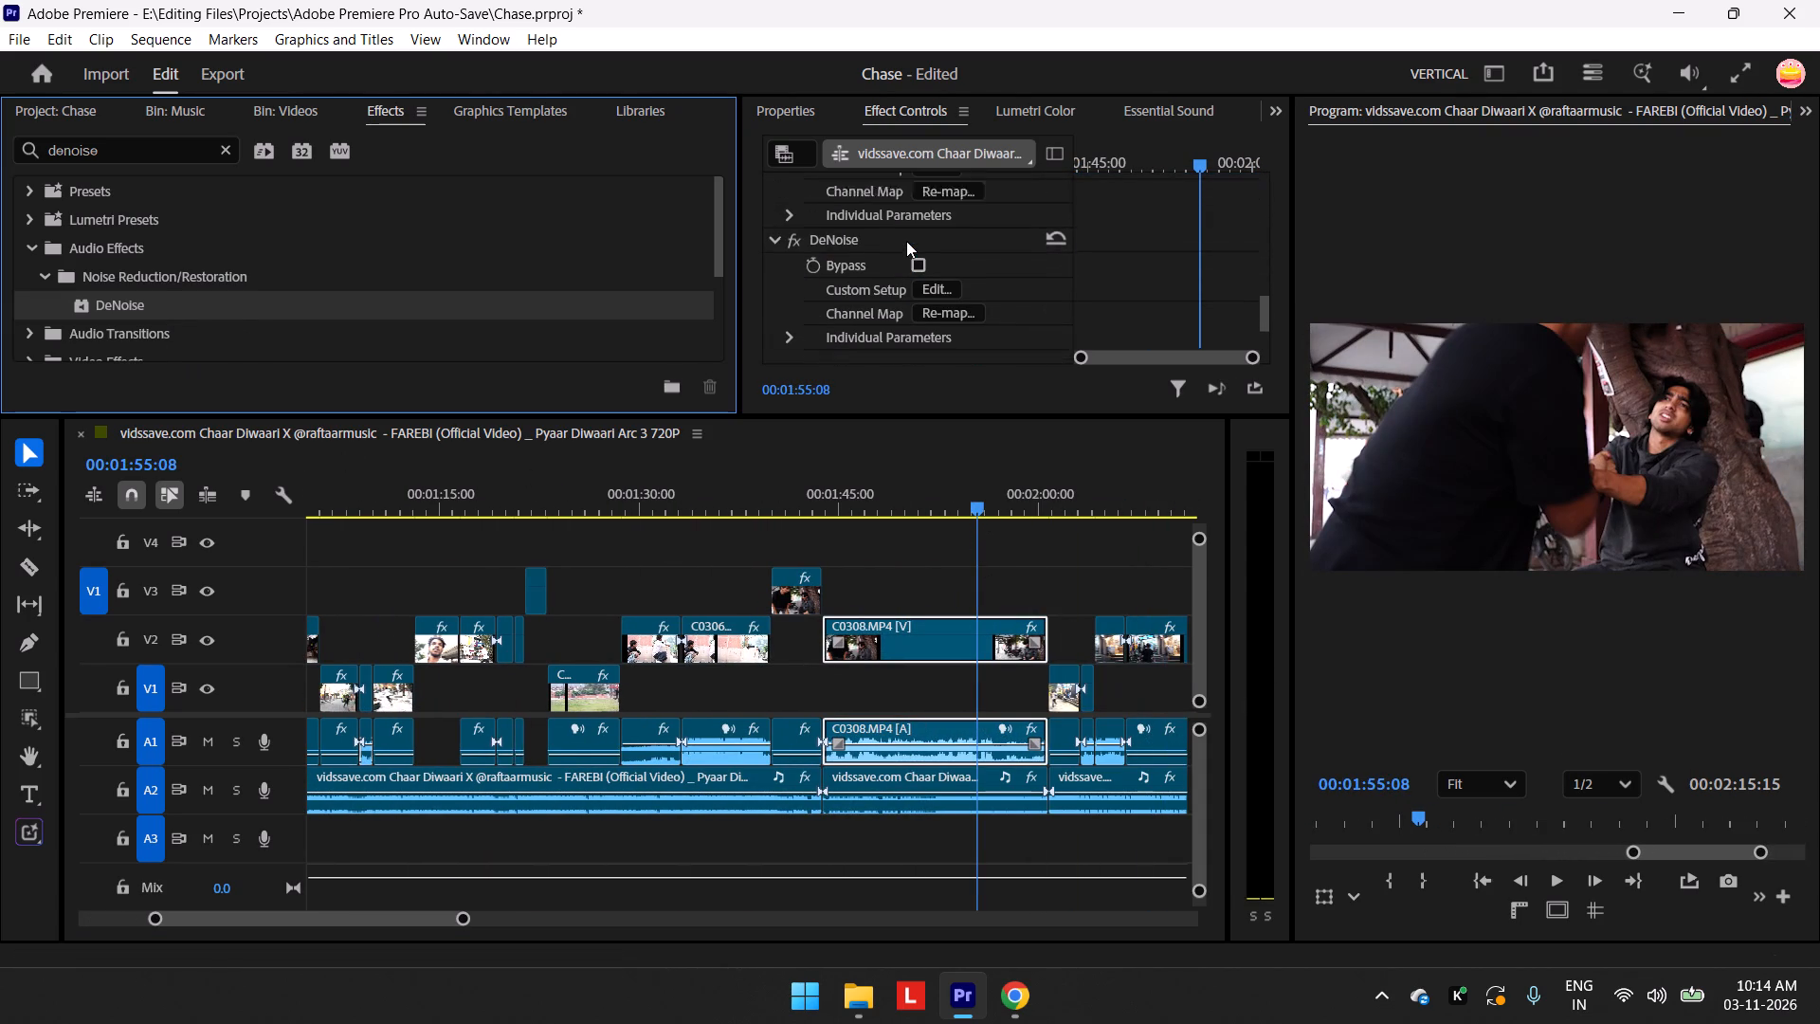
{"action": "left_click", "coordinate": [935, 260]}
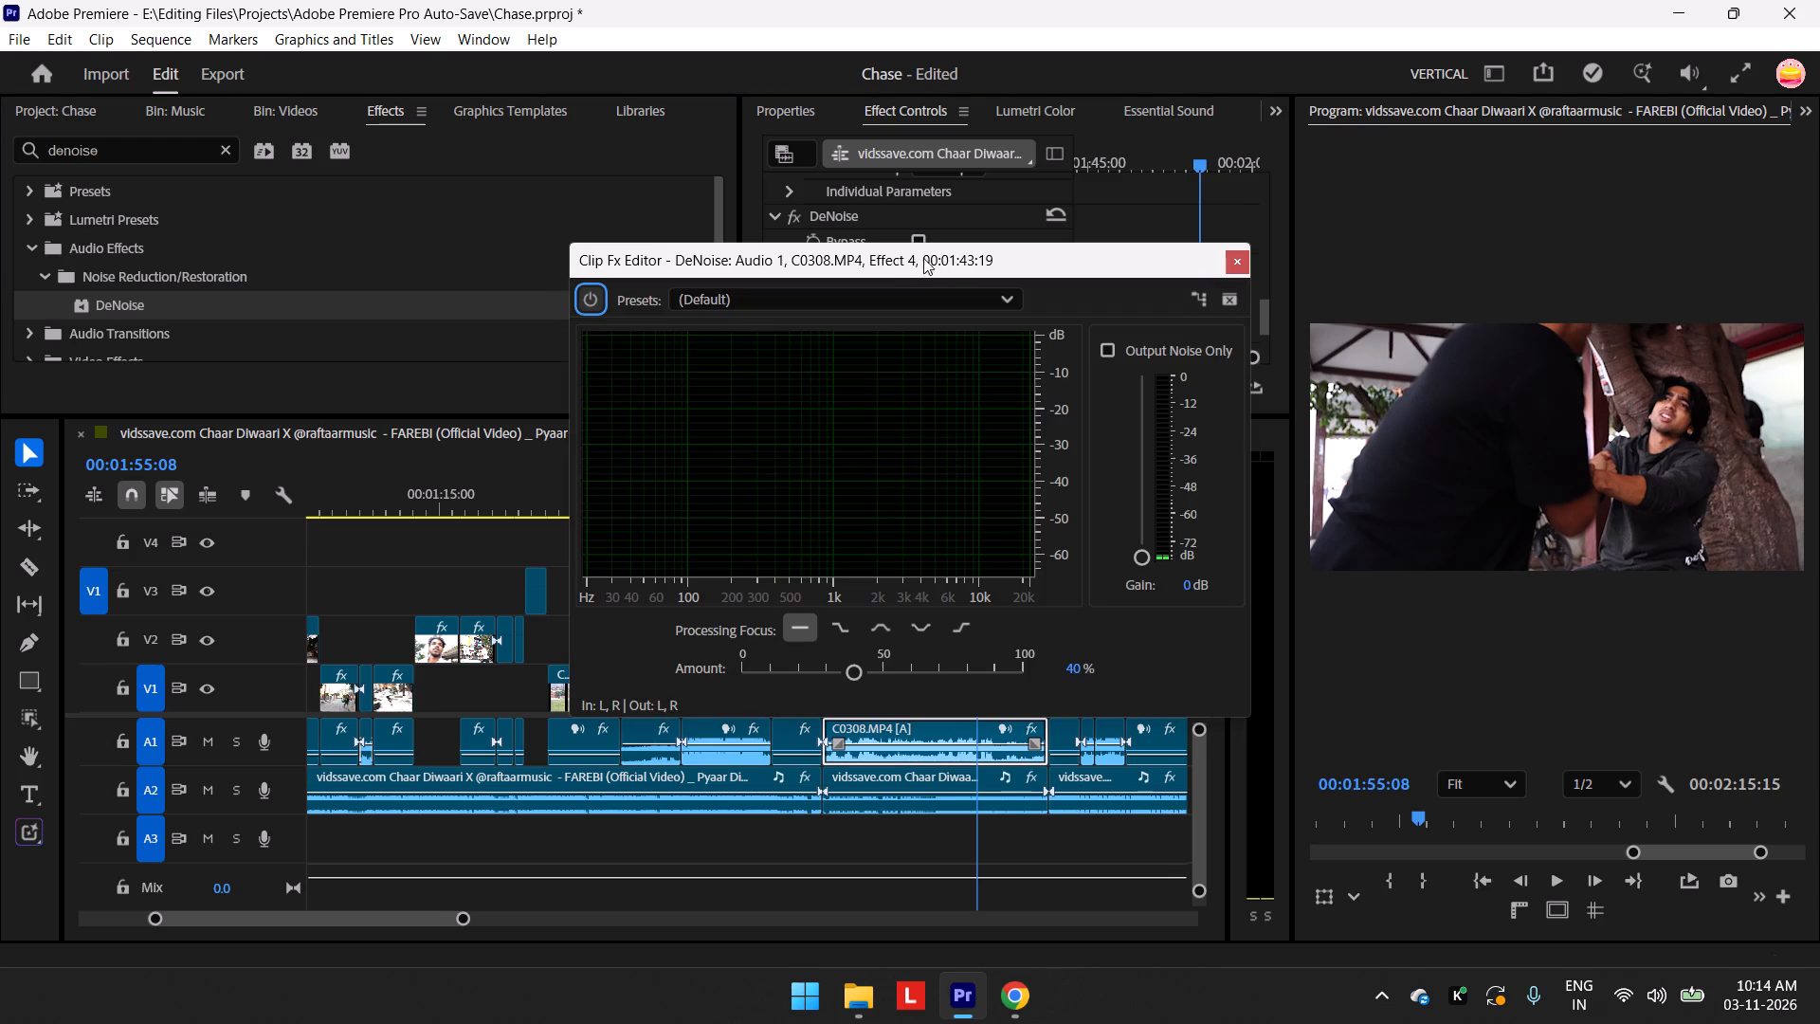
{"action": "left_click", "coordinate": [747, 306]}
{"action": "left_click", "coordinate": [767, 363]}
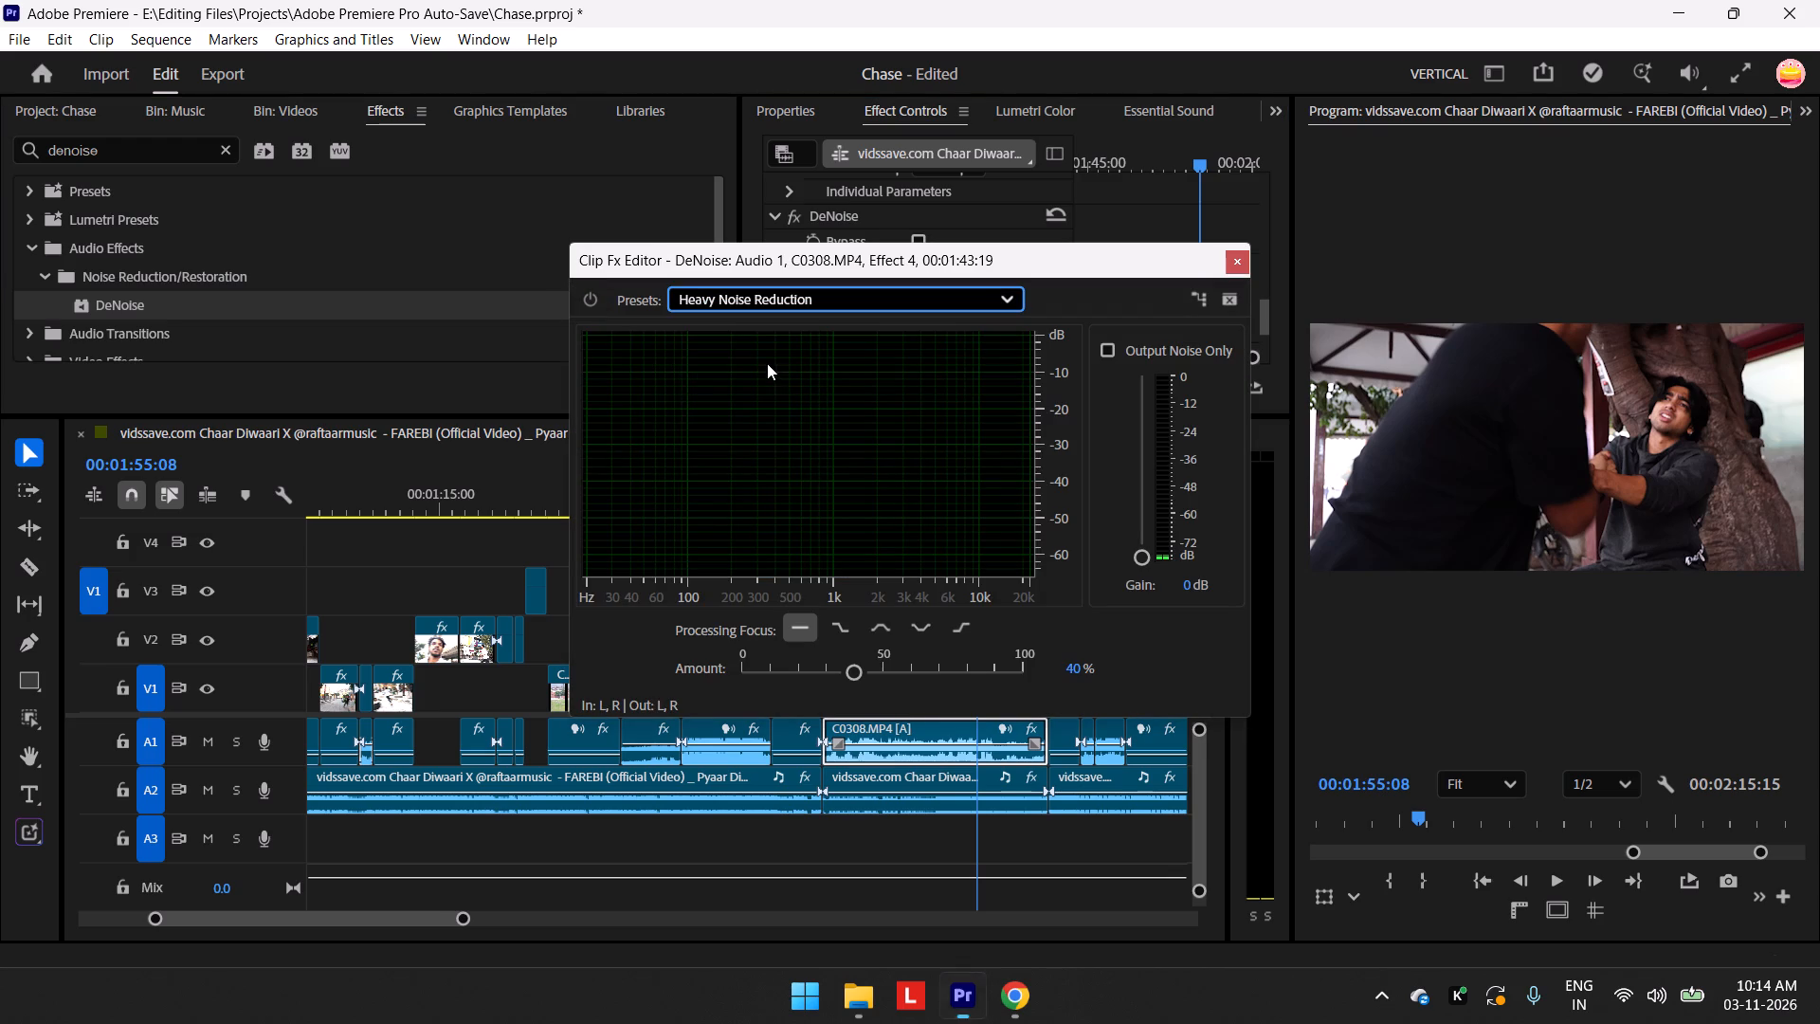
{"action": "left_click", "coordinate": [901, 666]}
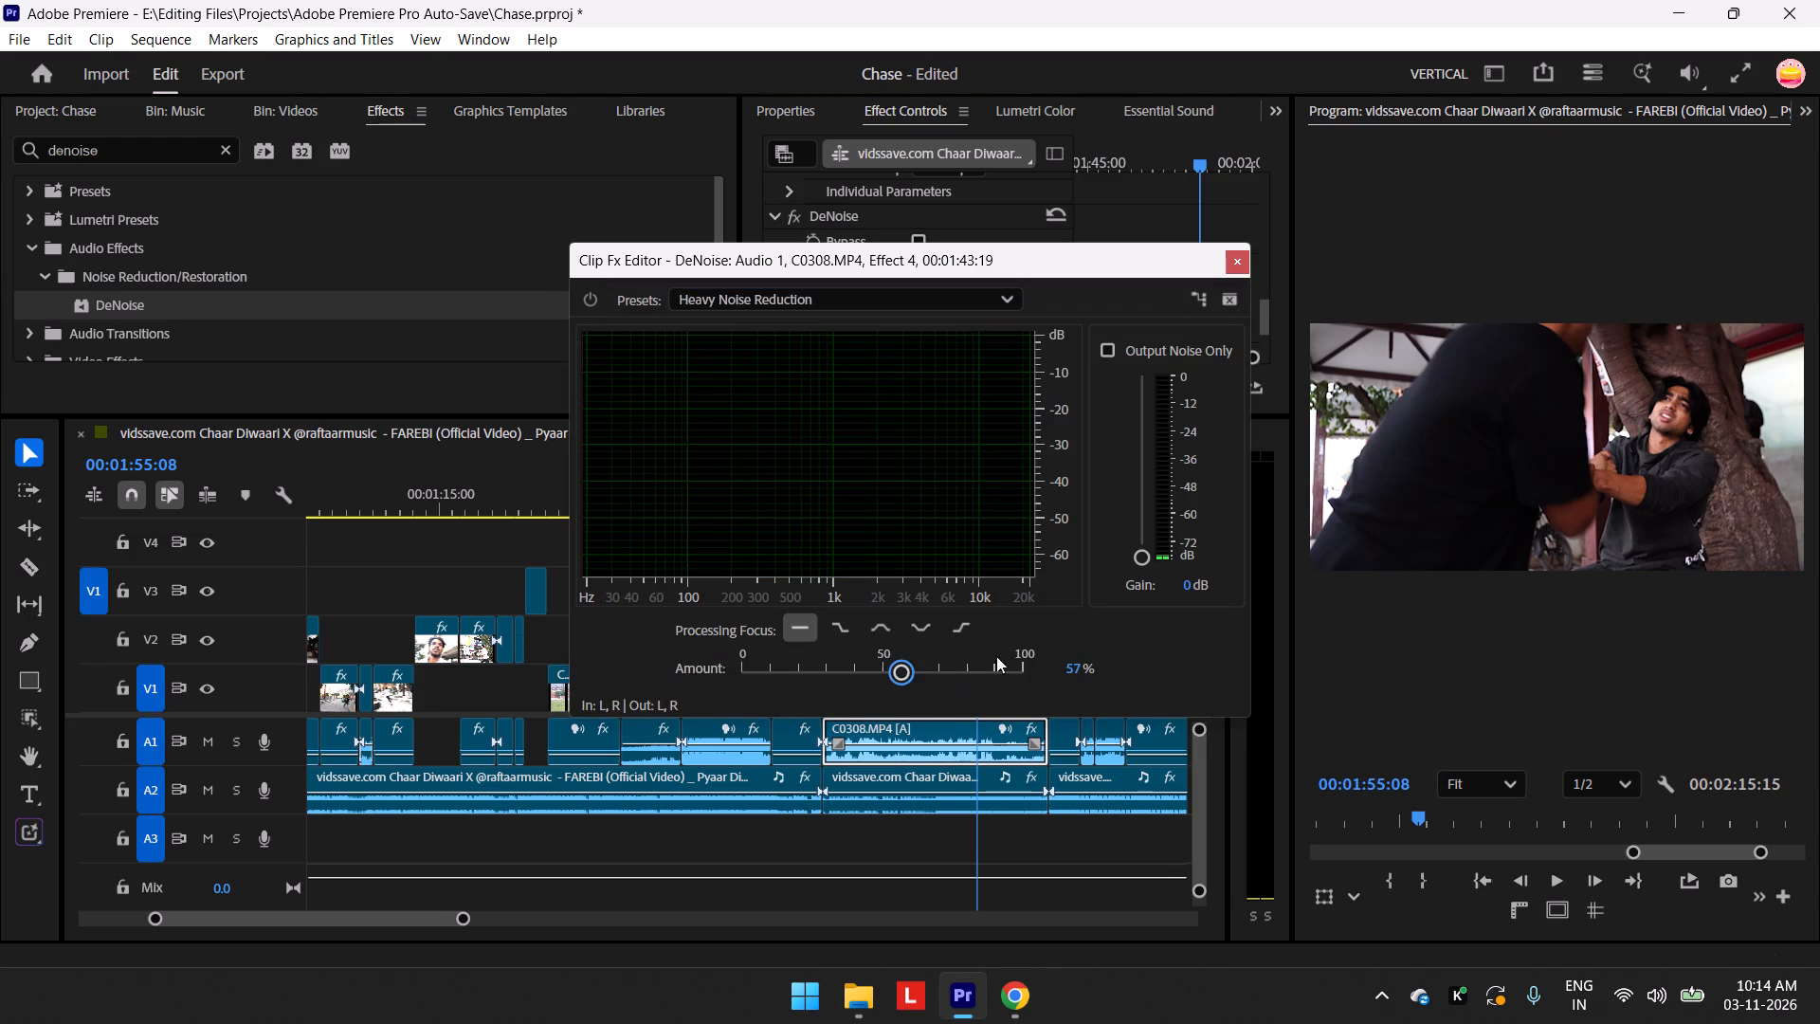
{"action": "left_click", "coordinate": [587, 300]}
{"action": "left_click", "coordinate": [594, 302]}
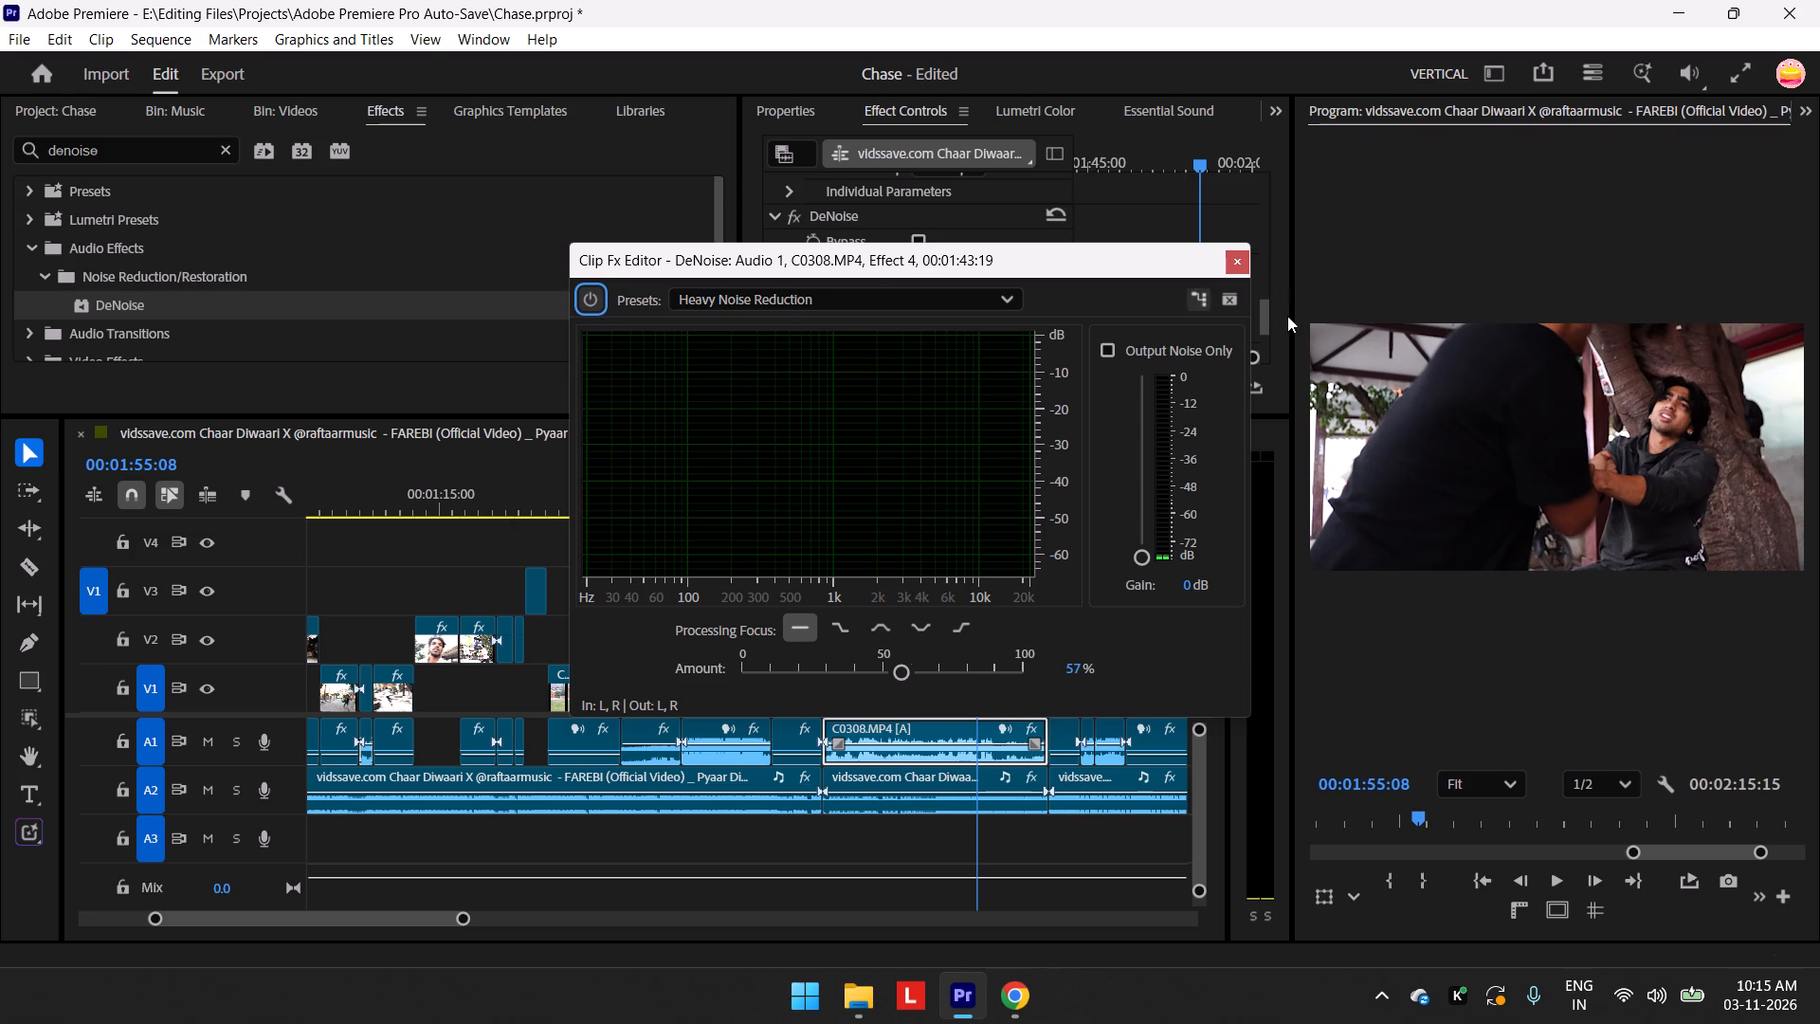
{"action": "left_click", "coordinate": [1240, 256]}
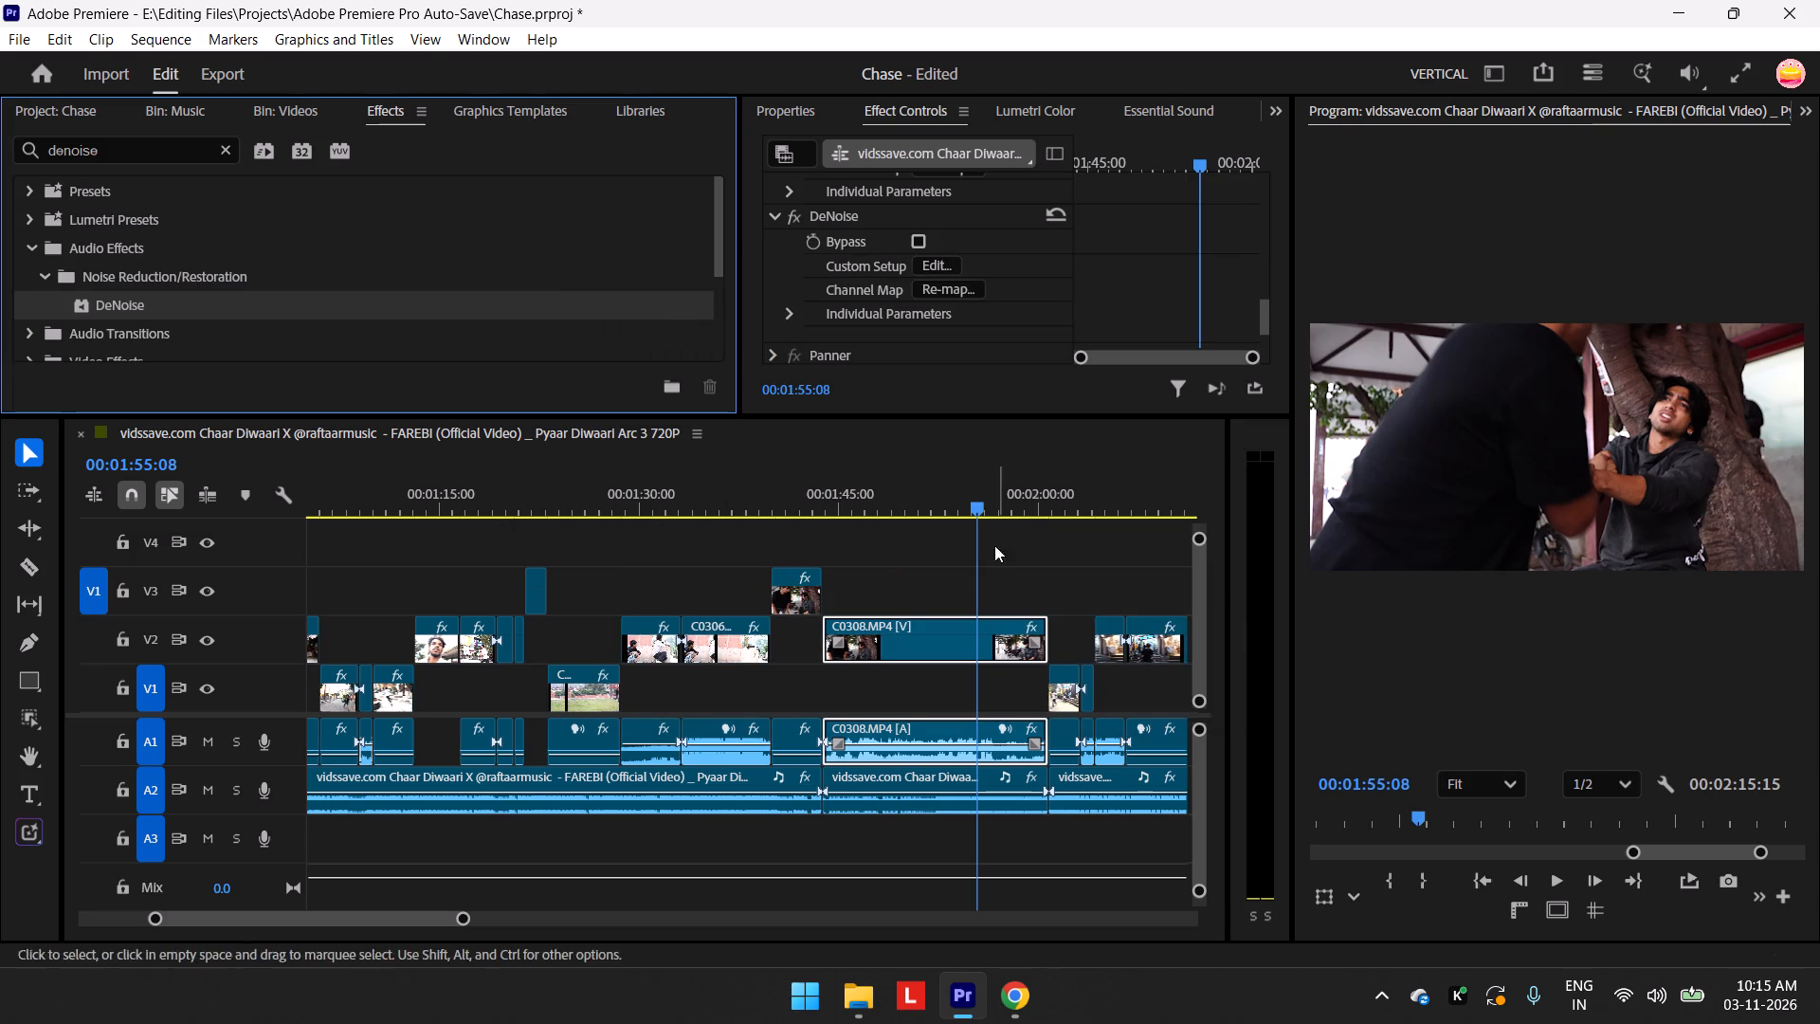
Play back the denoised C0308.MP4 section and adjust the gain of the music piece beneath it by -2 dB.
{"action": "left_click_drag", "start_coordinate": [975, 499], "coordinate": [786, 631]}
{"action": "key", "text": "space"}
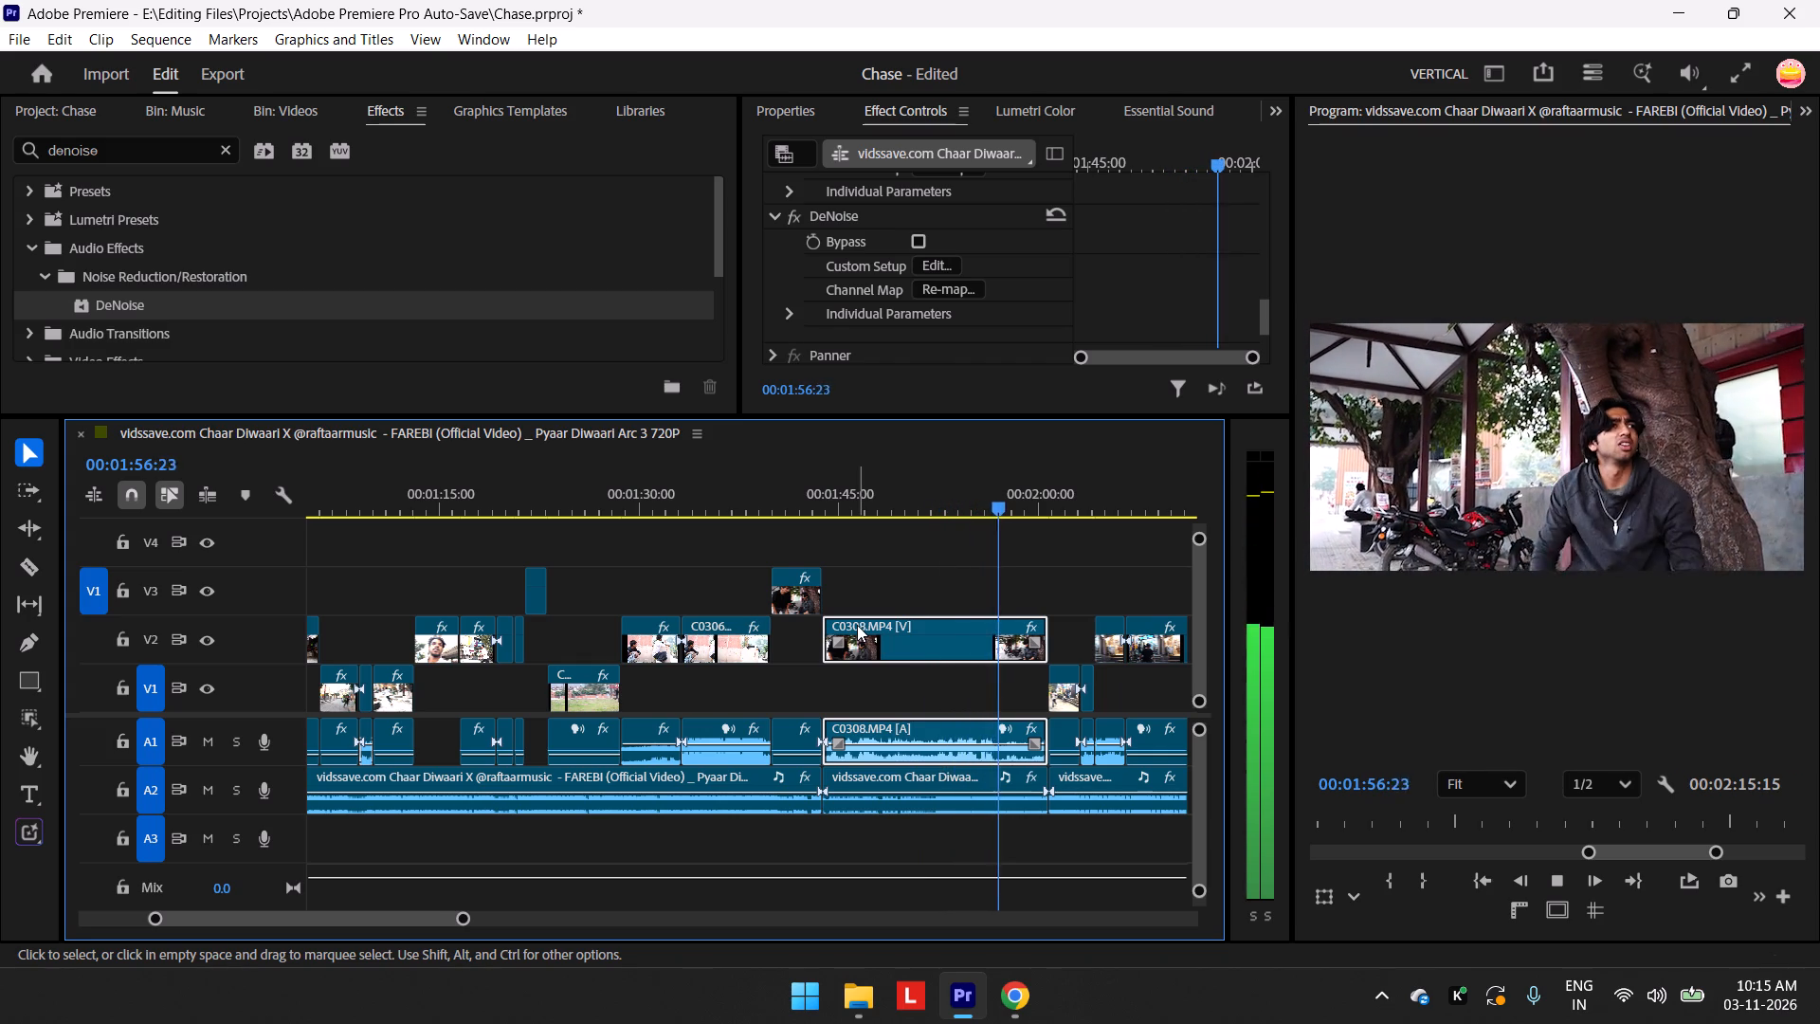
{"action": "key", "text": "space"}
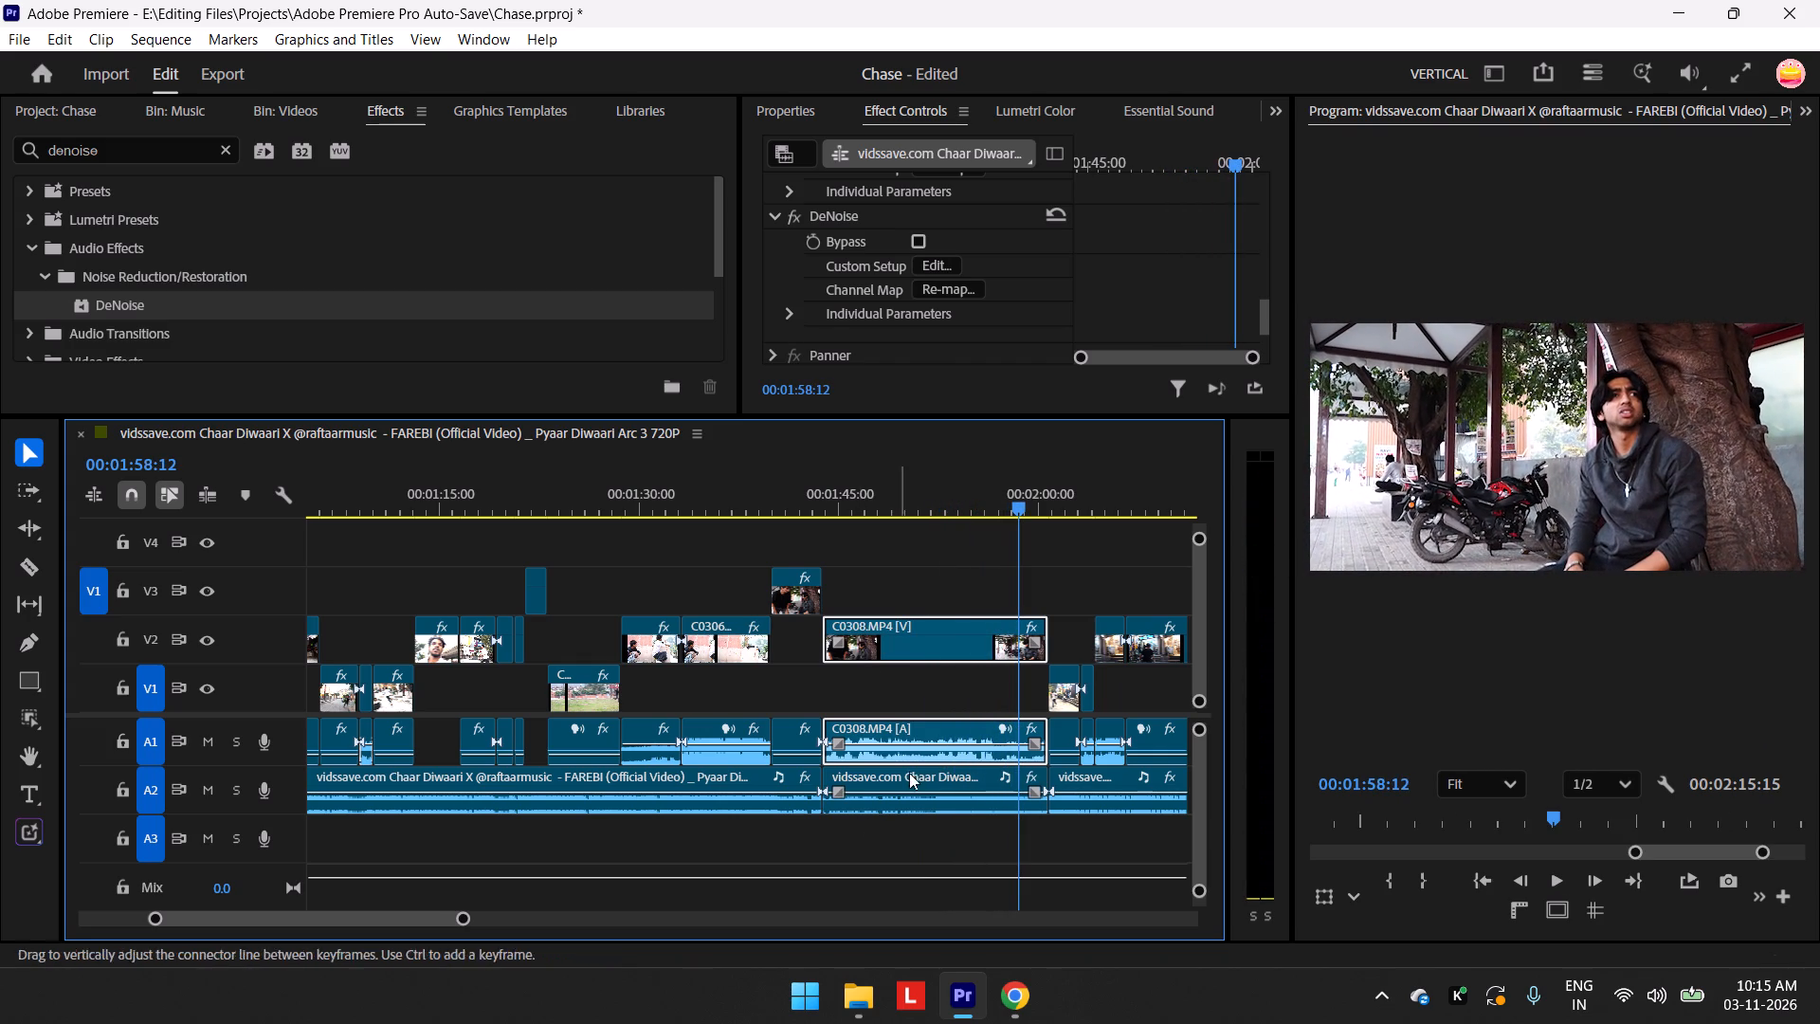
{"action": "right_click", "coordinate": [910, 784]}
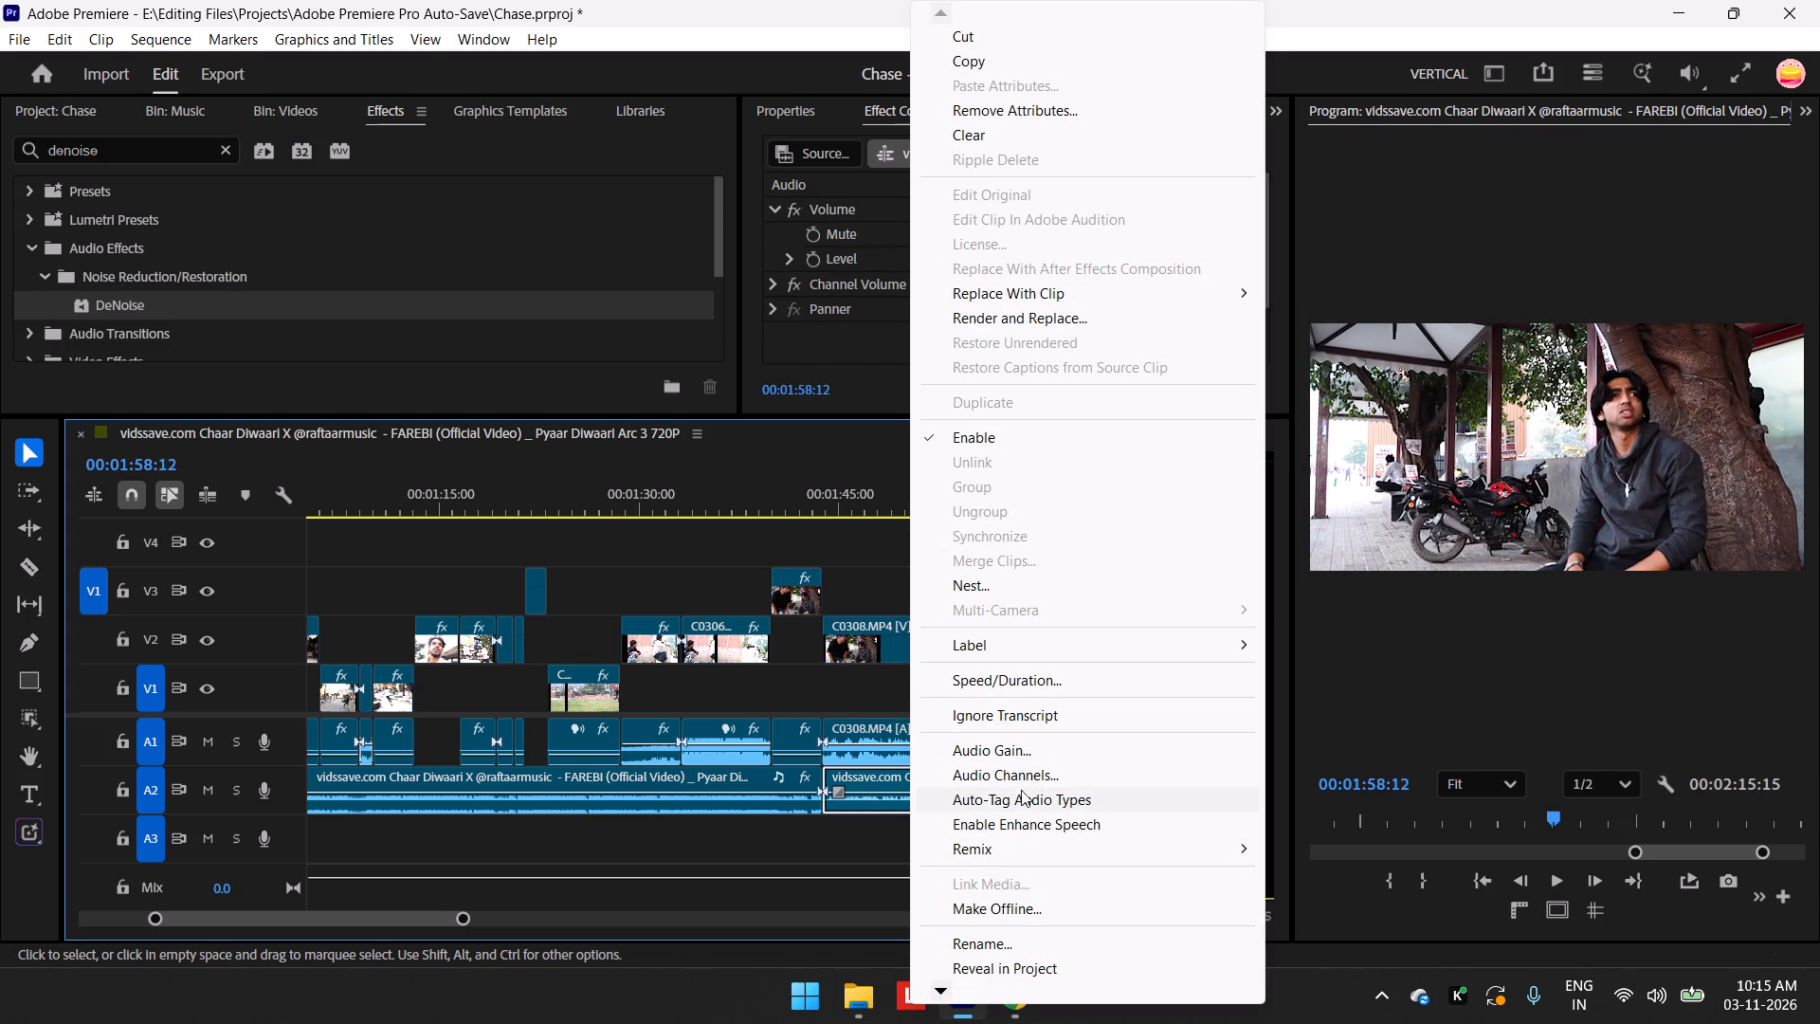
{"action": "left_click", "coordinate": [1024, 740]}
{"action": "type", "text": "-2"}
{"action": "key", "text": "Return"}
Split the last music piece on A2 at the clip cuts near 00:02:03, 00:02:04 and 00:02:06.
{"action": "key", "text": "space"}
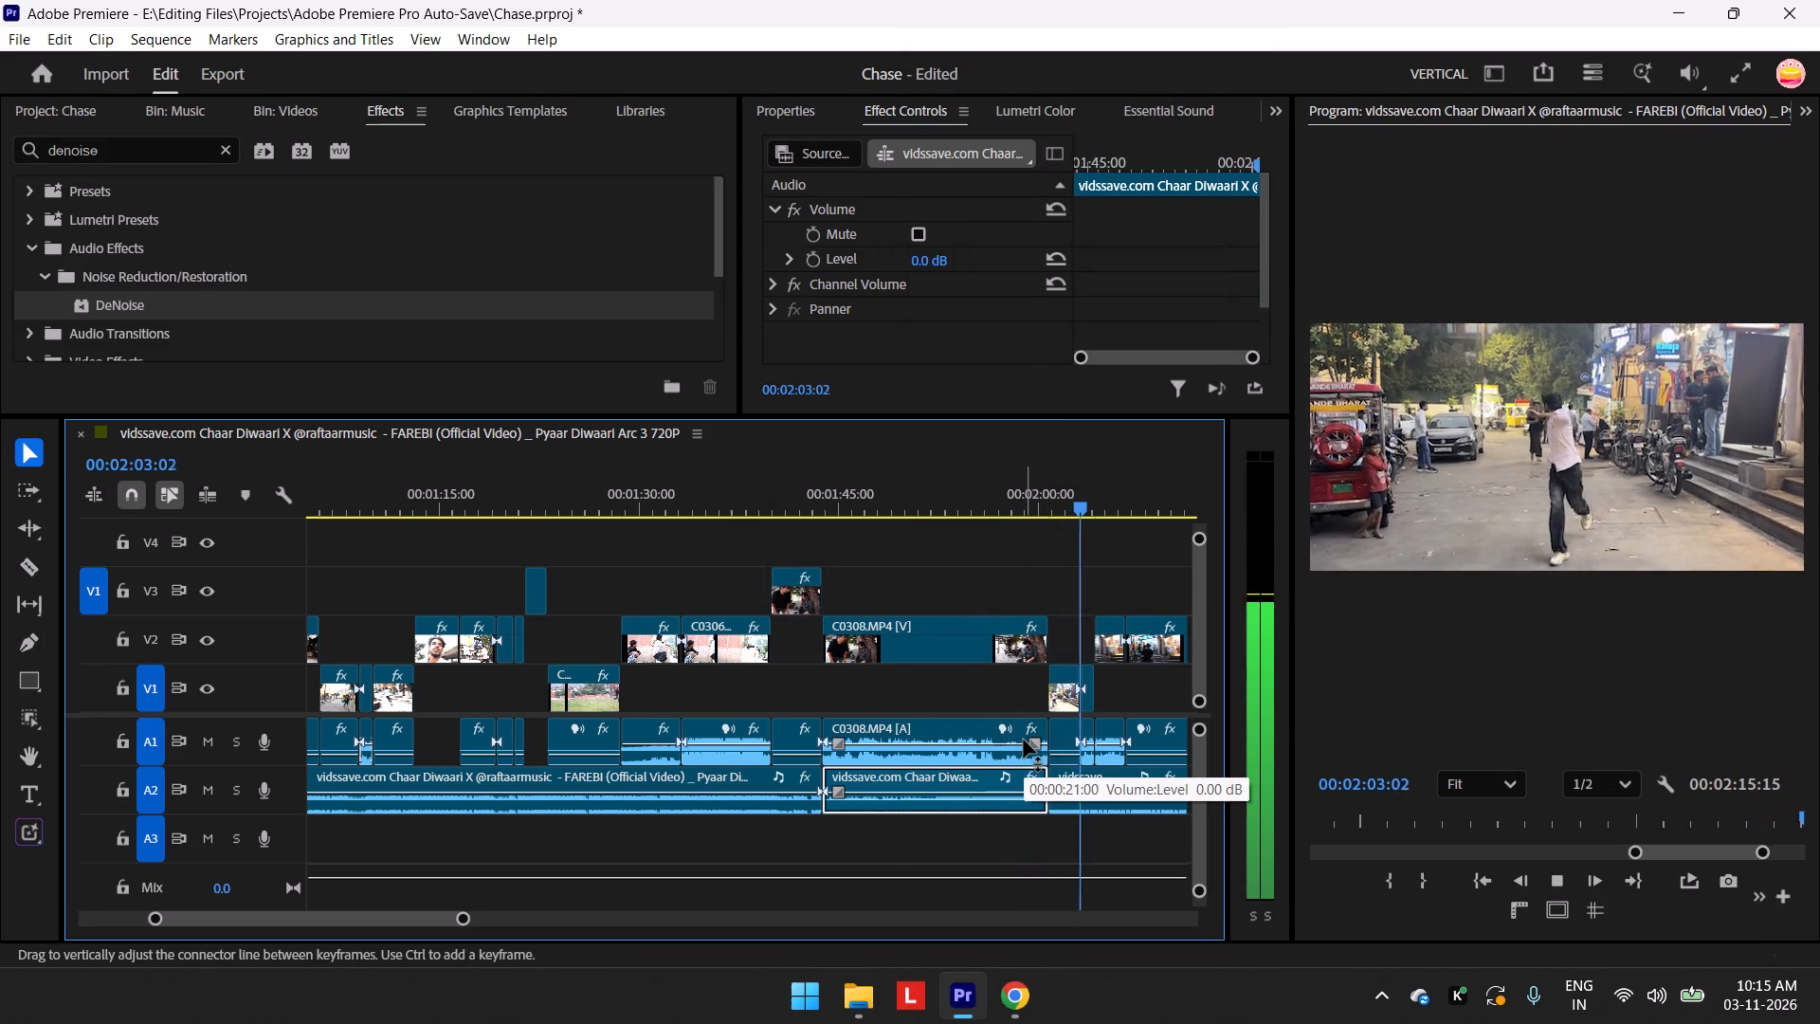
{"action": "key", "text": "space"}
{"action": "key", "text": "c"}
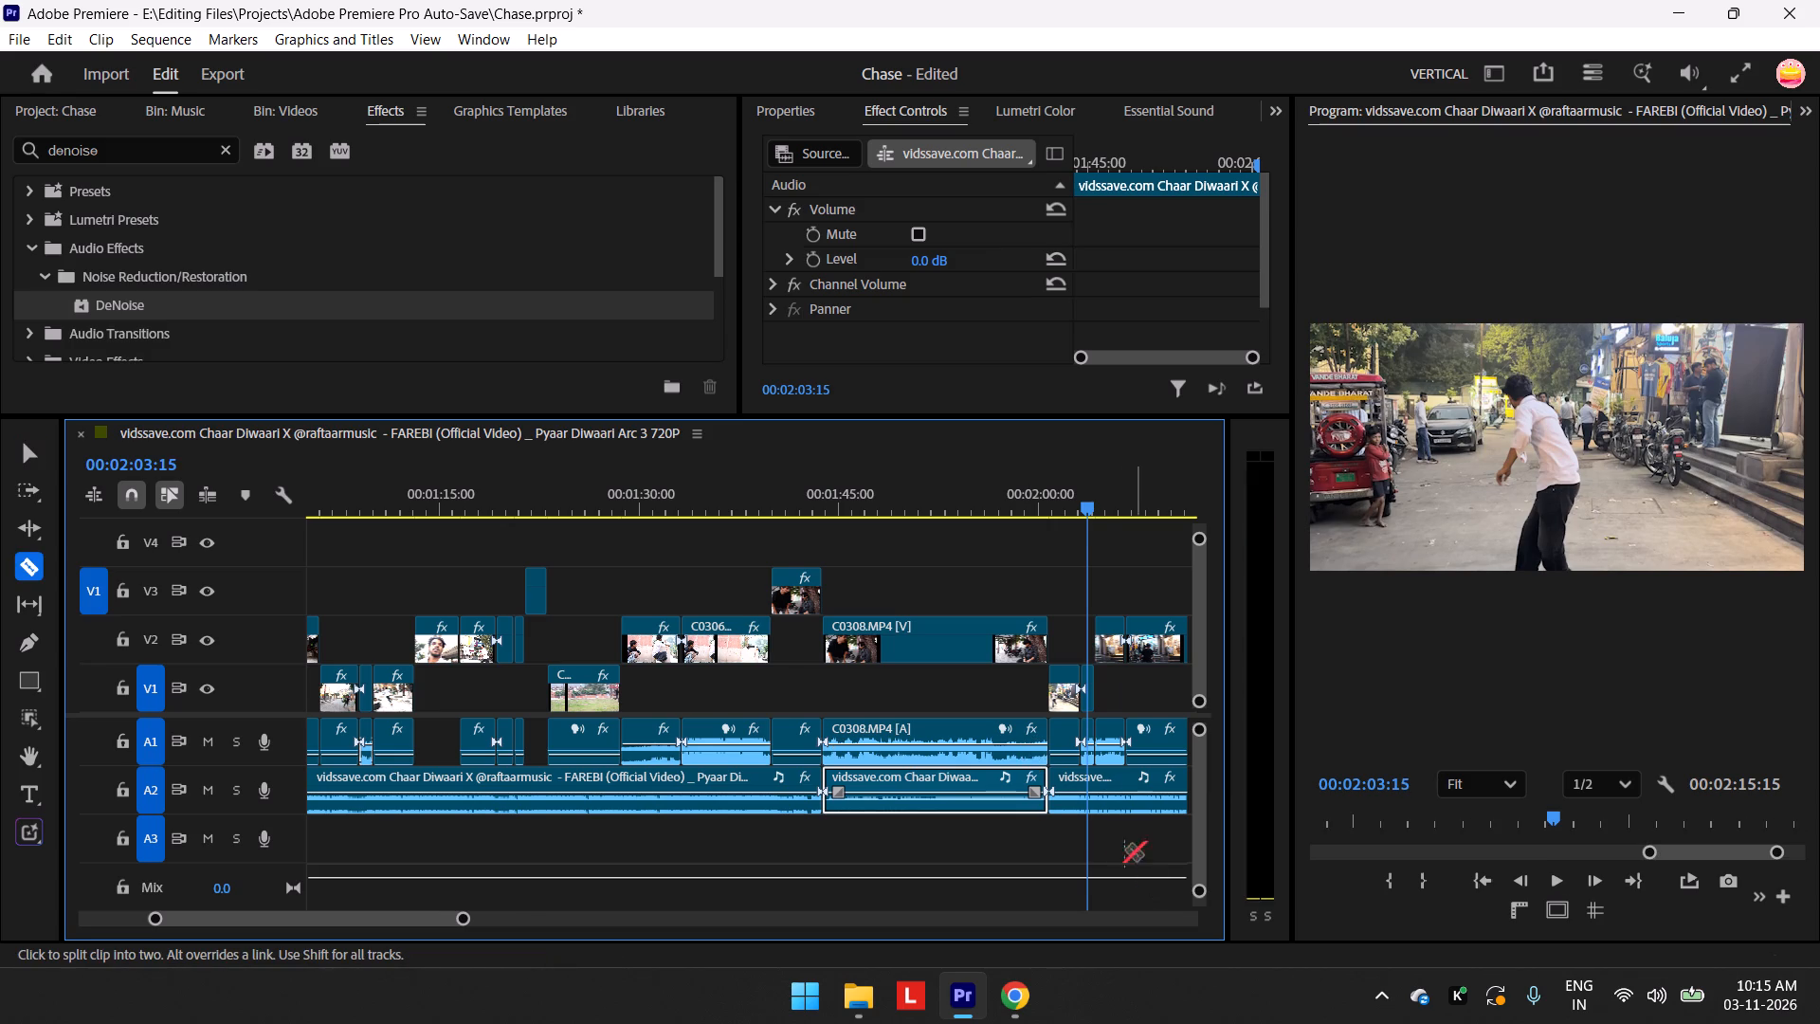
{"action": "left_click", "coordinate": [1075, 789]}
{"action": "left_click", "coordinate": [1096, 785]}
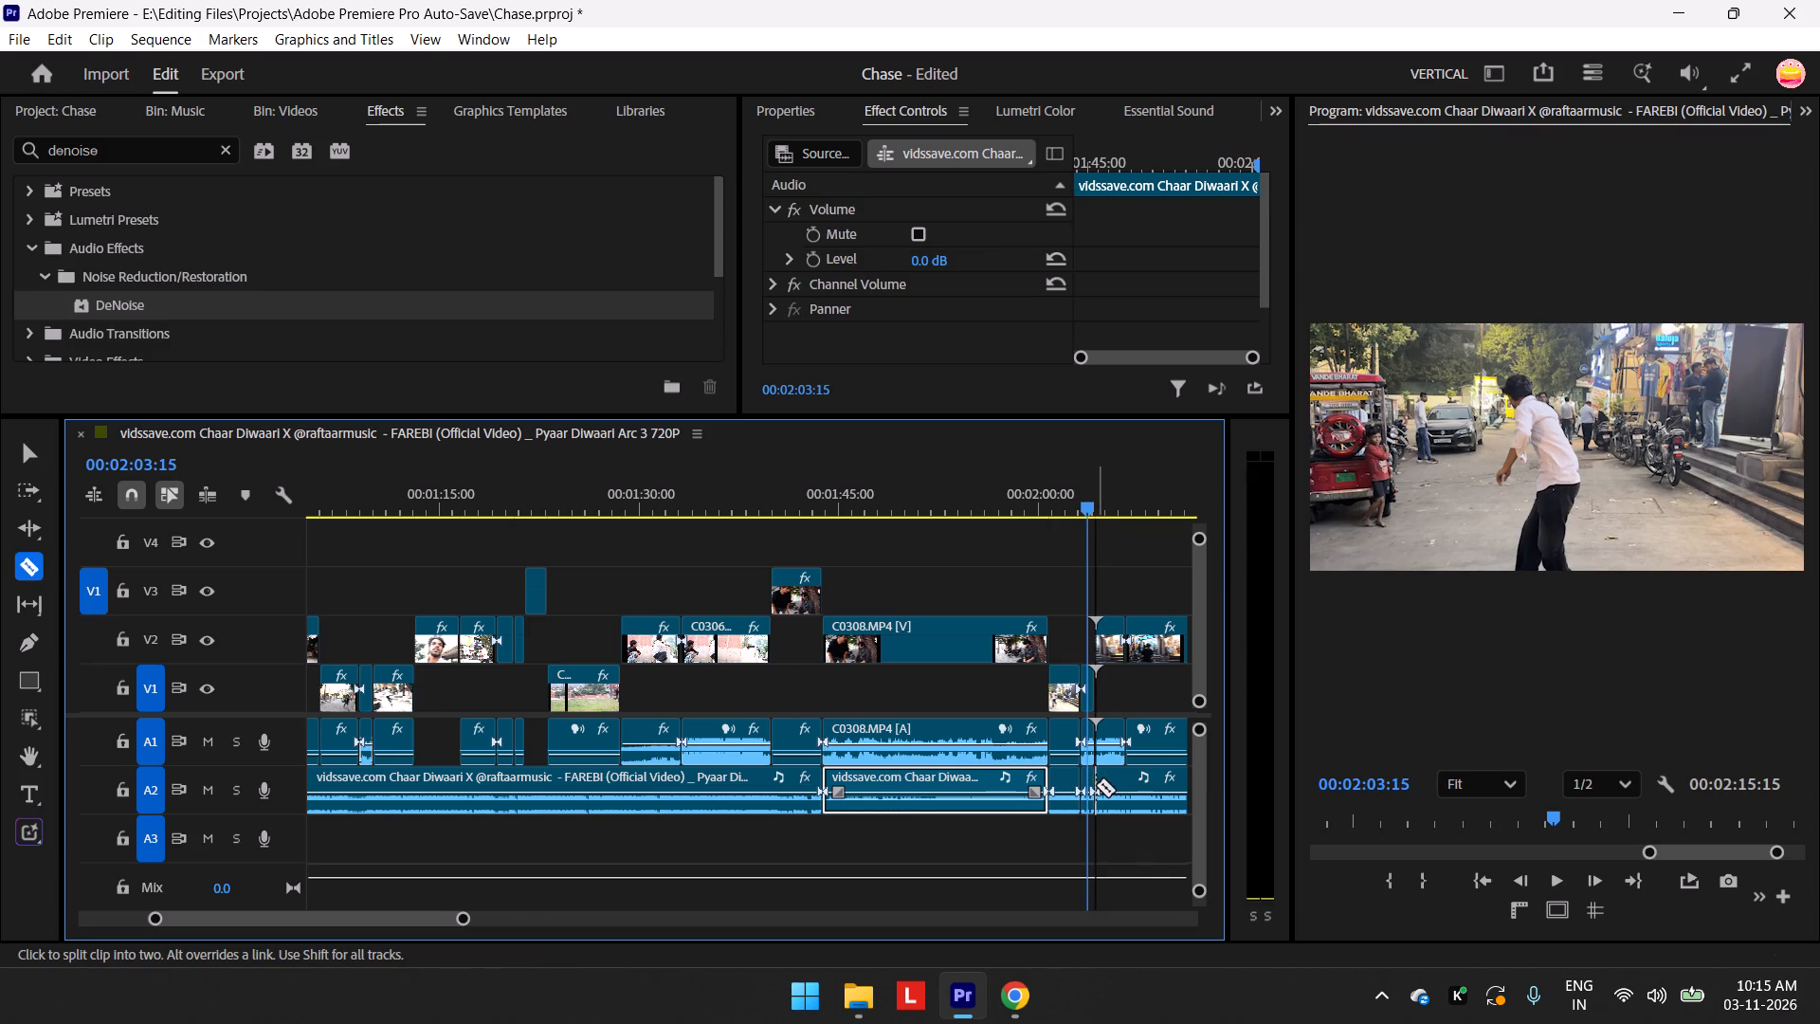
{"action": "left_click", "coordinate": [1129, 787]}
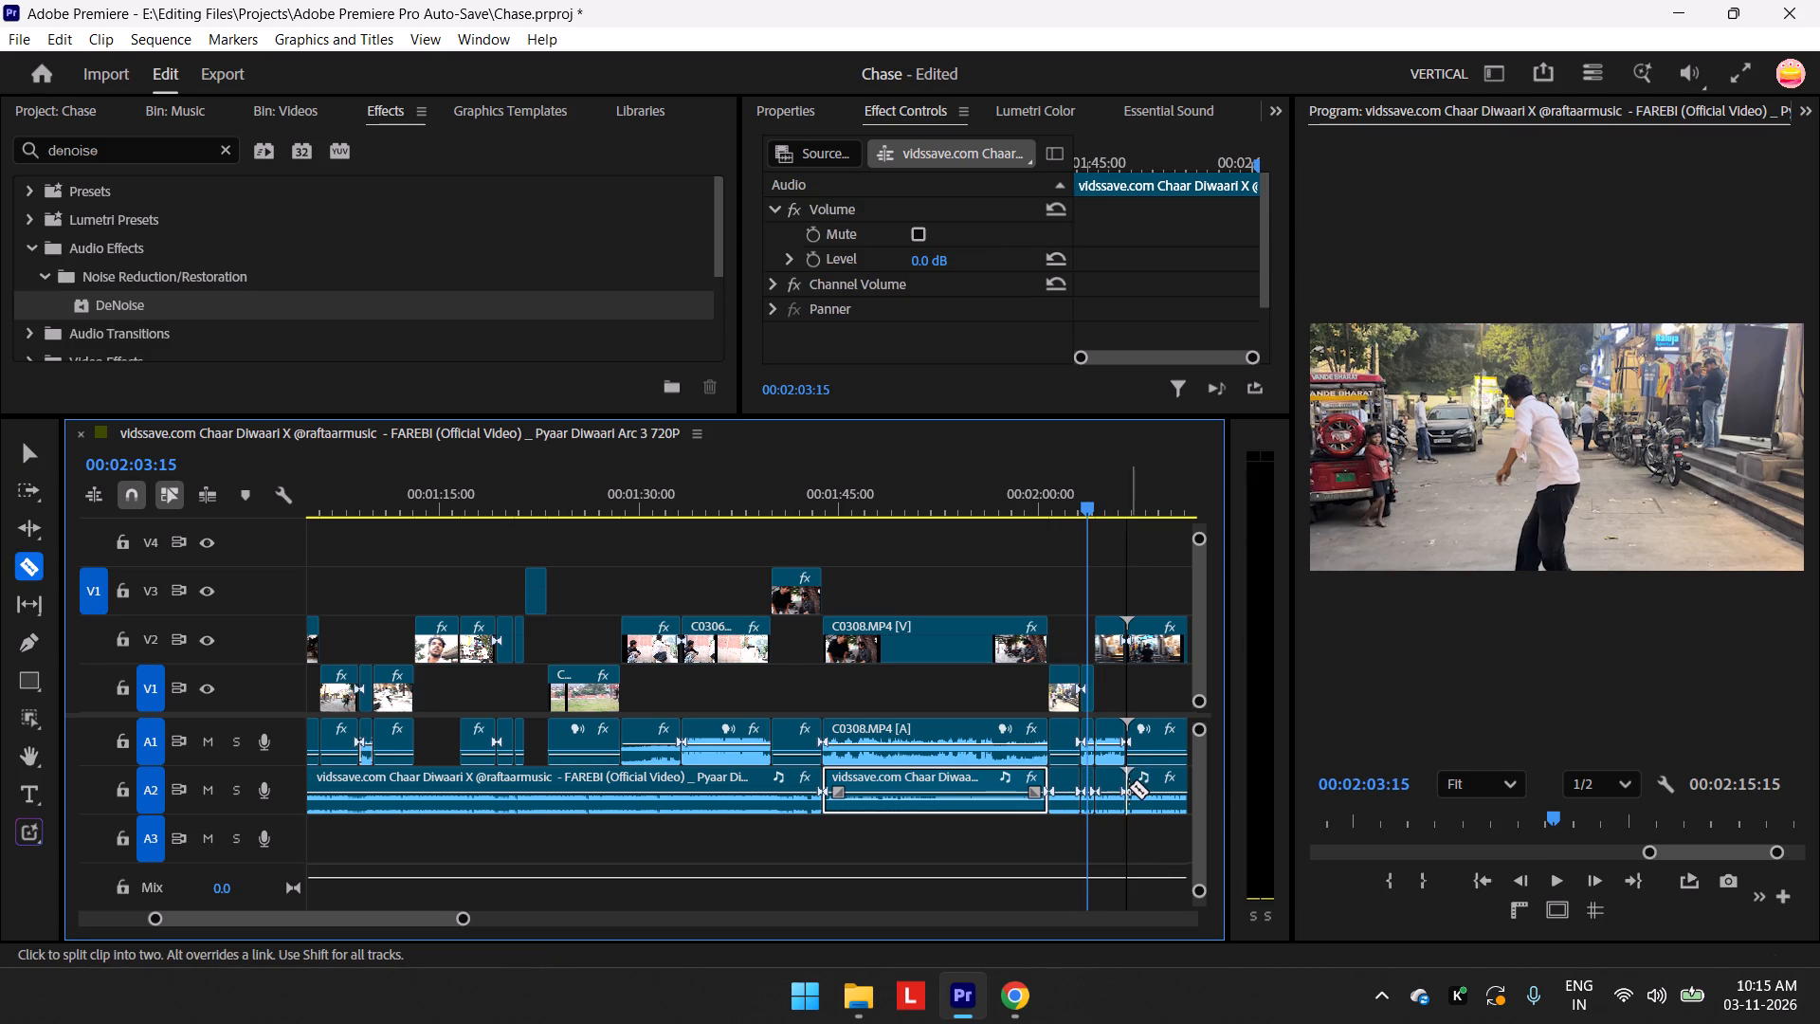
{"action": "key", "text": "v"}
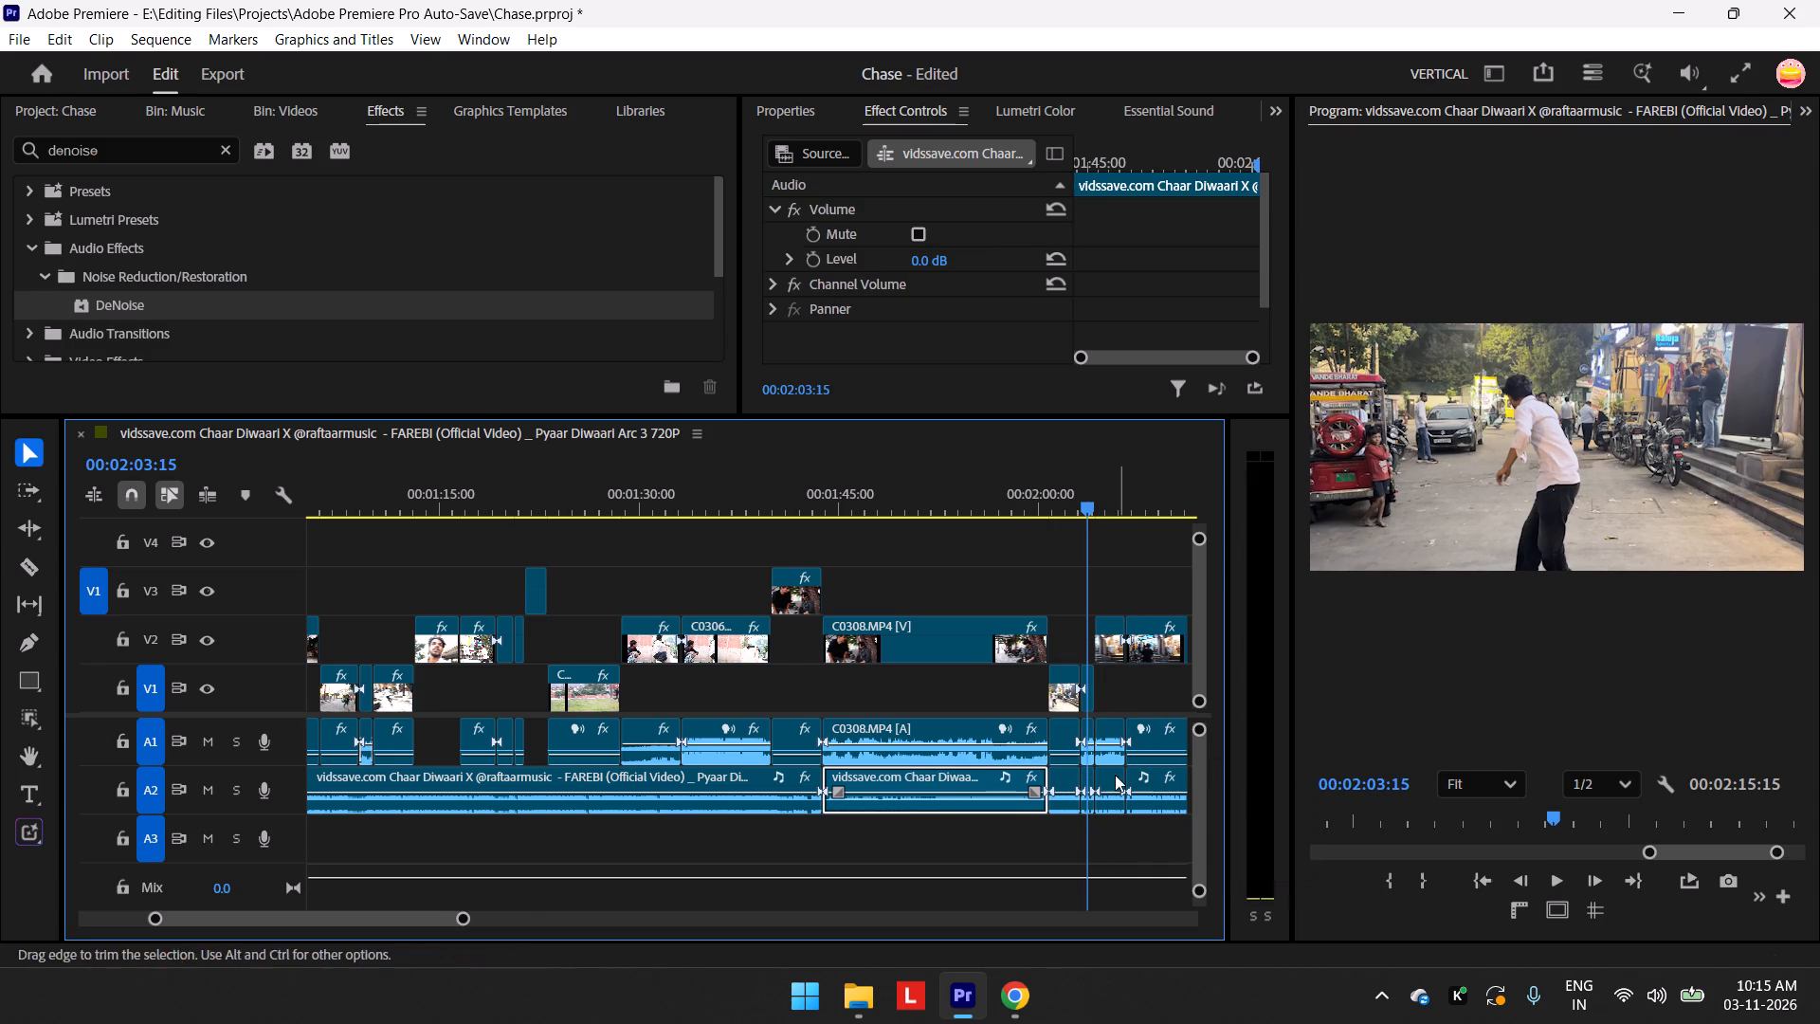
Adjust the gain of the short music piece on A2 at 00:02:03:15 by -7 dB.
{"action": "left_click", "coordinate": [1084, 777]}
{"action": "right_click", "coordinate": [1084, 777]}
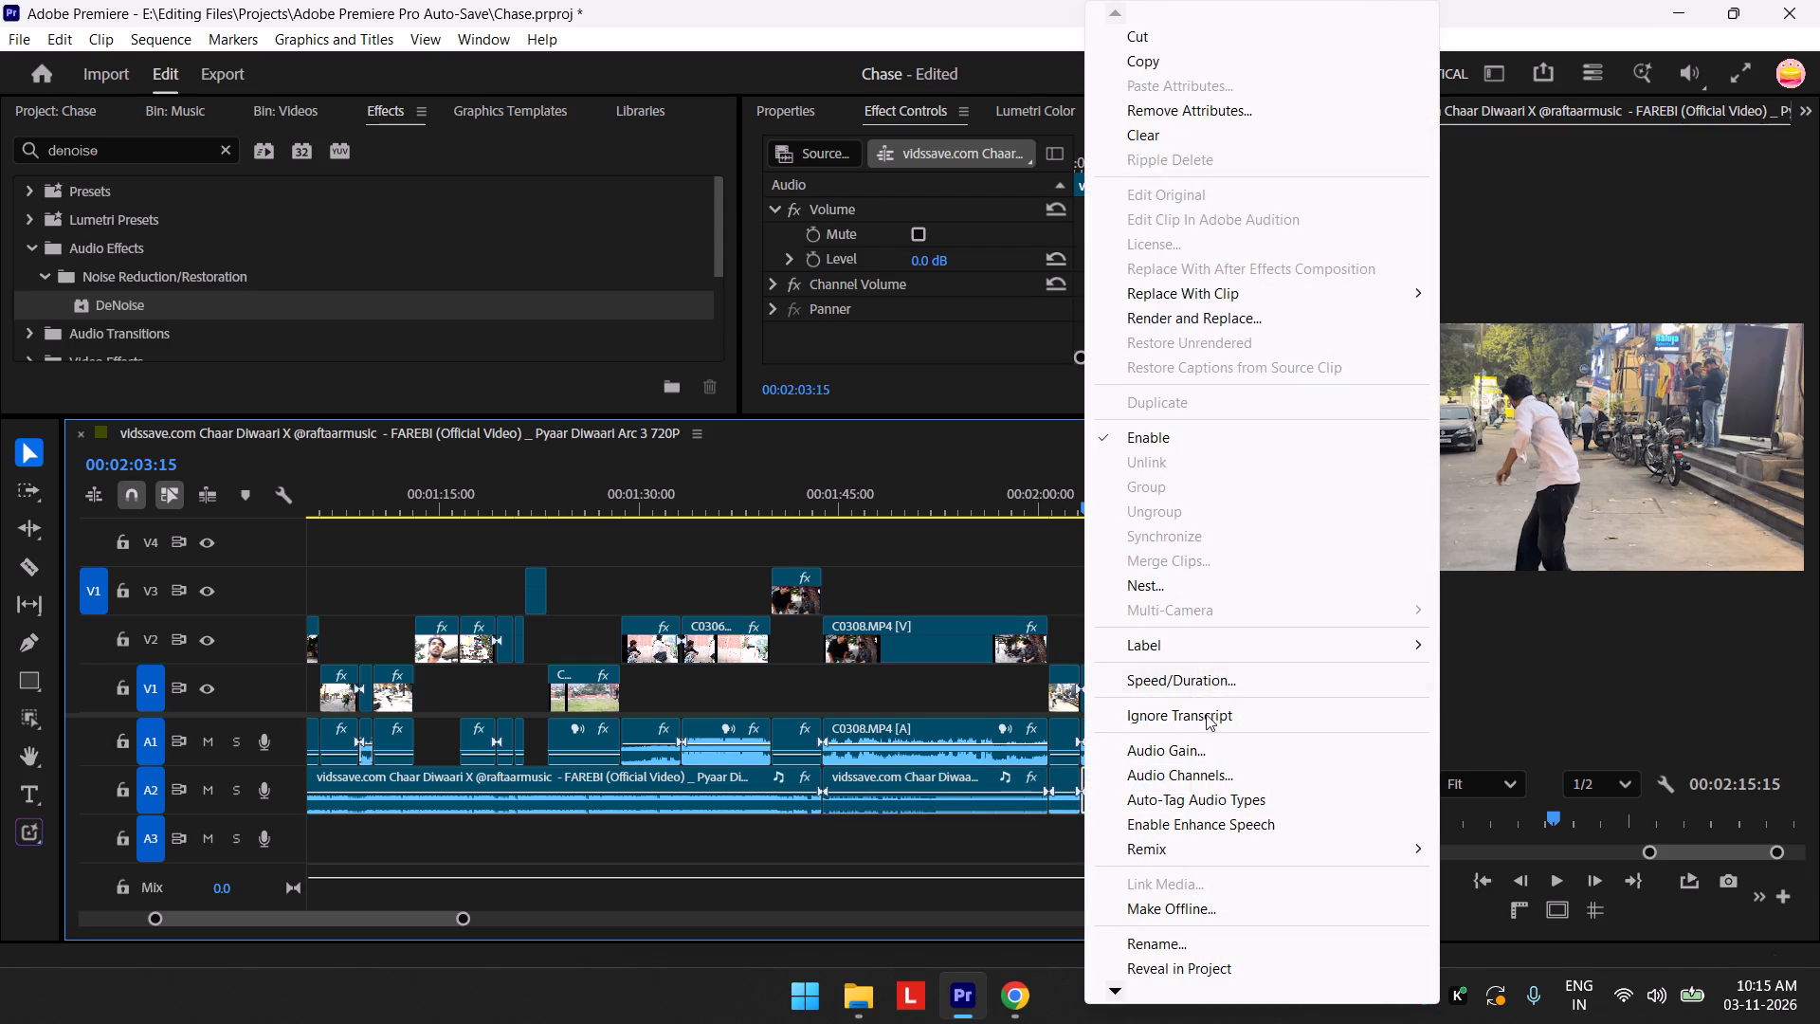
{"action": "left_click", "coordinate": [1204, 741]}
{"action": "type", "text": "-7"}
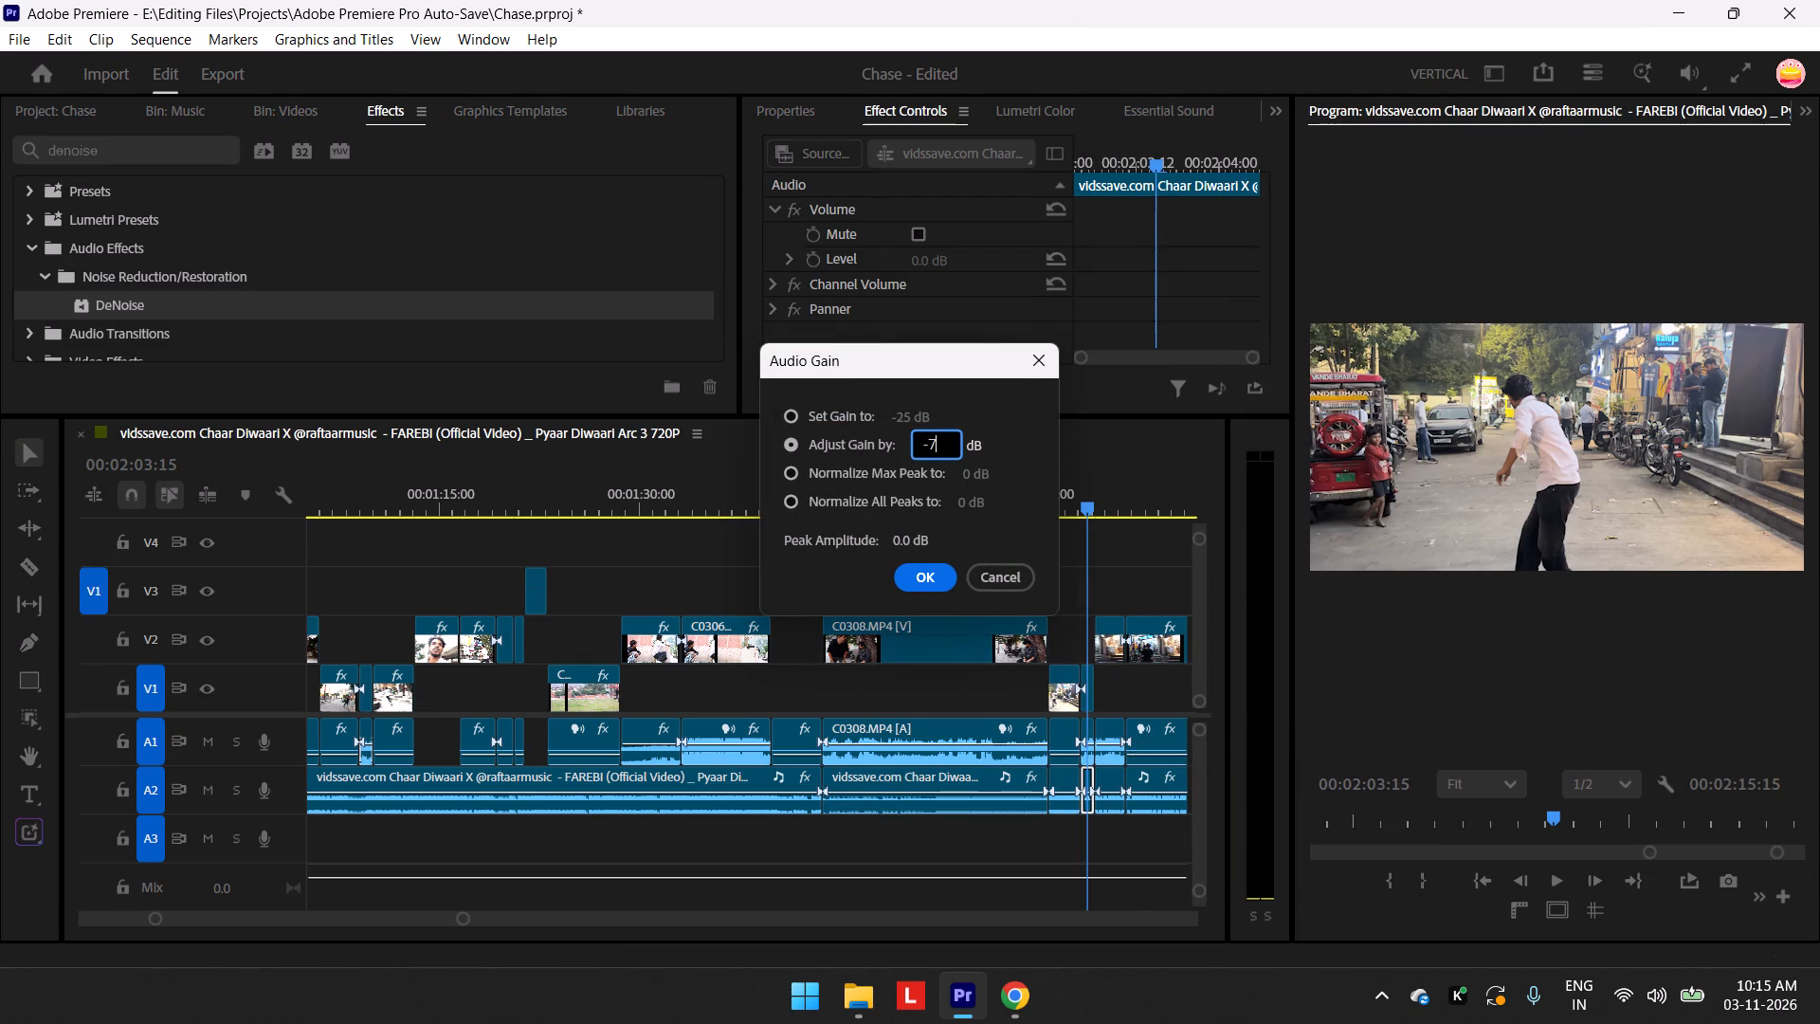
{"action": "key", "text": "Return"}
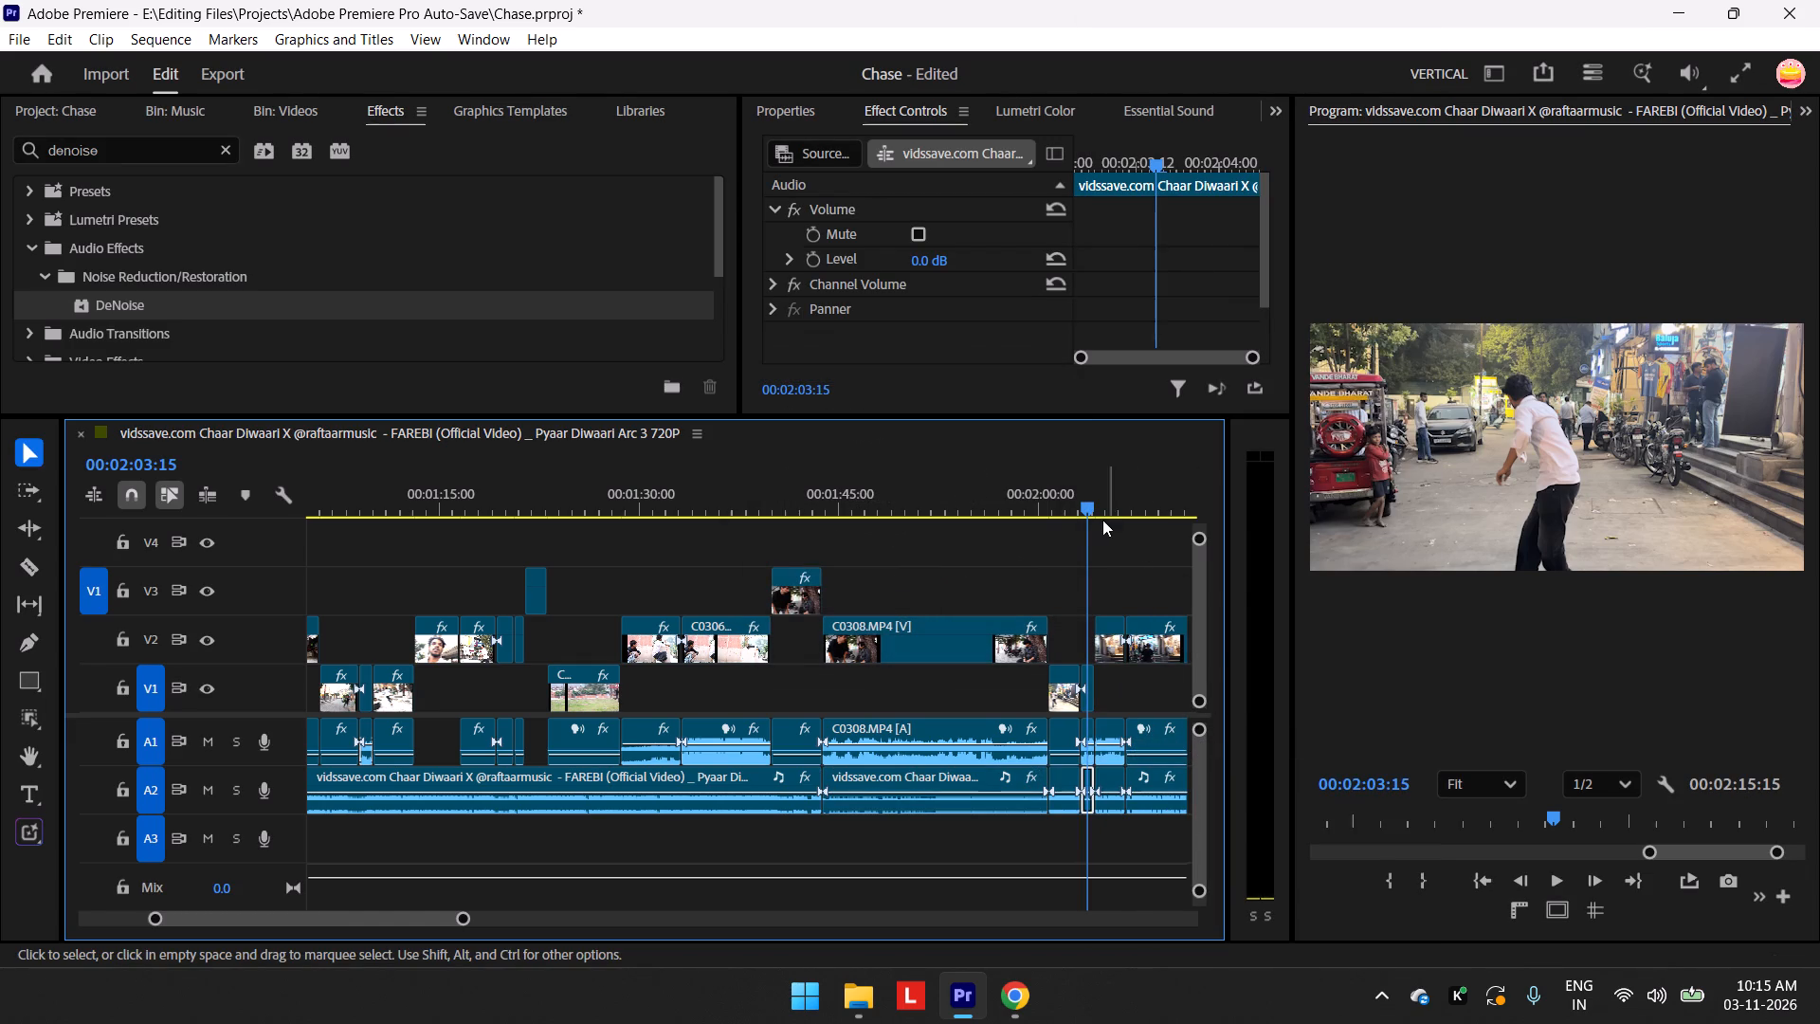
Play back the section and adjust the gain of the music piece on A2 at 00:02:05:05 by -7 dB.
{"action": "left_click_drag", "start_coordinate": [1087, 515], "coordinate": [1072, 515]}
{"action": "key", "text": "space"}
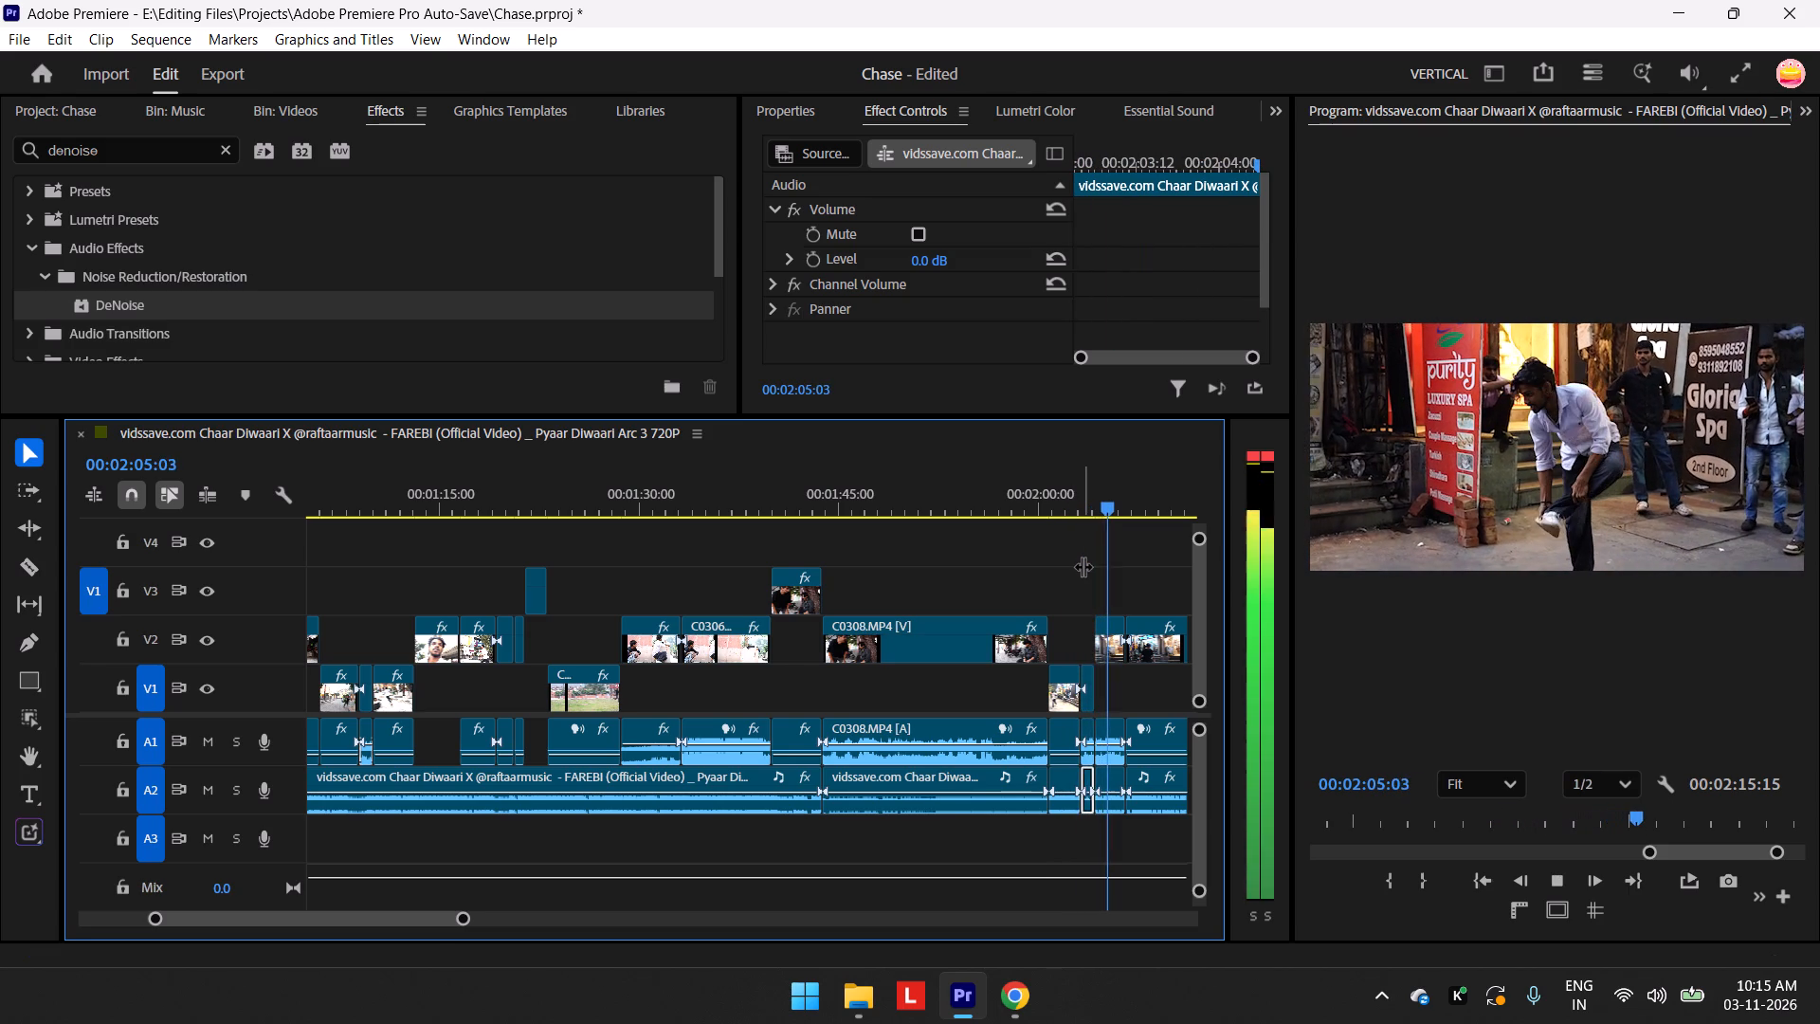
{"action": "key", "text": "space"}
{"action": "left_click", "coordinate": [1112, 776]}
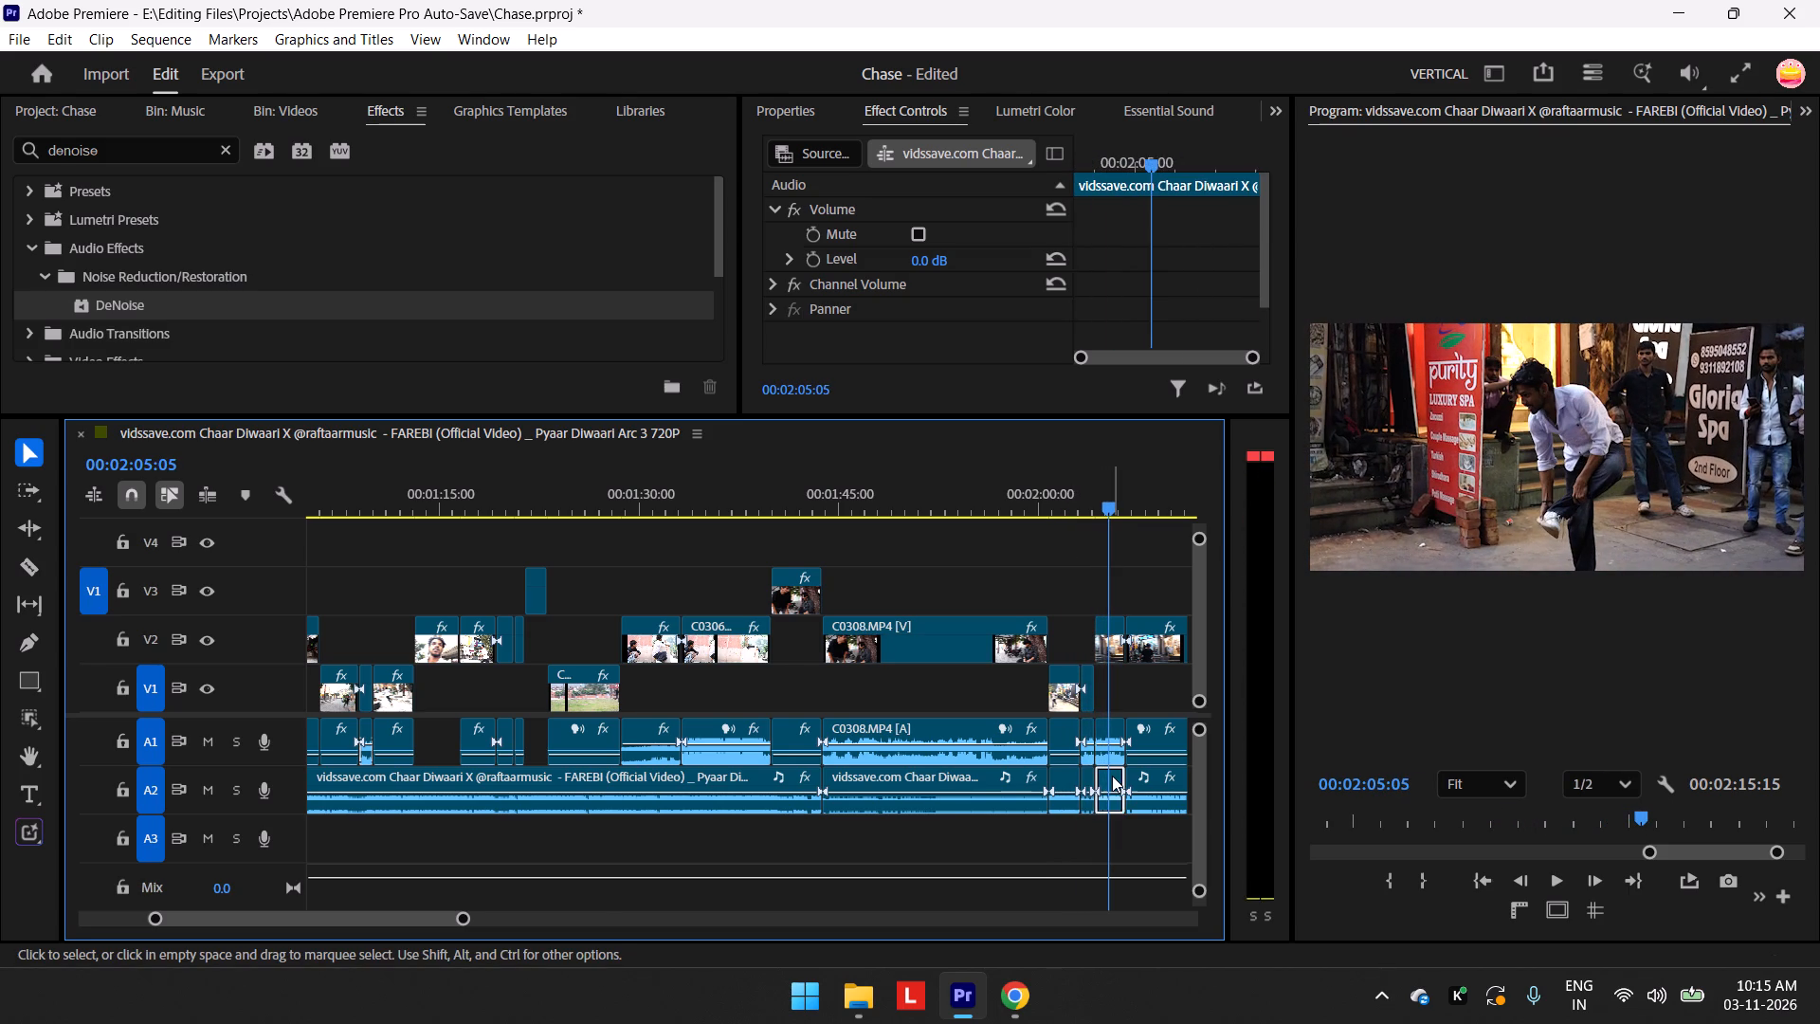
{"action": "right_click", "coordinate": [1112, 776]}
{"action": "left_click", "coordinate": [1177, 760]}
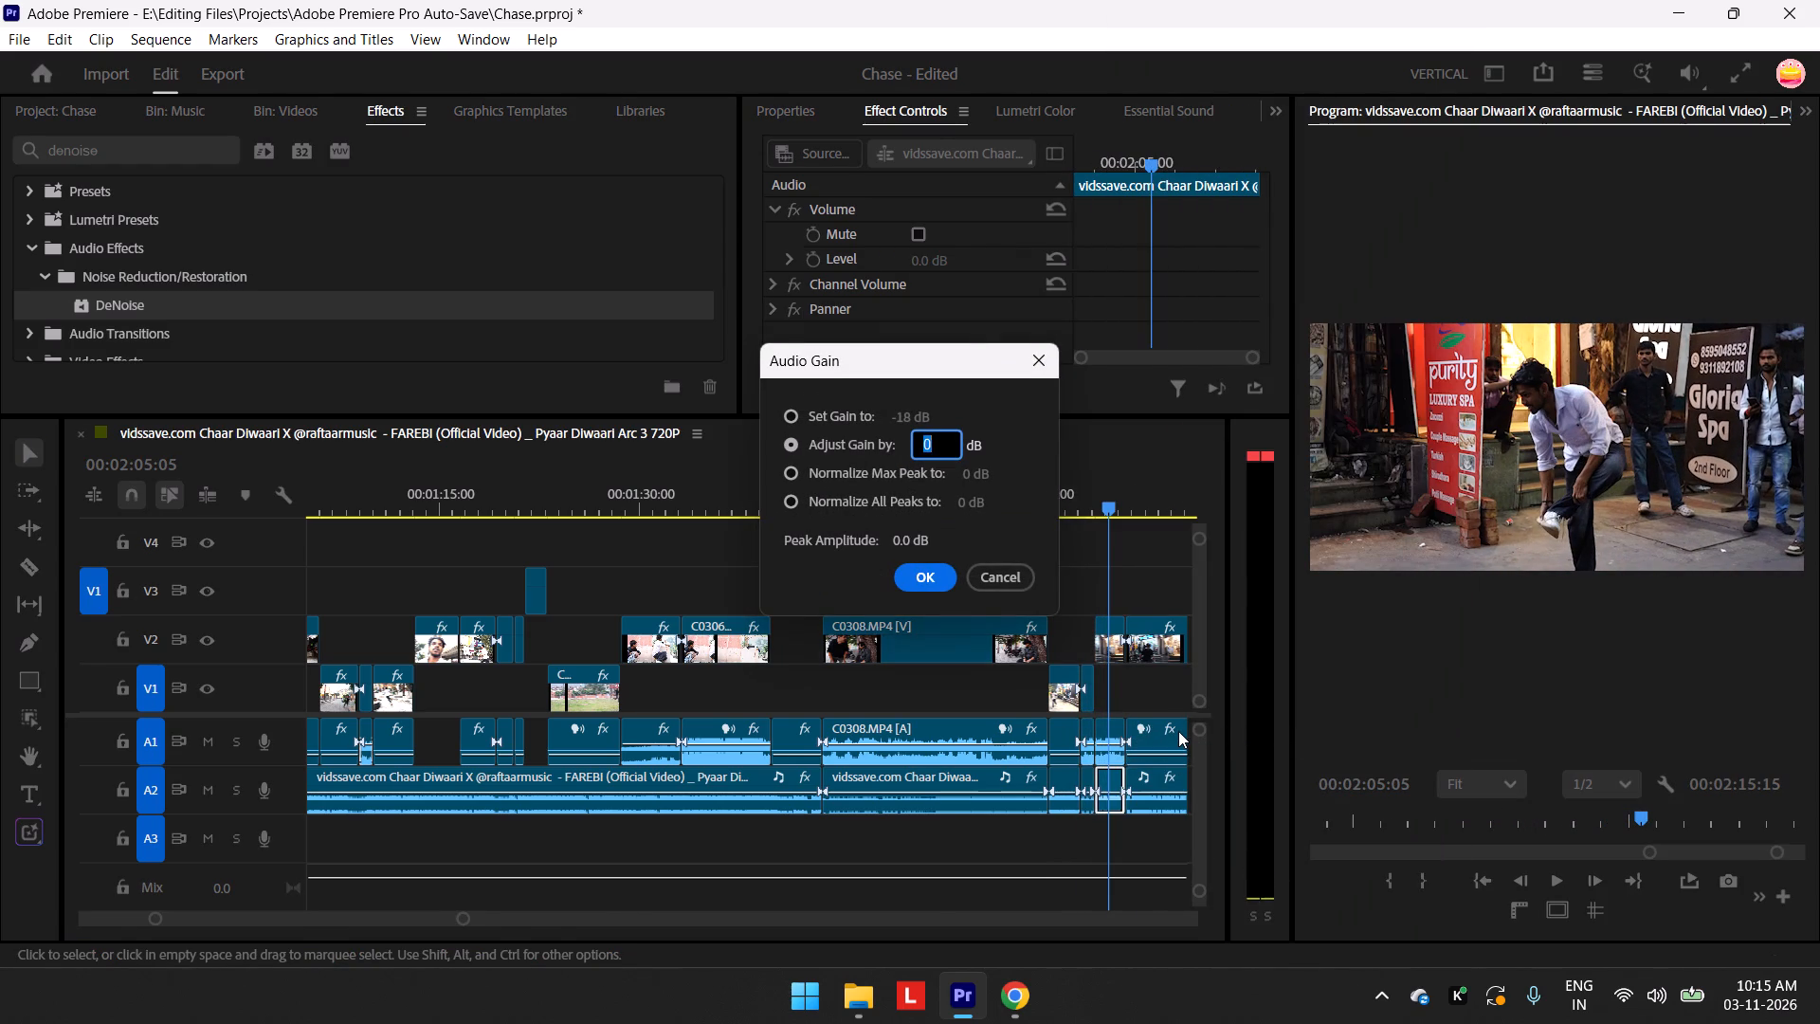
{"action": "type", "text": "-7"}
{"action": "key", "text": "Return"}
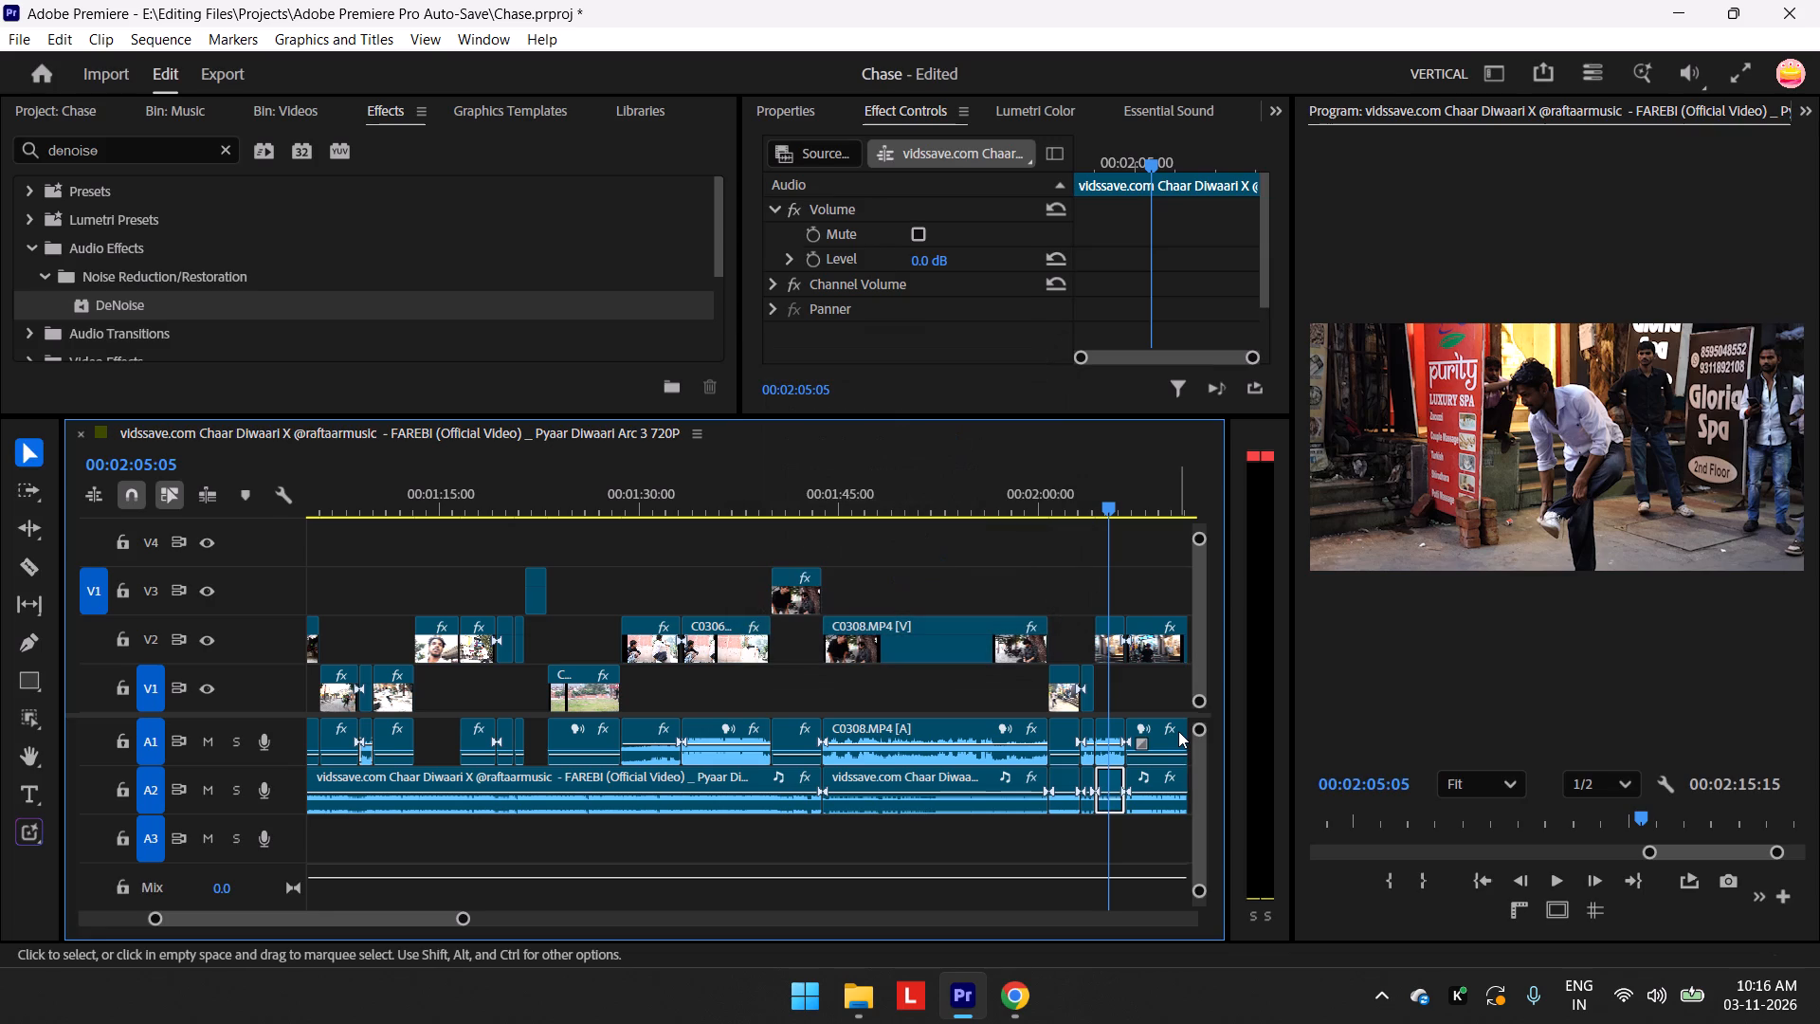
Play back the section and adjust the gain of the last music piece on A2, beneath C0314.MP4, by -3 dB.
{"action": "left_click_drag", "start_coordinate": [1108, 512], "coordinate": [1073, 519]}
{"action": "key", "text": "space"}
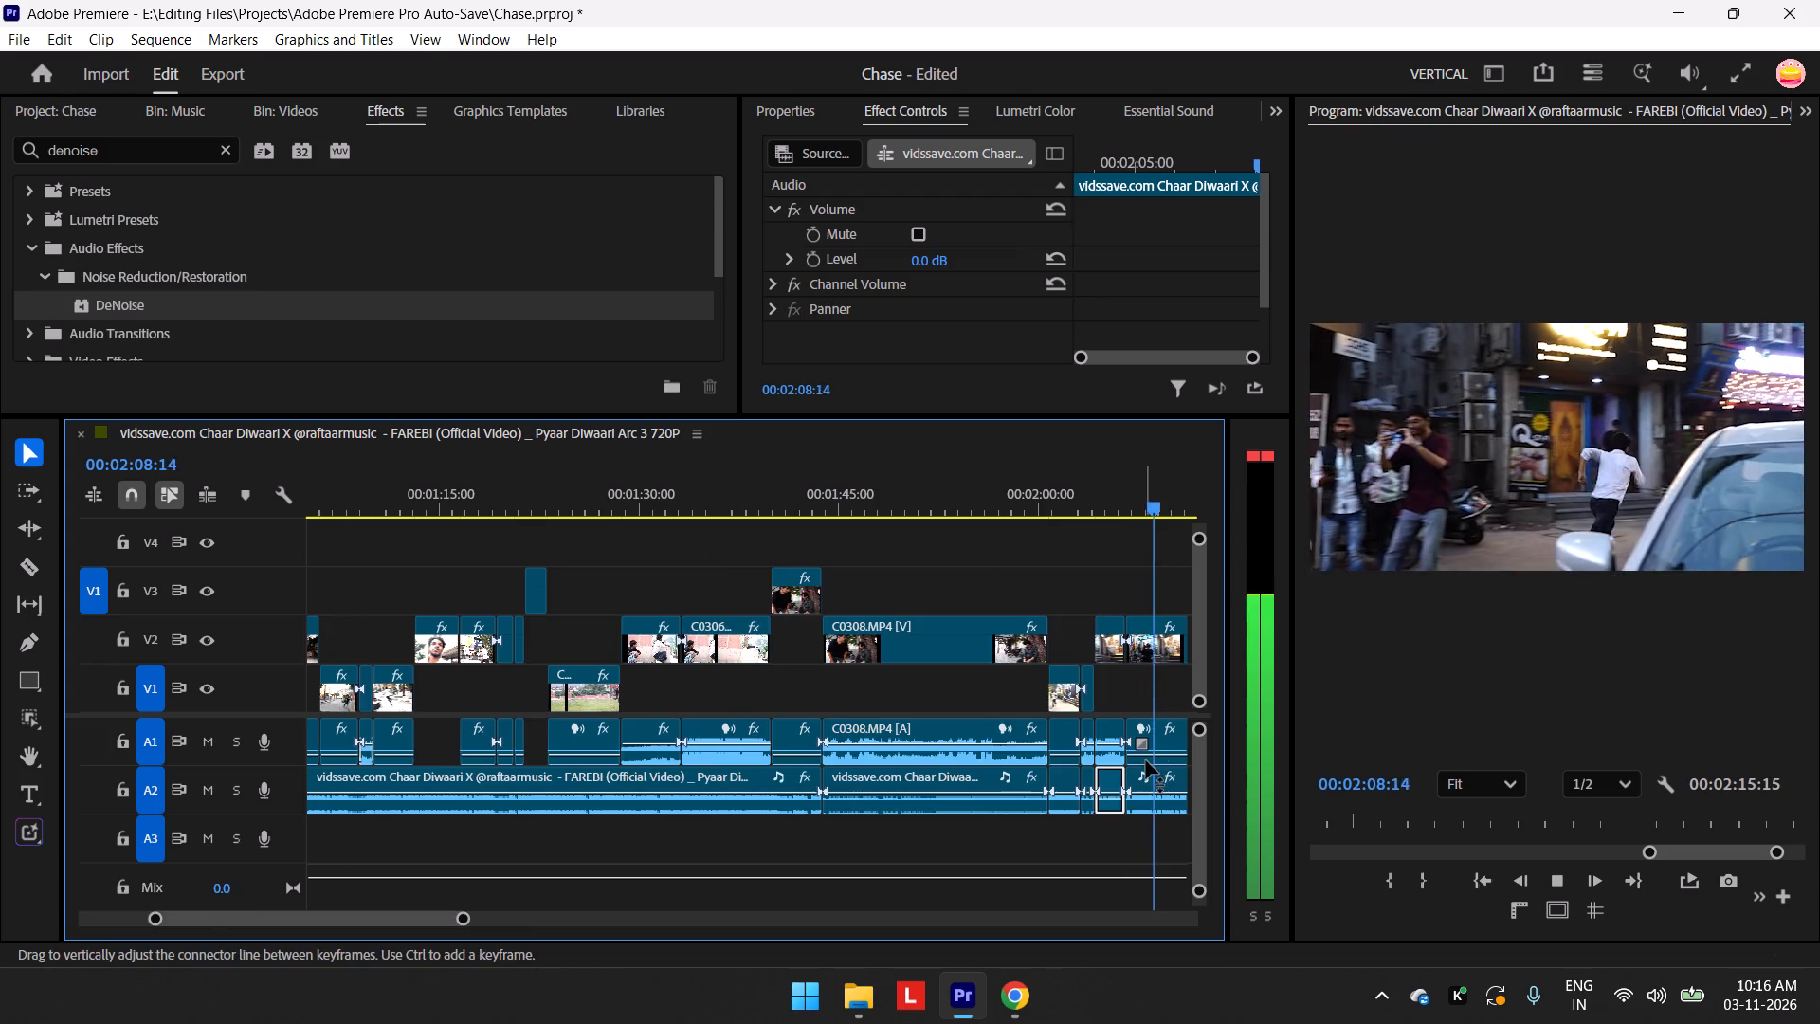
{"action": "key", "text": "space"}
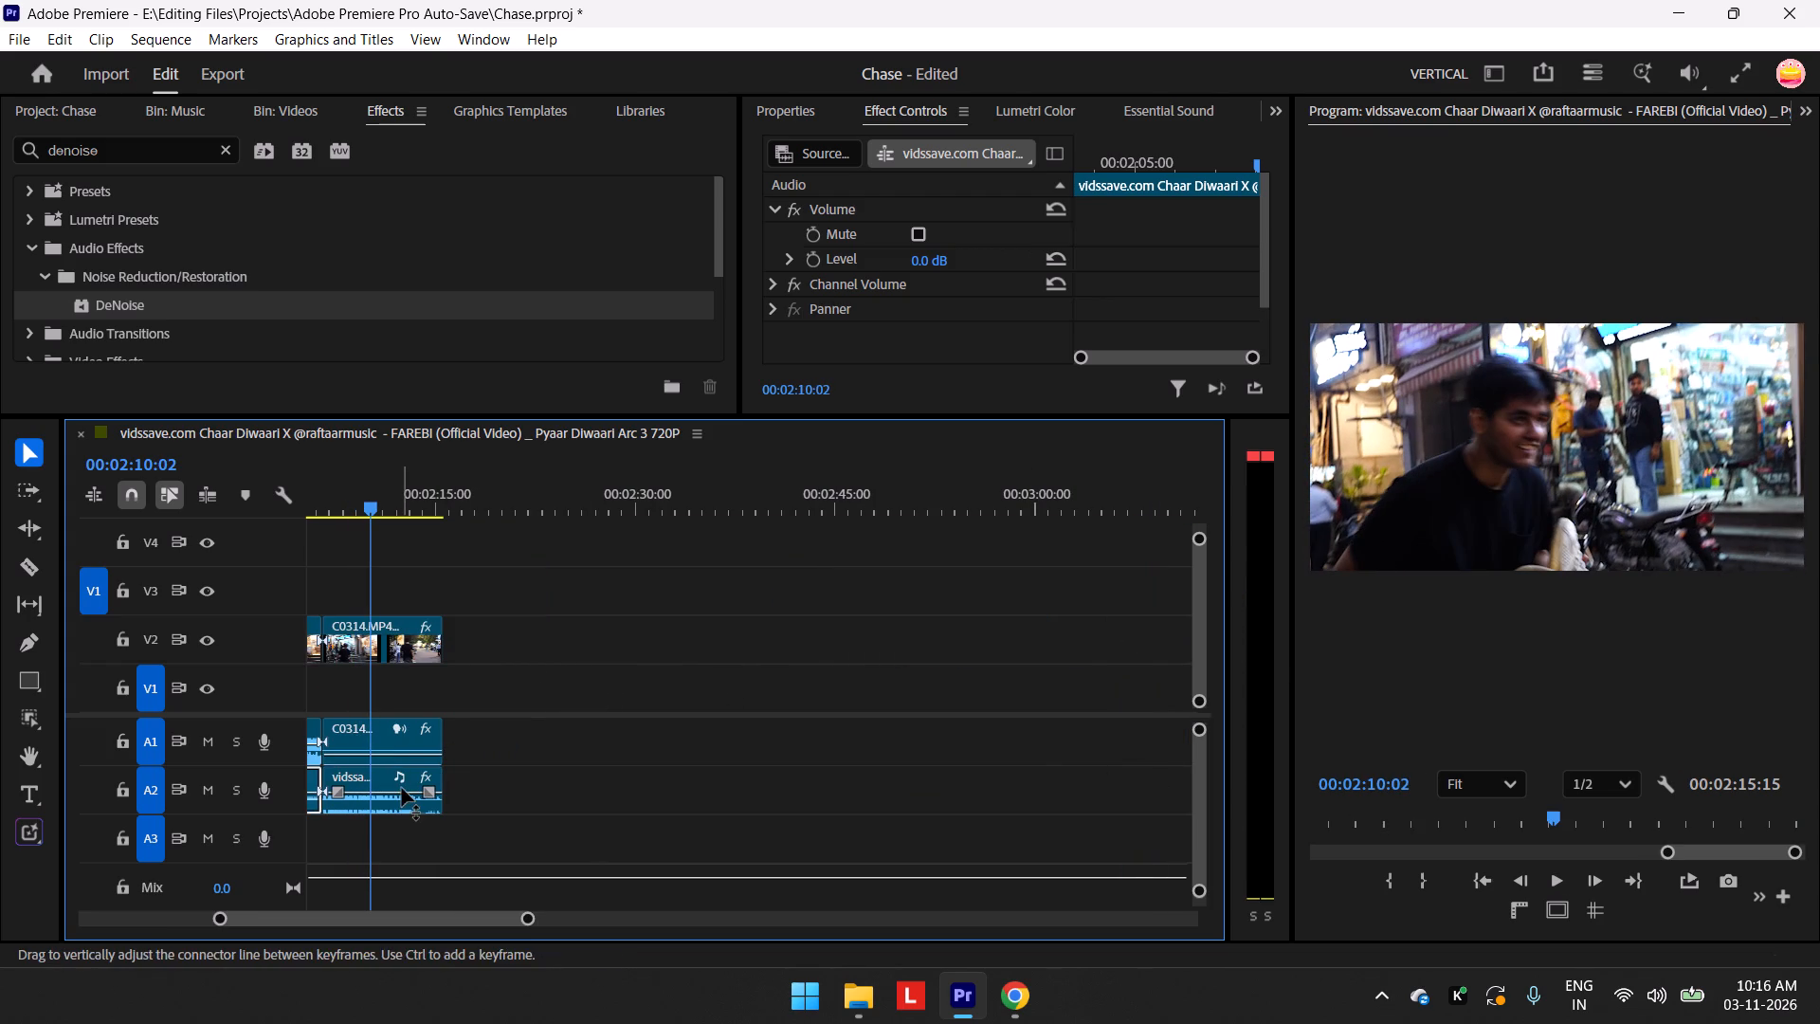
{"action": "left_click", "coordinate": [396, 800]}
{"action": "right_click", "coordinate": [395, 801]}
{"action": "left_click", "coordinate": [511, 755]}
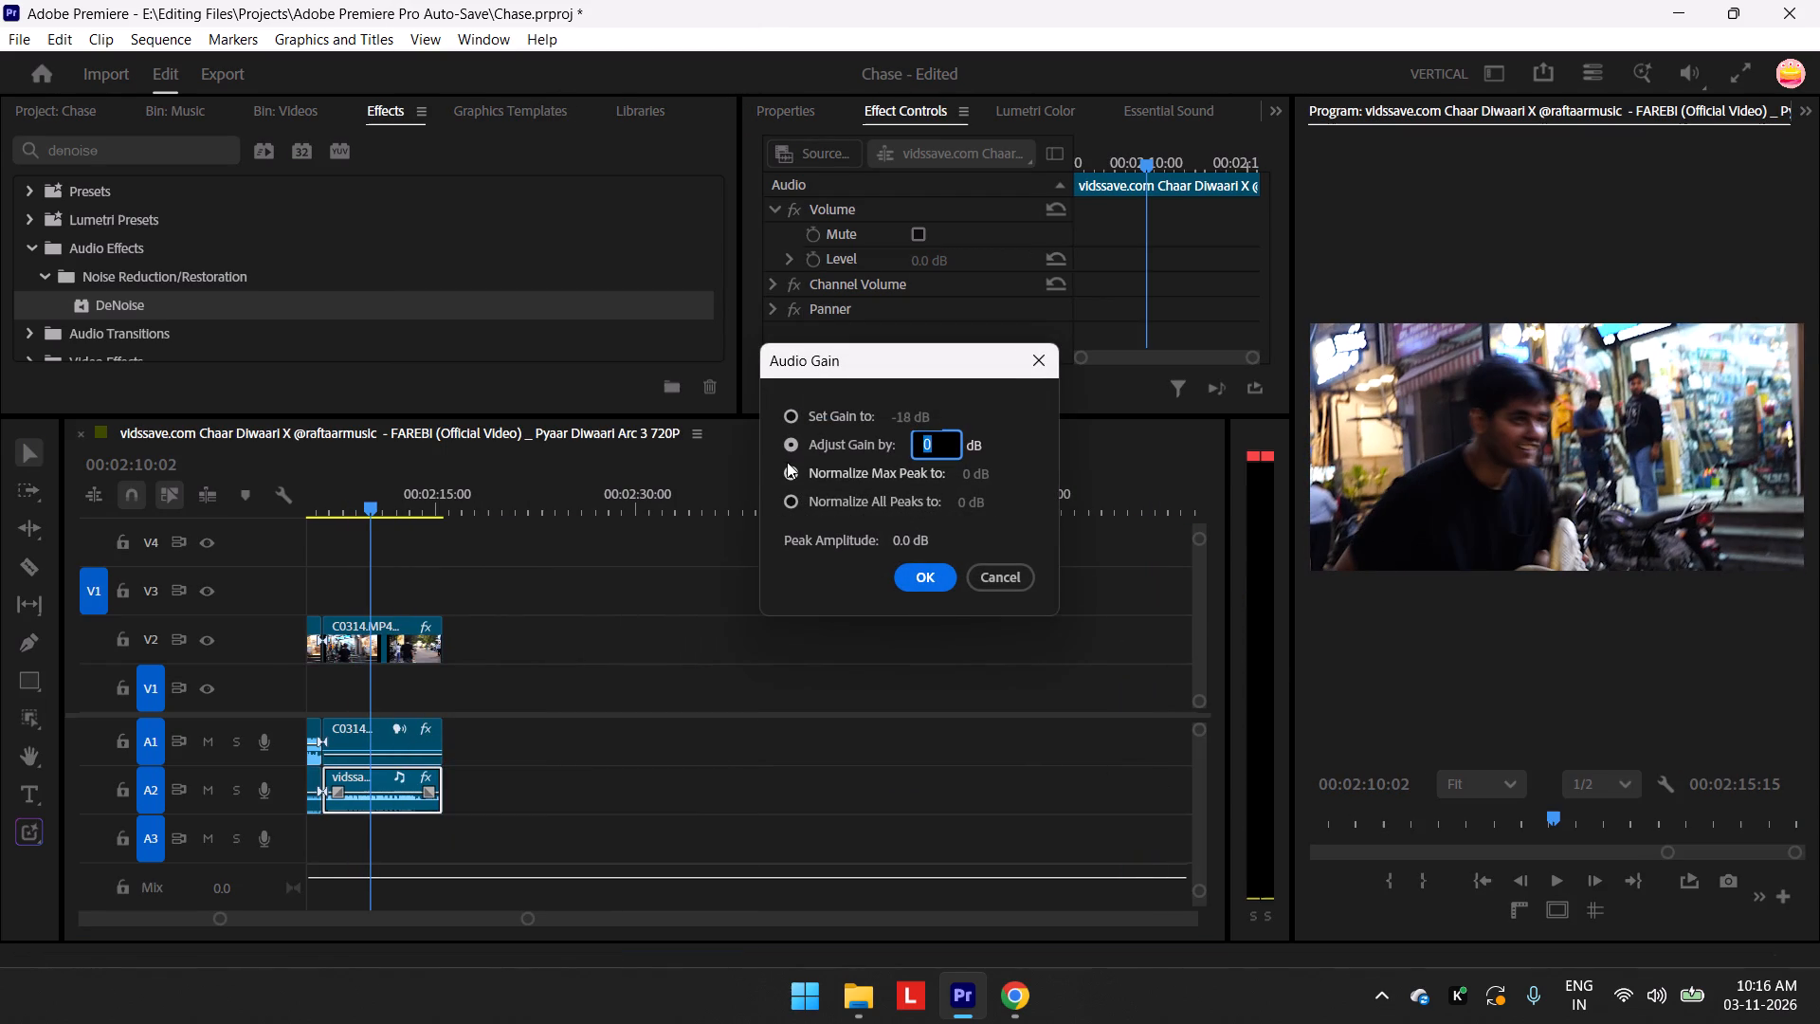
{"action": "type", "text": "-3"}
{"action": "key", "text": "Return"}
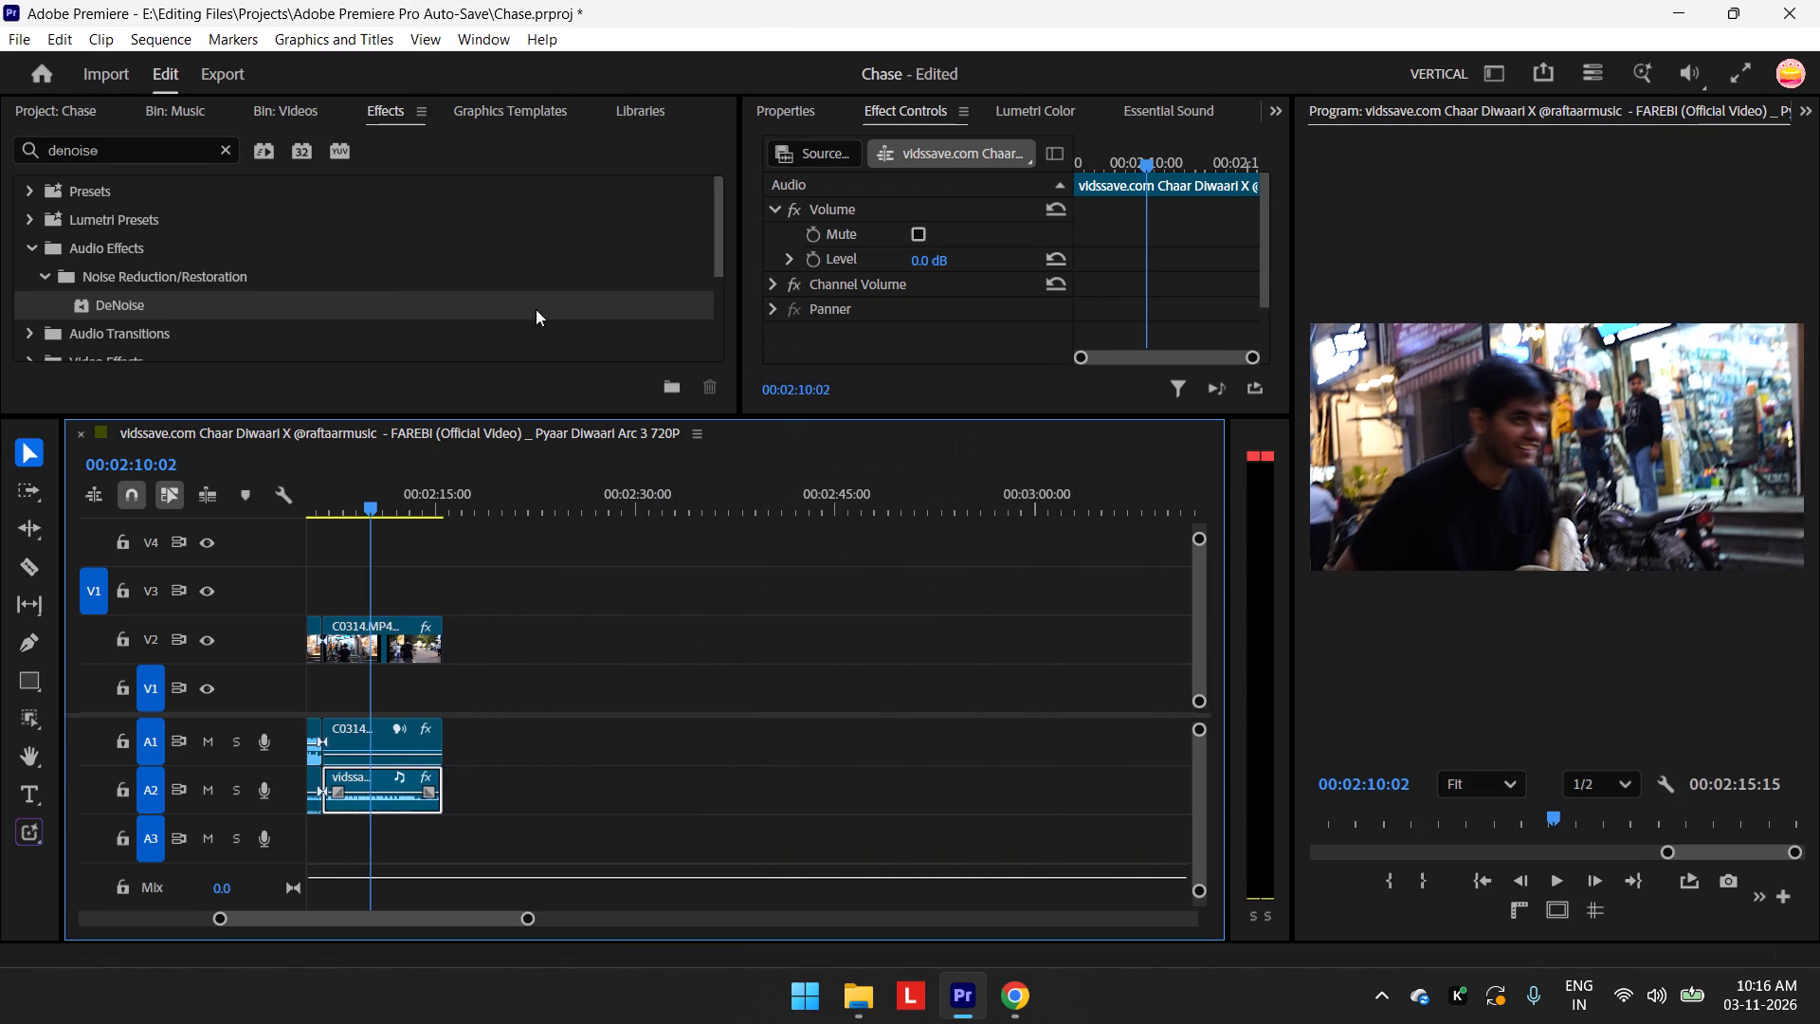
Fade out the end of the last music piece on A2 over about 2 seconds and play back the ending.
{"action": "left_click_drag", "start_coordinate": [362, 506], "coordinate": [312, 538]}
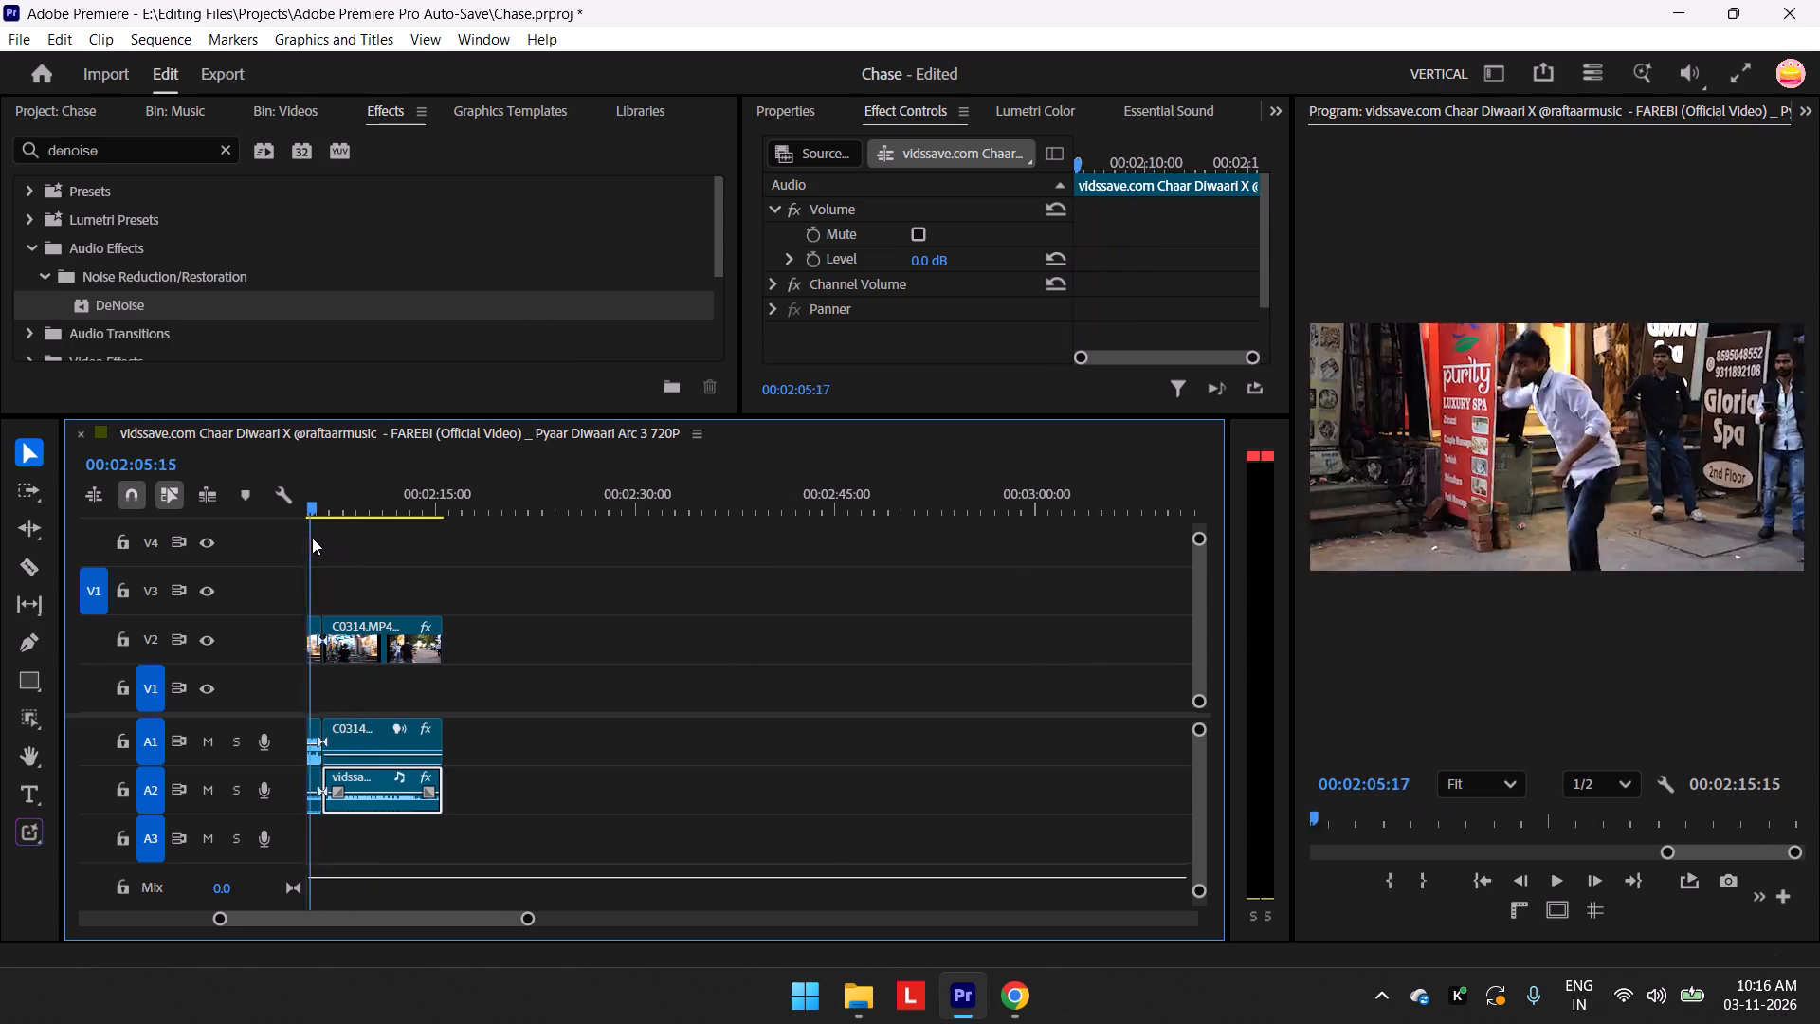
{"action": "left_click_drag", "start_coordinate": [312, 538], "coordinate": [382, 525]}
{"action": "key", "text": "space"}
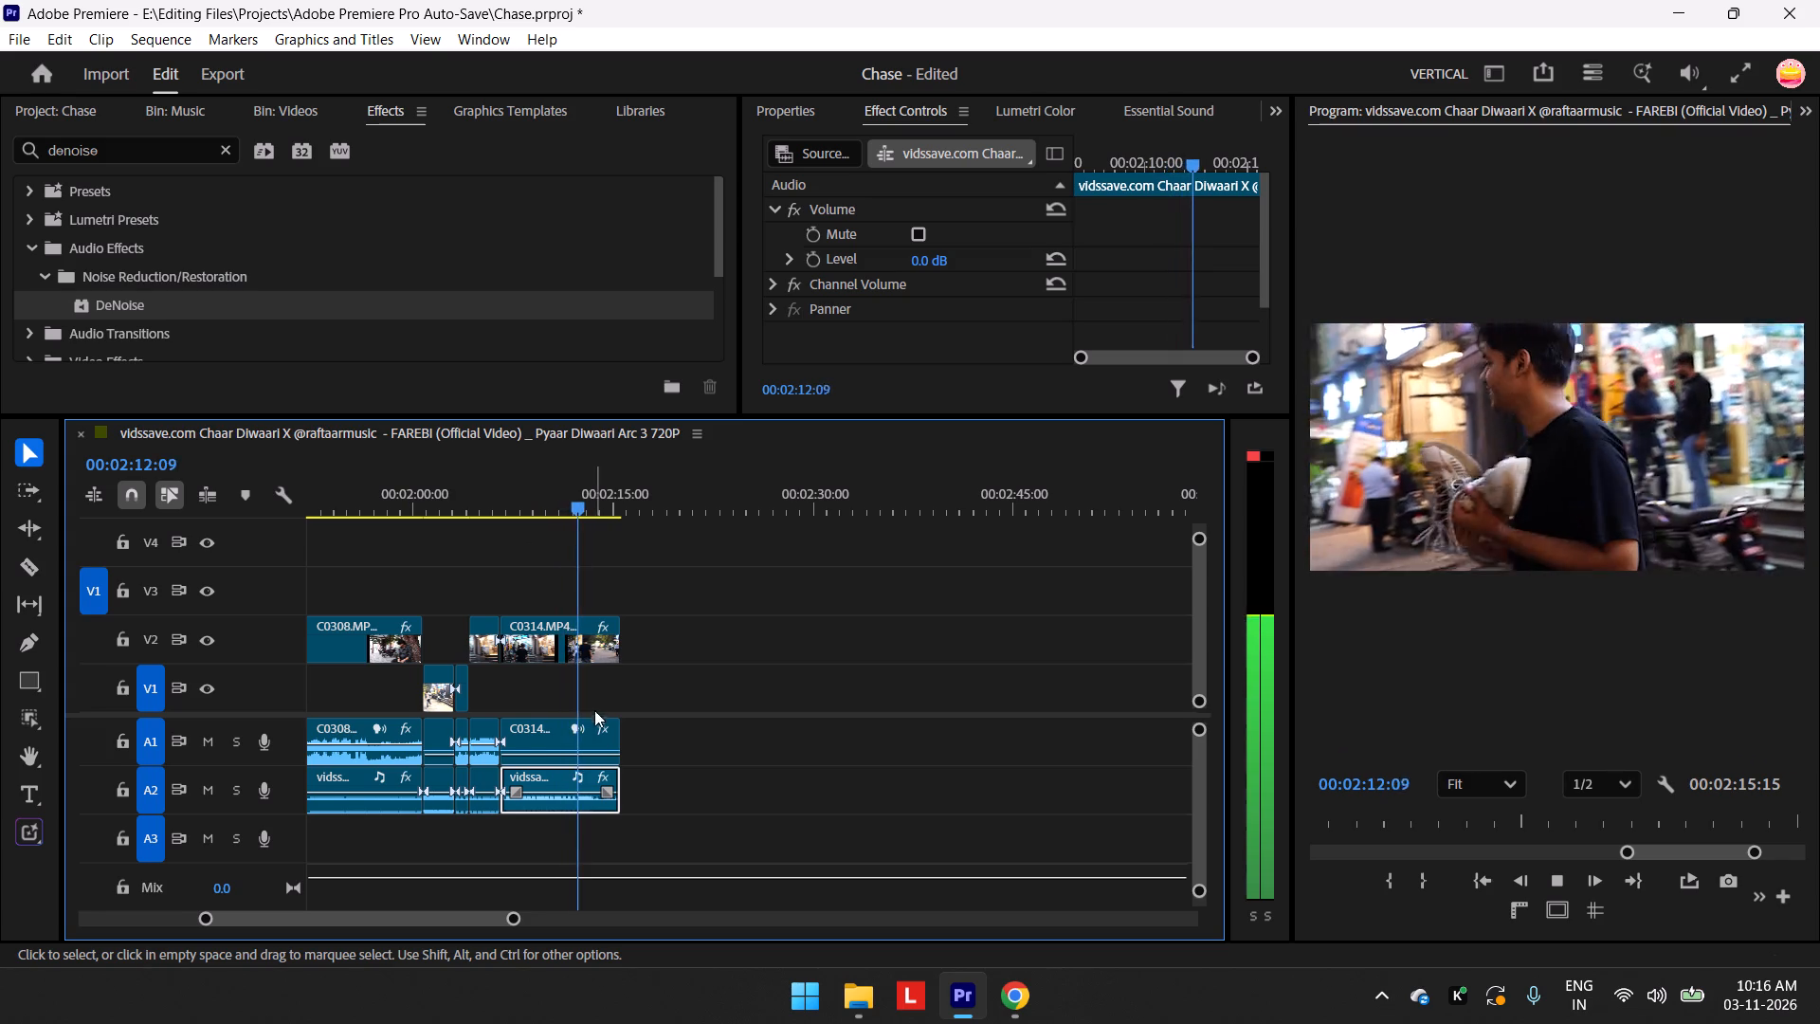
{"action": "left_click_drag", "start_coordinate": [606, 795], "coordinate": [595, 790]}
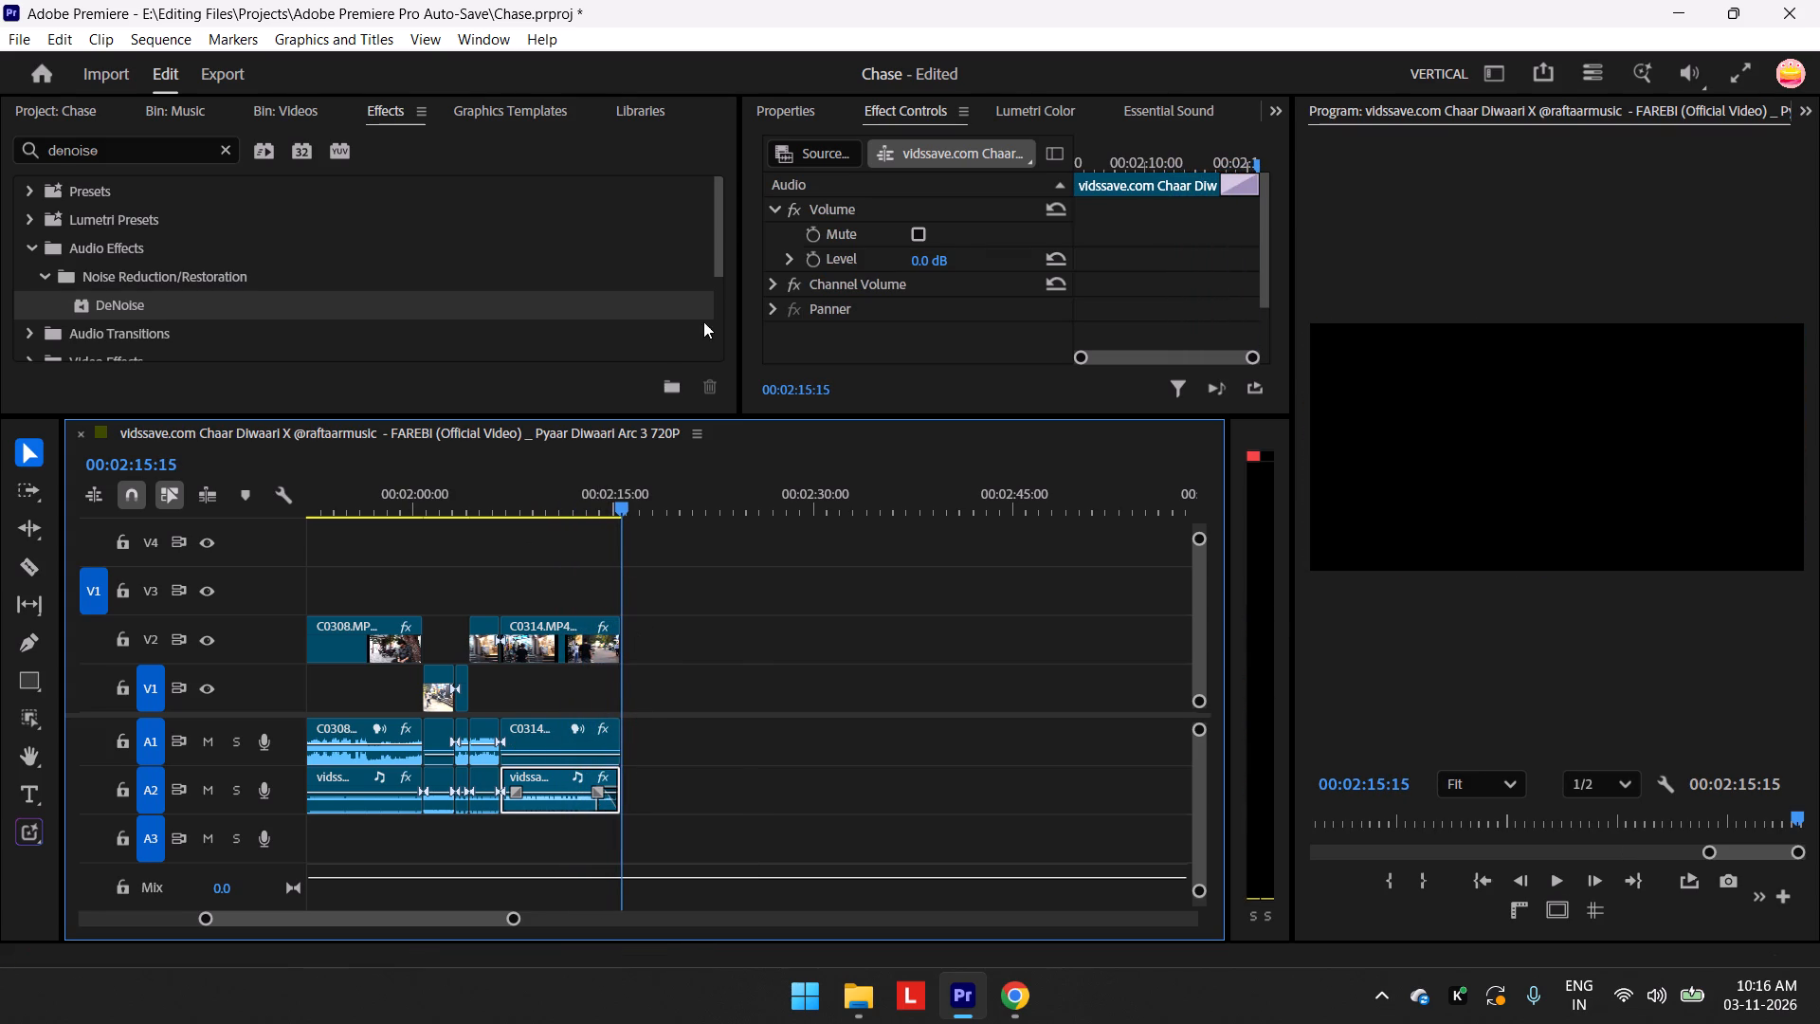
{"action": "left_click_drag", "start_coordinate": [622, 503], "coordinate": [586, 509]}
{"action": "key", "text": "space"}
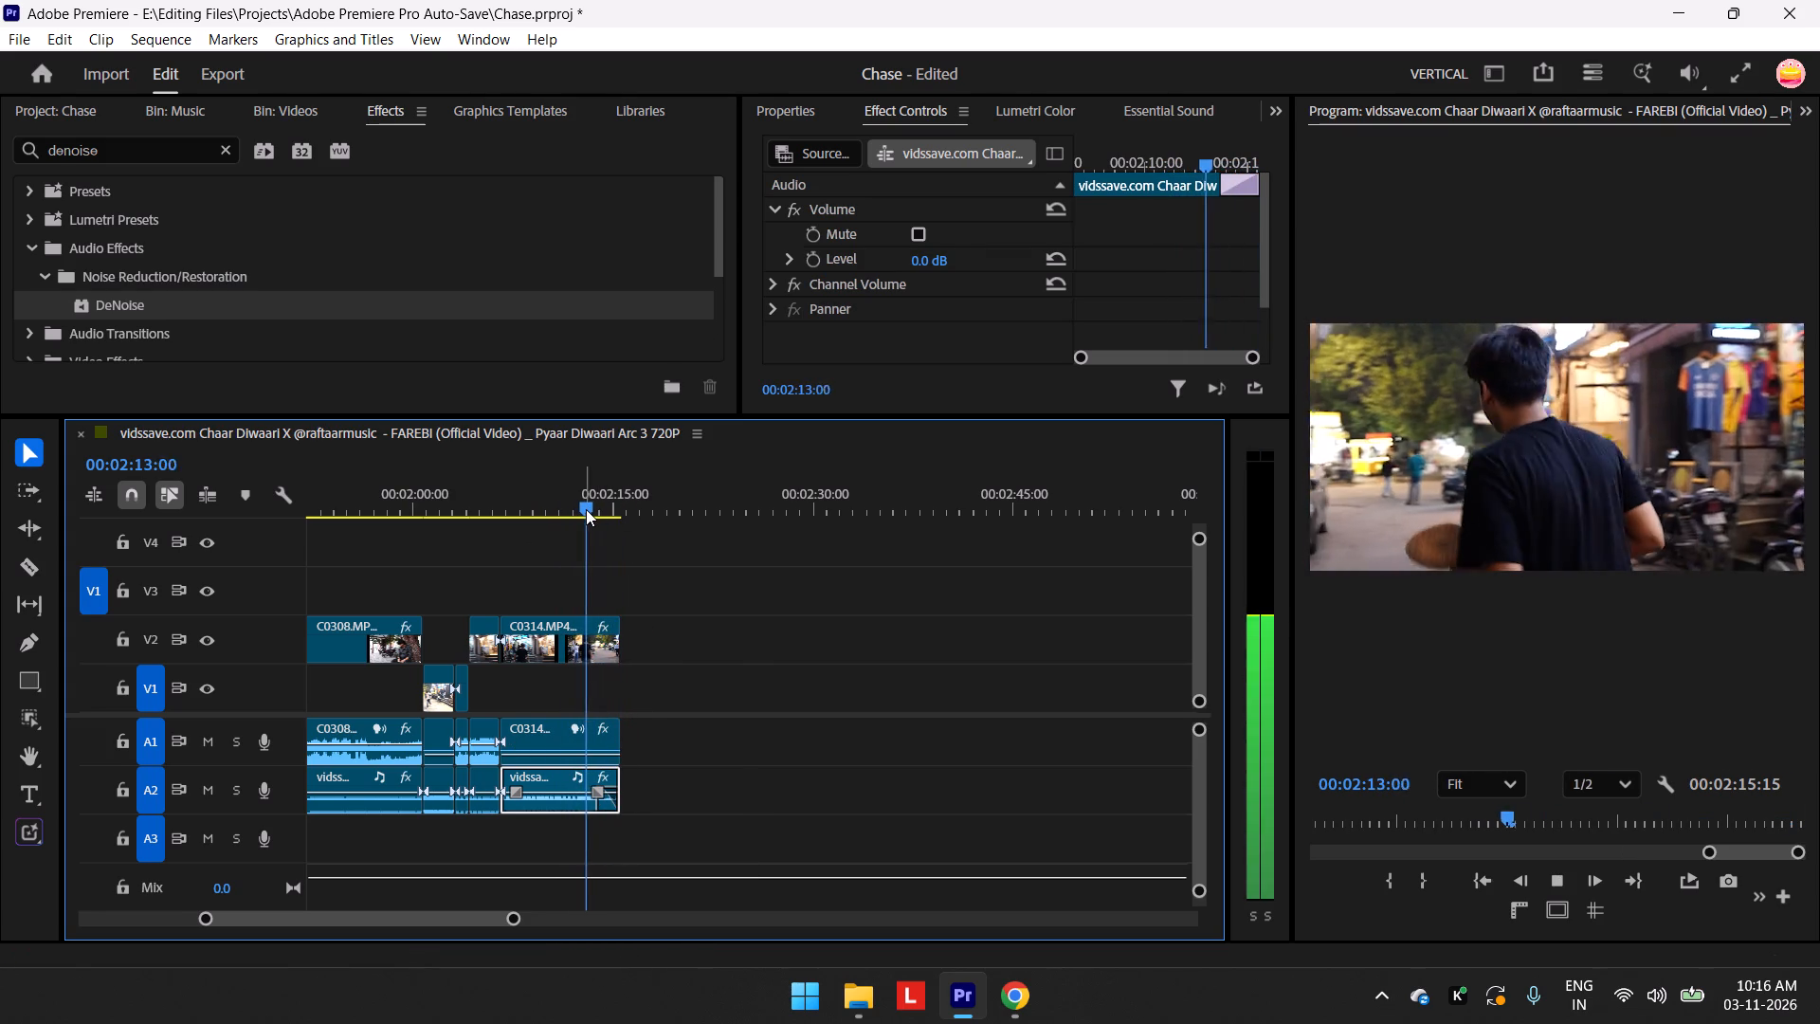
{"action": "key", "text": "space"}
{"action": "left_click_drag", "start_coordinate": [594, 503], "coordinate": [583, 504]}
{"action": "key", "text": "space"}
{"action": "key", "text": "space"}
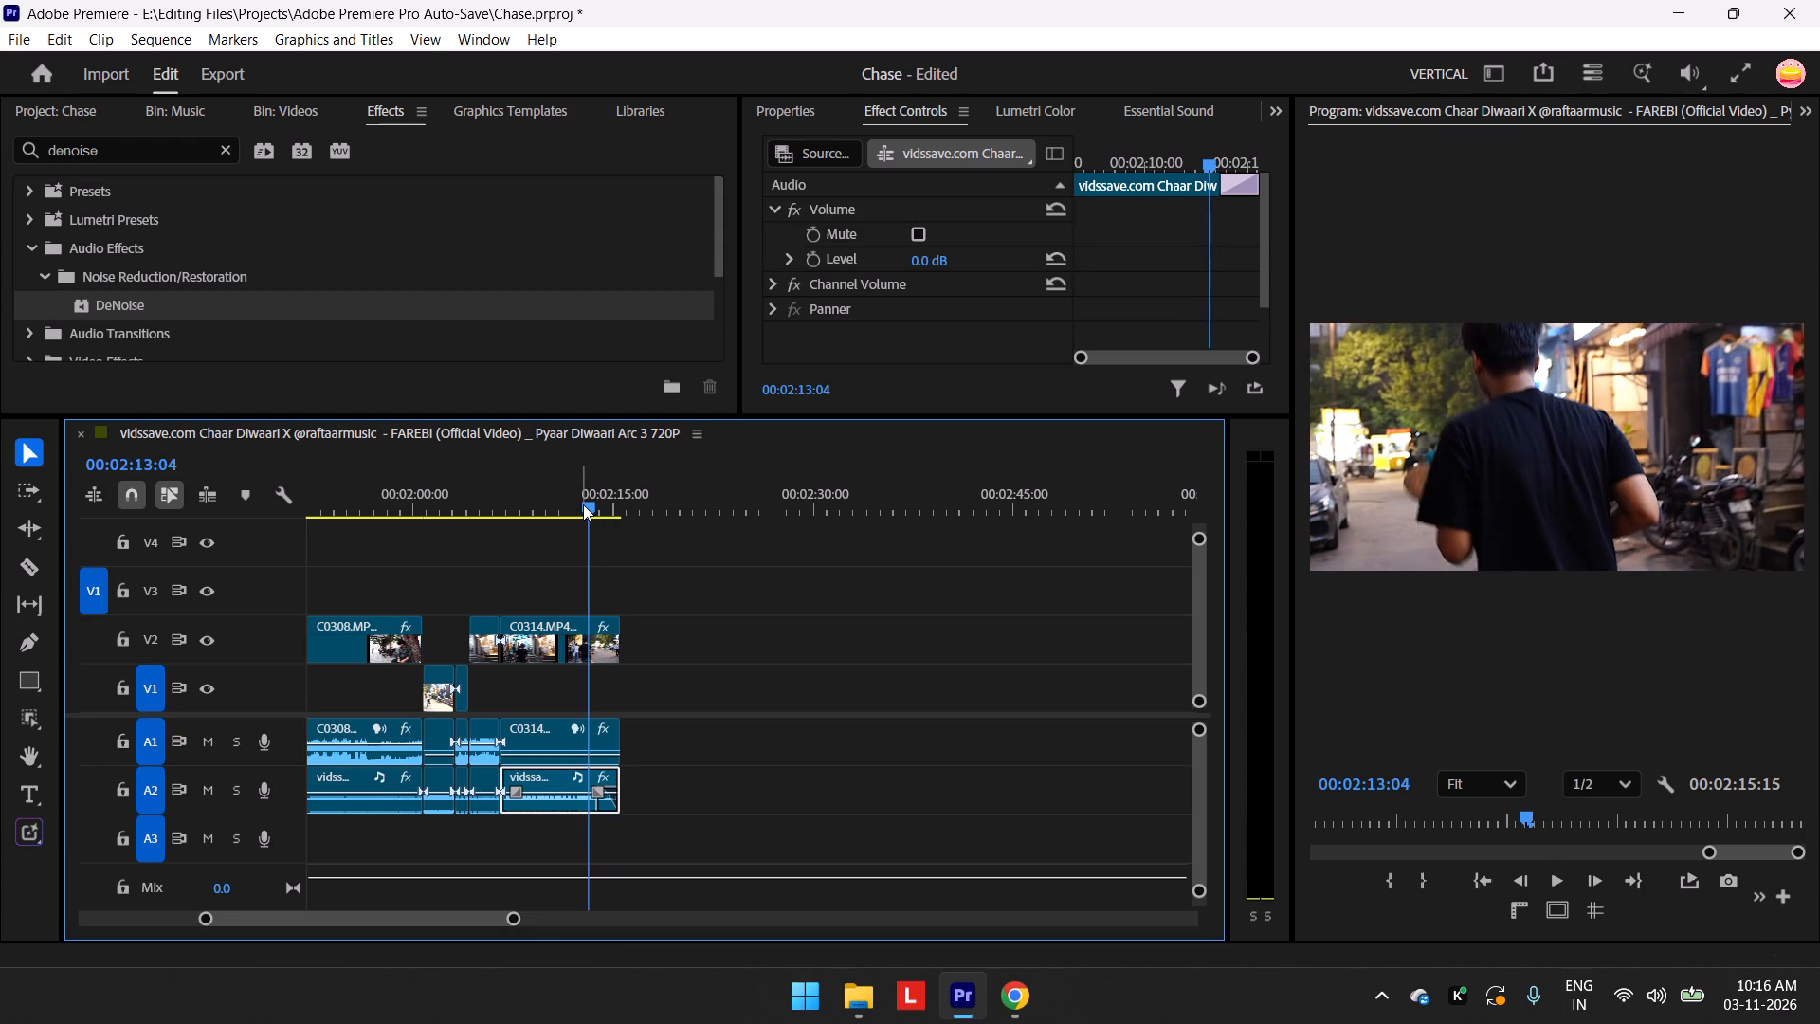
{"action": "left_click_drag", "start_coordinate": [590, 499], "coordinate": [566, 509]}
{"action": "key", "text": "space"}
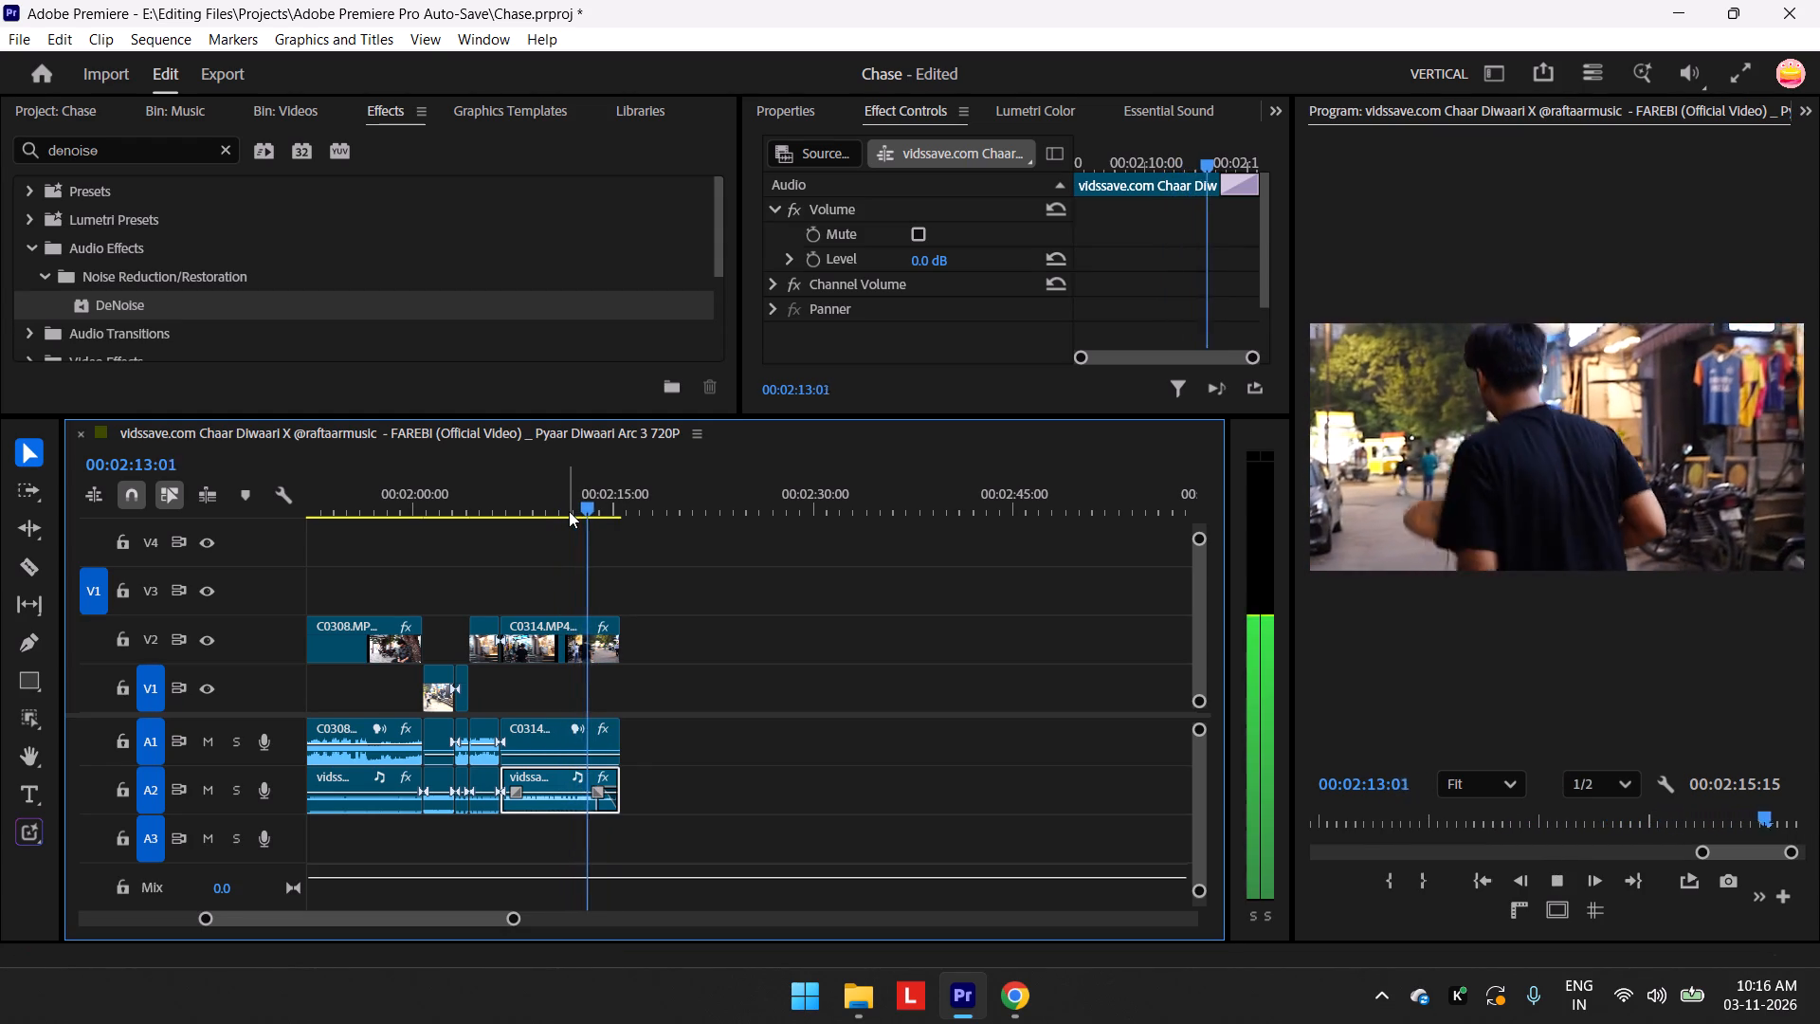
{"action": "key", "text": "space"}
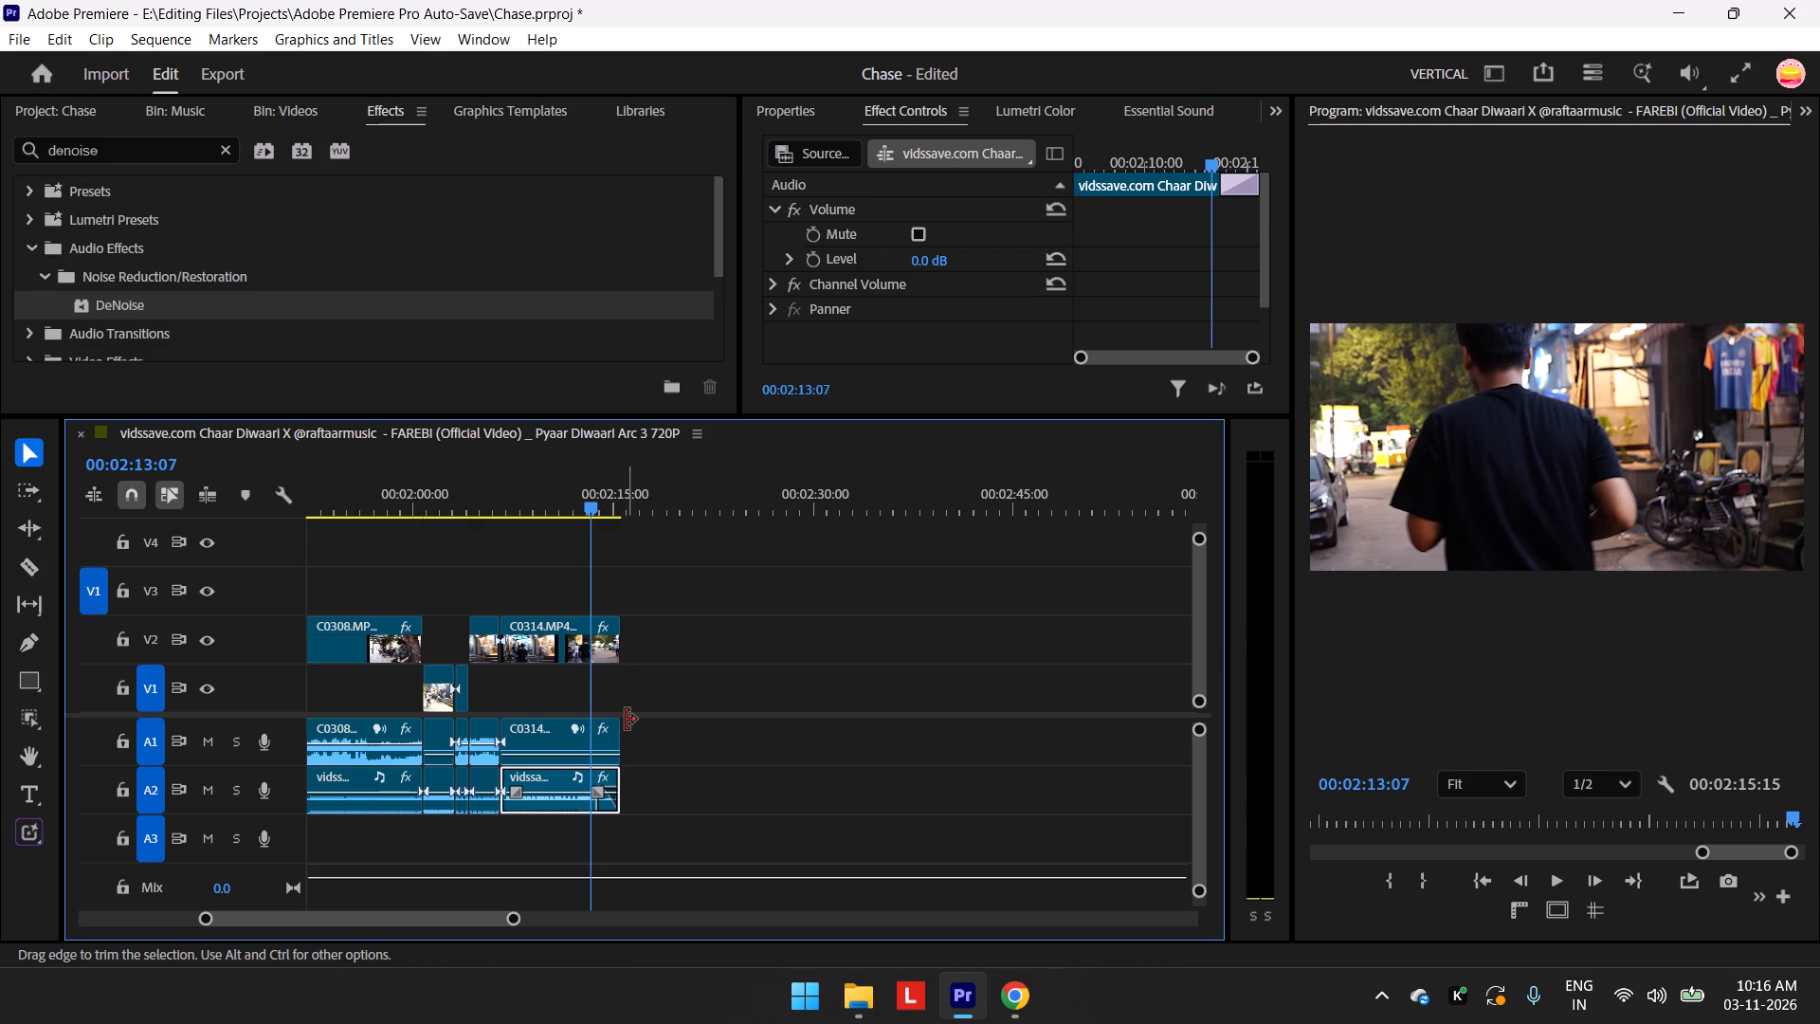
Split the last music piece on A2 at 00:02:13:13 and delete the part after the cut.
{"action": "type", "text": "="}
{"action": "key", "text": "space"}
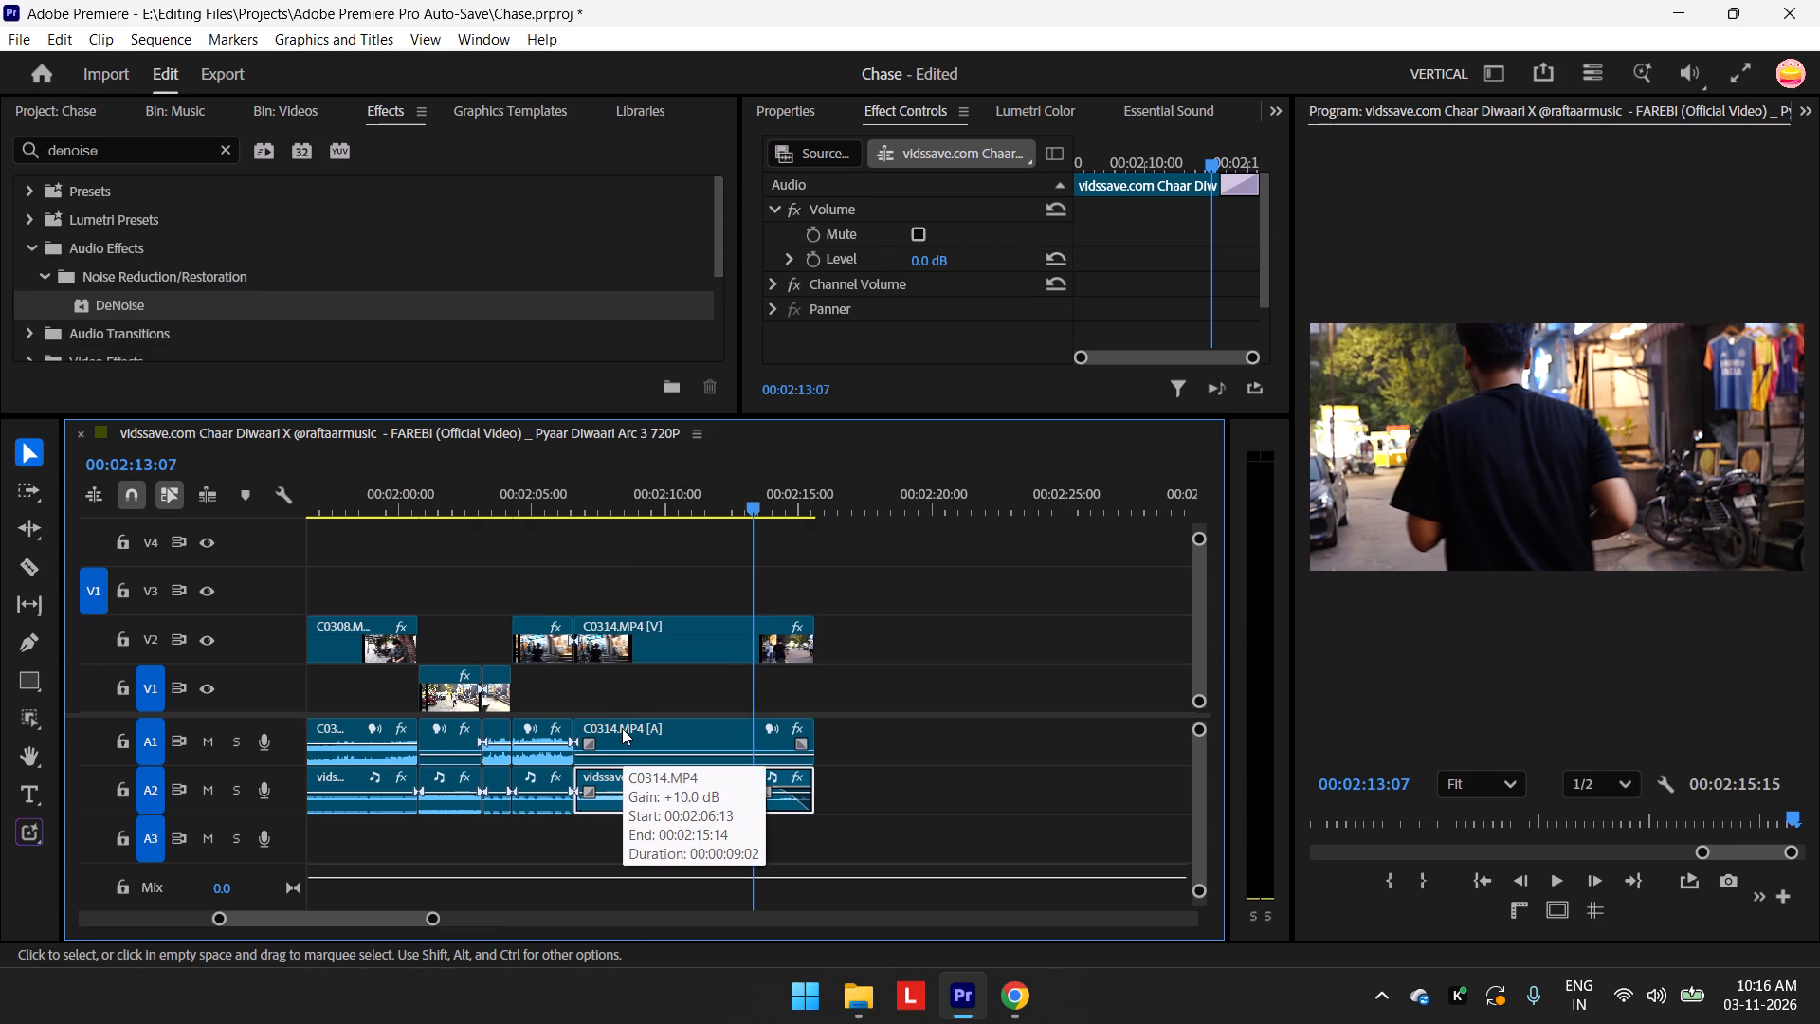
{"action": "key", "text": "space"}
{"action": "key", "text": "Left"}
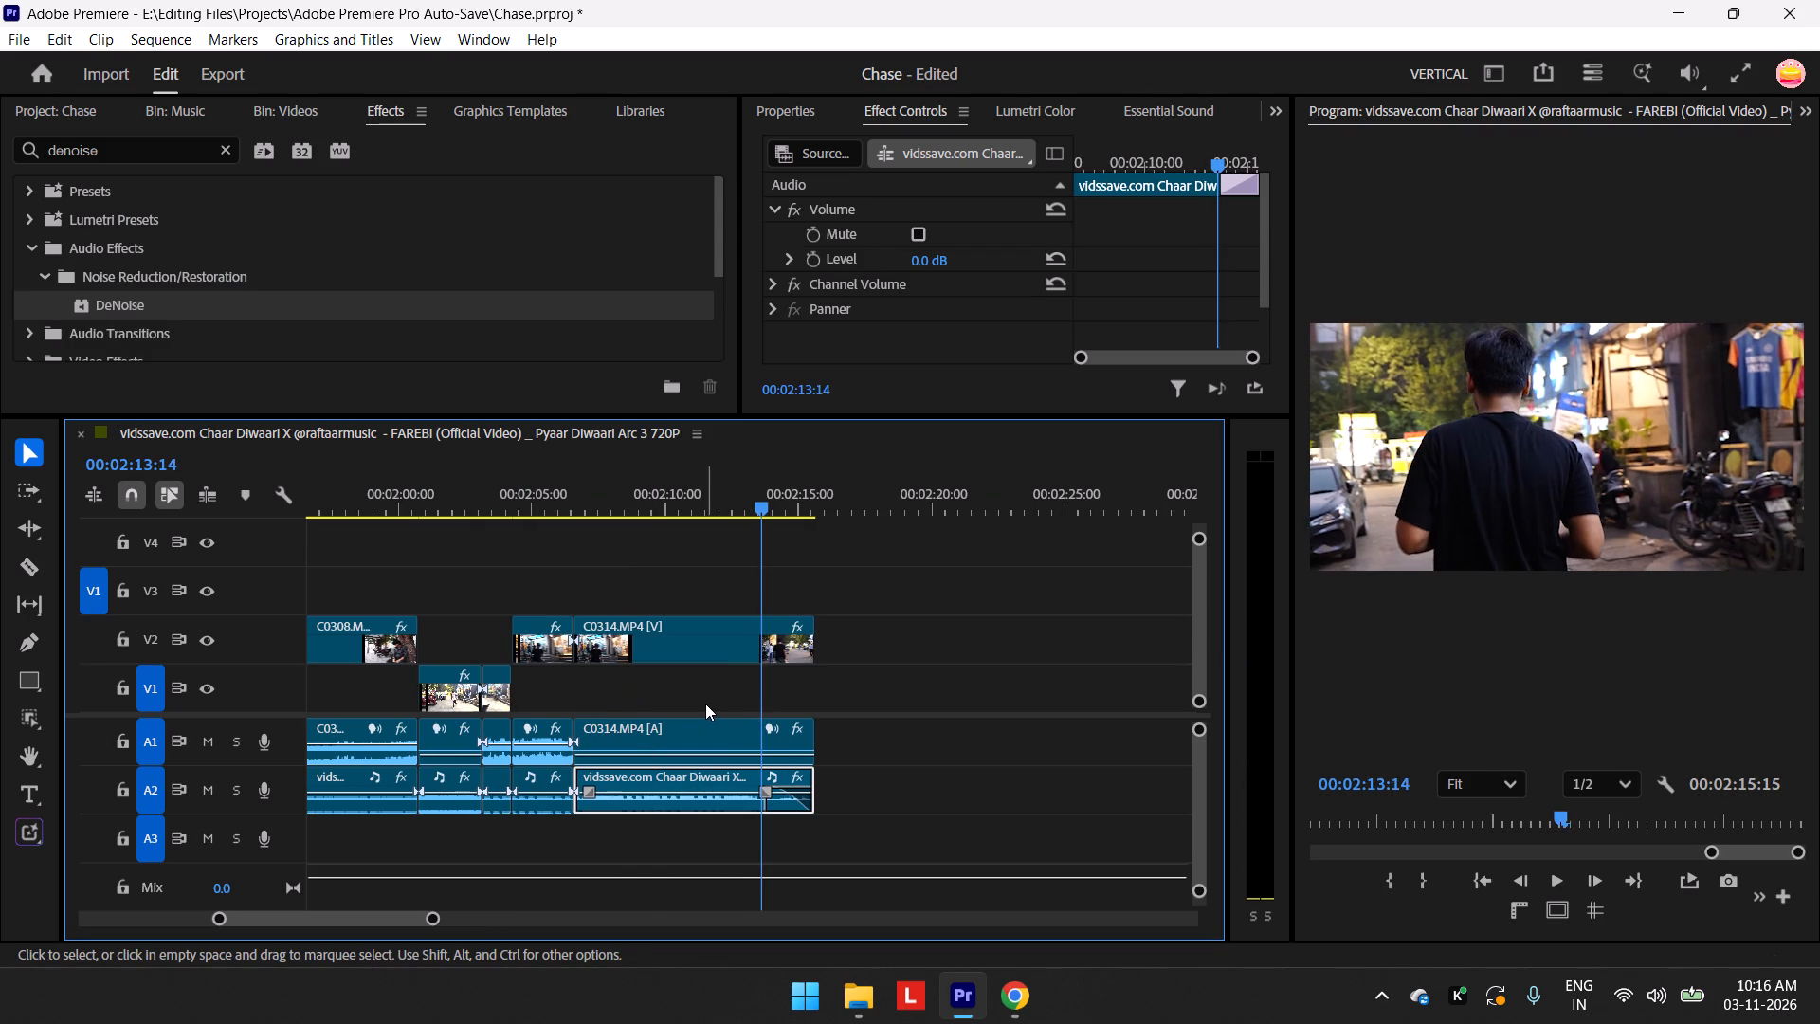
{"action": "key", "text": "Left"}
{"action": "key", "text": "c"}
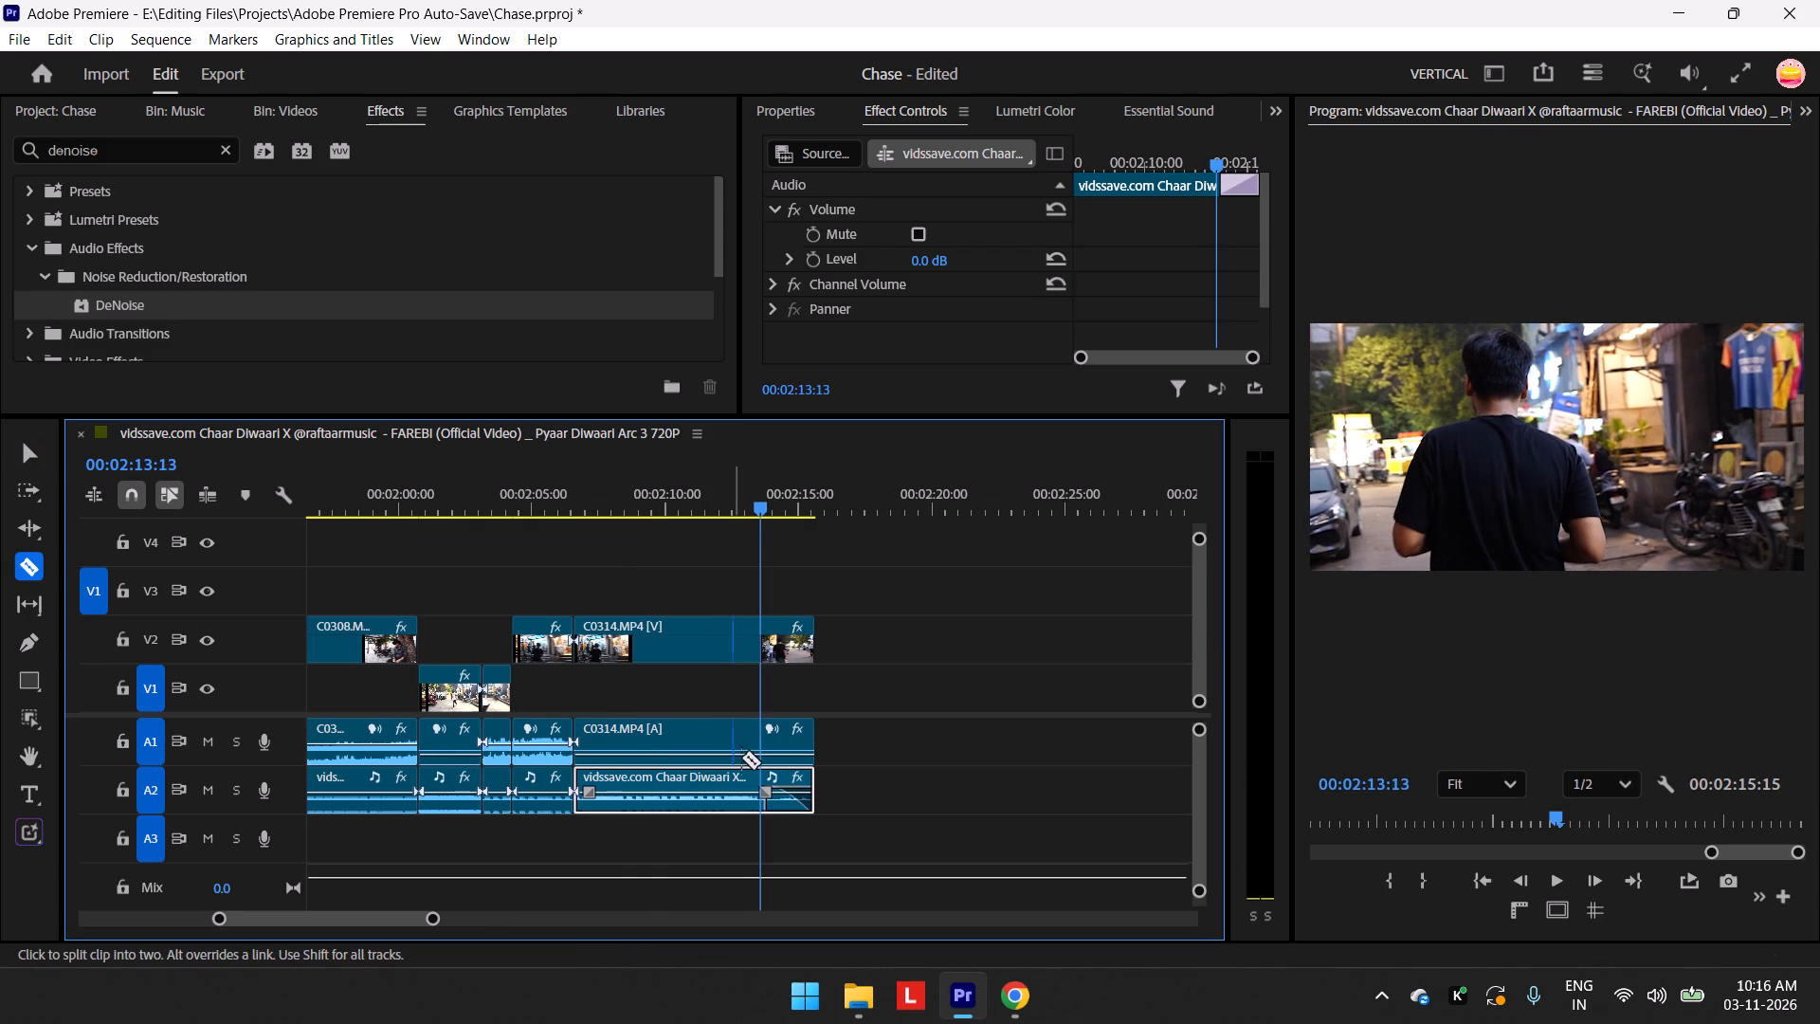
{"action": "left_click", "coordinate": [760, 795]}
{"action": "key", "text": "v"}
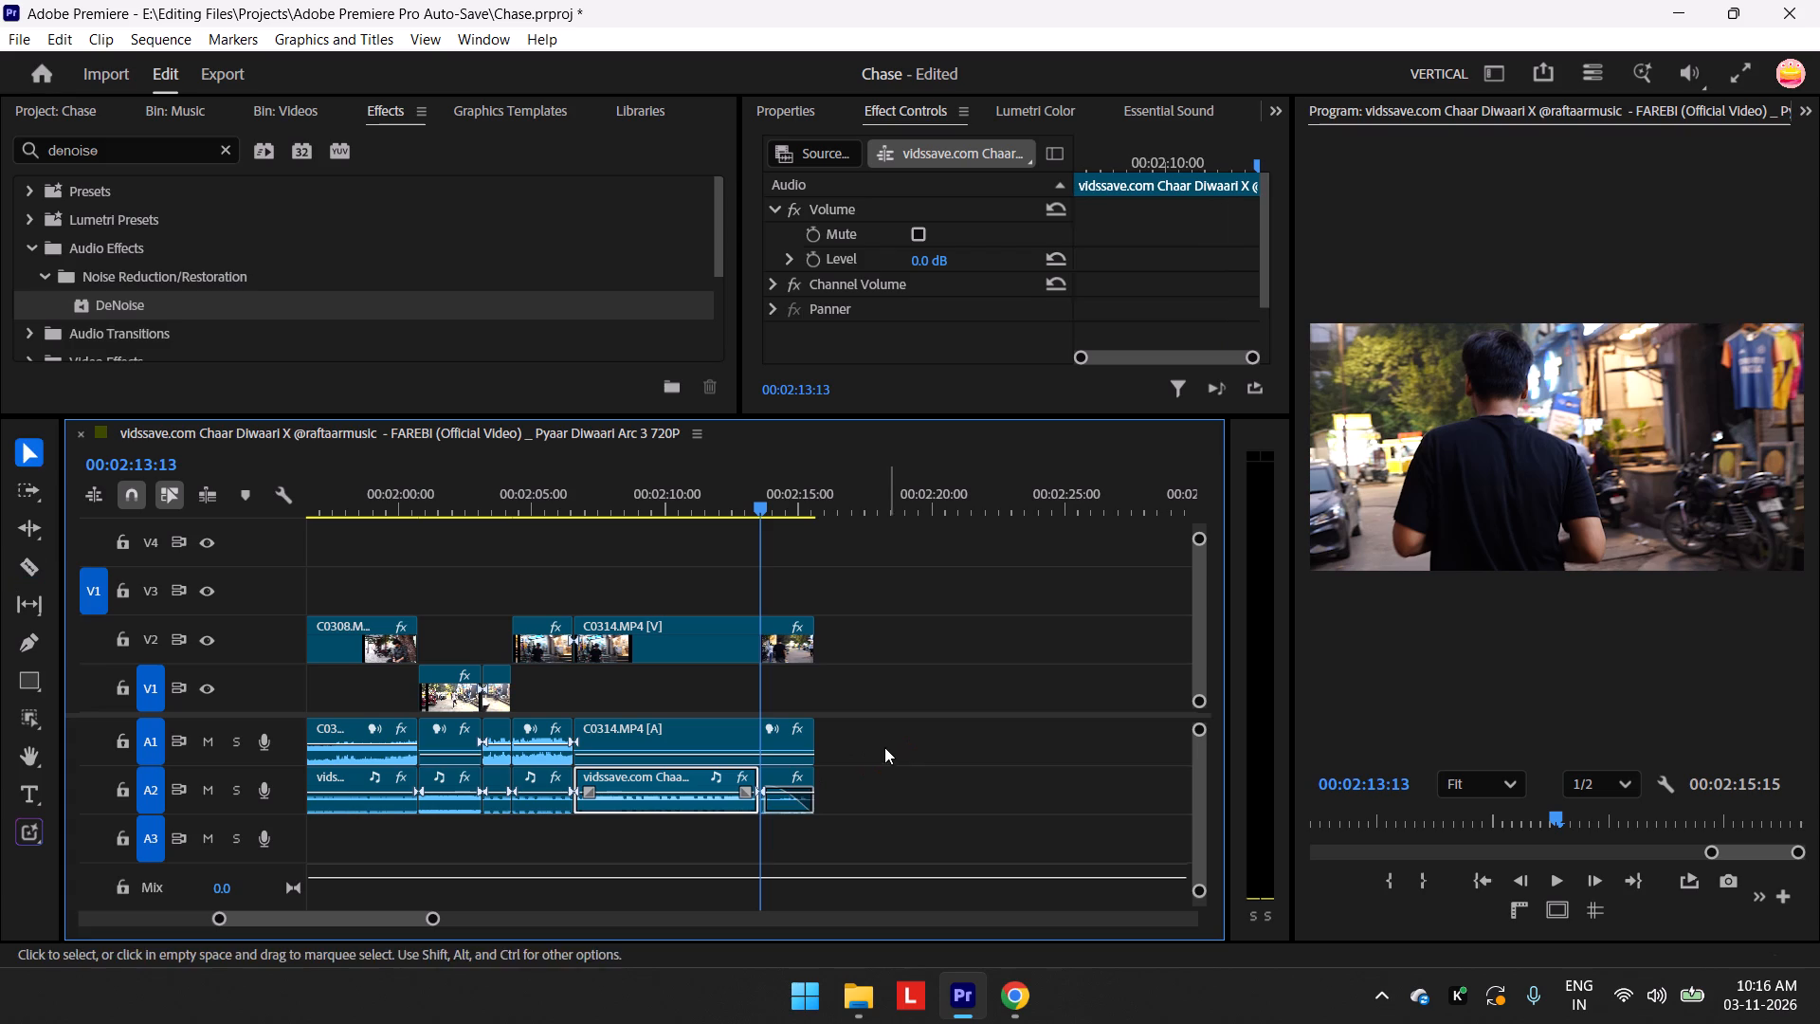
{"action": "left_click", "coordinate": [780, 776]}
{"action": "key", "text": "BackSpace"}
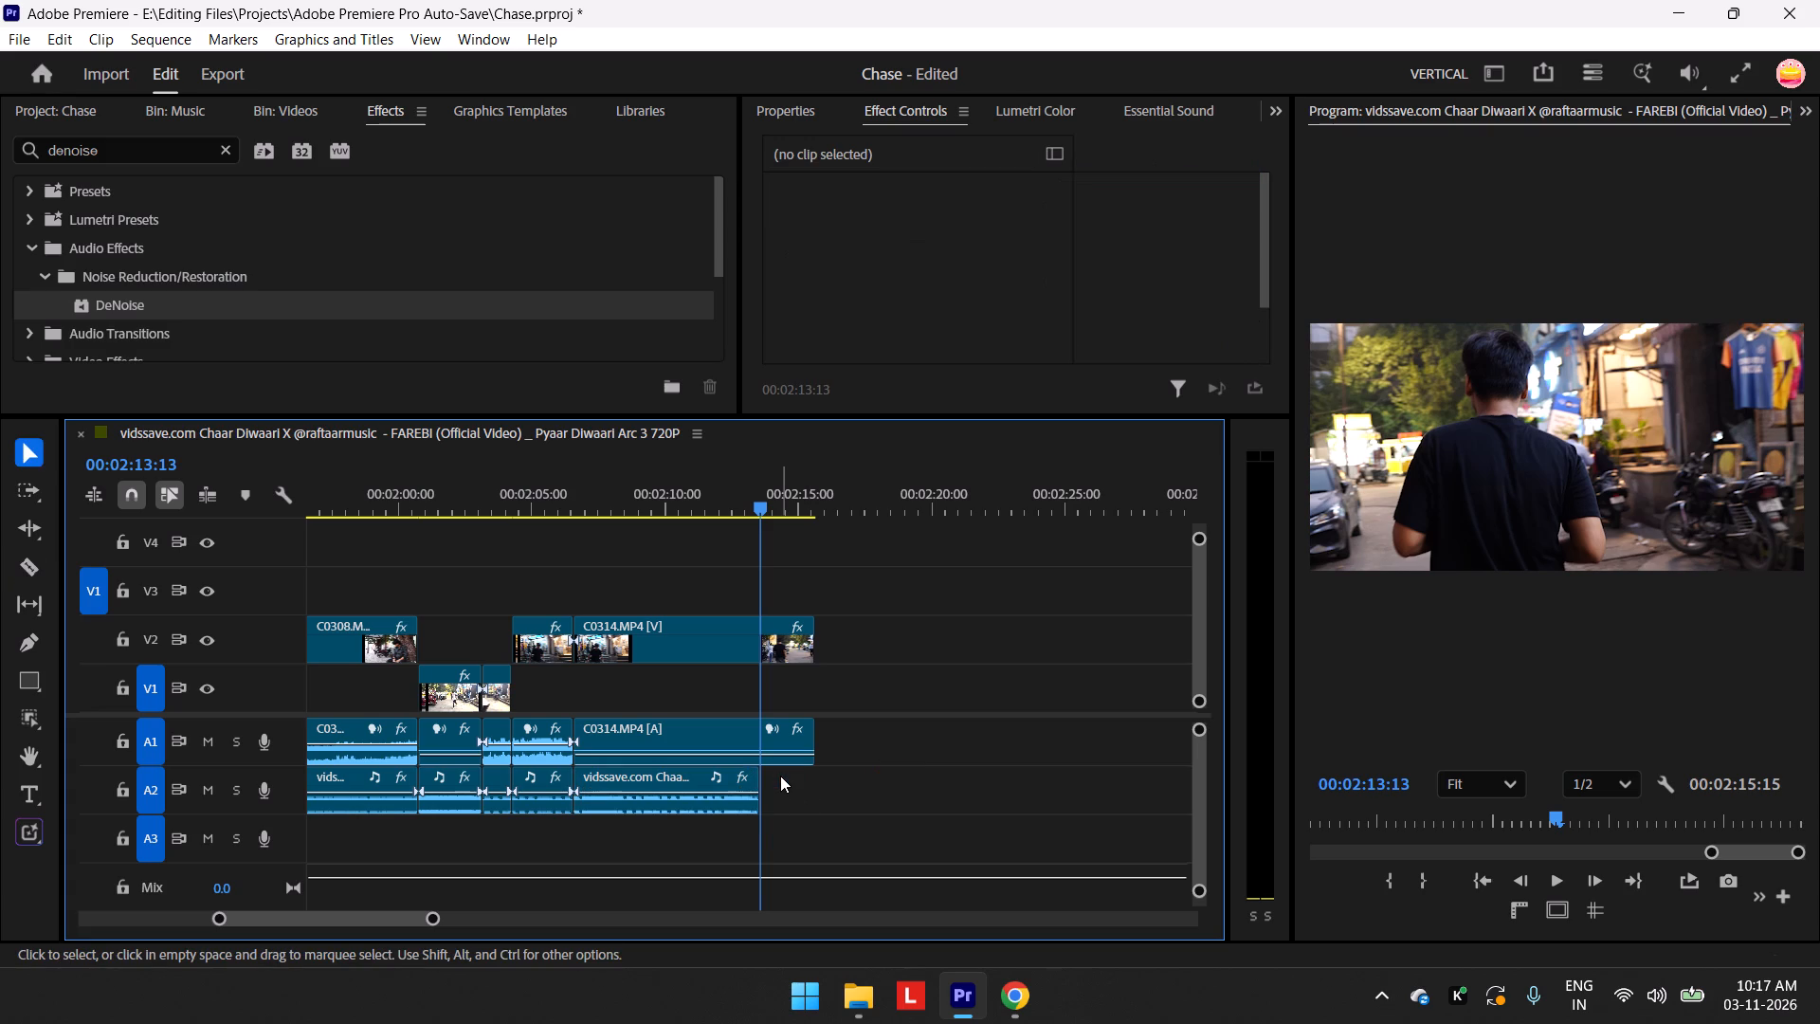
Fade out the shortened last music piece on A2 over about 1.5 seconds and play back the transition.
{"action": "left_click_drag", "start_coordinate": [762, 496], "coordinate": [719, 525]}
{"action": "key", "text": "space"}
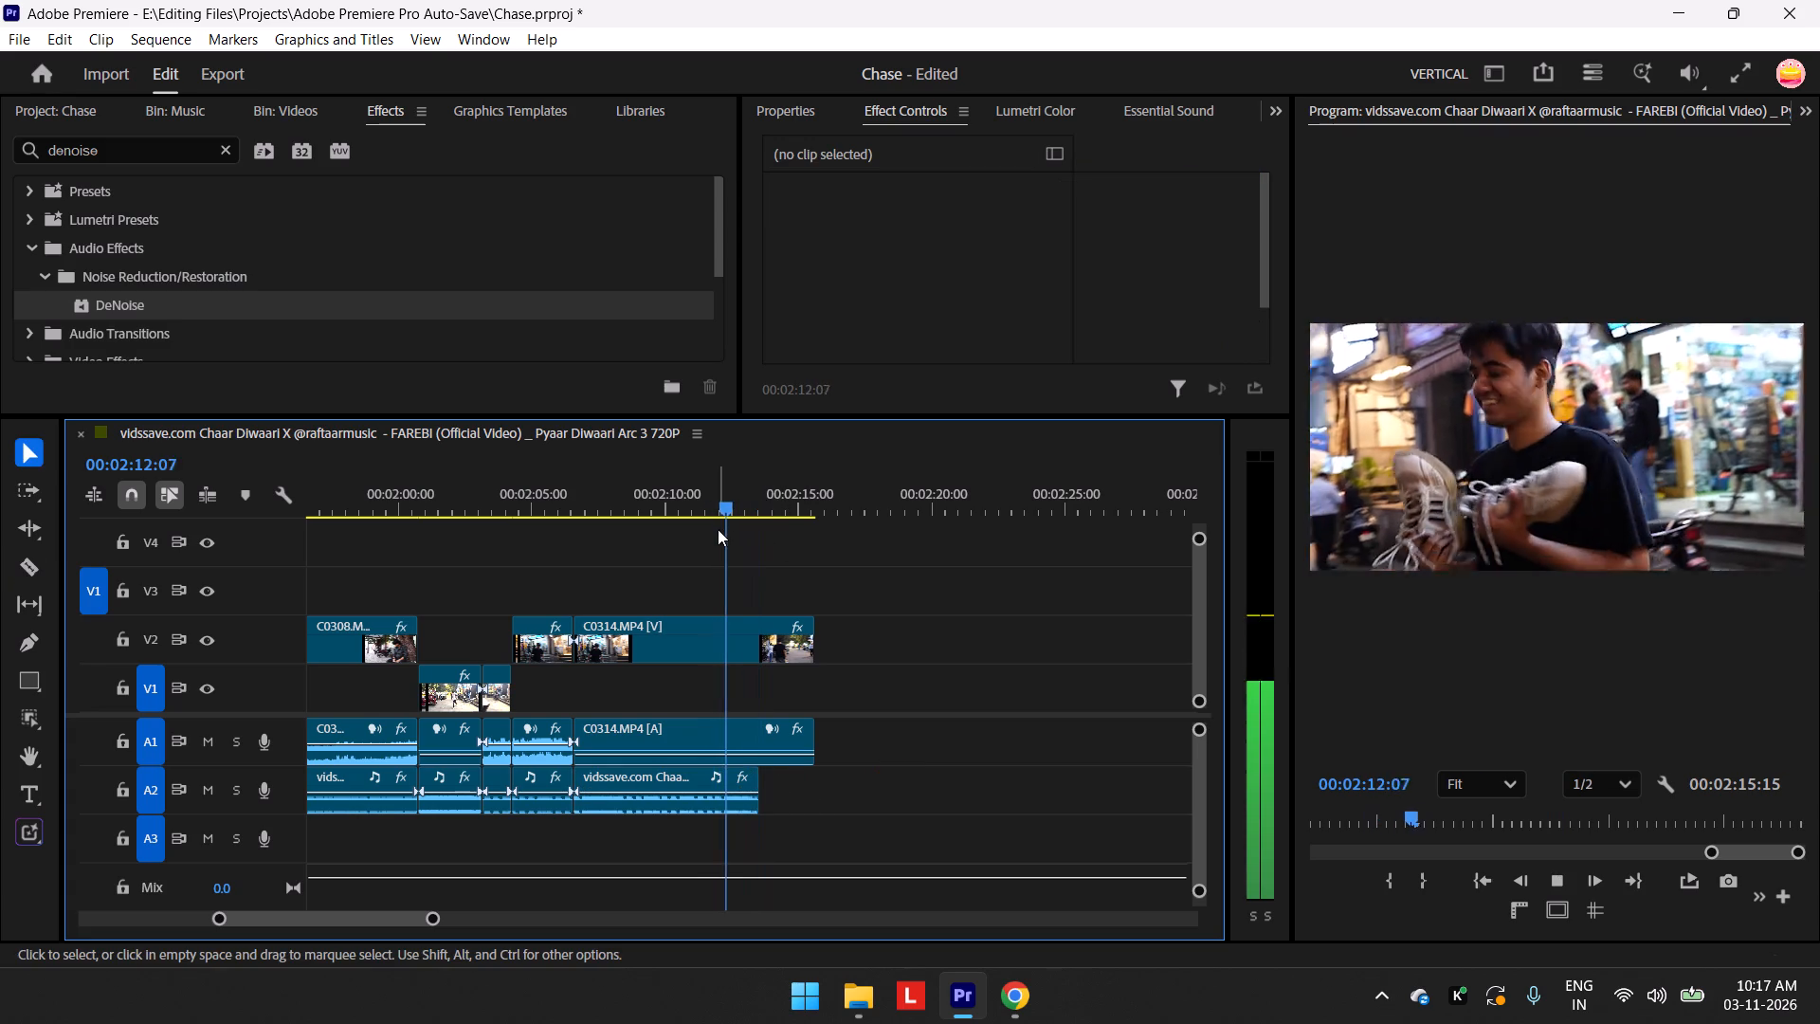
{"action": "key", "text": "space"}
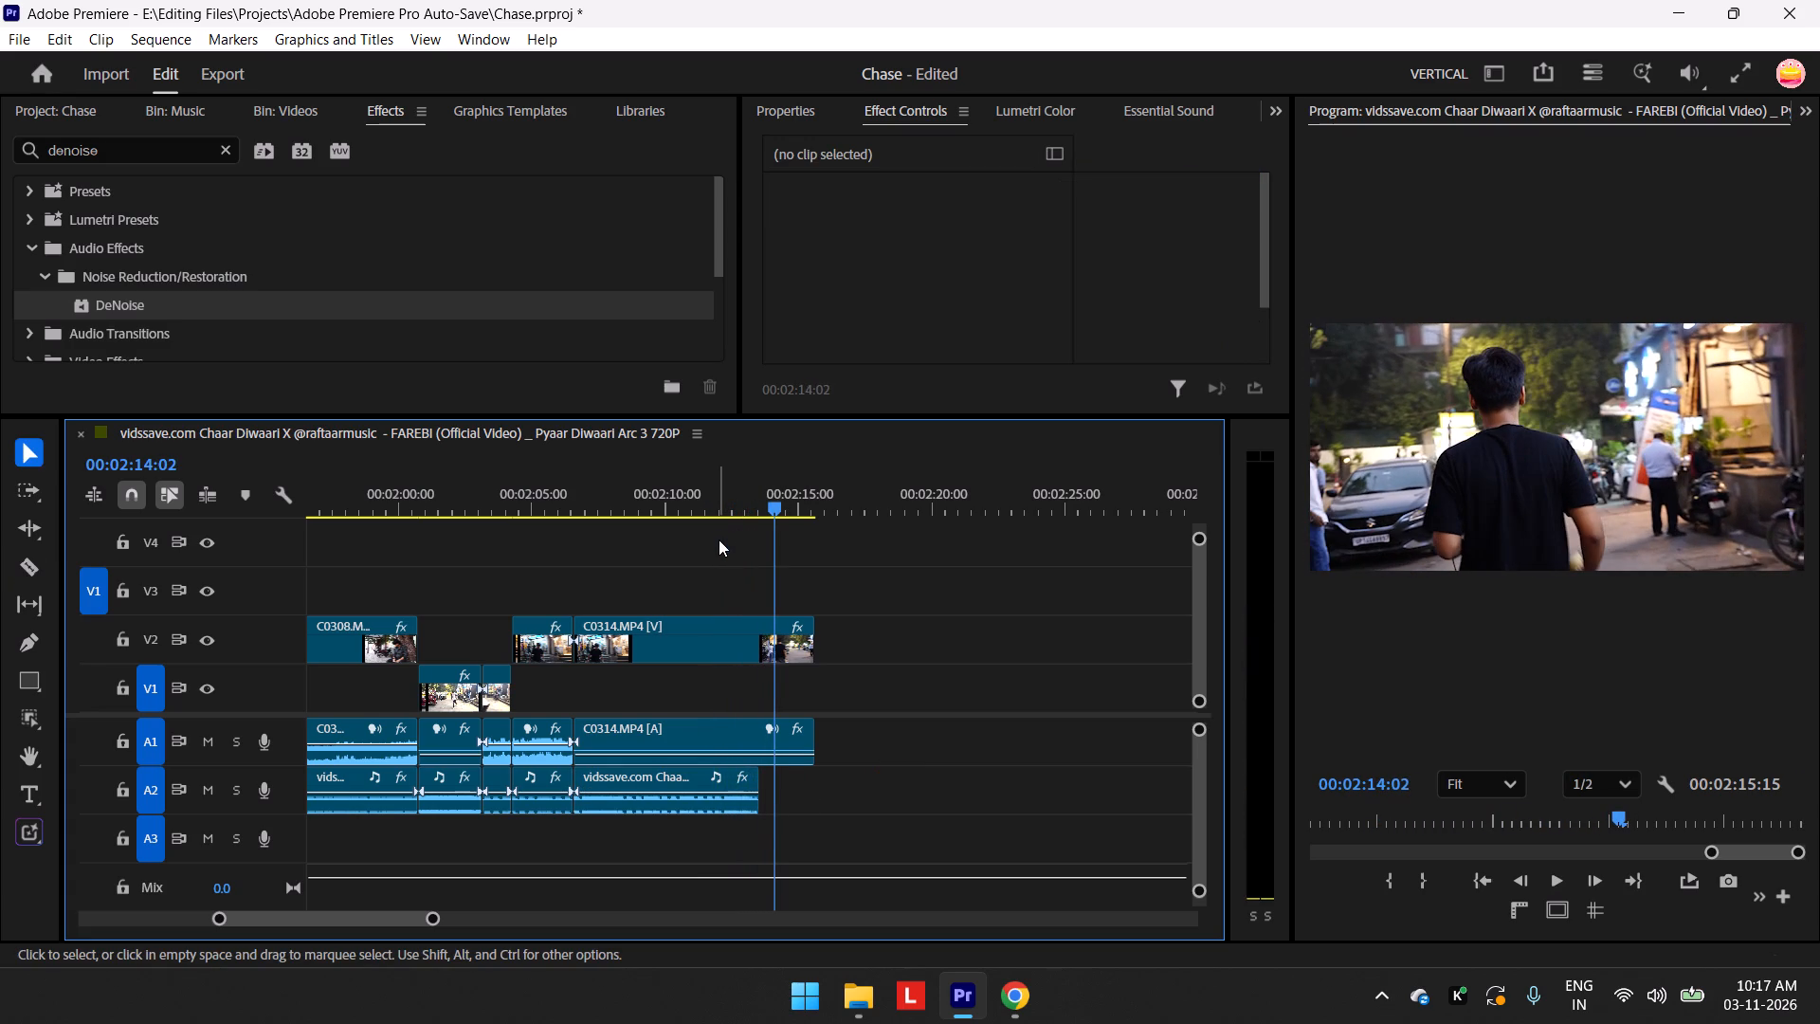
{"action": "left_click_drag", "start_coordinate": [742, 796], "coordinate": [730, 795]}
{"action": "left_click_drag", "start_coordinate": [771, 499], "coordinate": [713, 520]}
{"action": "key", "text": "space"}
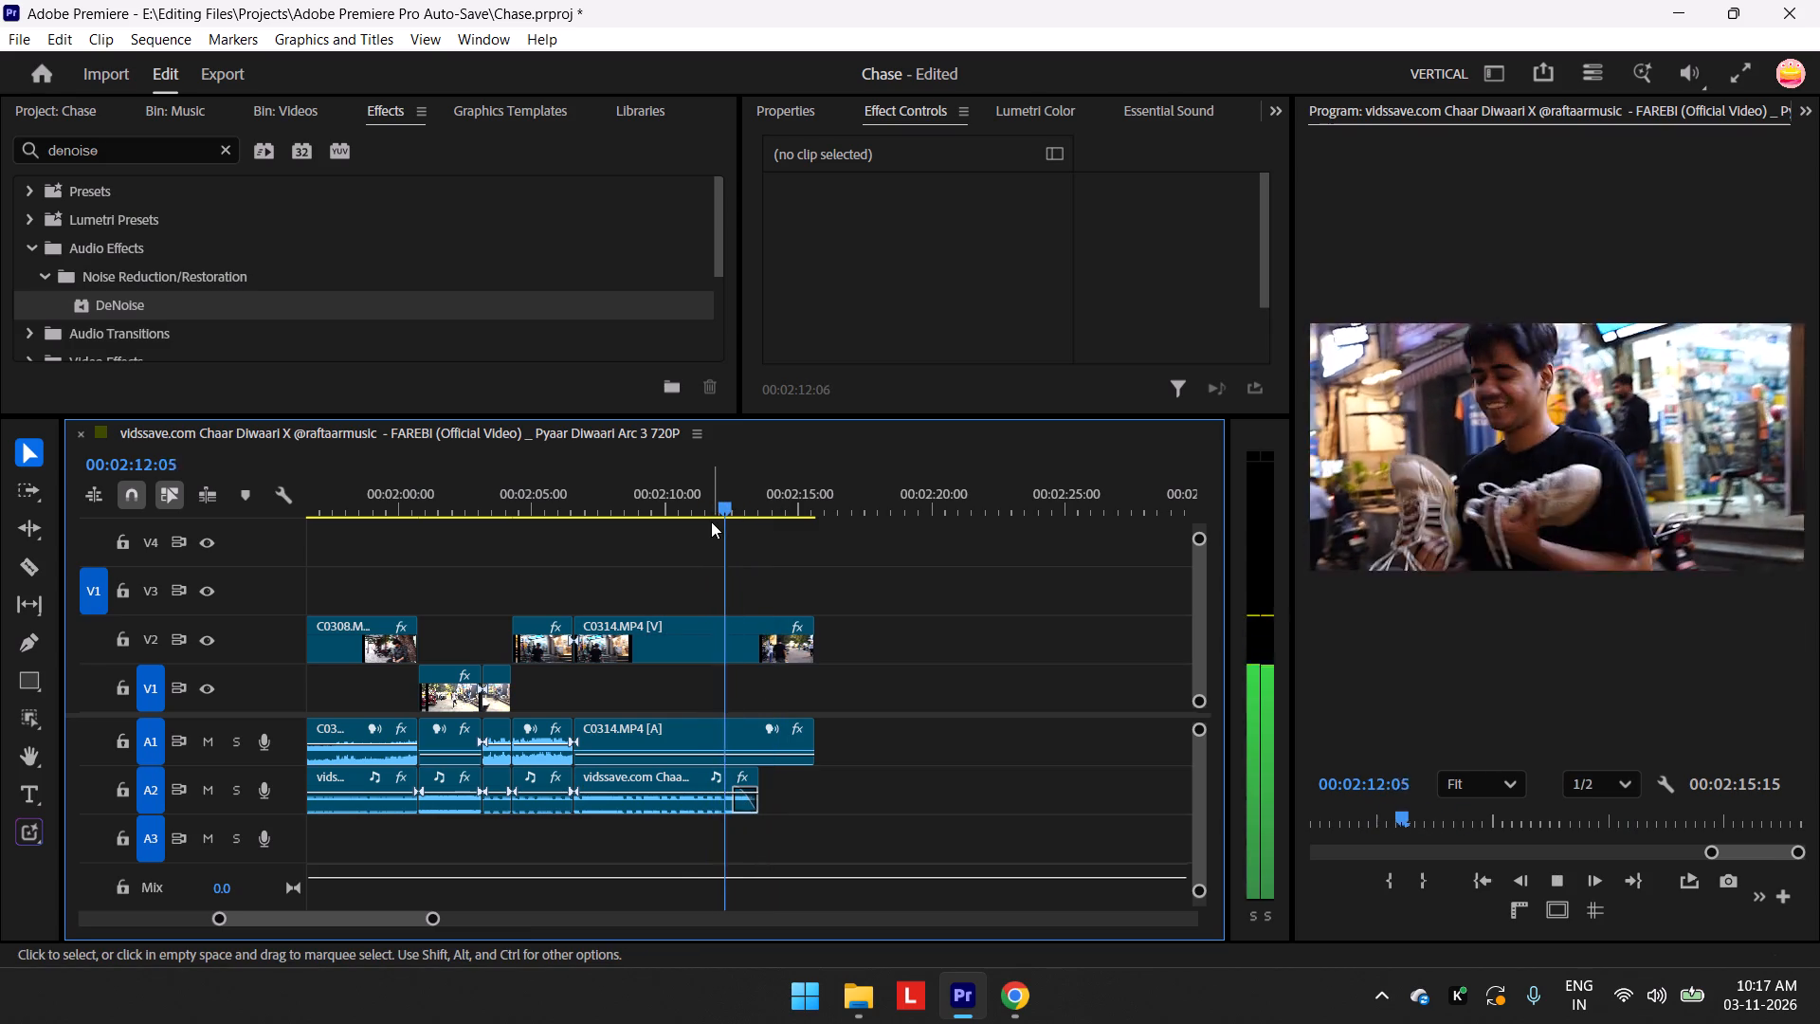
{"action": "key", "text": "space"}
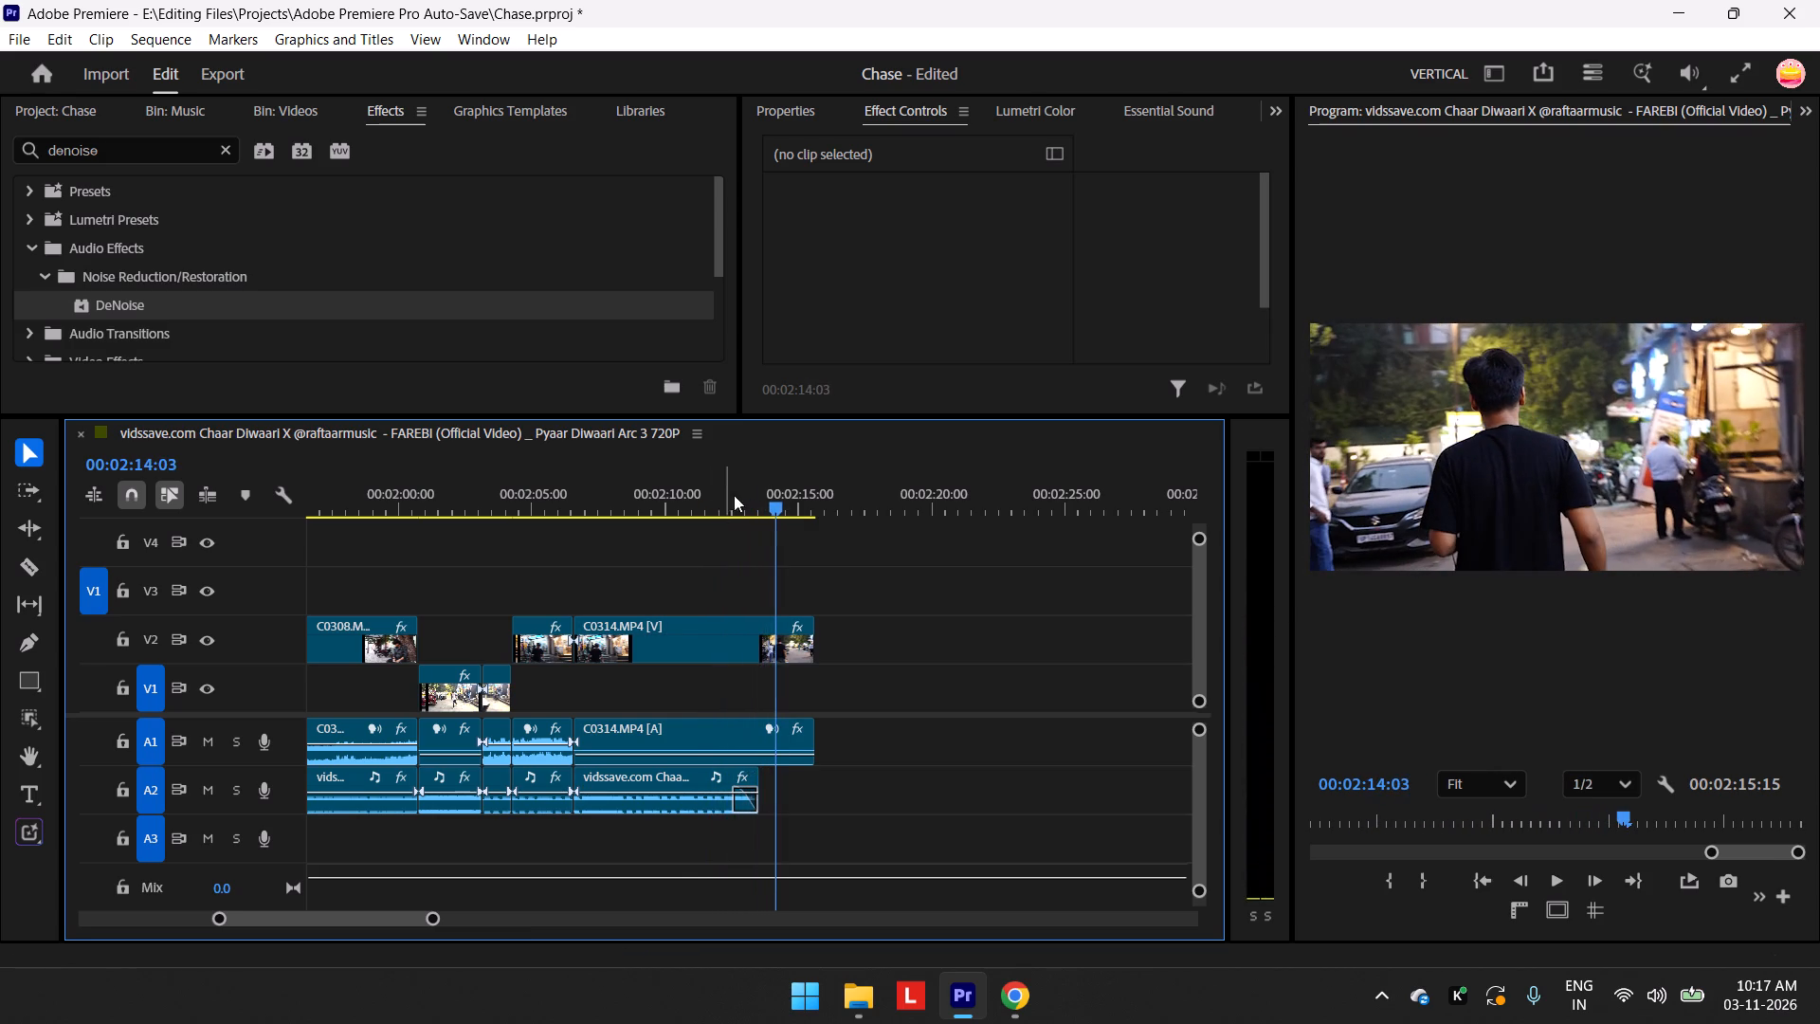
{"action": "left_click_drag", "start_coordinate": [764, 503], "coordinate": [712, 528]}
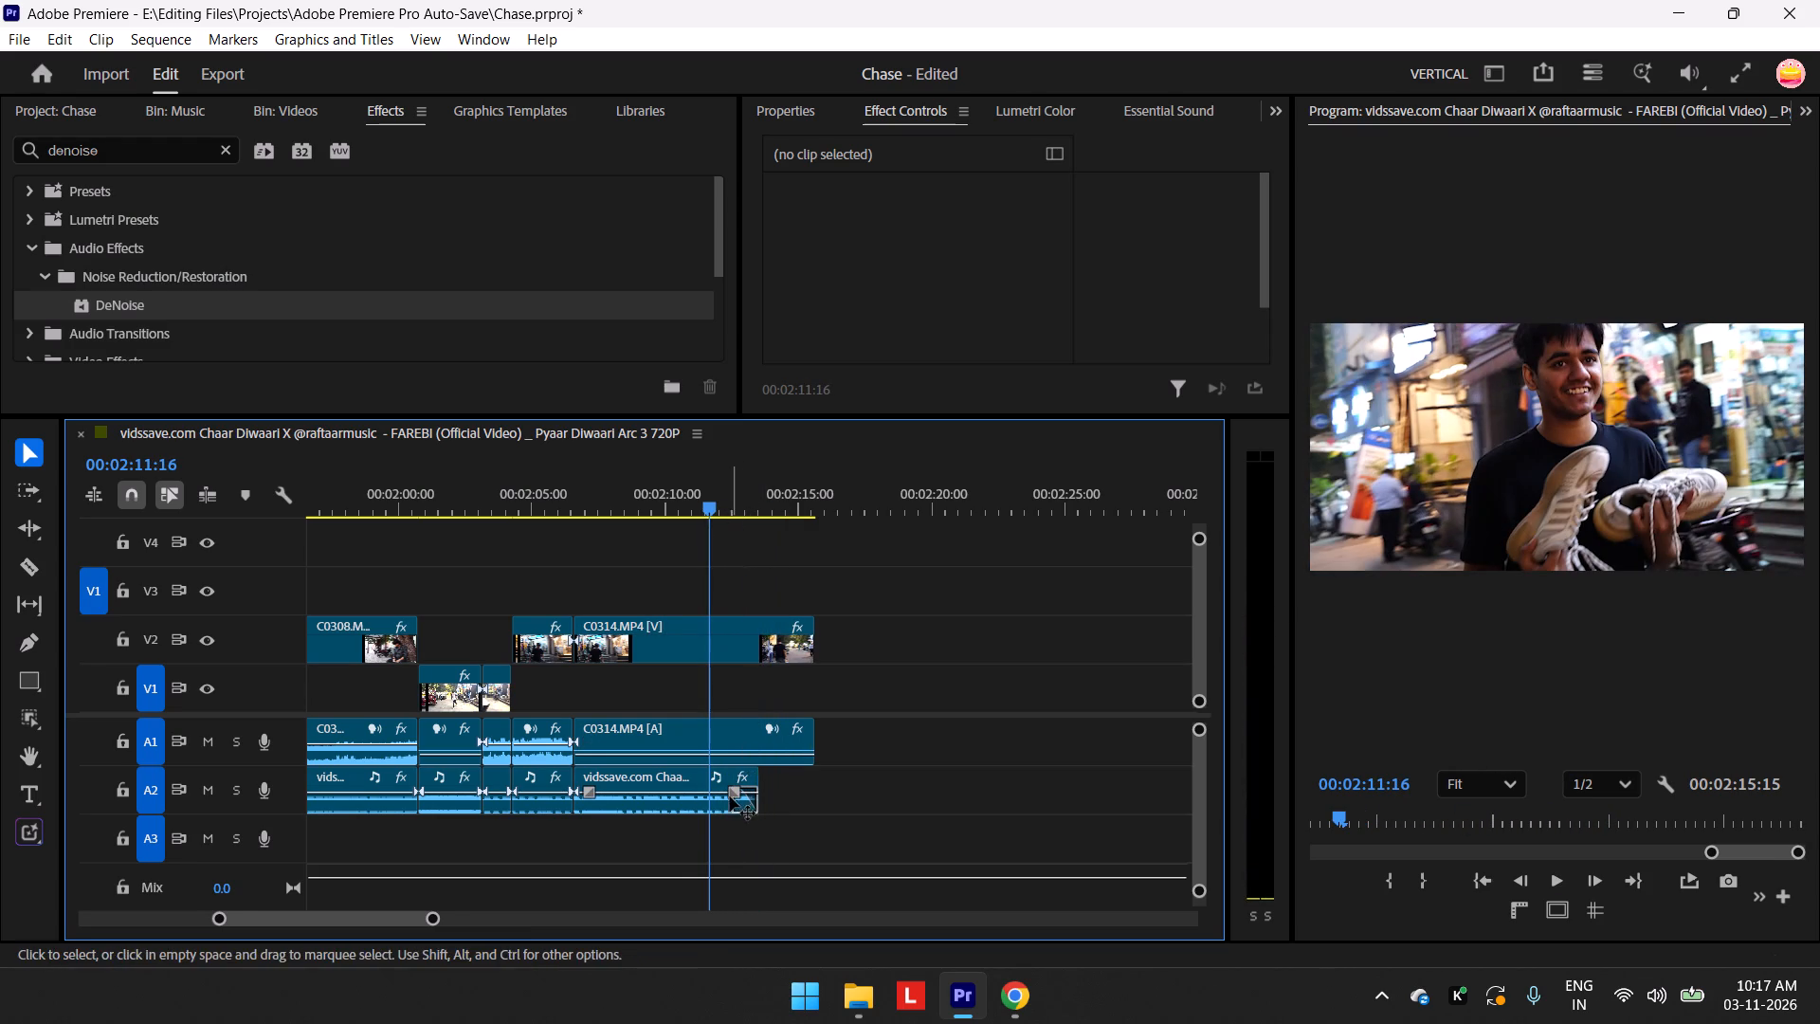
{"action": "left_click_drag", "start_coordinate": [732, 793], "coordinate": [719, 793]}
{"action": "left_click_drag", "start_coordinate": [702, 502], "coordinate": [622, 535]}
{"action": "key", "text": "space"}
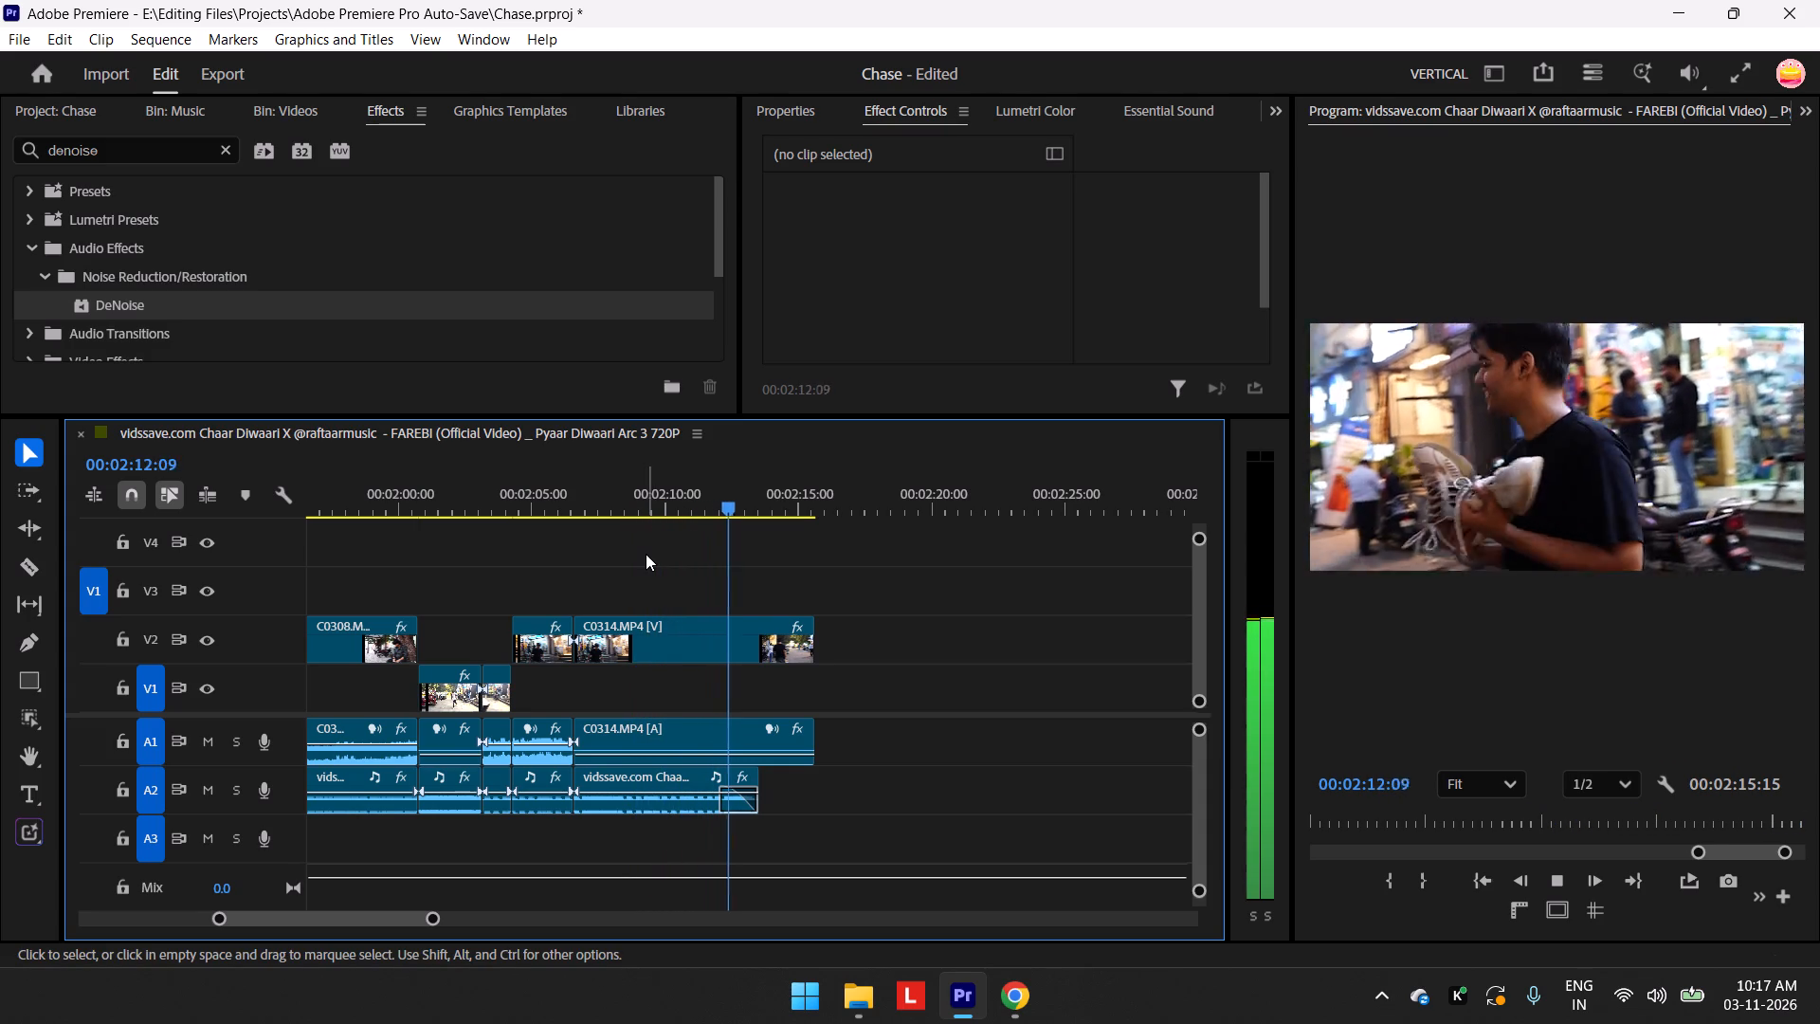
{"action": "key", "text": "space"}
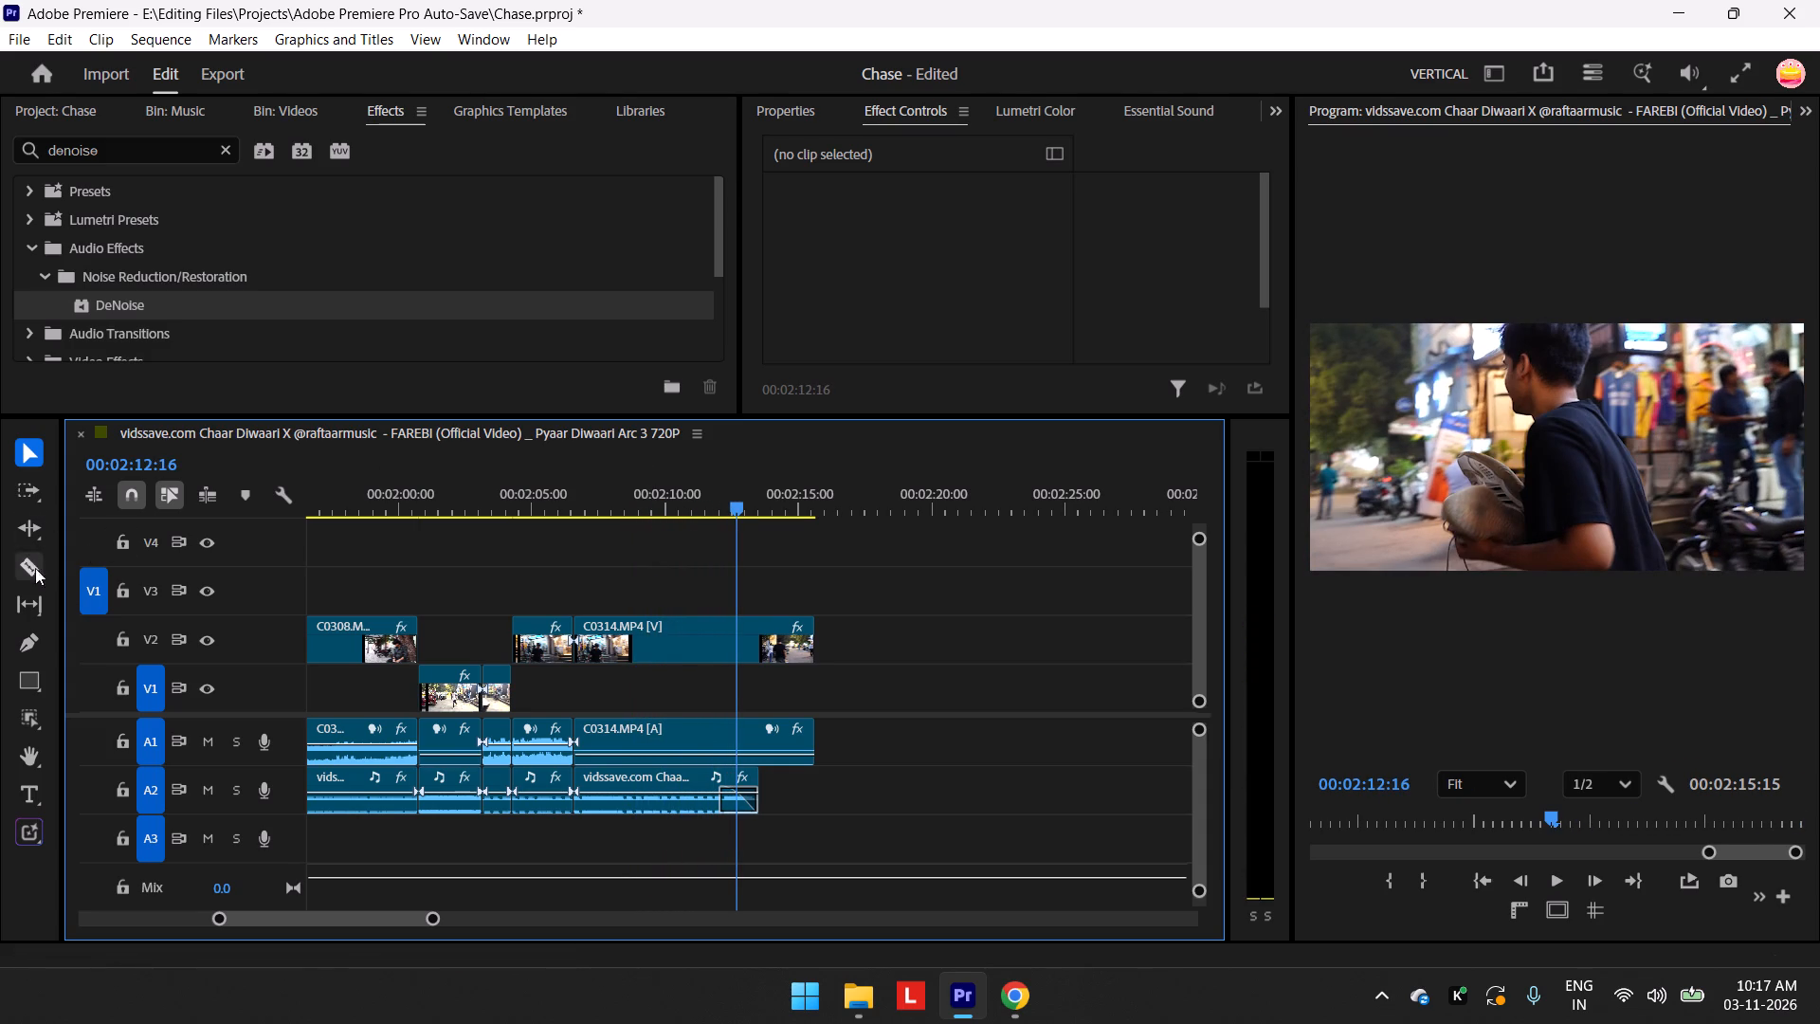
Remix the last music piece on A2 so it extends to 00:02:18:21, and play back the ending.
{"action": "left_click_drag", "start_coordinate": [31, 529], "coordinate": [133, 602]}
{"action": "left_click_drag", "start_coordinate": [757, 786], "coordinate": [759, 786]}
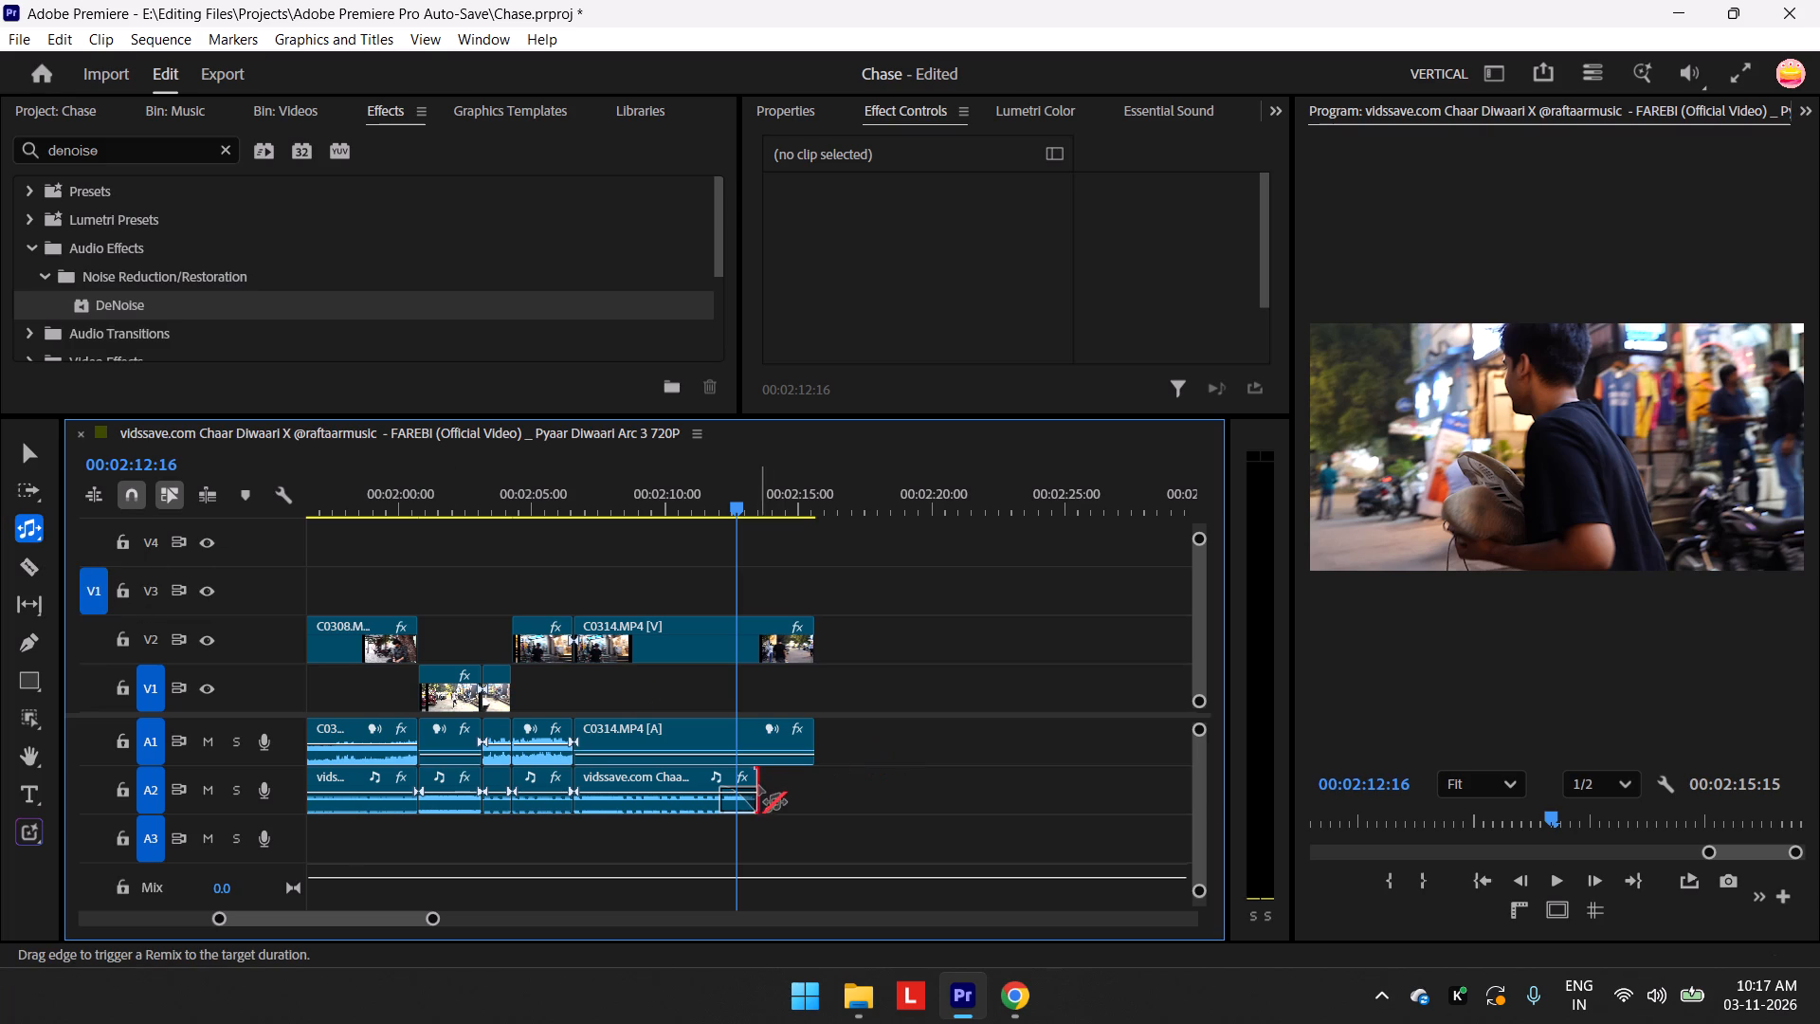
{"action": "left_click_drag", "start_coordinate": [759, 786], "coordinate": [804, 788]}
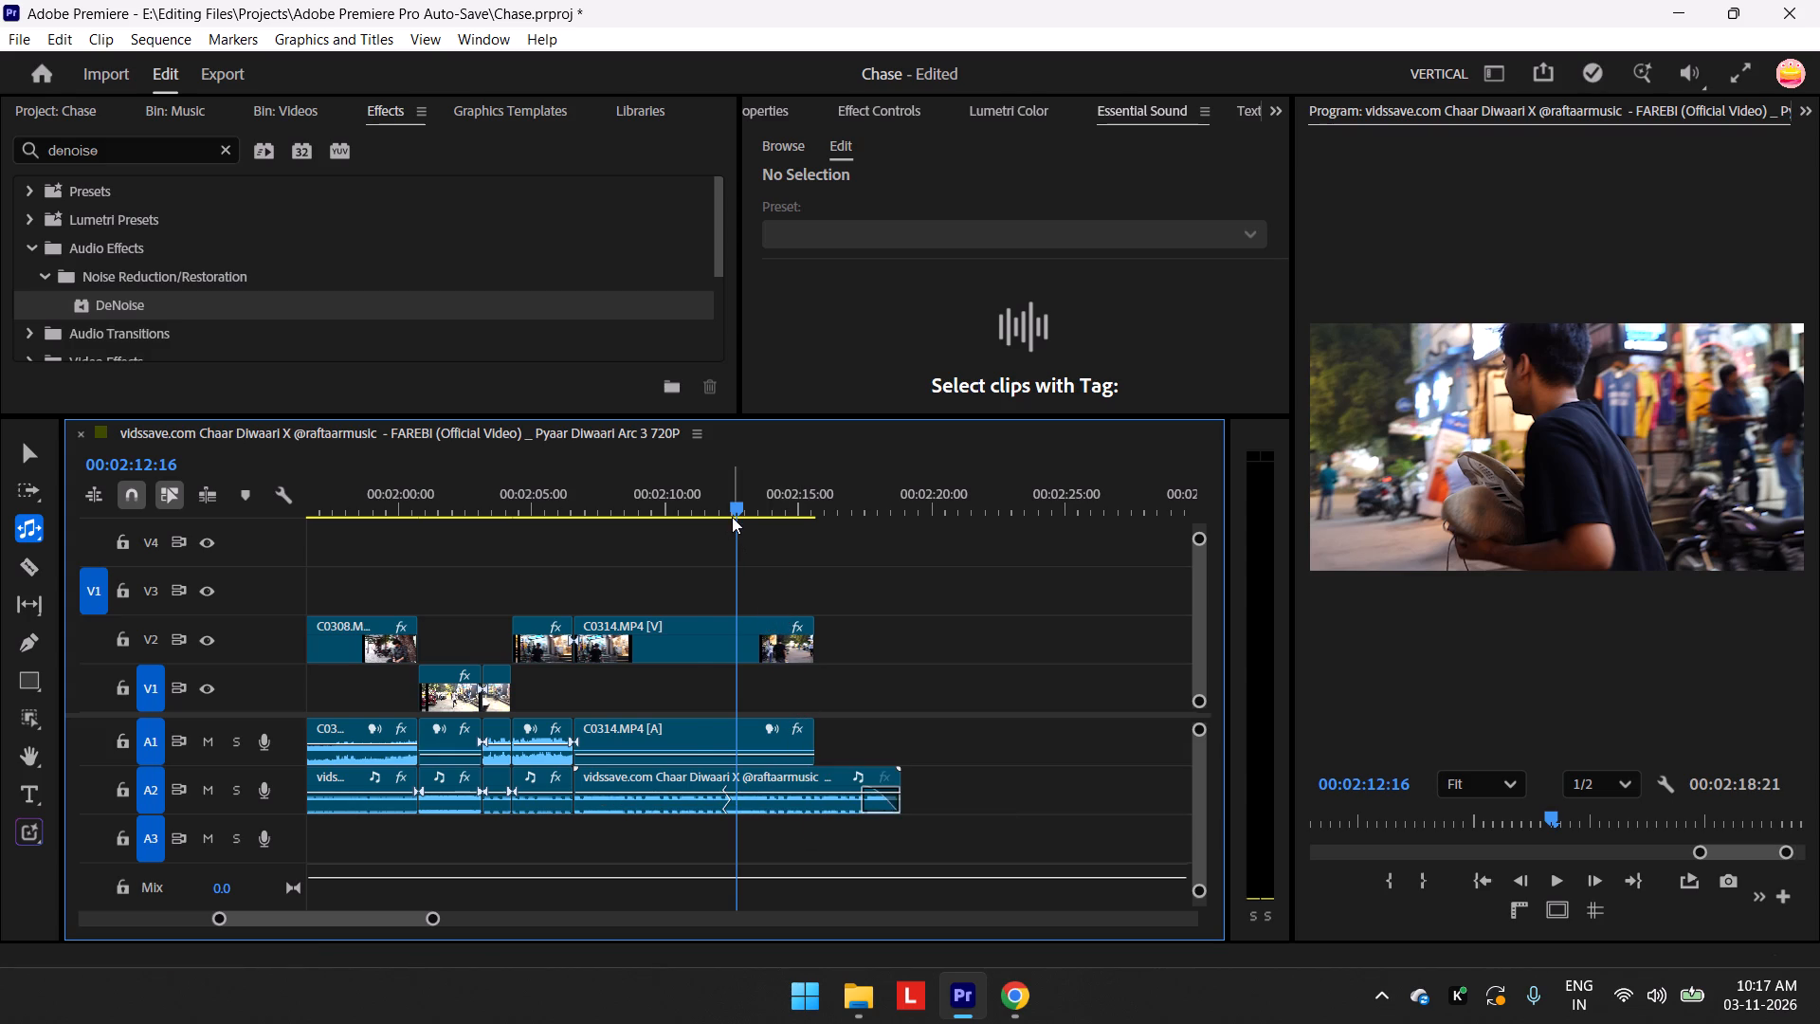
{"action": "left_click_drag", "start_coordinate": [735, 513], "coordinate": [696, 519]}
{"action": "key", "text": "space"}
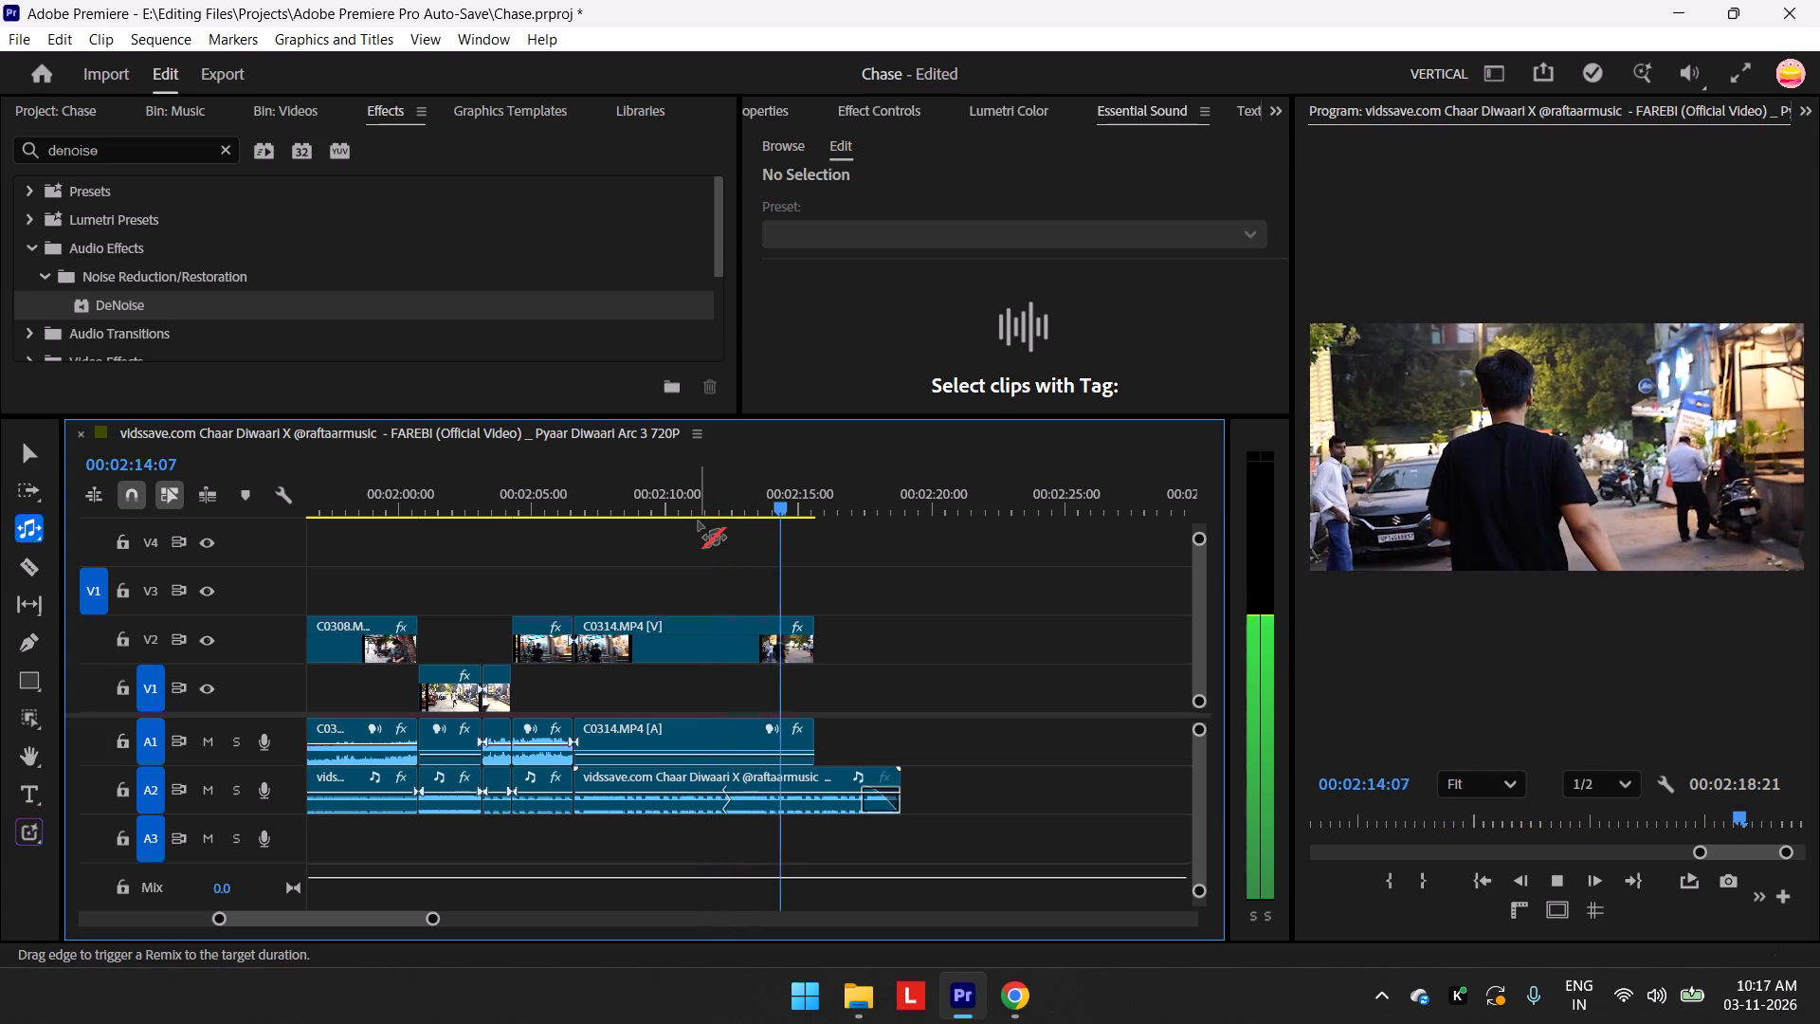
{"action": "key", "text": "space"}
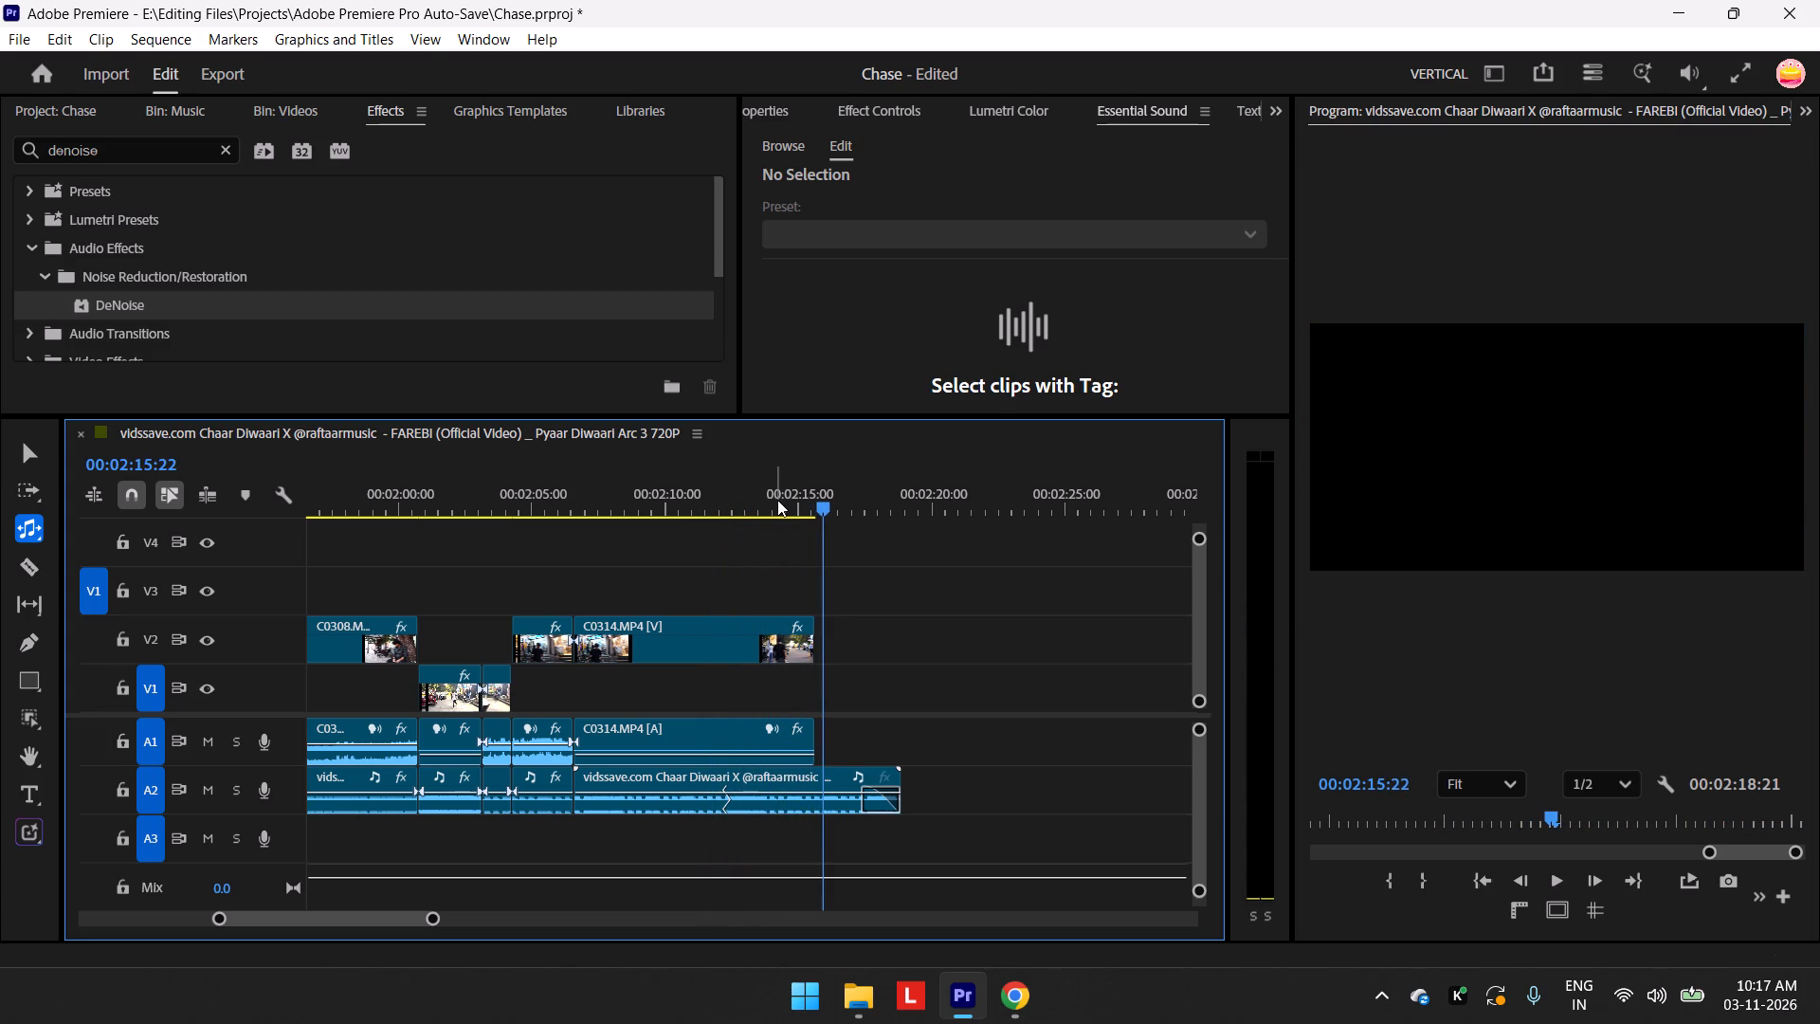
{"action": "left_click_drag", "start_coordinate": [820, 495], "coordinate": [770, 520]}
{"action": "key", "text": "space"}
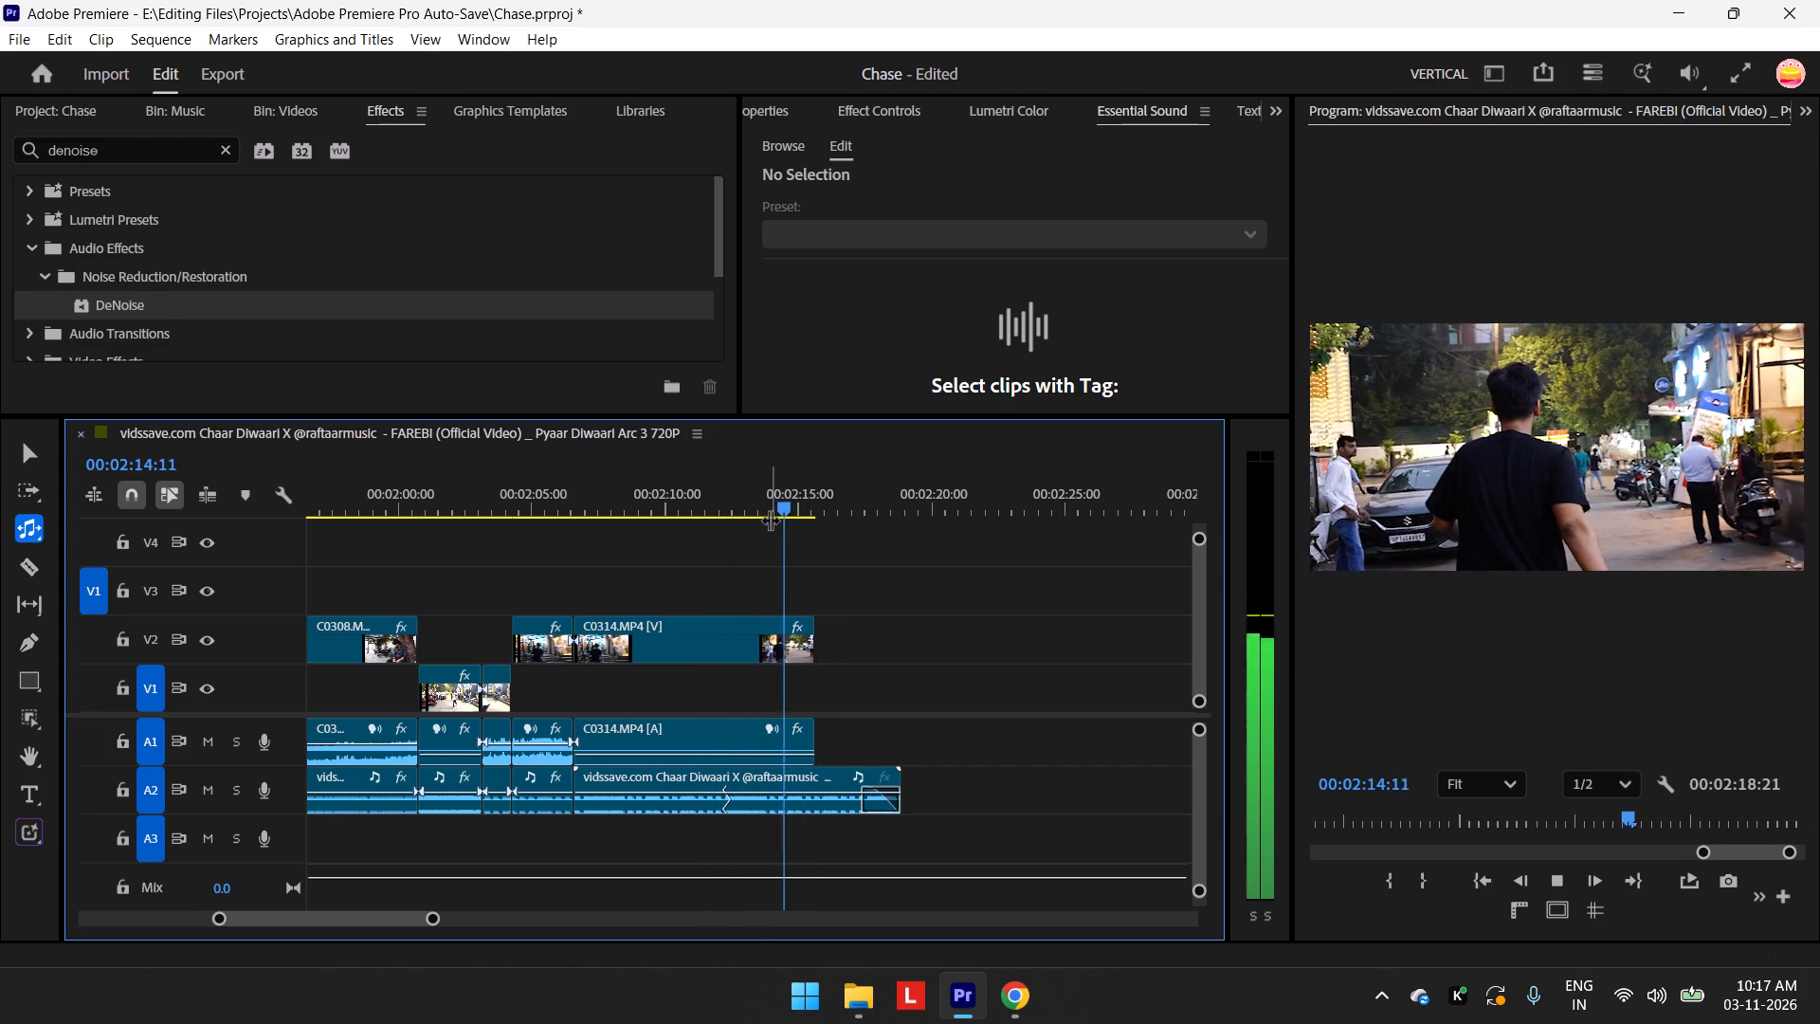
{"action": "key", "text": "space"}
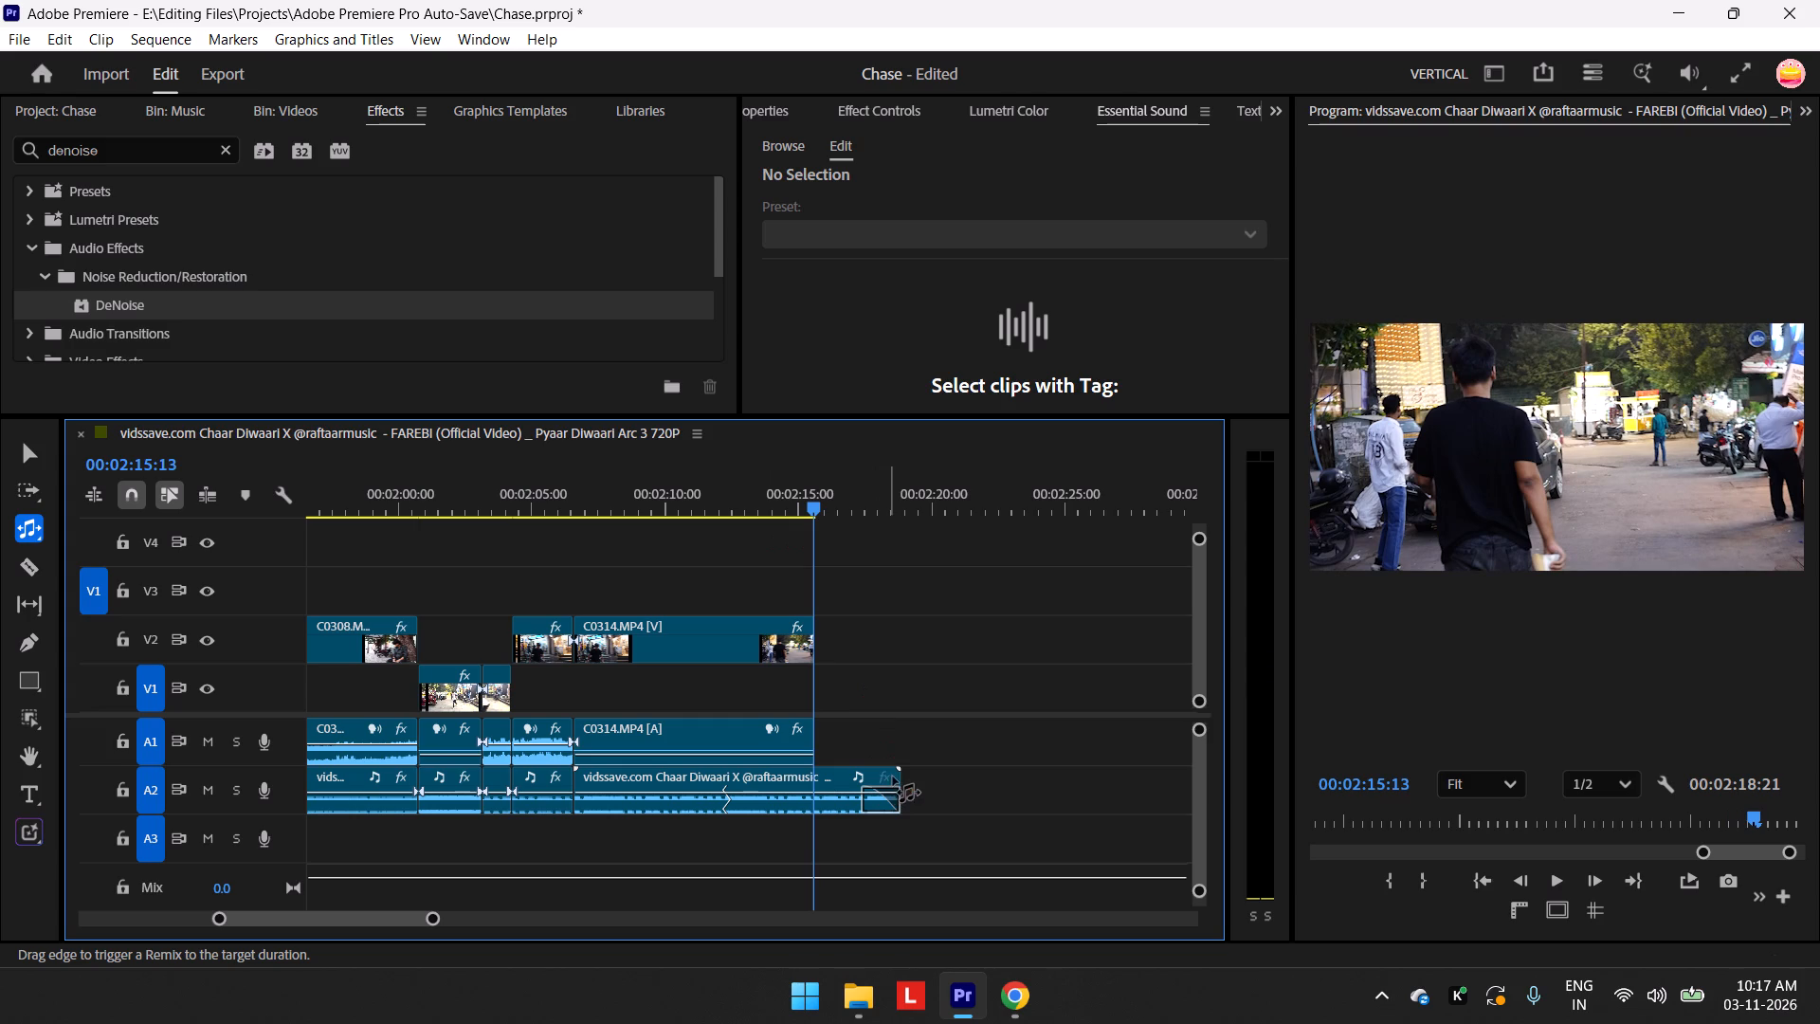
Trim the remixed music piece to end at 00:02:15:15, lengthen its fade-out to about 2 seconds and play it back.
{"action": "left_click", "coordinate": [23, 453]}
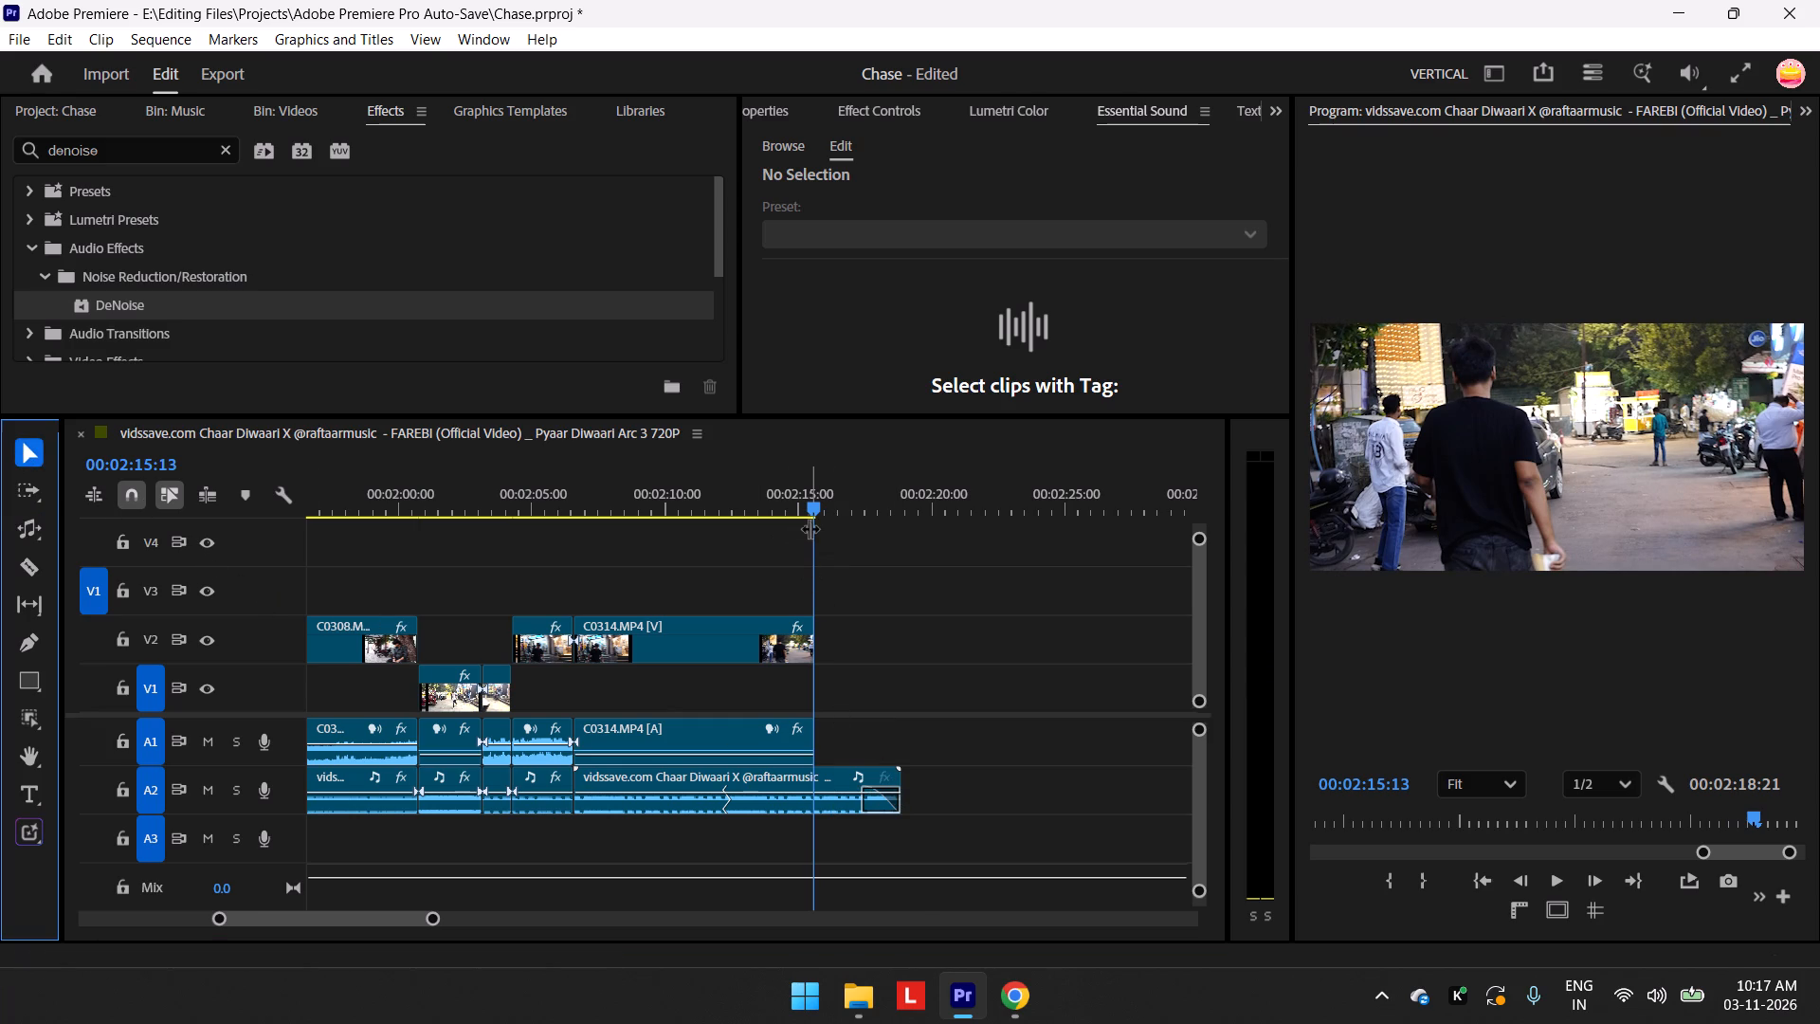
{"action": "left_click_drag", "start_coordinate": [813, 498], "coordinate": [788, 507]}
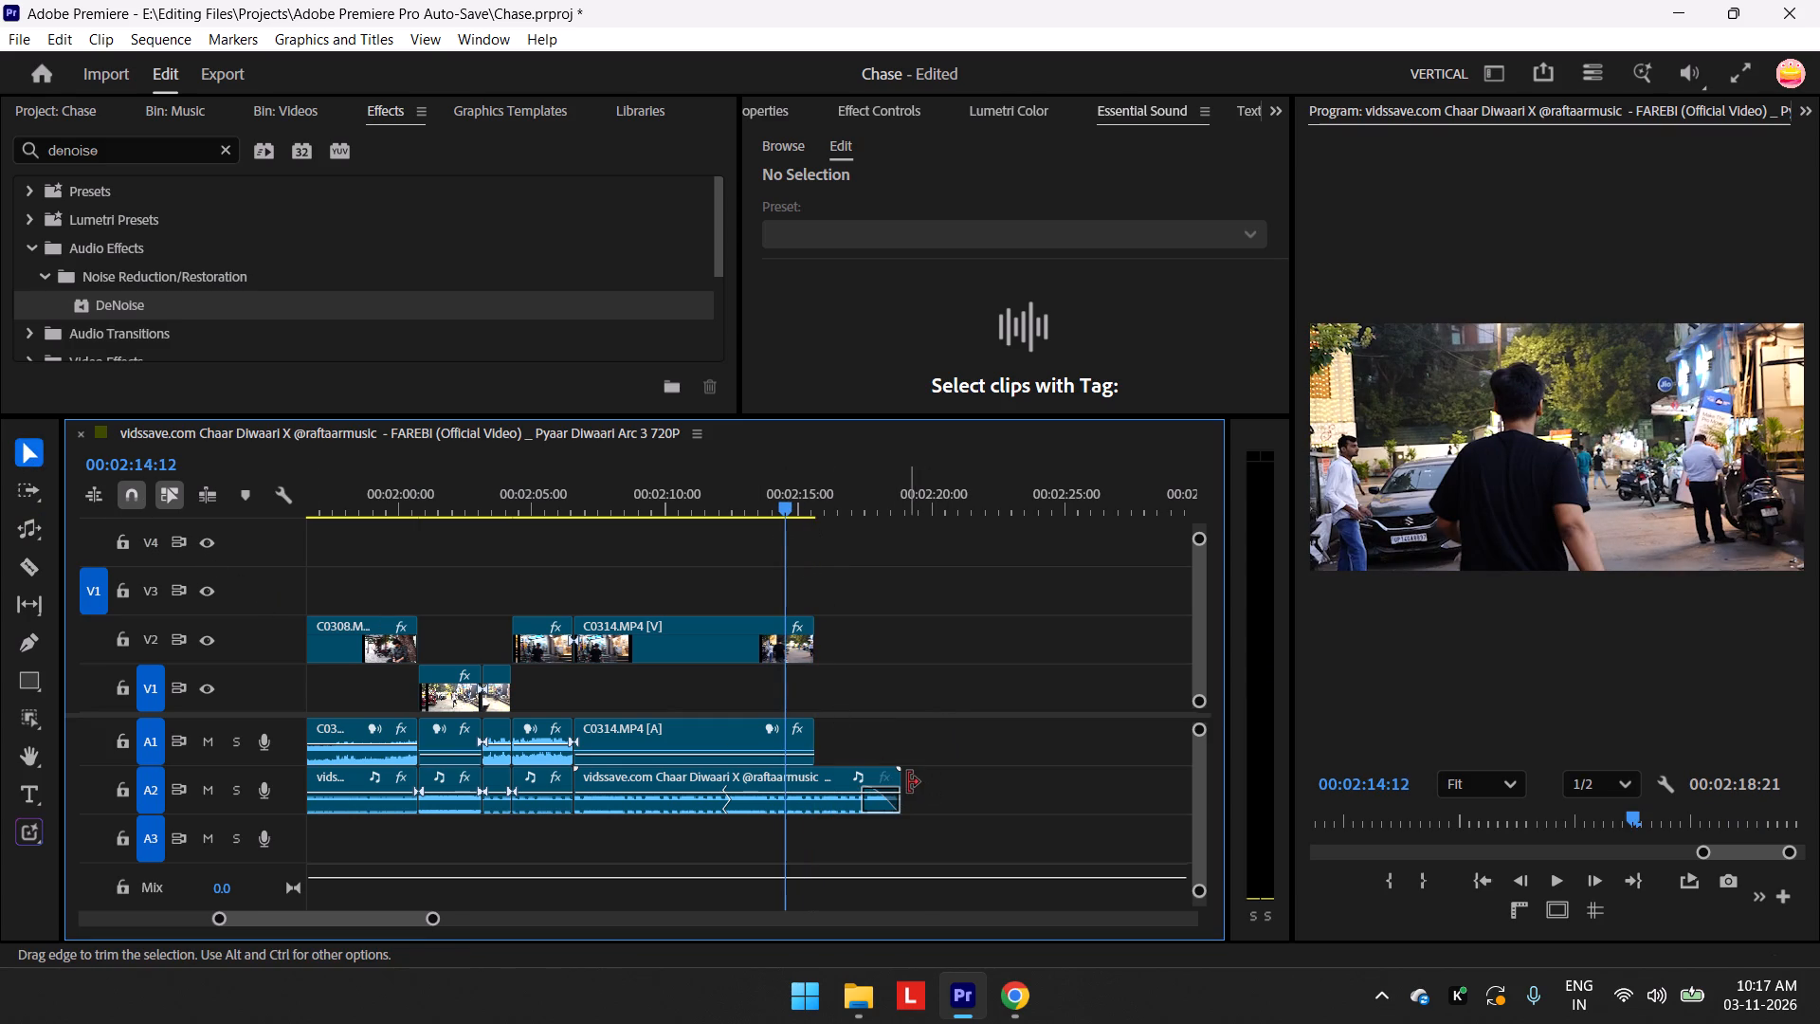
{"action": "left_click_drag", "start_coordinate": [901, 782], "coordinate": [829, 783]}
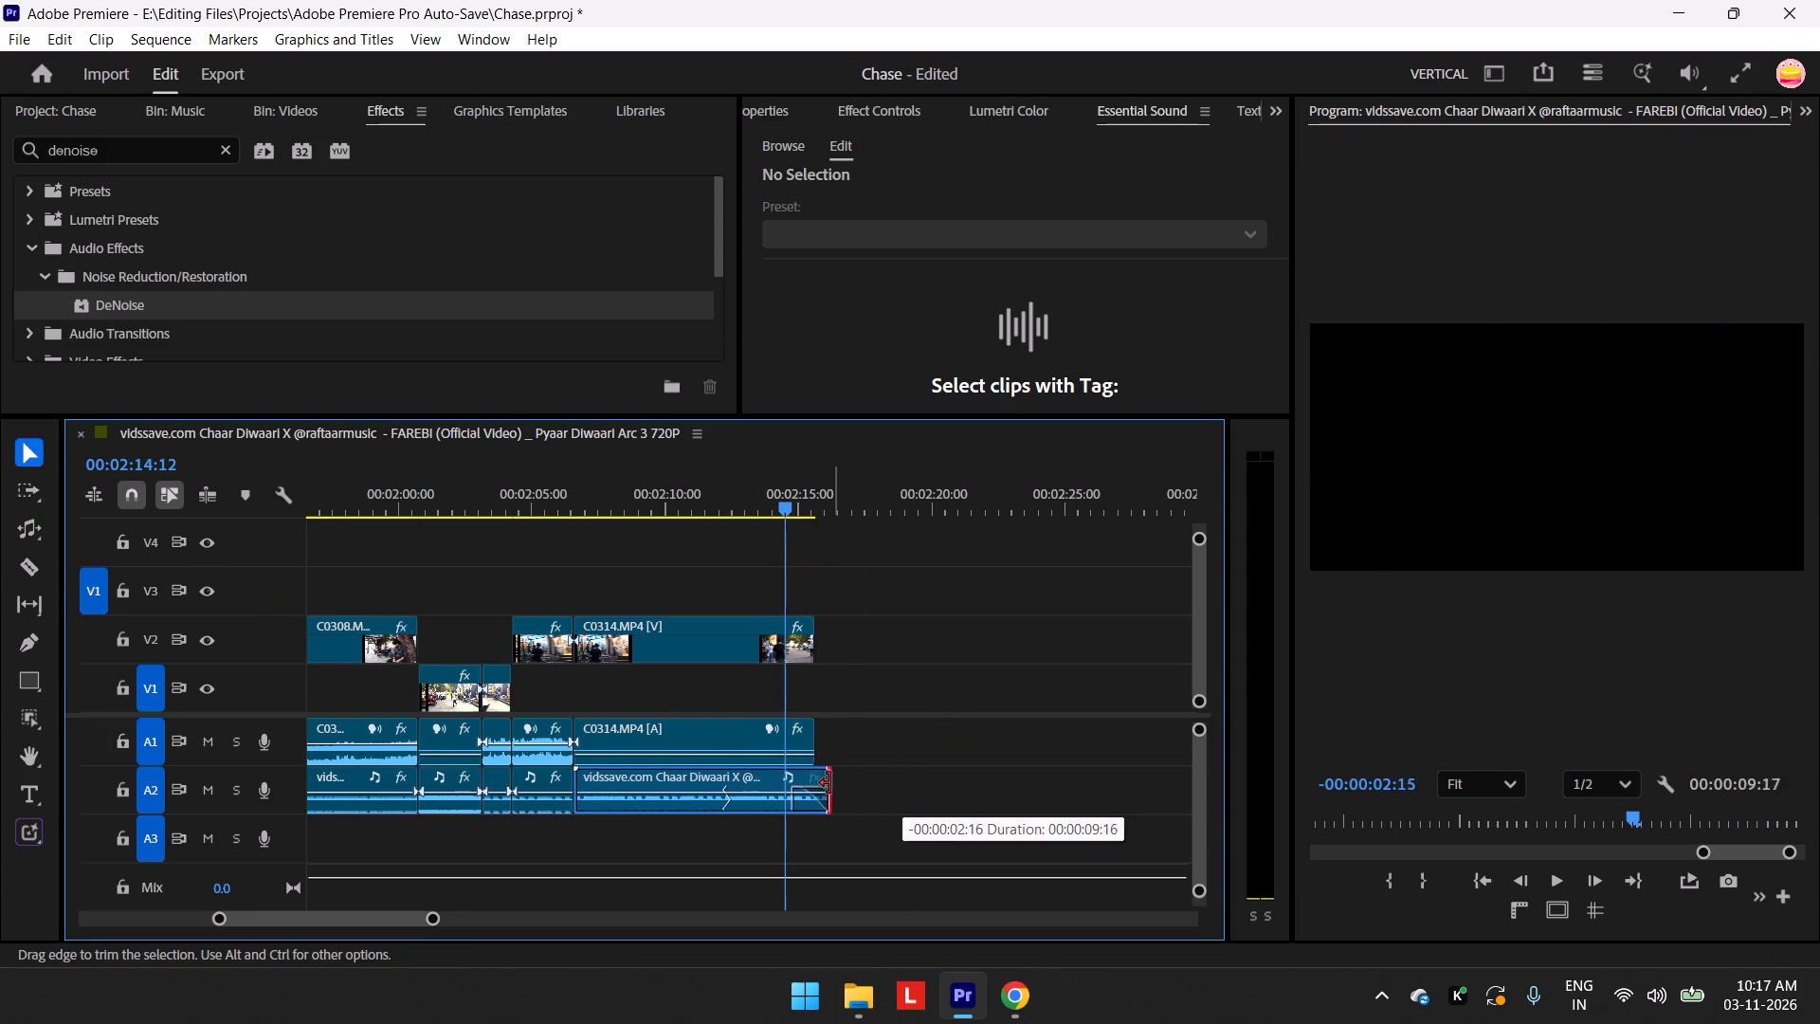
{"action": "left_click_drag", "start_coordinate": [829, 783], "coordinate": [816, 785]}
{"action": "left_click_drag", "start_coordinate": [771, 790], "coordinate": [758, 791]}
{"action": "left_click_drag", "start_coordinate": [778, 503], "coordinate": [677, 552]}
{"action": "key", "text": "space"}
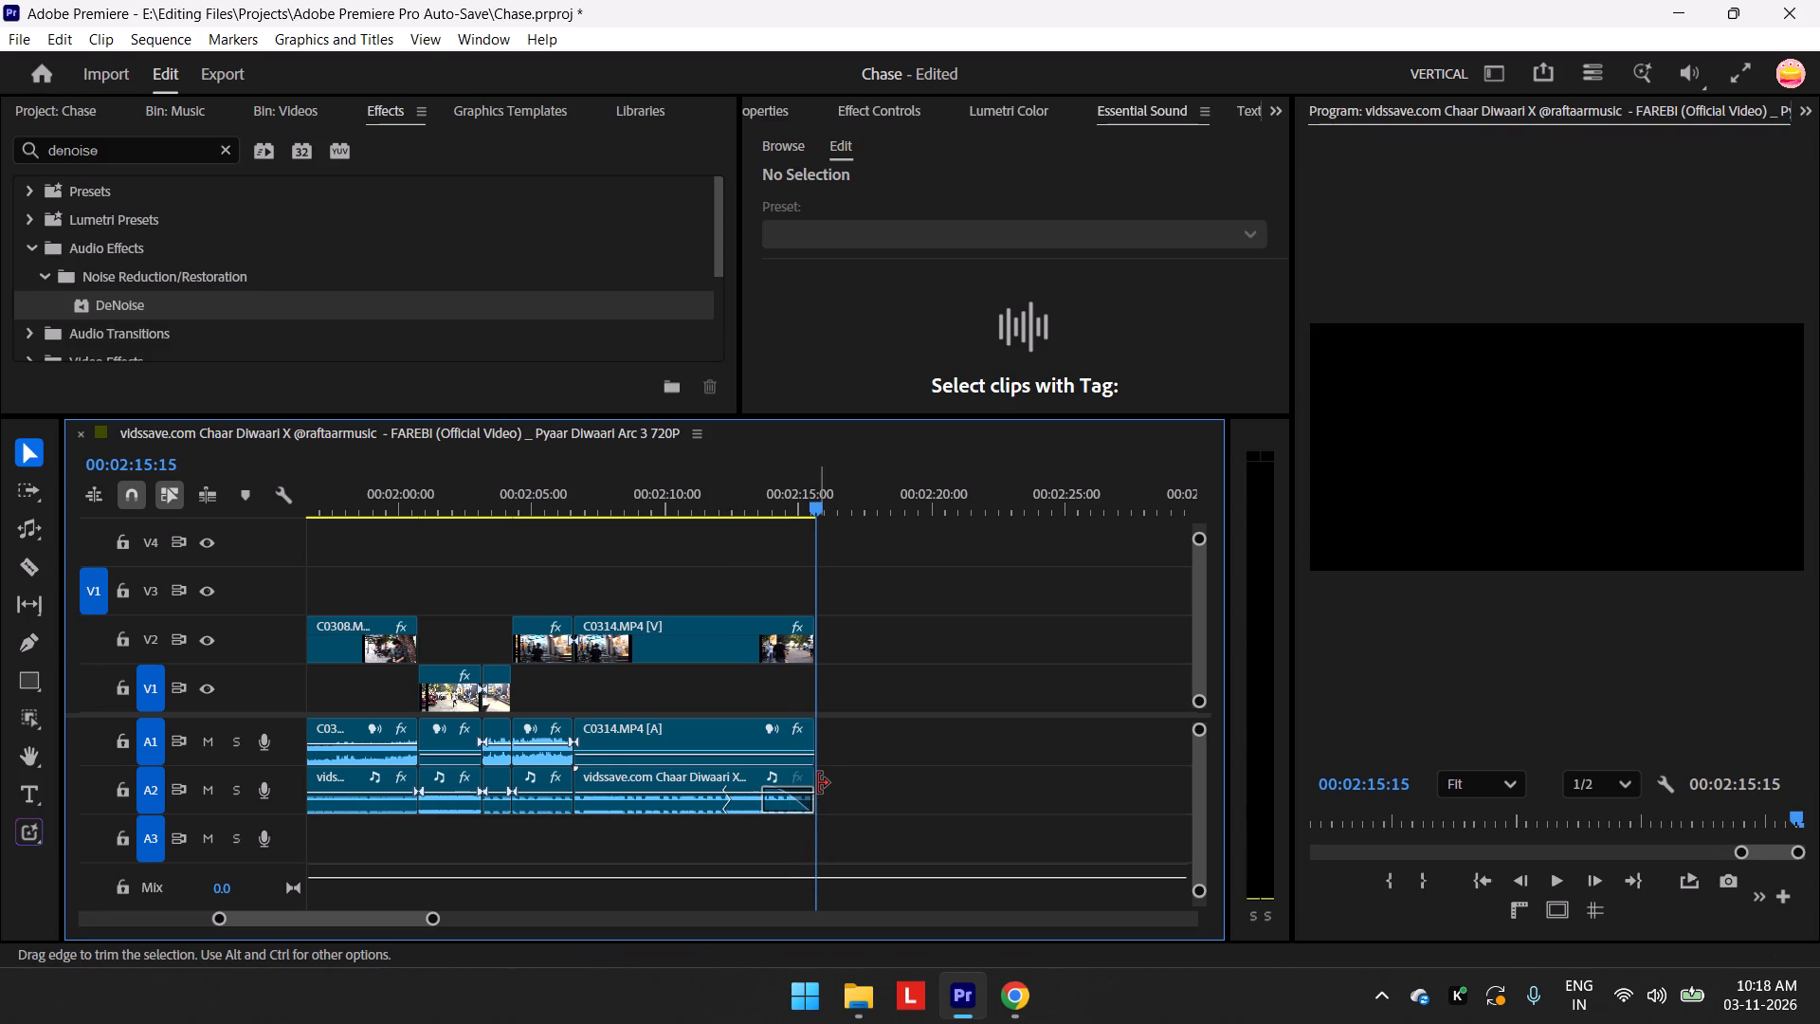
Extend the end of the last music piece on A2 to 00:02:16:00 and play back the ending.
{"action": "left_click_drag", "start_coordinate": [816, 777], "coordinate": [826, 777]}
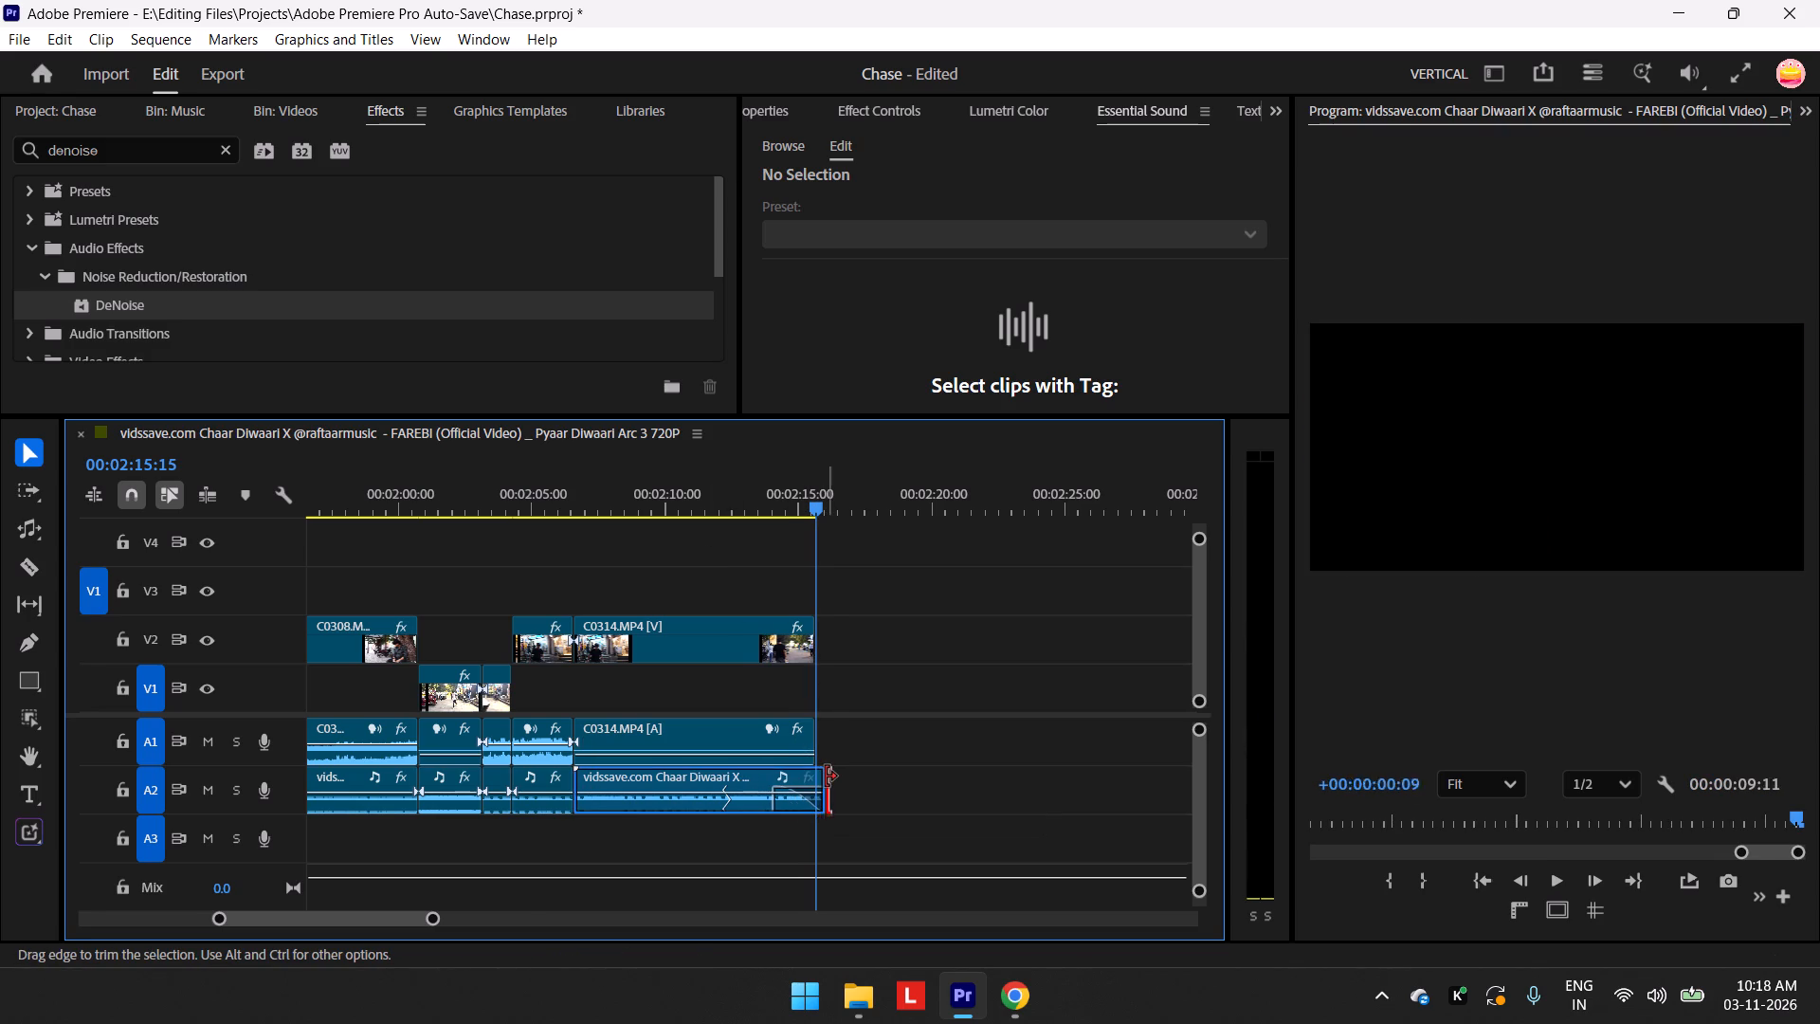
{"action": "left_click_drag", "start_coordinate": [821, 507], "coordinate": [760, 525]}
{"action": "key", "text": "space"}
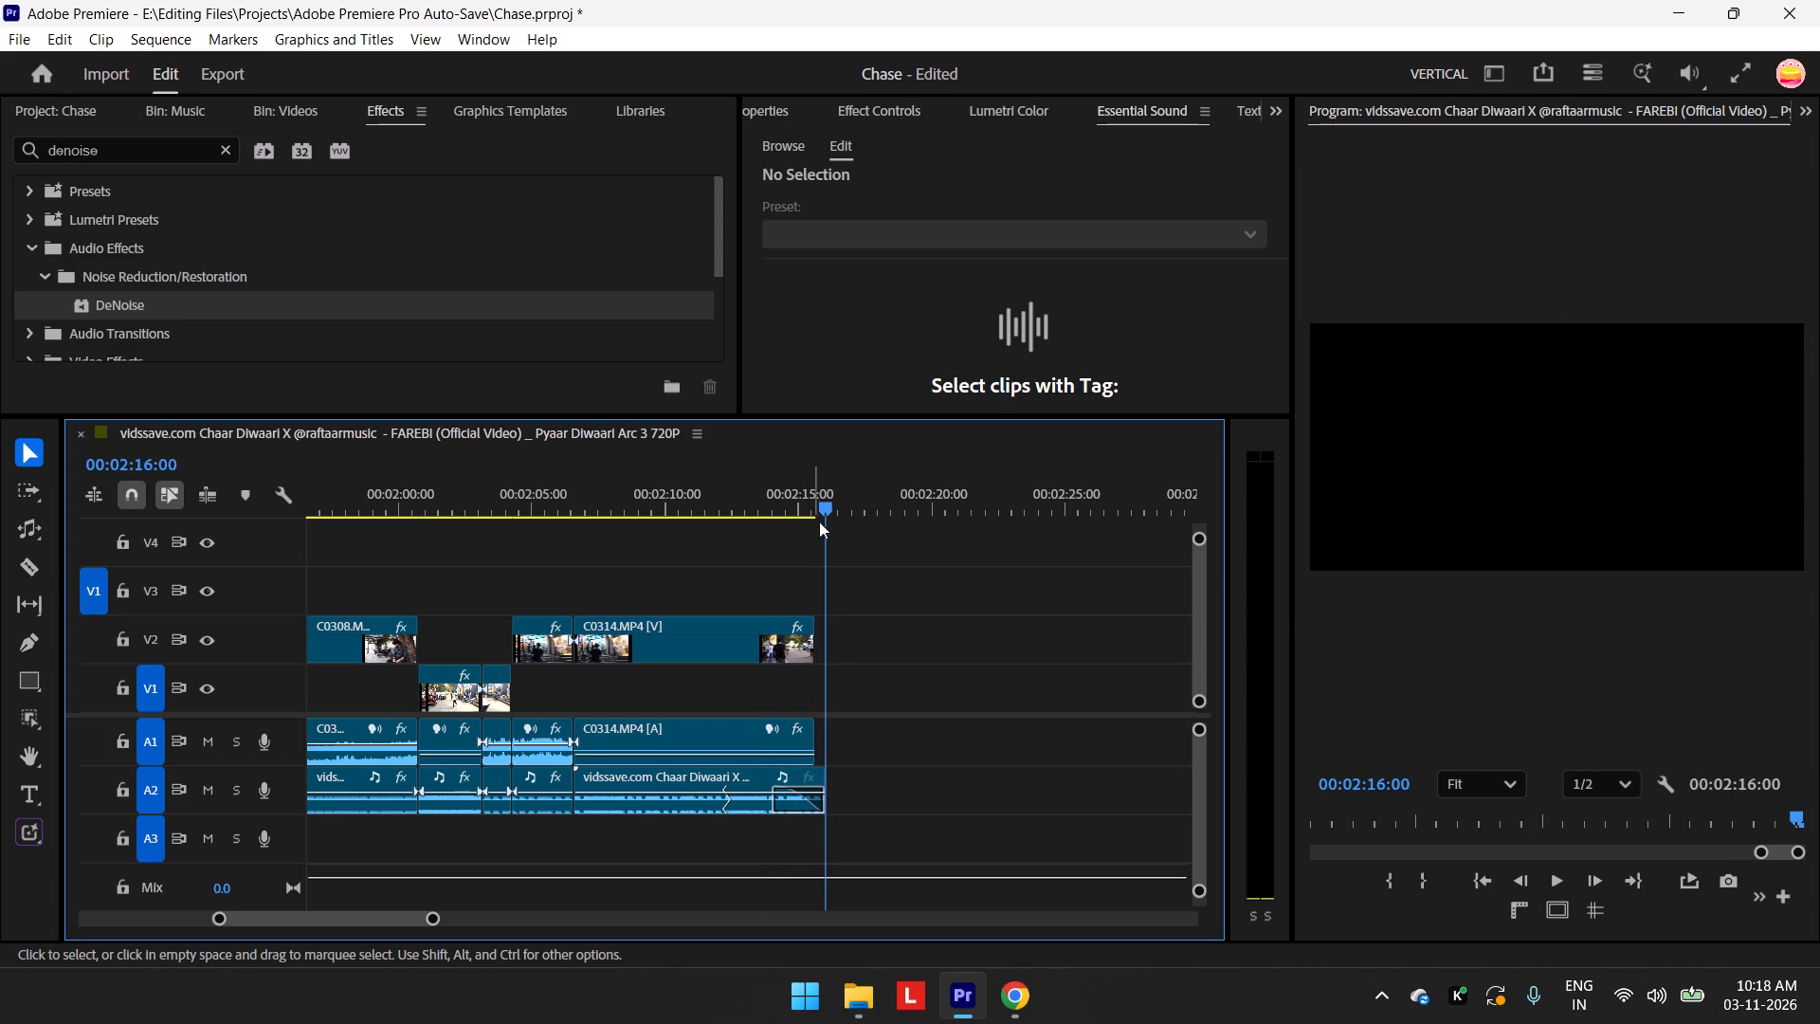
Review the sequence from its beginning, playing back the opening clips and the point where the first music piece on A2 enters.
{"action": "left_click_drag", "start_coordinate": [824, 507], "coordinate": [0, 829]}
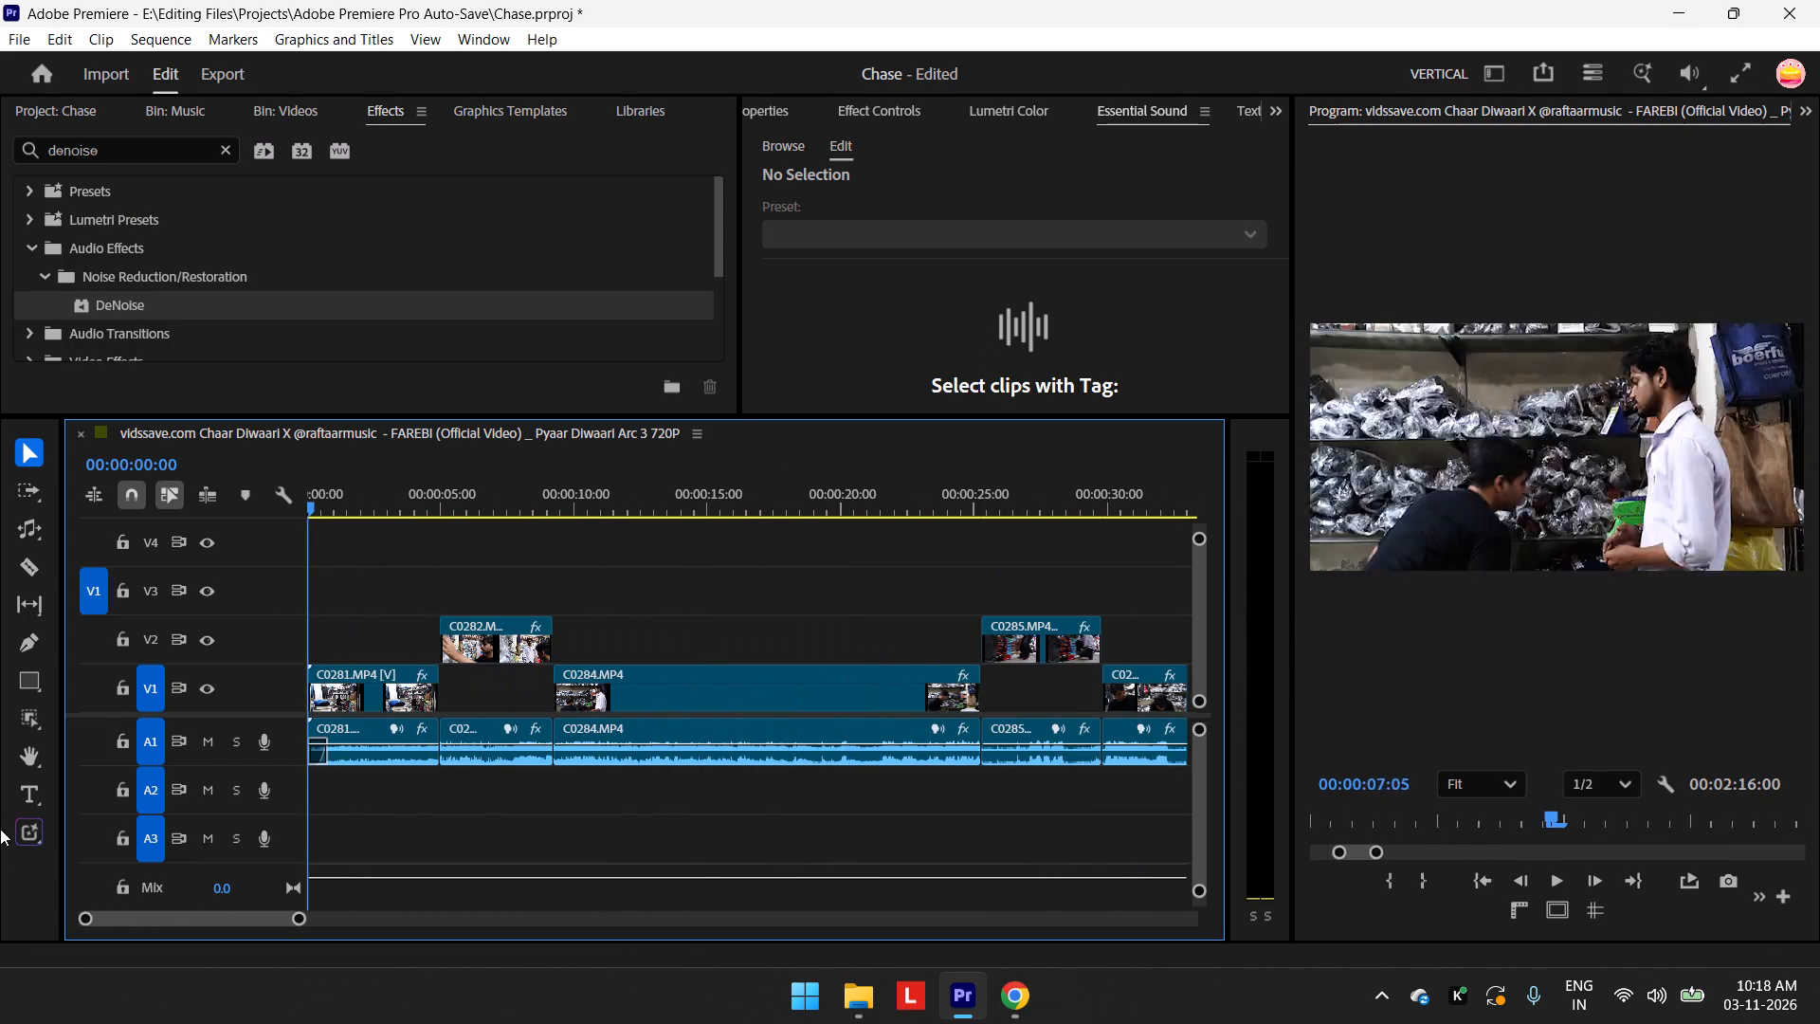
{"action": "left_click_drag", "start_coordinate": [0, 829], "coordinate": [0, 861]}
{"action": "key", "text": "space"}
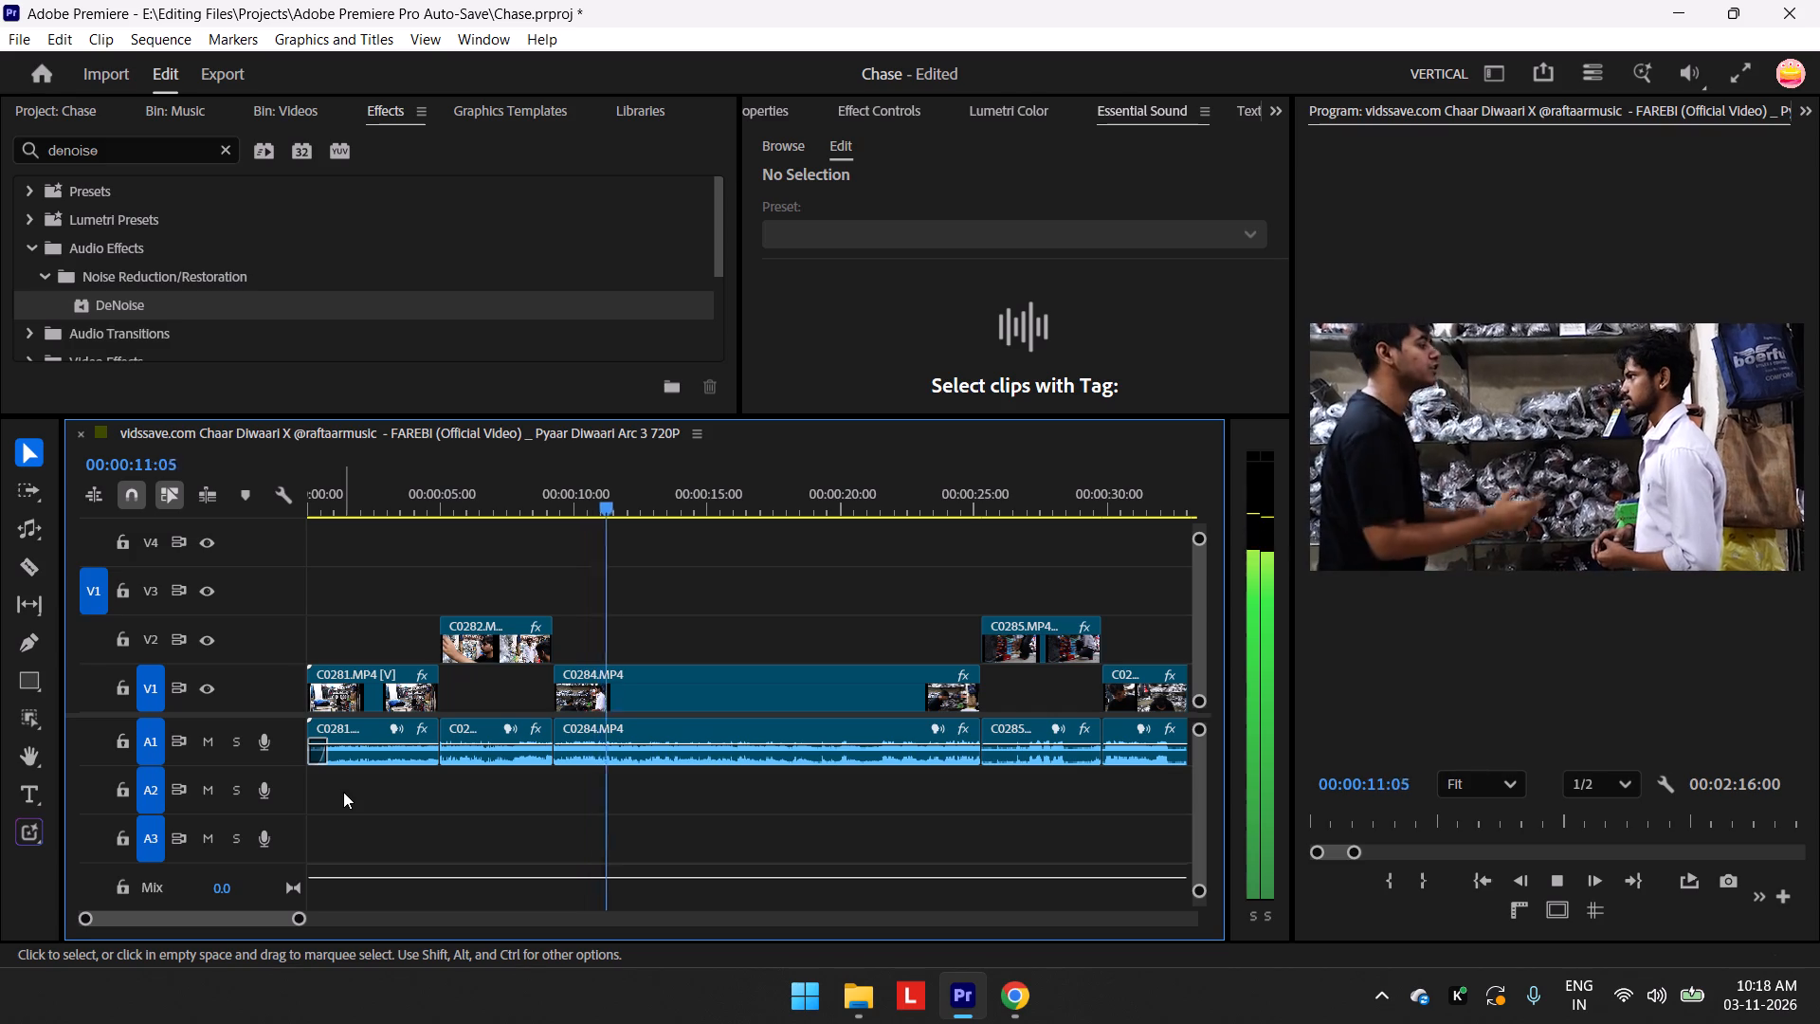
{"action": "key", "text": "space"}
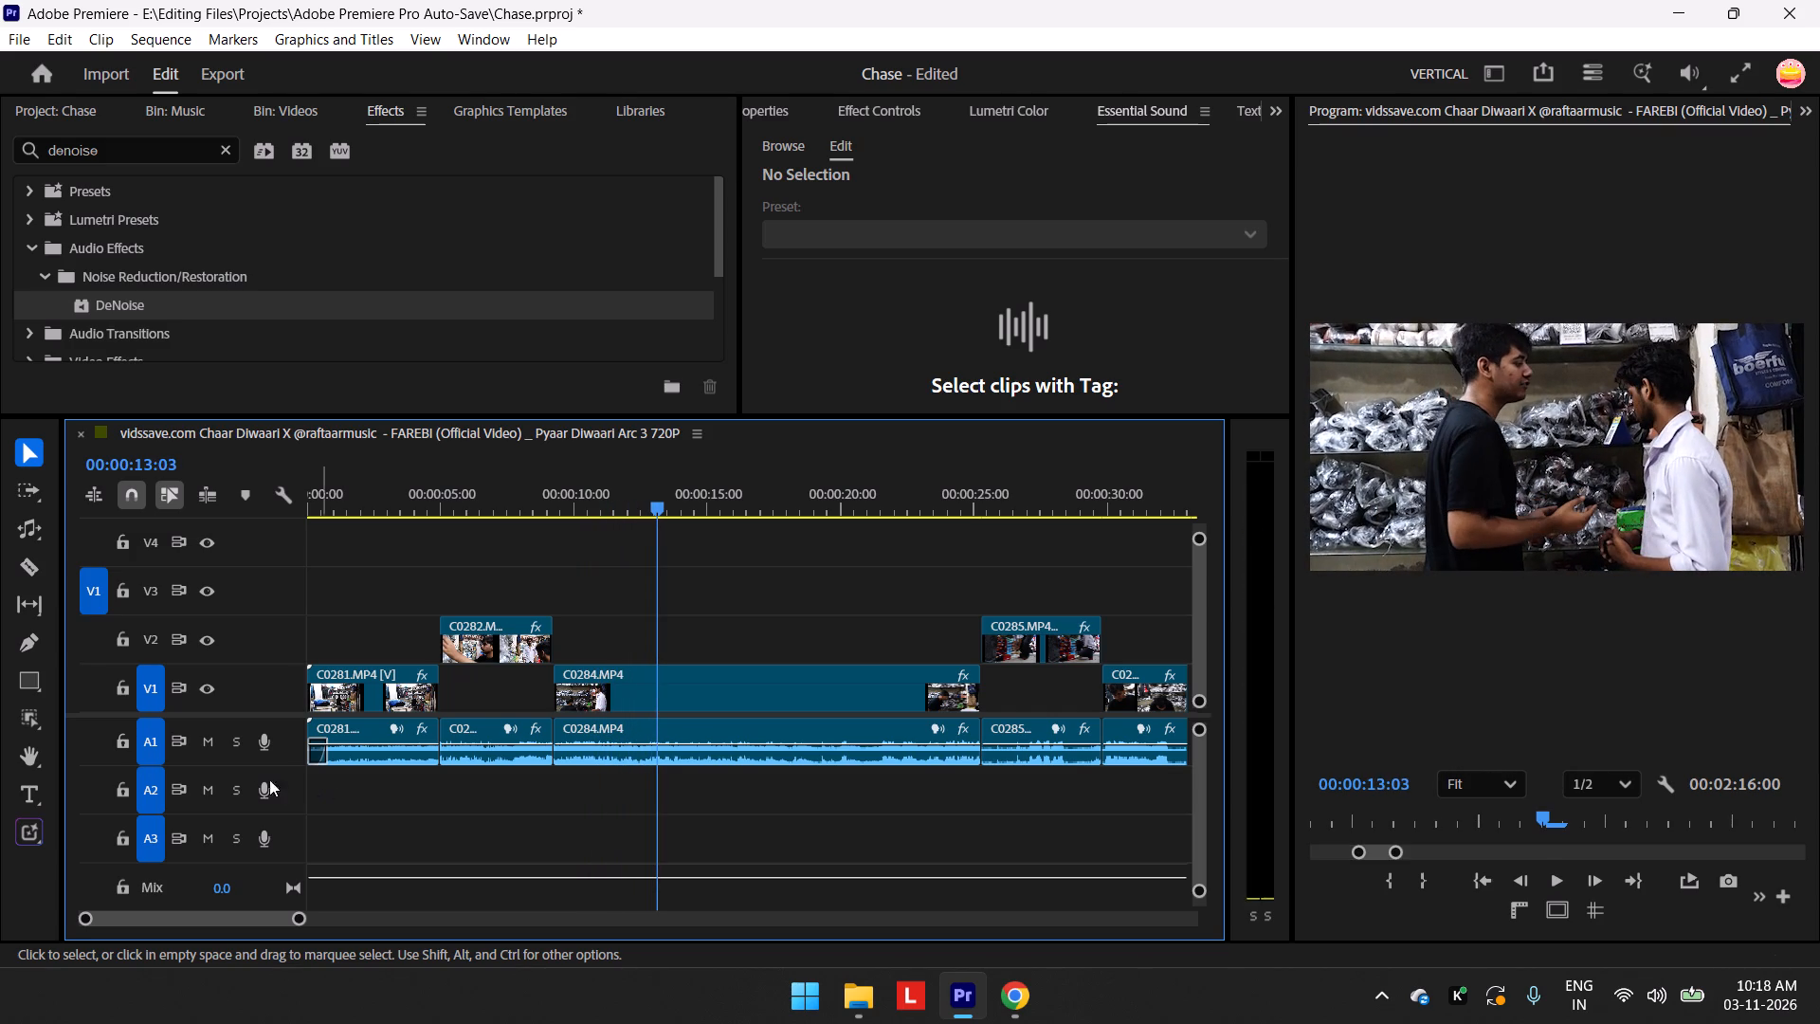
{"action": "left_click_drag", "start_coordinate": [661, 506], "coordinate": [1028, 551]}
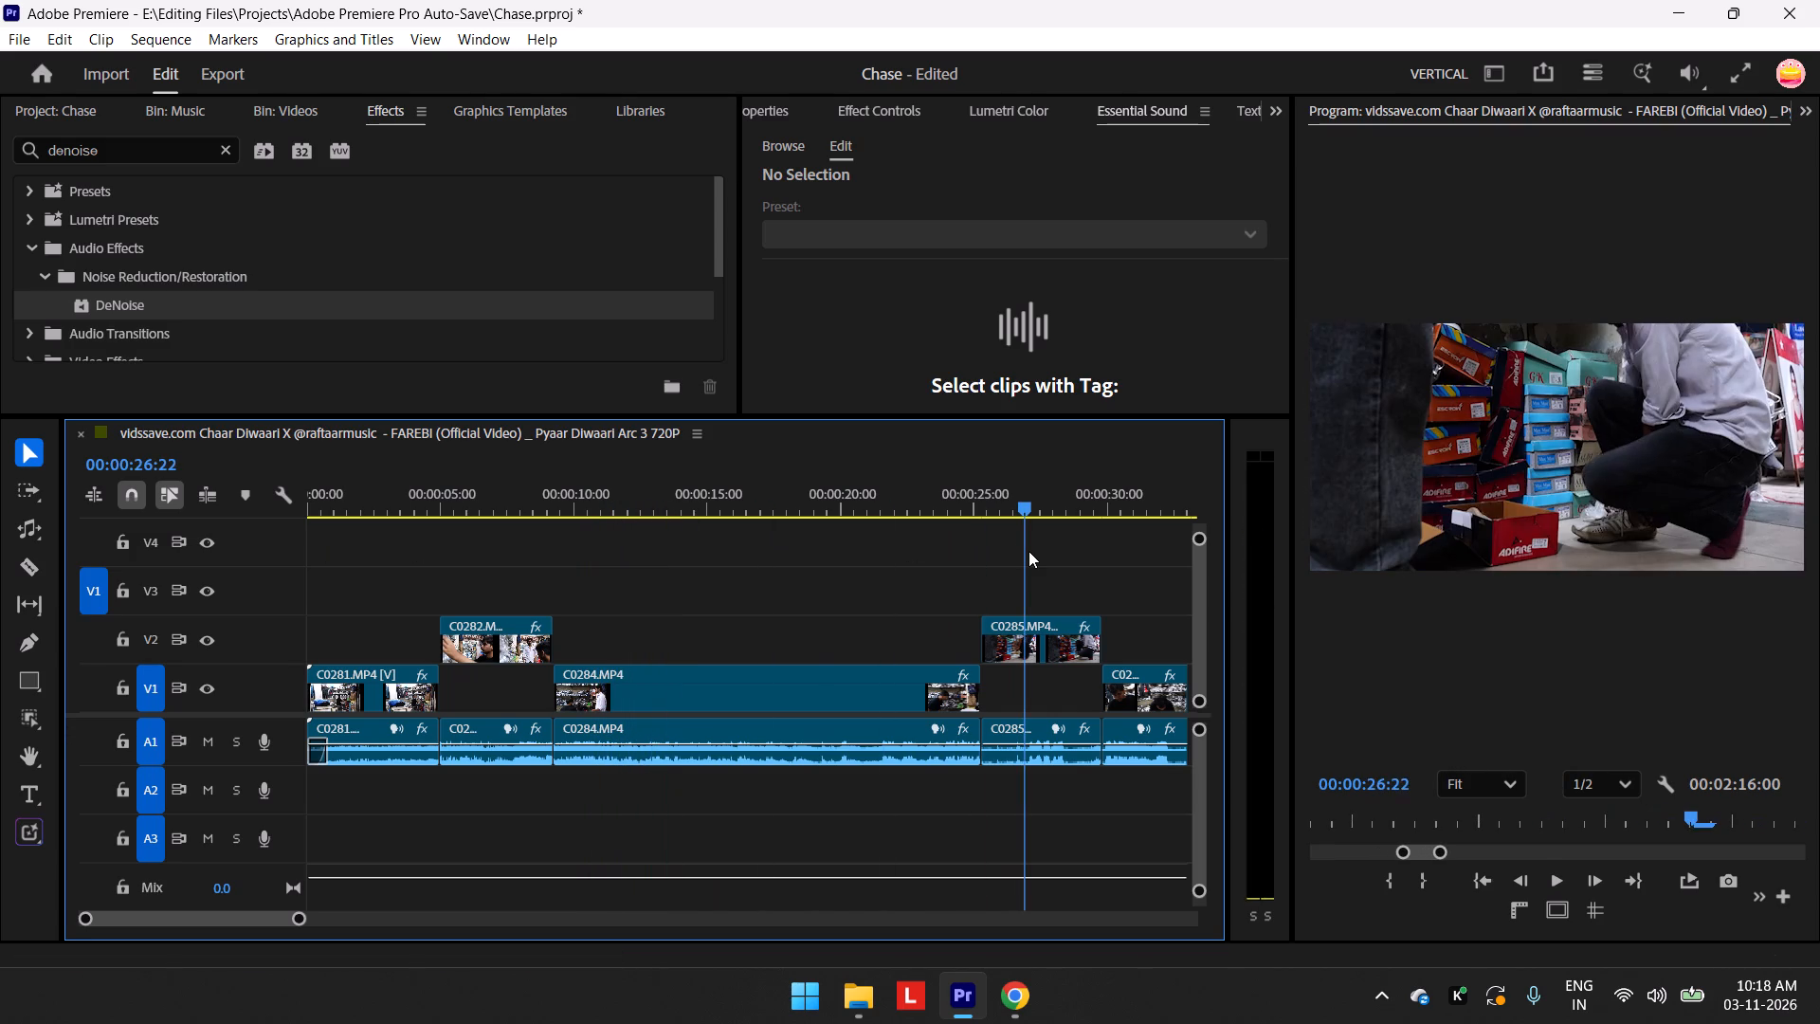
{"action": "left_click_drag", "start_coordinate": [1028, 551], "coordinate": [1097, 582]}
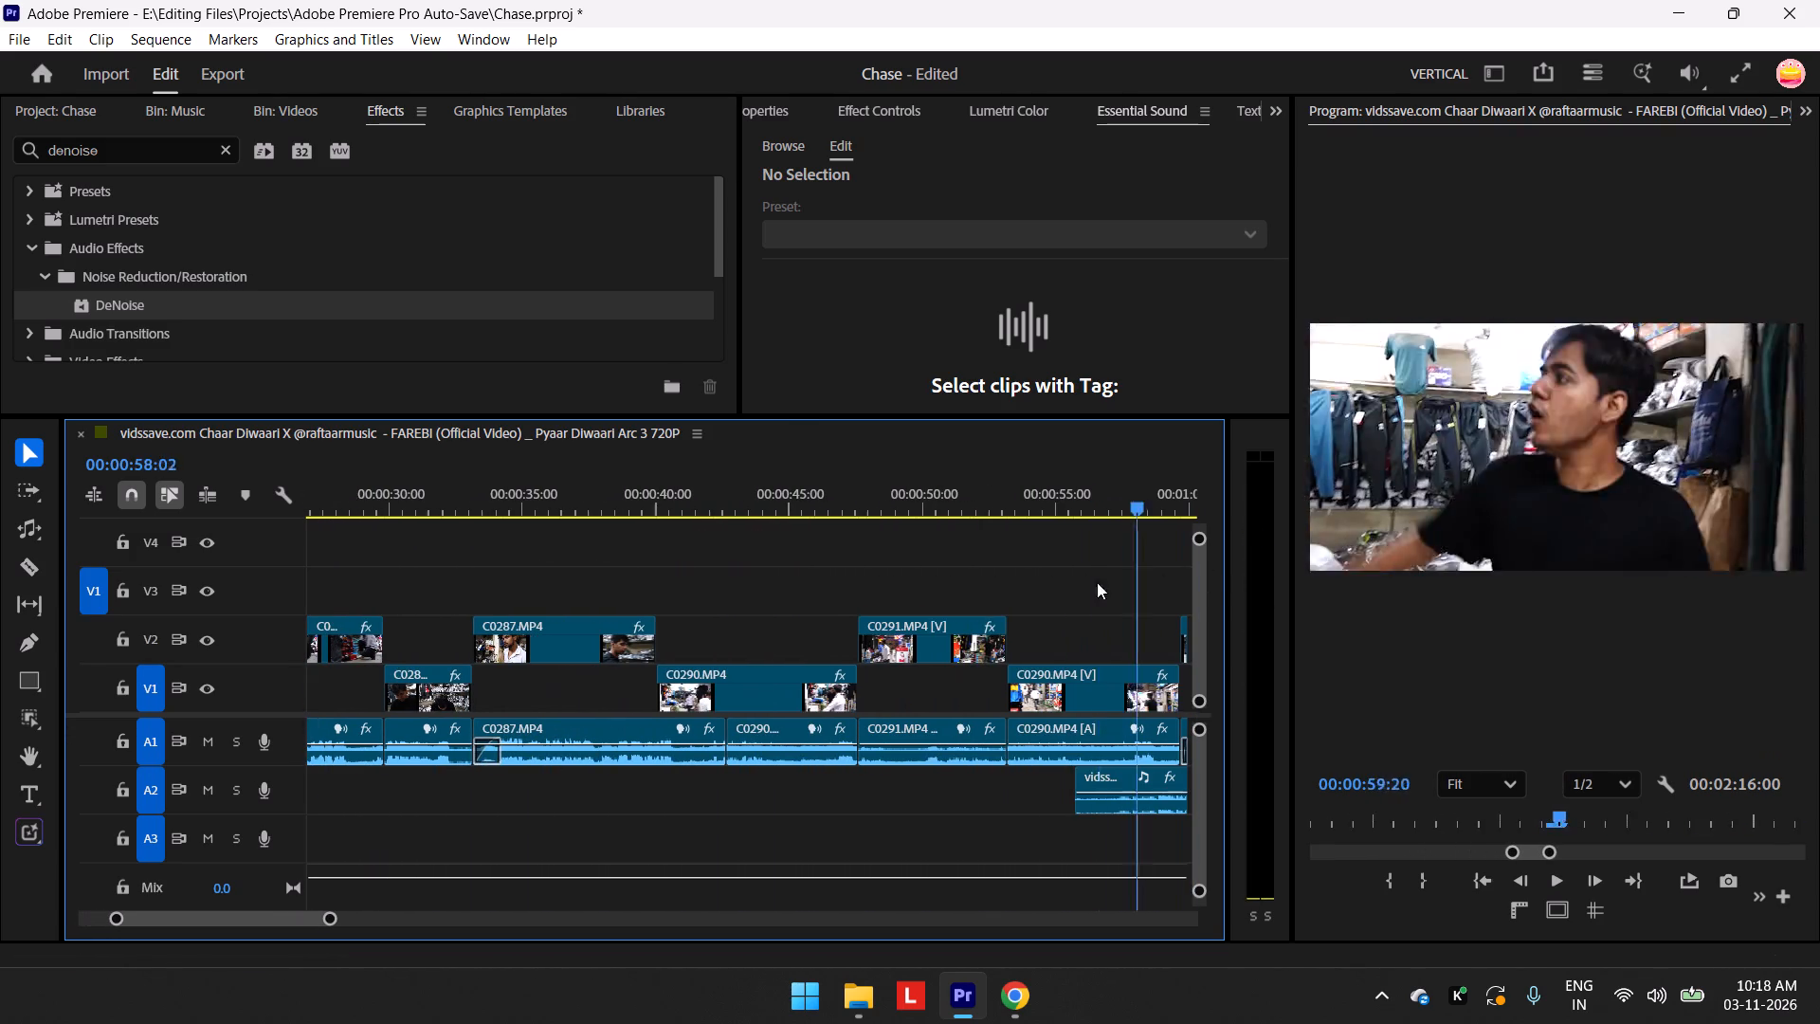
{"action": "left_click_drag", "start_coordinate": [1097, 582], "coordinate": [1067, 614]}
{"action": "key", "text": "space"}
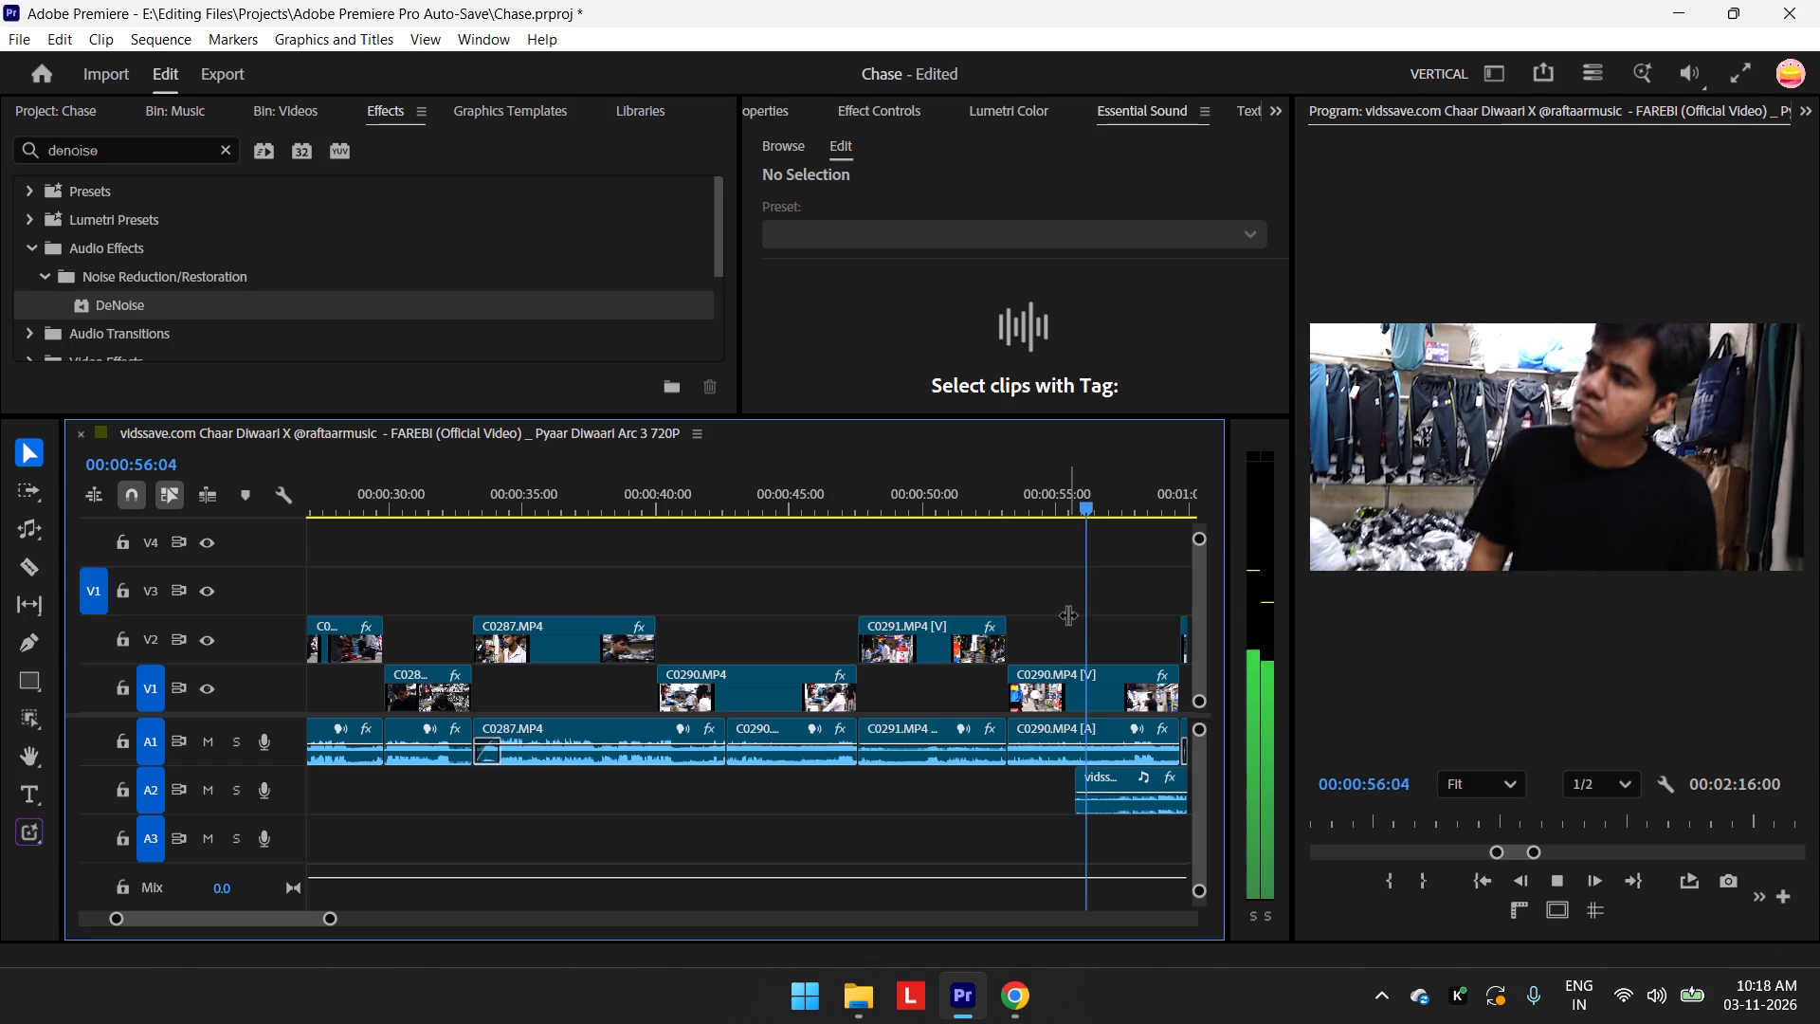
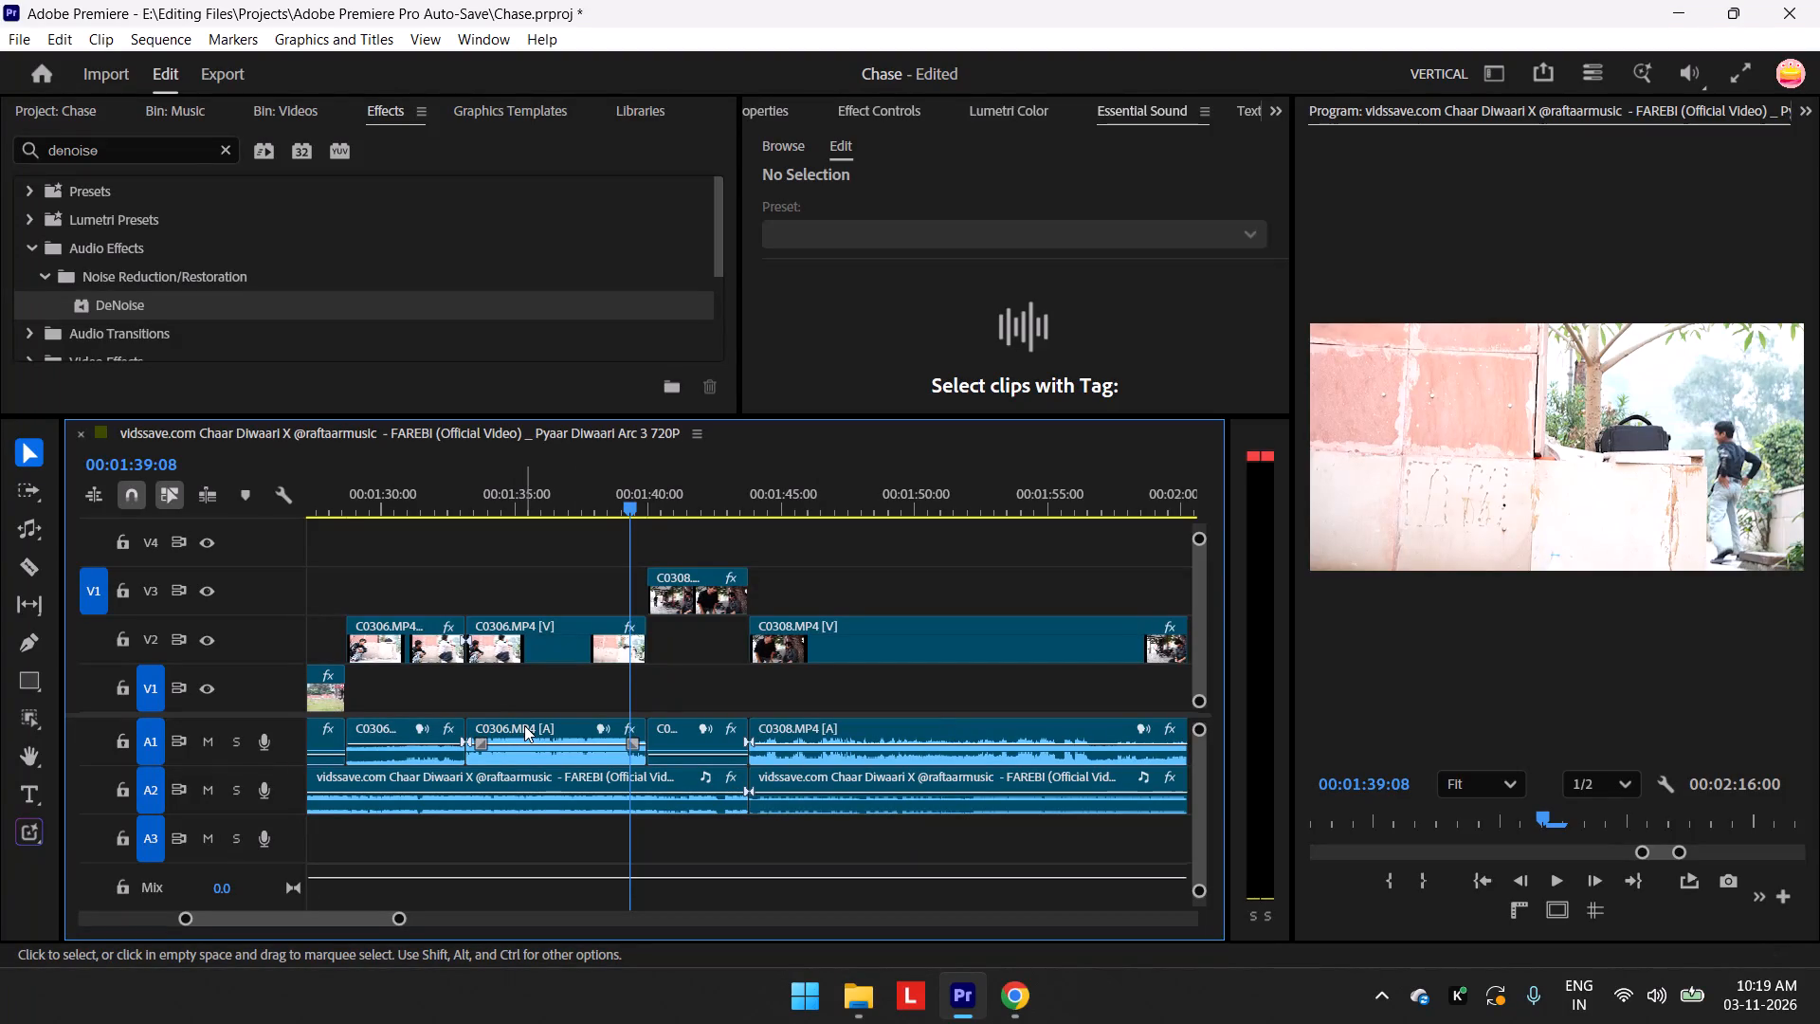
Apply the DeNoise effect to the second C0306.MP4 clip, whose audio on A1 ends near 00:01:40:00.
{"action": "left_click_drag", "start_coordinate": [115, 302], "coordinate": [200, 339]}
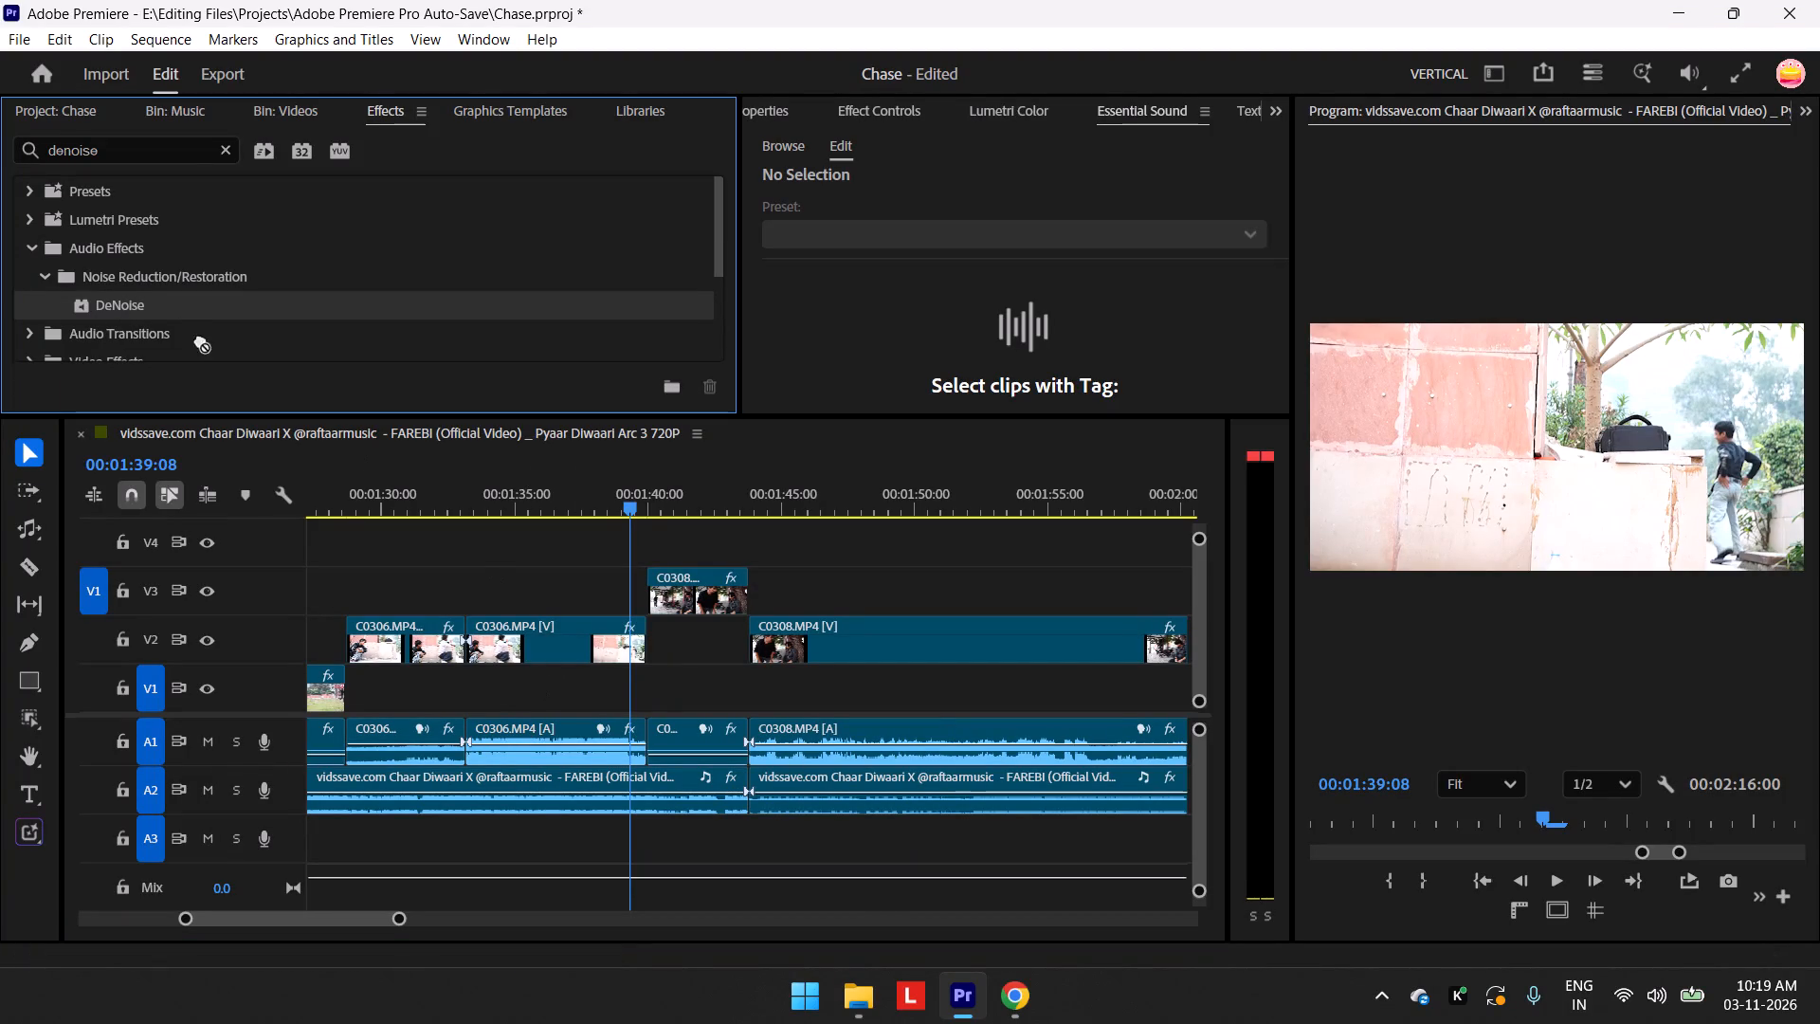
{"action": "left_click_drag", "start_coordinate": [200, 339], "coordinate": [538, 736]}
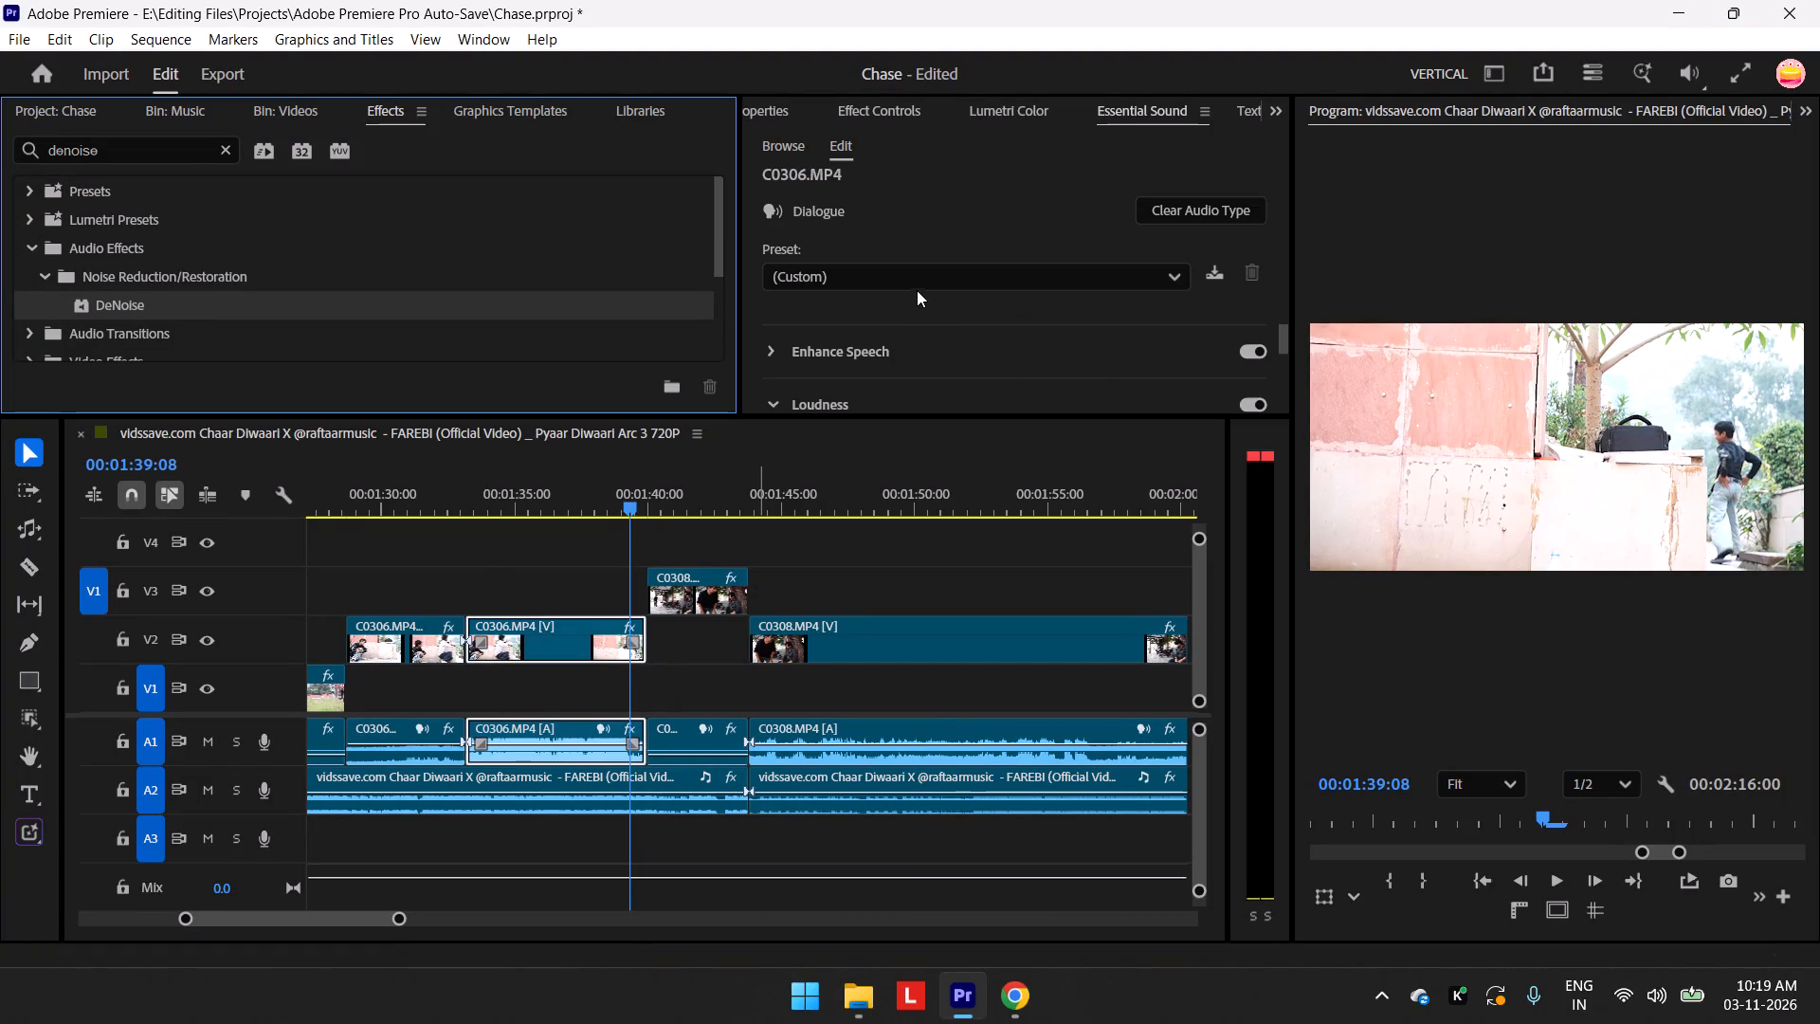
Configure that clip's DeNoise with the Light Noise Reduction preset and raise its amount to 39 %.
{"action": "left_click", "coordinate": [894, 119]}
{"action": "scroll", "coordinate": [898, 187], "scroll_direction": "down", "scroll_amount": 12}
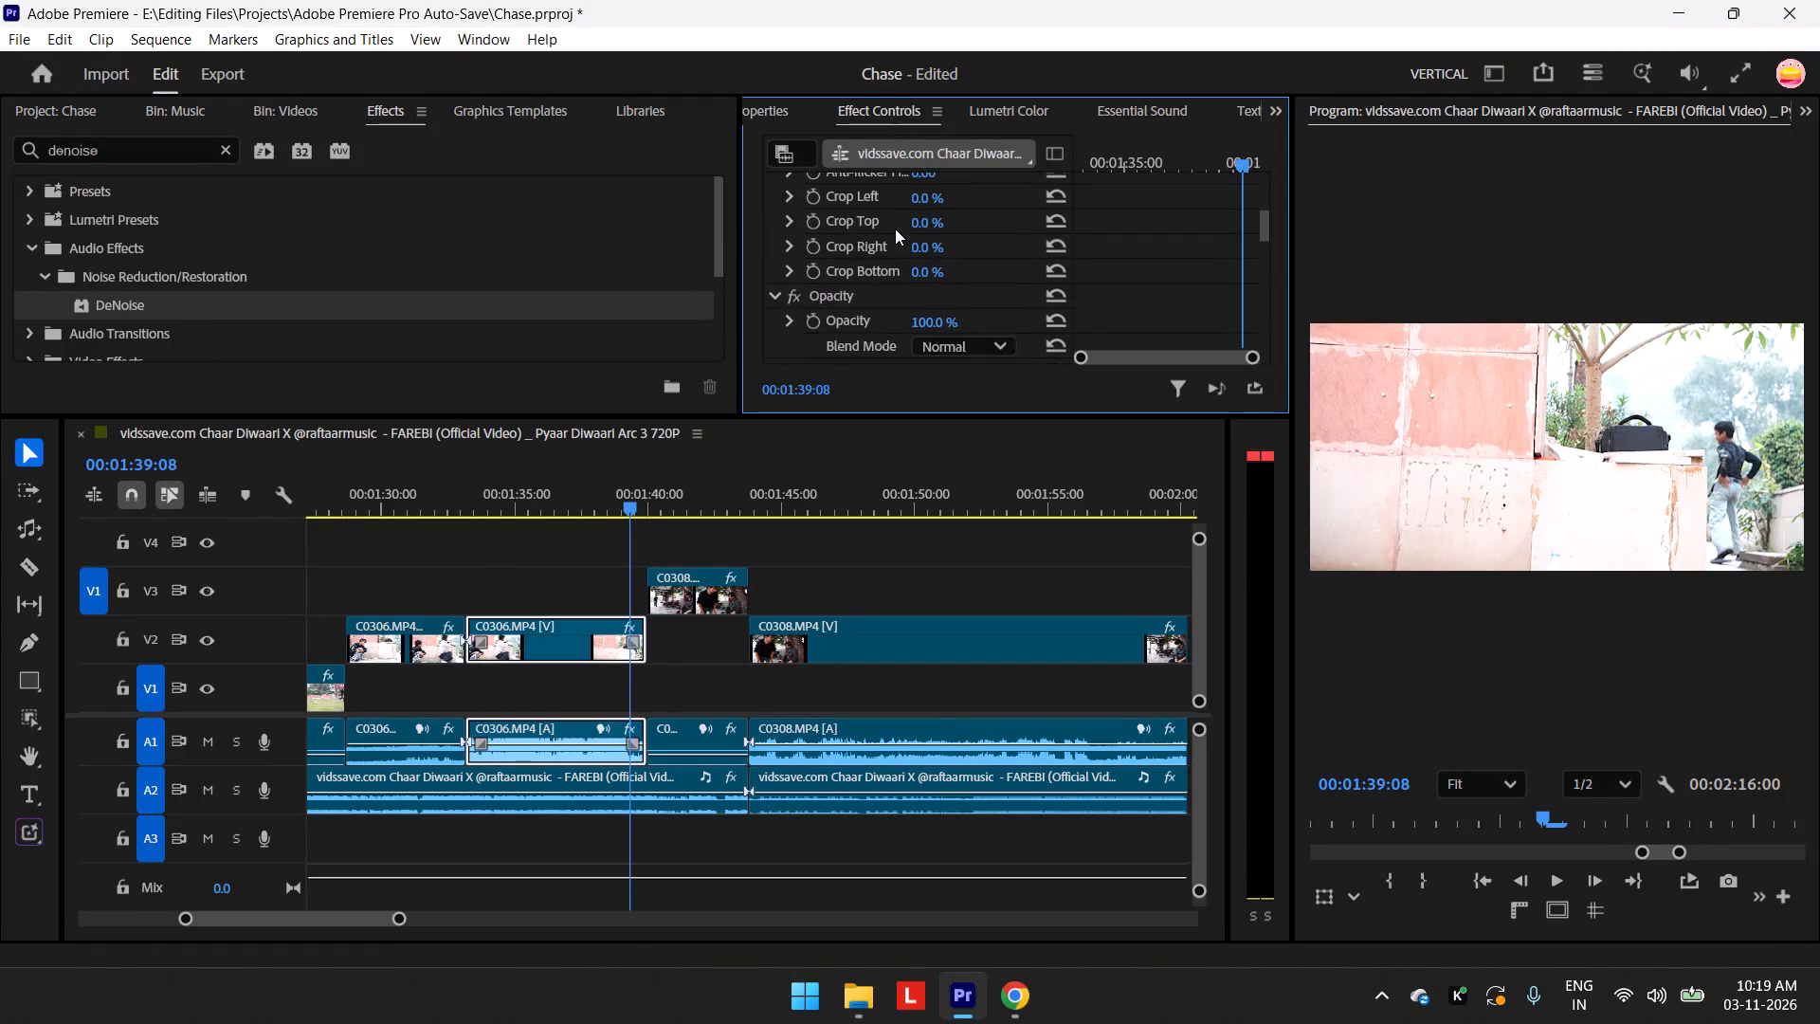
{"action": "scroll", "coordinate": [895, 229], "scroll_direction": "down", "scroll_amount": 13}
{"action": "scroll", "coordinate": [883, 237], "scroll_direction": "up", "scroll_amount": 1}
{"action": "scroll", "coordinate": [883, 237], "scroll_direction": "down", "scroll_amount": 14}
{"action": "scroll", "coordinate": [883, 242], "scroll_direction": "up", "scroll_amount": 2}
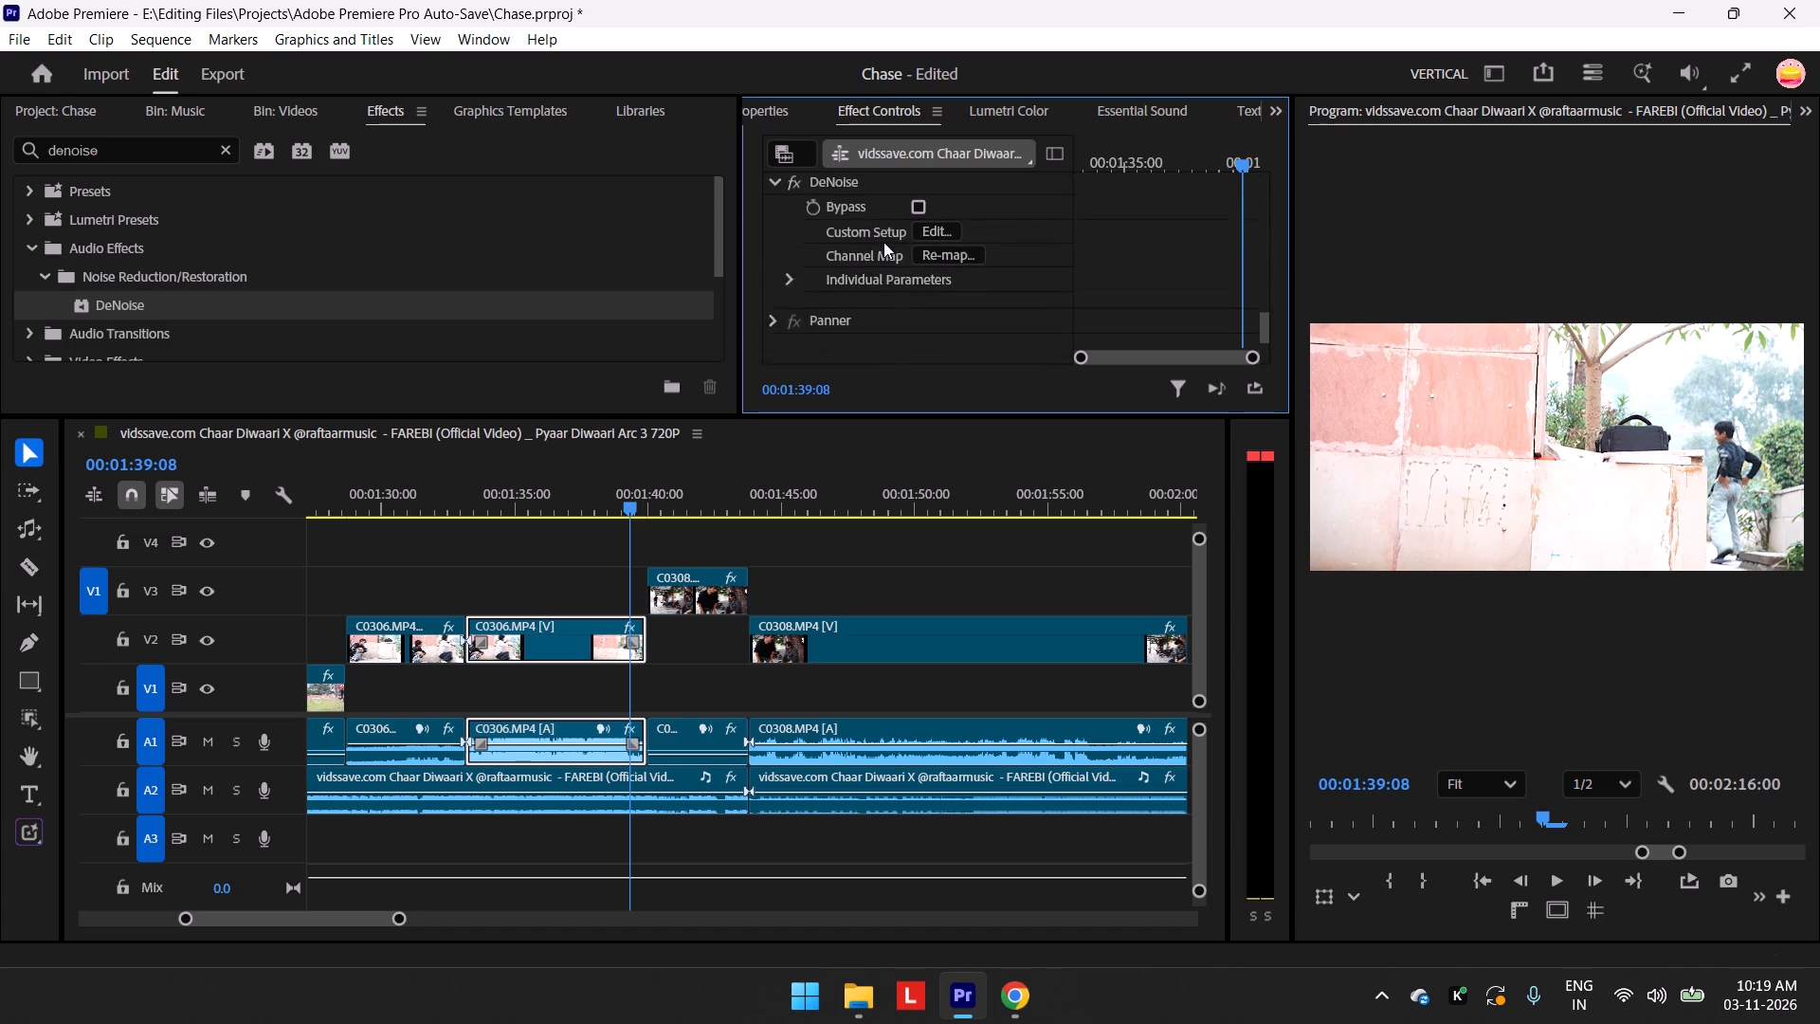
{"action": "scroll", "coordinate": [883, 242], "scroll_direction": "up", "scroll_amount": 1}
{"action": "left_click", "coordinate": [929, 269]}
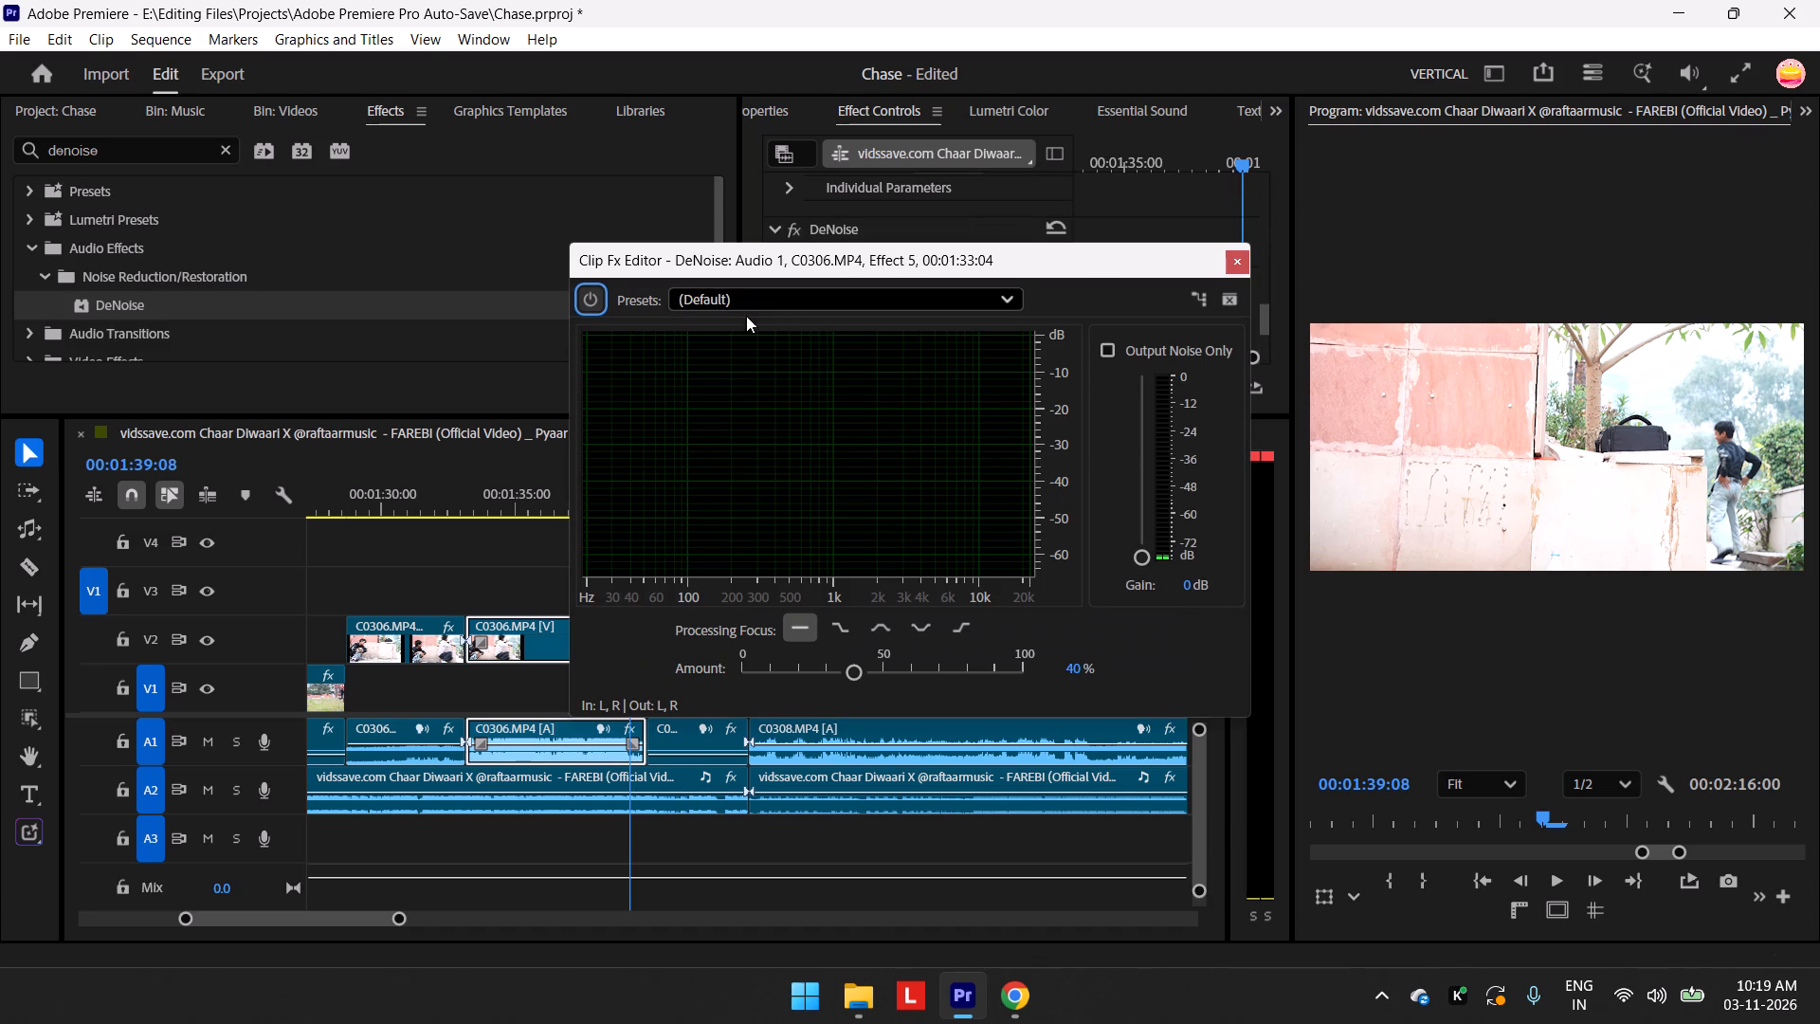
{"action": "left_click", "coordinate": [759, 297]}
{"action": "left_click", "coordinate": [760, 399]}
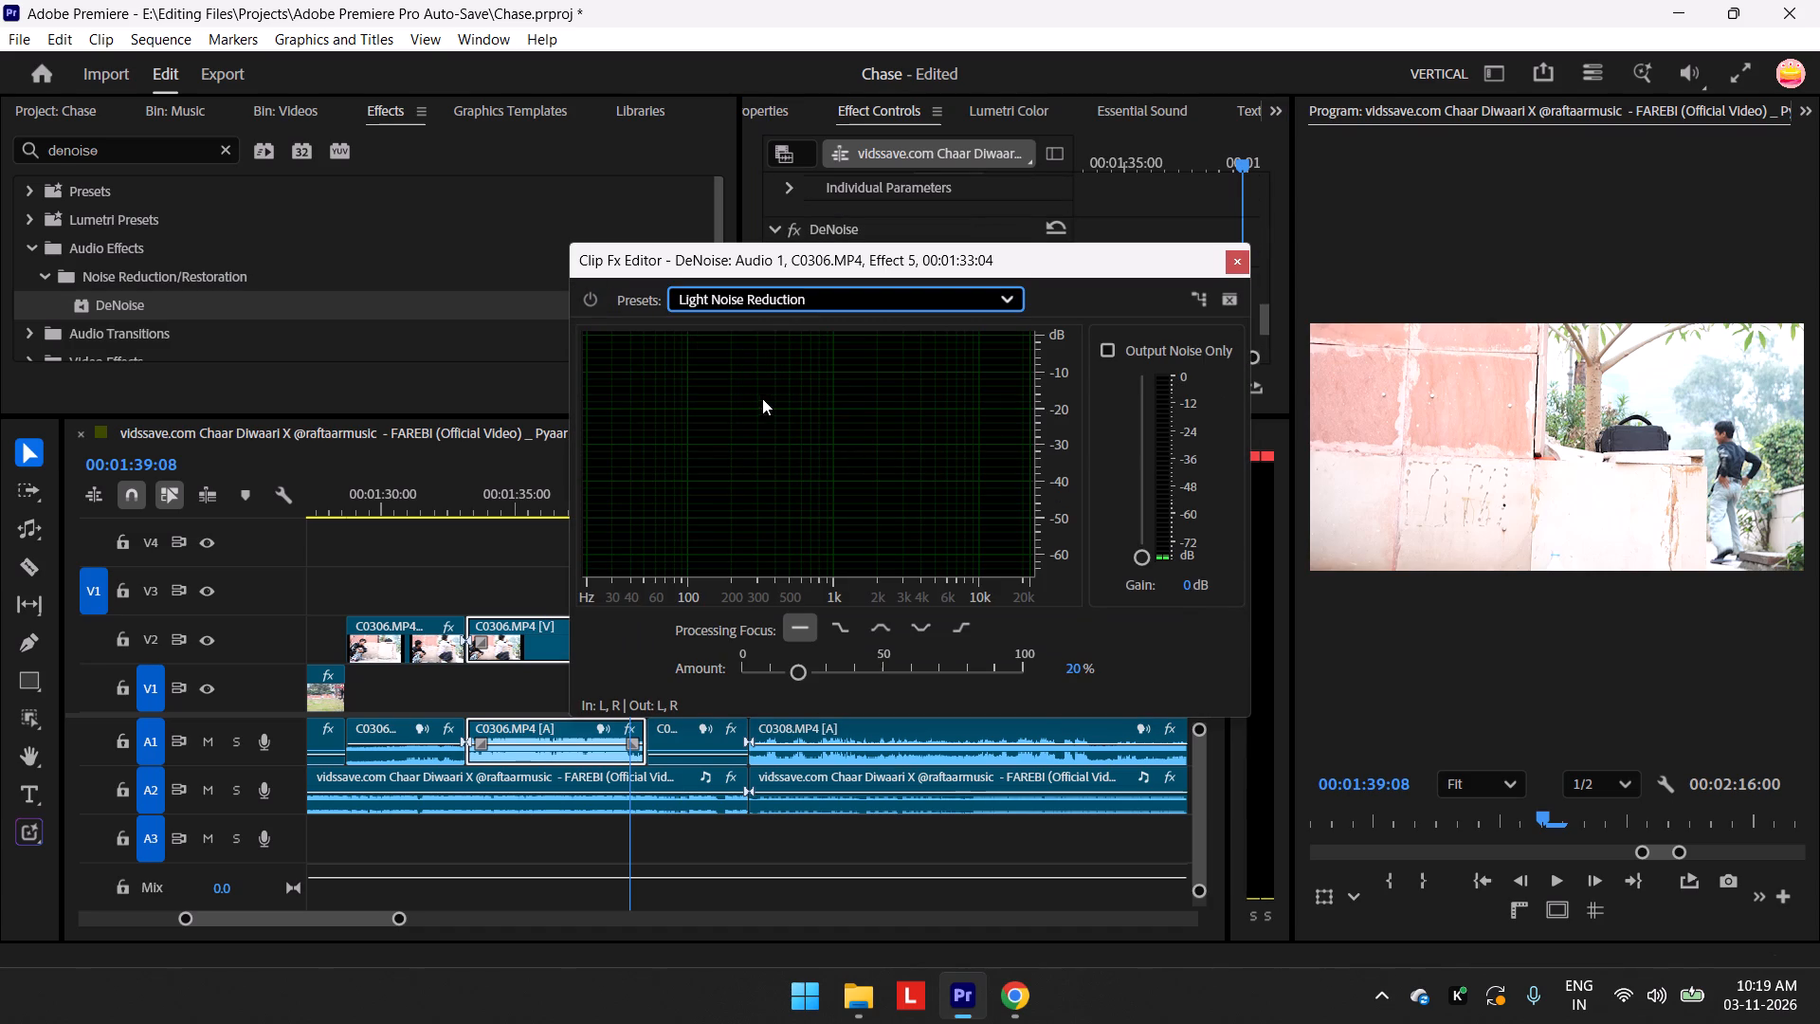
{"action": "left_click", "coordinate": [850, 667]}
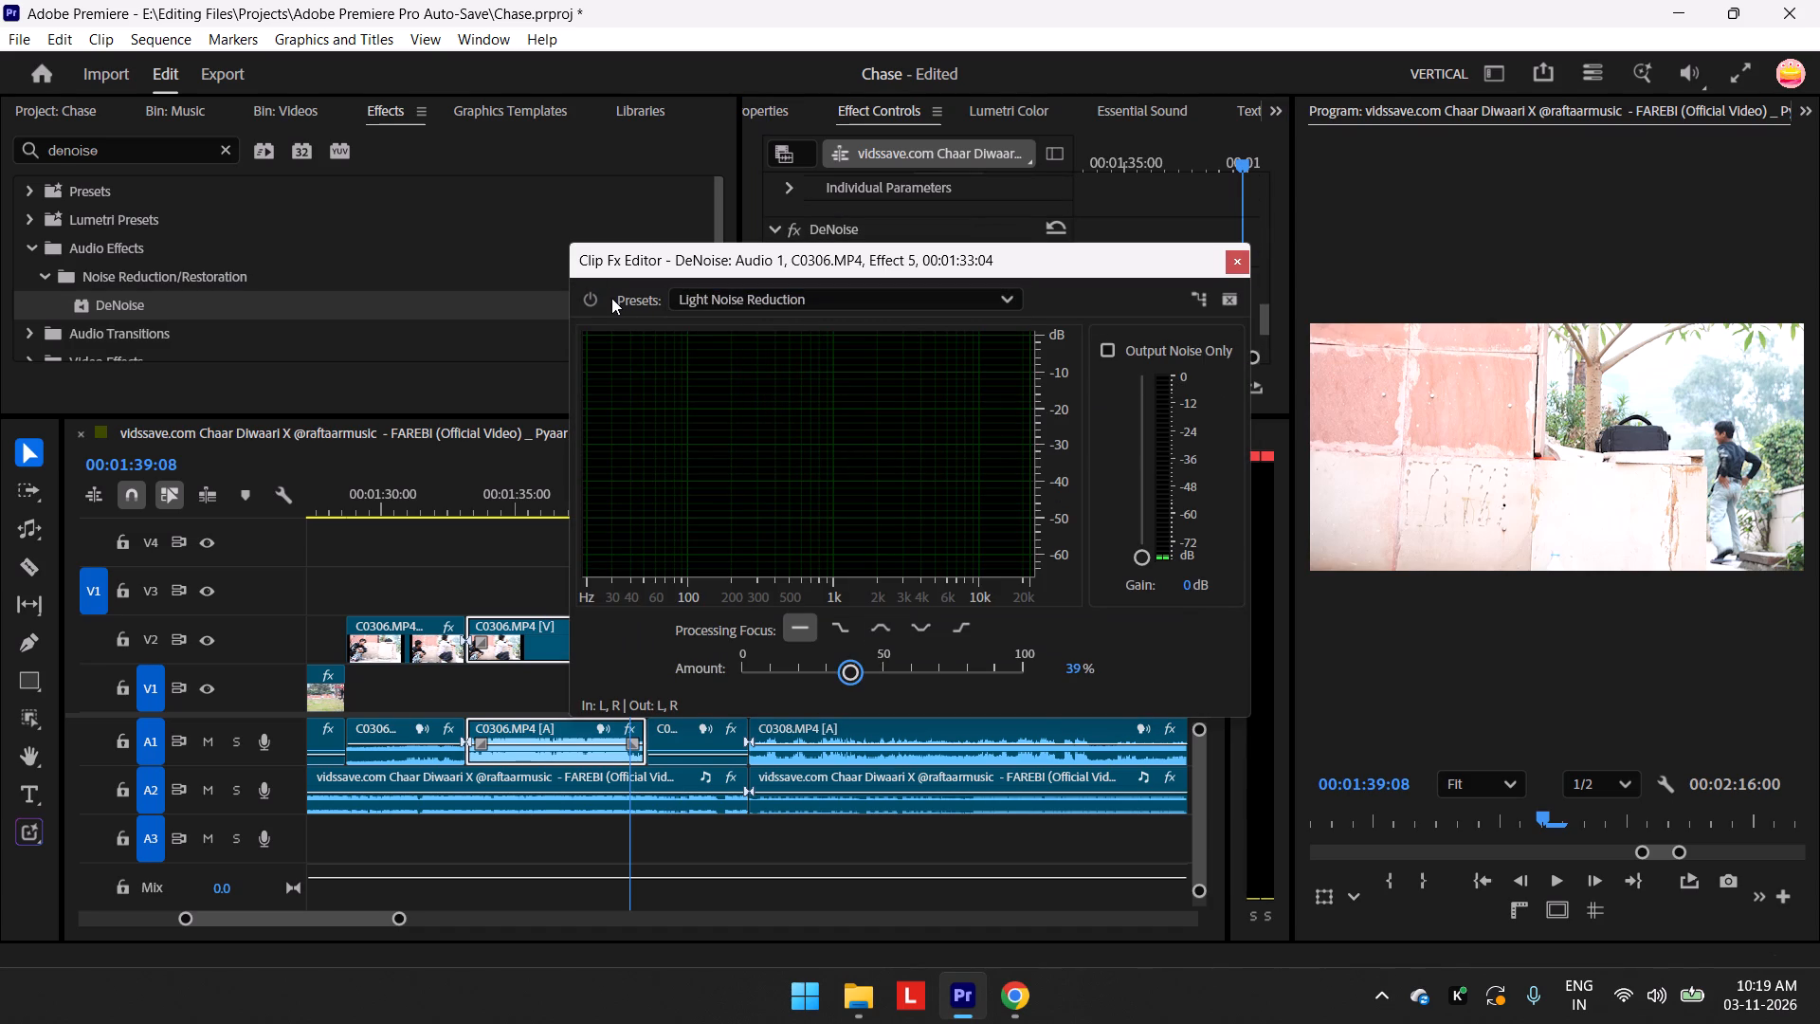
{"action": "left_click", "coordinate": [598, 297]}
{"action": "left_click", "coordinate": [598, 297]}
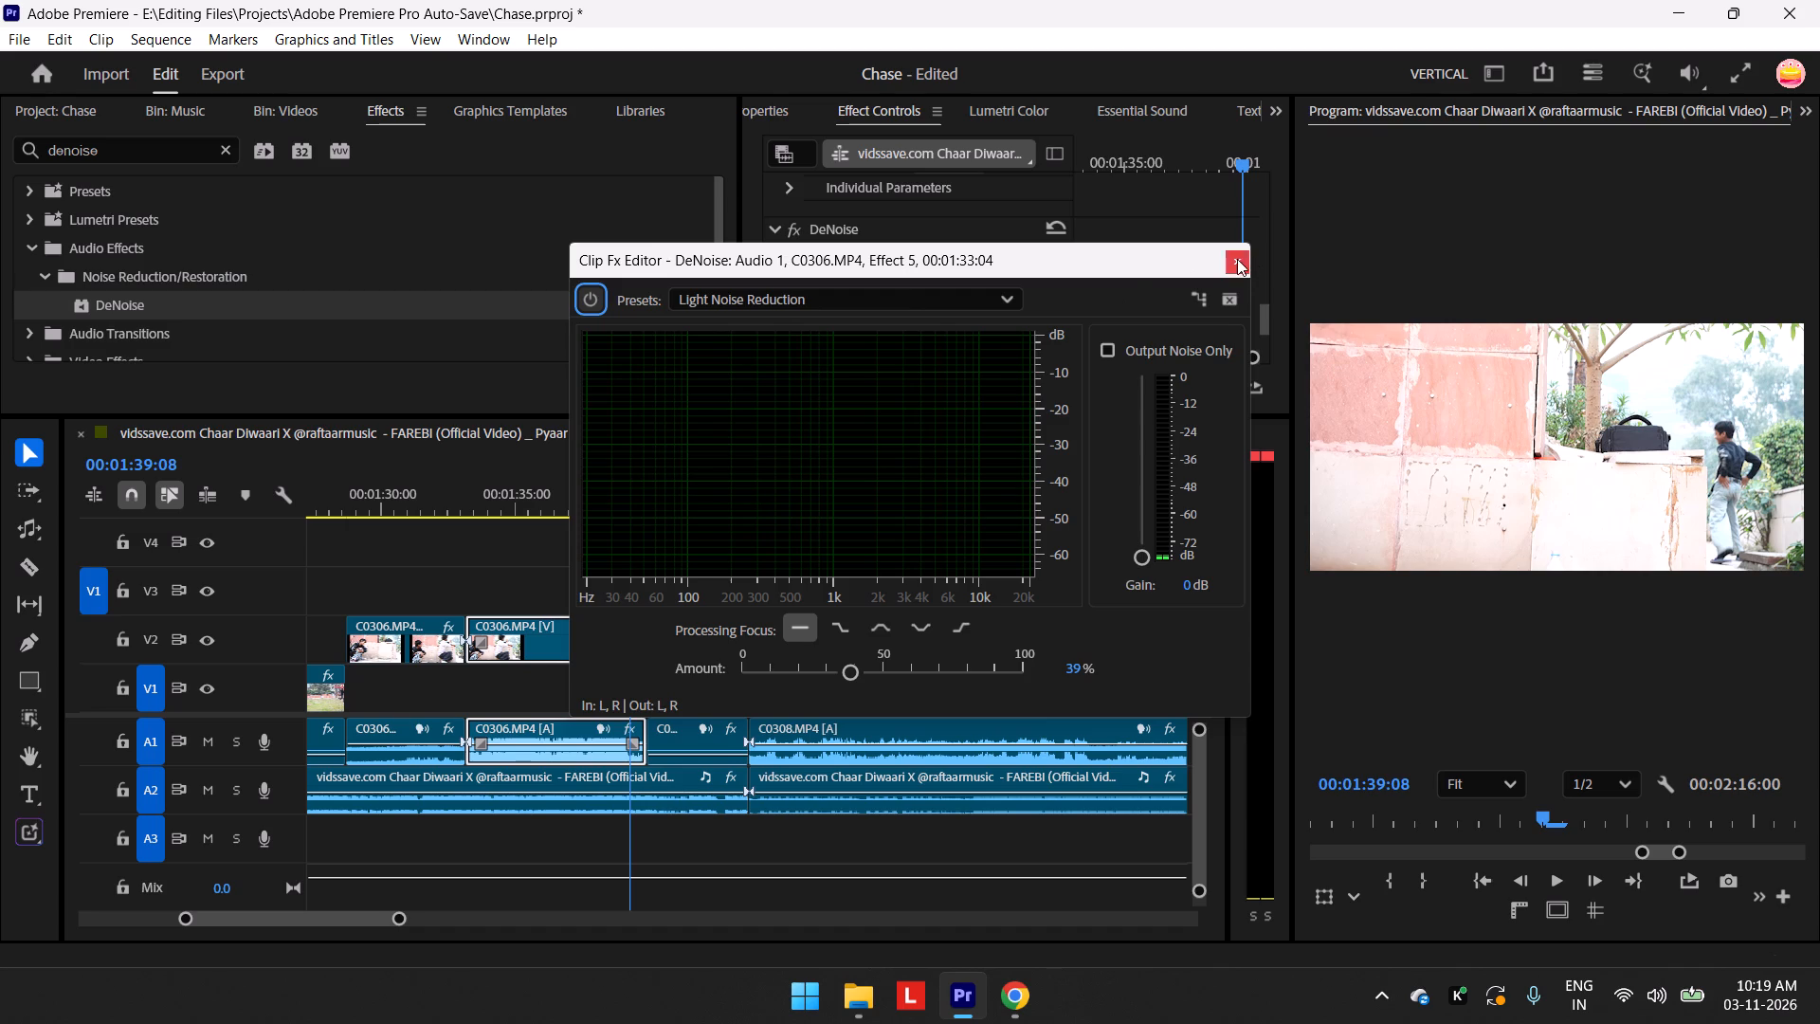
{"action": "left_click", "coordinate": [1237, 259]}
Play back the denoised C0306.MP4 clip and the start of the following C0308 clip.
{"action": "left_click_drag", "start_coordinate": [631, 496], "coordinate": [449, 602]}
{"action": "key", "text": "space"}
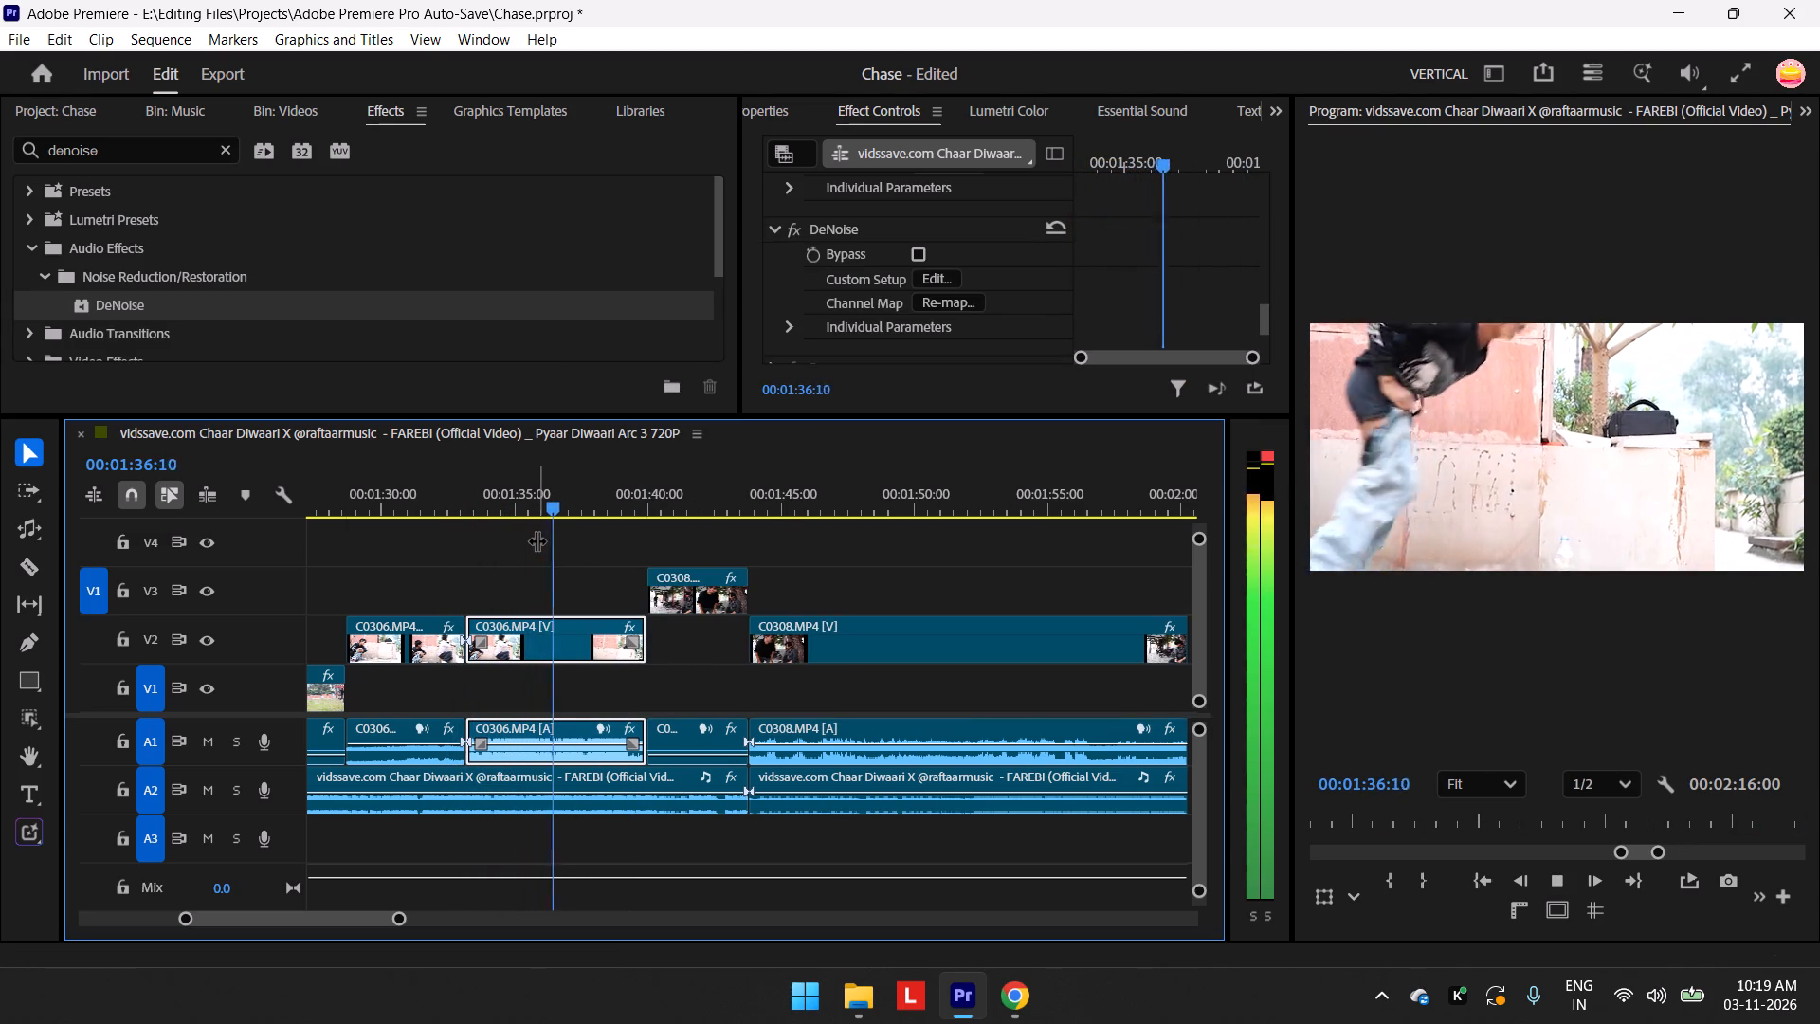
{"action": "key", "text": "space"}
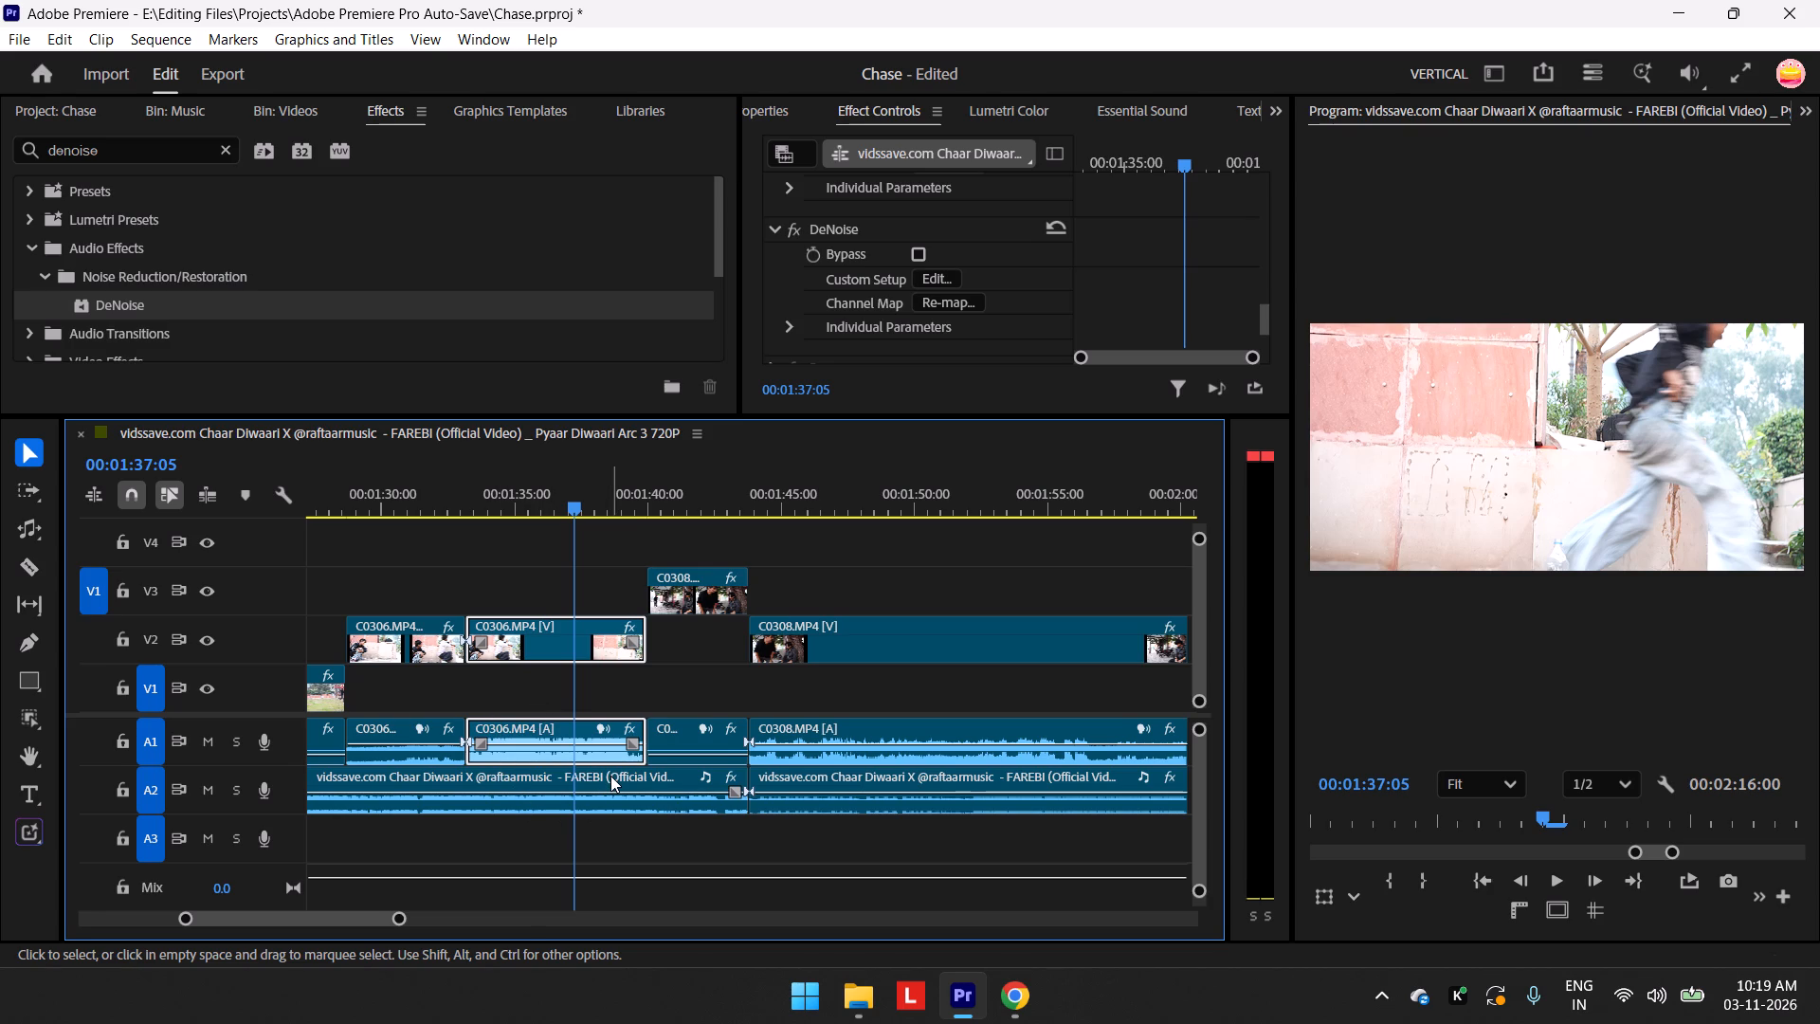
{"action": "key", "text": "space"}
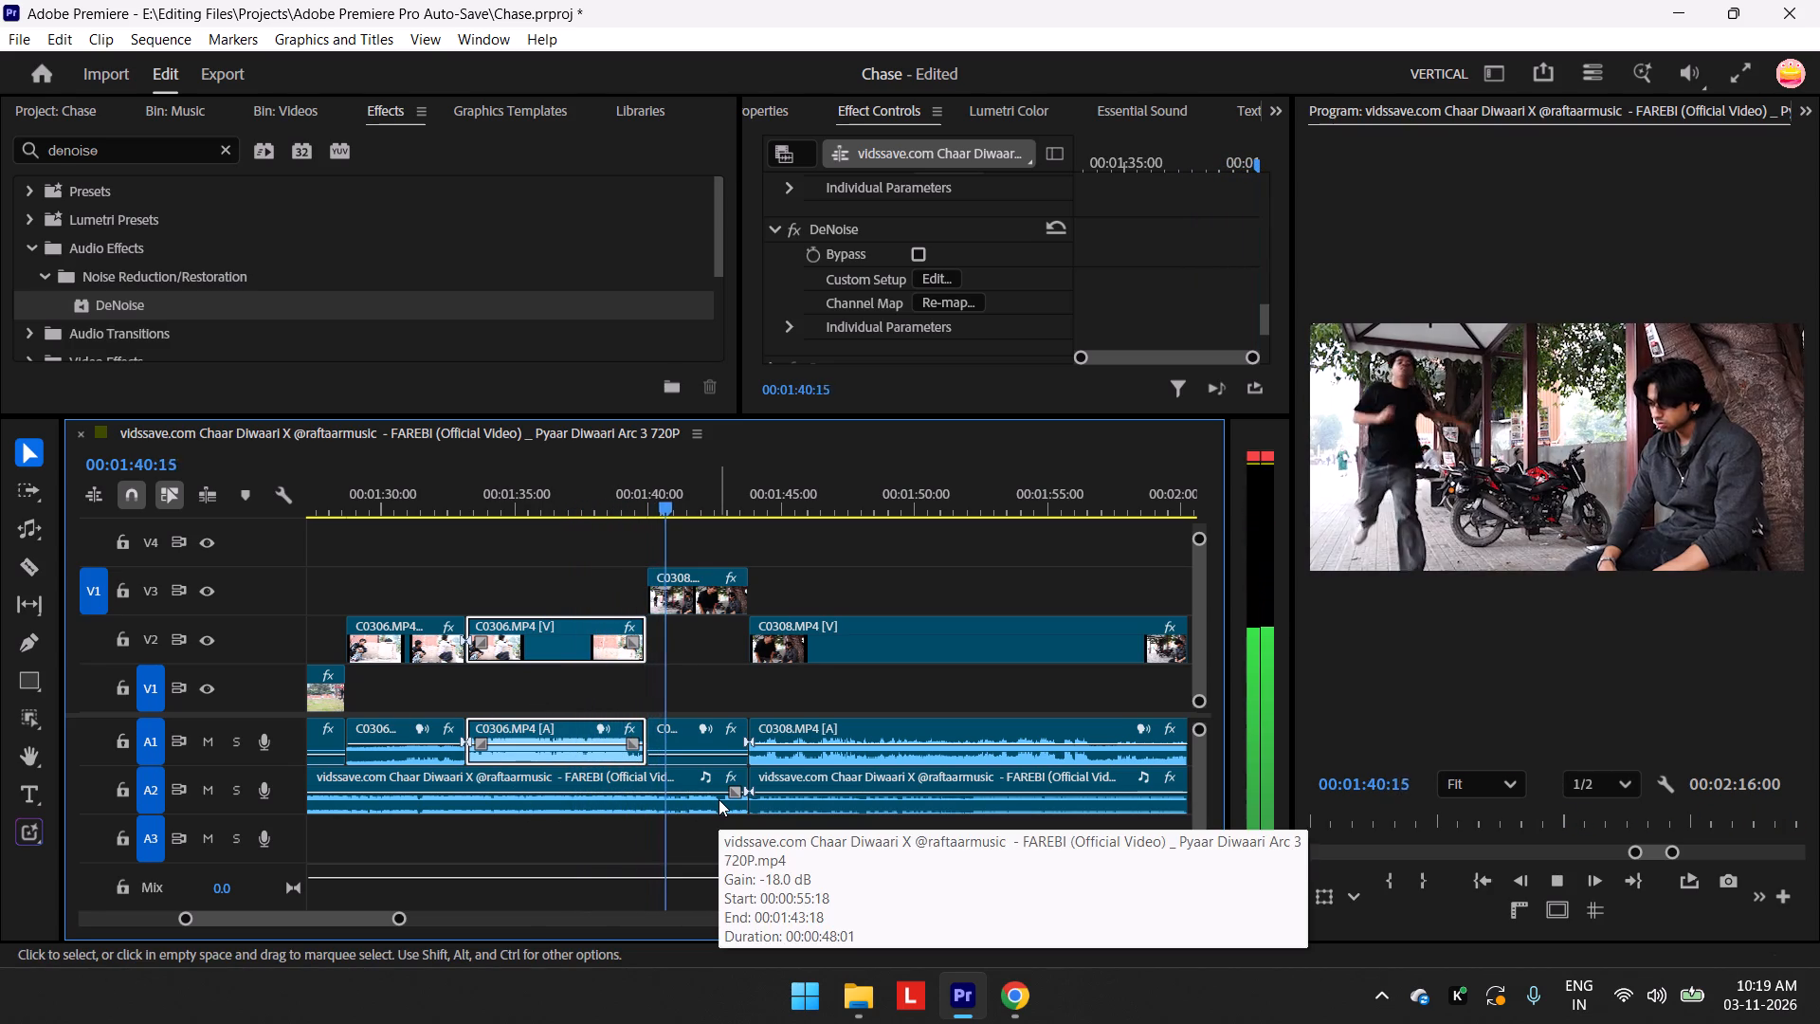
{"action": "key", "text": "space"}
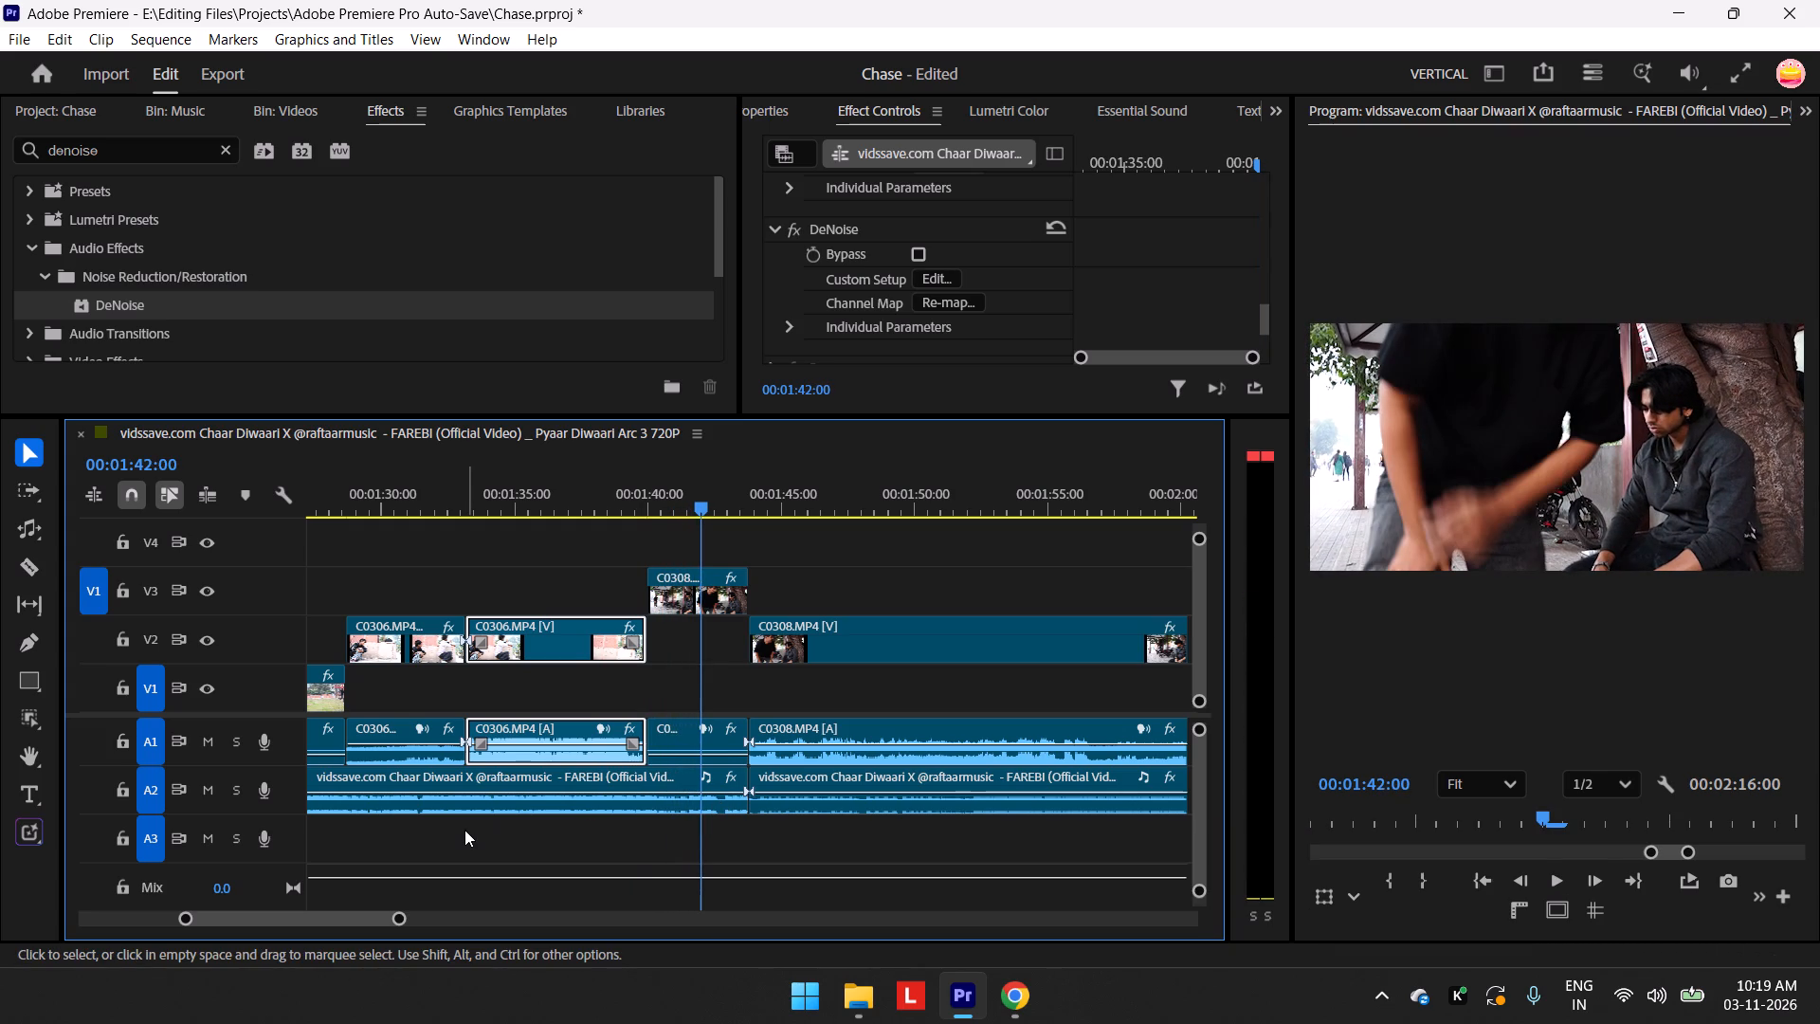
Split the music on A2 at the start and end of the denoised C0306.MP4 clip.
{"action": "key", "text": "c"}
{"action": "left_click", "coordinate": [471, 795]}
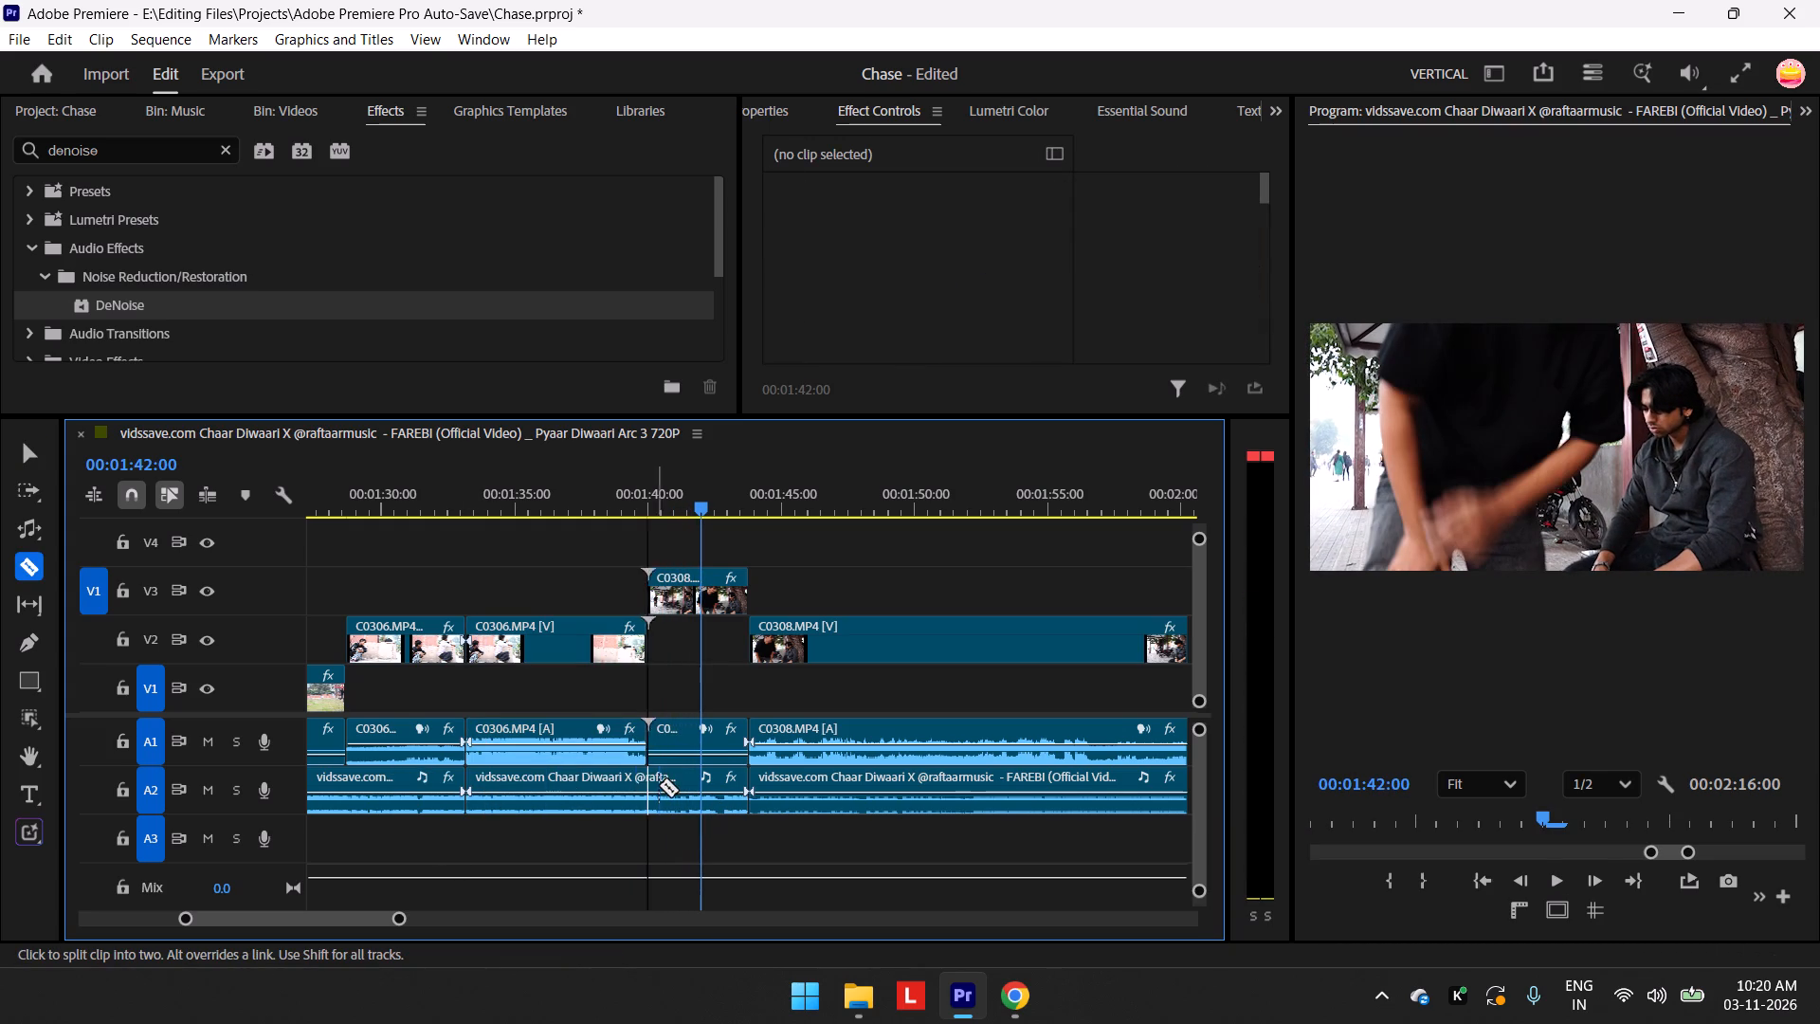
{"action": "left_click", "coordinate": [649, 785]}
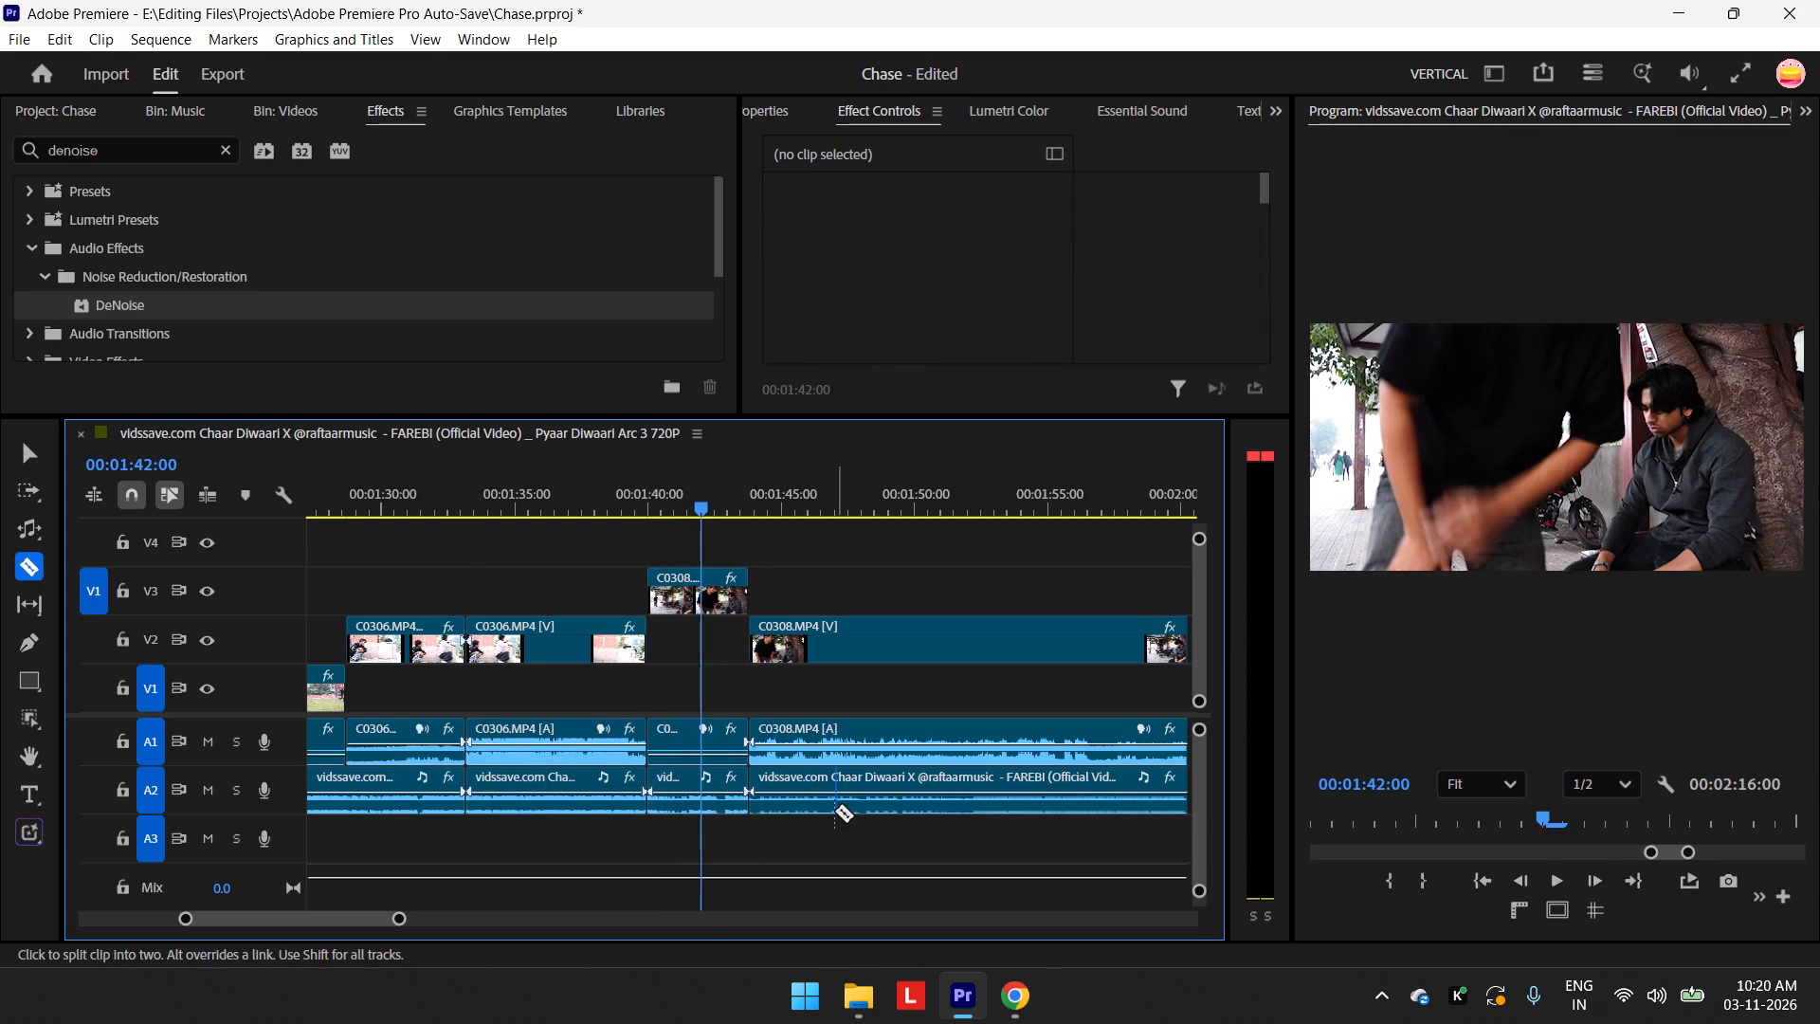
{"action": "key", "text": "v"}
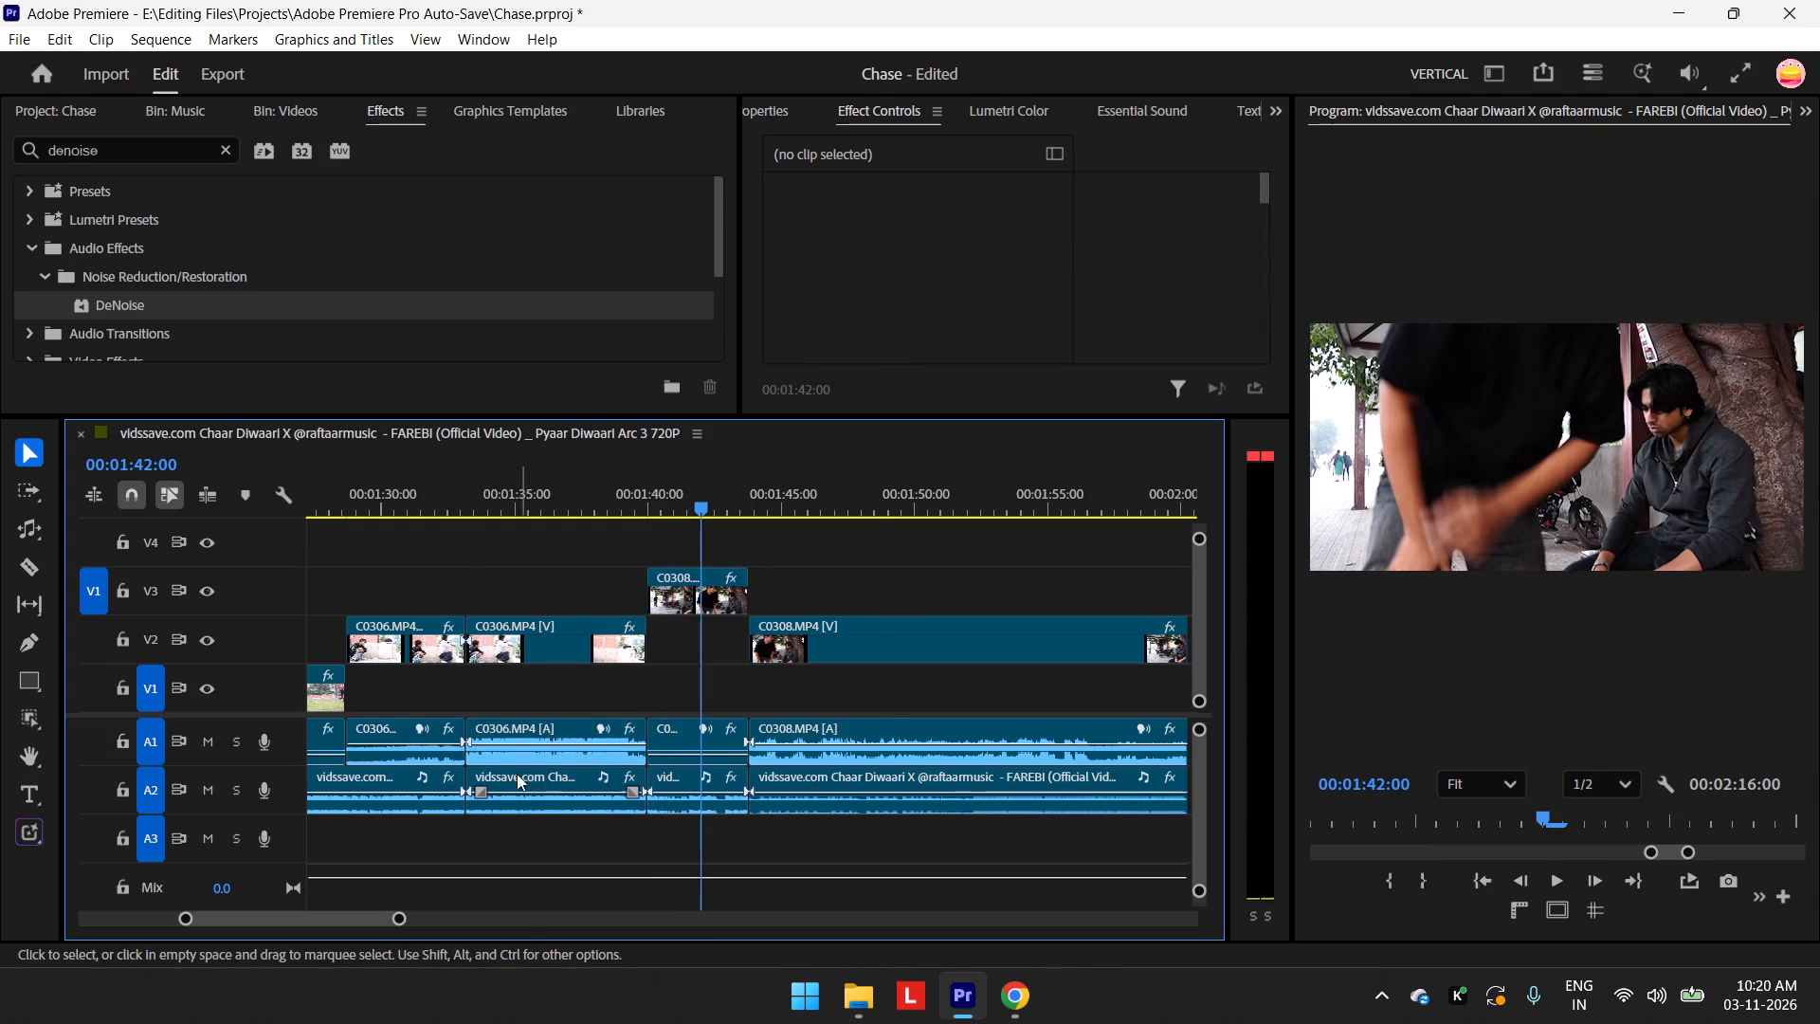
Adjust the audio gain of the music piece under the denoised C0306.MP4 clip by -5 dB and play it back.
{"action": "right_click", "coordinate": [524, 796]}
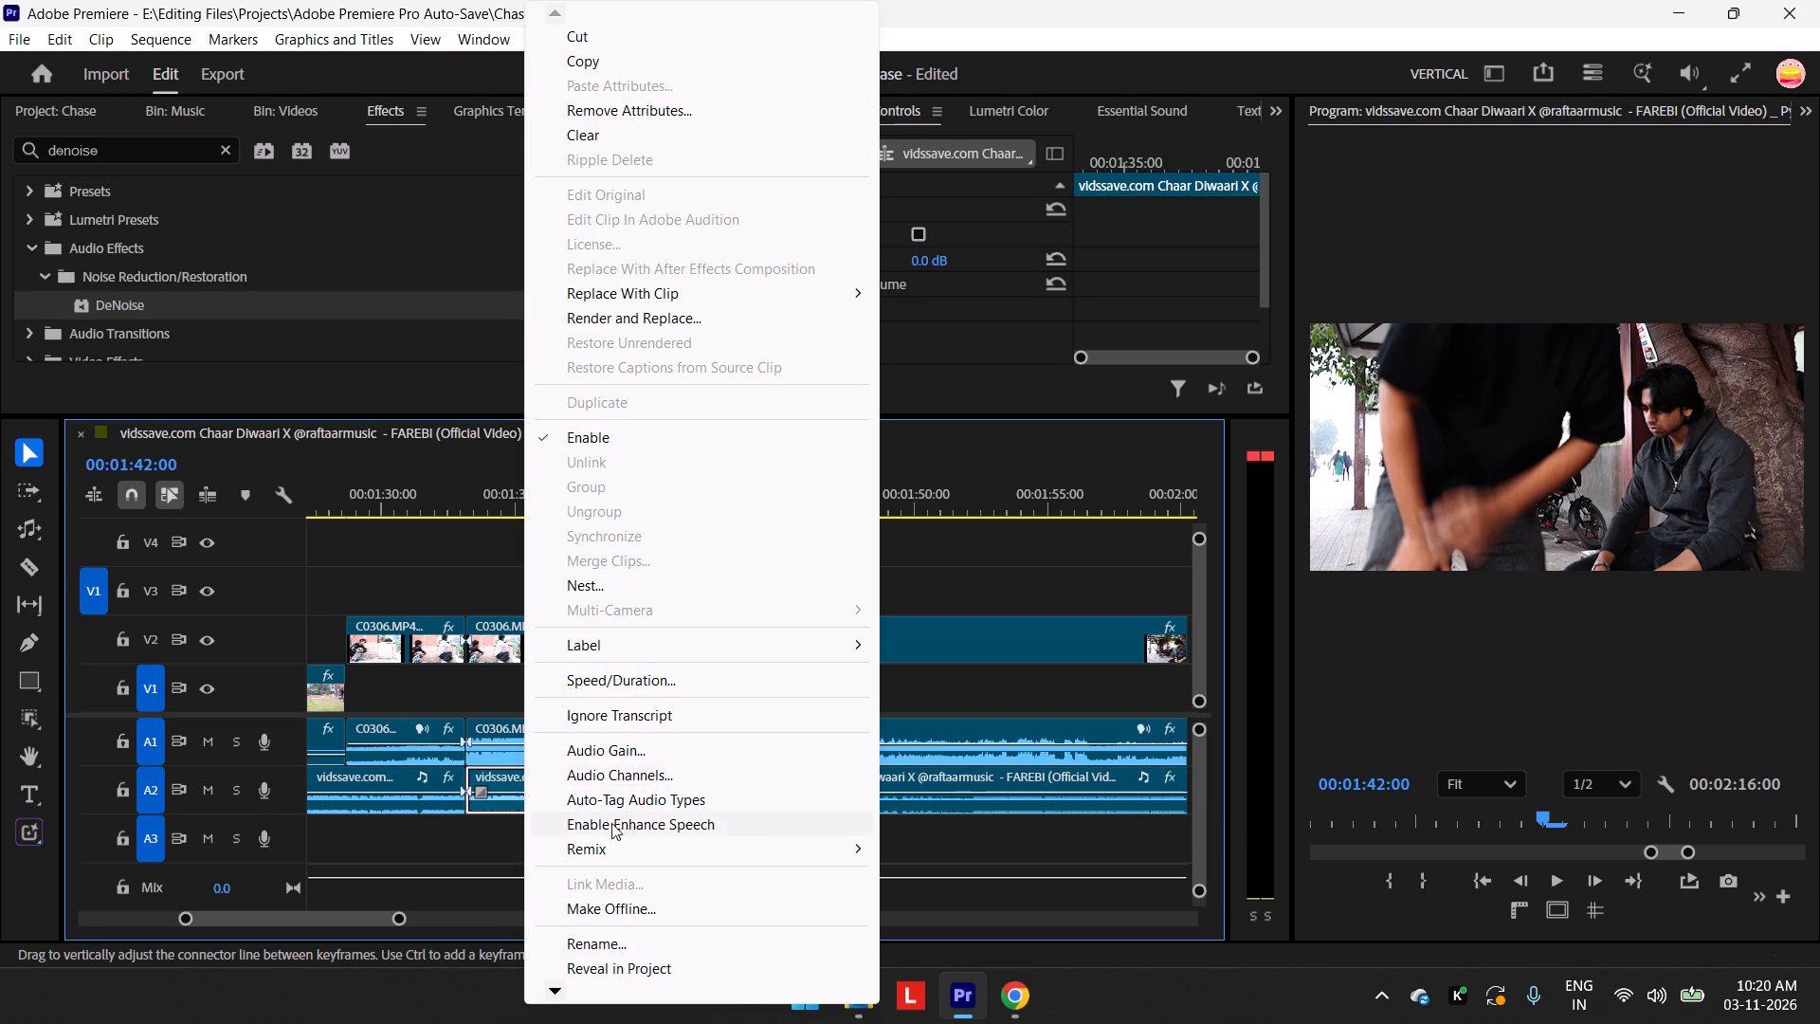
{"action": "left_click", "coordinate": [614, 748]}
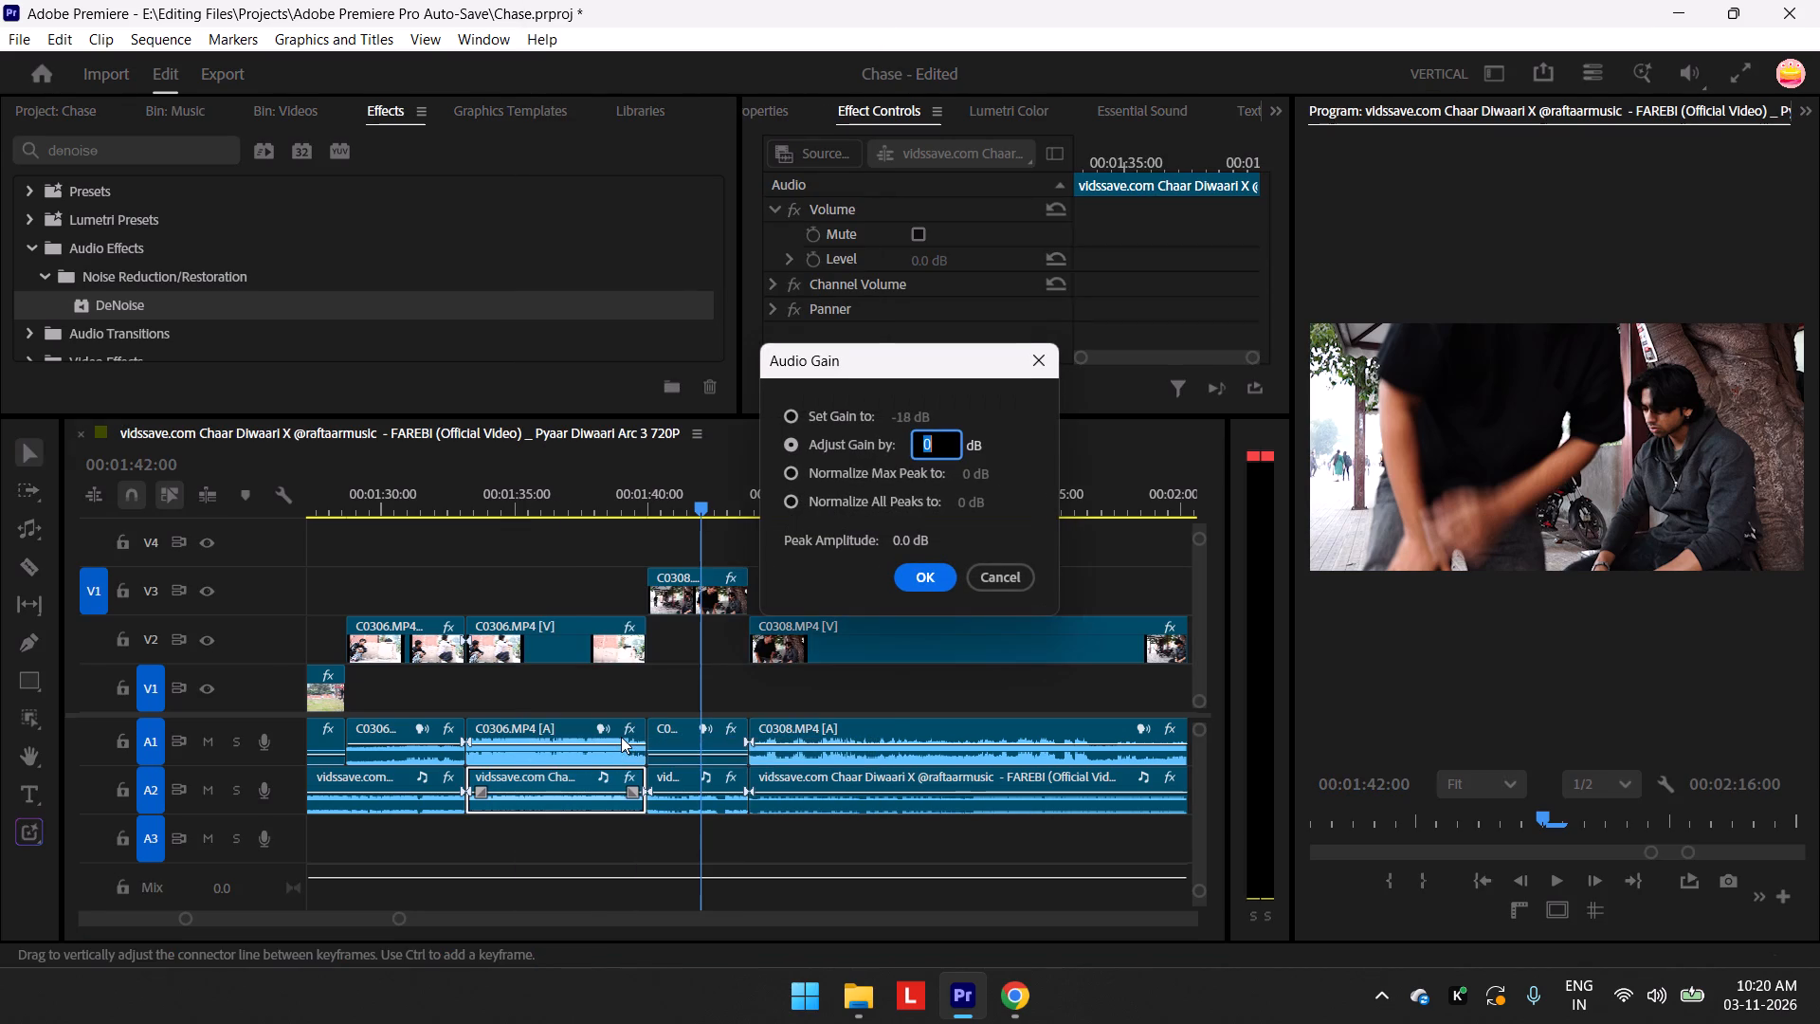
{"action": "type", "text": "-5"}
{"action": "key", "text": "Return"}
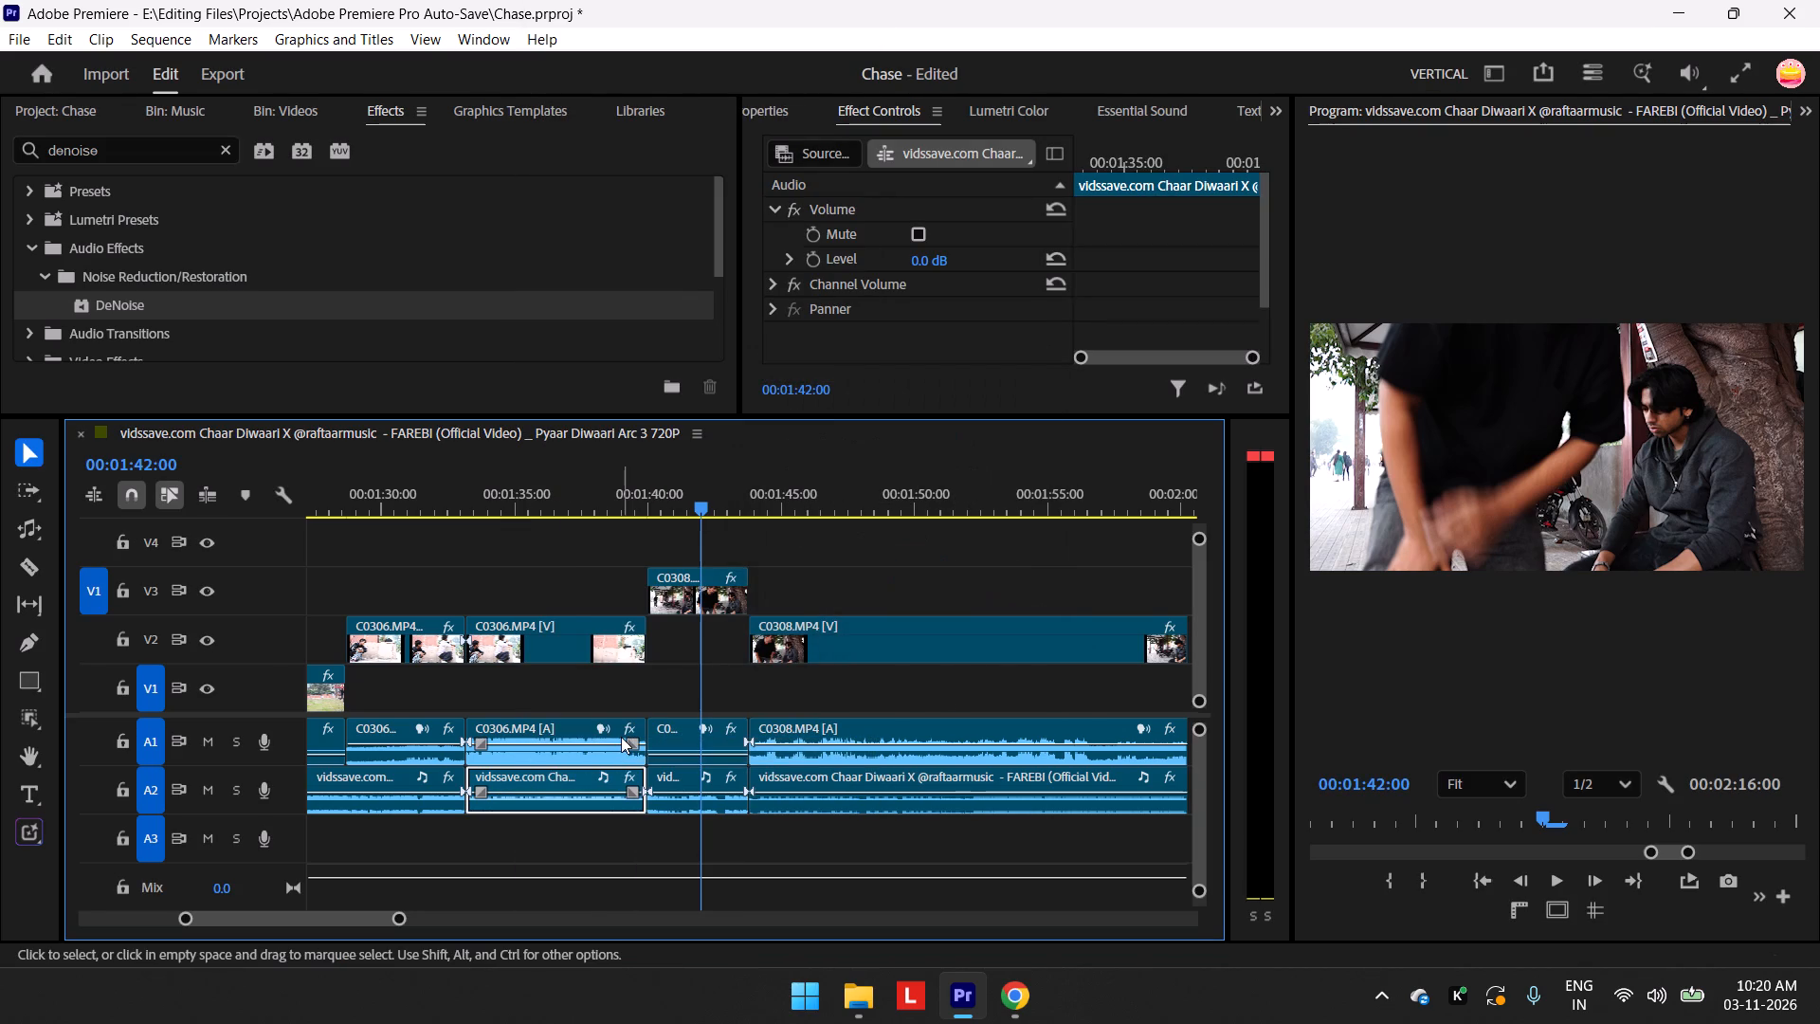
{"action": "left_click_drag", "start_coordinate": [696, 499], "coordinate": [434, 621]}
{"action": "key", "text": "space"}
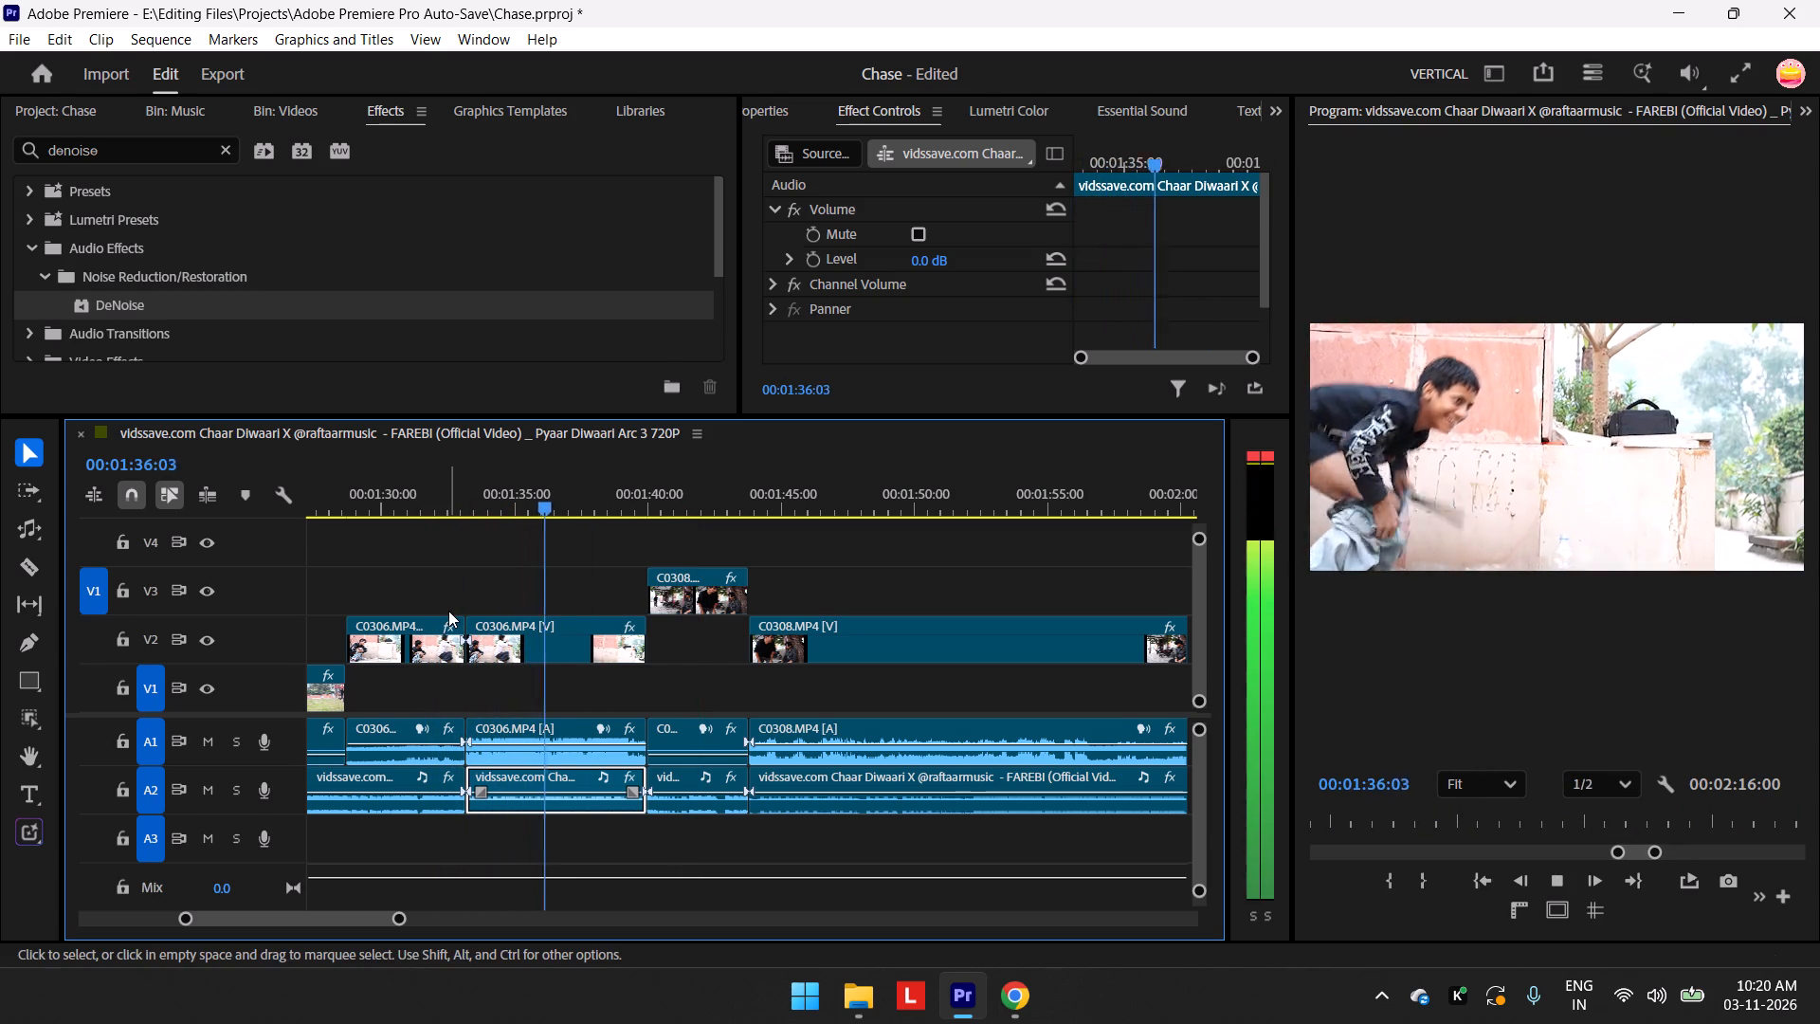
{"action": "key", "text": "space"}
{"action": "left_click_drag", "start_coordinate": [558, 513], "coordinate": [450, 532]}
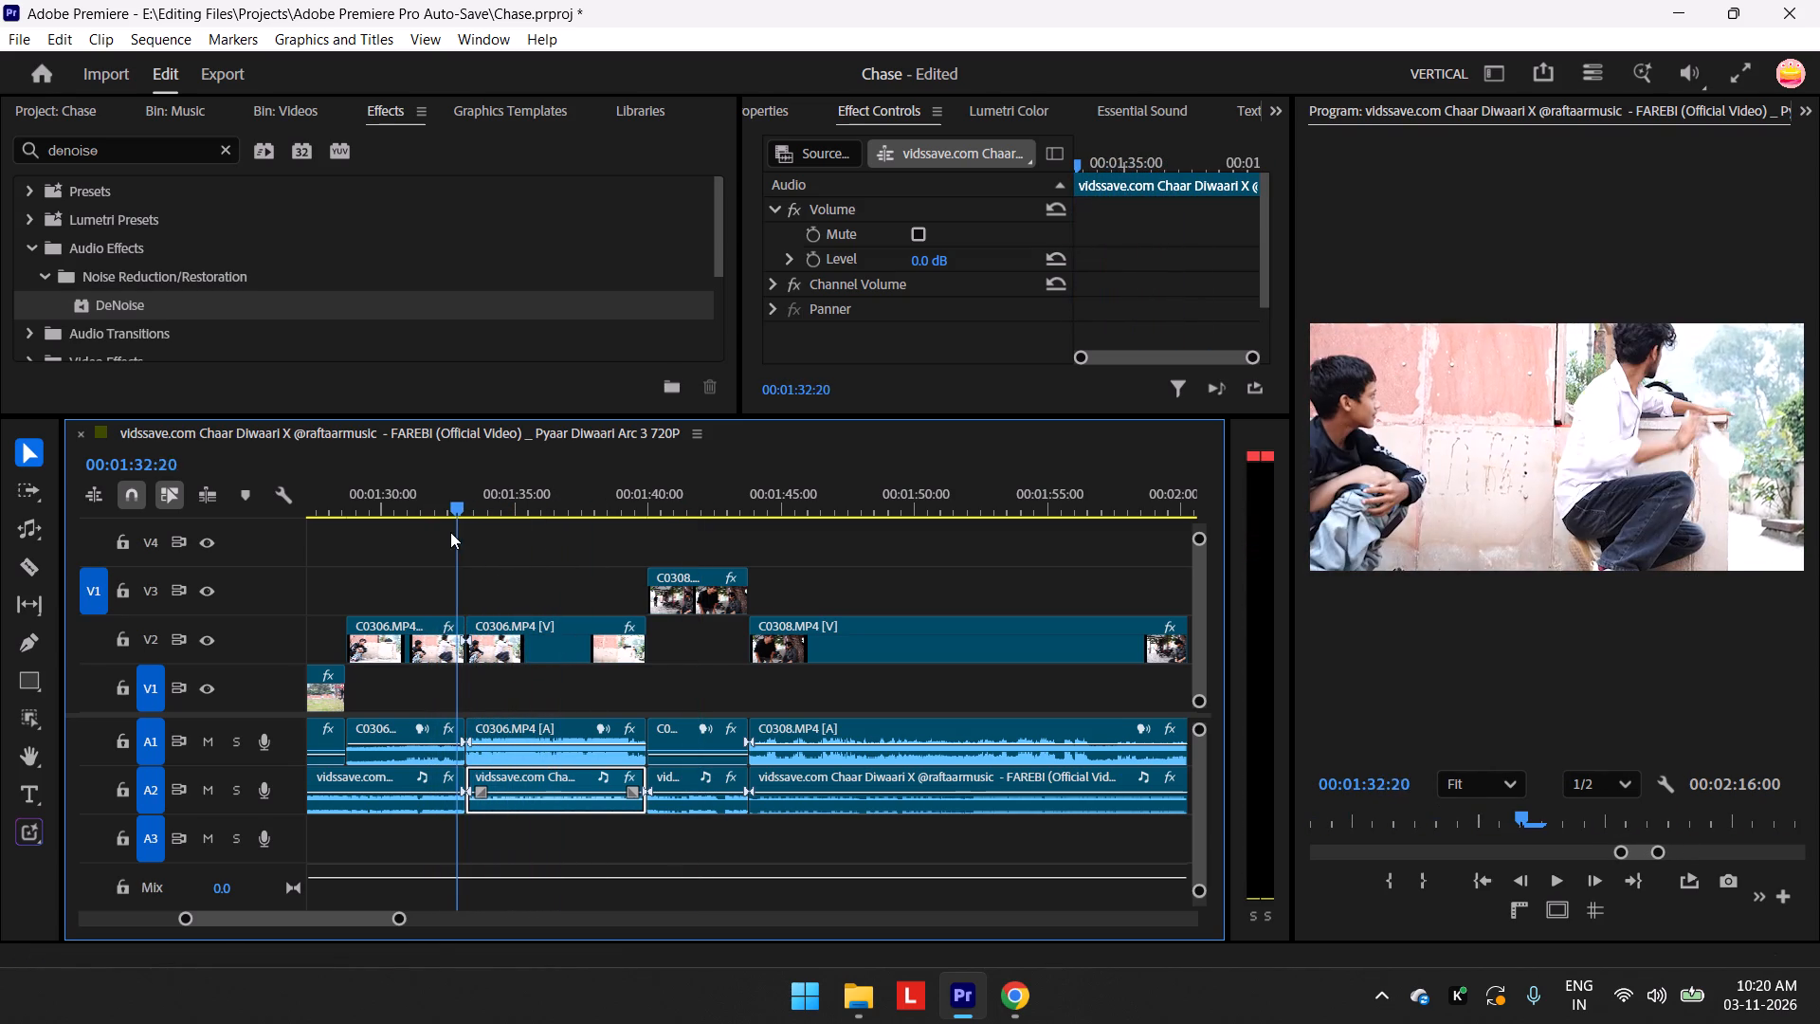
{"action": "left_click_drag", "start_coordinate": [450, 532], "coordinate": [449, 532]}
{"action": "key", "text": "space"}
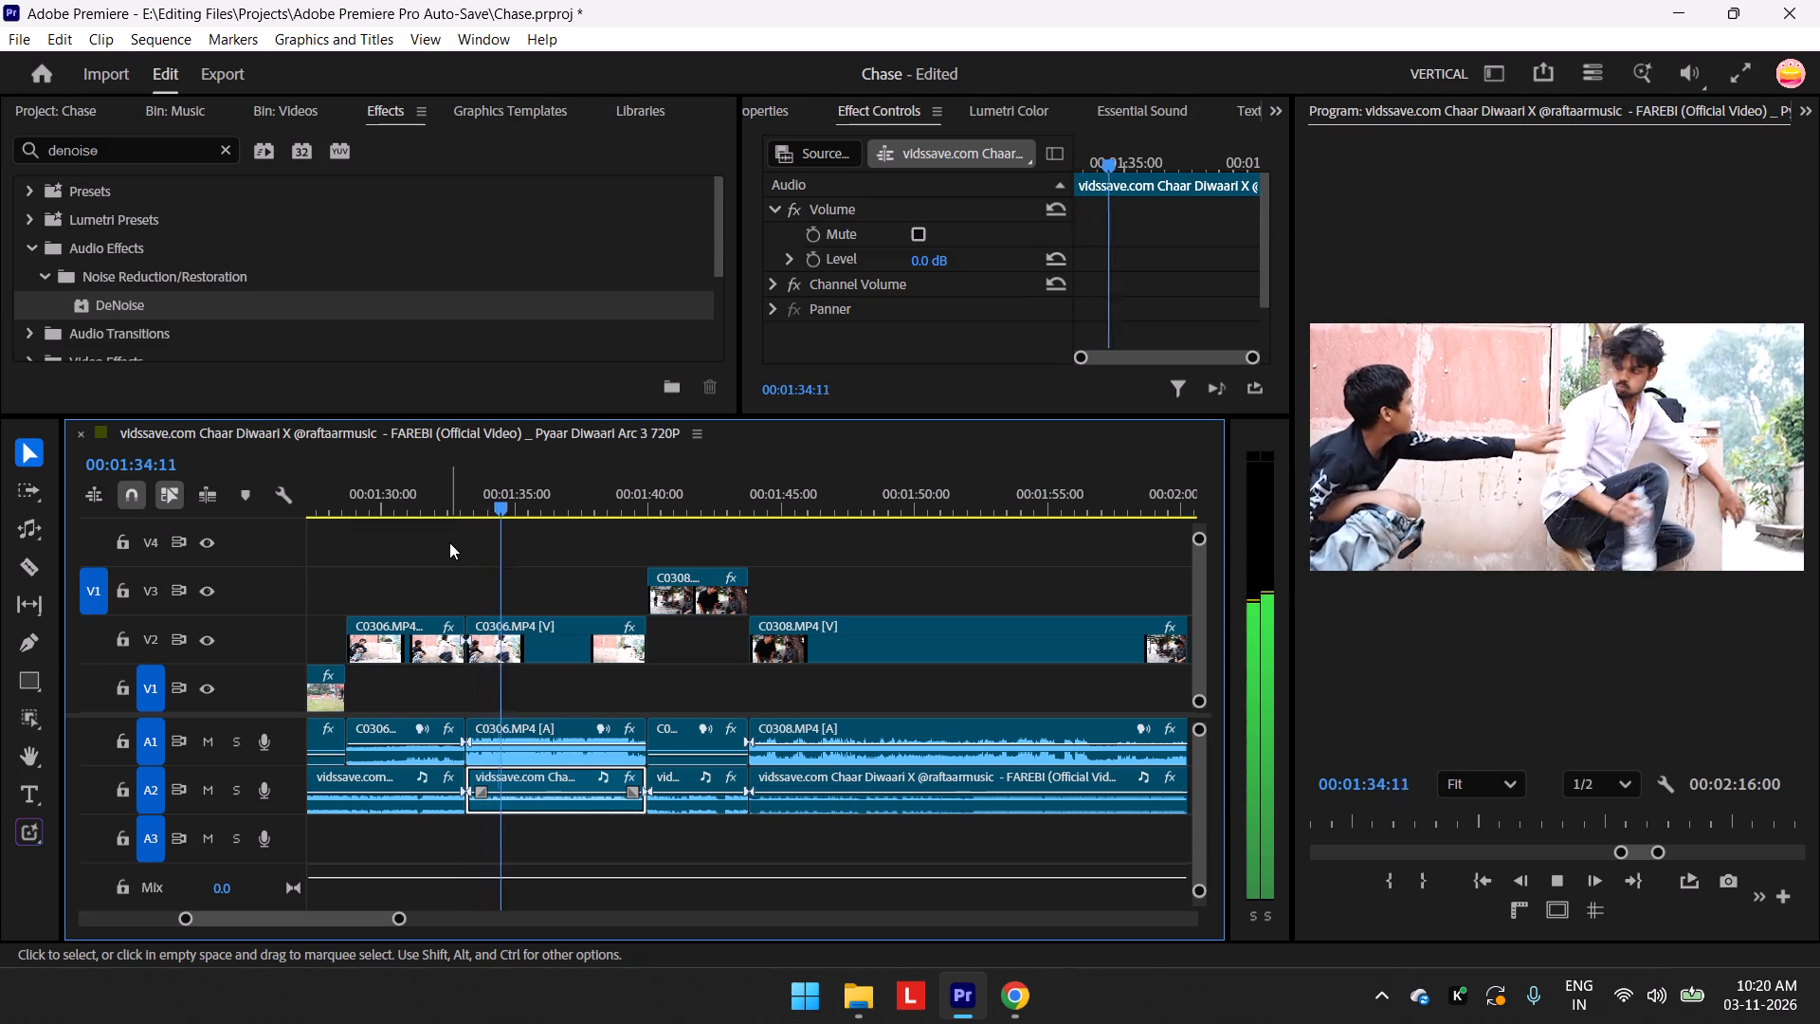
{"action": "key", "text": "space"}
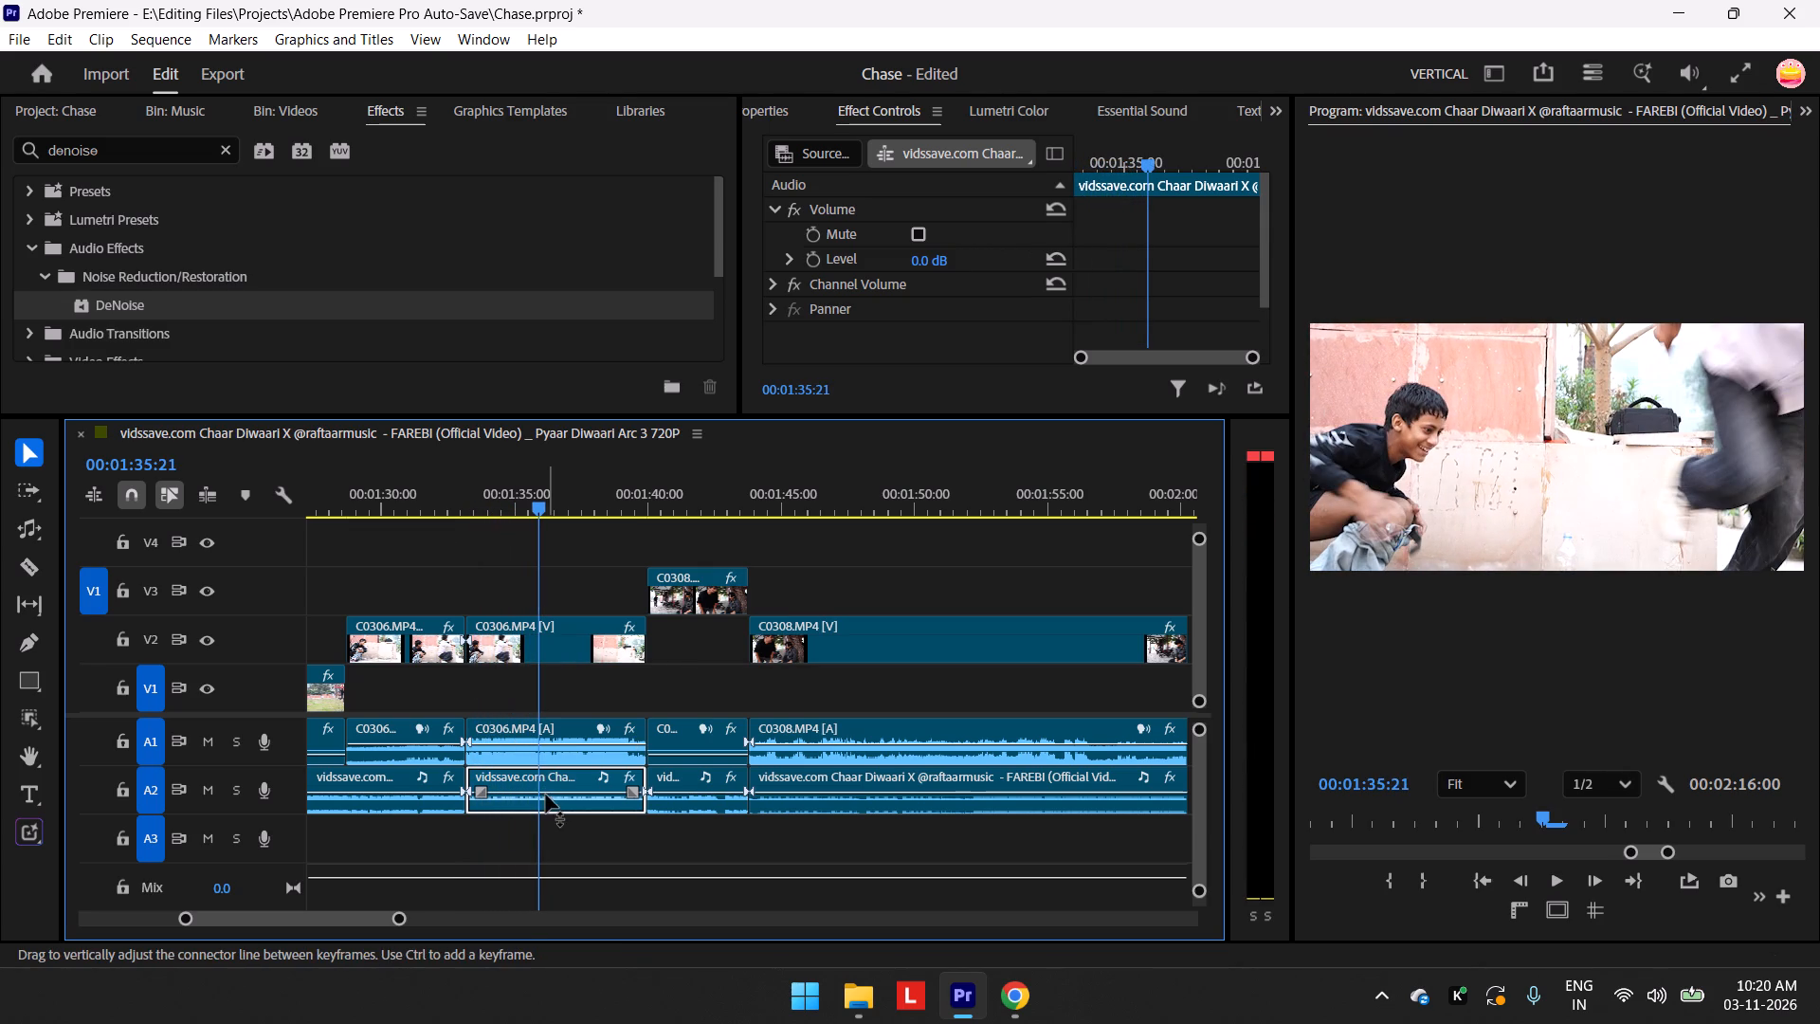
Adjust the same music piece's audio gain by a further -3 dB and play back from just before it to the sequence's end.
{"action": "right_click", "coordinate": [549, 777]}
{"action": "left_click", "coordinate": [628, 746]}
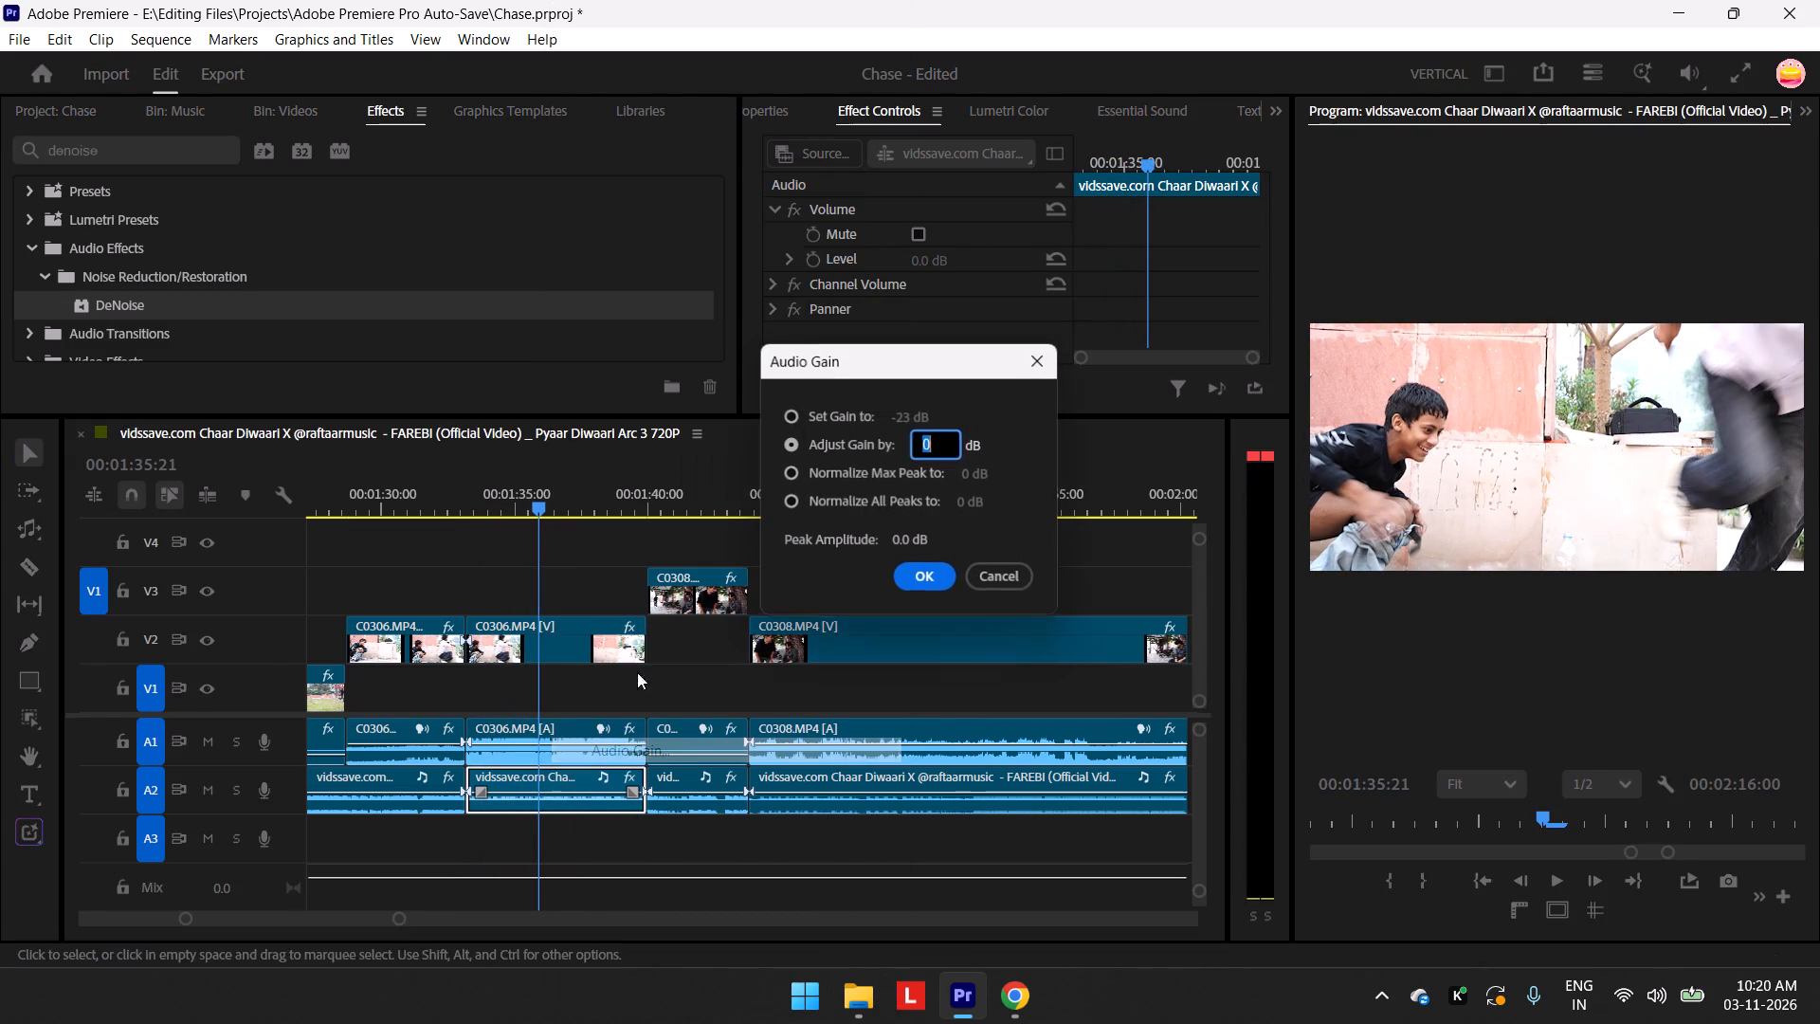
{"action": "type", "text": "-3"}
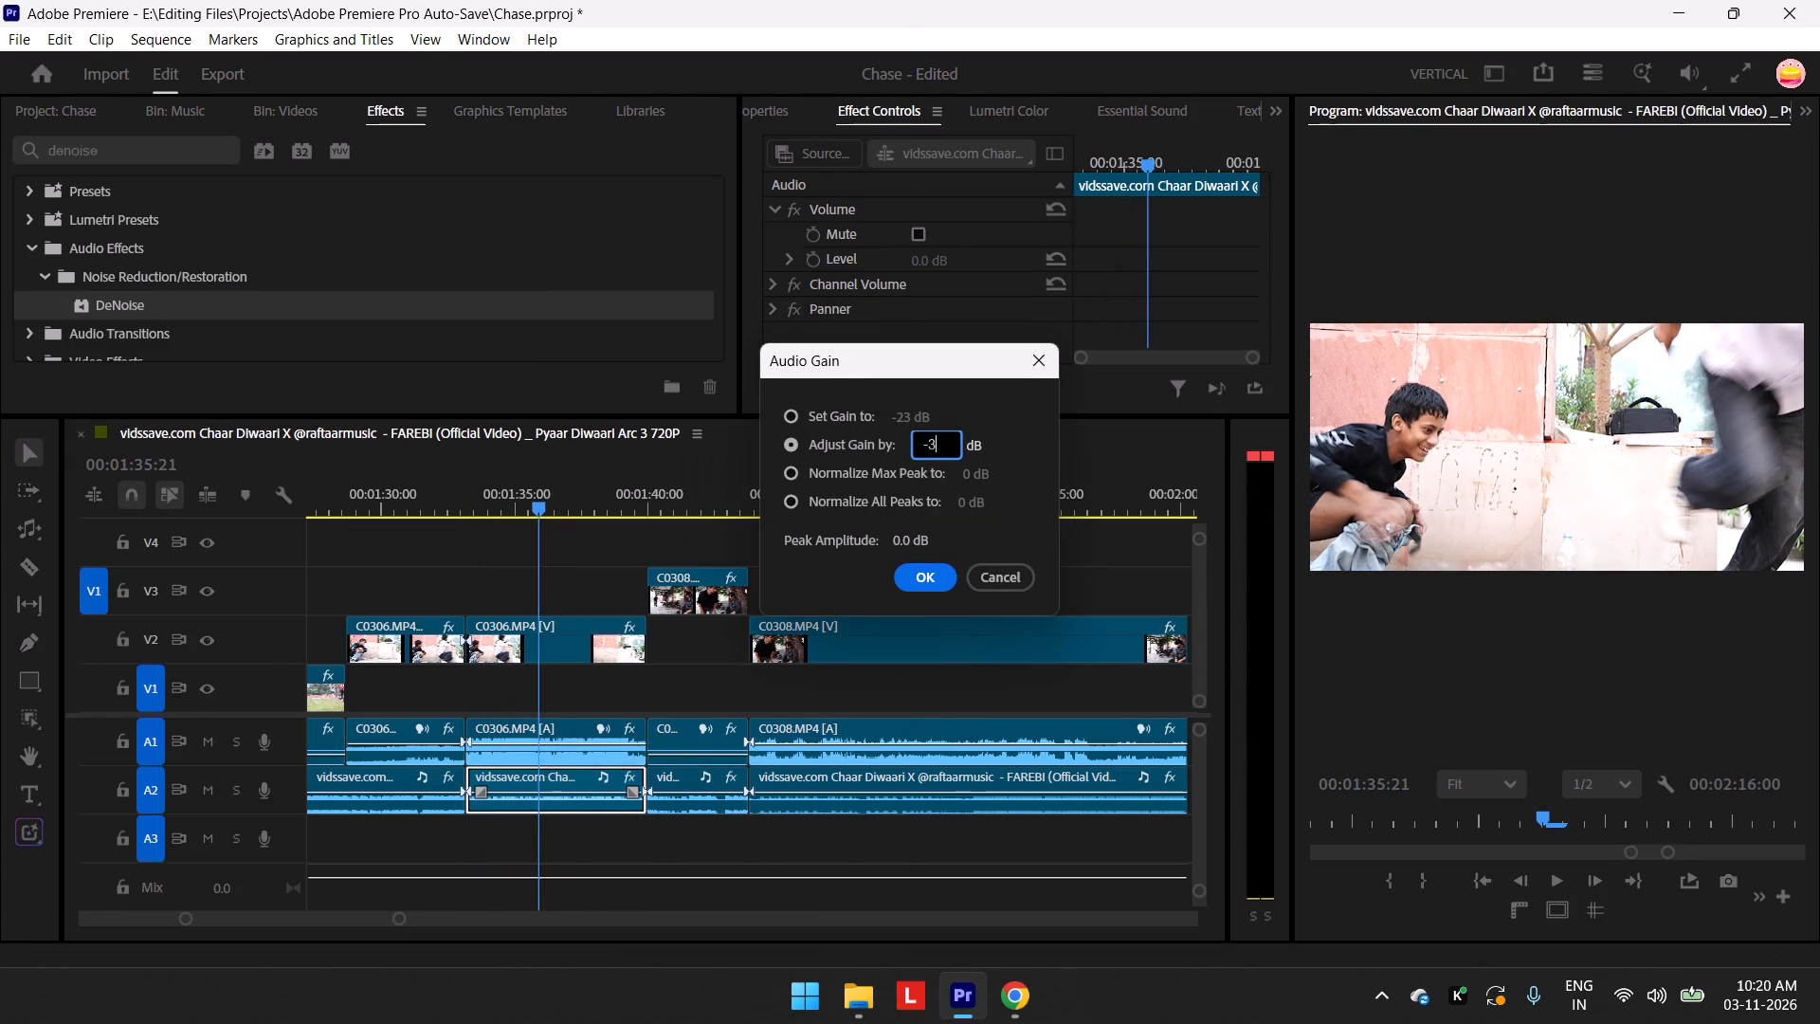
{"action": "key", "text": "Return"}
{"action": "left_click_drag", "start_coordinate": [539, 507], "coordinate": [481, 546]}
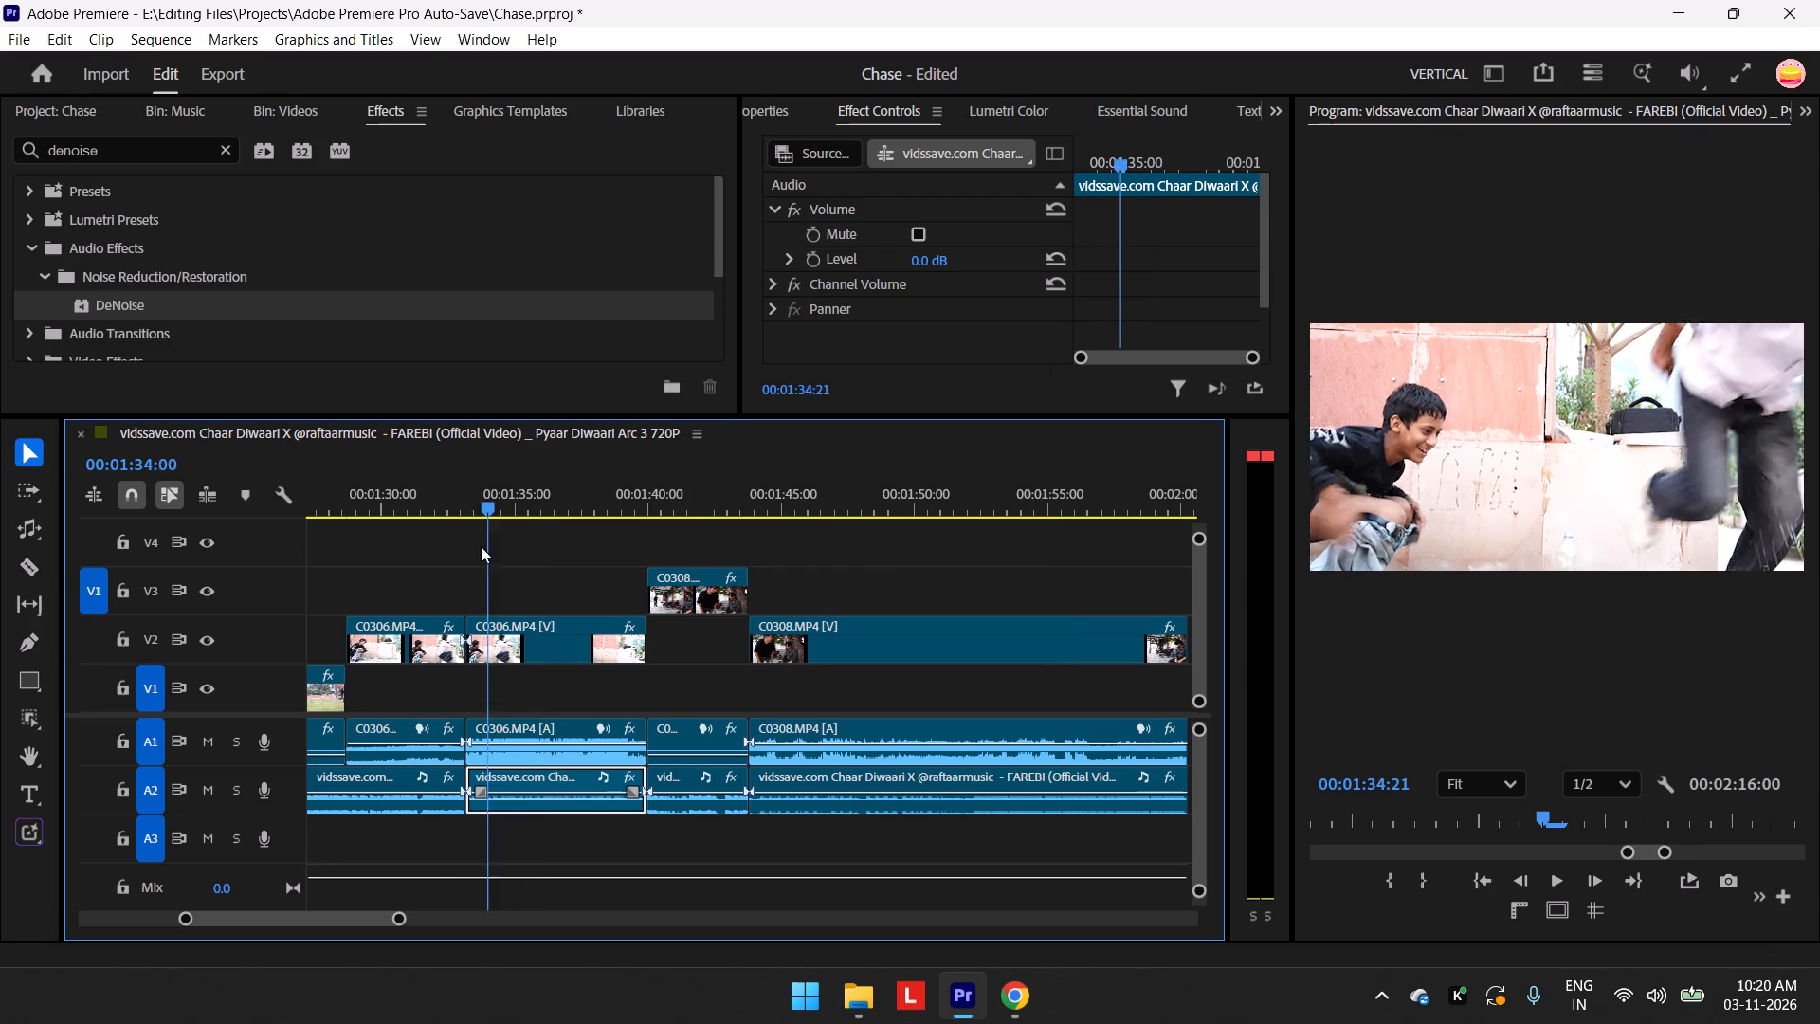
{"action": "left_click_drag", "start_coordinate": [481, 546], "coordinate": [419, 591]}
{"action": "key", "text": "space"}
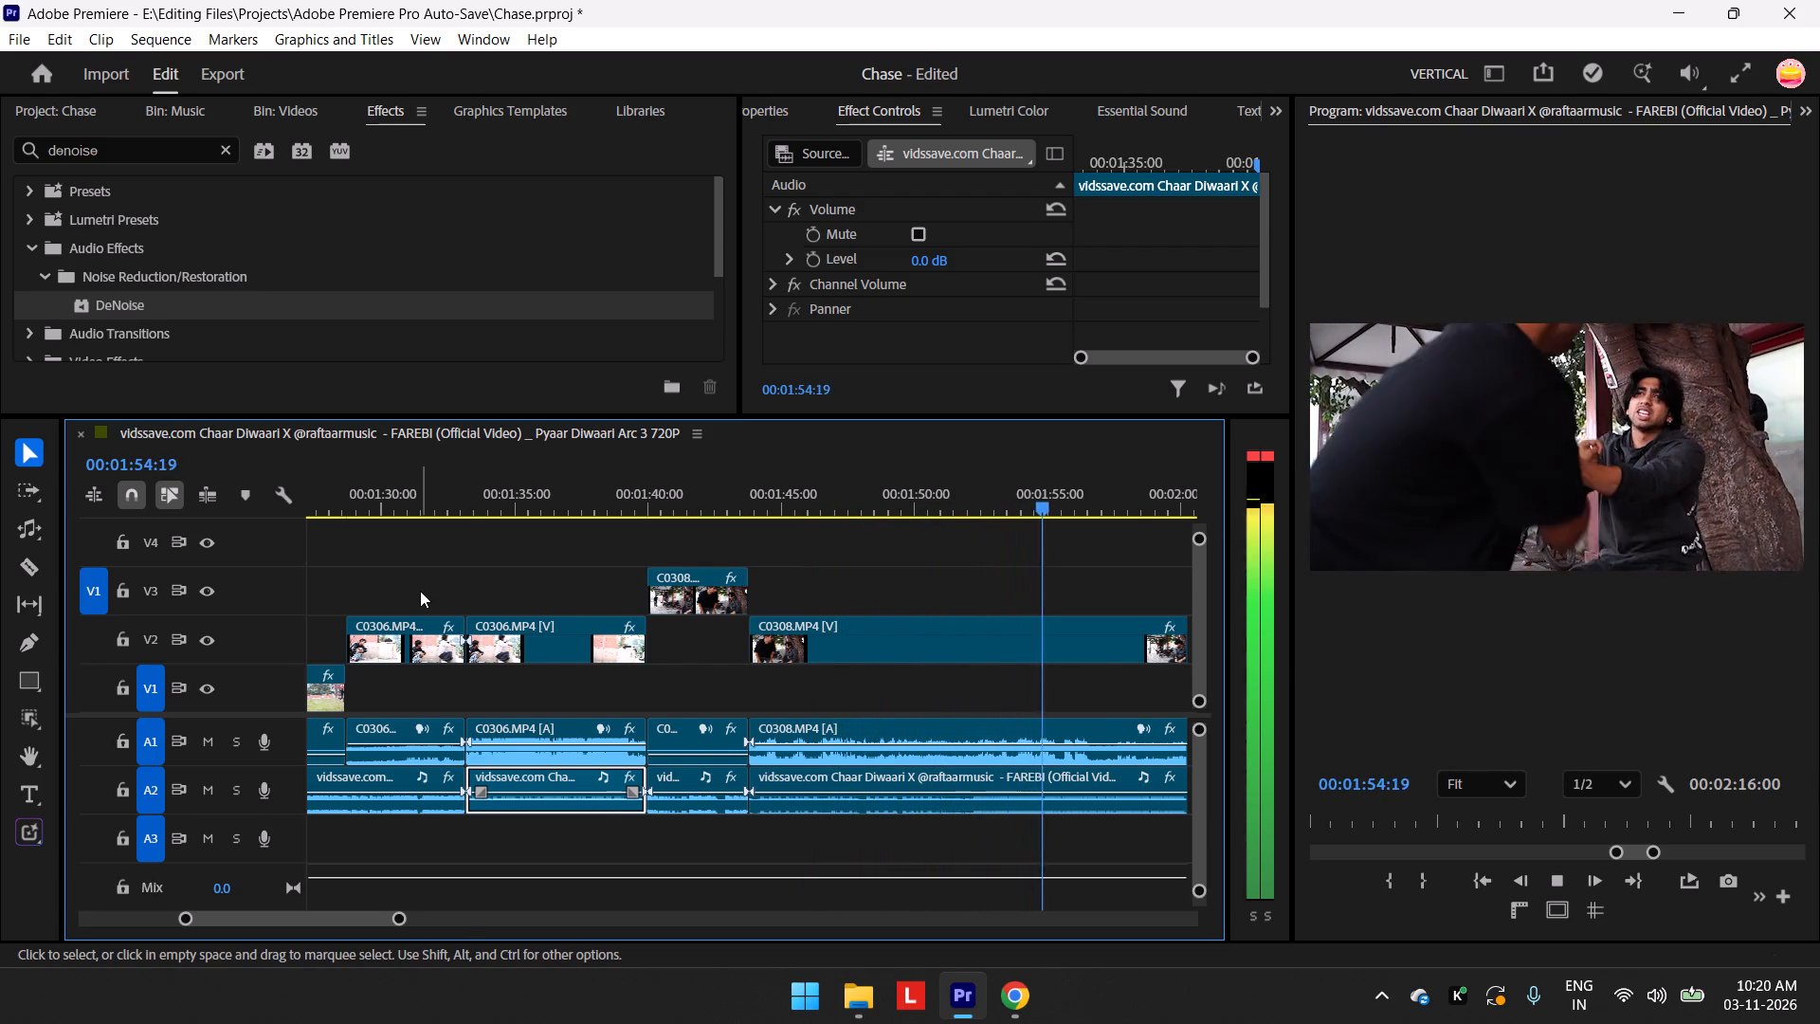
{"action": "key", "text": "minus"}
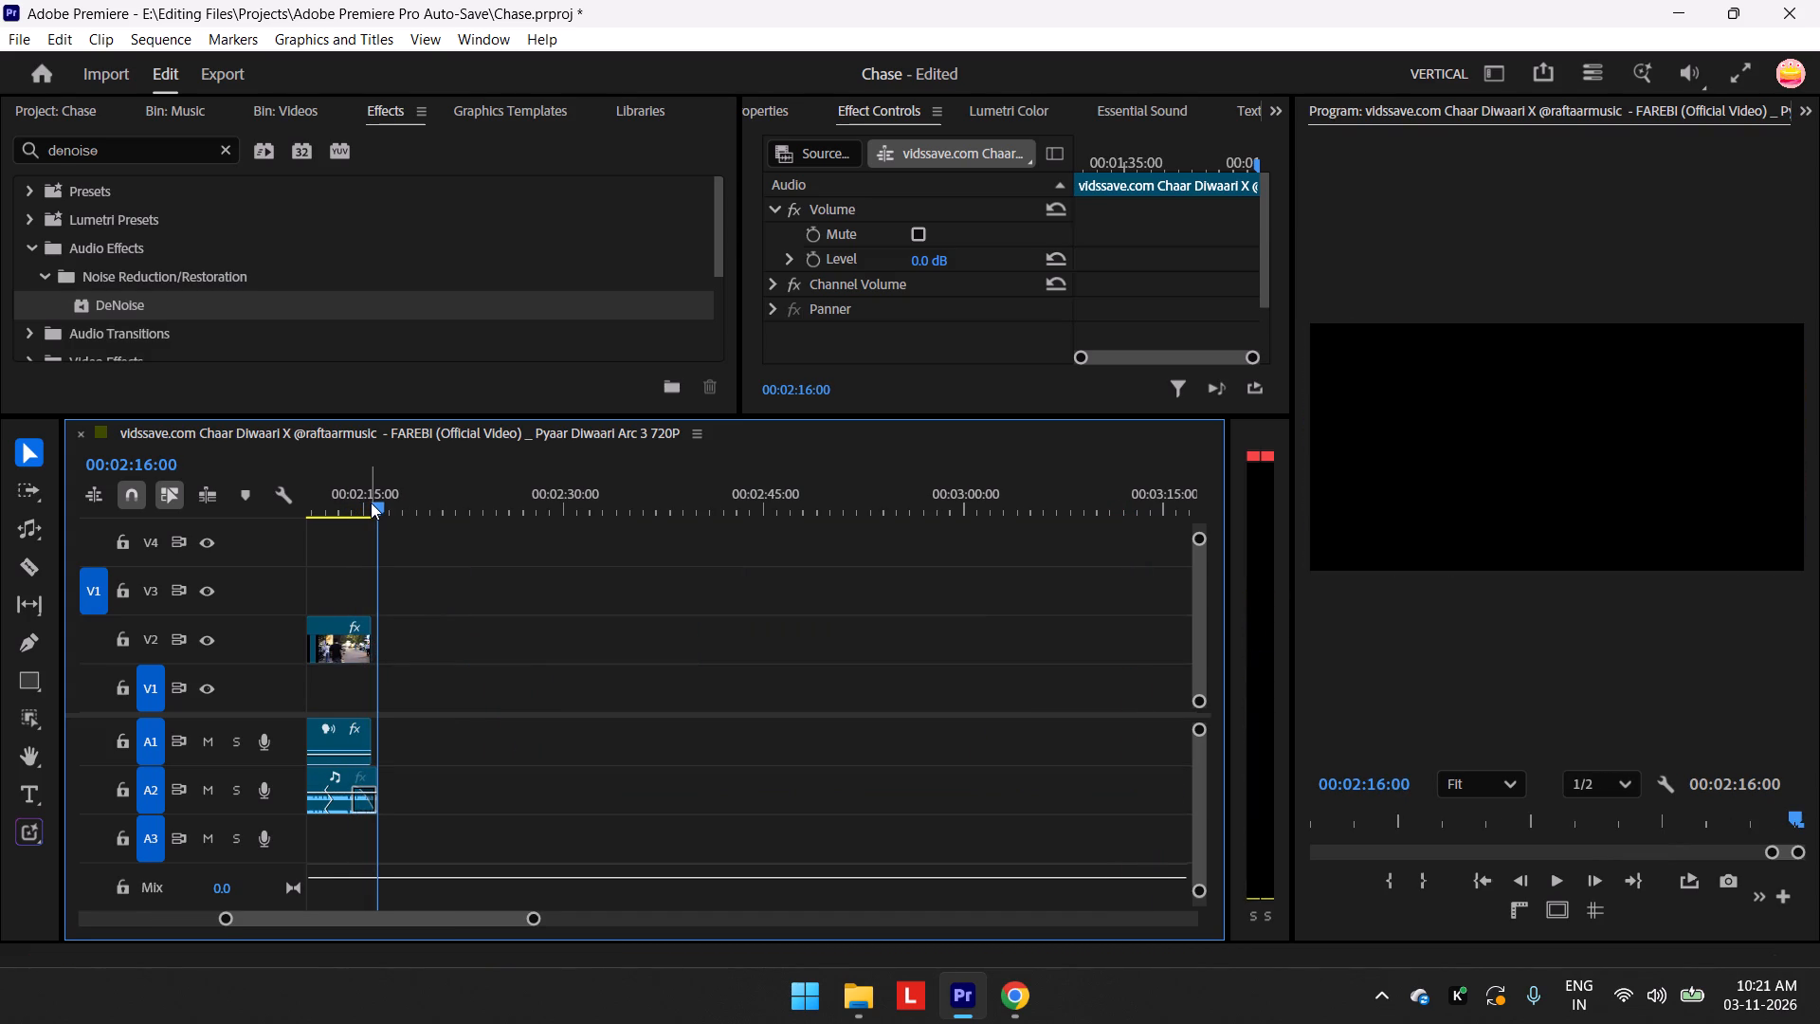
Review the sequence from shortly before the first music piece on A2 through to about 00:02:07:12.
{"action": "left_click_drag", "start_coordinate": [371, 503], "coordinate": [758, 555]}
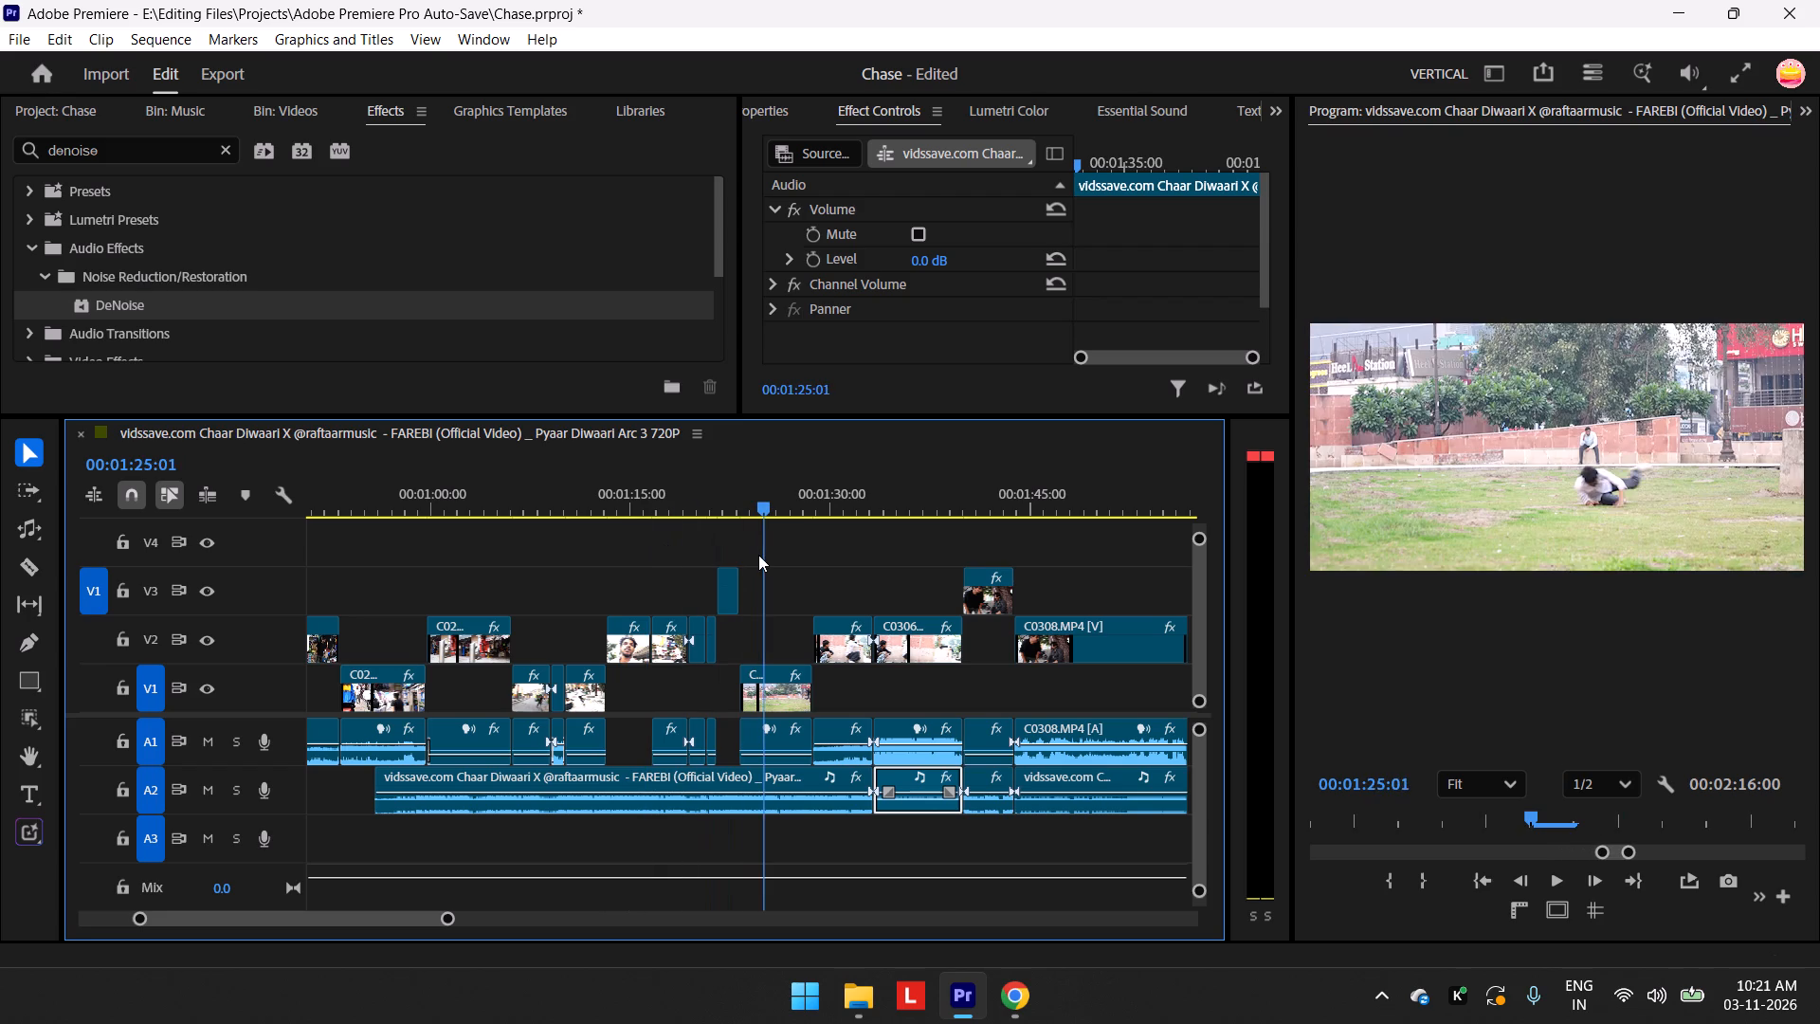
{"action": "left_click_drag", "start_coordinate": [758, 555], "coordinate": [447, 606]}
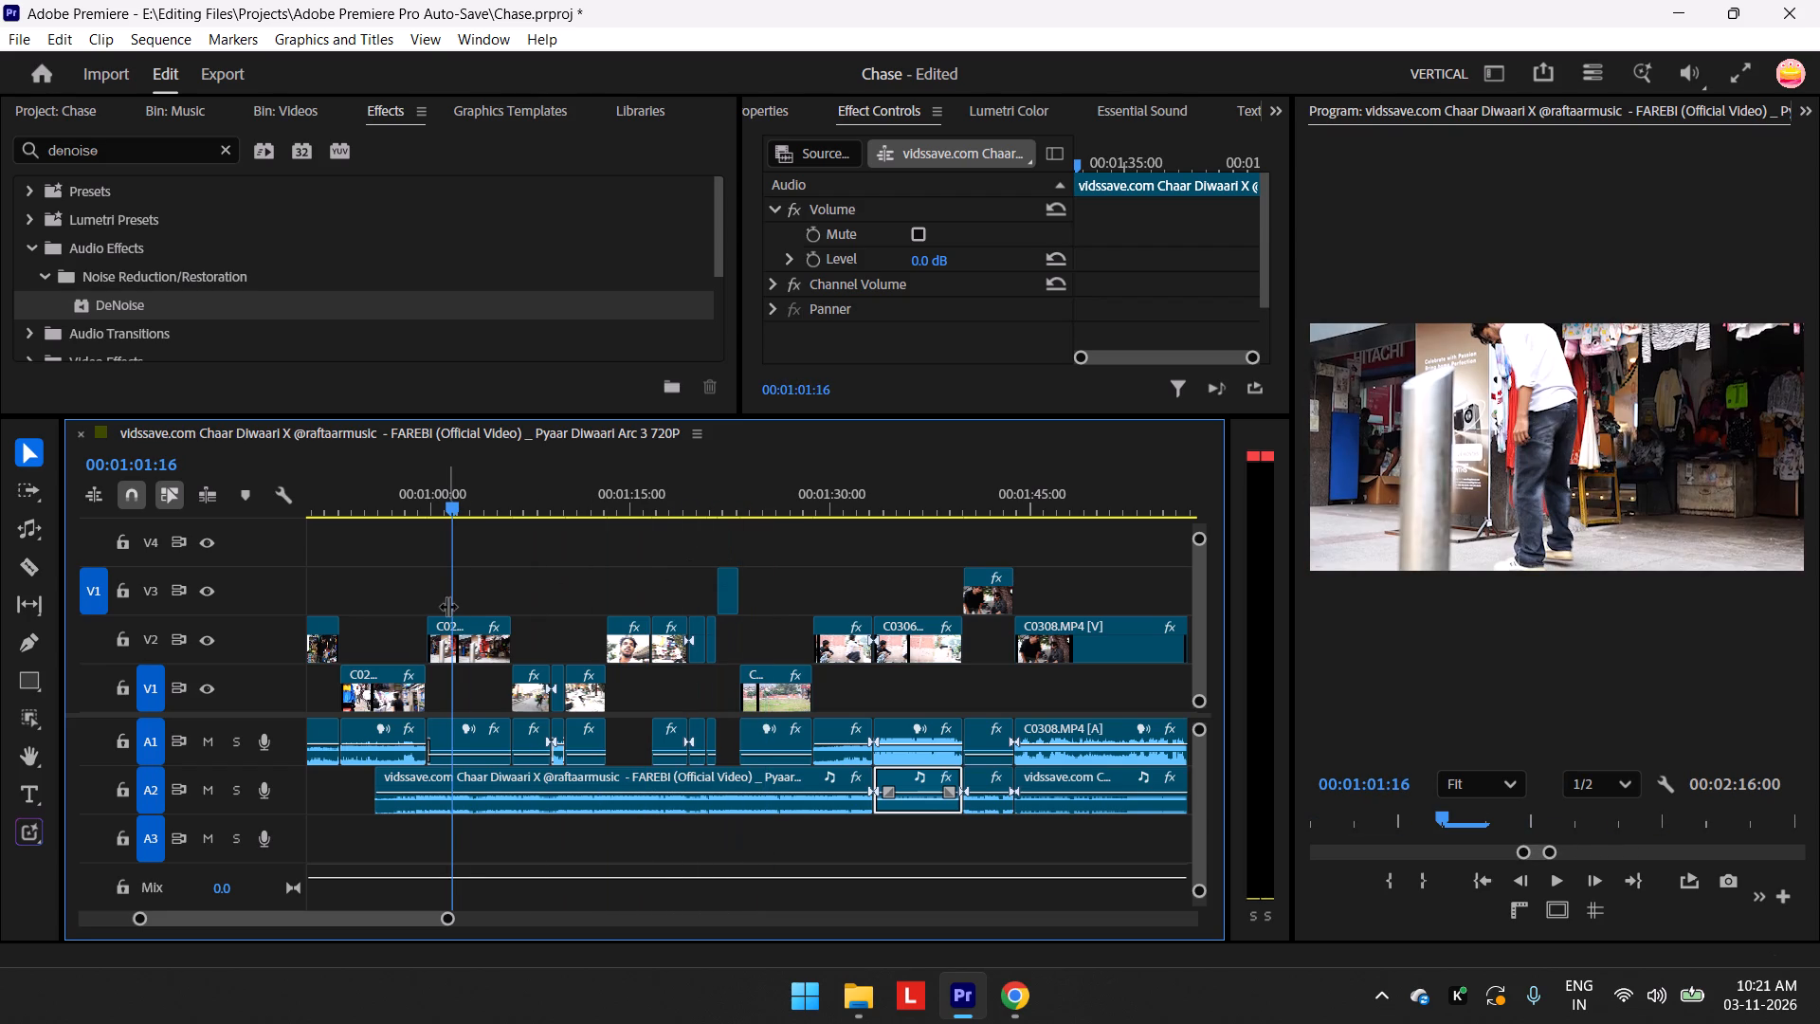
{"action": "left_click_drag", "start_coordinate": [450, 503], "coordinate": [330, 527]}
{"action": "key", "text": "space"}
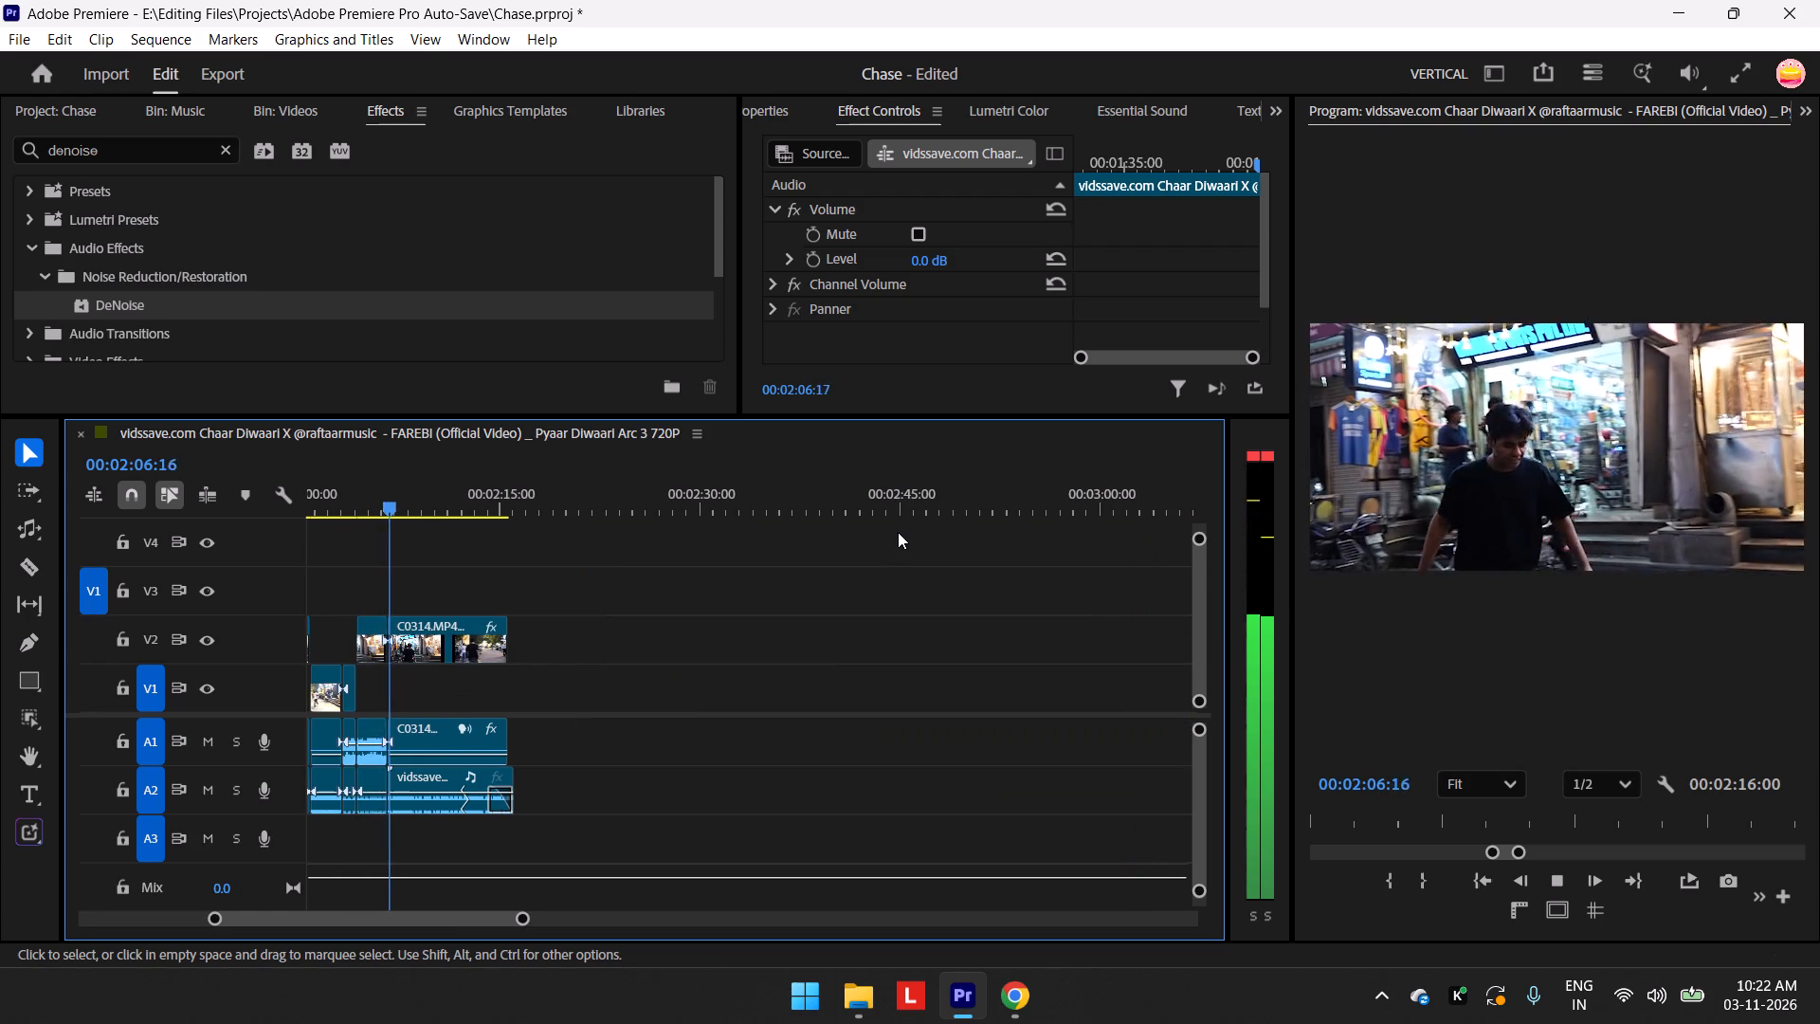
{"action": "key", "text": "space"}
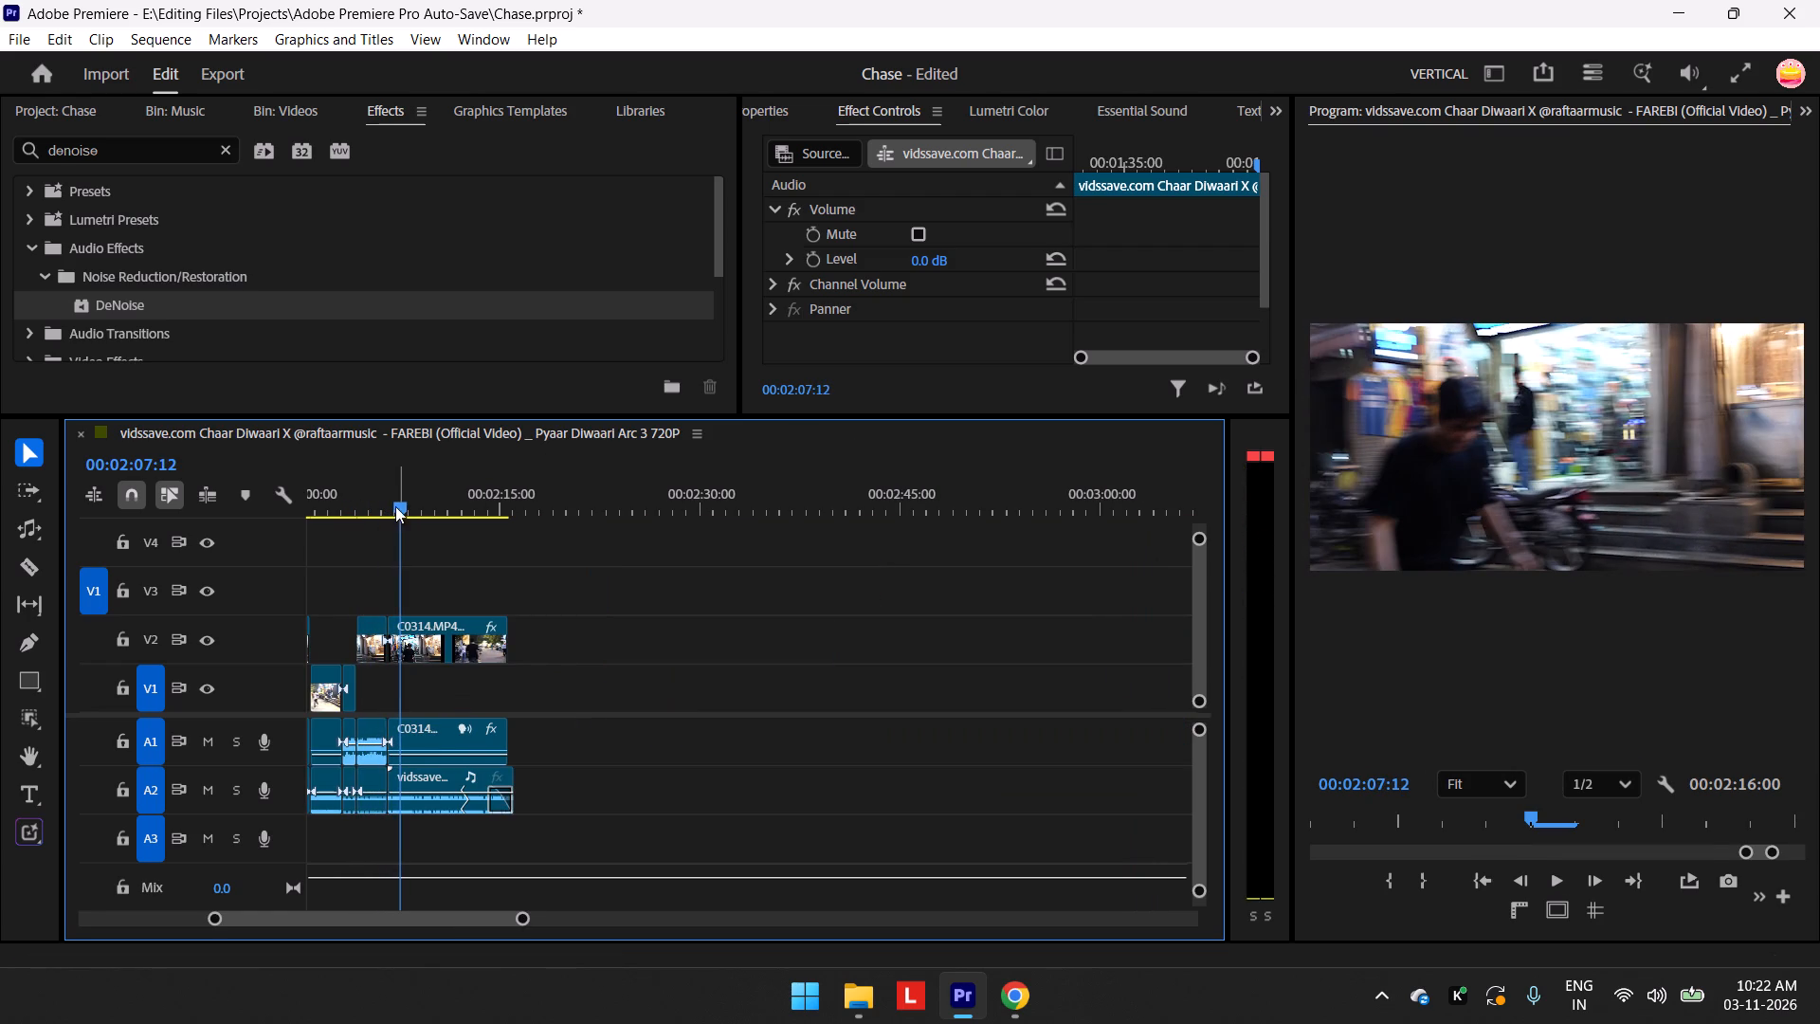
Apply the DeNoise effect to the short IMG_3355.MOV clip at 00:02:03:11 and to the C0314.MP4 clip on A1 near the end.
{"action": "left_click_drag", "start_coordinate": [394, 506], "coordinate": [308, 558]}
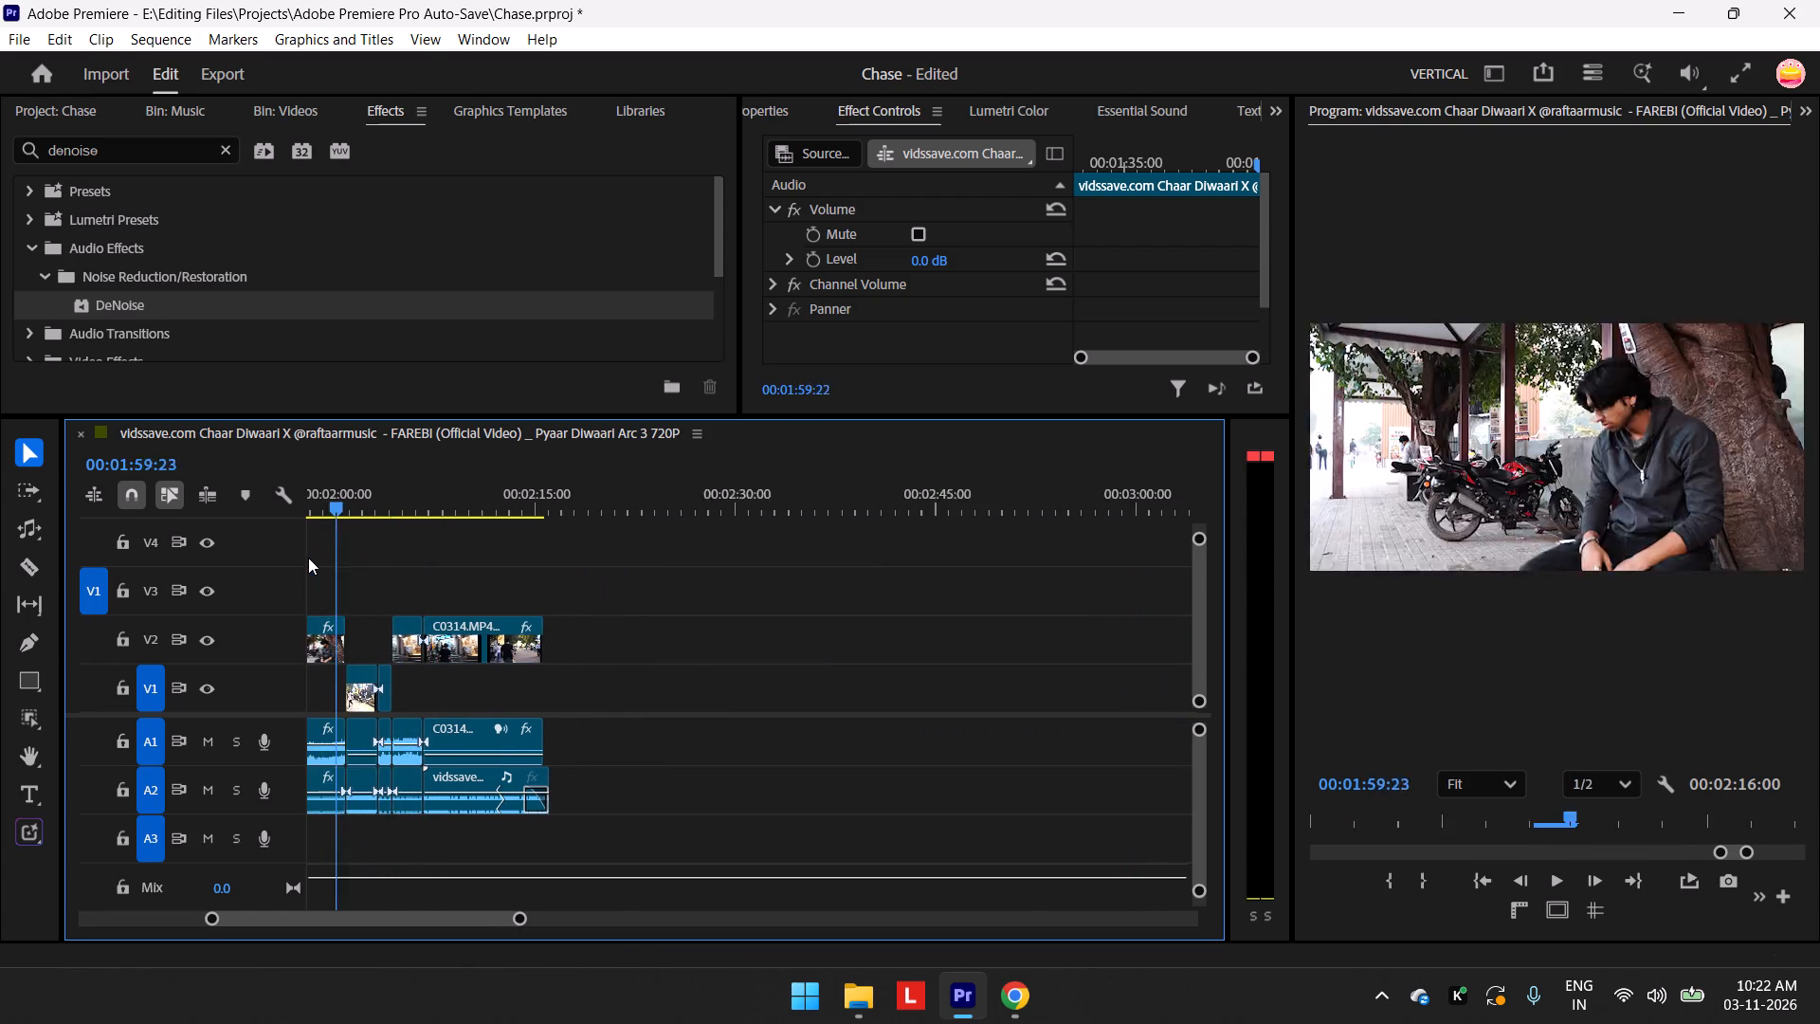
{"action": "left_click_drag", "start_coordinate": [308, 558], "coordinate": [434, 579]}
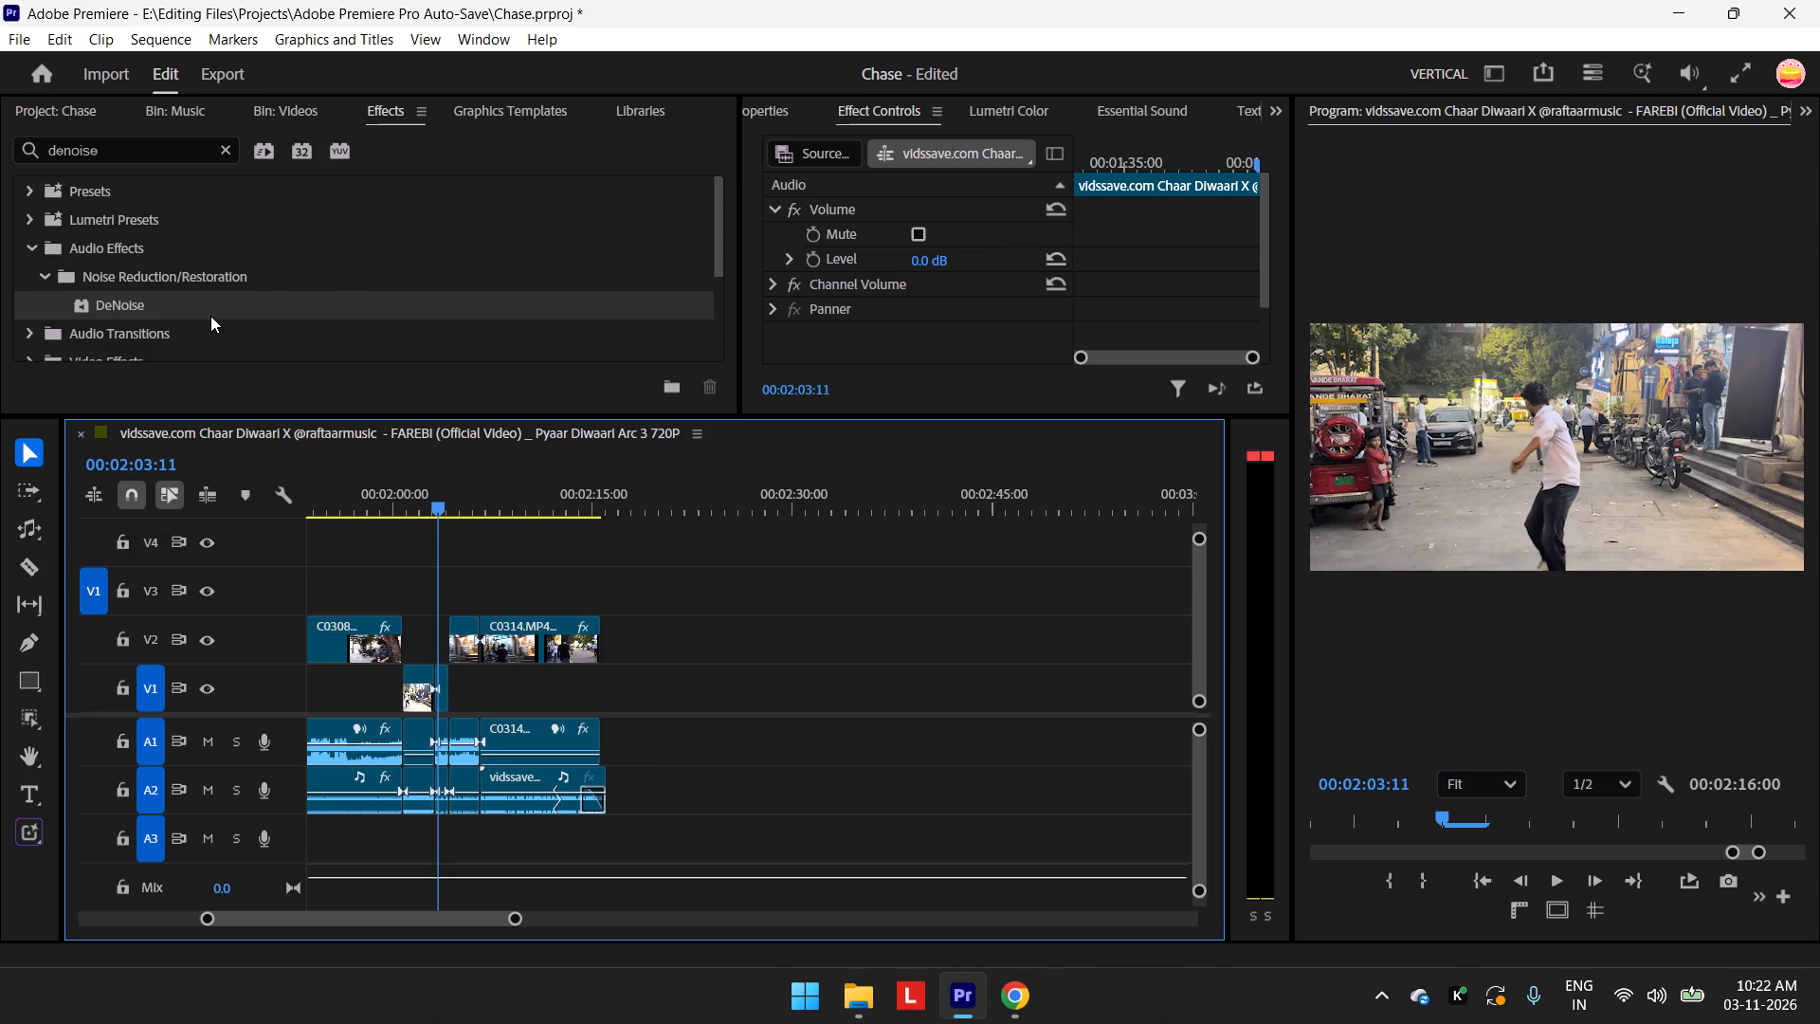
{"action": "left_click_drag", "start_coordinate": [209, 315], "coordinate": [437, 745]}
{"action": "left_click_drag", "start_coordinate": [203, 307], "coordinate": [484, 736]}
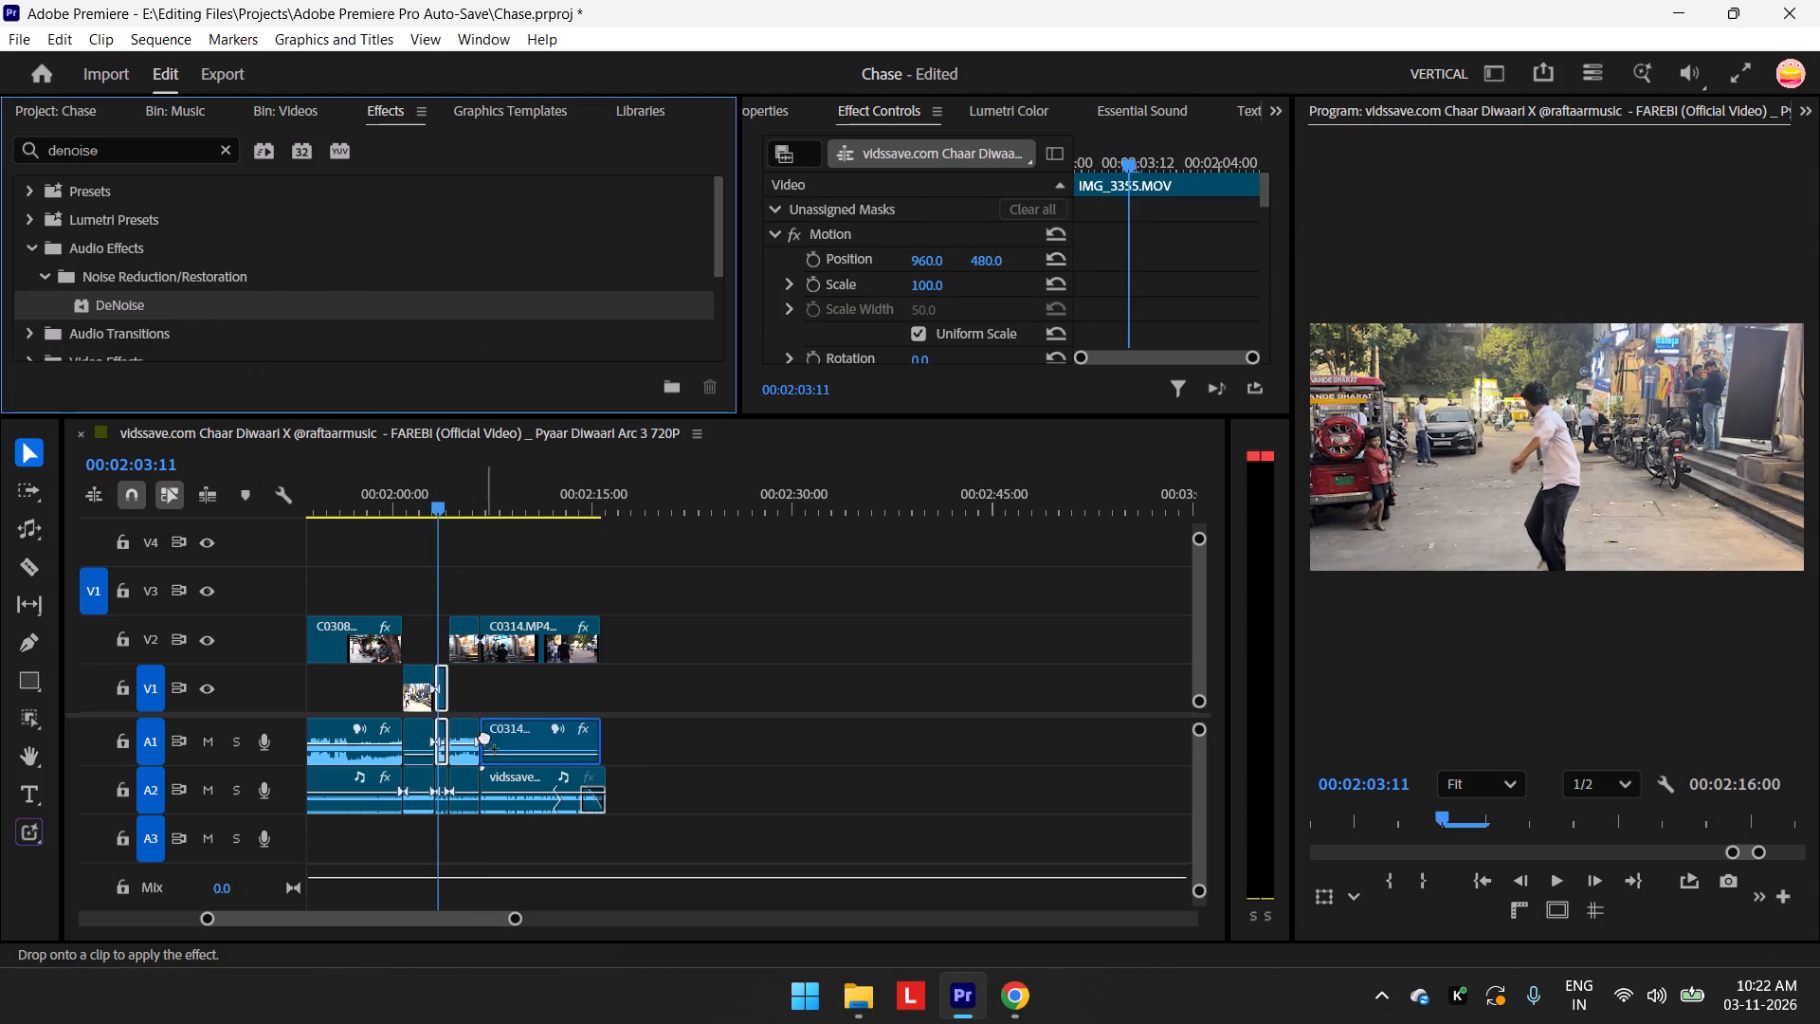
Apply the DeNoise effect to the short C0314.MP4 clip on A1 that starts at 00:02:04:06.
{"action": "left_click_drag", "start_coordinate": [484, 736], "coordinate": [467, 750]}
Set the newest DeNoise effect on the short IMG_3355.MOV clip to the Heavy Noise Reduction preset with an amount of 67%.
{"action": "left_click", "coordinate": [441, 734]}
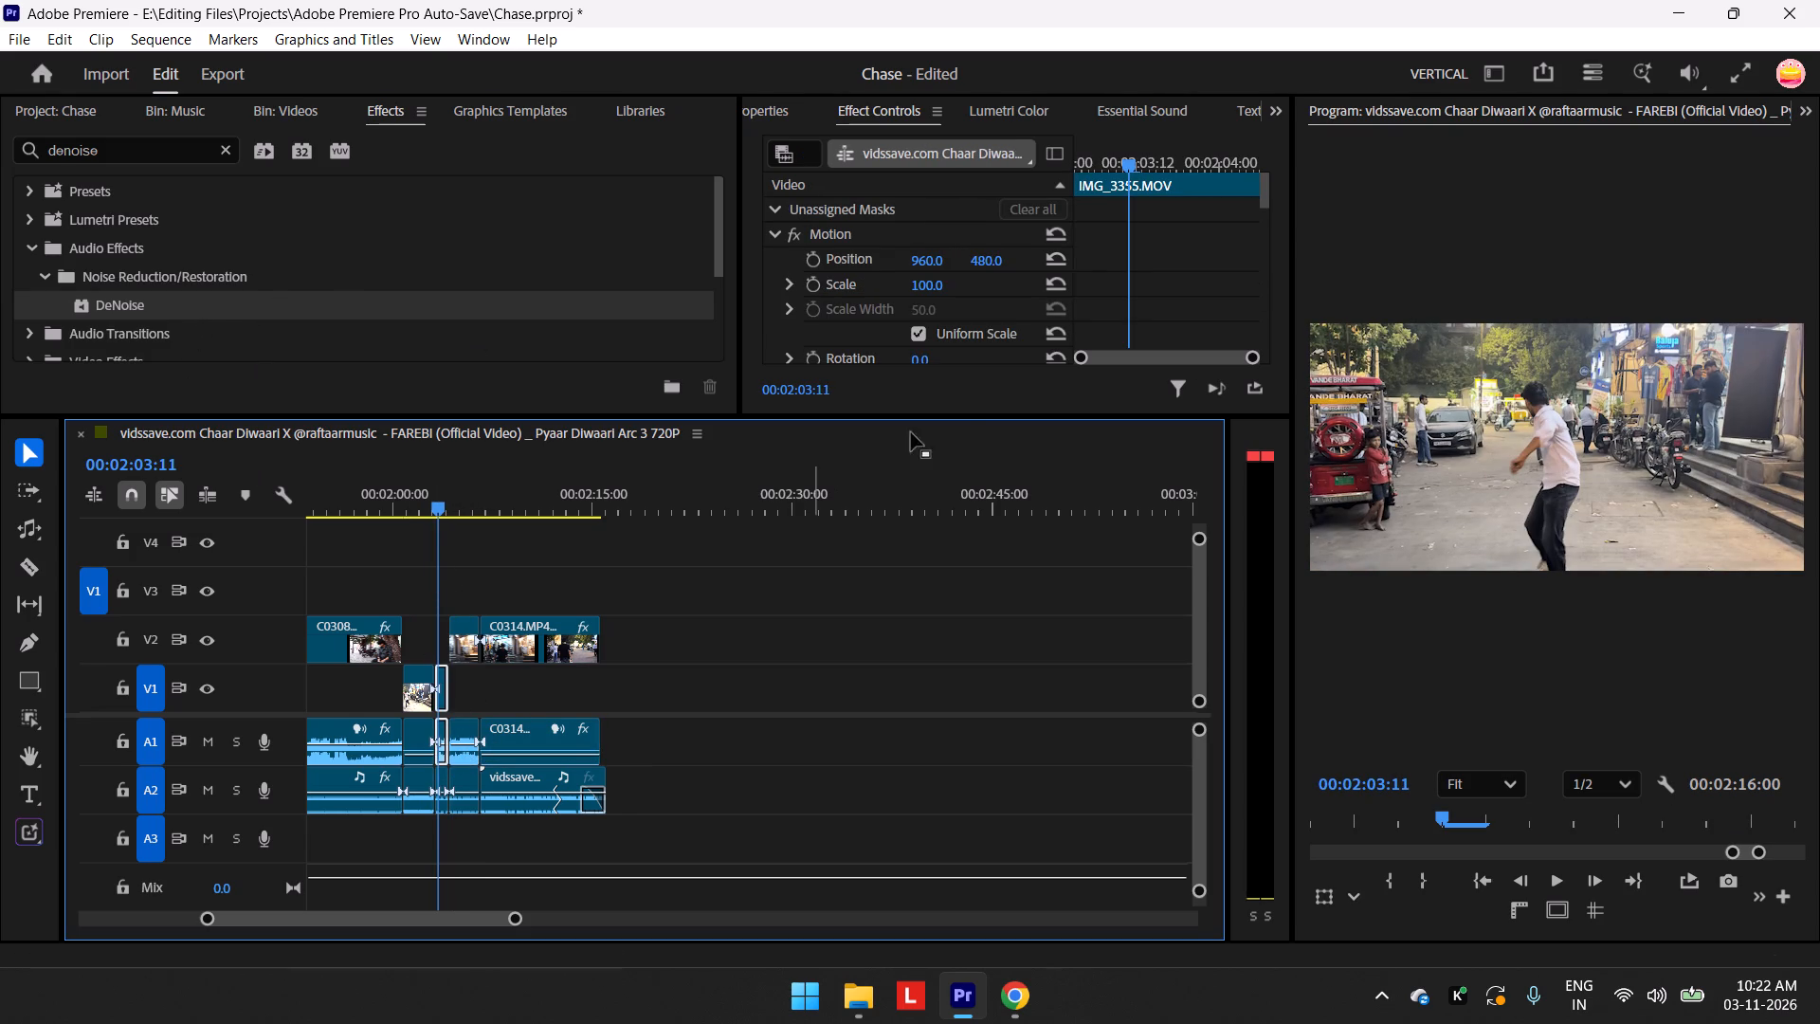
{"action": "scroll", "coordinate": [747, 229], "scroll_direction": "down", "scroll_amount": 10}
{"action": "scroll", "coordinate": [855, 243], "scroll_direction": "up", "scroll_amount": 1}
{"action": "scroll", "coordinate": [855, 243], "scroll_direction": "down", "scroll_amount": 17}
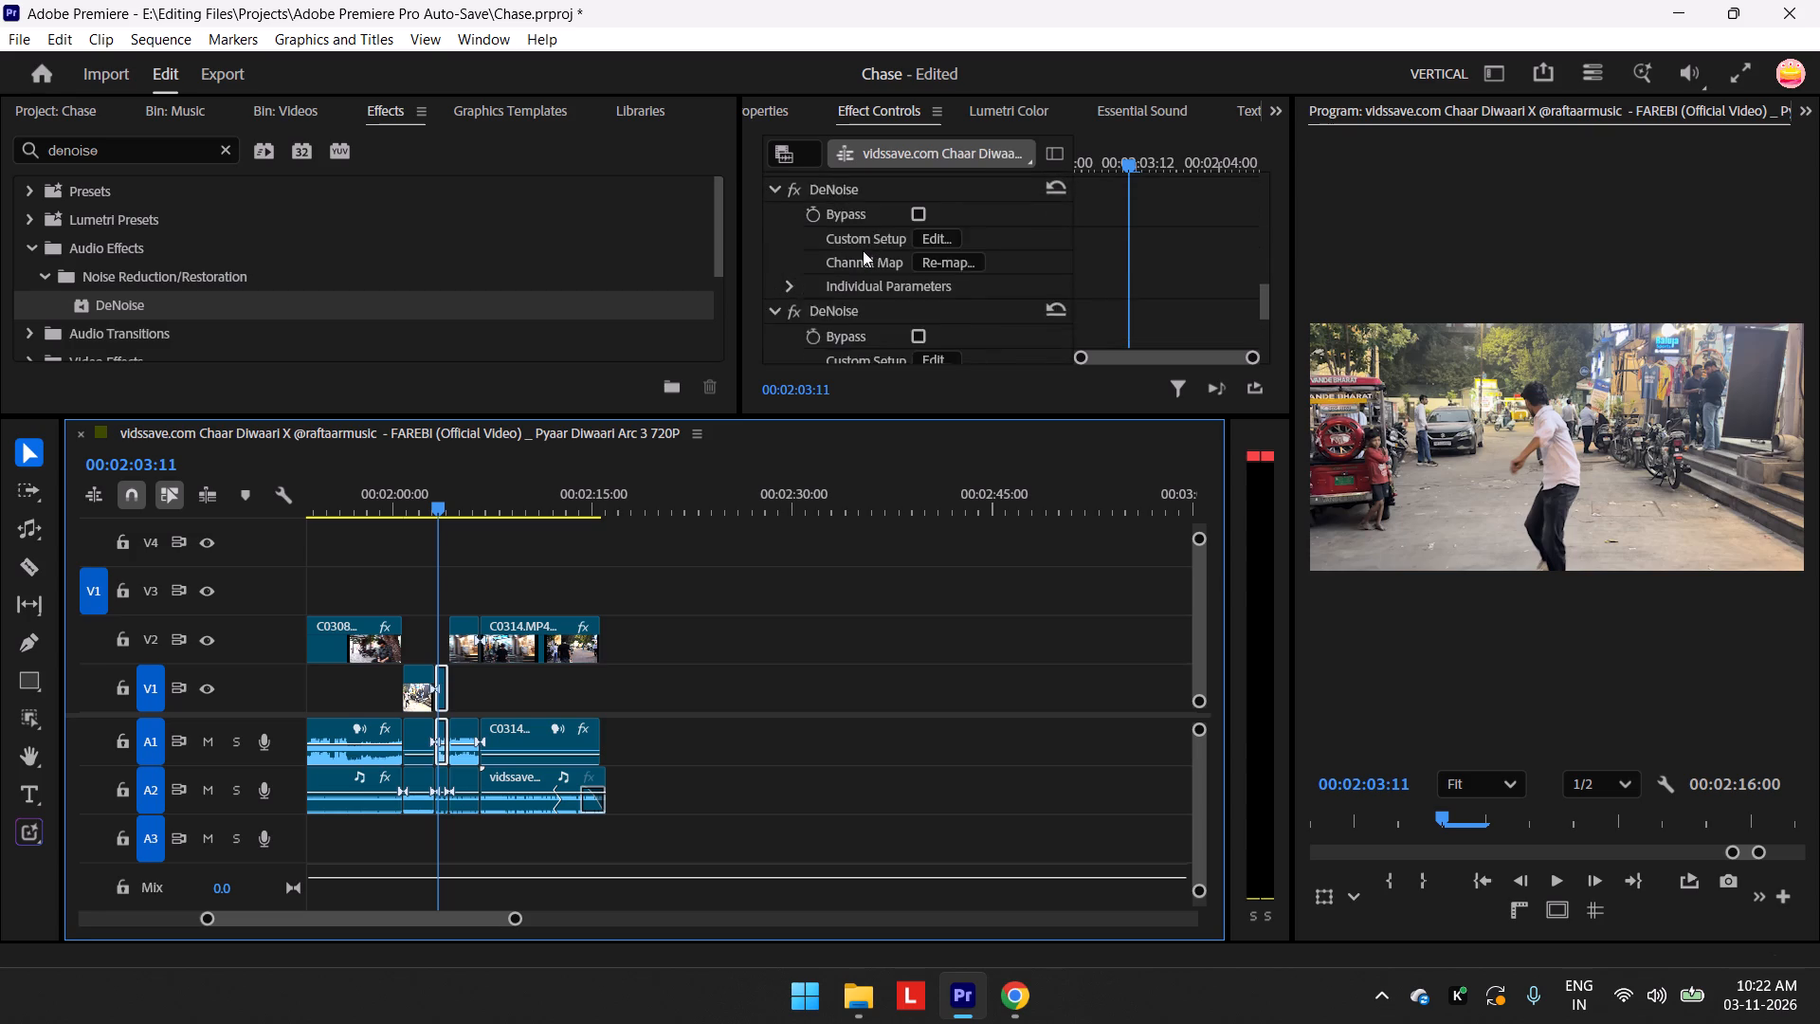
{"action": "scroll", "coordinate": [863, 250], "scroll_direction": "down", "scroll_amount": 11}
{"action": "scroll", "coordinate": [861, 252], "scroll_direction": "up", "scroll_amount": 4}
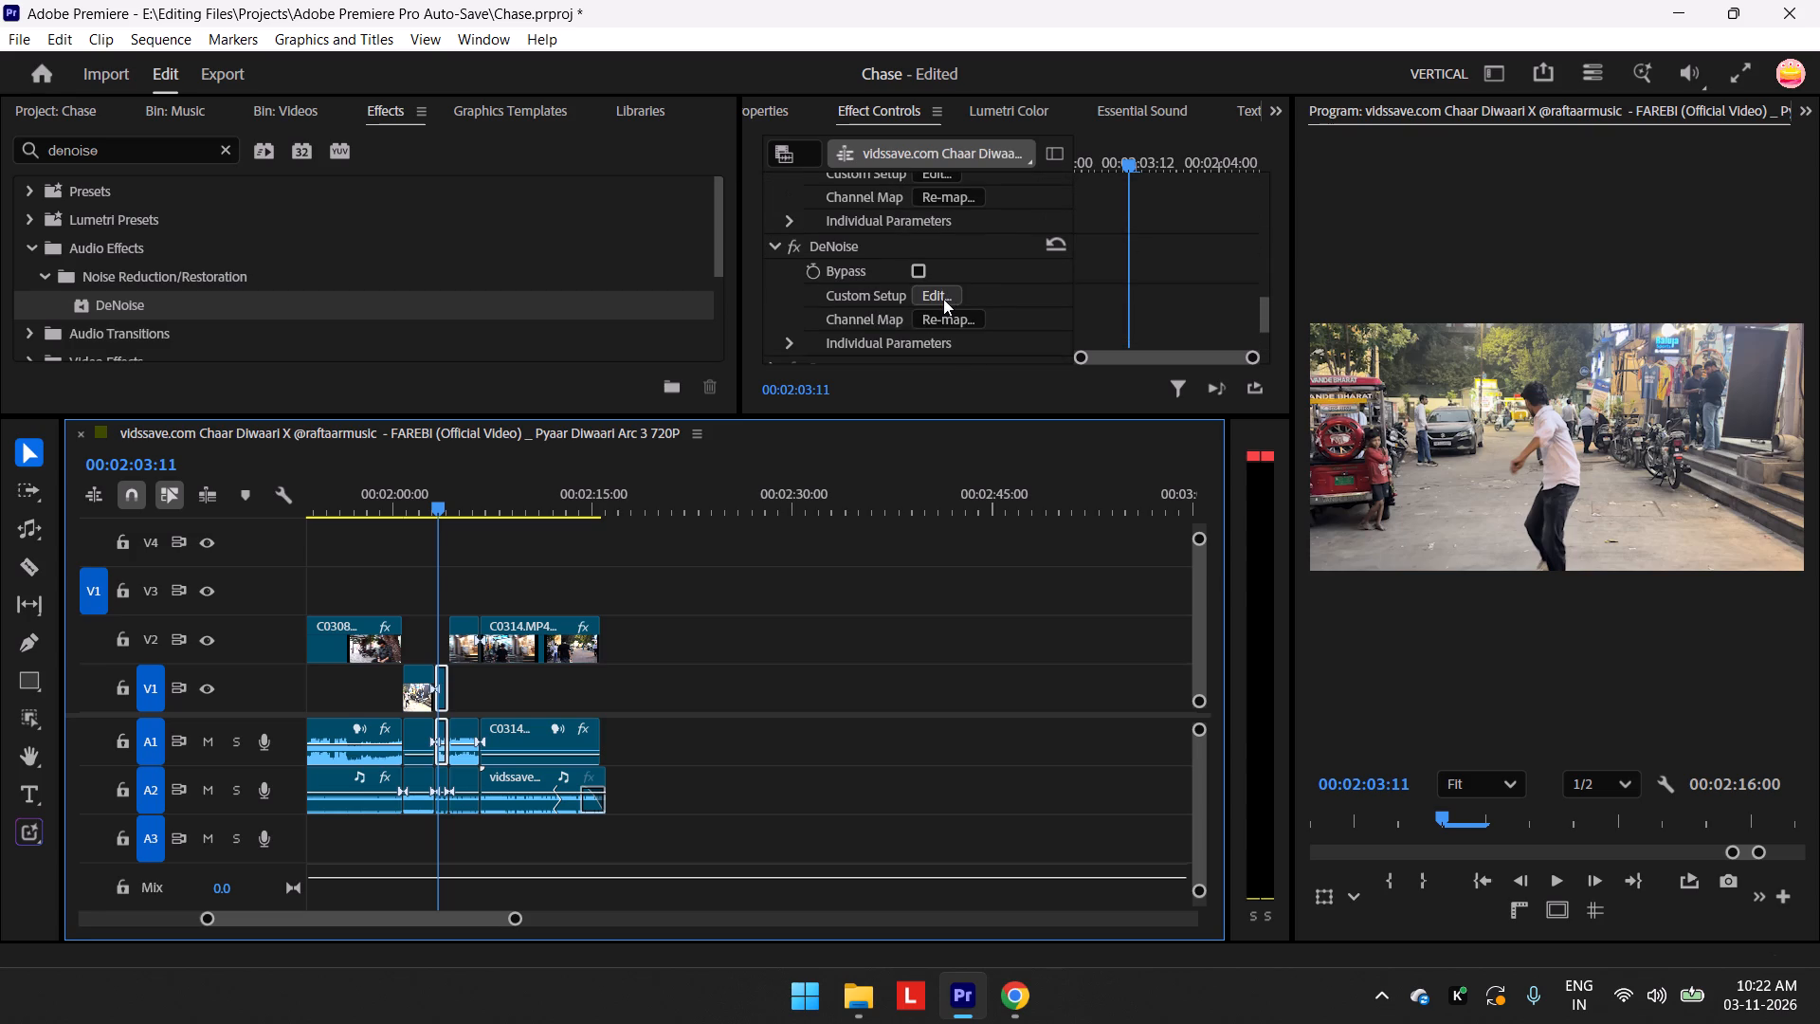
{"action": "left_click", "coordinate": [943, 299]}
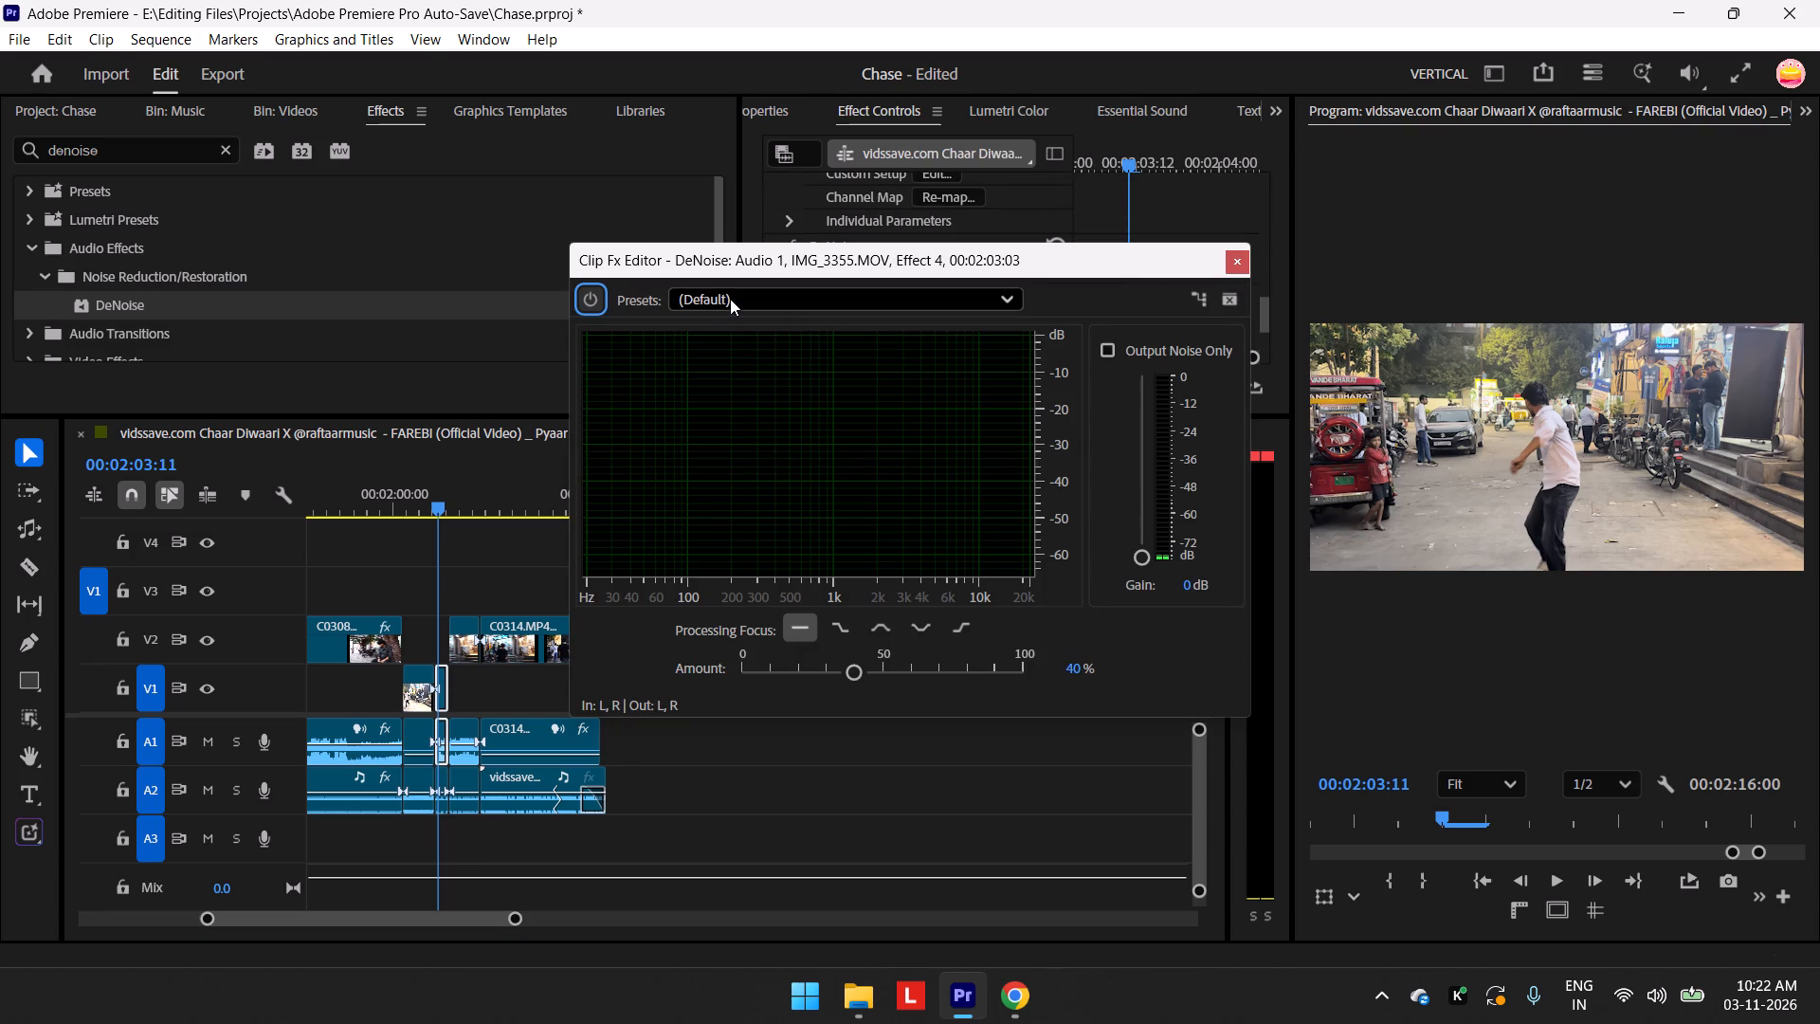
{"action": "left_click", "coordinate": [730, 299]}
{"action": "left_click", "coordinate": [754, 360]}
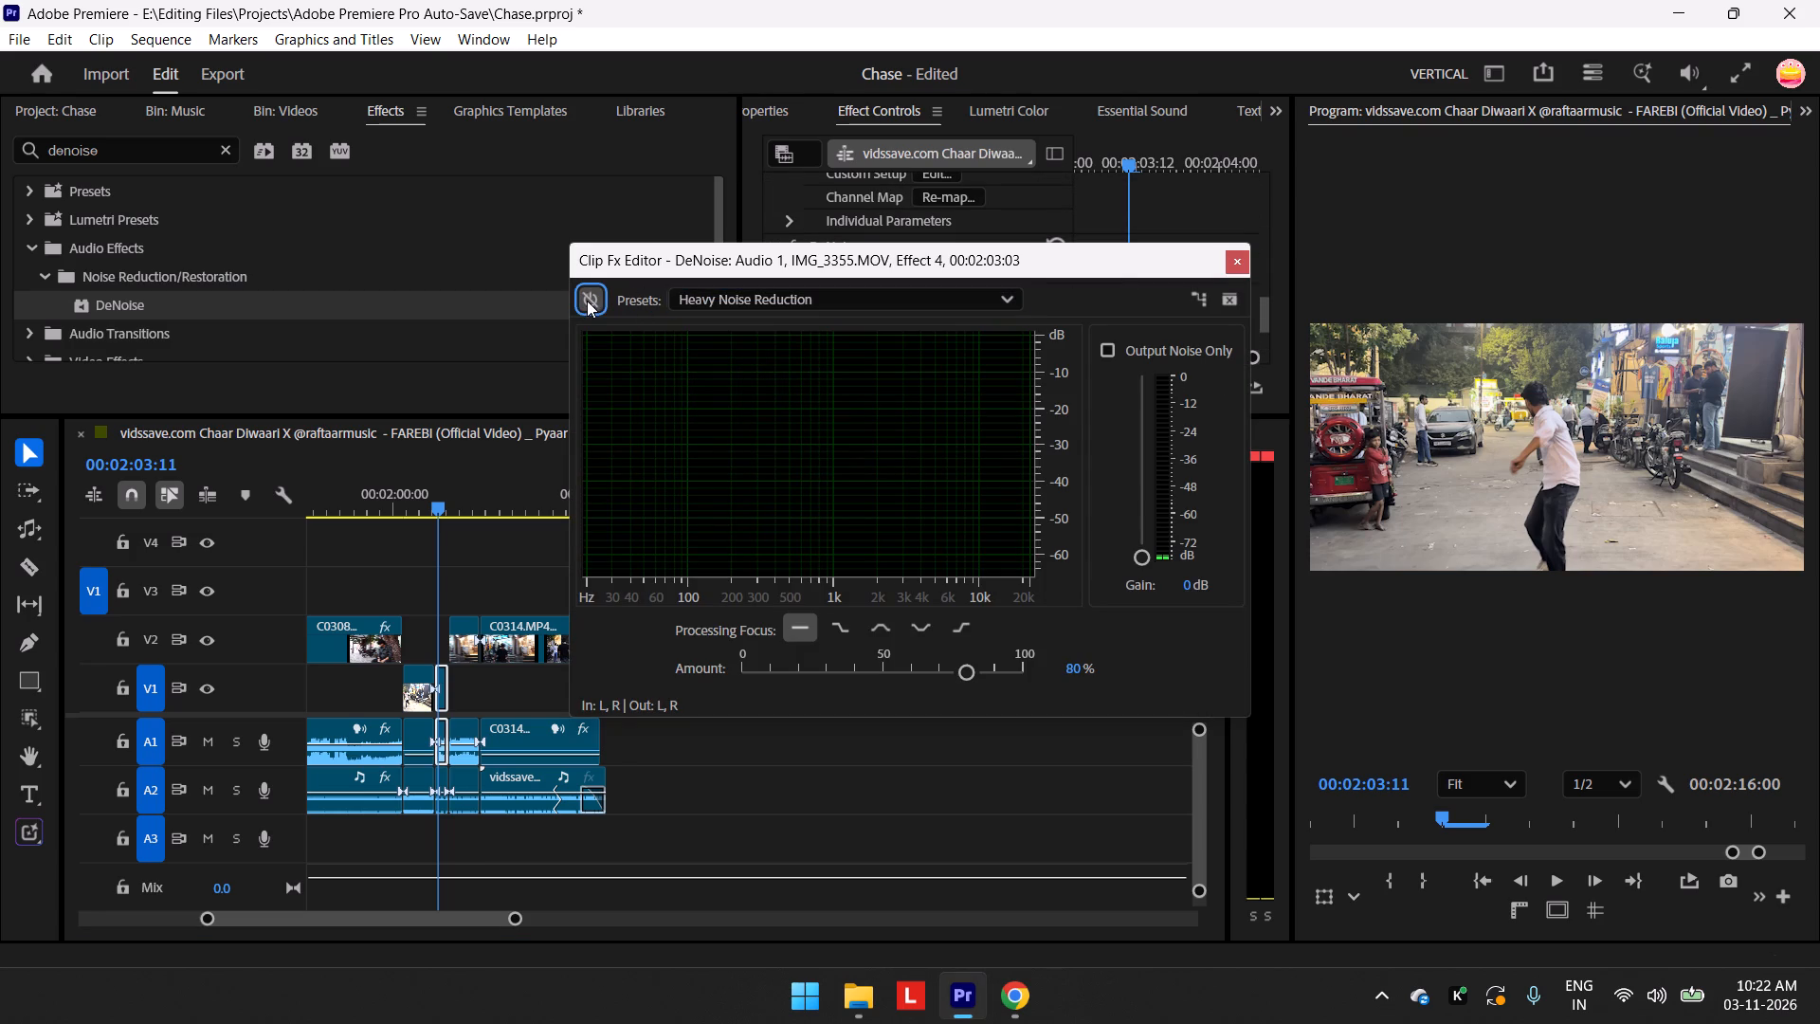
{"action": "left_click", "coordinate": [587, 301]}
{"action": "left_click", "coordinate": [592, 301]}
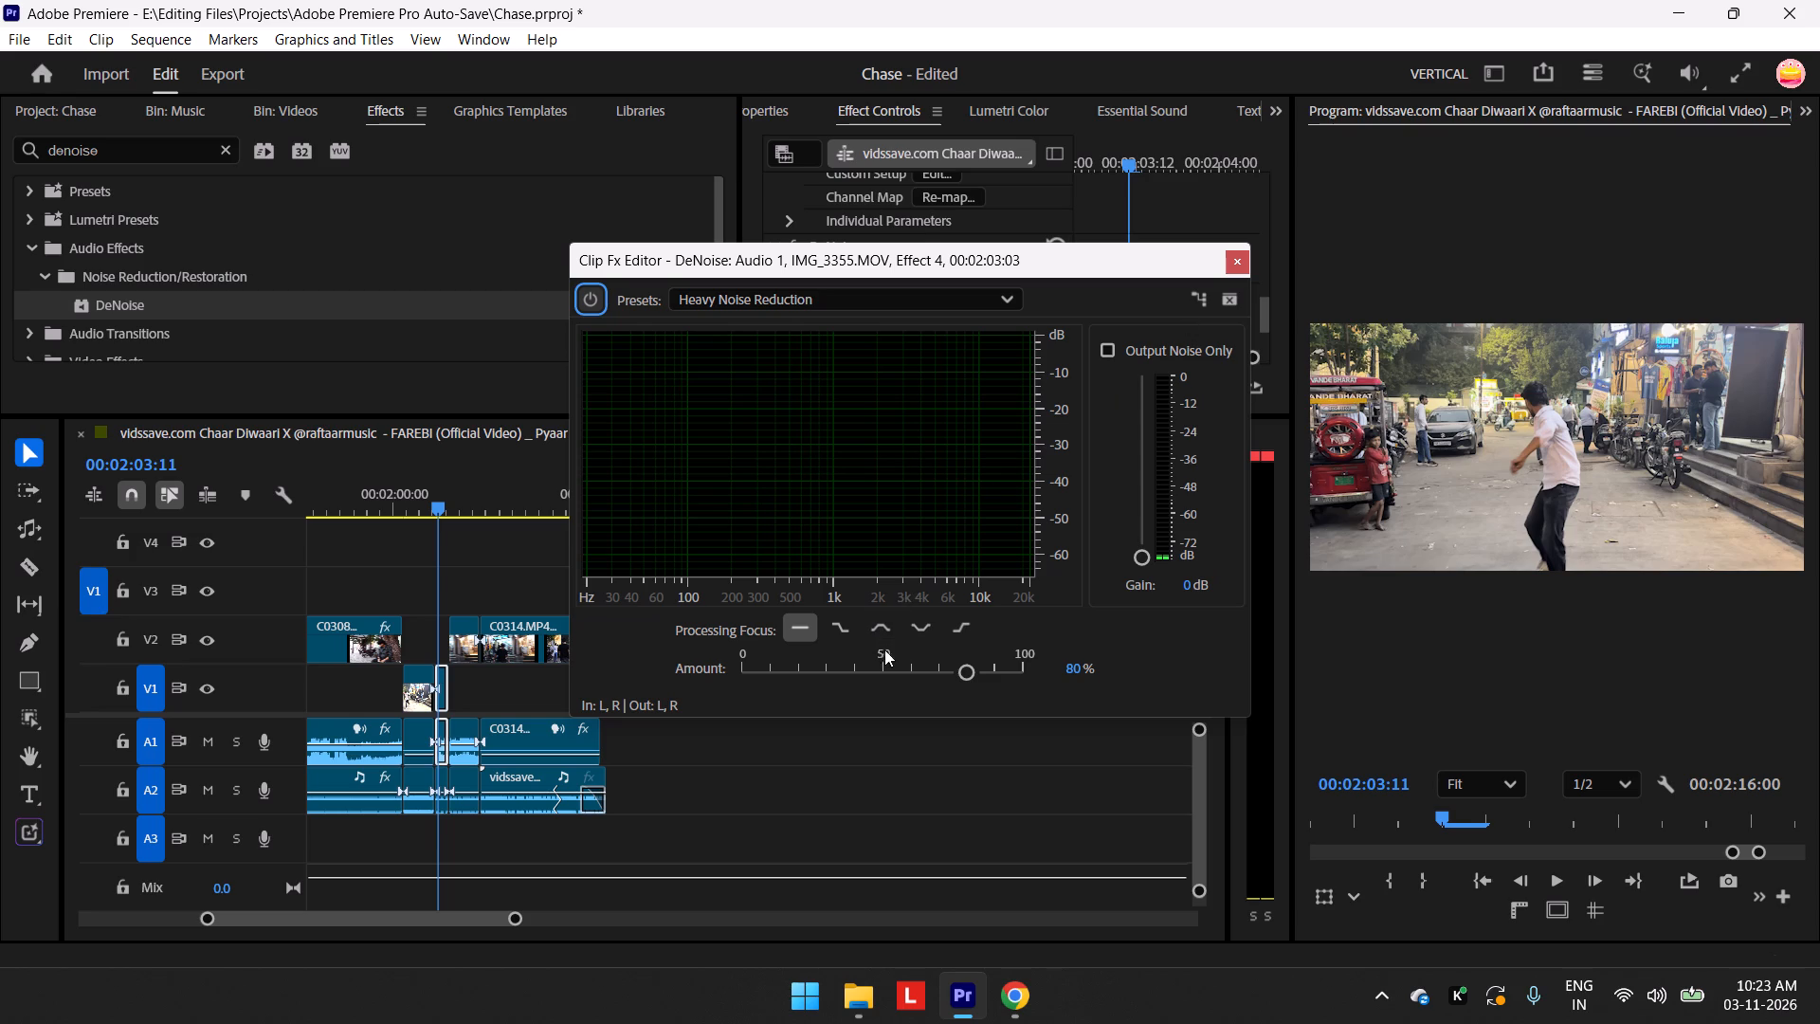
{"action": "left_click", "coordinate": [931, 677]}
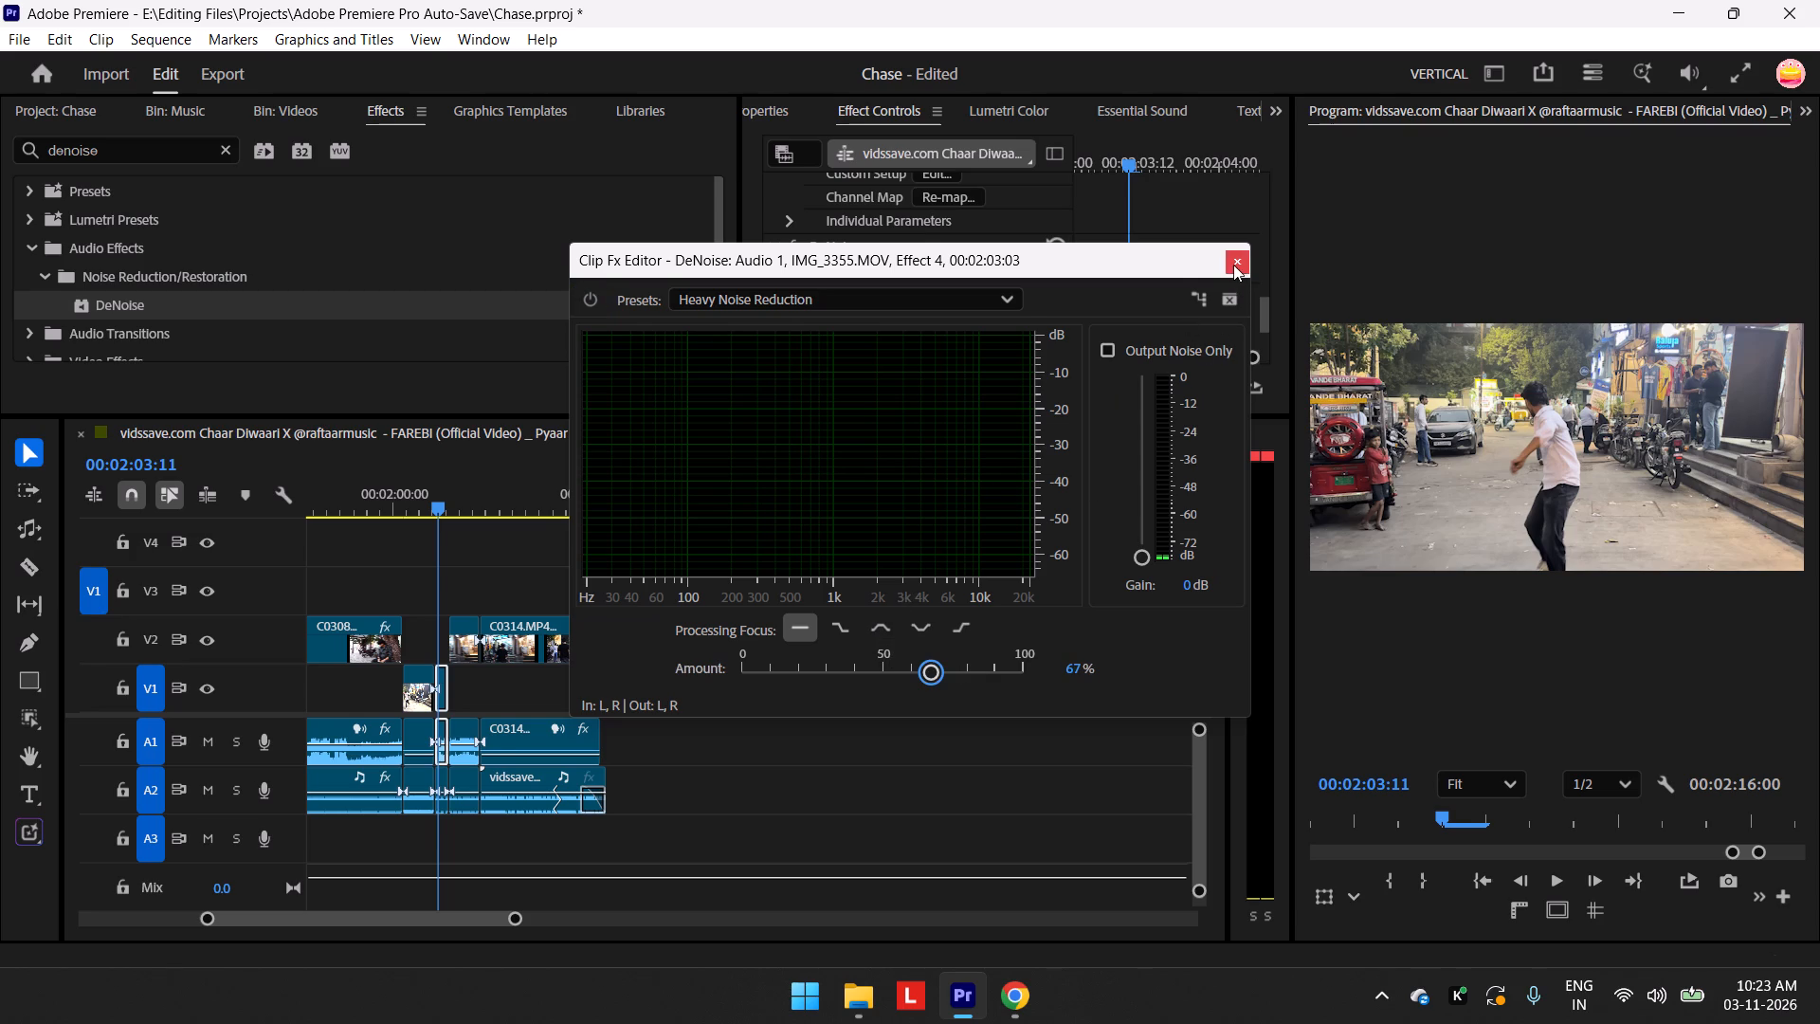
{"action": "left_click", "coordinate": [1233, 265]}
Set the last DeNoise effect on the short C0314.MP4 clip to the Heavy Noise Reduction preset with an amount of 63%.
{"action": "left_click", "coordinate": [466, 759]}
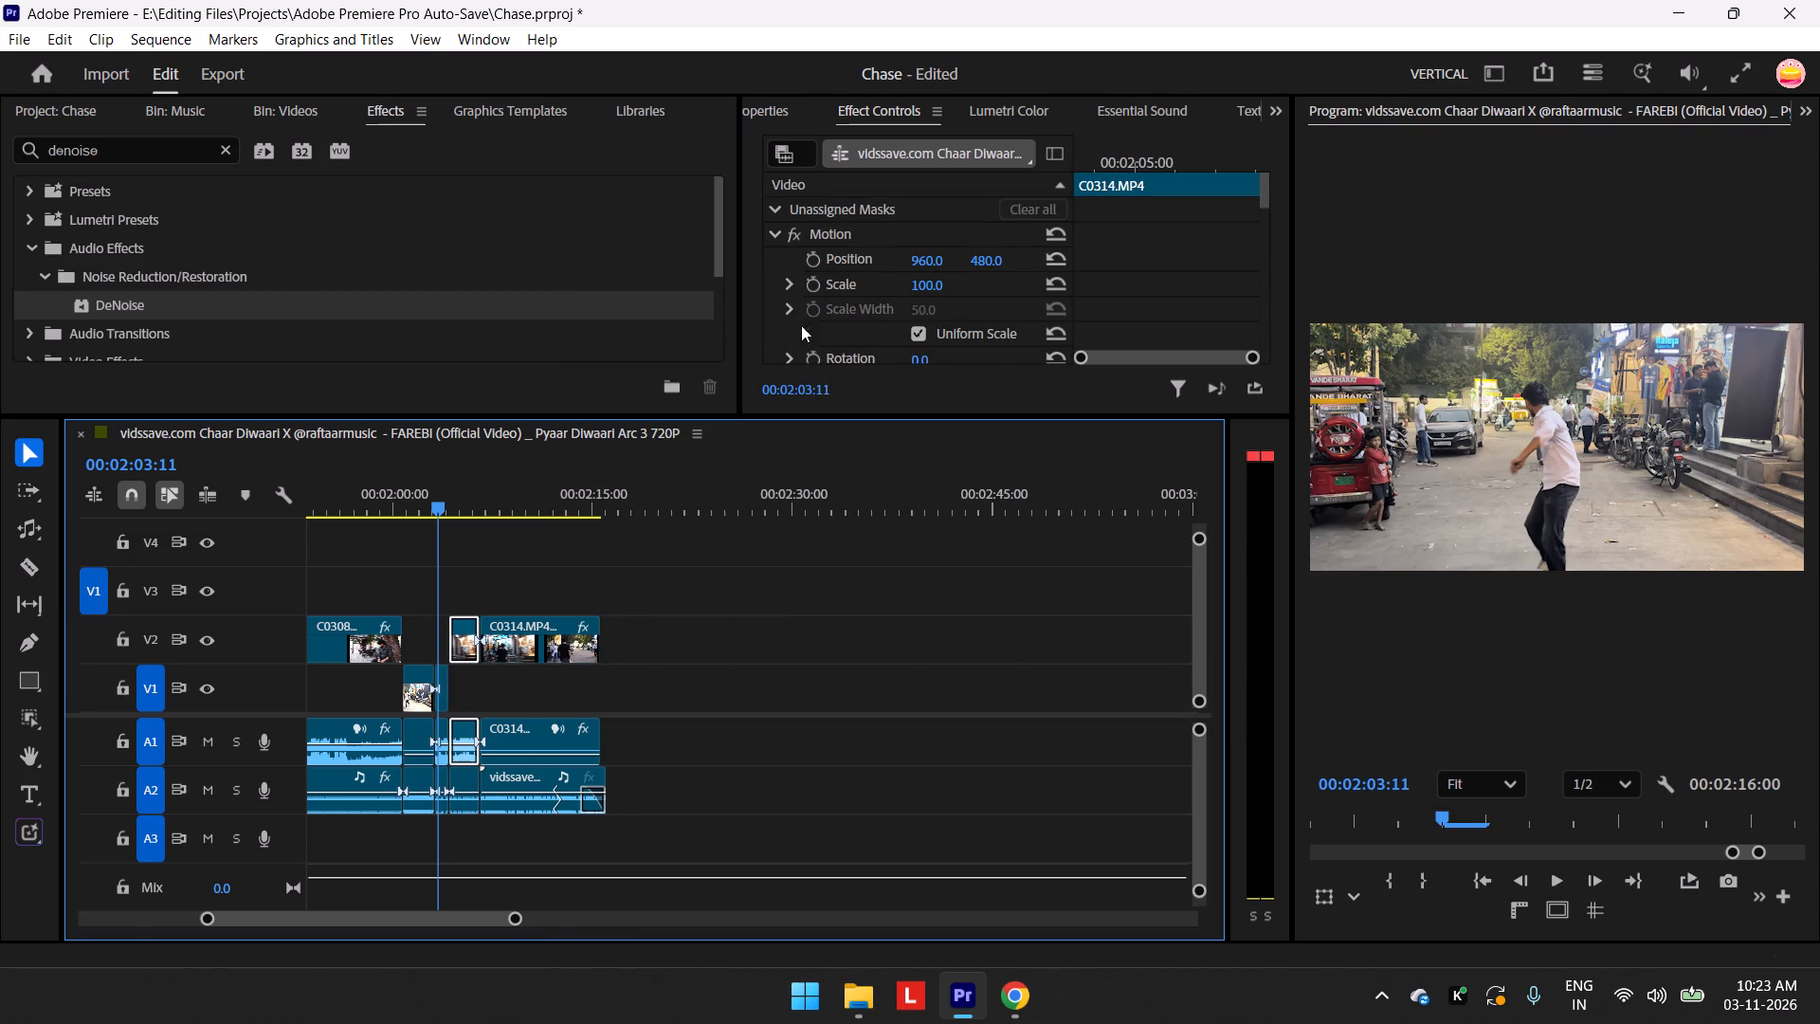
{"action": "scroll", "coordinate": [845, 280], "scroll_direction": "down", "scroll_amount": 10}
{"action": "scroll", "coordinate": [847, 279], "scroll_direction": "up", "scroll_amount": 1}
{"action": "scroll", "coordinate": [847, 279], "scroll_direction": "down", "scroll_amount": 20}
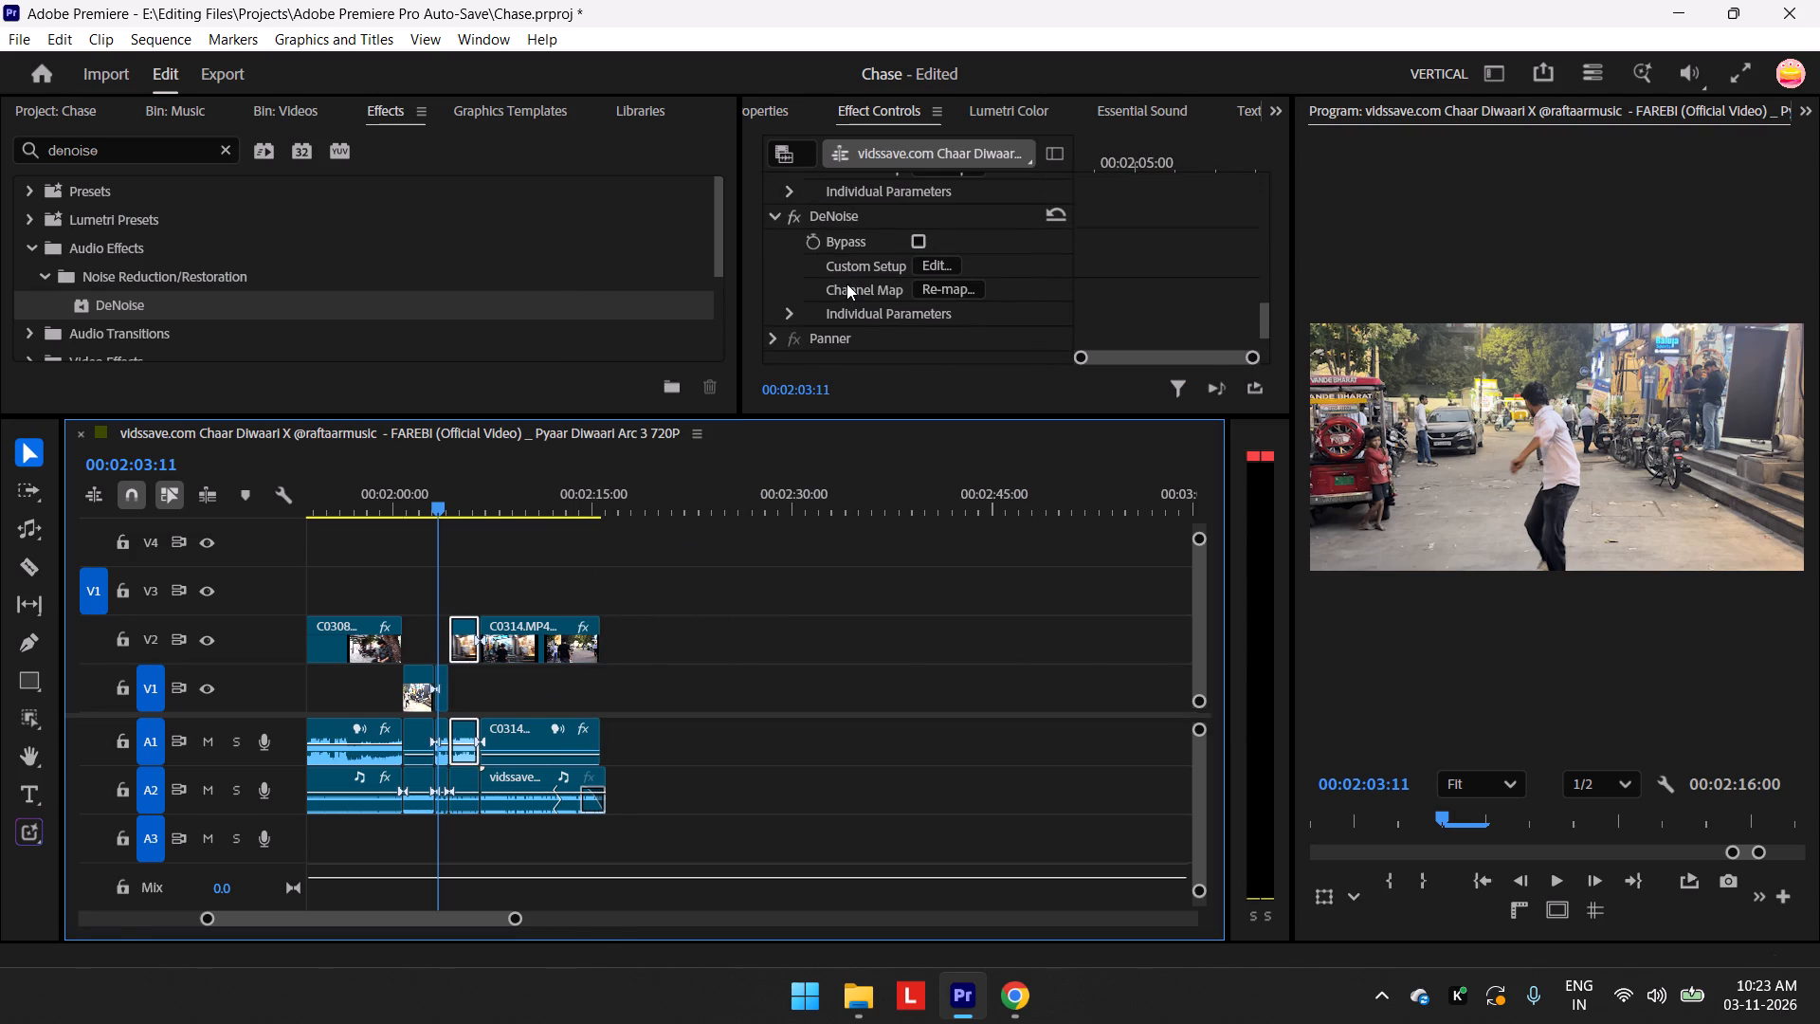
{"action": "left_click", "coordinate": [927, 261]}
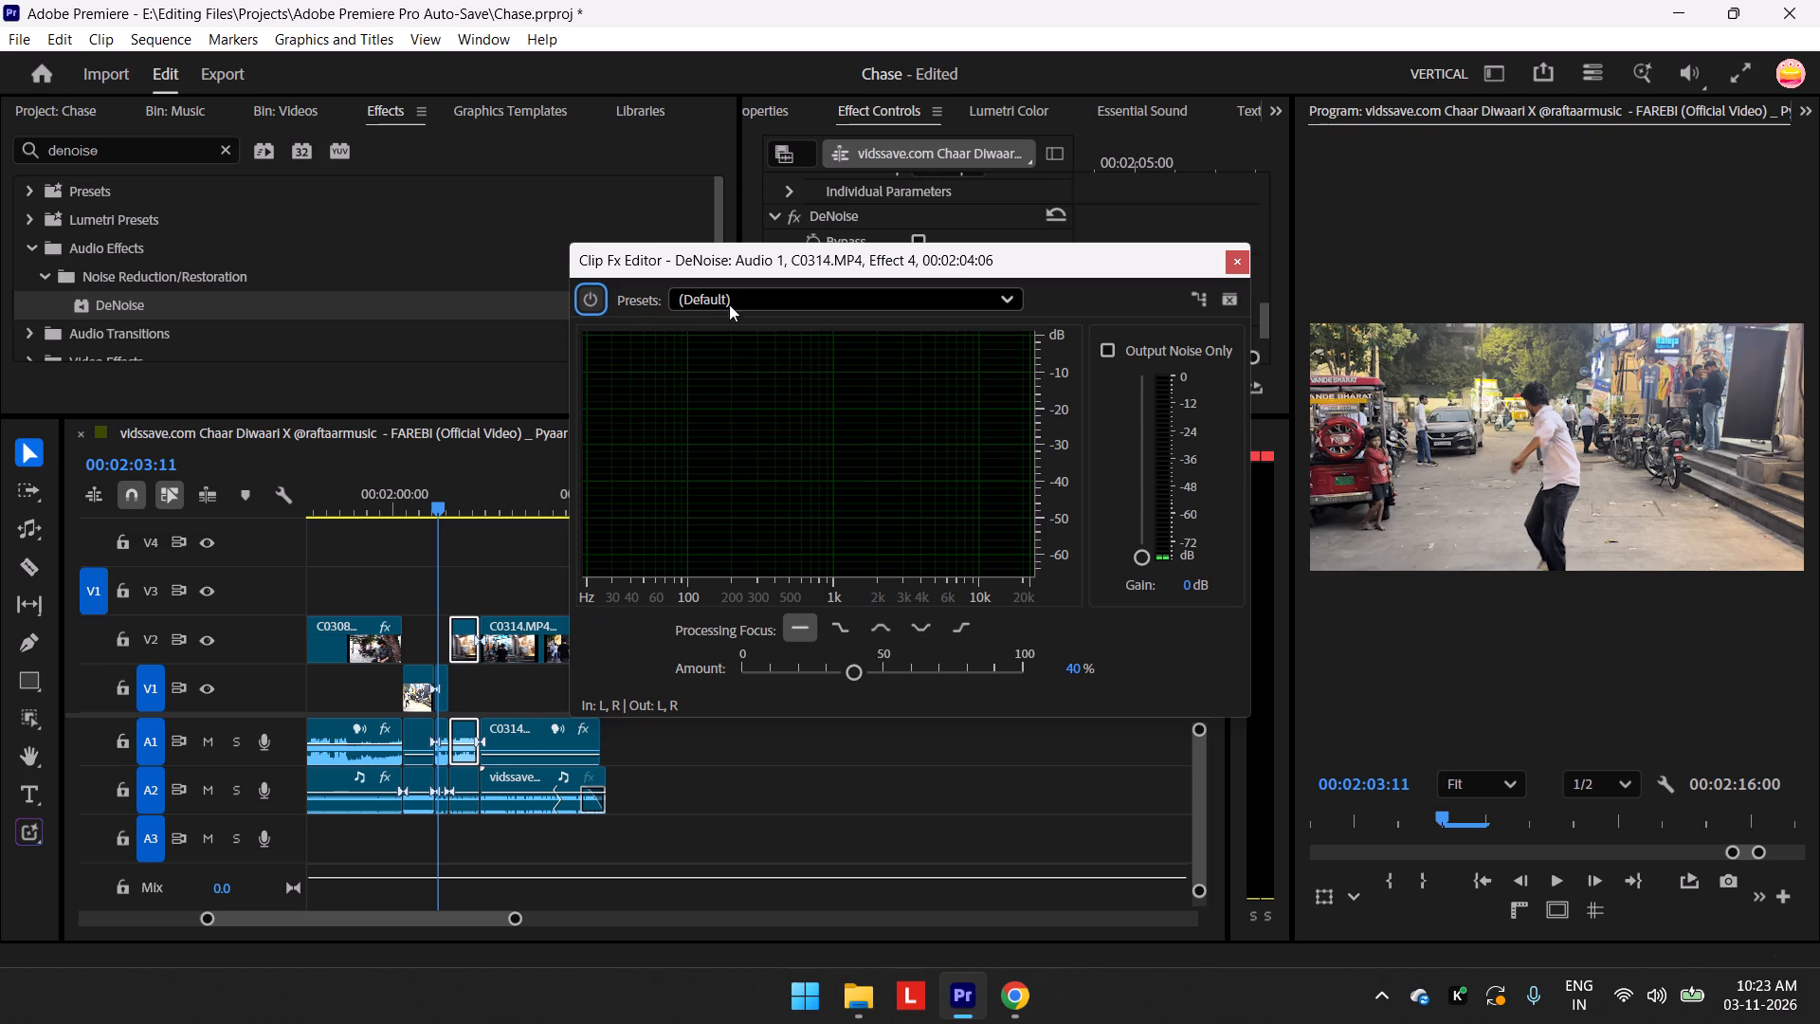
{"action": "left_click", "coordinate": [737, 302]}
{"action": "left_click", "coordinate": [748, 360]}
{"action": "left_click", "coordinate": [919, 669]}
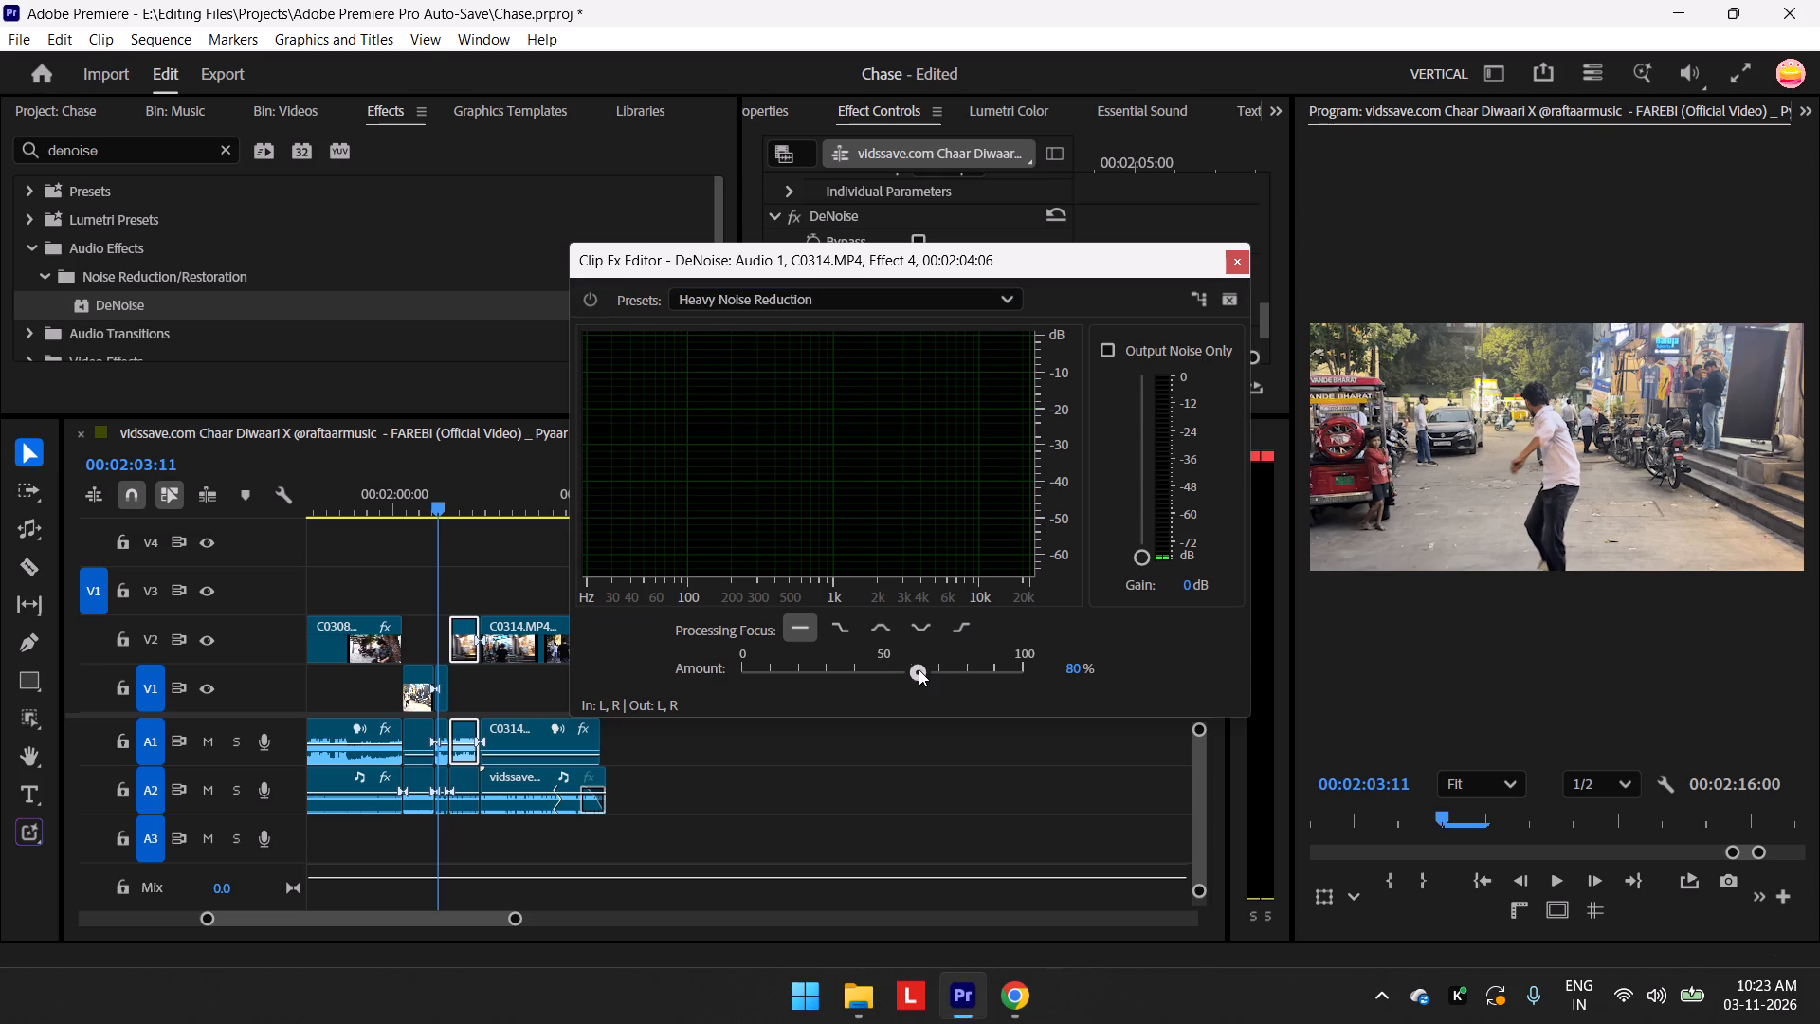
{"action": "left_click", "coordinate": [605, 304]}
{"action": "double_click", "coordinate": [591, 302]}
{"action": "left_click", "coordinate": [1237, 262]}
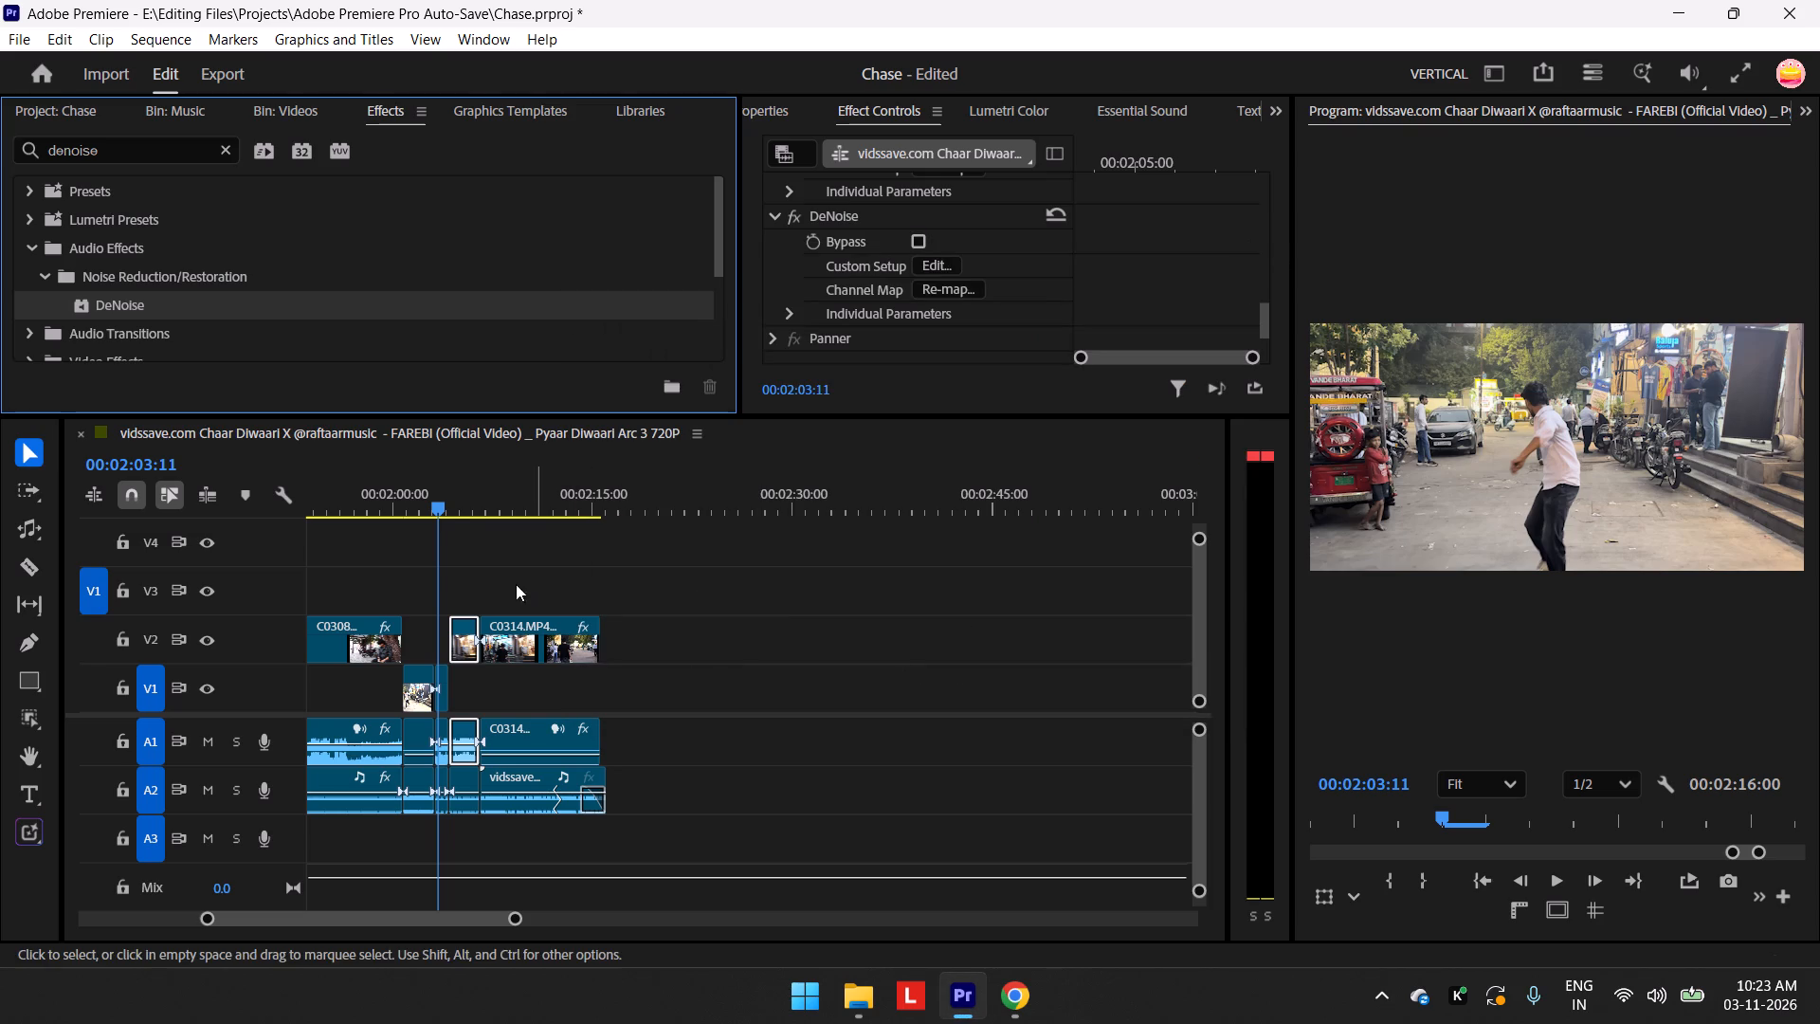
Play back the sequence's ending several times, starting around the denoised IMG_3355.MOV and C0314.MP4 clips, to check the audio.
{"action": "left_click_drag", "start_coordinate": [431, 503], "coordinate": [409, 522]}
{"action": "key", "text": "space"}
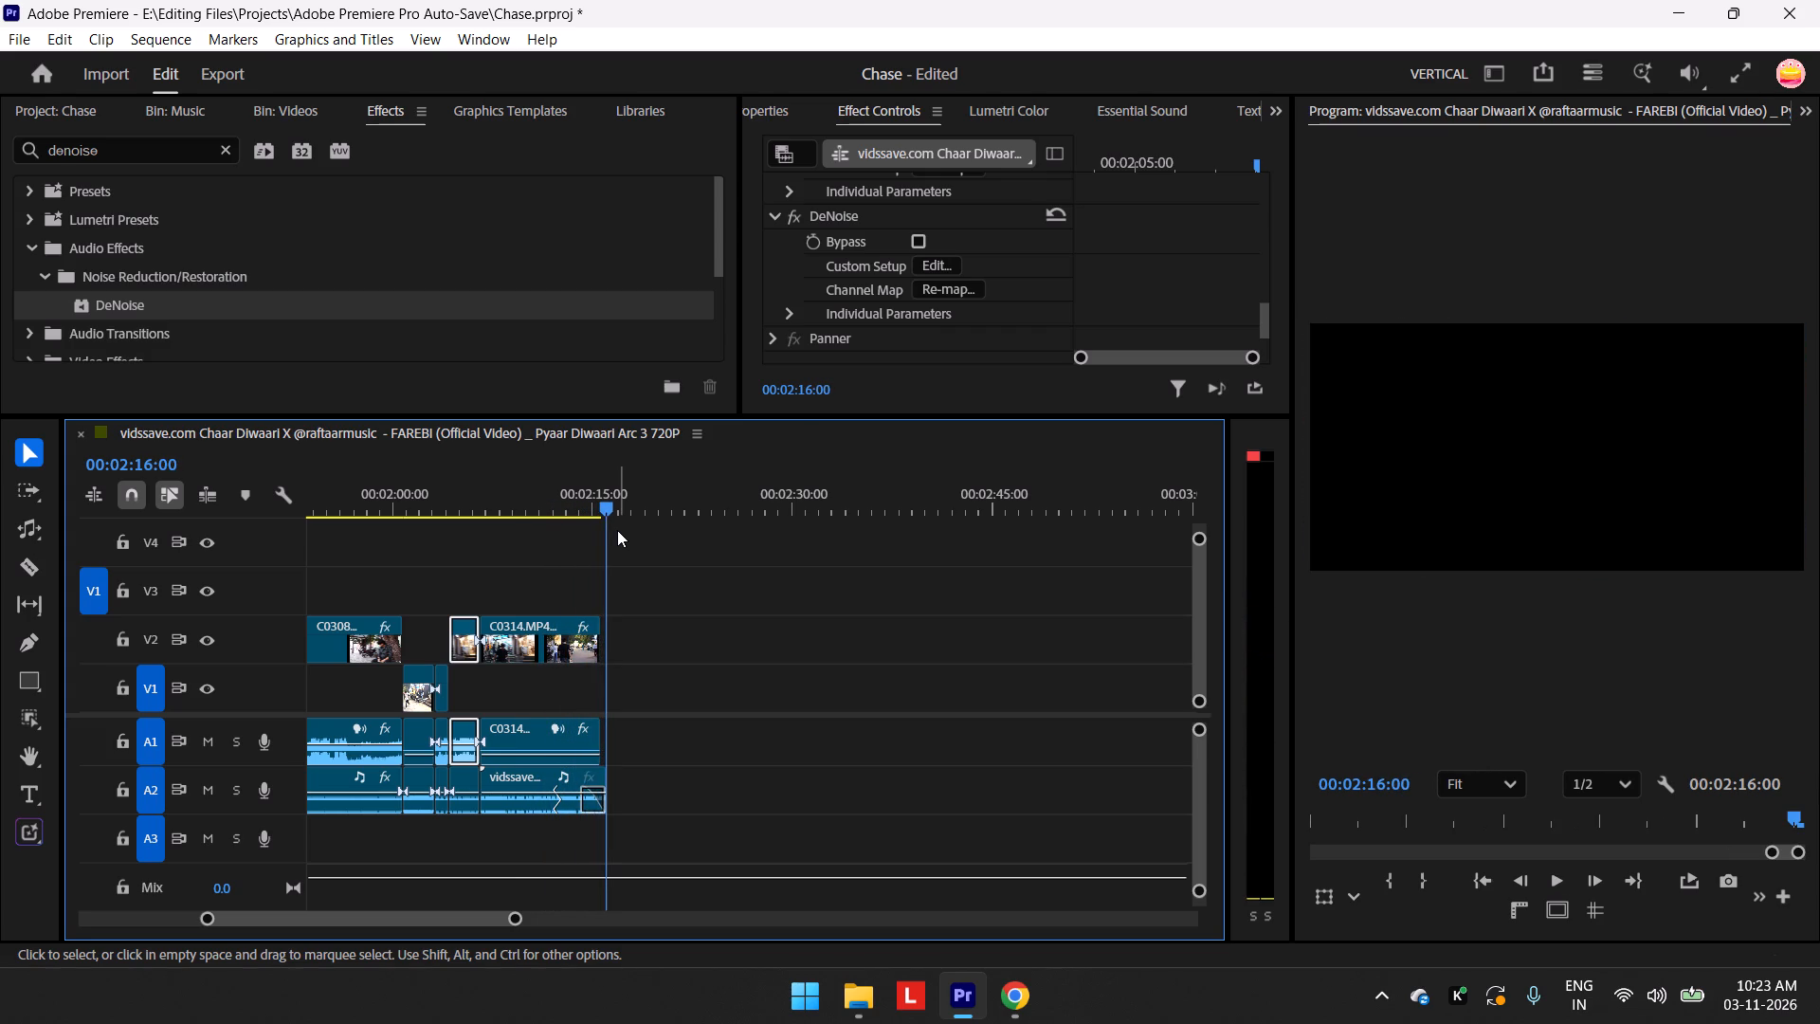
{"action": "left_click_drag", "start_coordinate": [599, 506], "coordinate": [462, 581]}
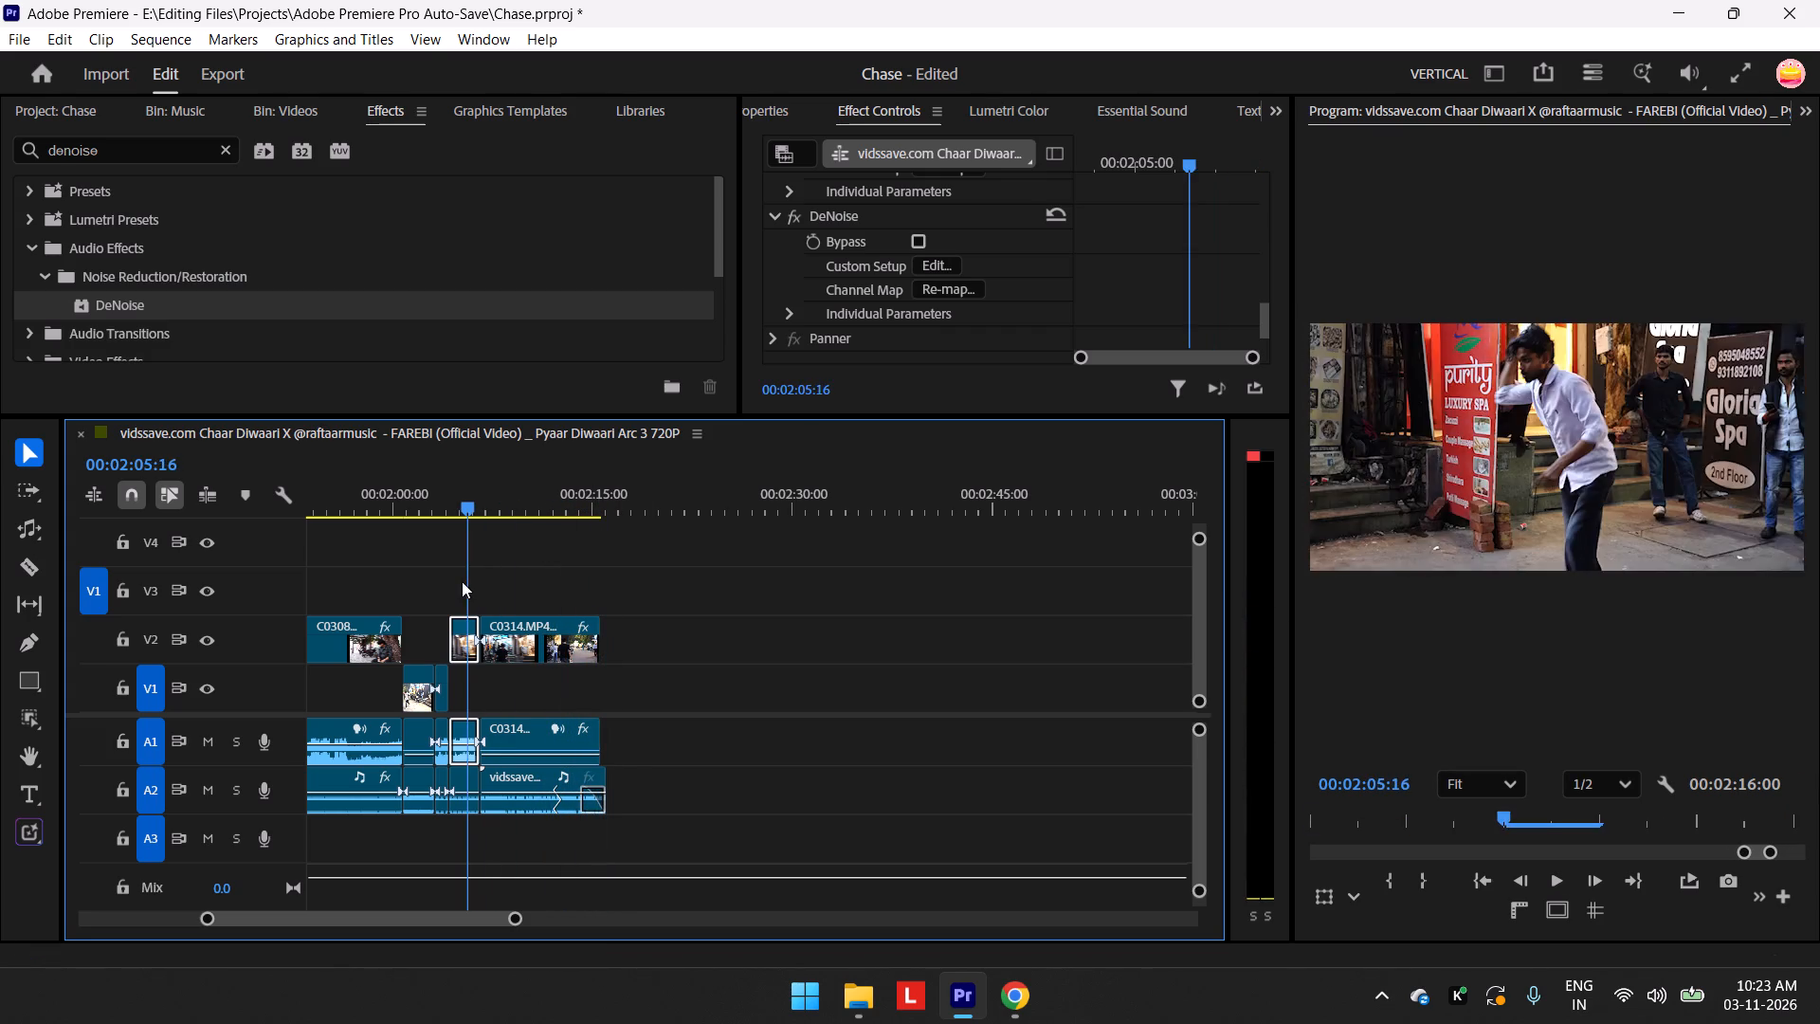
{"action": "left_click_drag", "start_coordinate": [462, 581], "coordinate": [465, 581]}
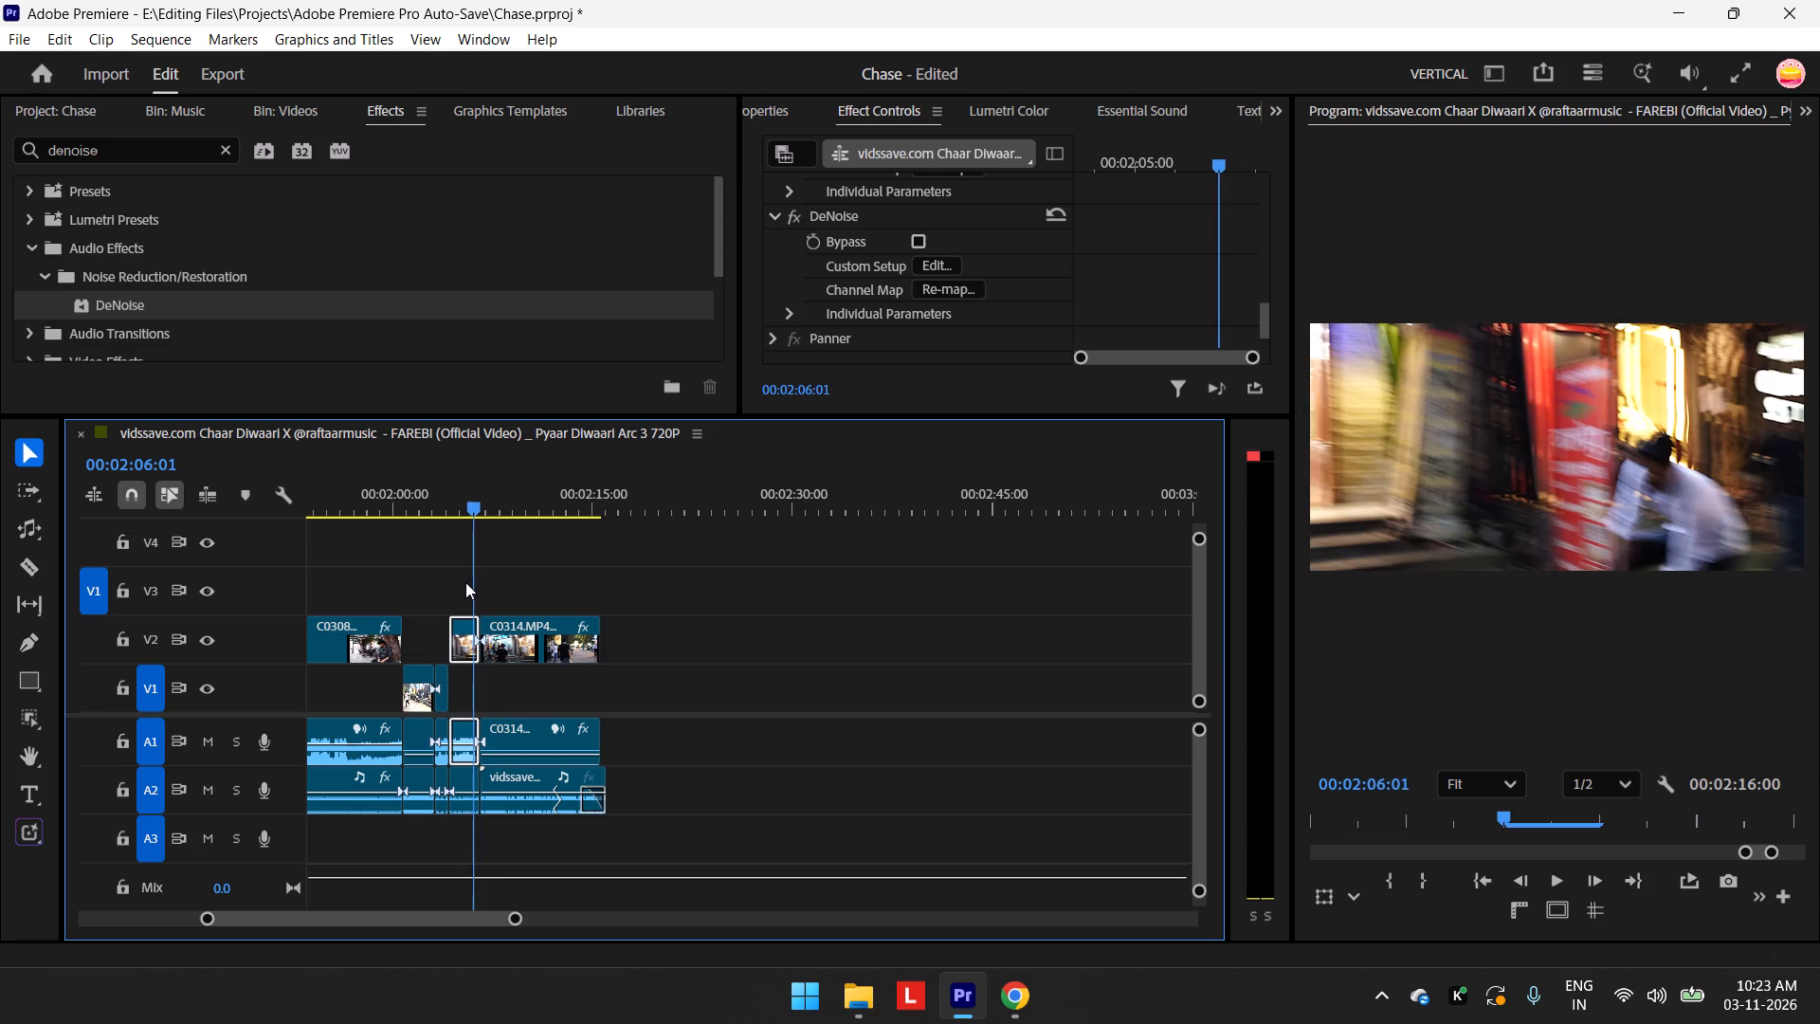
{"action": "key", "text": "space"}
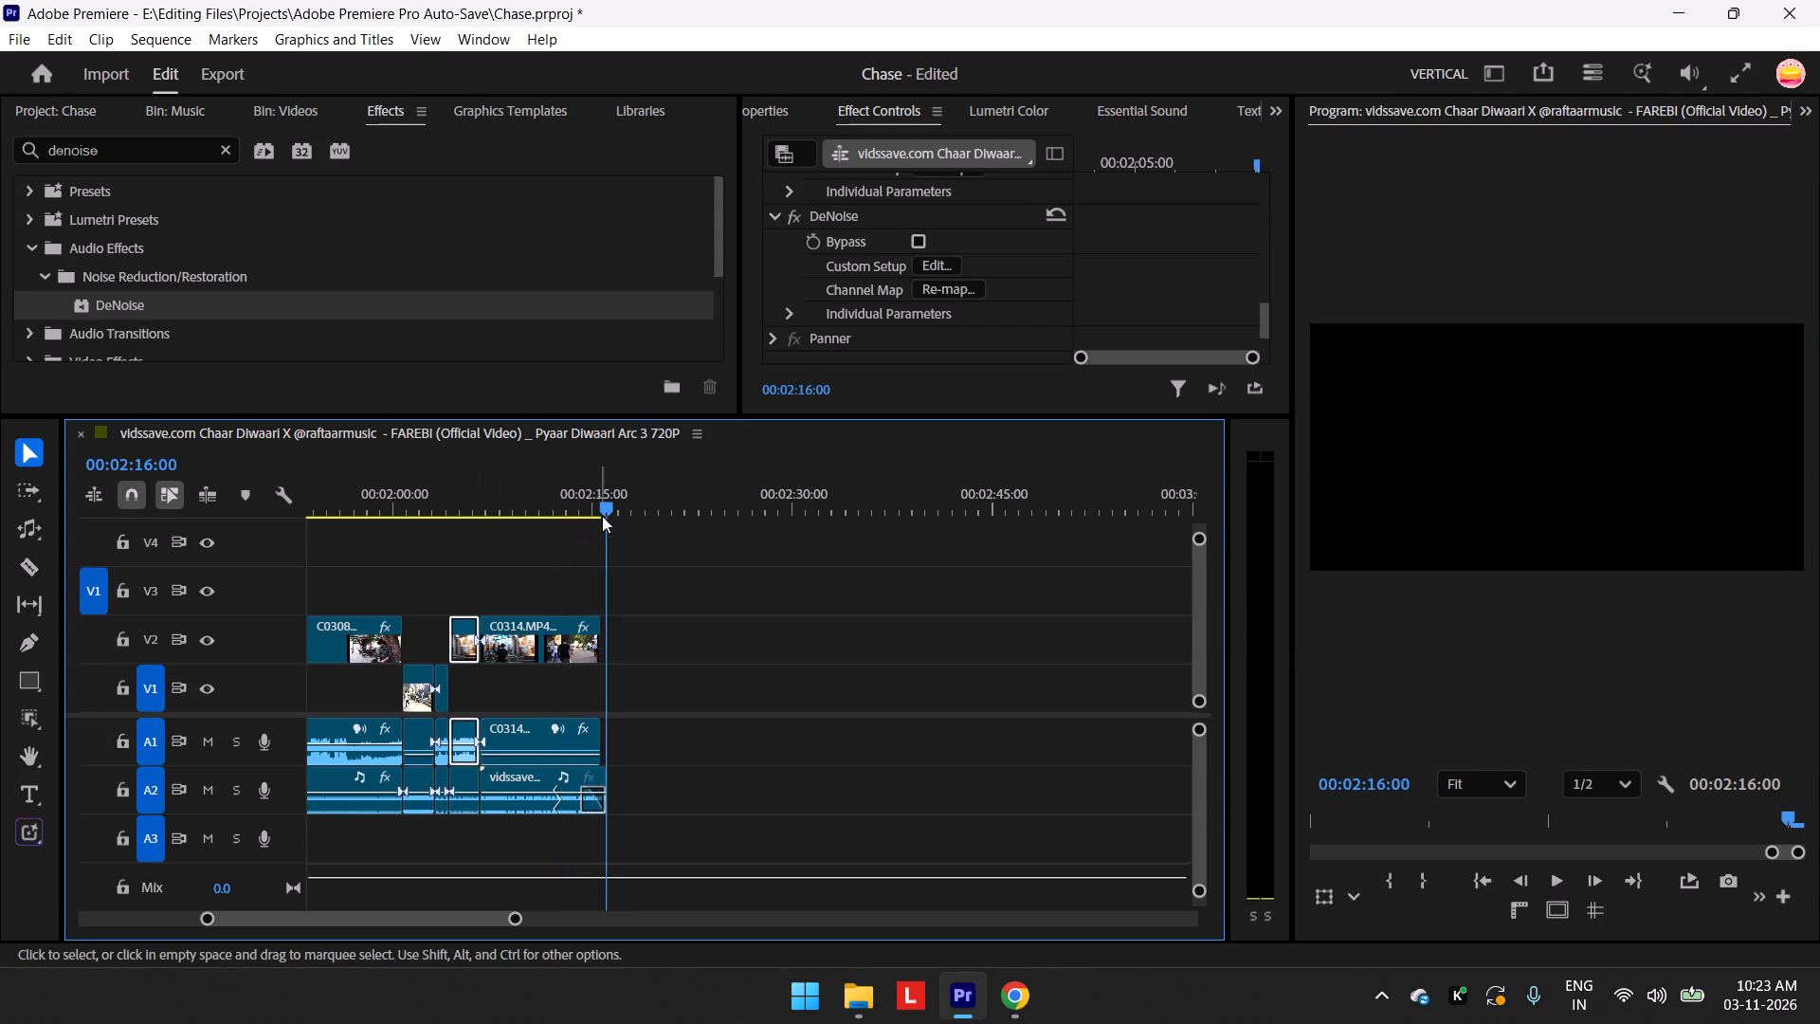
{"action": "left_click_drag", "start_coordinate": [598, 506], "coordinate": [448, 562]}
{"action": "key", "text": "space"}
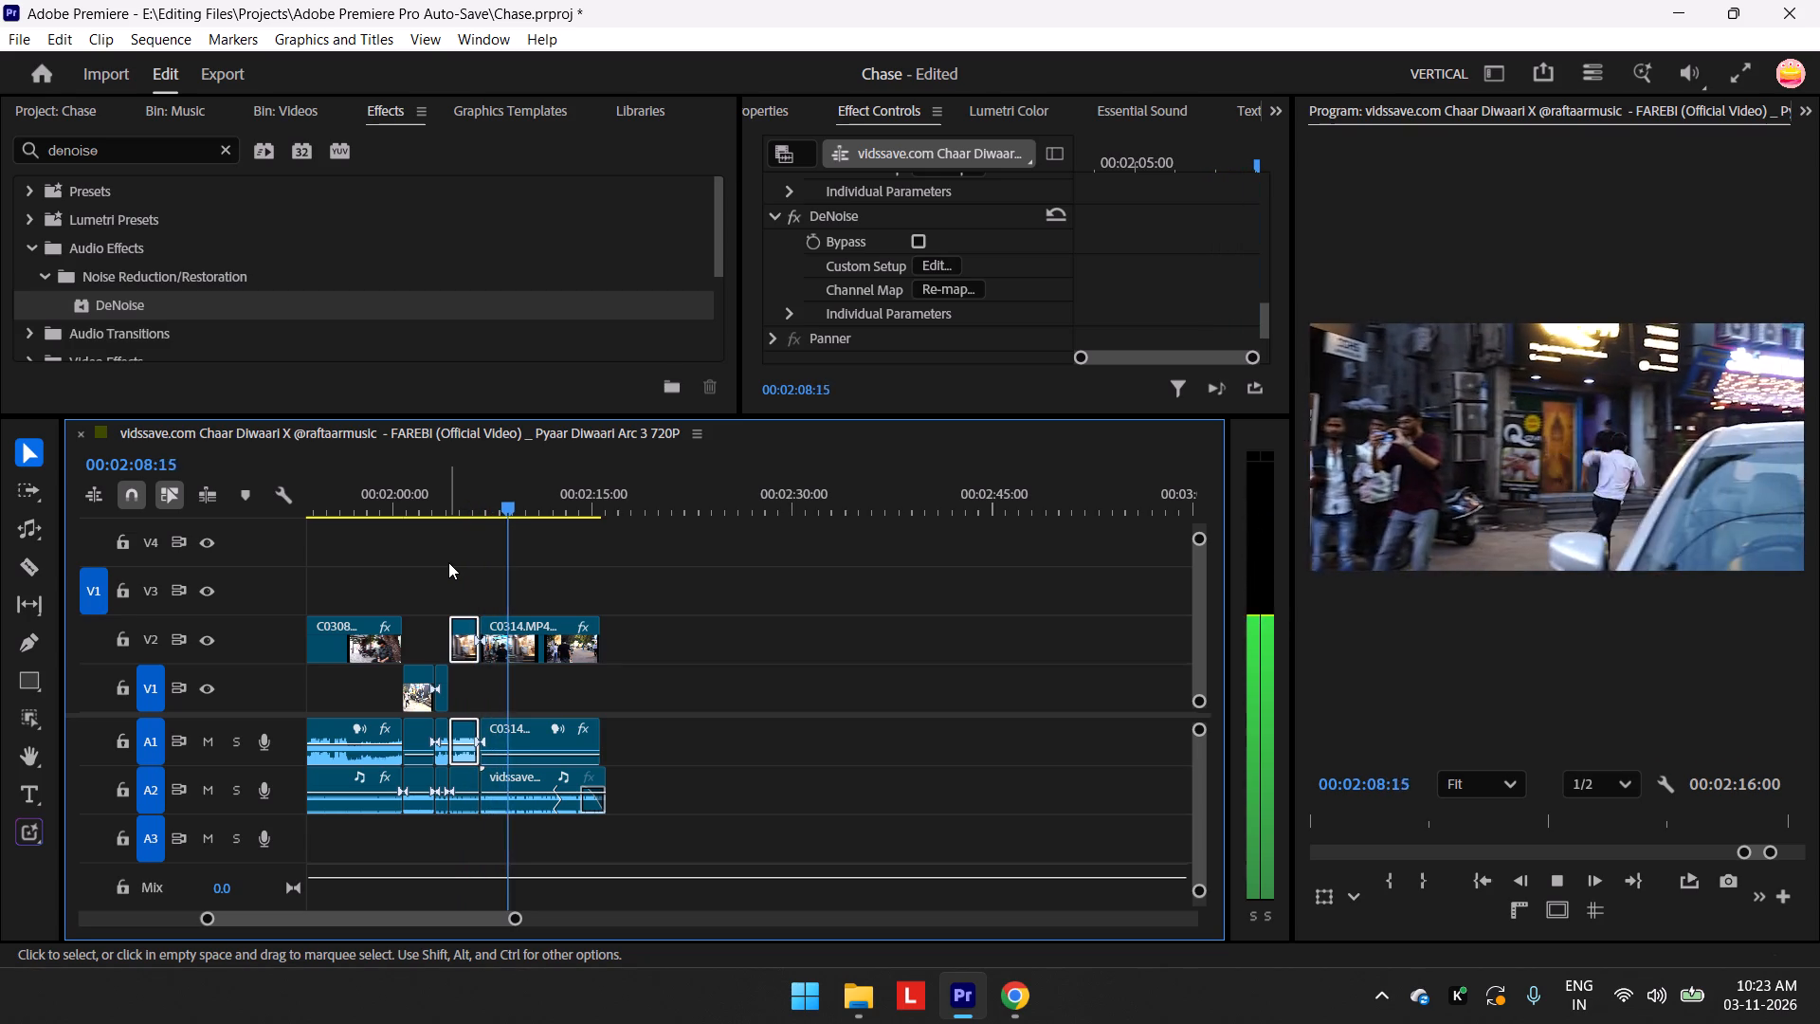
{"action": "key", "text": "space"}
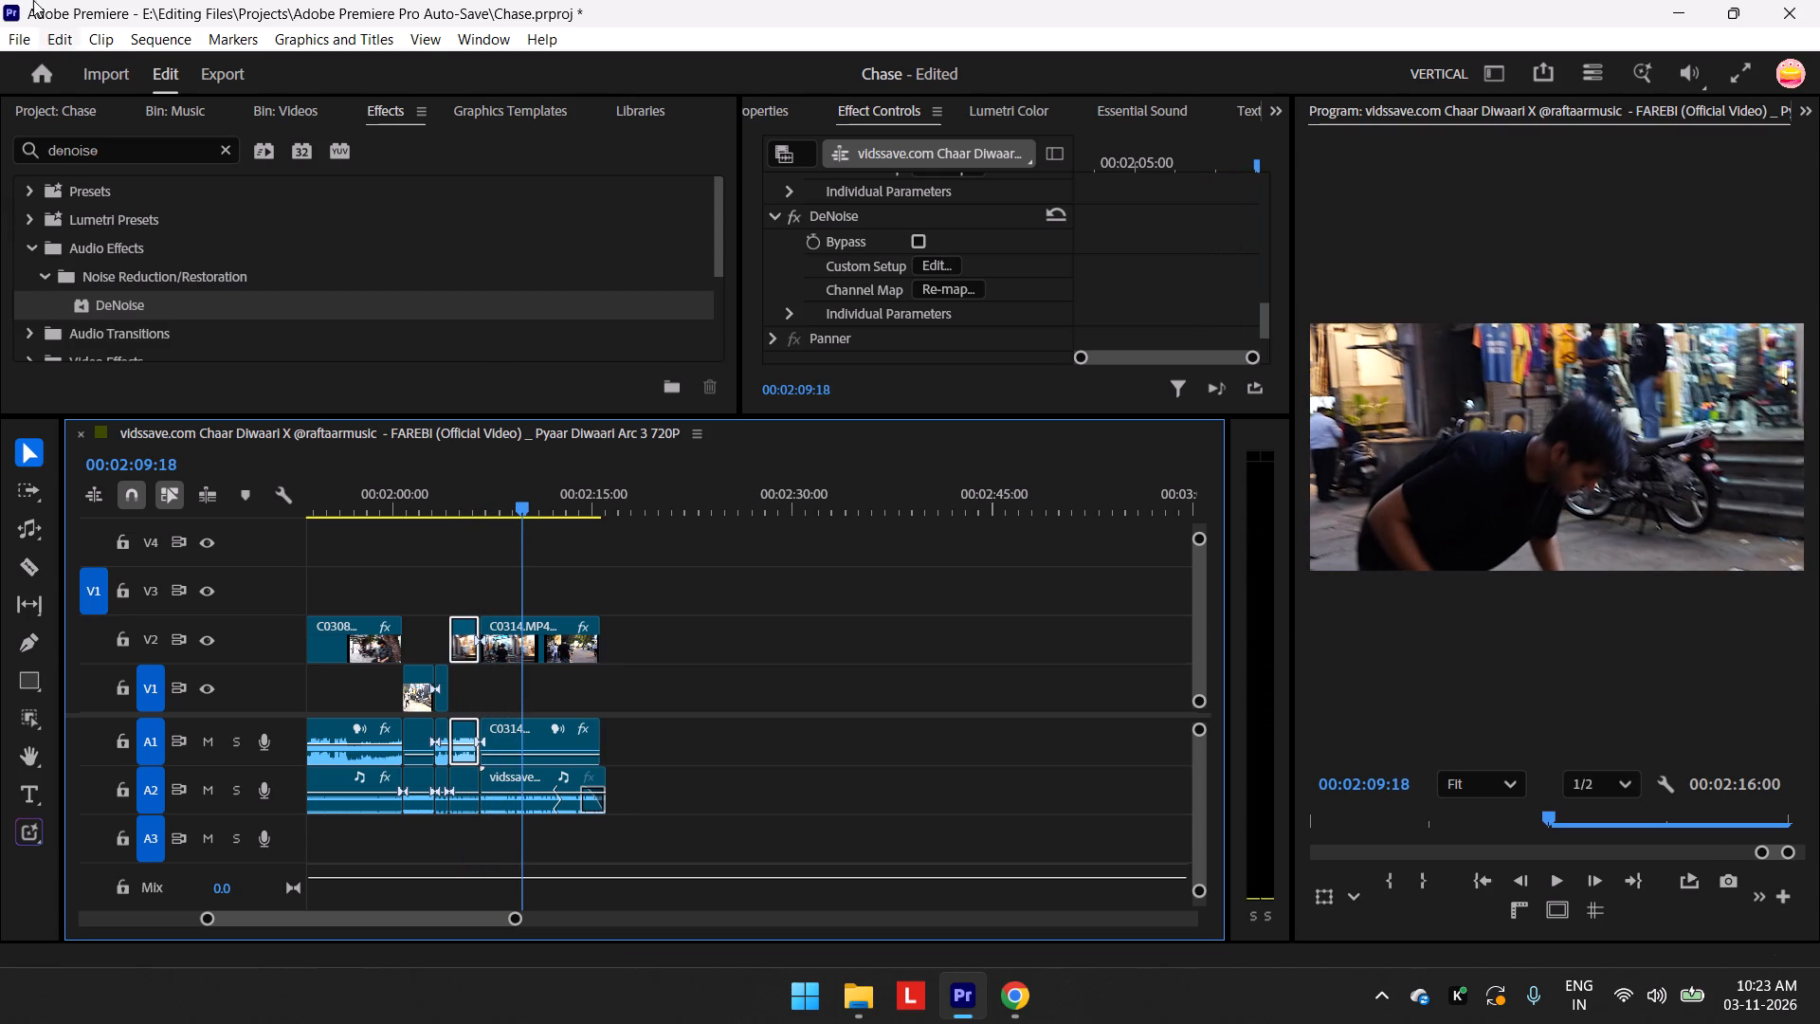
Open the media export settings for the sequence and name the output file Chase2.0.
{"action": "left_click", "coordinate": [19, 38]}
{"action": "left_click", "coordinate": [76, 788]}
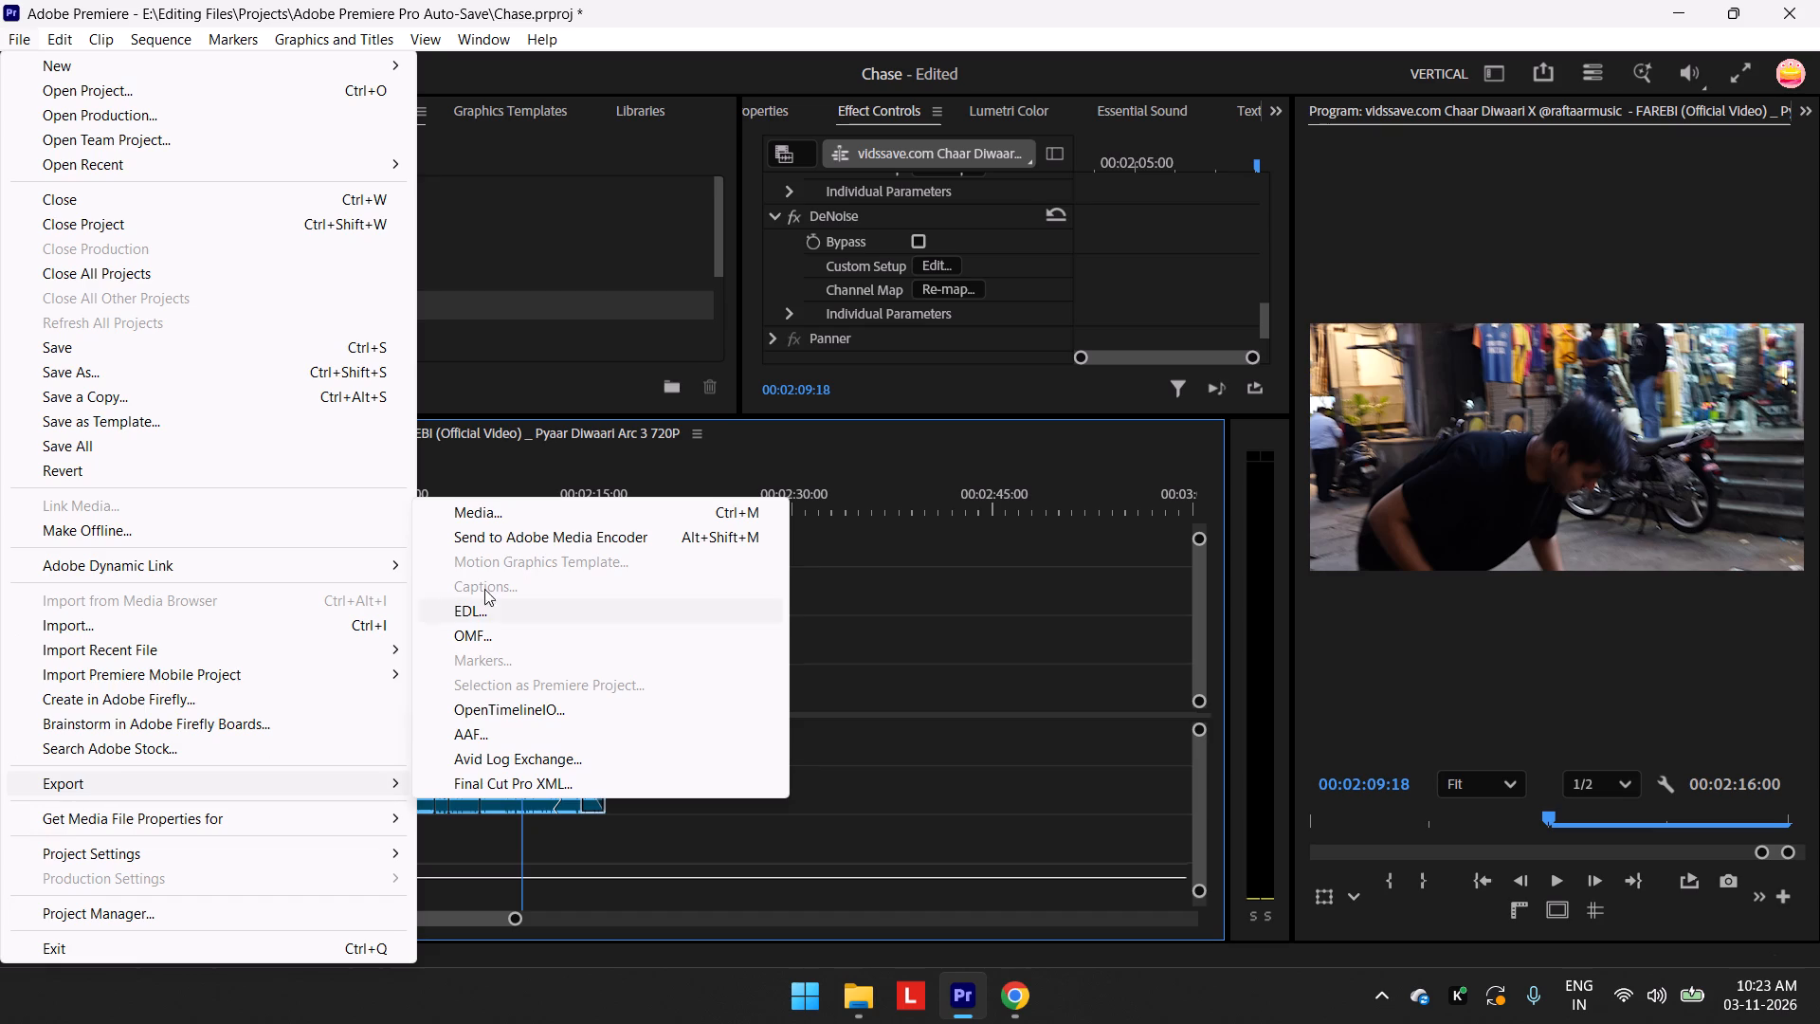
{"action": "left_click", "coordinate": [511, 502]}
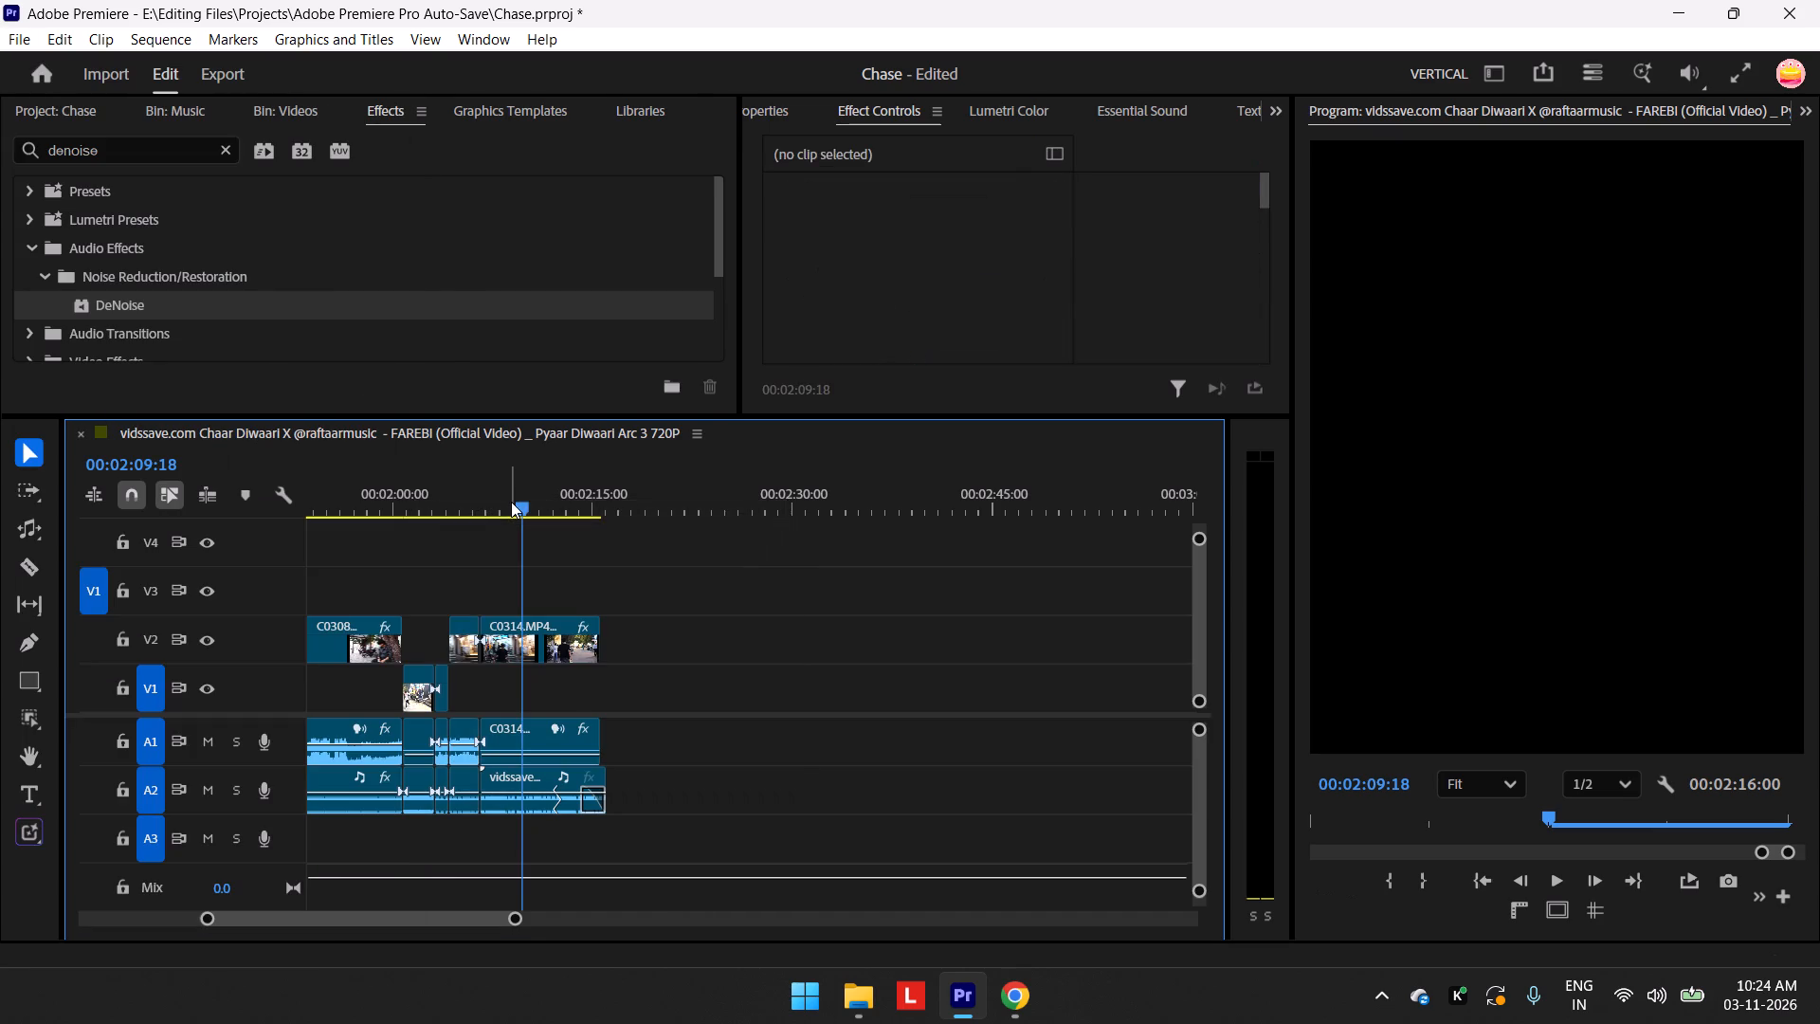
{"action": "double_click", "coordinate": [716, 191]}
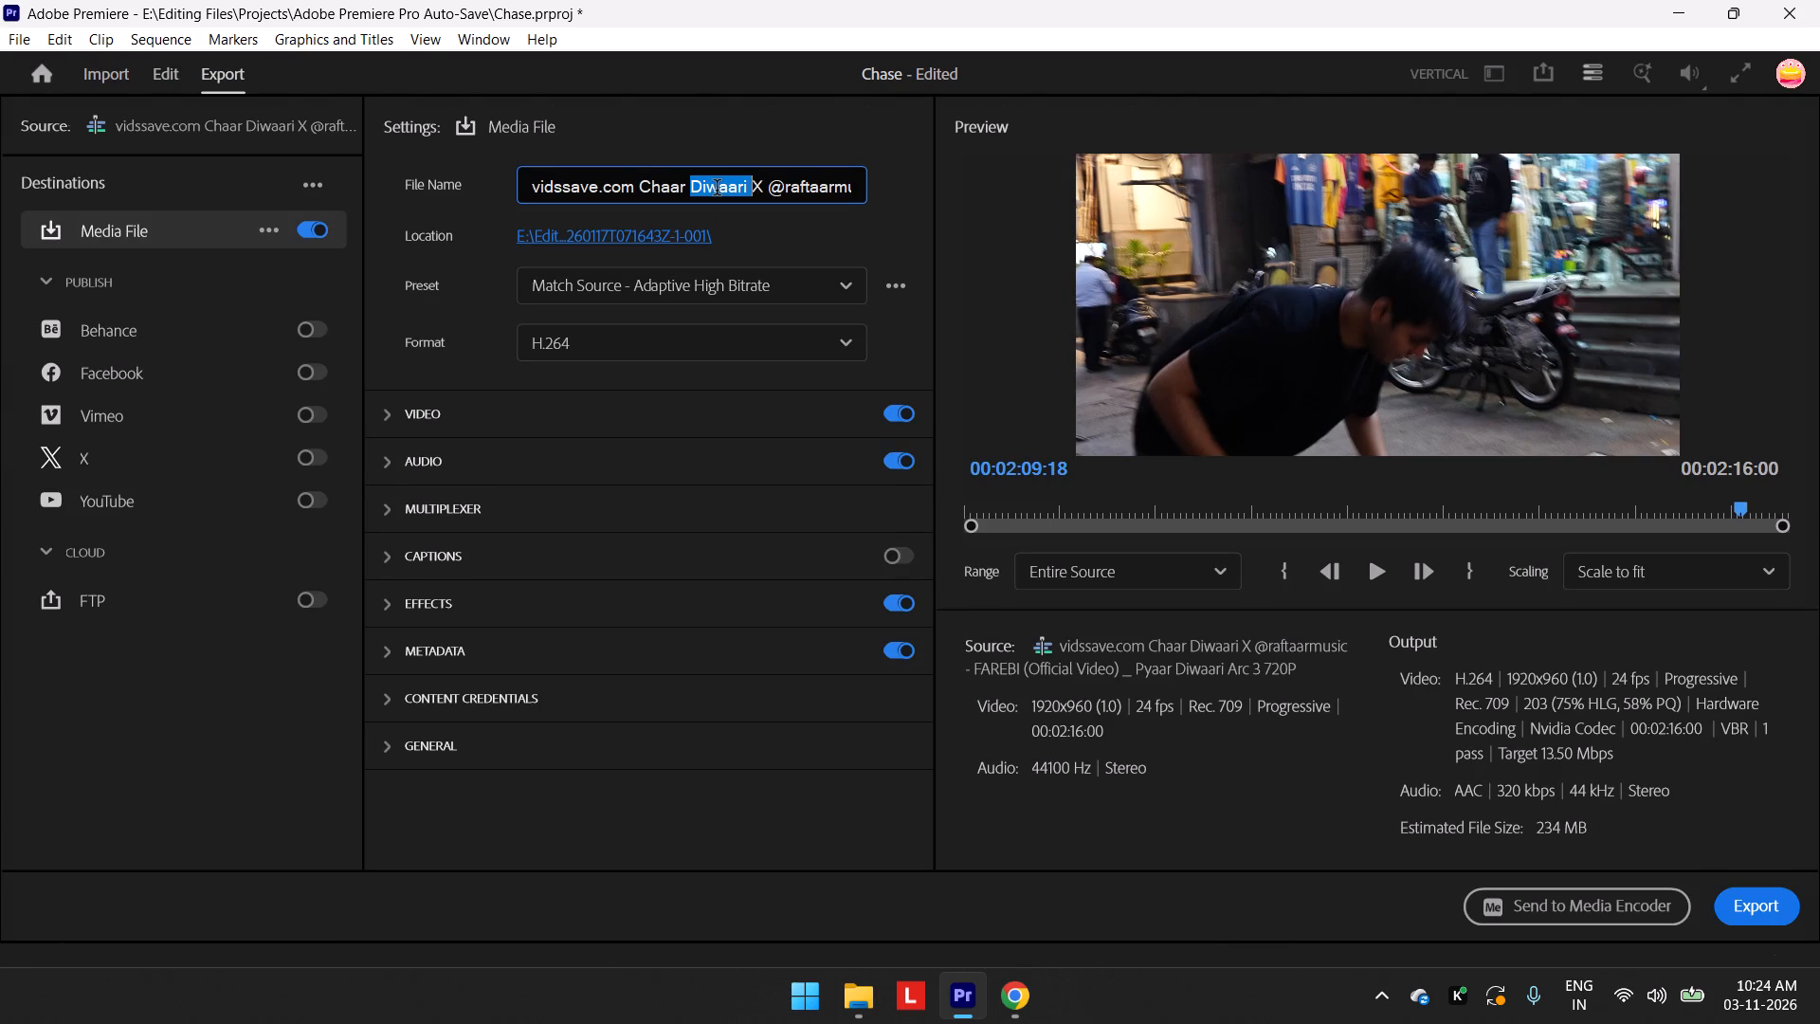
{"action": "double_click", "coordinate": [717, 190]}
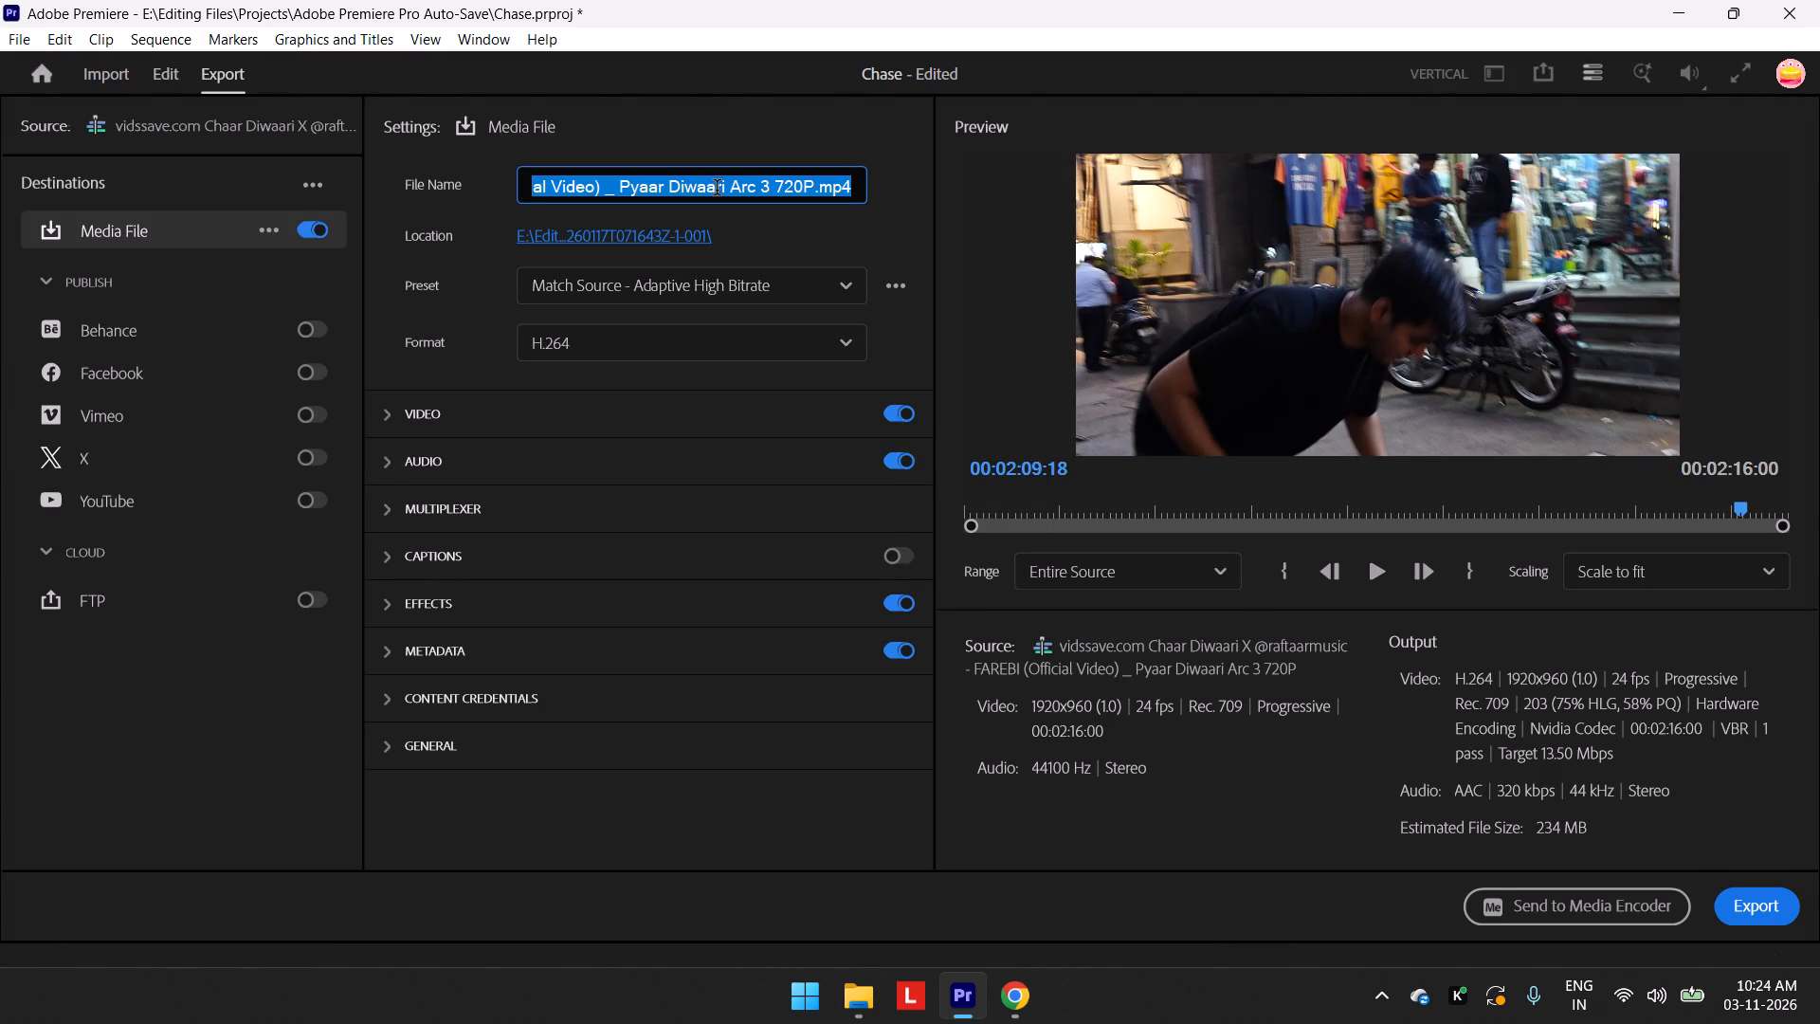
{"action": "type", "text": "Chase"}
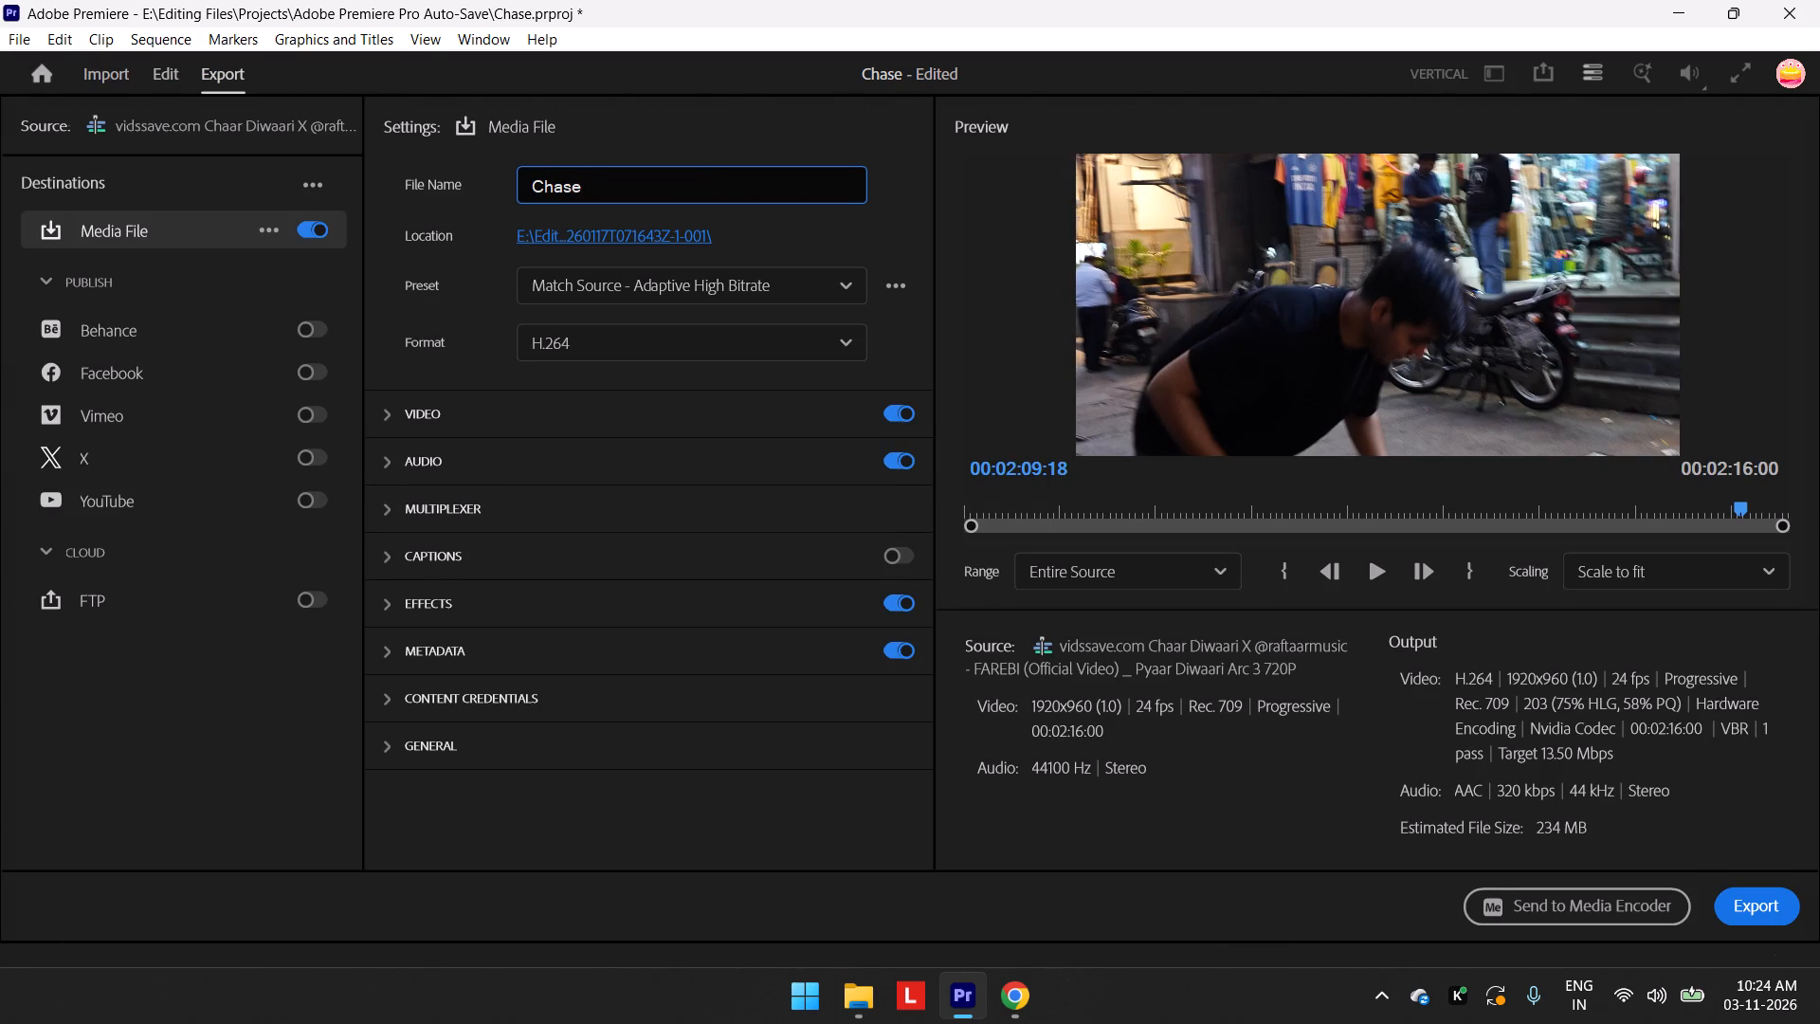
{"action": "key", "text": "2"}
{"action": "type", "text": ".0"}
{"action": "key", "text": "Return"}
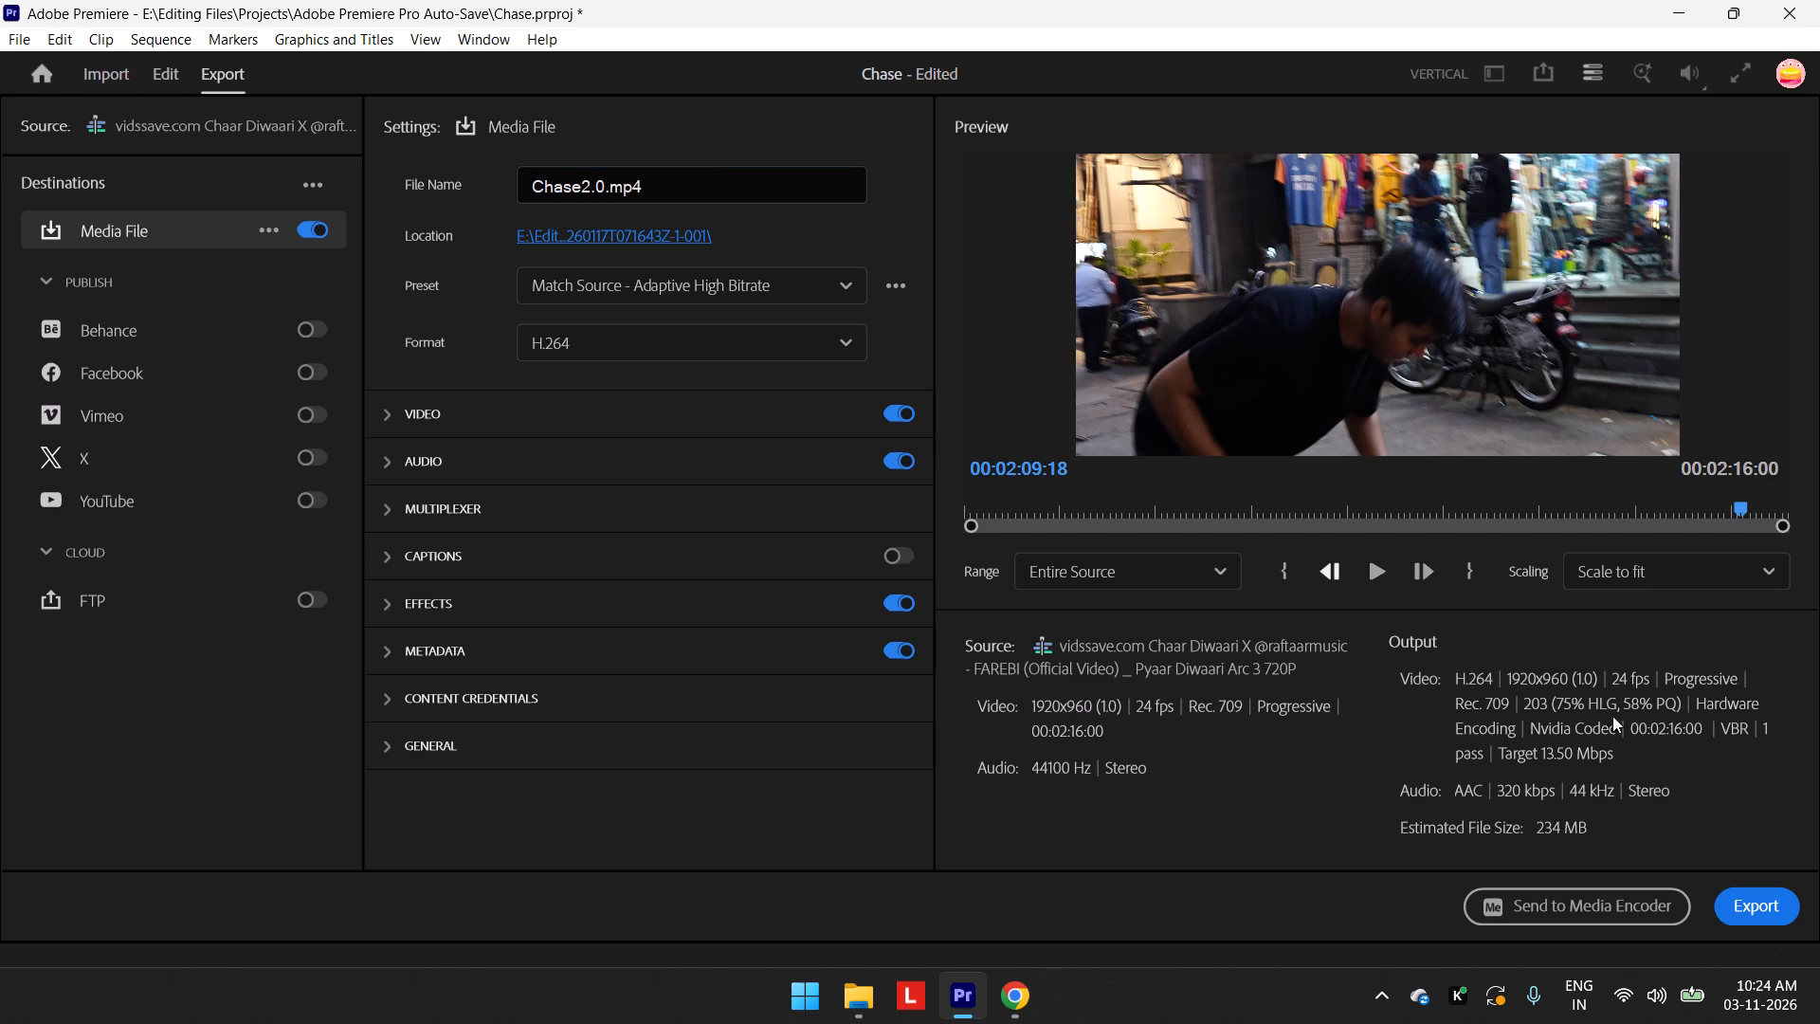
Export the full sequence as Chase2.0.mp4 in H.264 format with the Match Source - Adaptive High Bitrate preset.
{"action": "left_click", "coordinate": [1751, 903]}
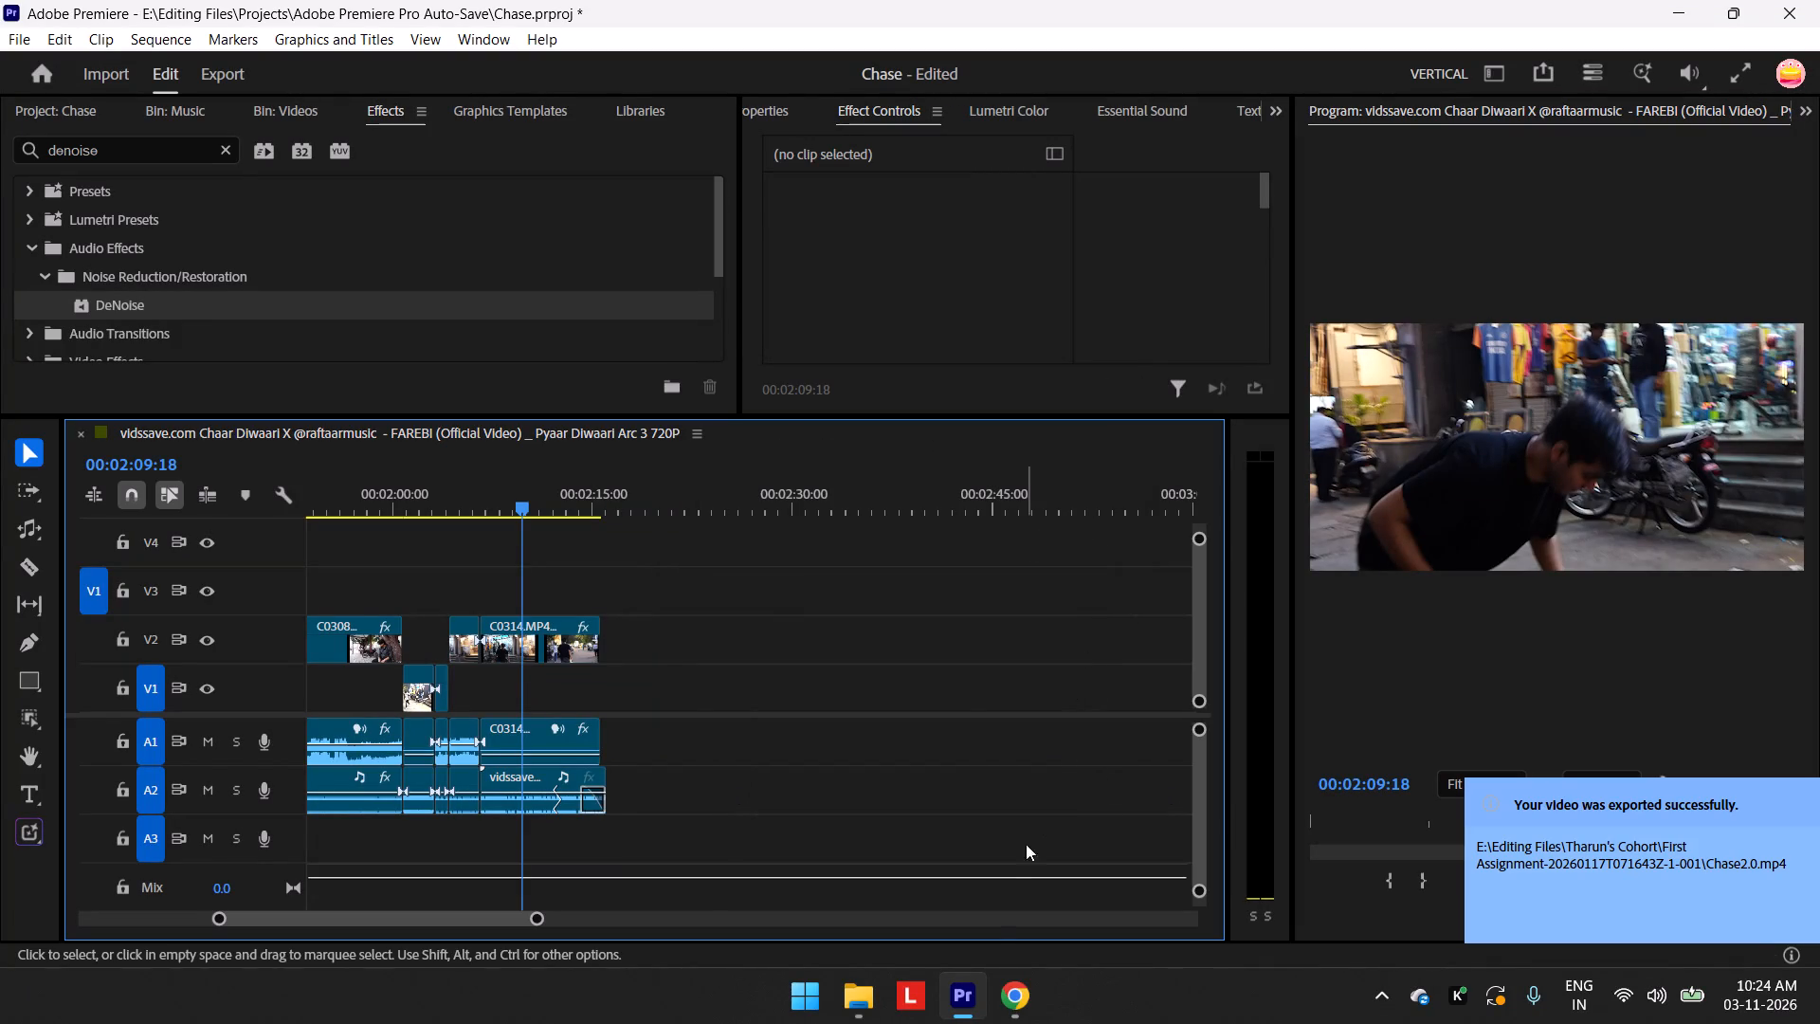
Switch to File Explorer and open the Editing Files folder on the Third Space (WD) (E:) drive to locate the exported video.
{"action": "left_click", "coordinate": [869, 993]}
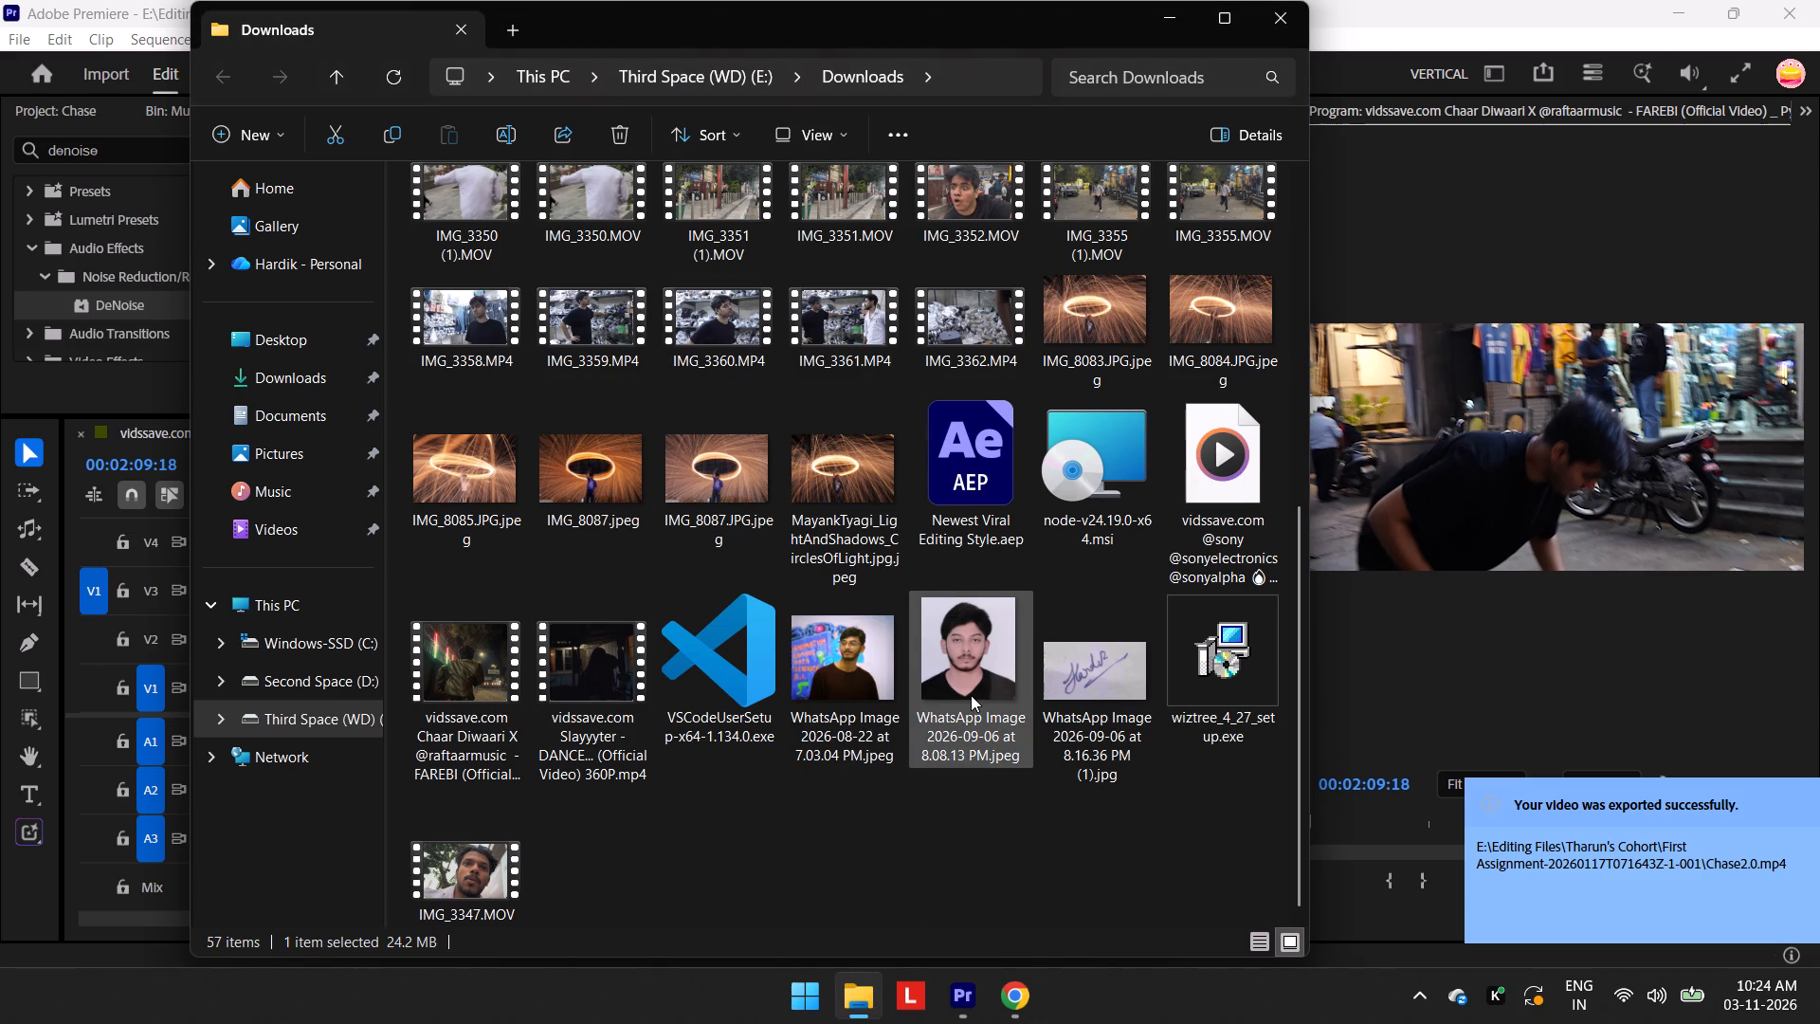
{"action": "scroll", "coordinate": [971, 689], "scroll_direction": "up", "scroll_amount": 3}
{"action": "left_click", "coordinate": [311, 709]}
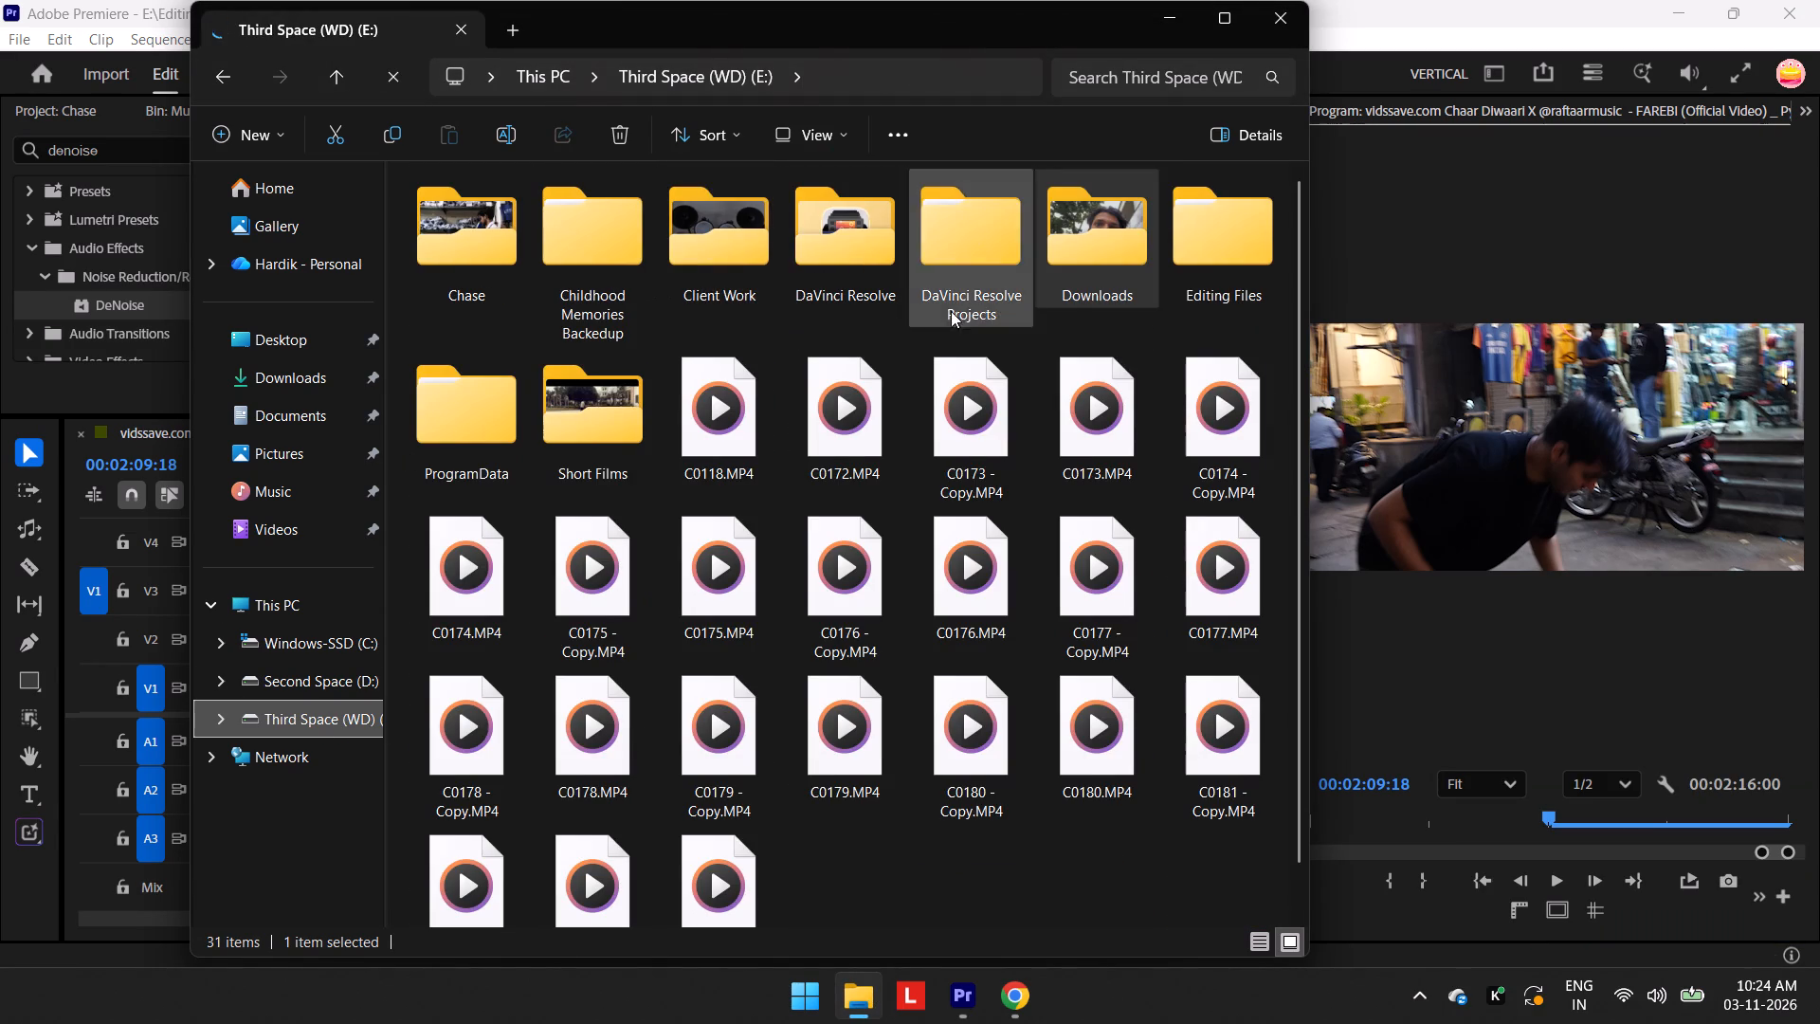
{"action": "double_click", "coordinate": [1238, 256]}
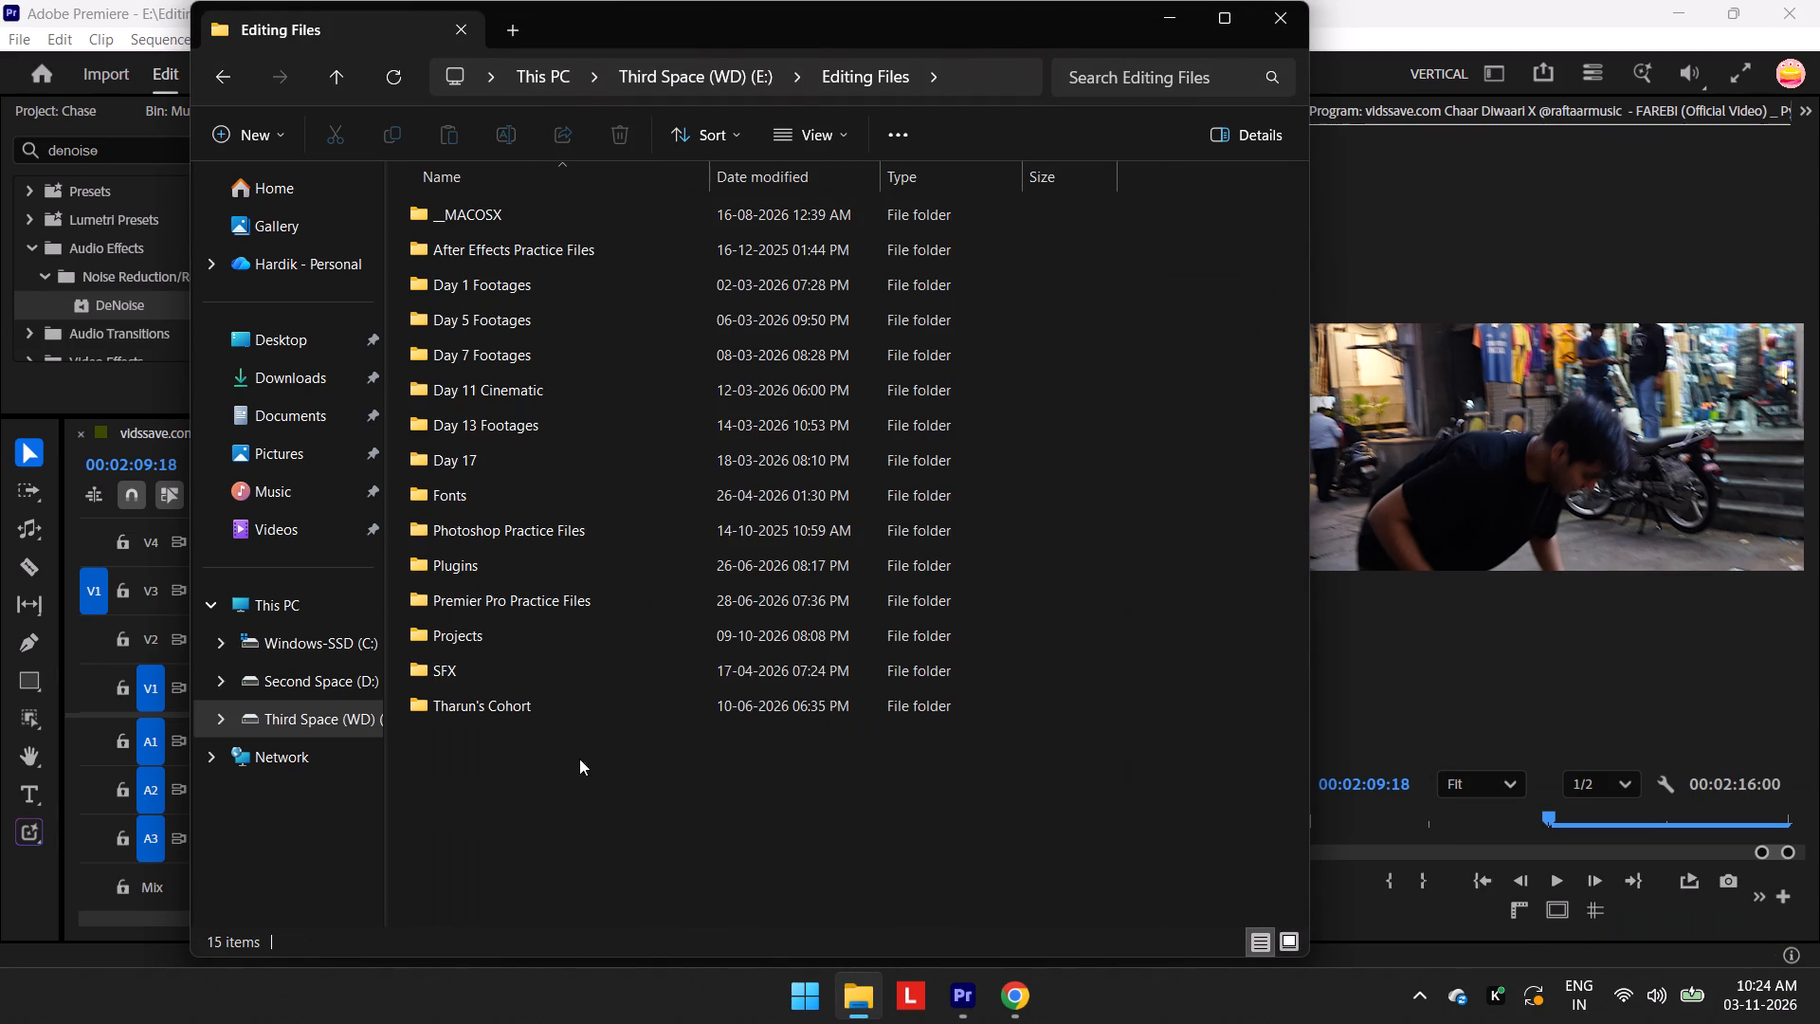
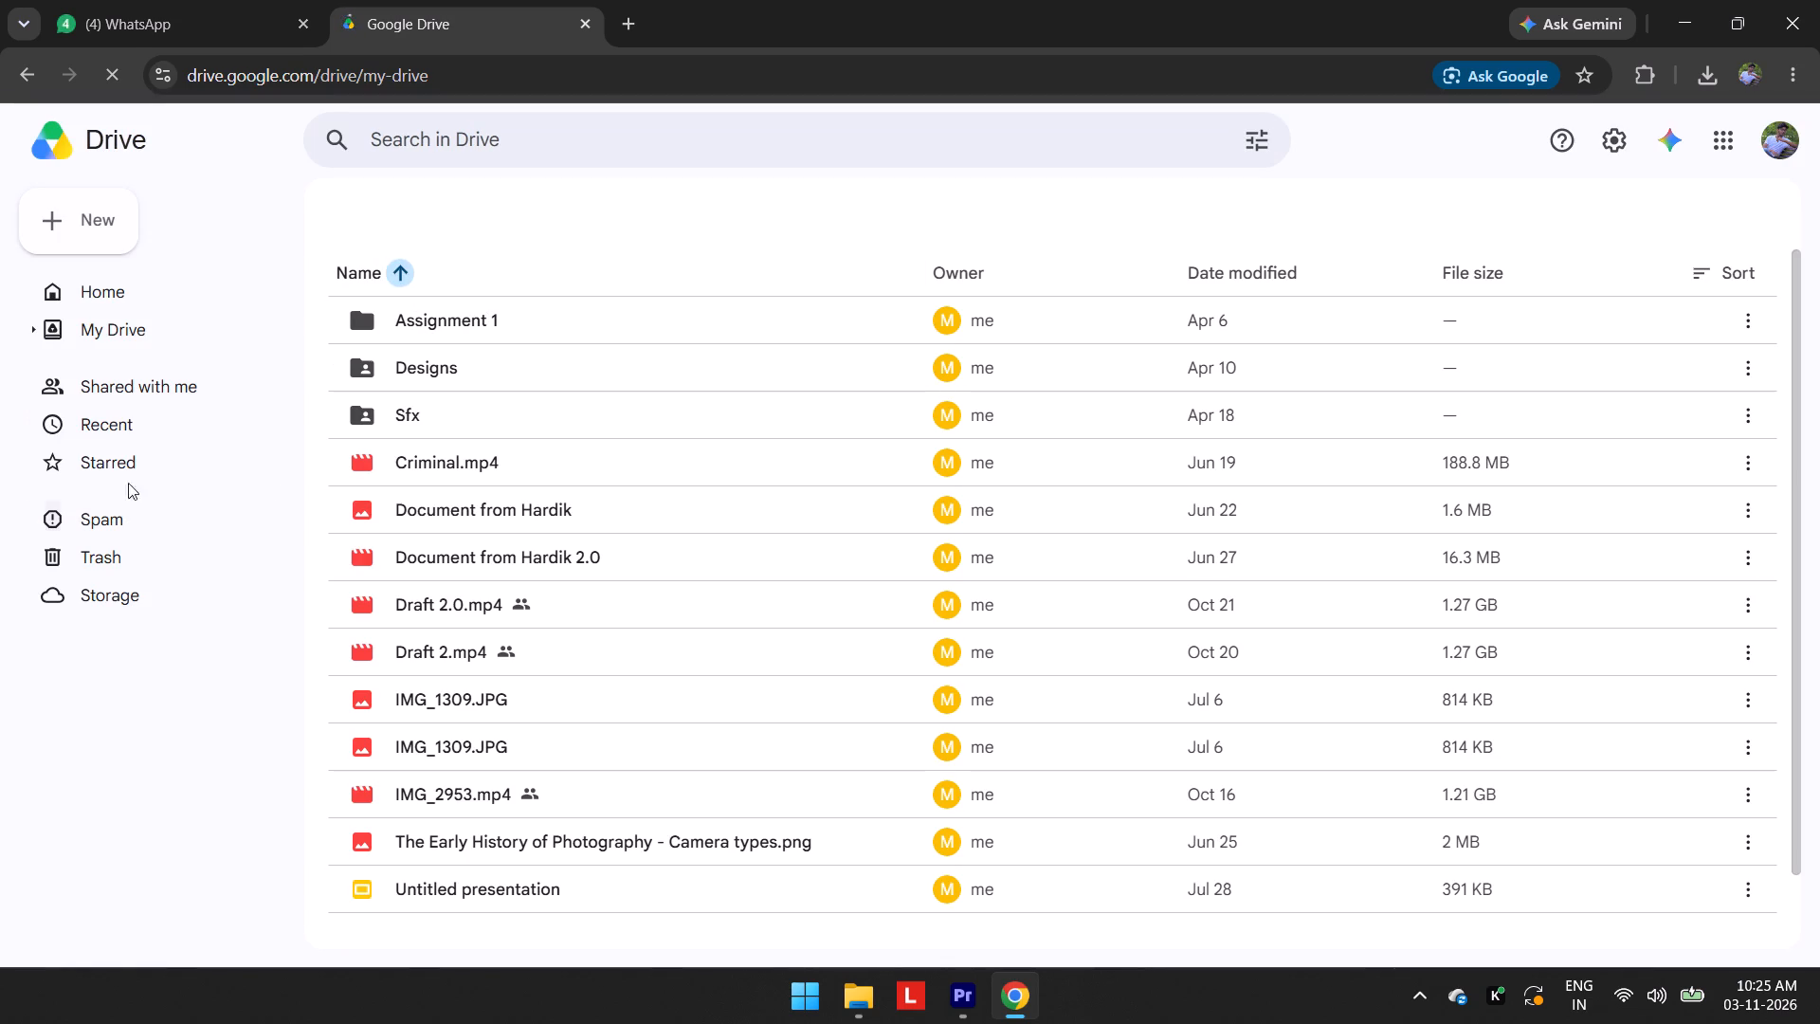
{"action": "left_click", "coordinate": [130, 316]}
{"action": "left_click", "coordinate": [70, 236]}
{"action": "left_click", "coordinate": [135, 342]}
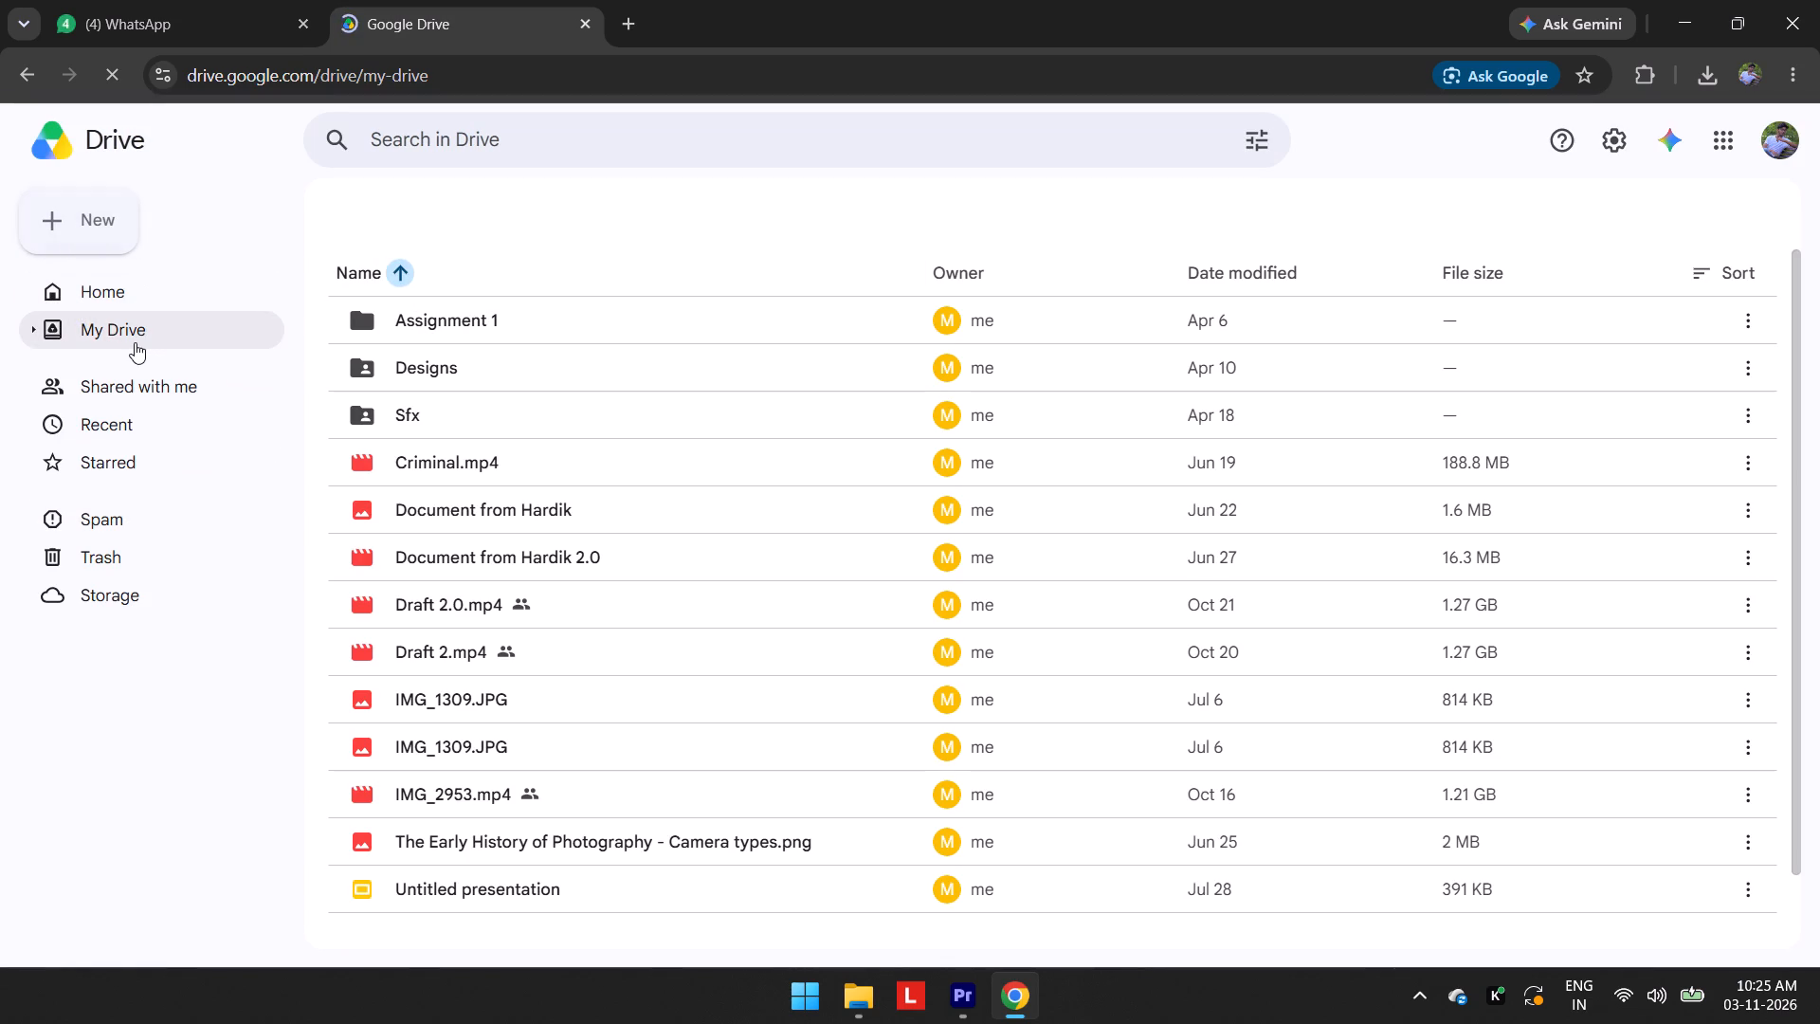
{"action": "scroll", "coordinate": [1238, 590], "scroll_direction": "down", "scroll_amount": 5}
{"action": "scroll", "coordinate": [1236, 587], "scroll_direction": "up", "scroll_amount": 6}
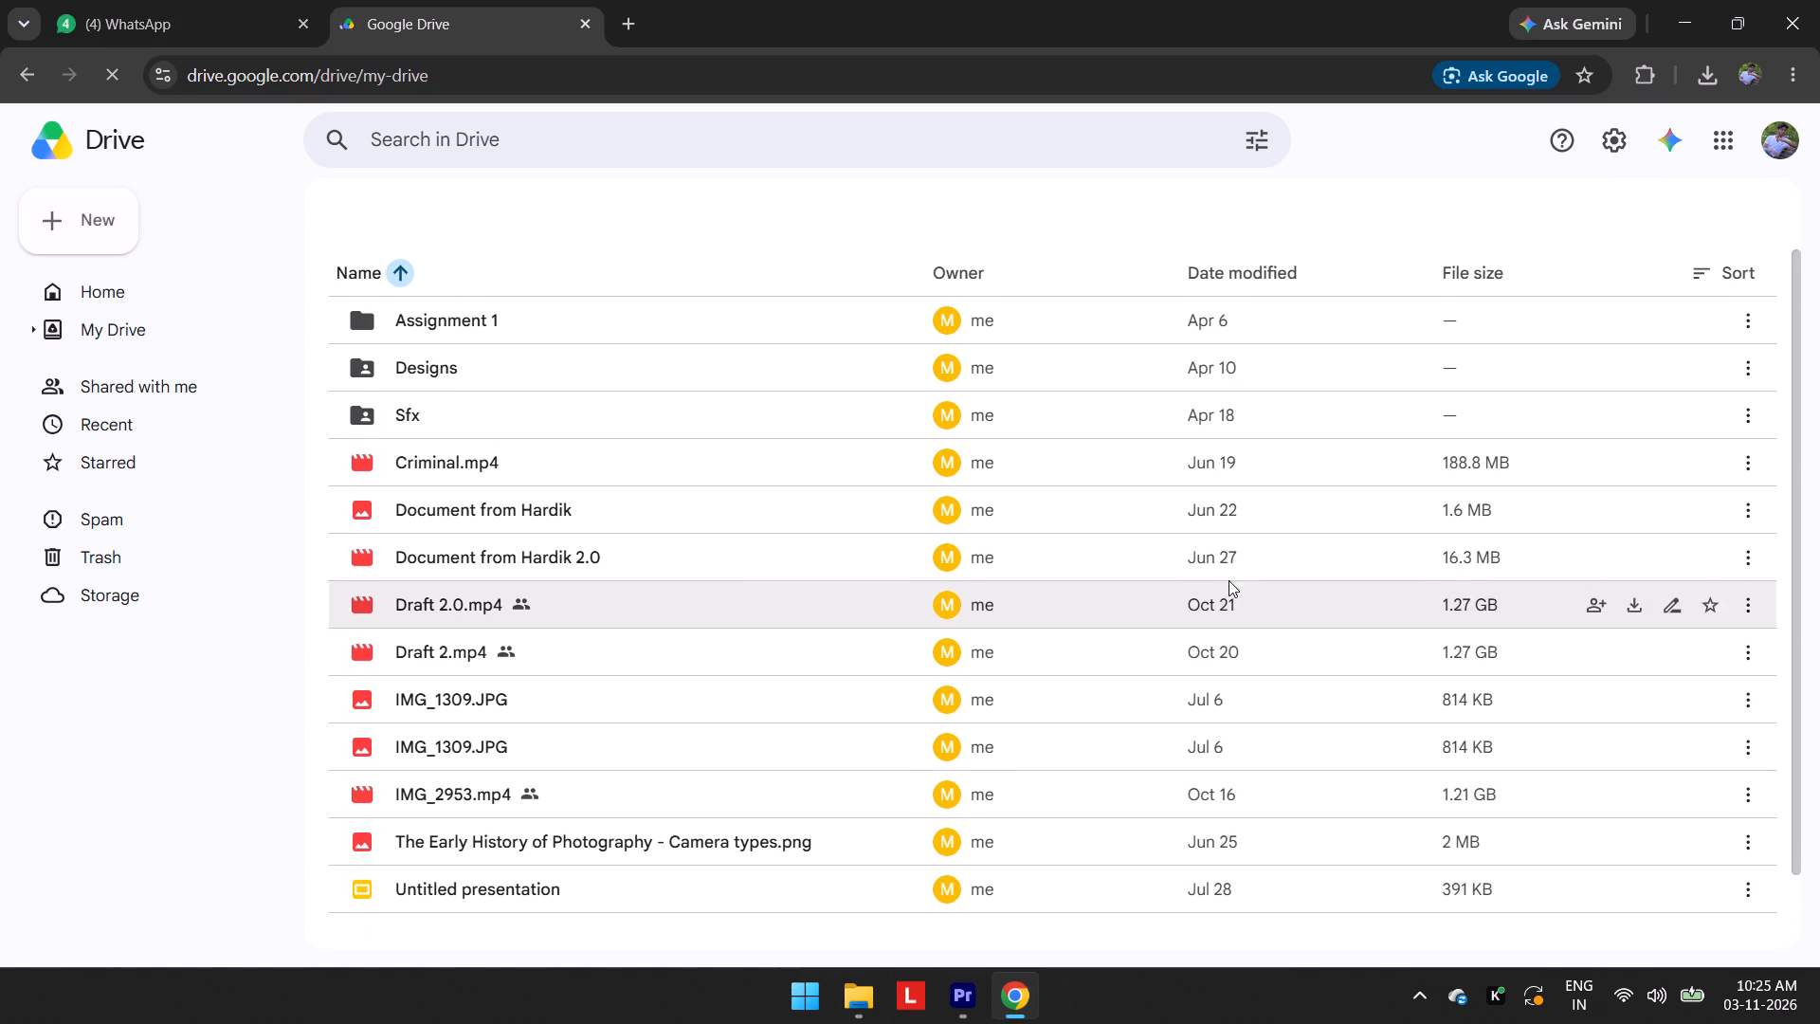
Upload the exported Chase2.0.mp4 from the First Assignment export folder to My Drive in Google Drive.
{"action": "left_click", "coordinate": [87, 319]}
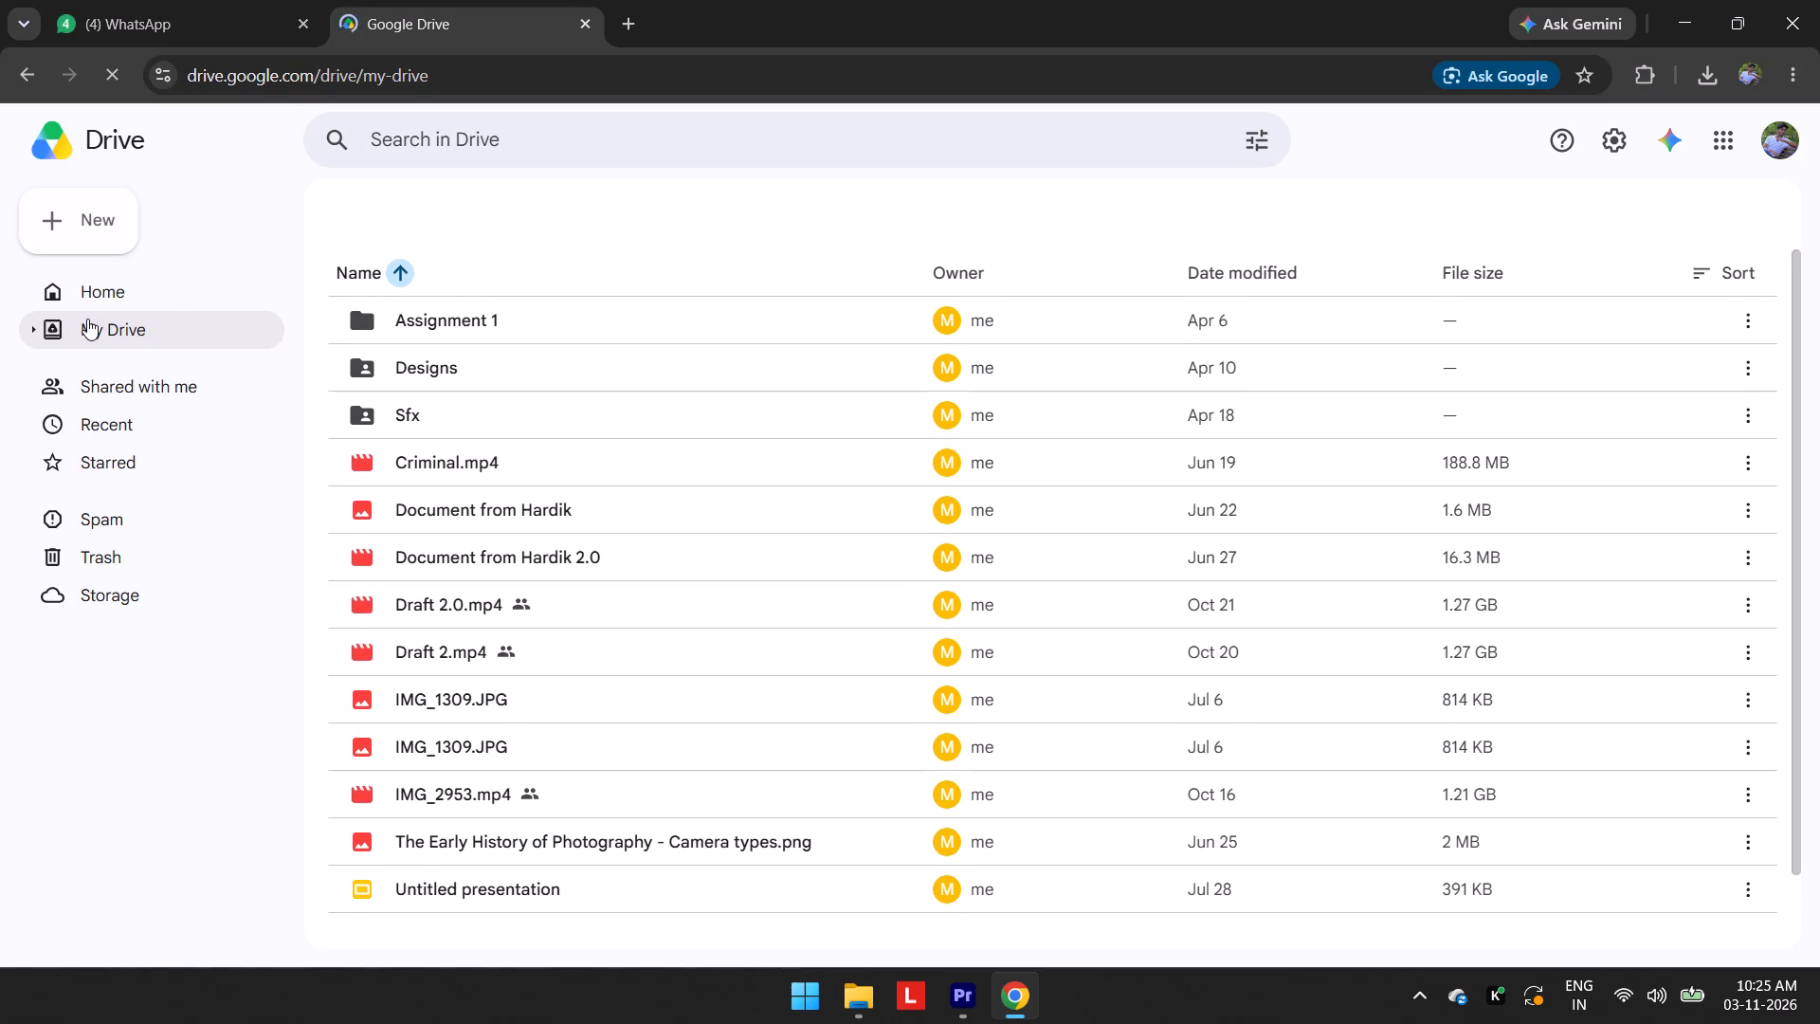
{"action": "left_click", "coordinate": [68, 209]}
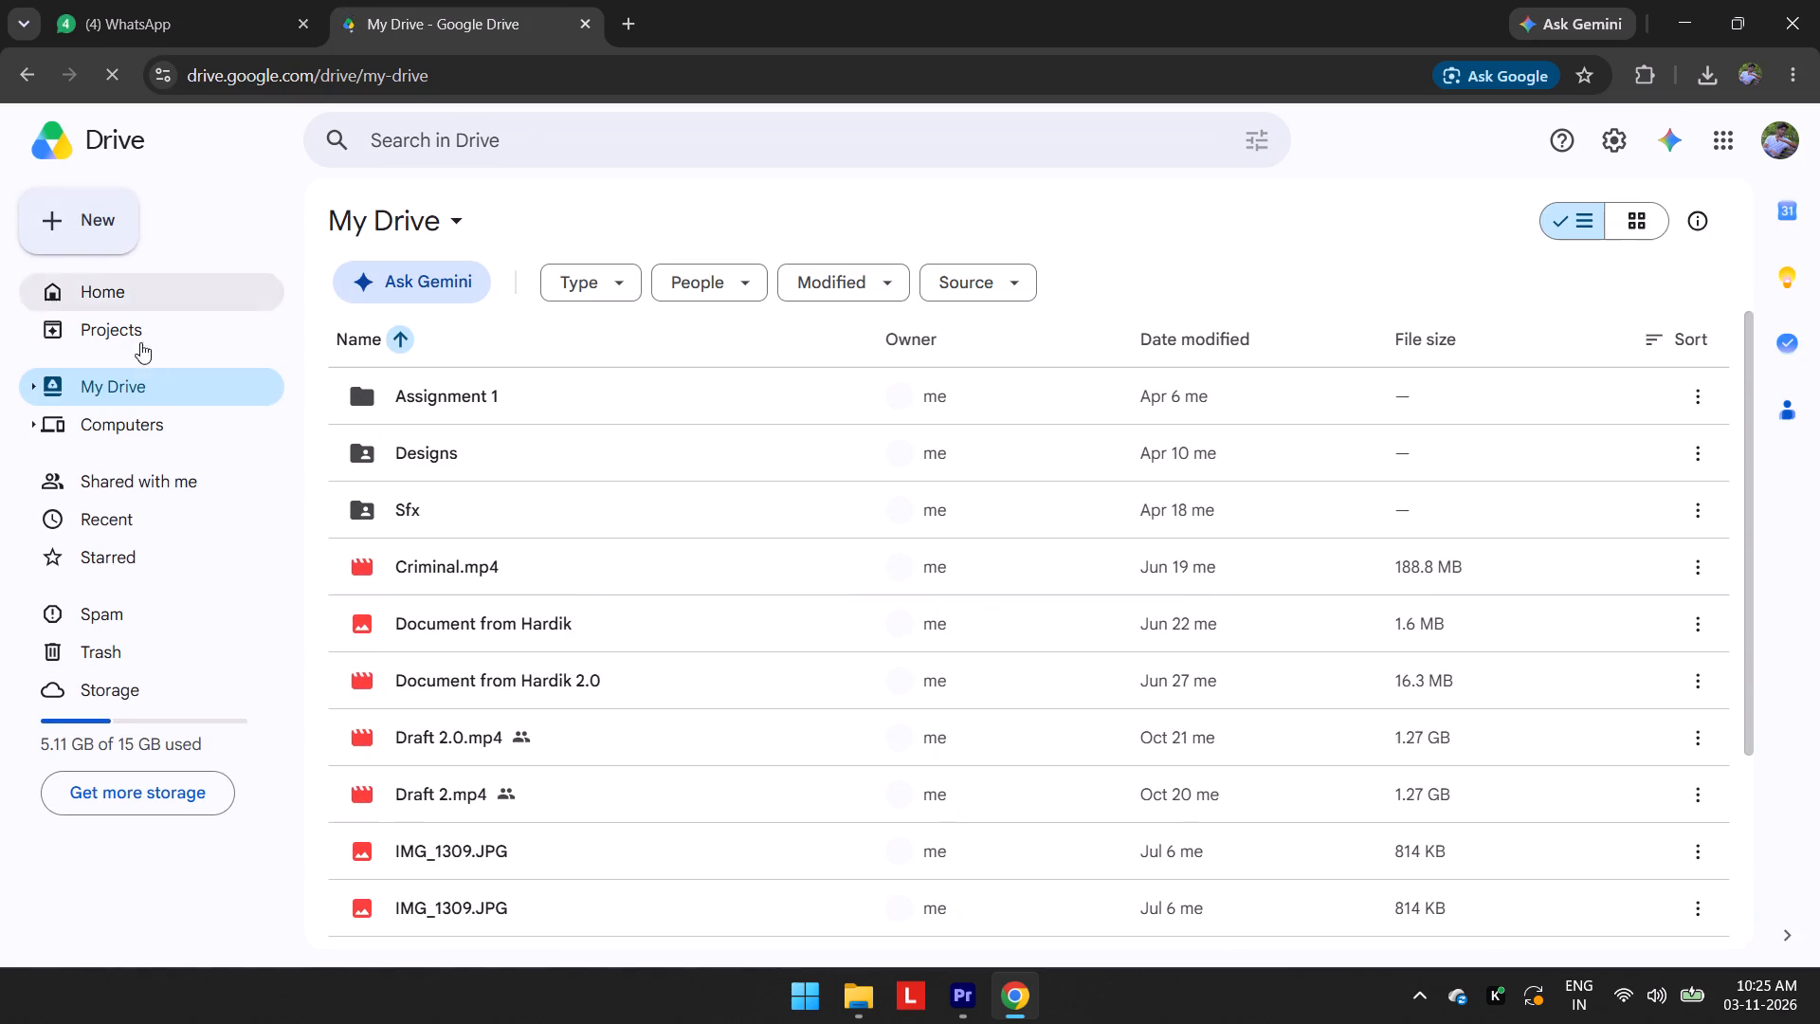
{"action": "left_click", "coordinate": [144, 382]}
{"action": "left_click", "coordinate": [240, 263]}
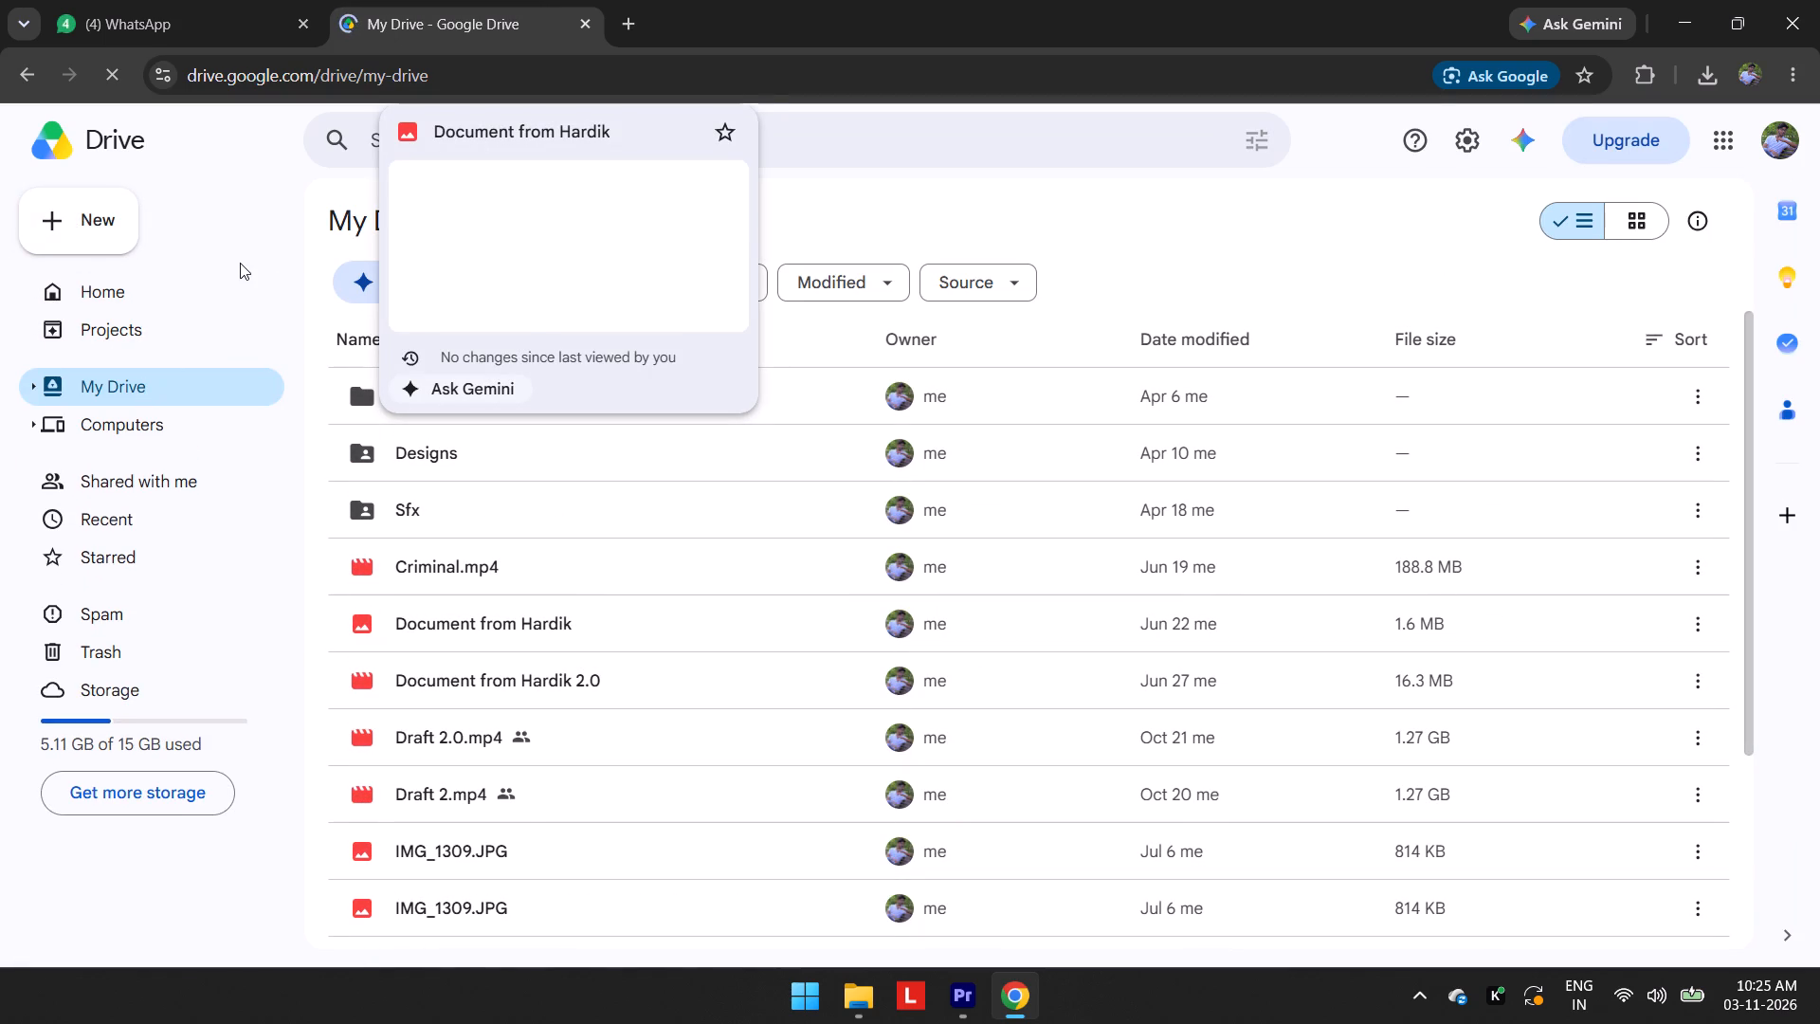
{"action": "left_click", "coordinate": [142, 380]}
{"action": "left_click", "coordinate": [61, 220]}
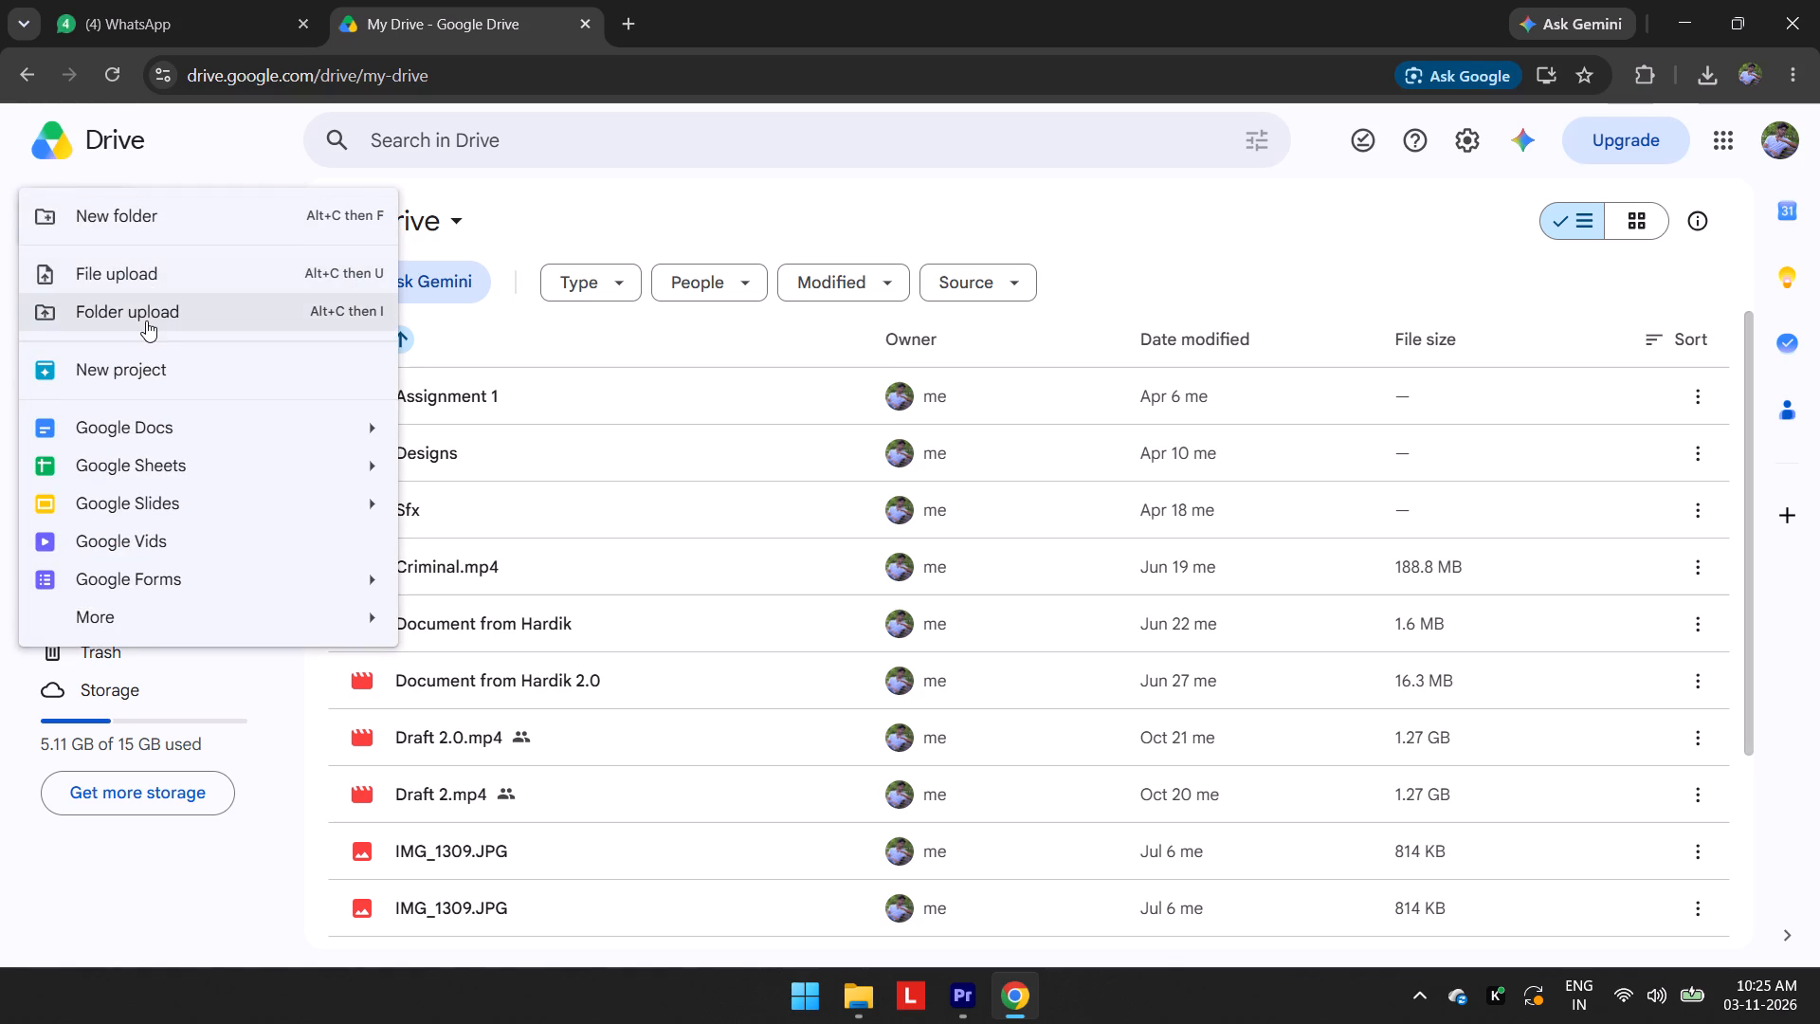
{"action": "left_click", "coordinate": [174, 273]}
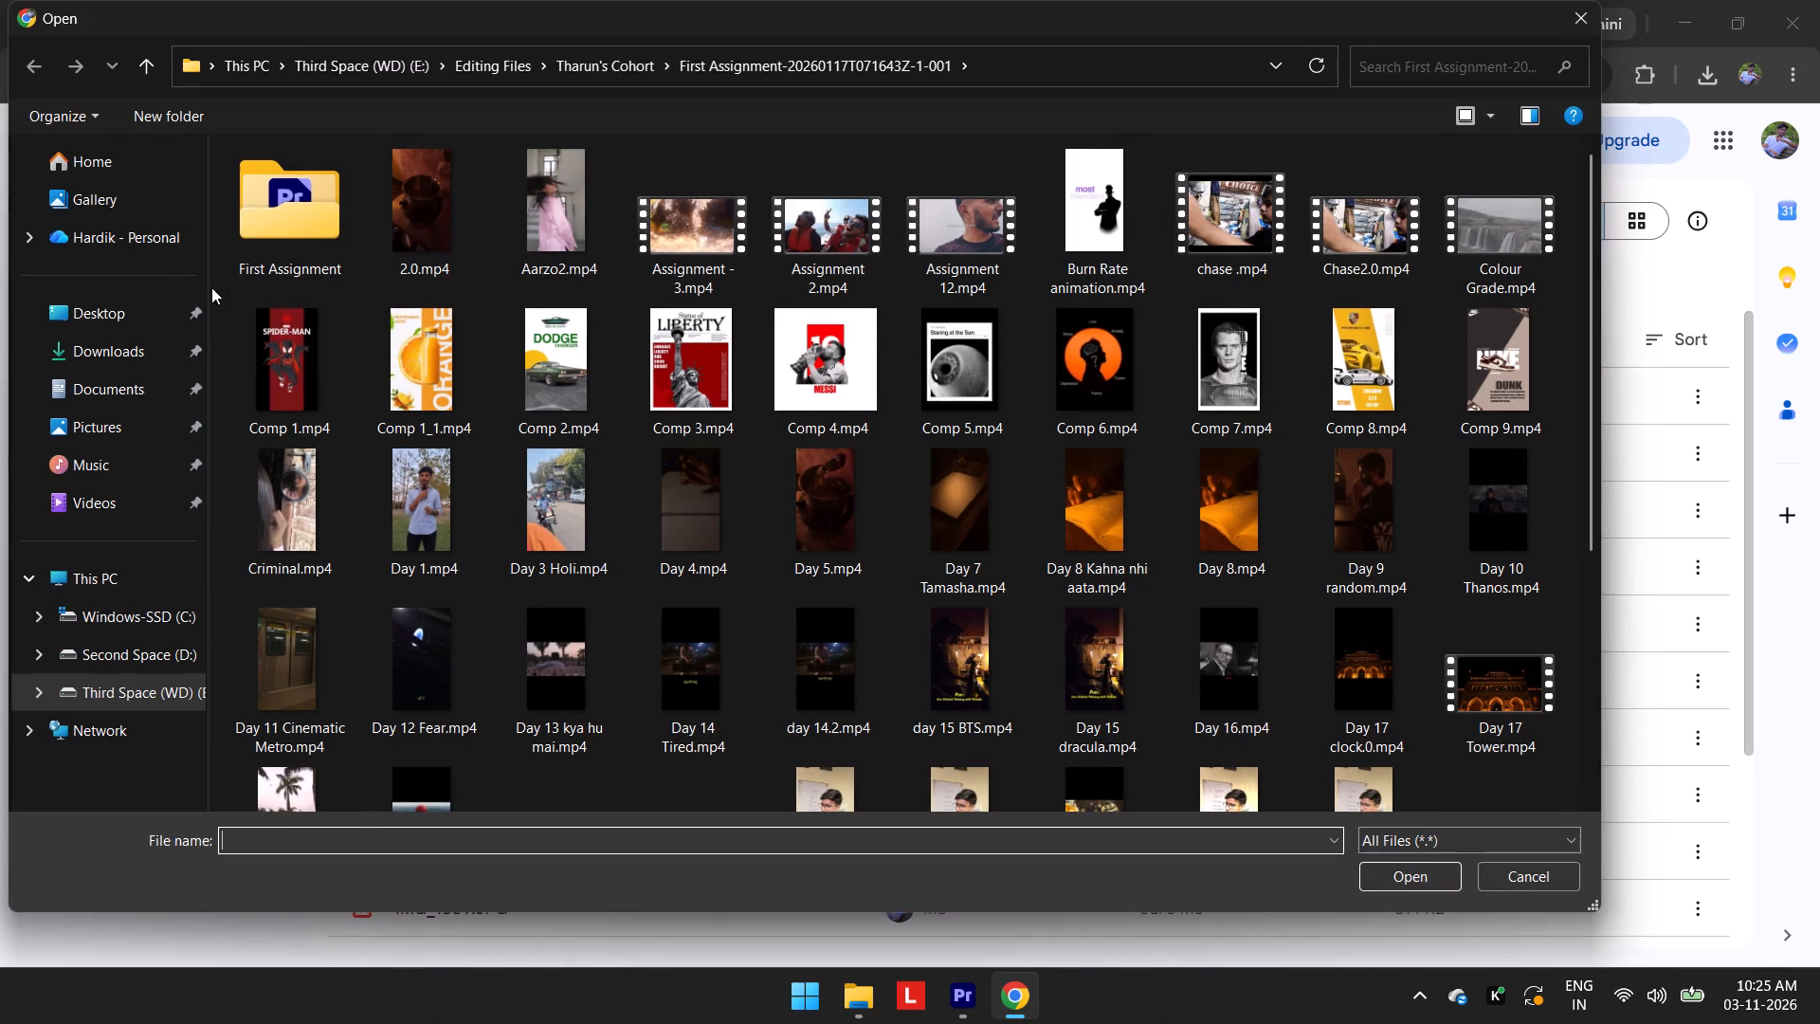
{"action": "left_click", "coordinate": [1336, 246]}
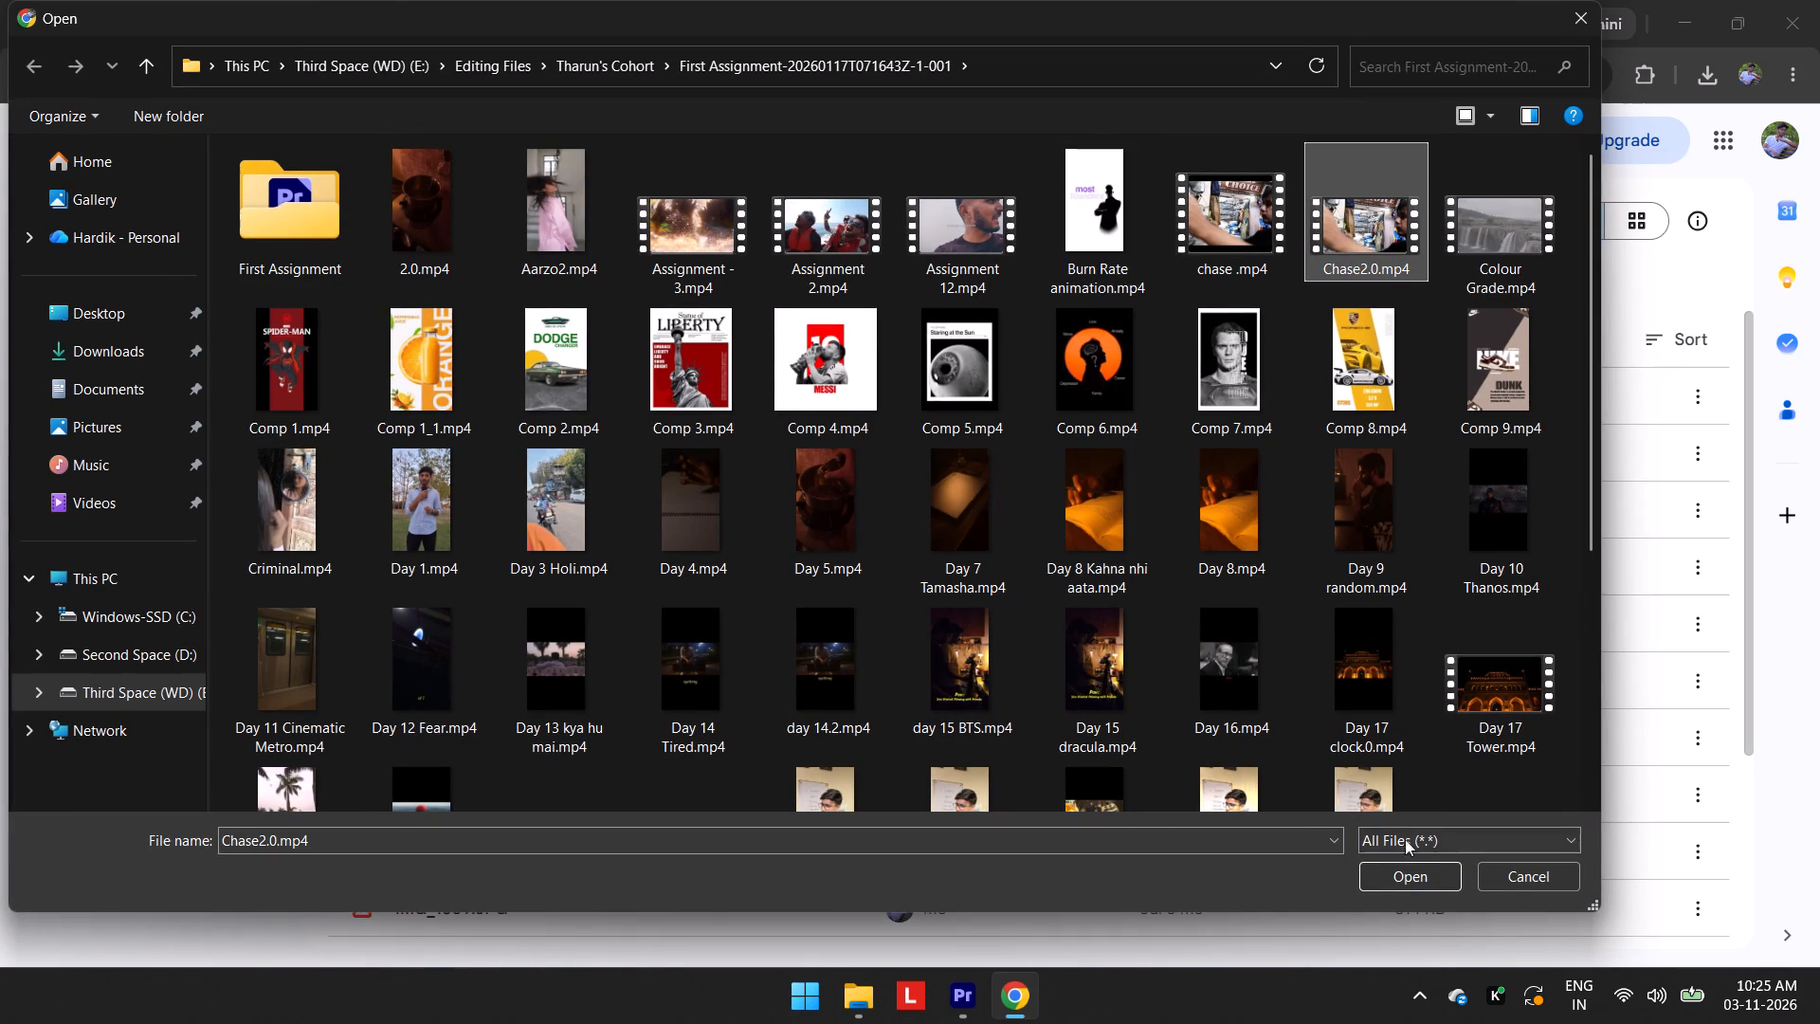
{"action": "left_click", "coordinate": [1395, 881]}
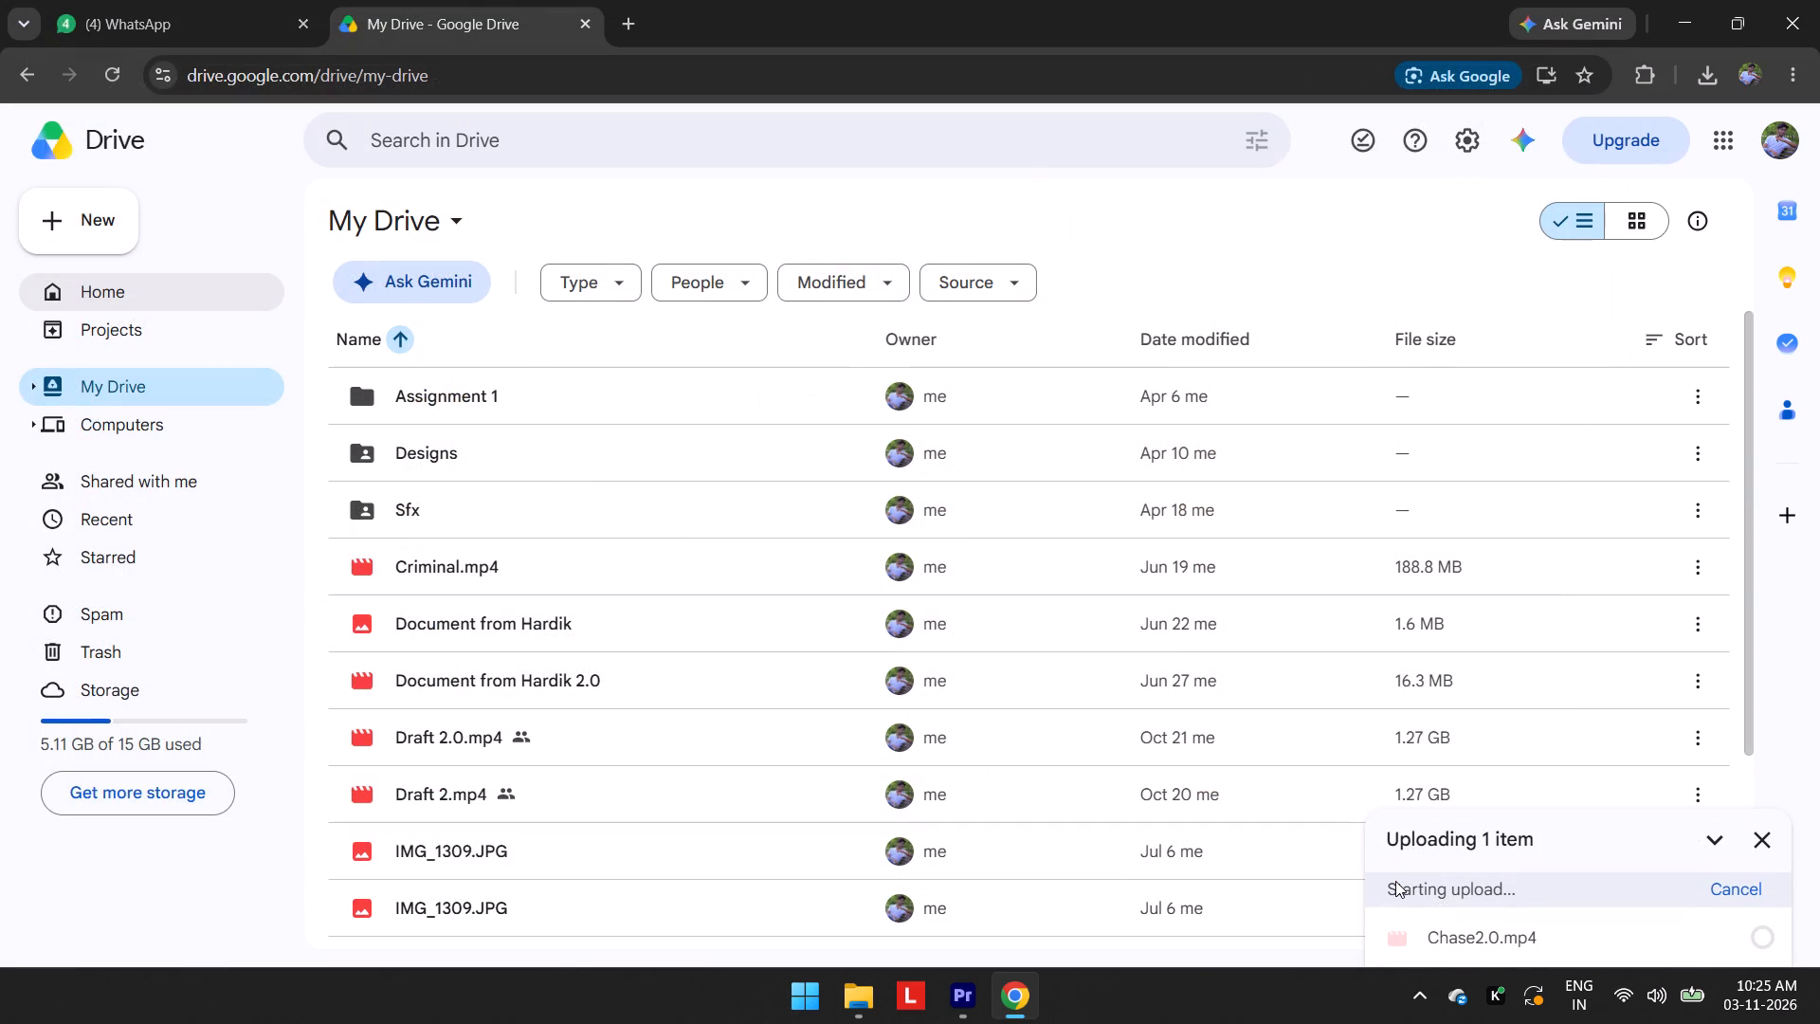
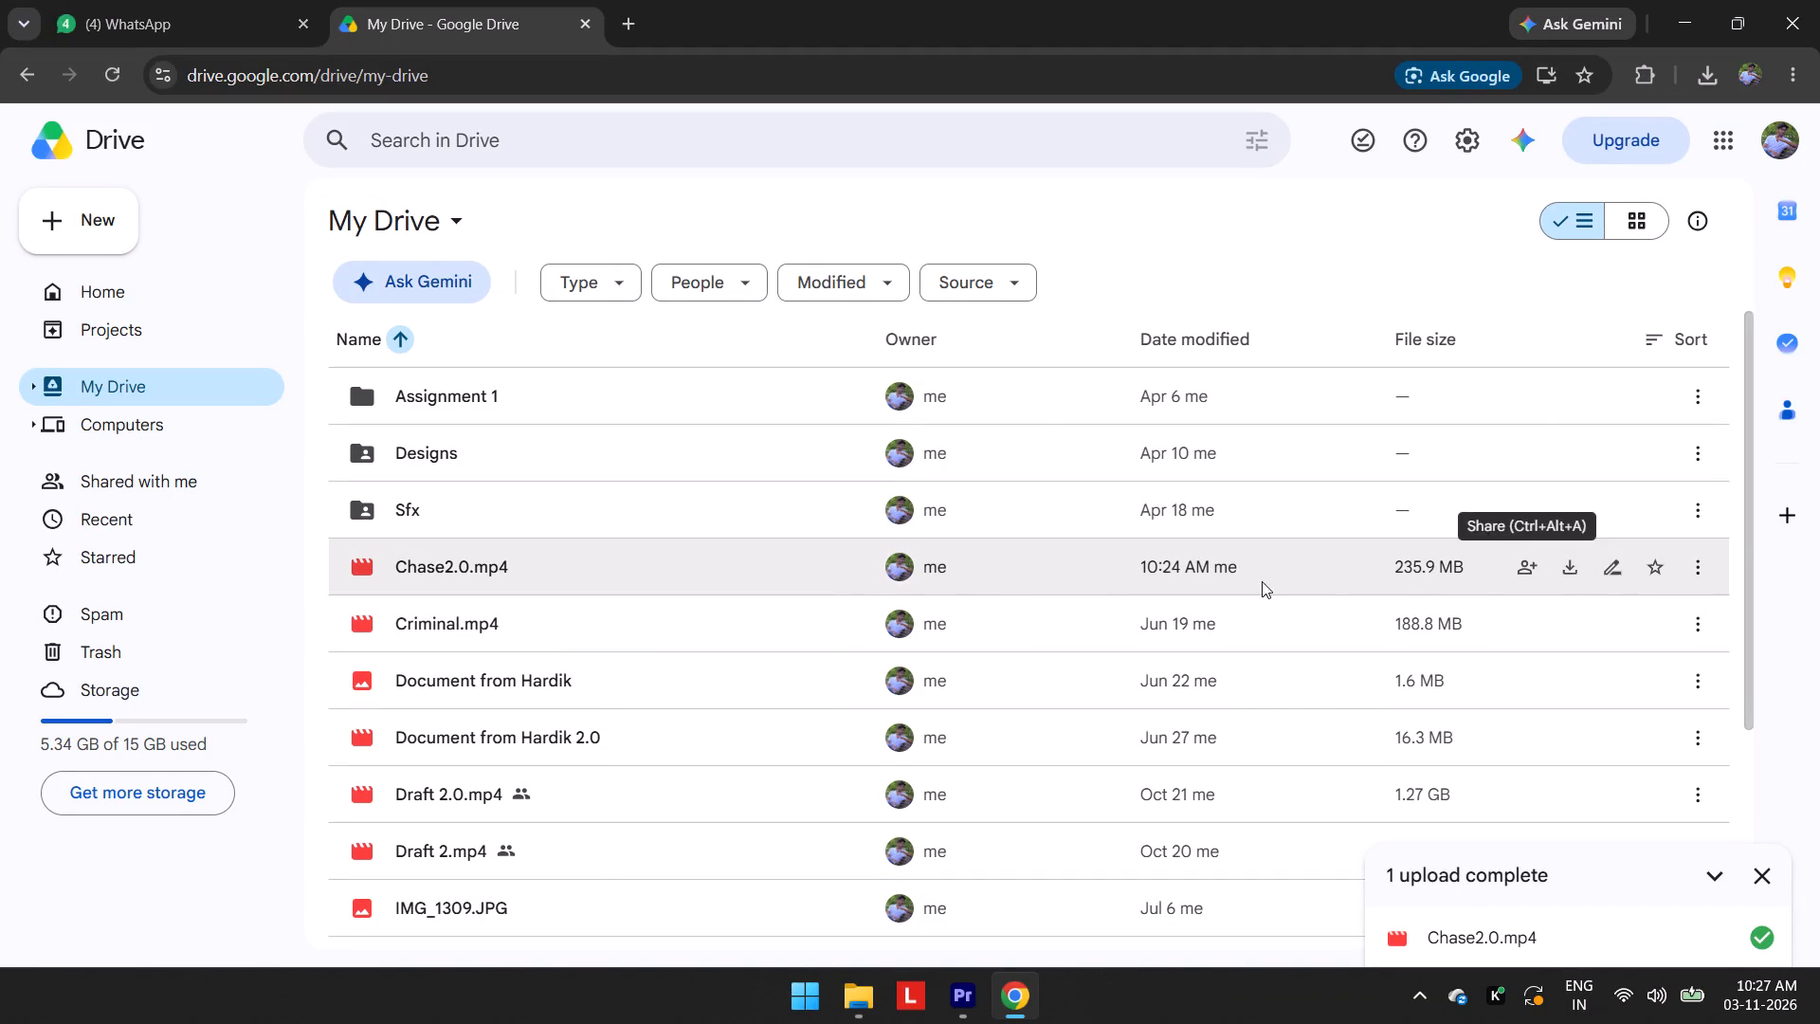
Share Chase2.0.mp4 from My Drive with general access set to Anyone with the link, and copy its link.
{"action": "left_click", "coordinate": [1702, 566]}
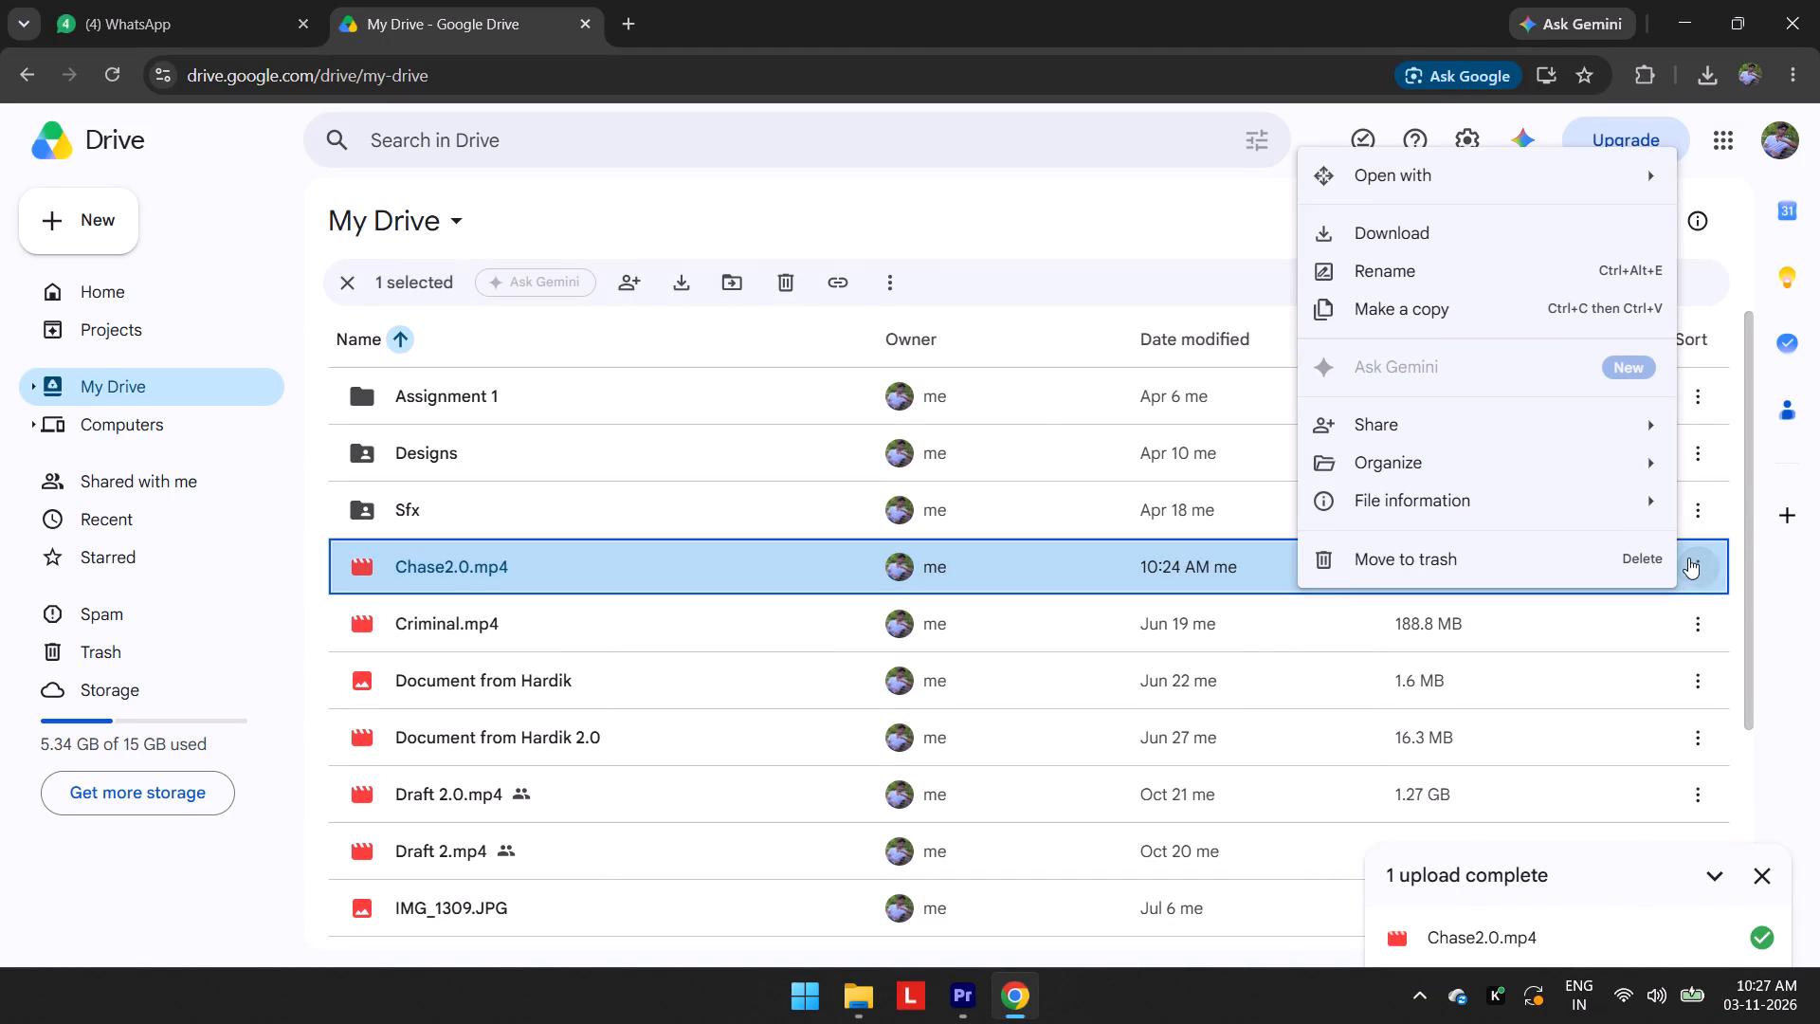
{"action": "left_click", "coordinate": [1398, 428]}
{"action": "left_click", "coordinate": [1049, 428]}
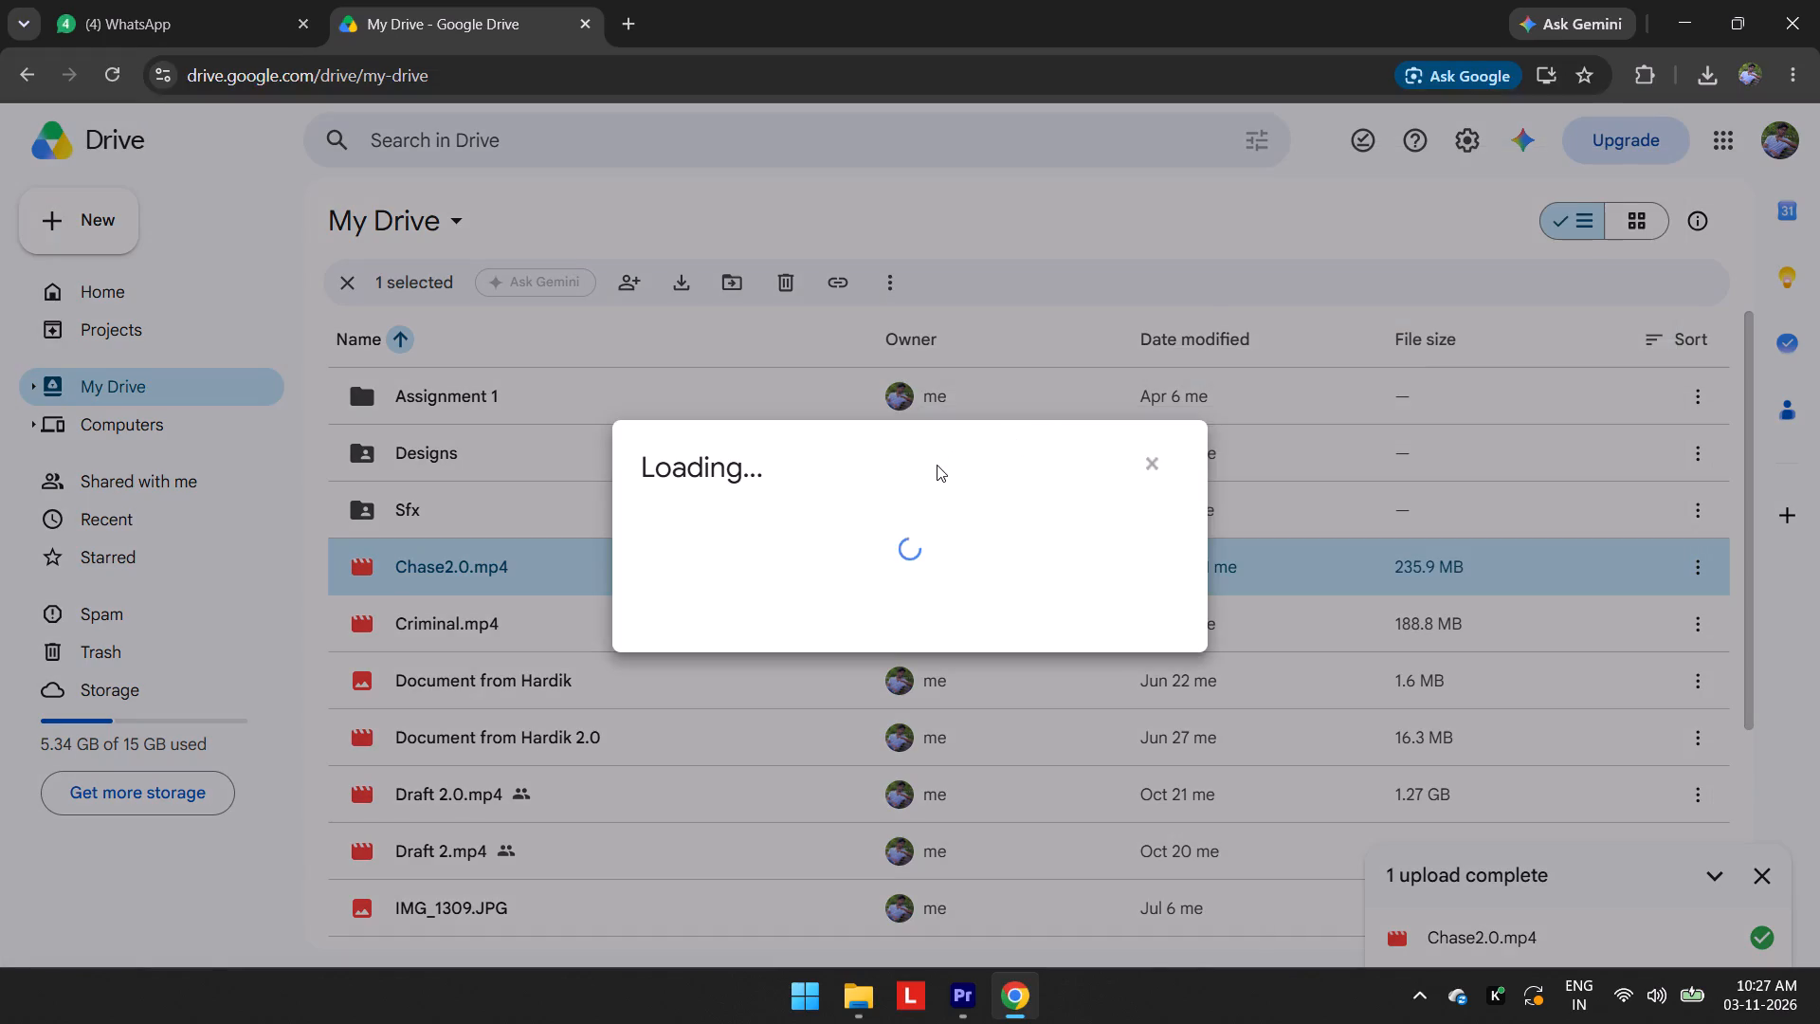
{"action": "left_click", "coordinate": [774, 635]}
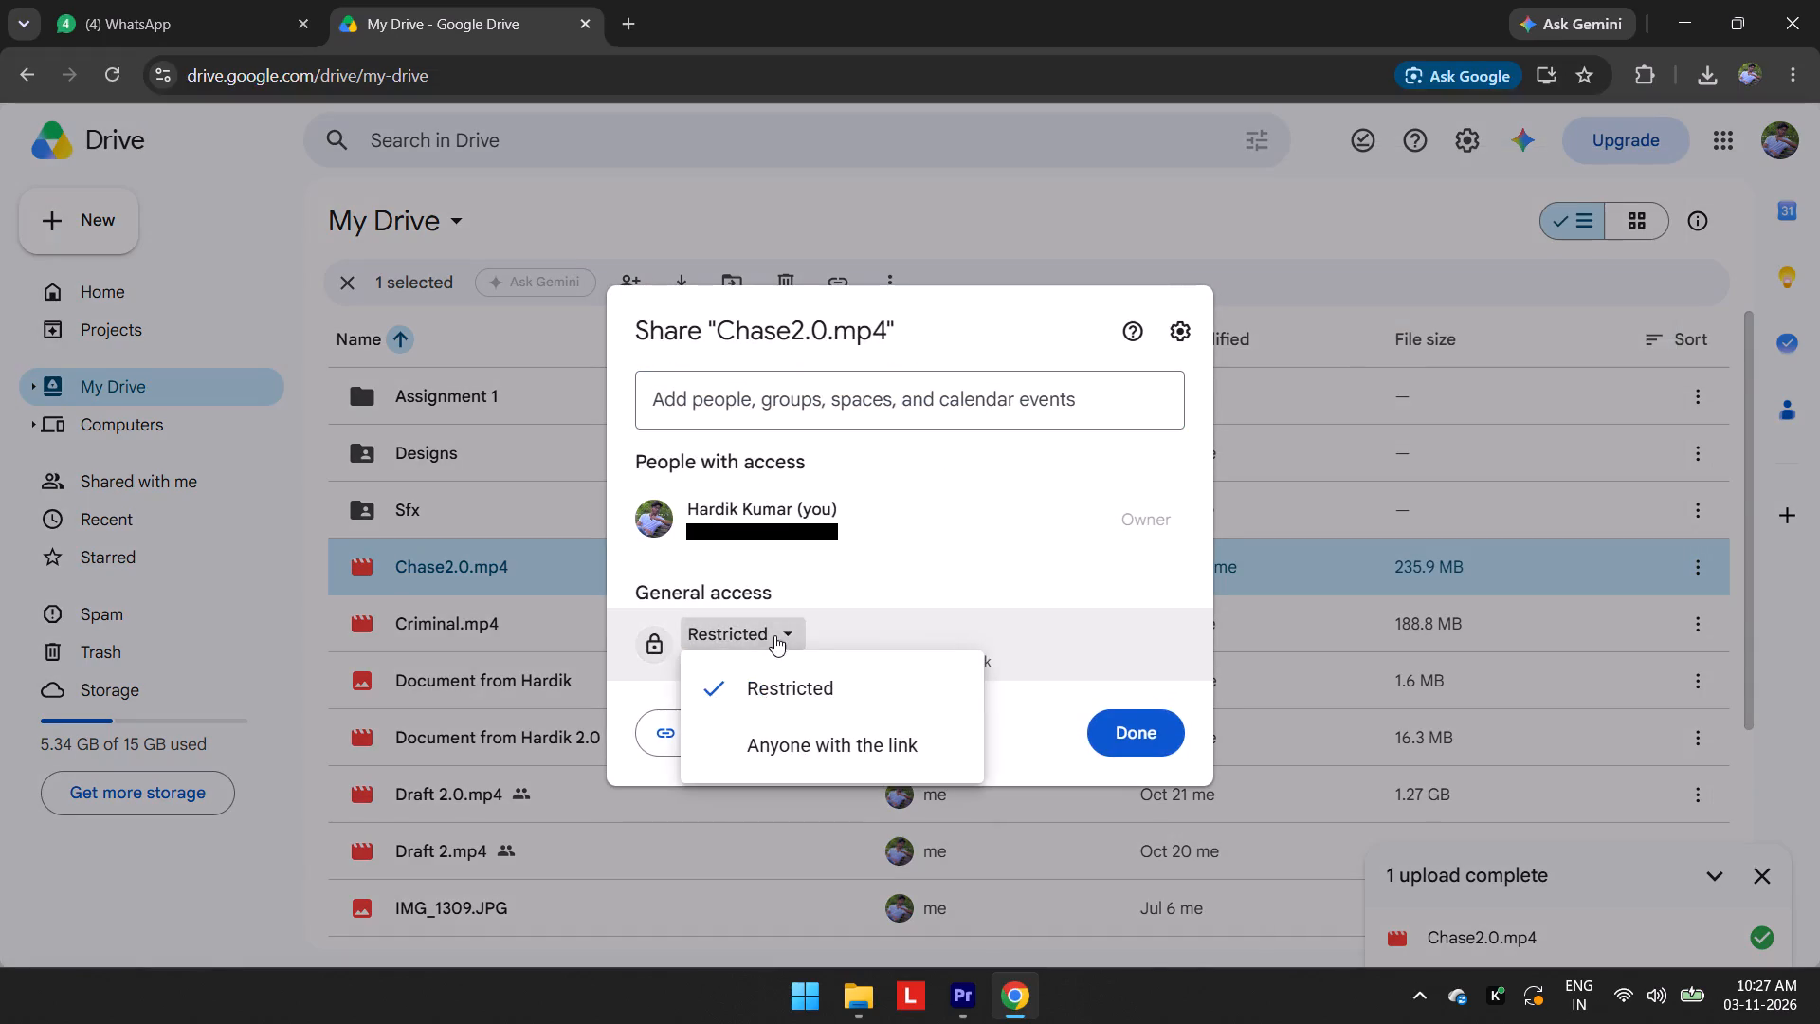
{"action": "left_click", "coordinate": [777, 738]}
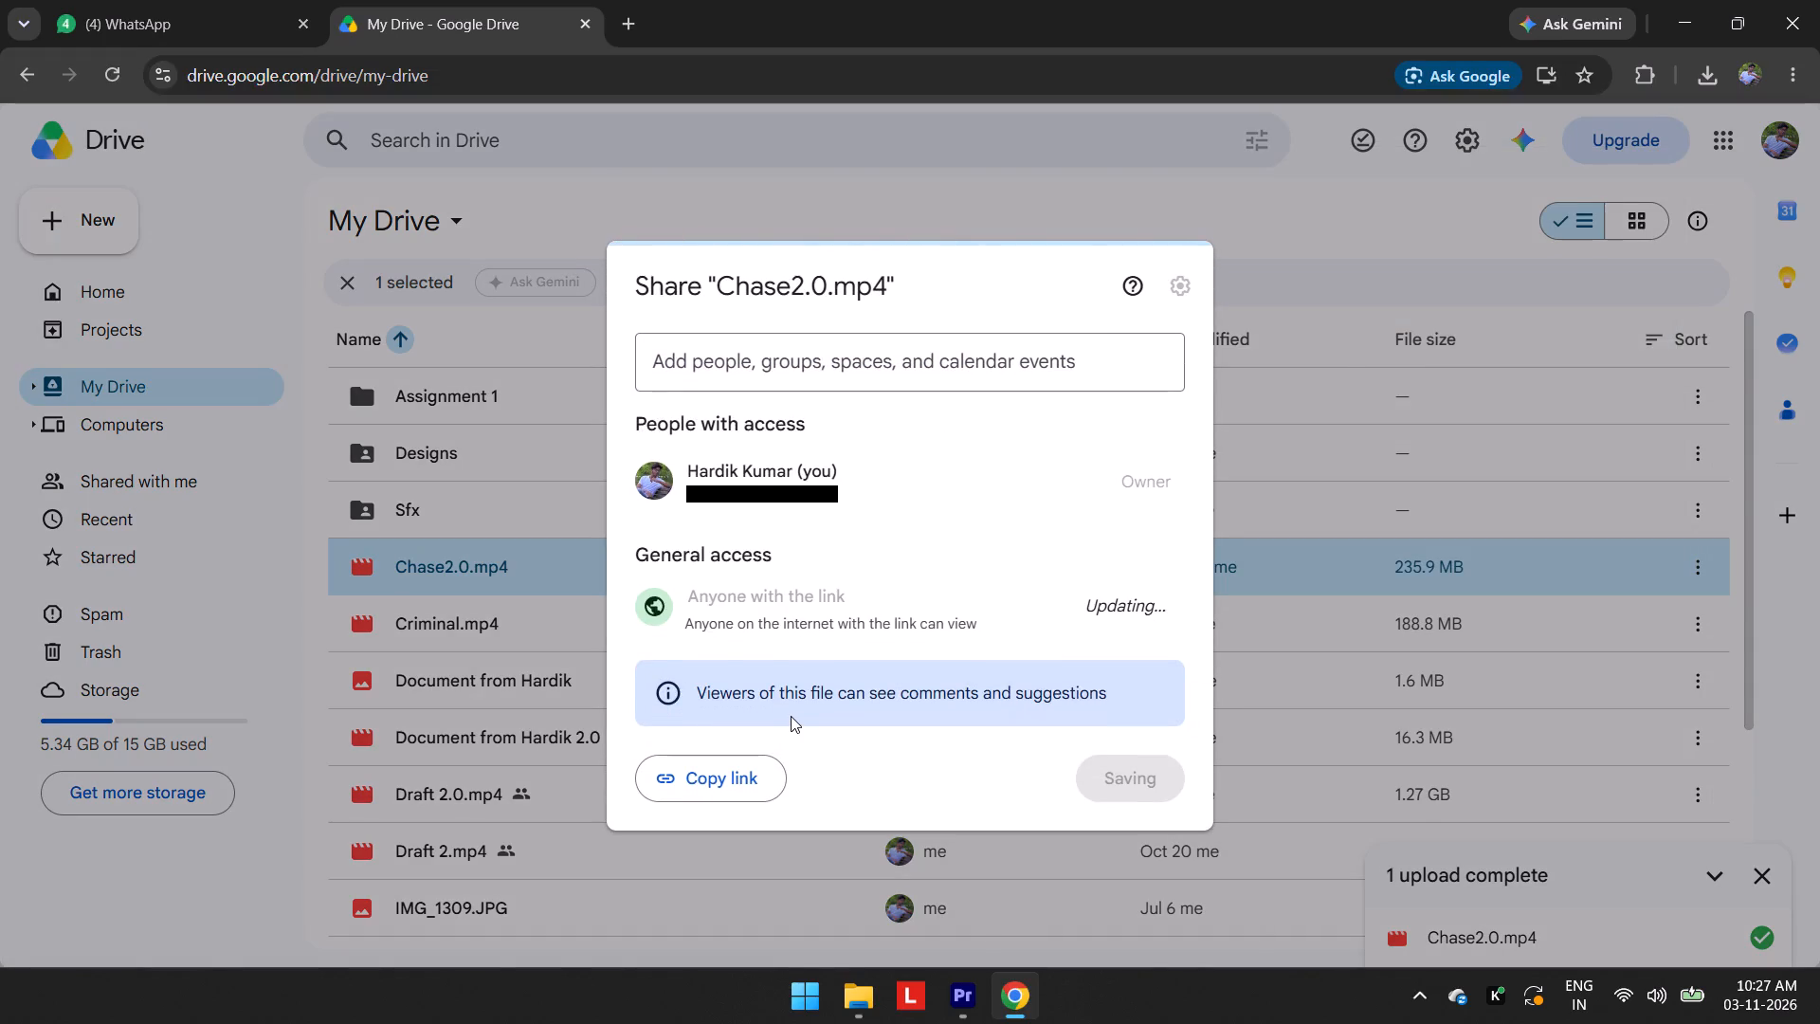
{"action": "left_click", "coordinate": [731, 778]}
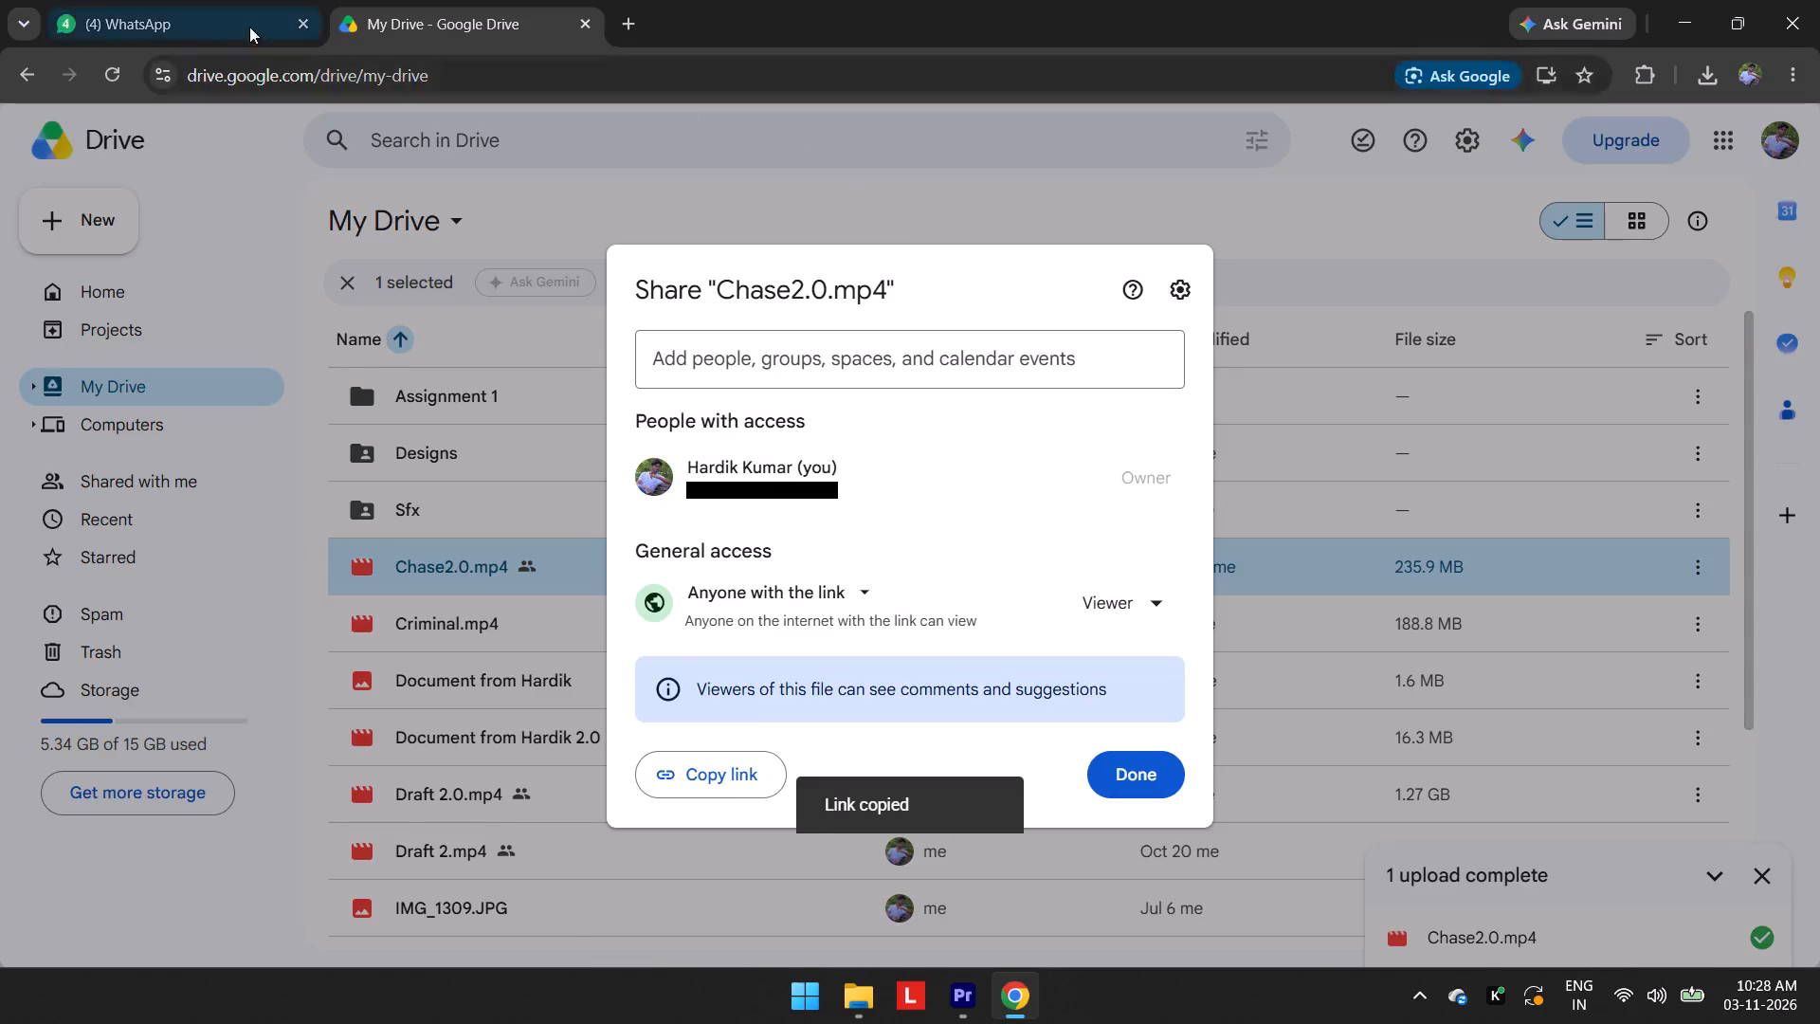